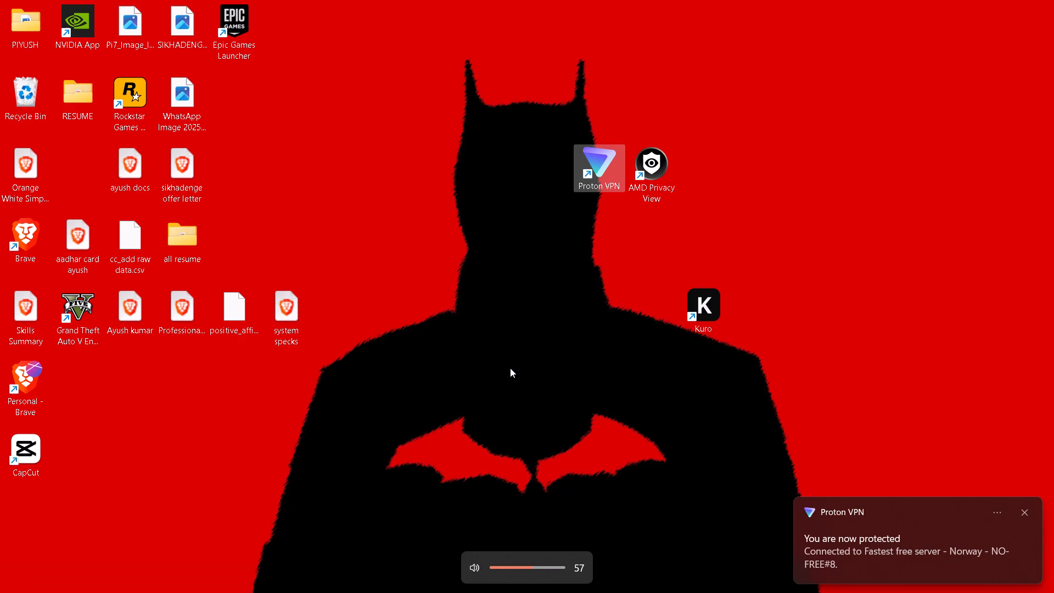
Lower the system volume to 39.
{"action": "left_click", "coordinate": [519, 568]}
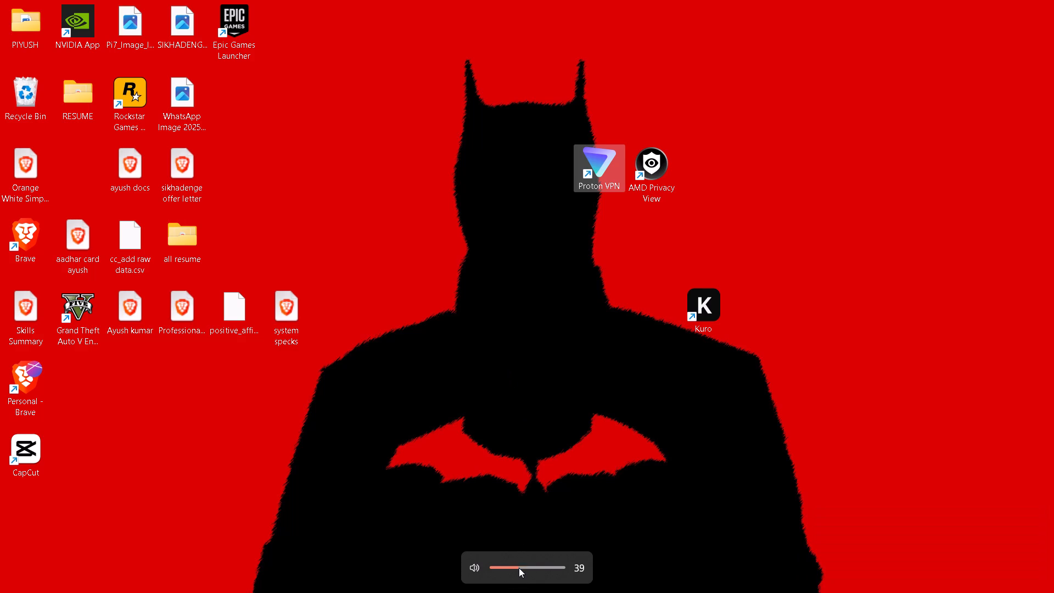
{"action": "left_click", "coordinate": [366, 477]}
Launch CapCut from its desktop shortcut.
{"action": "double_click", "coordinate": [19, 454]}
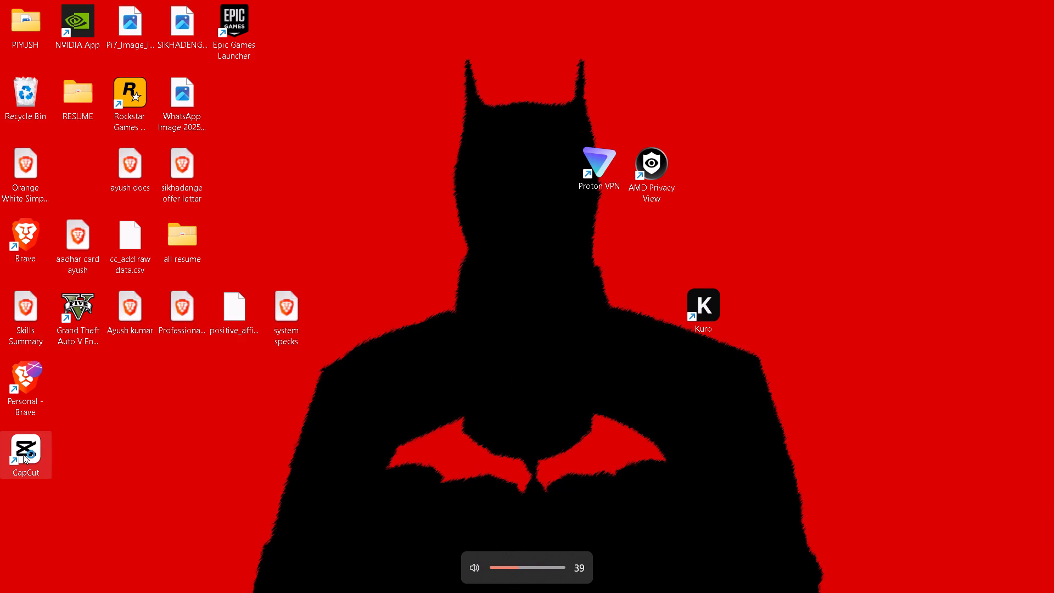
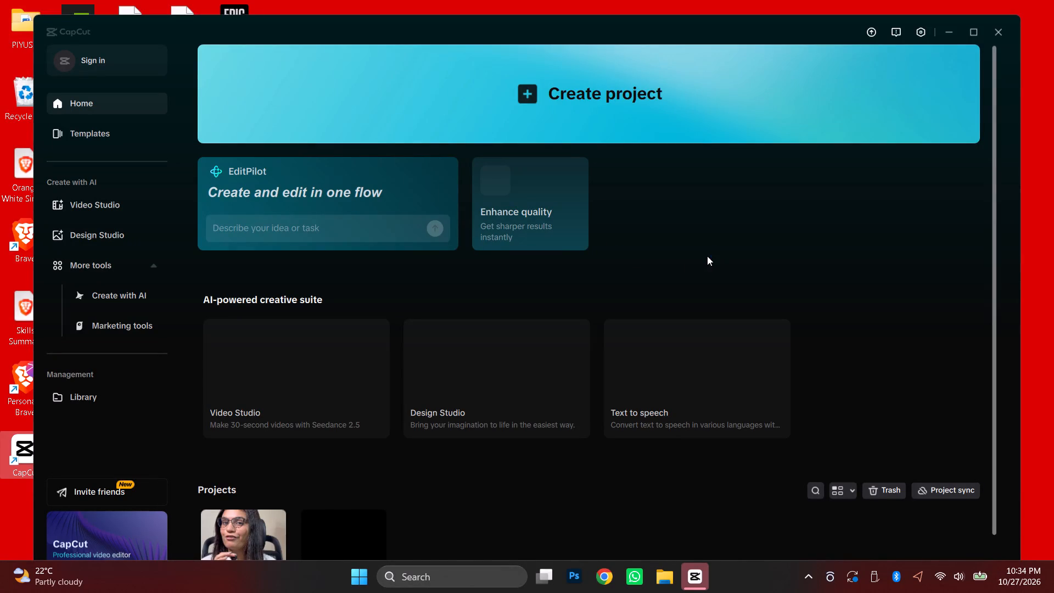
Open the existing project 1026 (1), the talking-head video, from the projects list.
{"action": "left_click", "coordinate": [786, 263]}
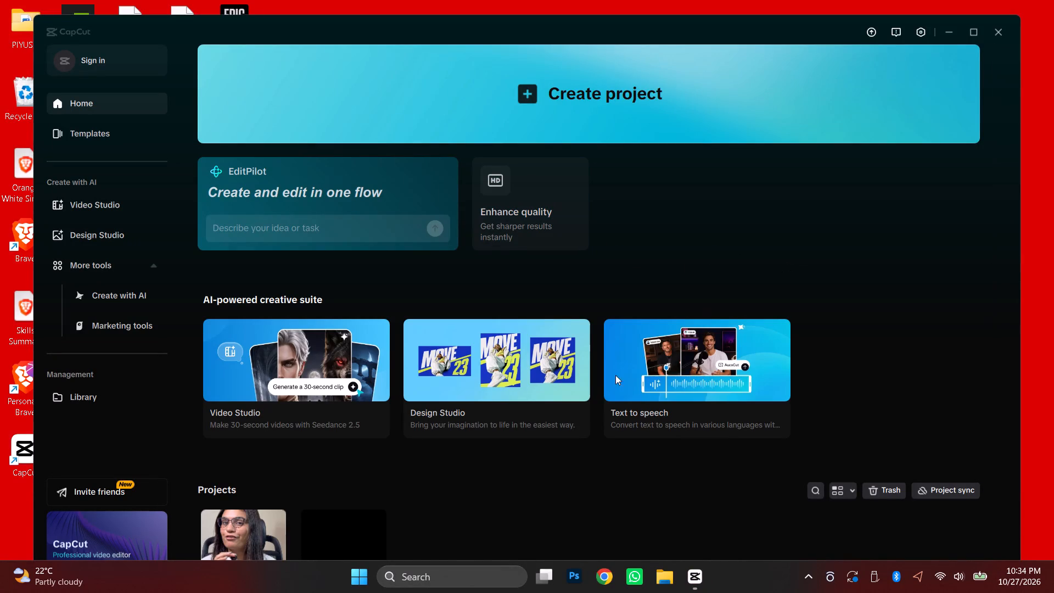
{"action": "scroll", "coordinate": [492, 537], "scroll_direction": "down", "scroll_amount": 2}
{"action": "left_click", "coordinate": [229, 536]}
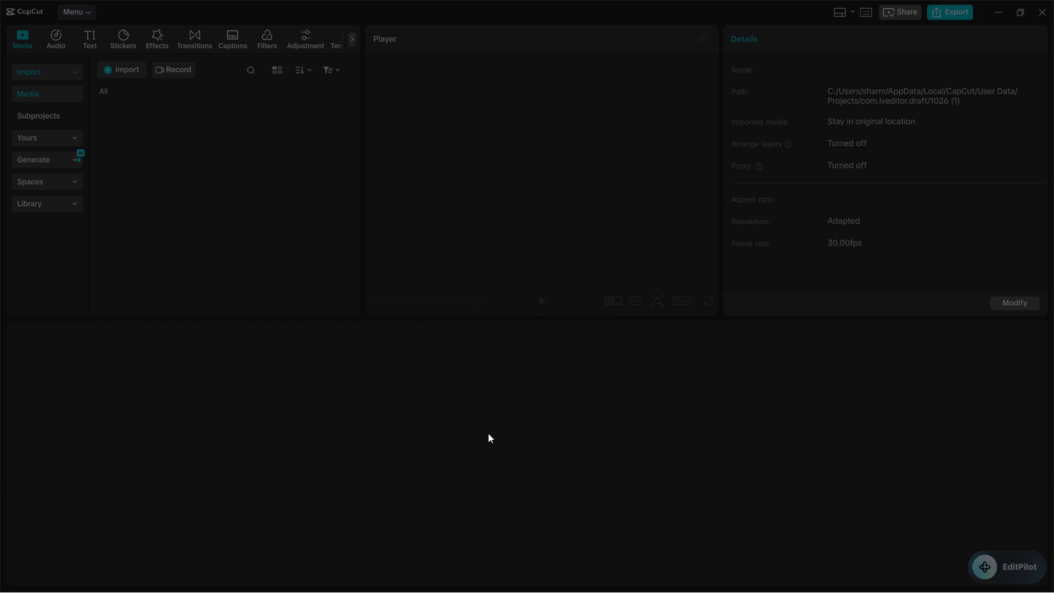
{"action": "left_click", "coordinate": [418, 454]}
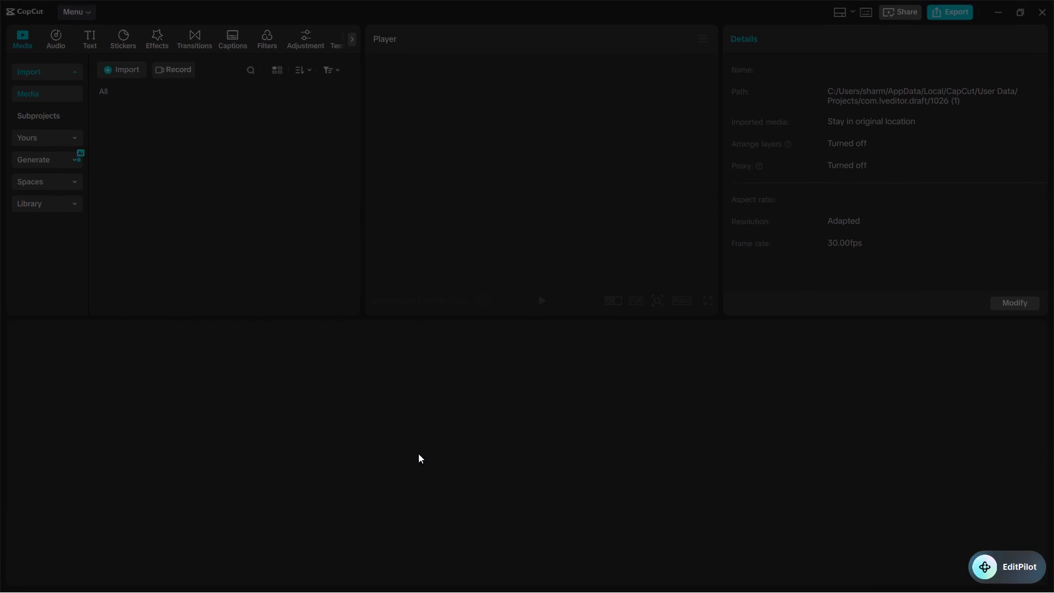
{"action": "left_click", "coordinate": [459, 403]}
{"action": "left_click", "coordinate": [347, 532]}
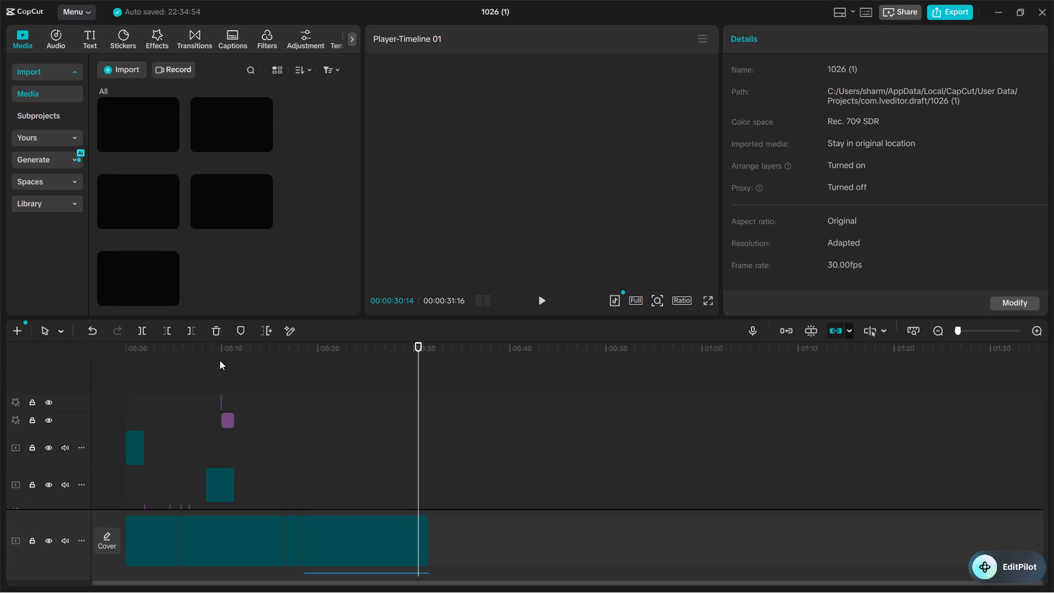
Return the playhead to the timeline start and examine the effect, caption and clip tracks, briefly playing the opening.
{"action": "left_click_drag", "start_coordinate": [205, 346], "coordinate": [98, 364]}
{"action": "left_click", "coordinate": [155, 346]}
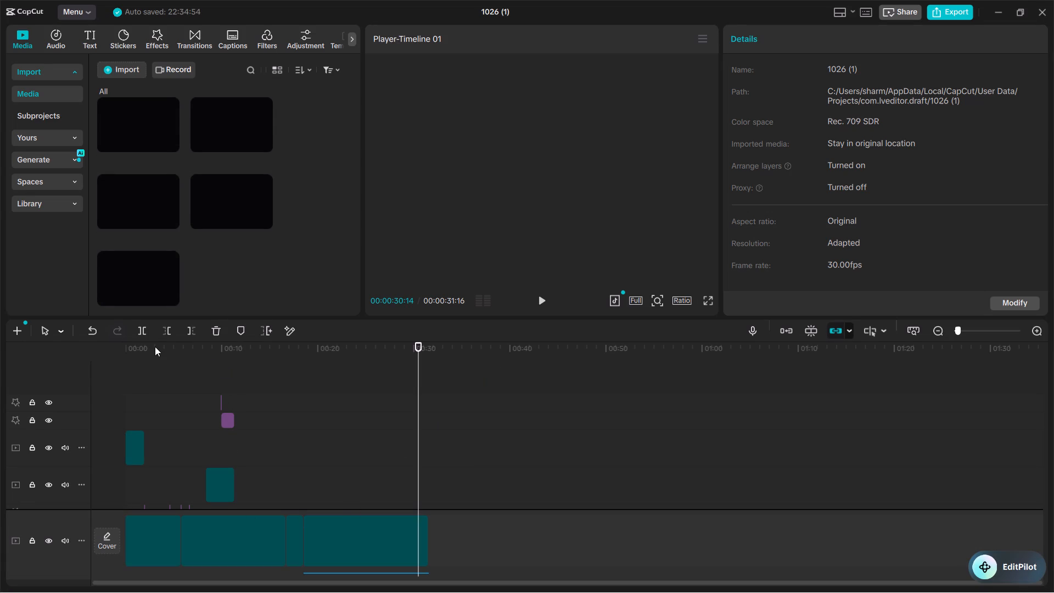
{"action": "left_click", "coordinate": [155, 346]}
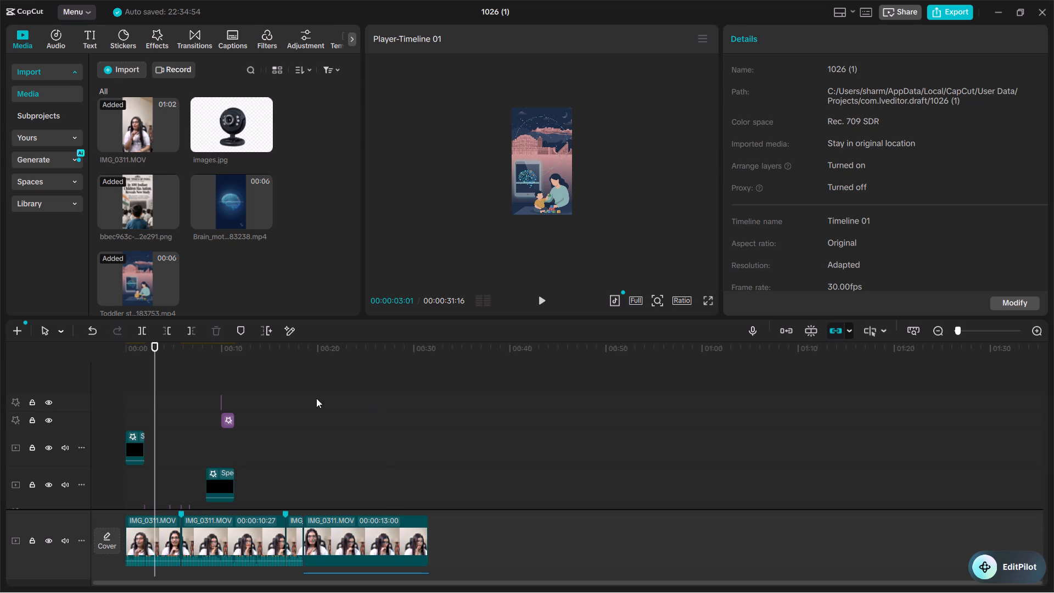
{"action": "left_click", "coordinate": [448, 412]}
{"action": "left_click_drag", "start_coordinate": [171, 343], "coordinate": [77, 352]}
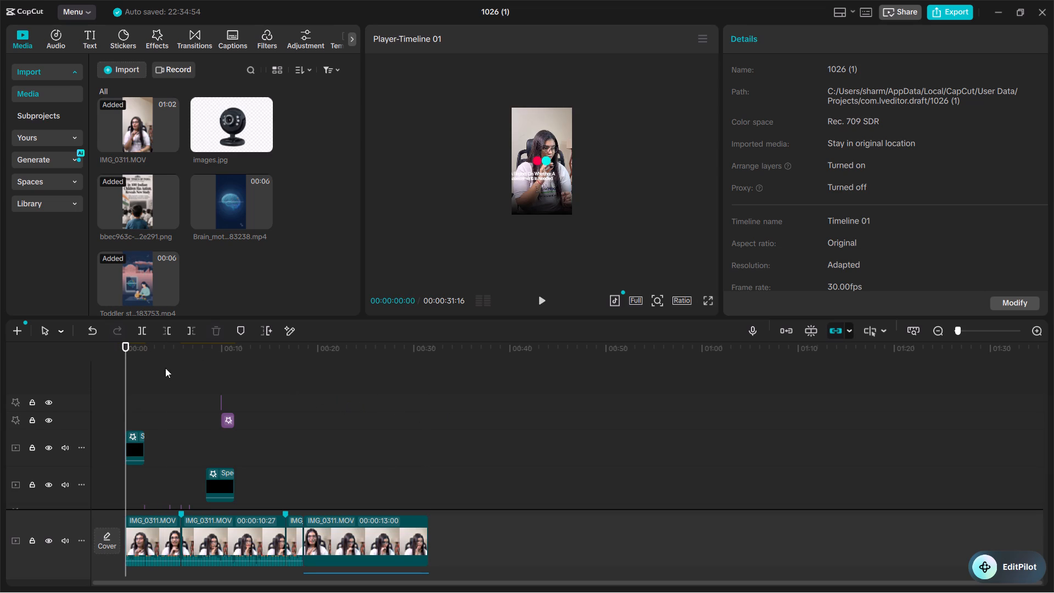
{"action": "scroll", "coordinate": [165, 421], "scroll_direction": "up", "scroll_amount": 4, "text": "alt"}
{"action": "scroll", "coordinate": [159, 459], "scroll_direction": "up", "scroll_amount": 6, "text": "ctrl"}
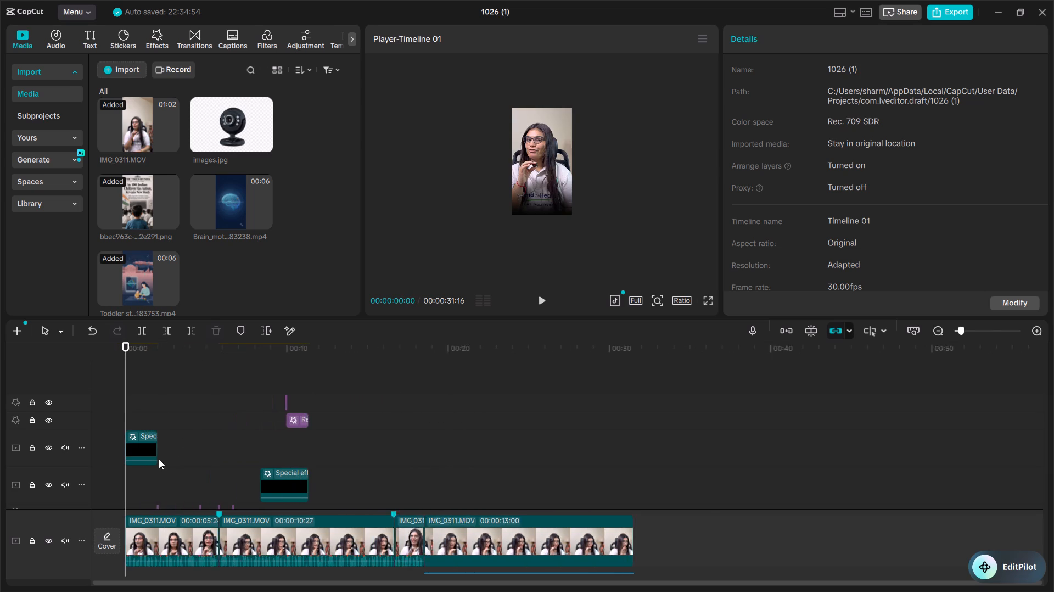
{"action": "scroll", "coordinate": [159, 459], "scroll_direction": "up", "scroll_amount": 4, "text": "ctrl"}
{"action": "scroll", "coordinate": [193, 453], "scroll_direction": "up", "scroll_amount": 2}
{"action": "scroll", "coordinate": [198, 453], "scroll_direction": "down", "scroll_amount": 4}
{"action": "scroll", "coordinate": [193, 452], "scroll_direction": "up", "scroll_amount": 3}
{"action": "scroll", "coordinate": [193, 452], "scroll_direction": "down", "scroll_amount": 5}
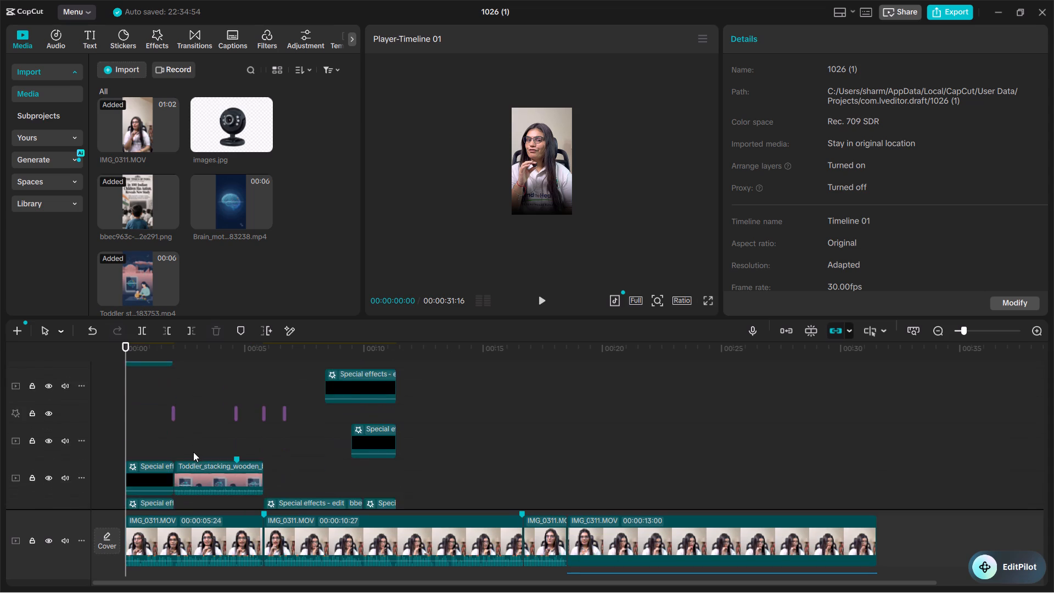
{"action": "scroll", "coordinate": [193, 452], "scroll_direction": "down", "scroll_amount": 7}
{"action": "key", "text": "space"}
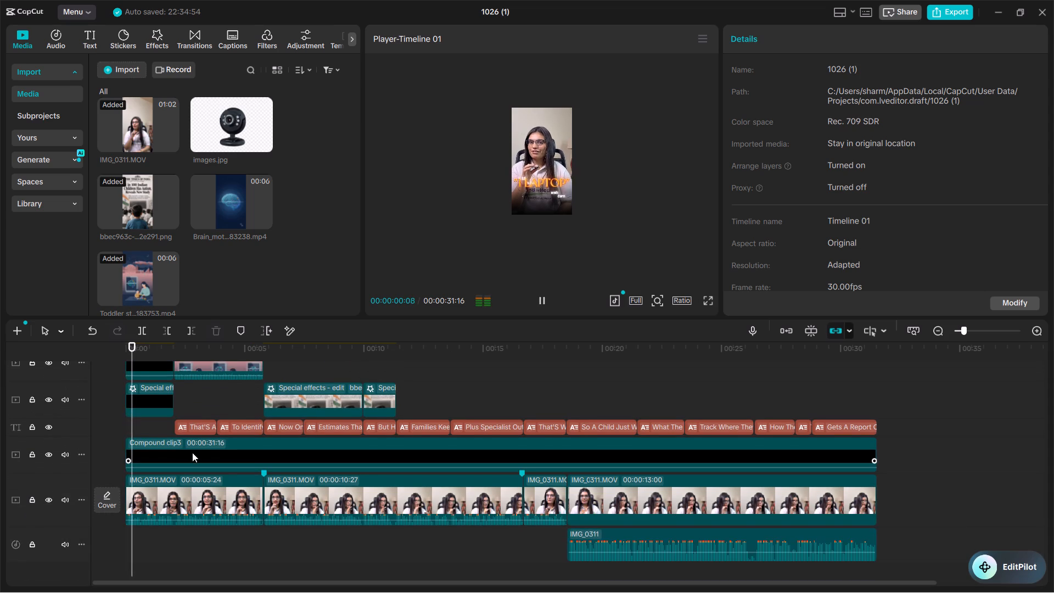
{"action": "key", "text": "space"}
{"action": "left_click_drag", "start_coordinate": [149, 352], "coordinate": [110, 360]}
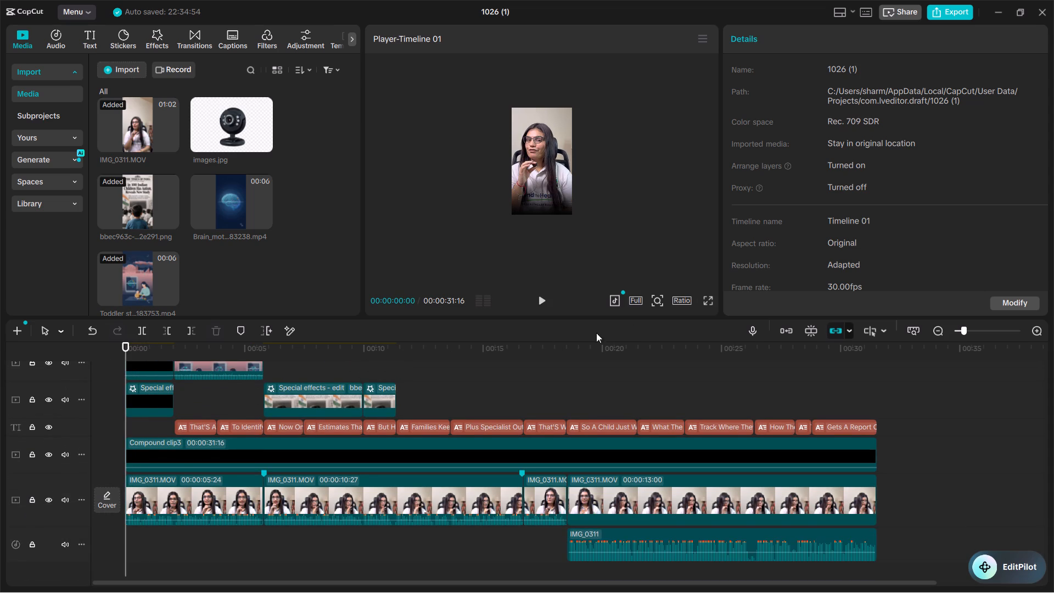
Play the edit in full screen from the start through the laptop title and toddler animation to the newspaper headline.
{"action": "left_click", "coordinate": [703, 299]}
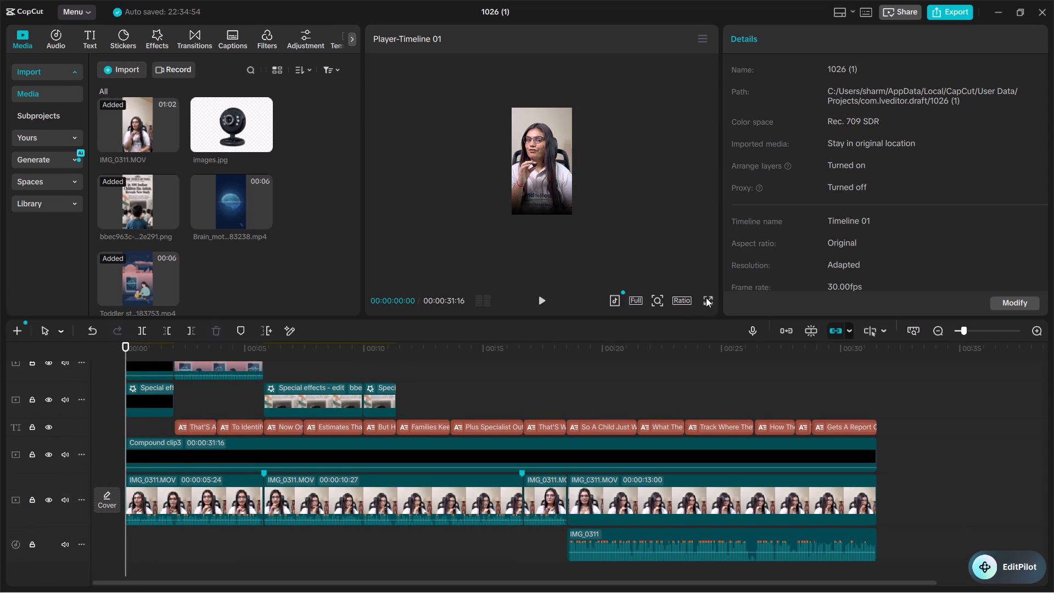
{"action": "left_click", "coordinate": [706, 298]}
{"action": "key", "text": "space"}
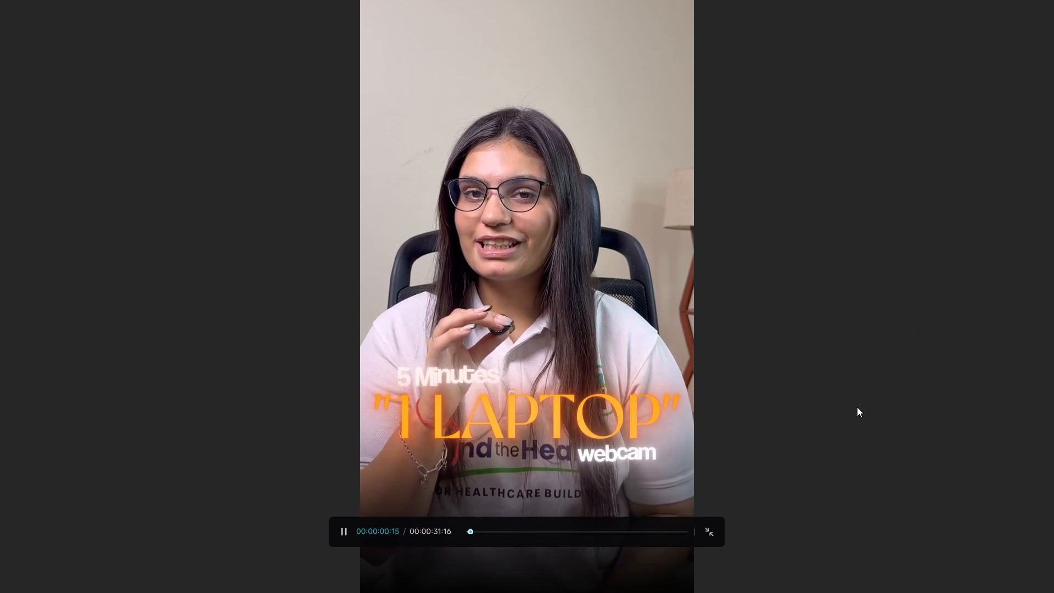
{"action": "key", "text": "space"}
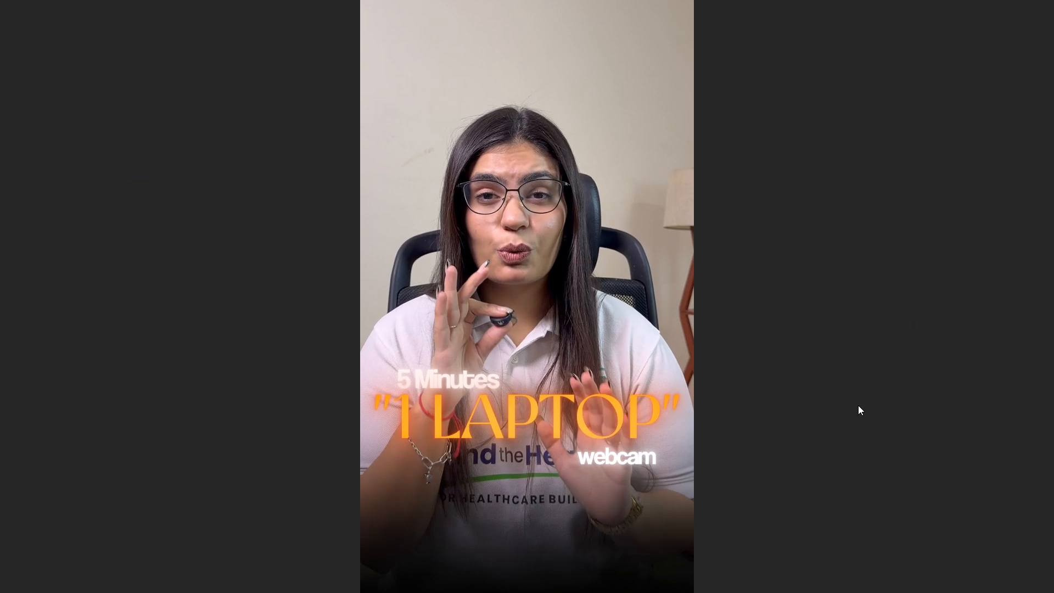
{"action": "key", "text": "space"}
{"action": "key", "text": "space"}
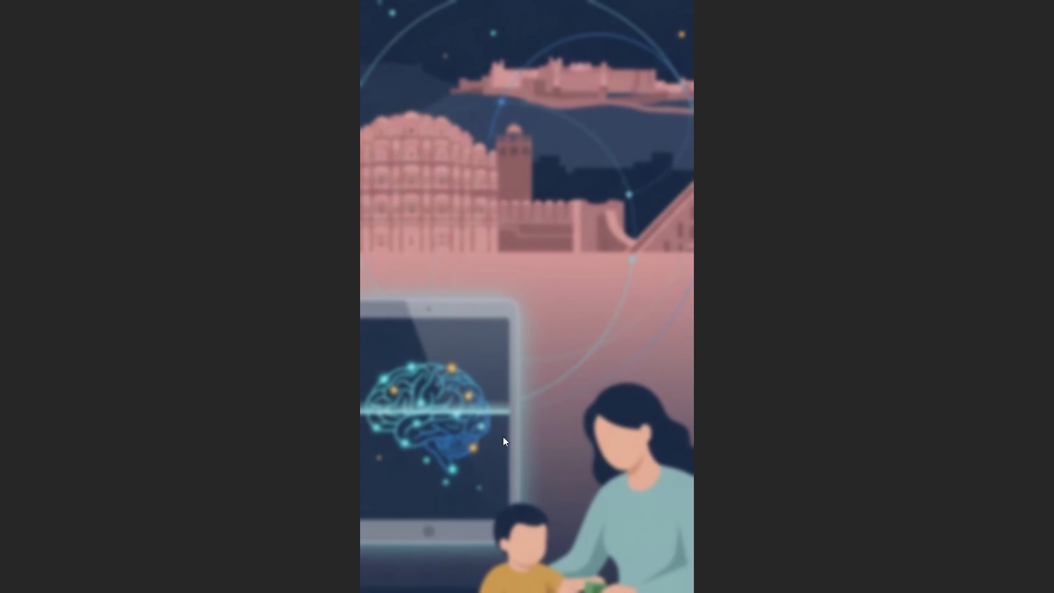
{"action": "left_click", "coordinate": [502, 429]}
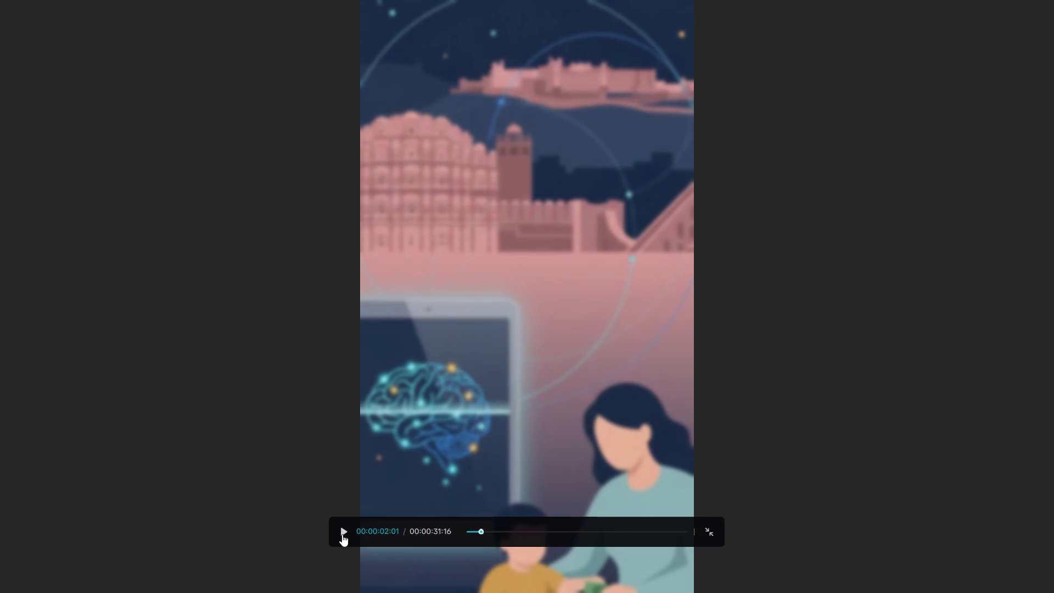
{"action": "left_click", "coordinate": [341, 534]}
{"action": "key", "text": "space"}
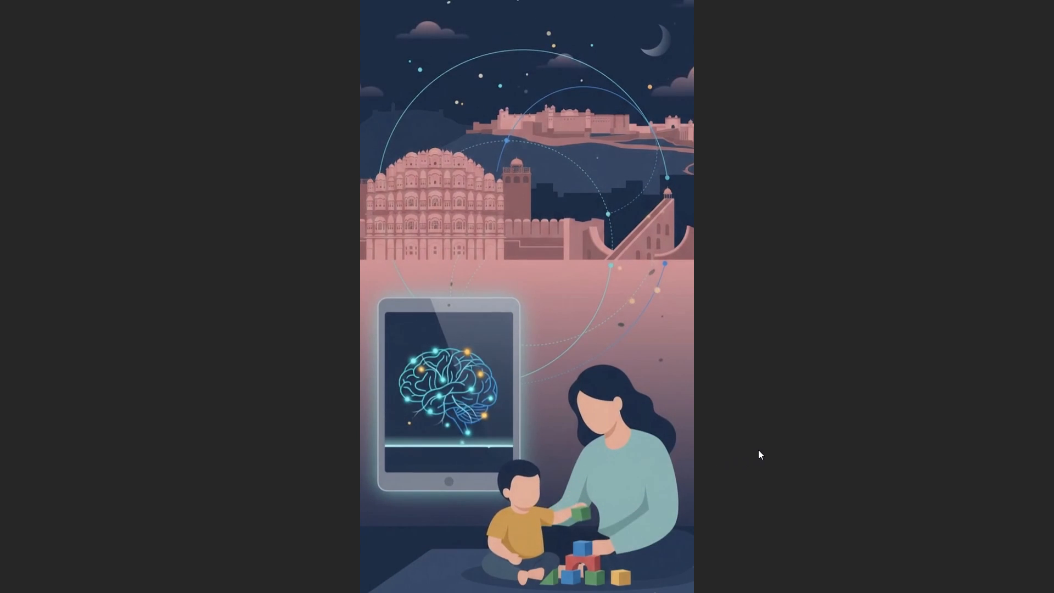
{"action": "key", "text": "space"}
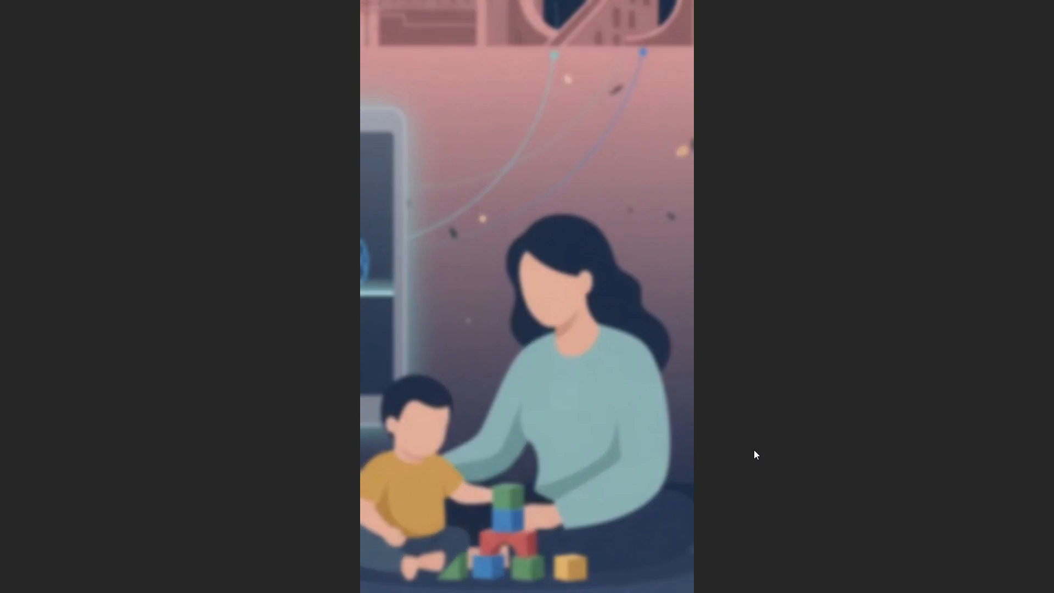
{"action": "key", "text": "space"}
{"action": "left_click", "coordinate": [491, 444]}
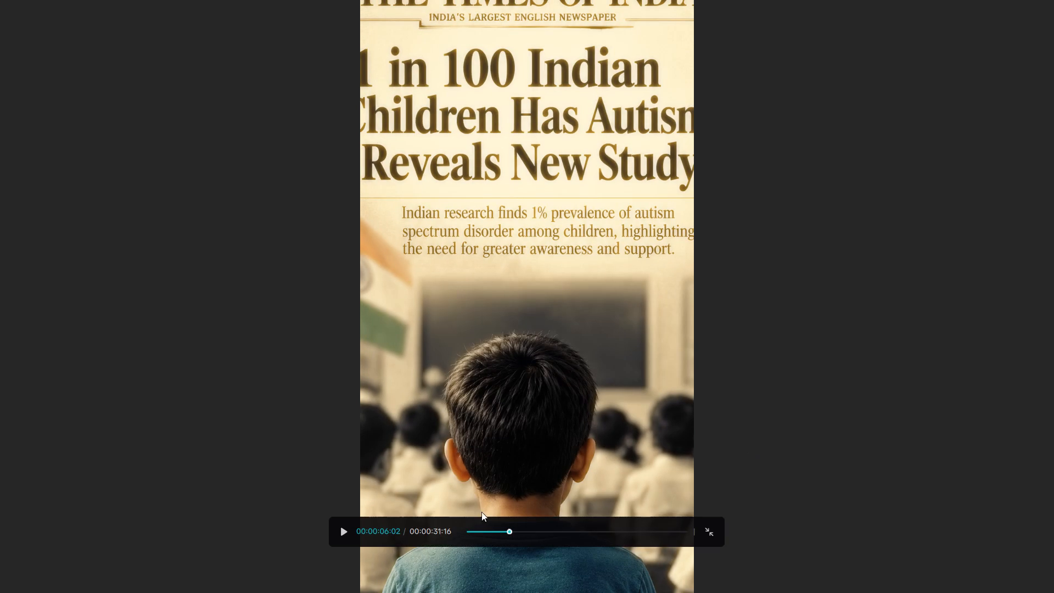
Replay the edit in full screen from the toddler animation through the newspaper section to about 15 seconds, then leave full screen.
{"action": "left_click", "coordinate": [480, 524]}
{"action": "left_click", "coordinate": [483, 532]}
{"action": "key", "text": "space"}
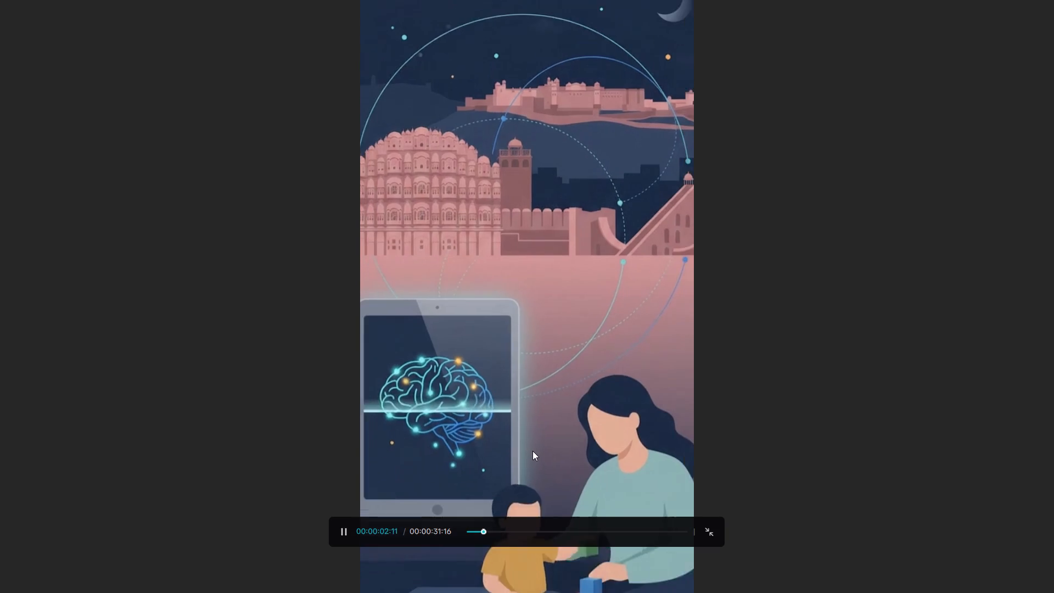
{"action": "key", "text": "space"}
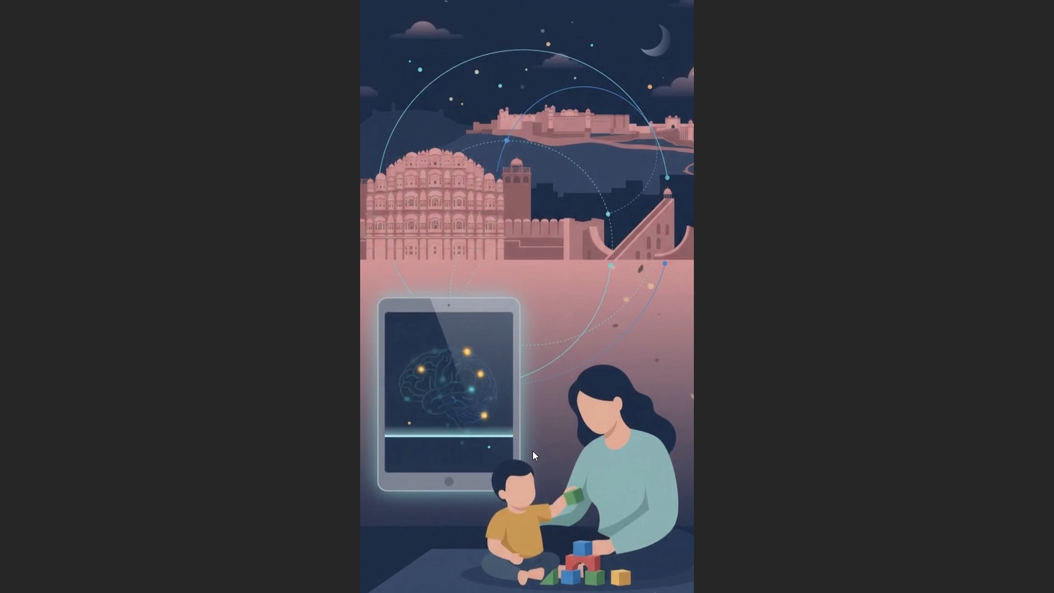
{"action": "key", "text": "space"}
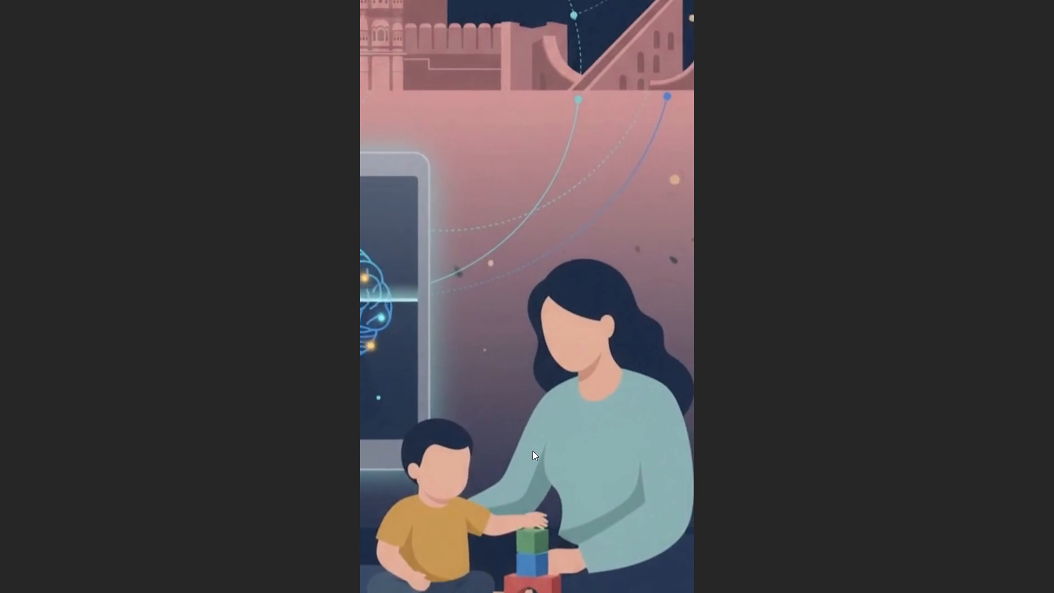
{"action": "key", "text": "space"}
{"action": "key", "text": "space"}
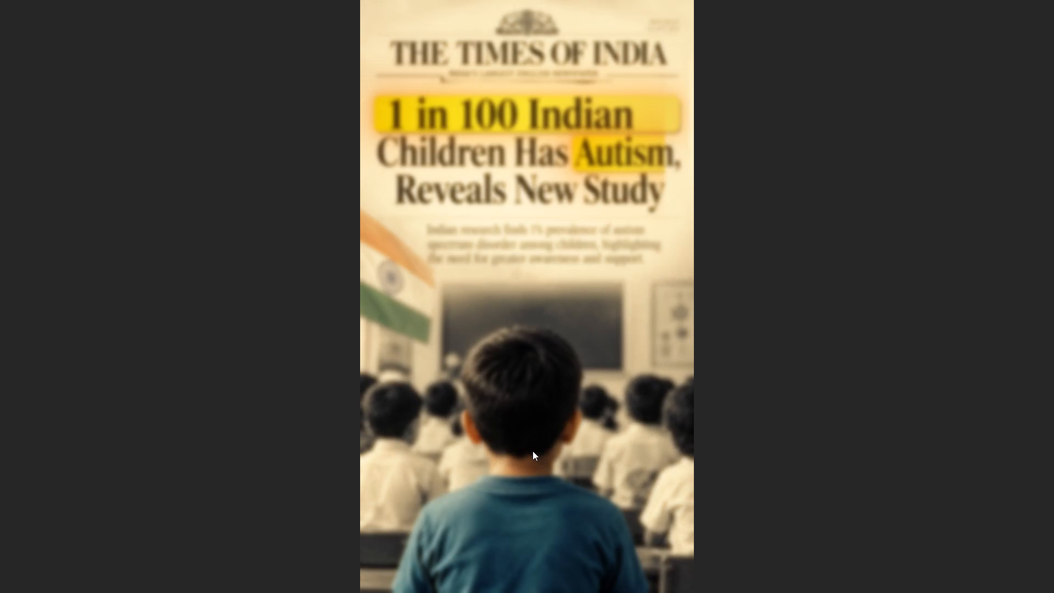
{"action": "key", "text": "space"}
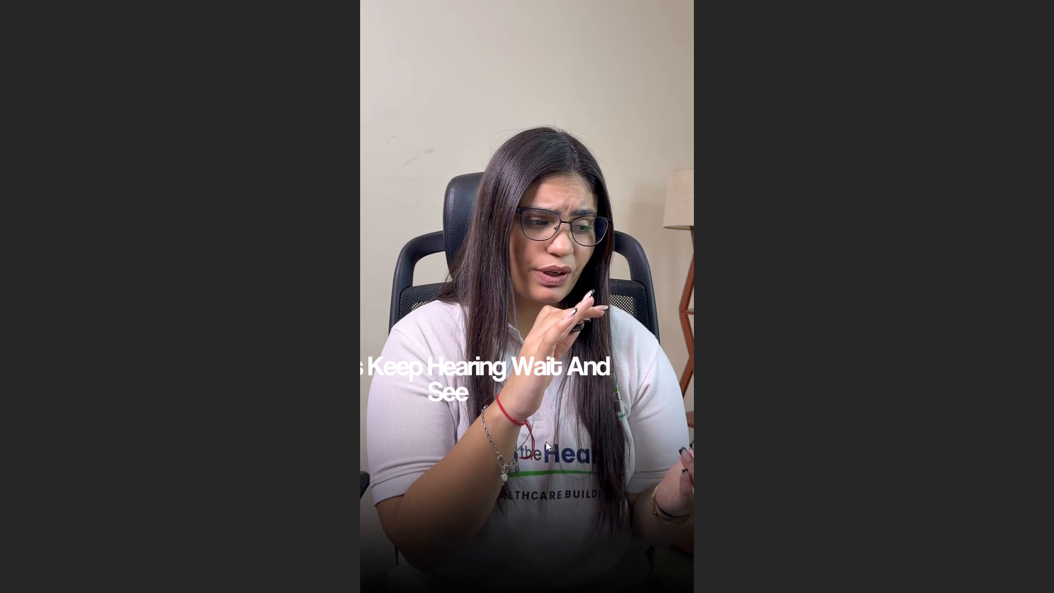
{"action": "key", "text": "Escape"}
Replay the first second of the edit and examine the layered effect, overlay and caption tracks along the timeline.
{"action": "left_click", "coordinate": [483, 383]}
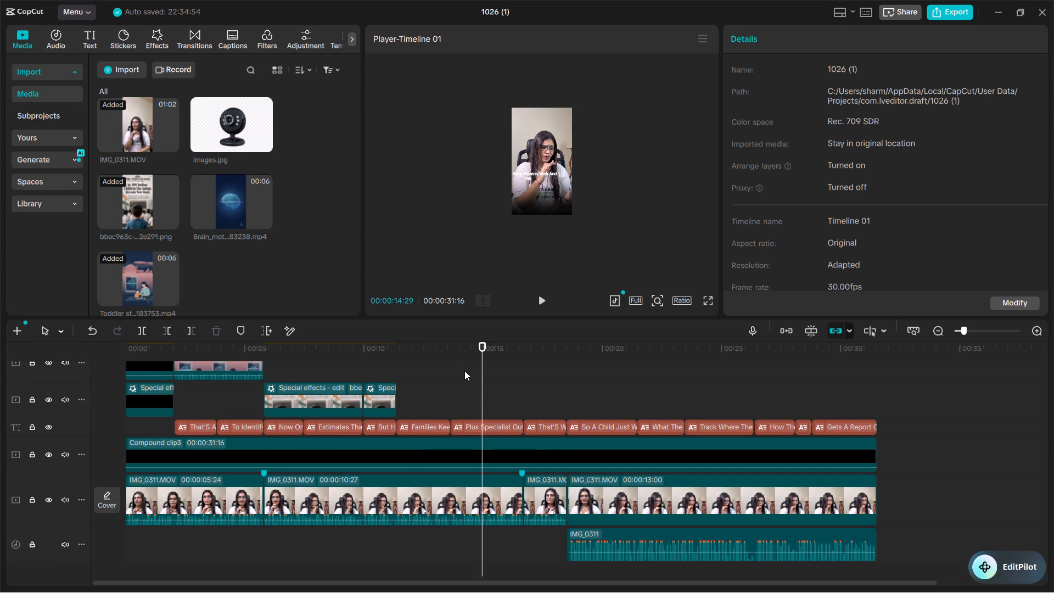
{"action": "left_click", "coordinate": [408, 356]}
{"action": "left_click_drag", "start_coordinate": [401, 353], "coordinate": [115, 353]}
{"action": "key", "text": "space"}
{"action": "key", "text": "space"}
{"action": "left_click", "coordinate": [220, 396]}
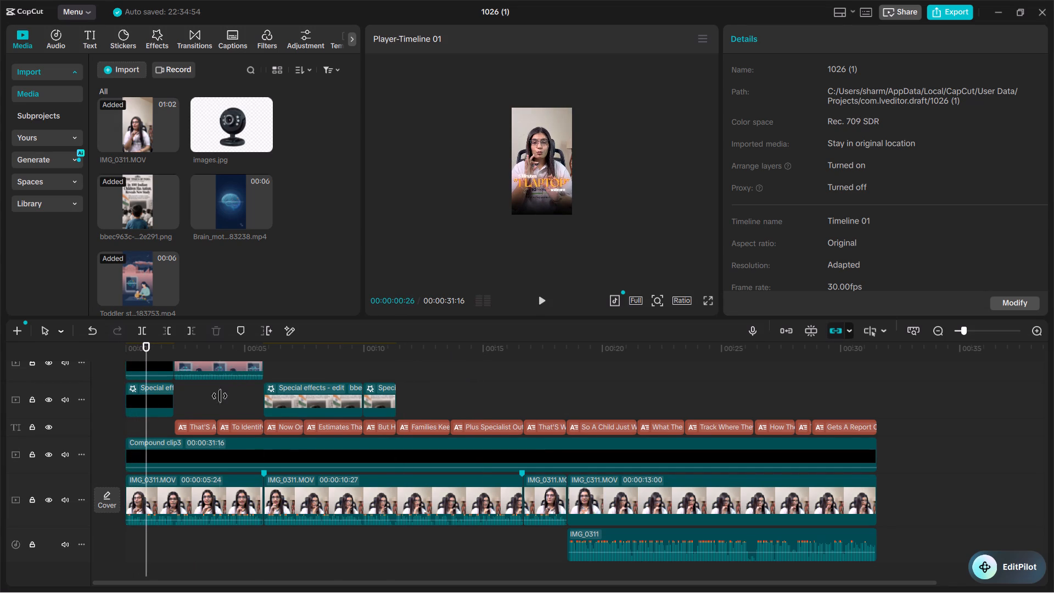
{"action": "scroll", "coordinate": [226, 441], "scroll_direction": "up", "scroll_amount": 5}
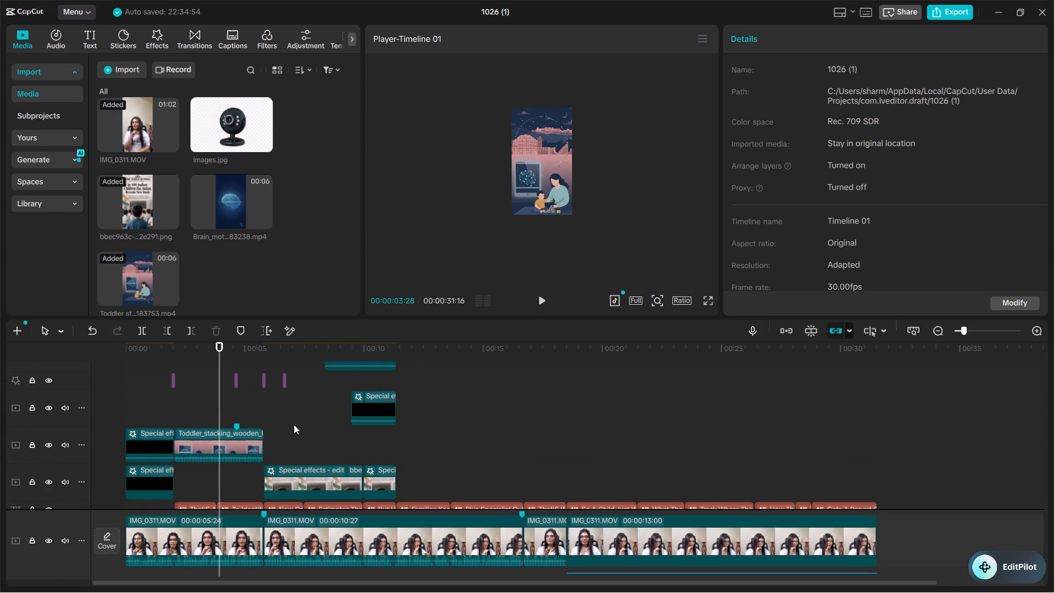
{"action": "scroll", "coordinate": [294, 425], "scroll_direction": "down", "scroll_amount": 2}
{"action": "scroll", "coordinate": [250, 441], "scroll_direction": "down", "scroll_amount": 1}
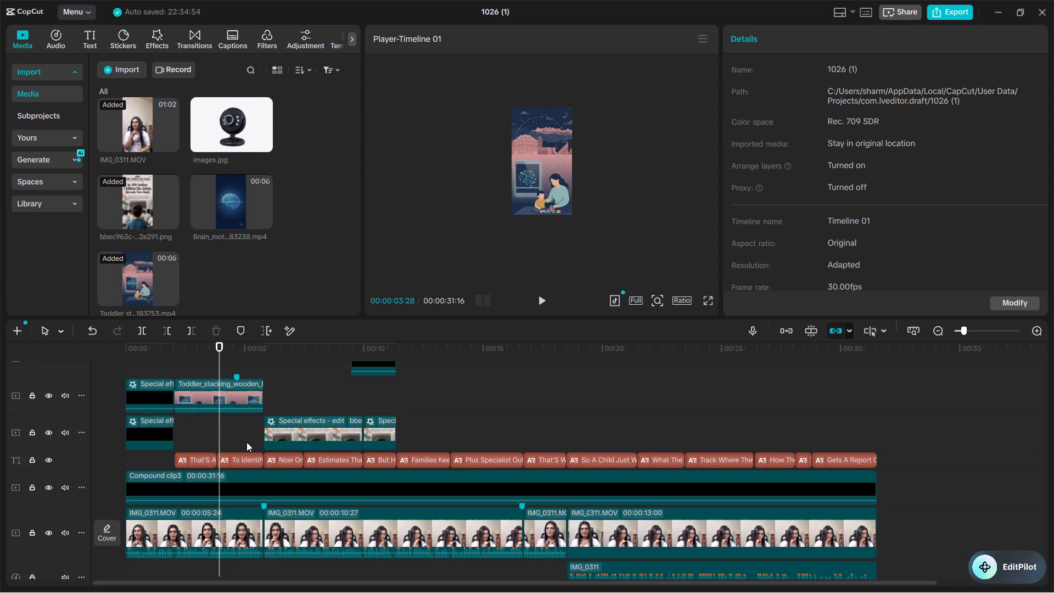
{"action": "left_click", "coordinate": [468, 430]}
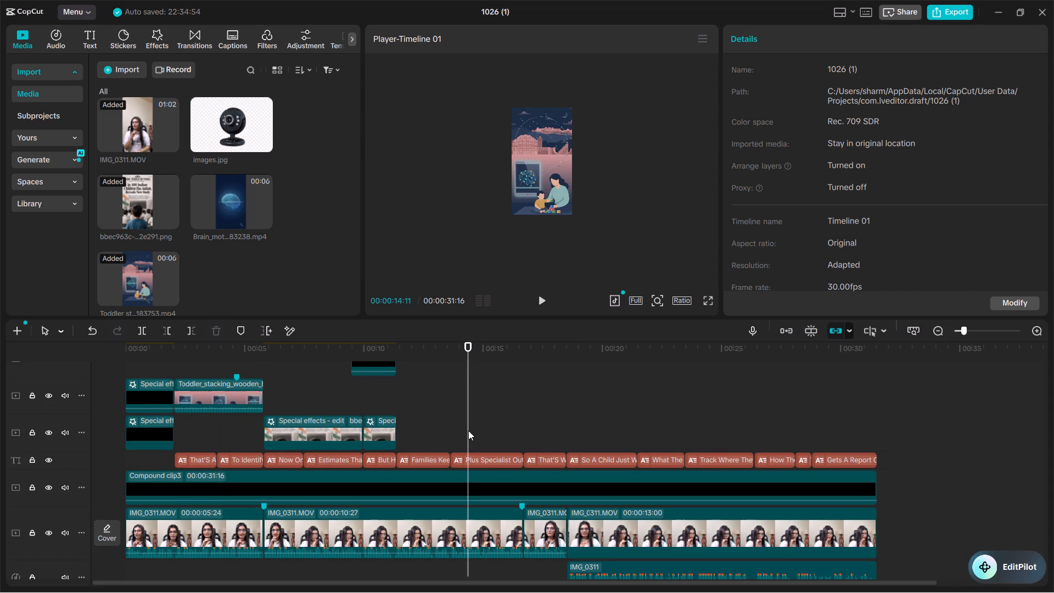
{"action": "scroll", "coordinate": [438, 431], "scroll_direction": "up", "scroll_amount": 10}
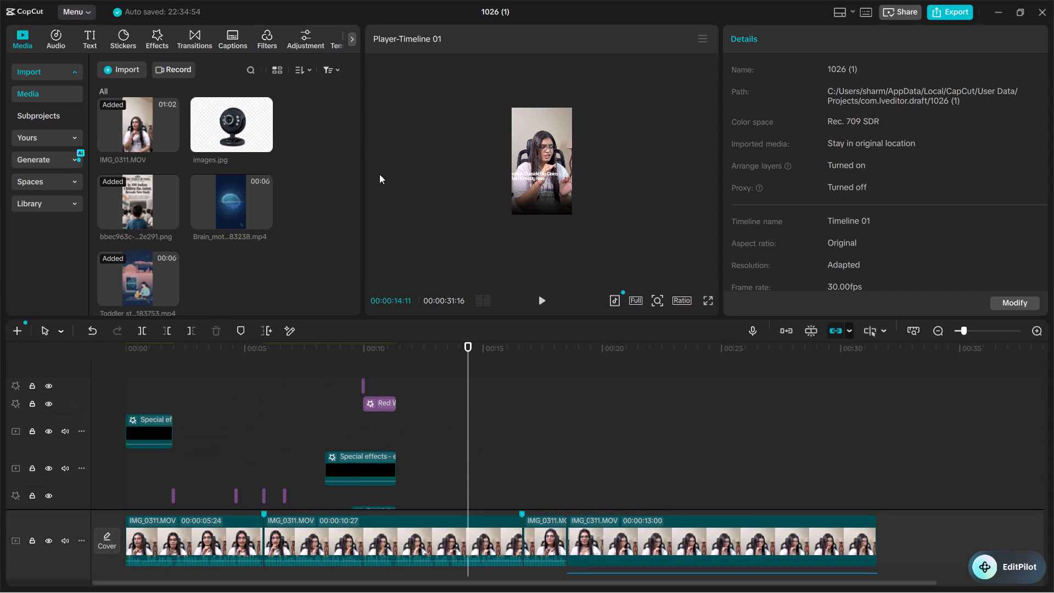
Add a custom adjustment layer at 00:00:05:24, where the newspaper section begins.
{"action": "left_click", "coordinate": [307, 36]}
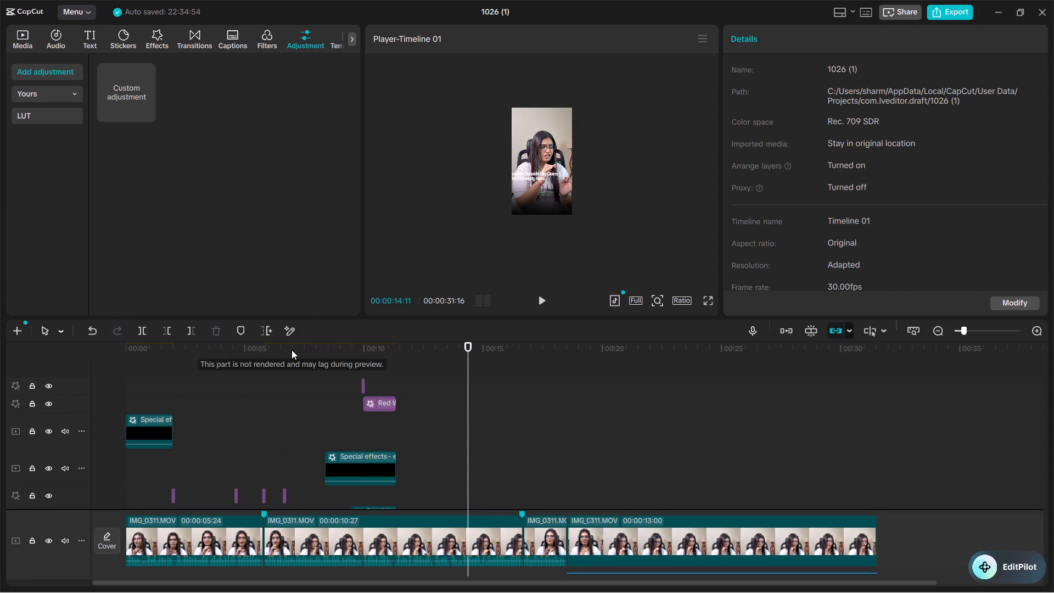
{"action": "scroll", "coordinate": [291, 350], "scroll_direction": "up", "scroll_amount": 2}
{"action": "left_click", "coordinate": [268, 394]}
{"action": "left_click", "coordinate": [263, 386]}
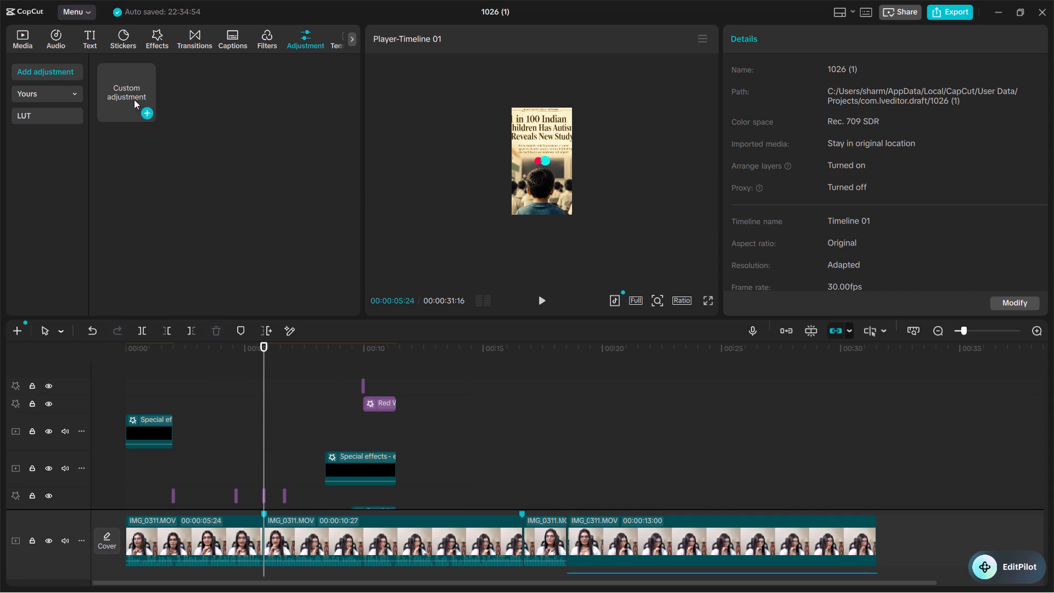
{"action": "left_click", "coordinate": [143, 109]}
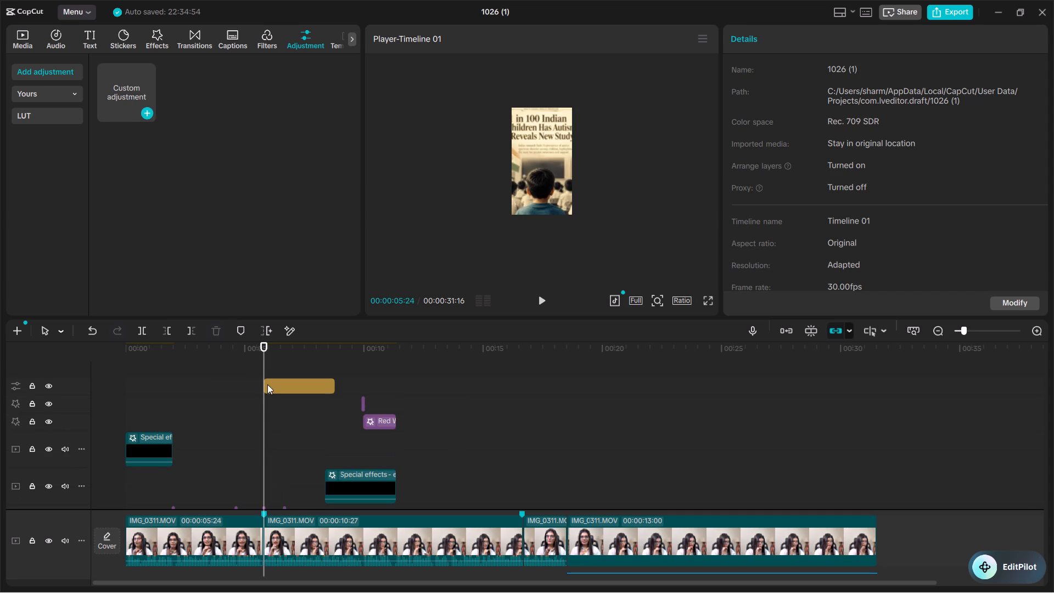
Stretch the custom adjustment layer in both directions so it runs from 00:00 to about the end of the footage.
{"action": "left_click", "coordinate": [281, 394]}
{"action": "left_click", "coordinate": [278, 385]}
{"action": "left_click_drag", "start_coordinate": [263, 384], "coordinate": [253, 384]}
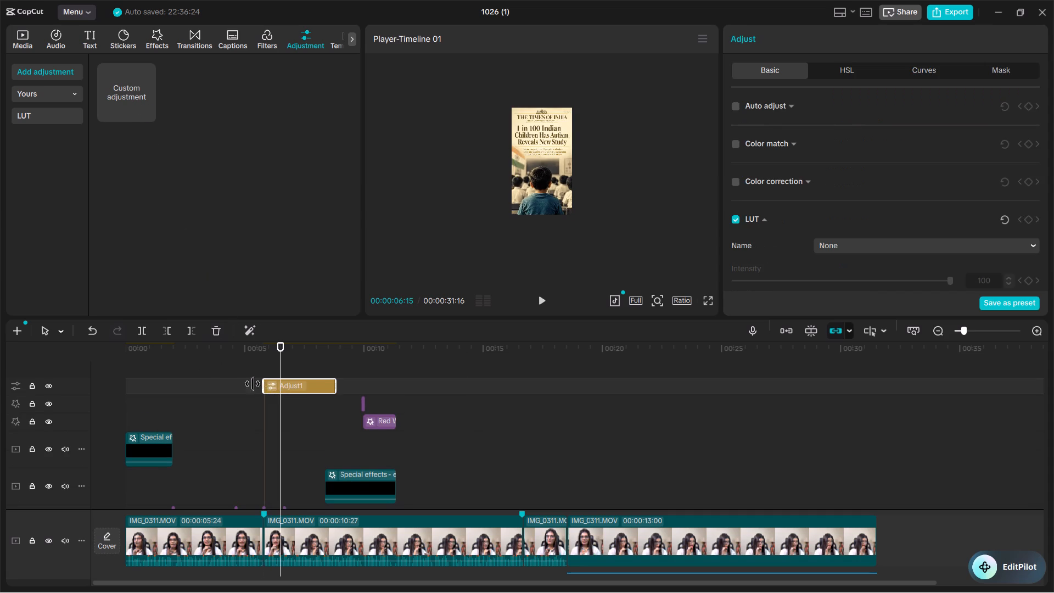
{"action": "left_click_drag", "start_coordinate": [253, 384], "coordinate": [119, 385]}
{"action": "left_click_drag", "start_coordinate": [339, 385], "coordinate": [341, 385]}
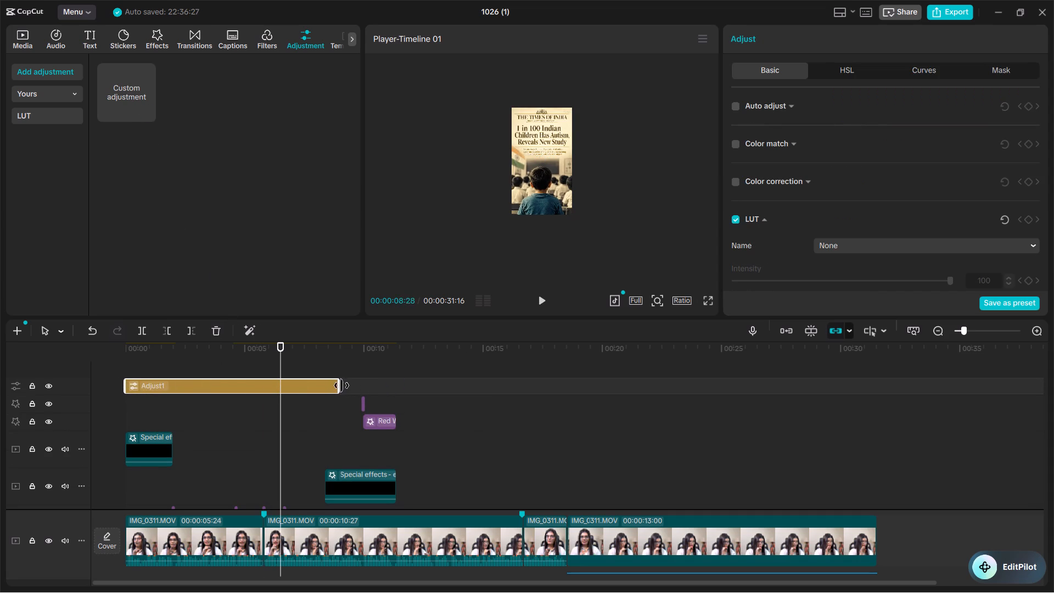
{"action": "left_click_drag", "start_coordinate": [341, 385], "coordinate": [888, 402]}
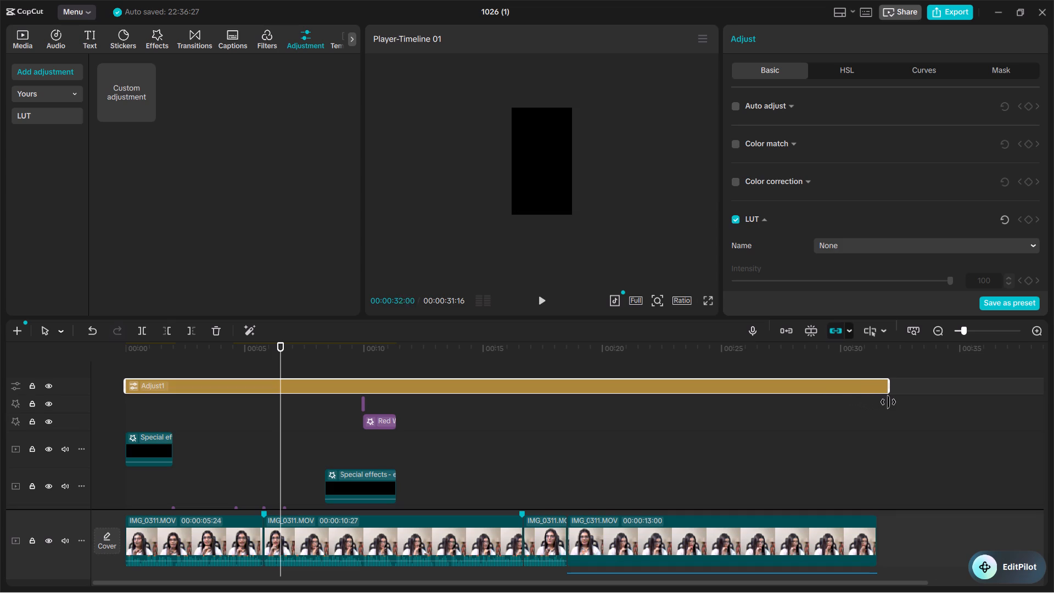
{"action": "left_click_drag", "start_coordinate": [888, 402], "coordinate": [883, 402]}
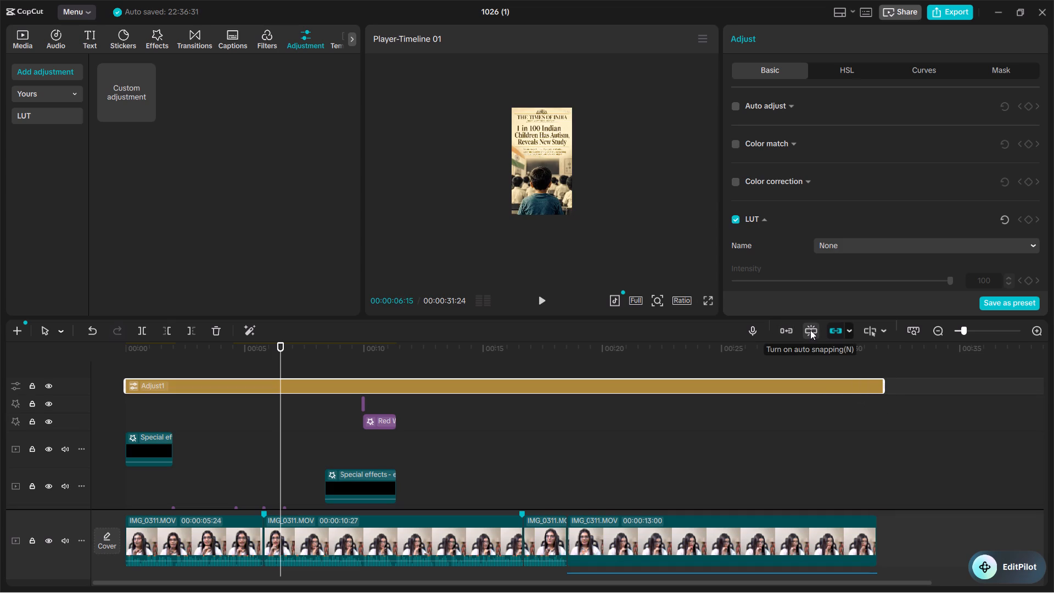
Turn on auto snapping and trim the adjustment layer's end to the end of the last main clip at 00:00:31:16.
{"action": "left_click", "coordinate": [810, 330]}
{"action": "scroll", "coordinate": [609, 424], "scroll_direction": "down", "scroll_amount": 4}
{"action": "scroll", "coordinate": [545, 415], "scroll_direction": "down", "scroll_amount": 3}
{"action": "scroll", "coordinate": [685, 412], "scroll_direction": "up", "scroll_amount": 9}
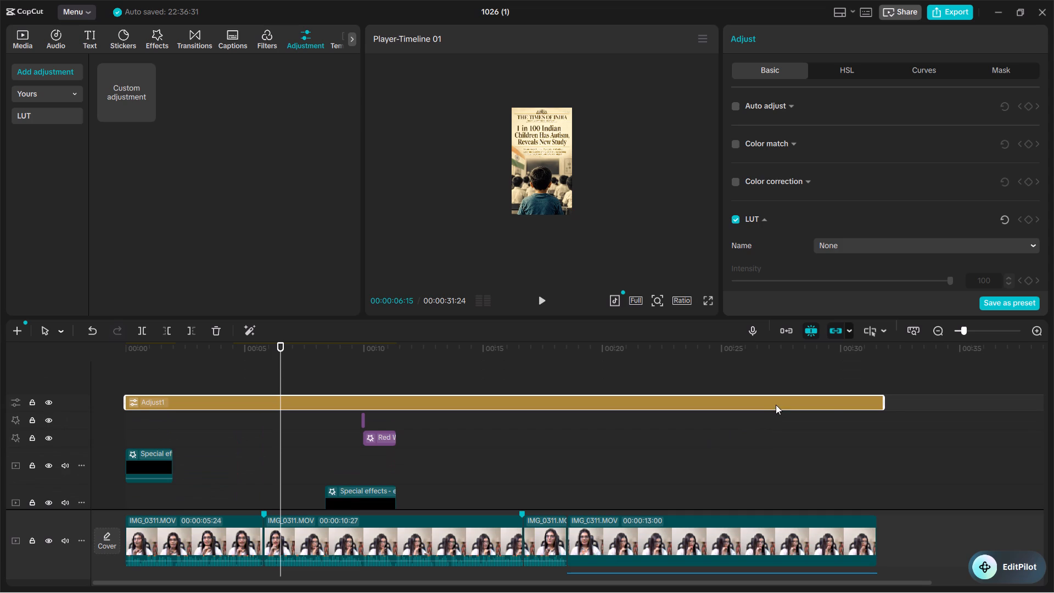
{"action": "left_click_drag", "start_coordinate": [882, 401], "coordinate": [861, 401]}
{"action": "left_click_drag", "start_coordinate": [861, 401], "coordinate": [874, 402]}
Move the adjustment layer down the track stack to sit directly above the main talking-head clips, beneath Compound clip3.
{"action": "left_click_drag", "start_coordinate": [501, 404], "coordinate": [486, 451]}
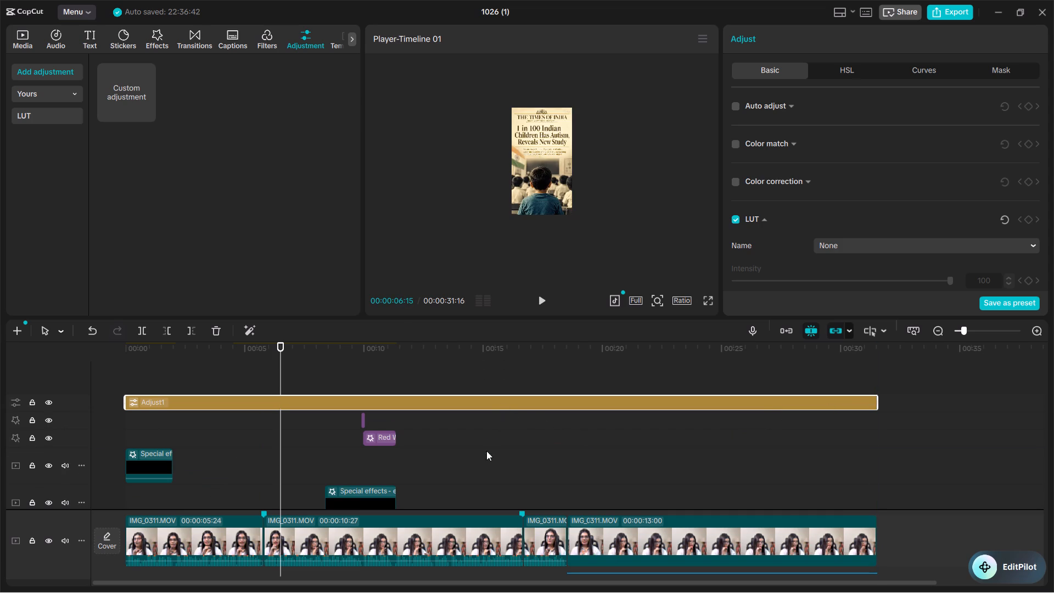
{"action": "left_click_drag", "start_coordinate": [486, 451], "coordinate": [486, 493]}
{"action": "scroll", "coordinate": [481, 432], "scroll_direction": "down", "scroll_amount": 8}
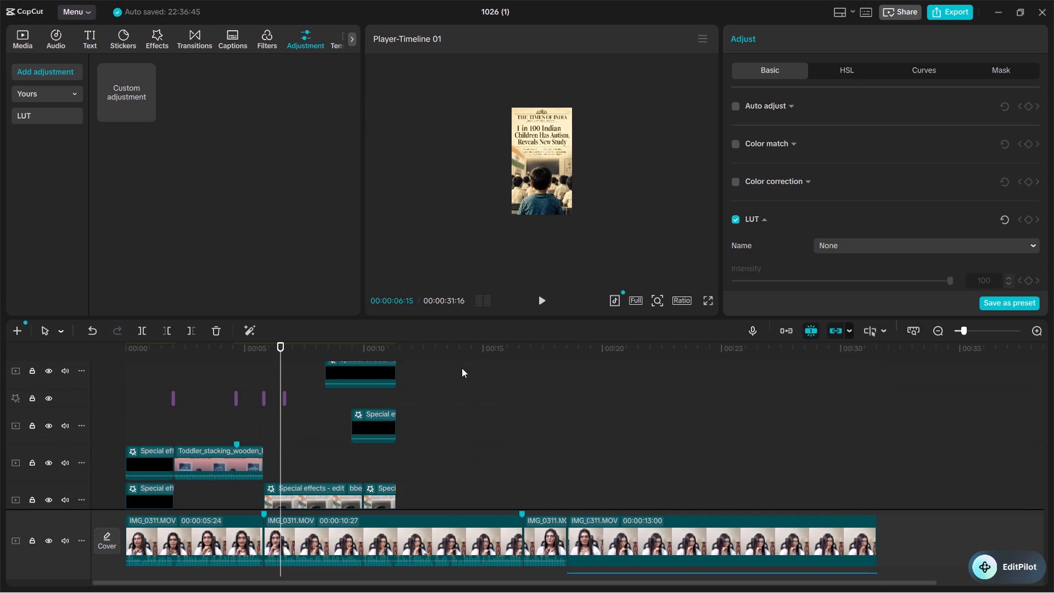
{"action": "scroll", "coordinate": [462, 414], "scroll_direction": "up", "scroll_amount": 1}
{"action": "left_click_drag", "start_coordinate": [462, 363], "coordinate": [457, 494]}
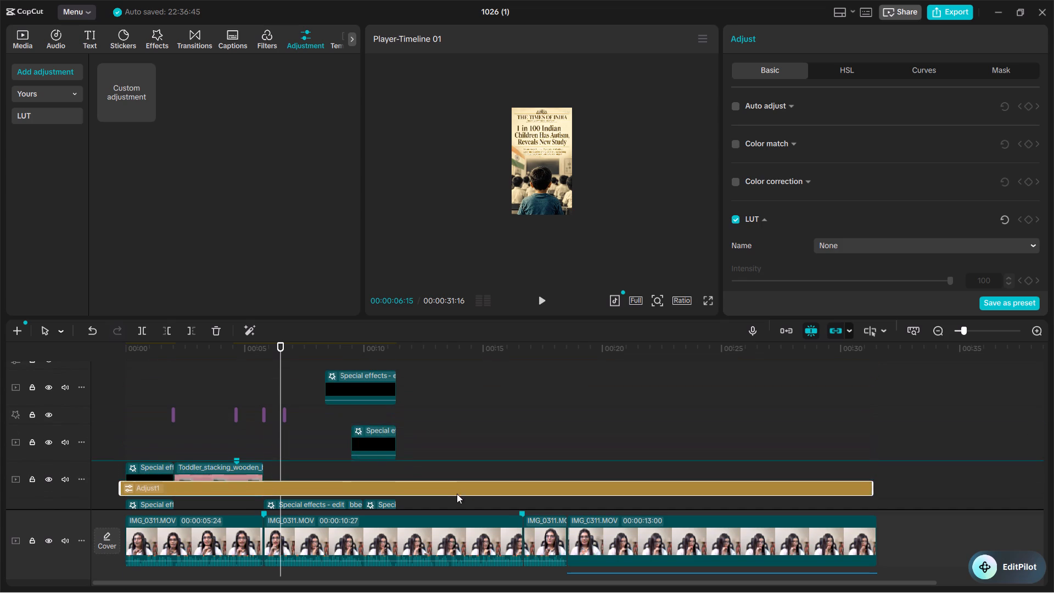
{"action": "left_click_drag", "start_coordinate": [457, 494], "coordinate": [457, 499]}
{"action": "scroll", "coordinate": [466, 468], "scroll_direction": "down", "scroll_amount": 6}
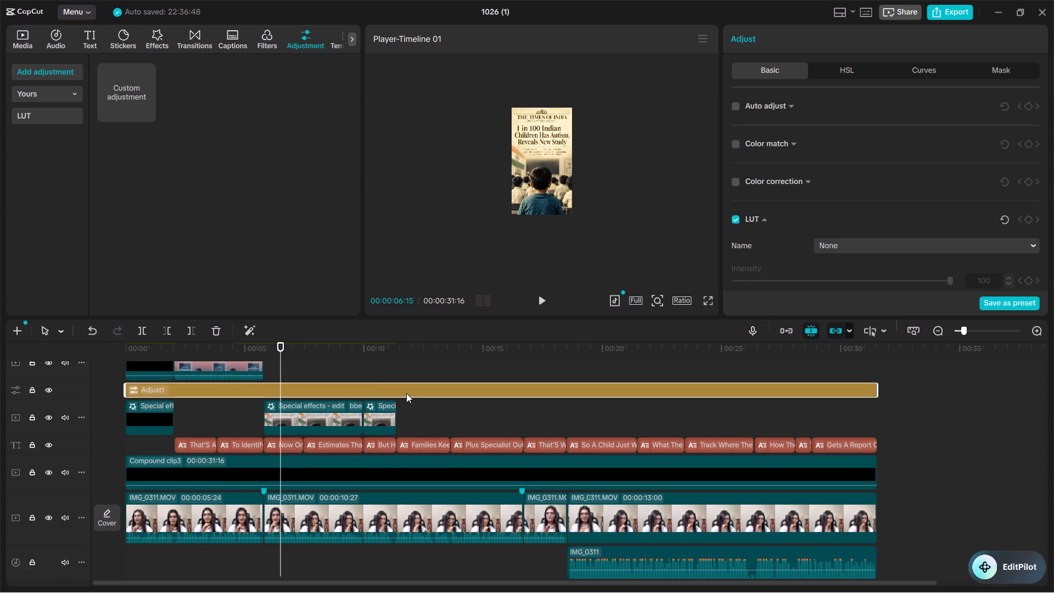
{"action": "left_click_drag", "start_coordinate": [406, 393], "coordinate": [403, 489]}
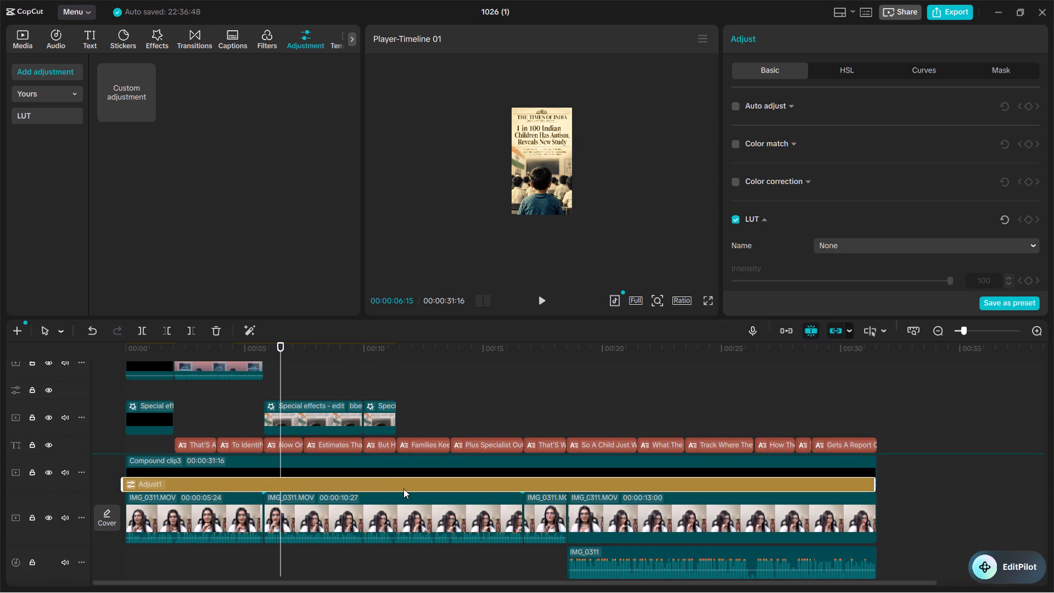
{"action": "left_click_drag", "start_coordinate": [403, 489], "coordinate": [403, 492]}
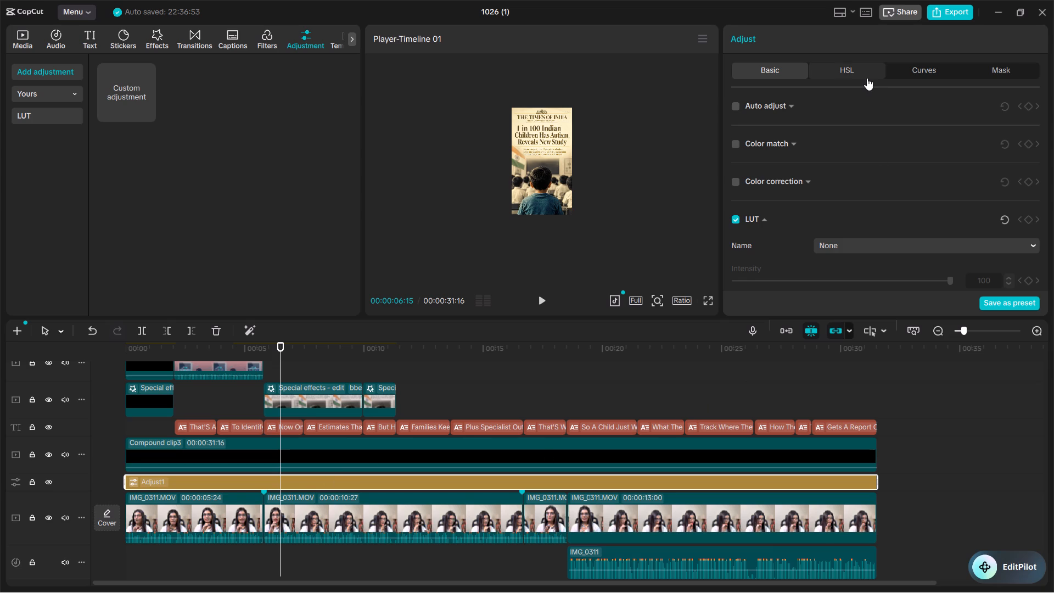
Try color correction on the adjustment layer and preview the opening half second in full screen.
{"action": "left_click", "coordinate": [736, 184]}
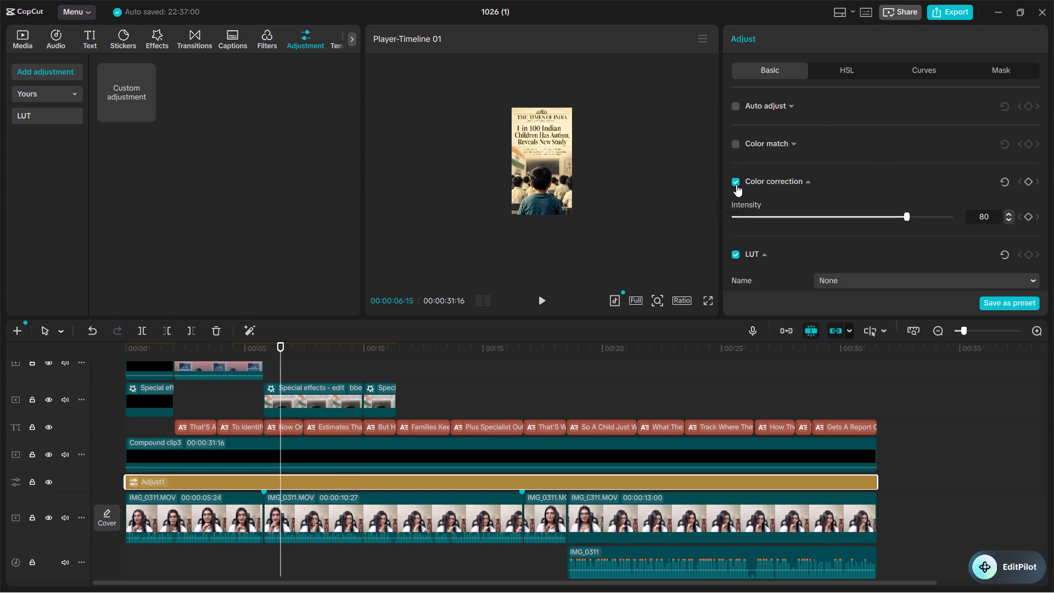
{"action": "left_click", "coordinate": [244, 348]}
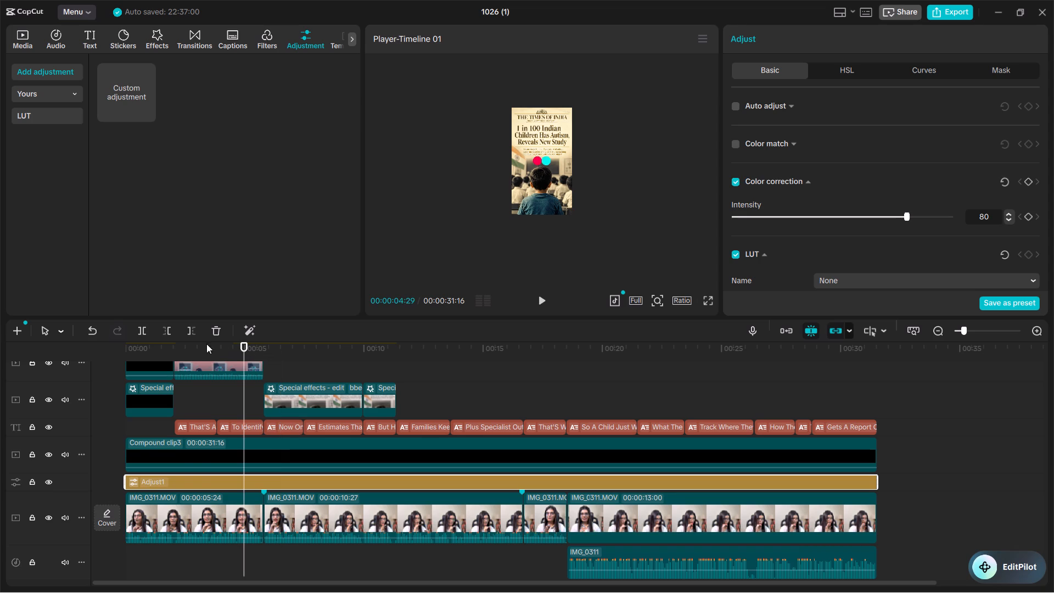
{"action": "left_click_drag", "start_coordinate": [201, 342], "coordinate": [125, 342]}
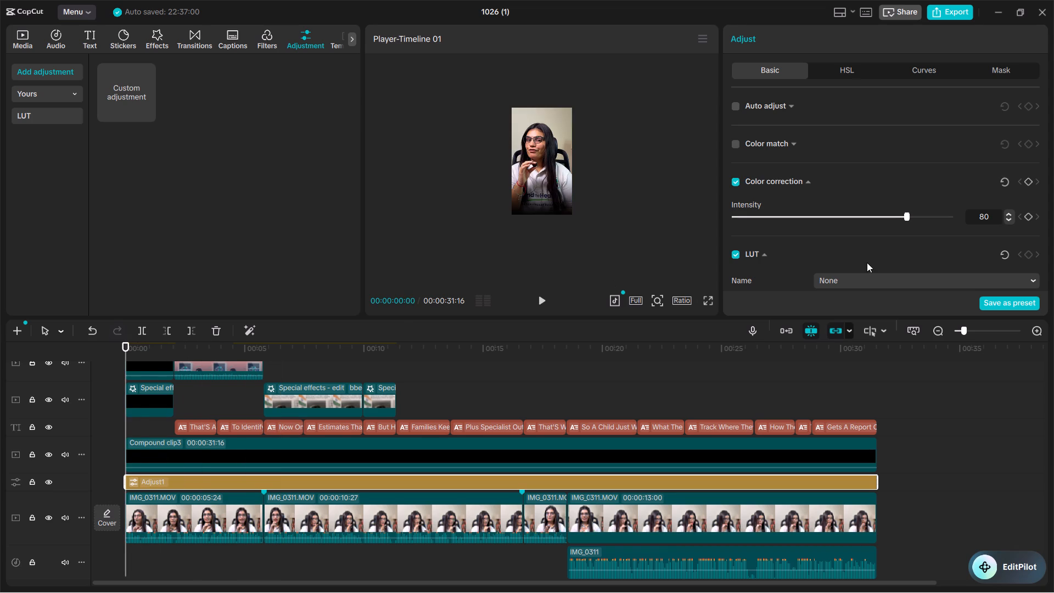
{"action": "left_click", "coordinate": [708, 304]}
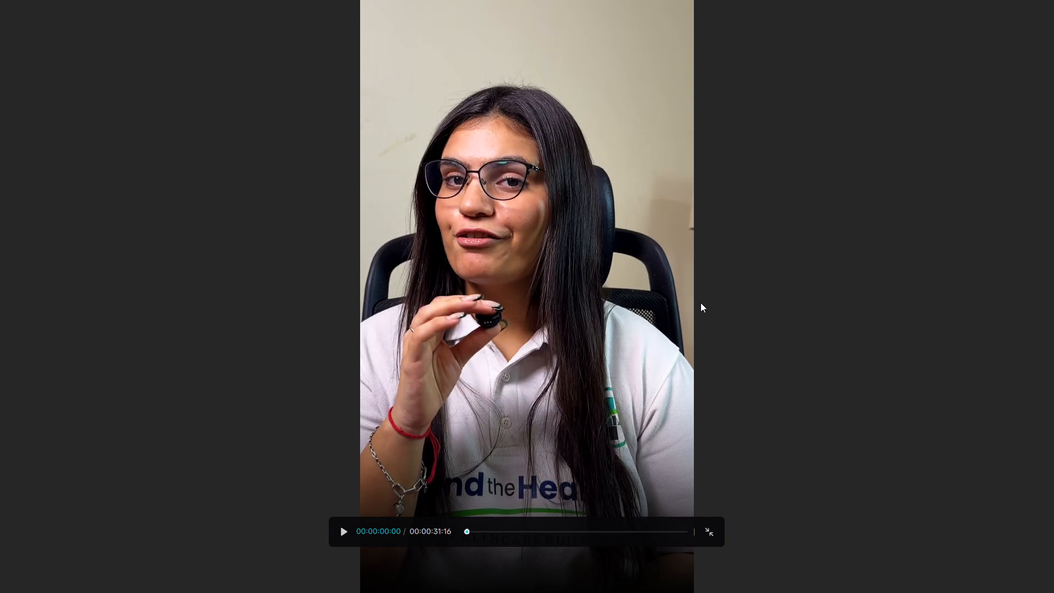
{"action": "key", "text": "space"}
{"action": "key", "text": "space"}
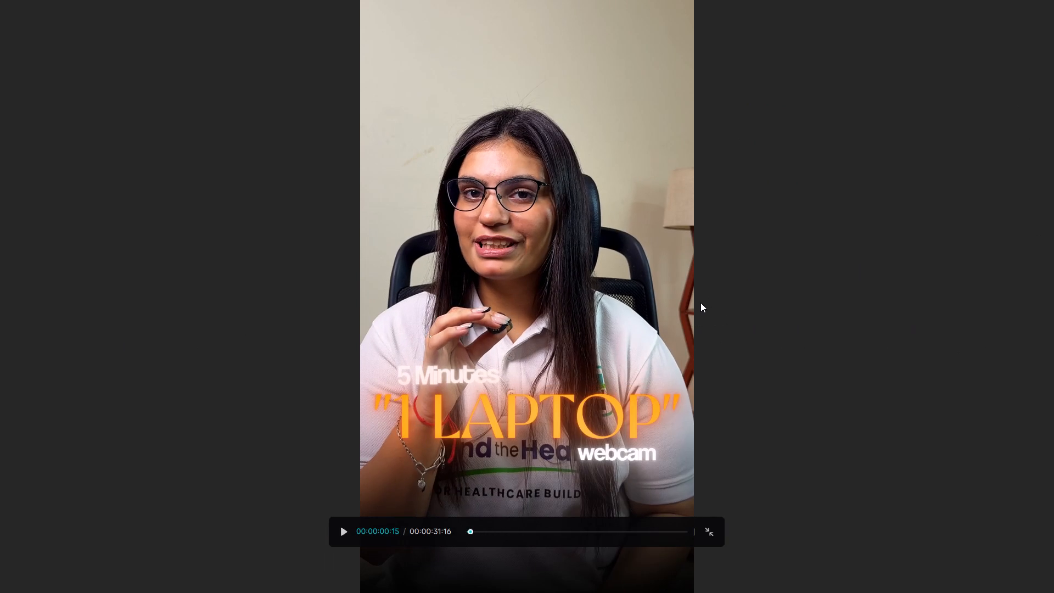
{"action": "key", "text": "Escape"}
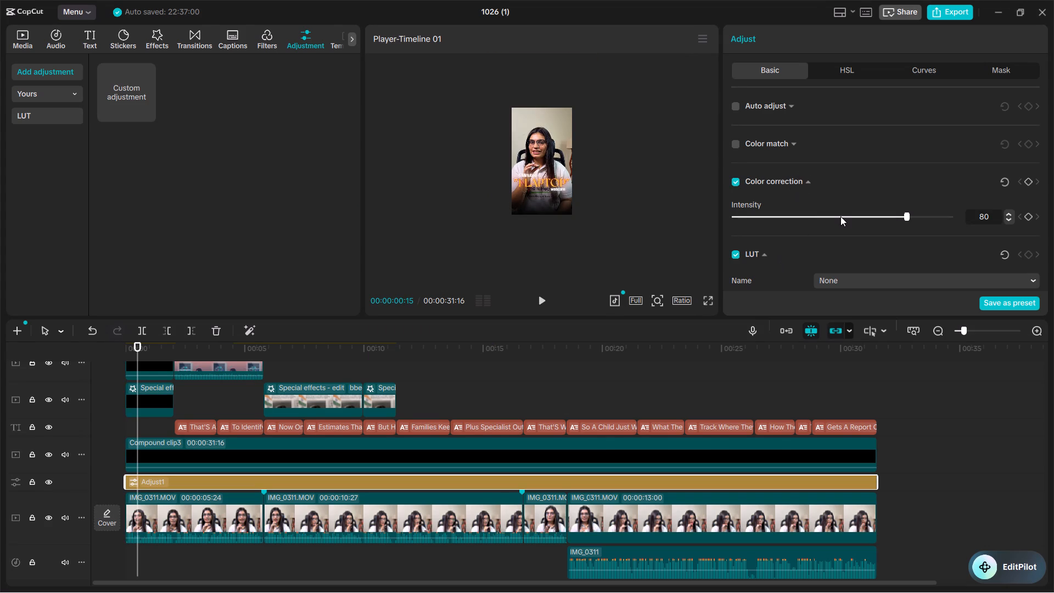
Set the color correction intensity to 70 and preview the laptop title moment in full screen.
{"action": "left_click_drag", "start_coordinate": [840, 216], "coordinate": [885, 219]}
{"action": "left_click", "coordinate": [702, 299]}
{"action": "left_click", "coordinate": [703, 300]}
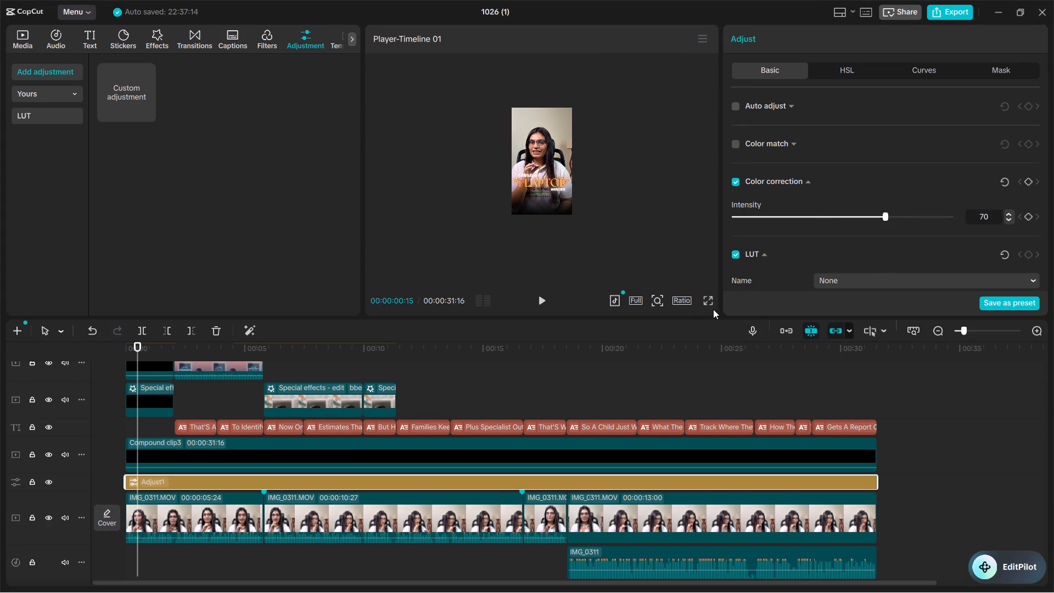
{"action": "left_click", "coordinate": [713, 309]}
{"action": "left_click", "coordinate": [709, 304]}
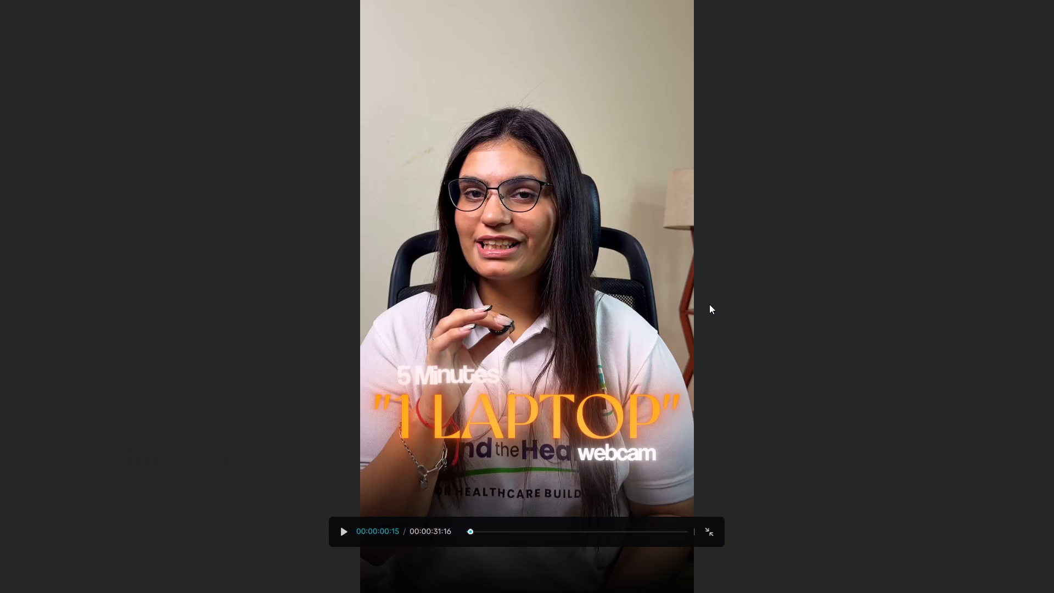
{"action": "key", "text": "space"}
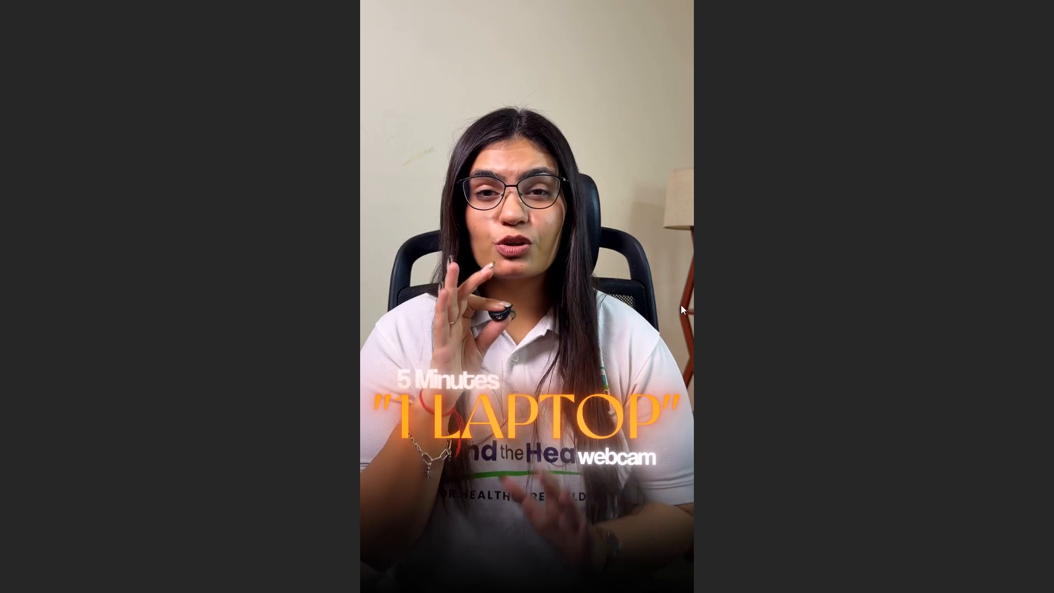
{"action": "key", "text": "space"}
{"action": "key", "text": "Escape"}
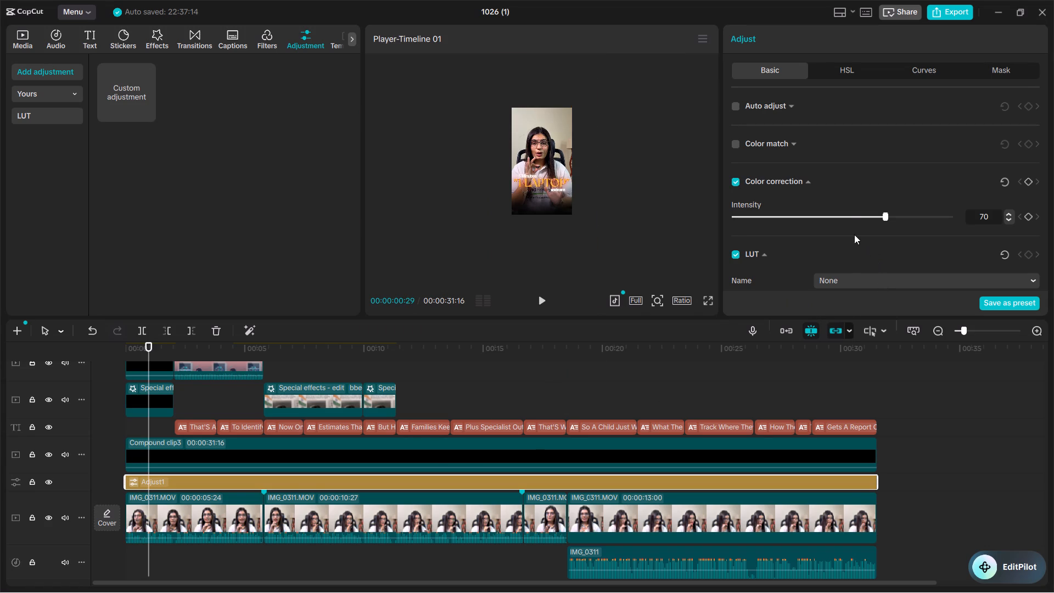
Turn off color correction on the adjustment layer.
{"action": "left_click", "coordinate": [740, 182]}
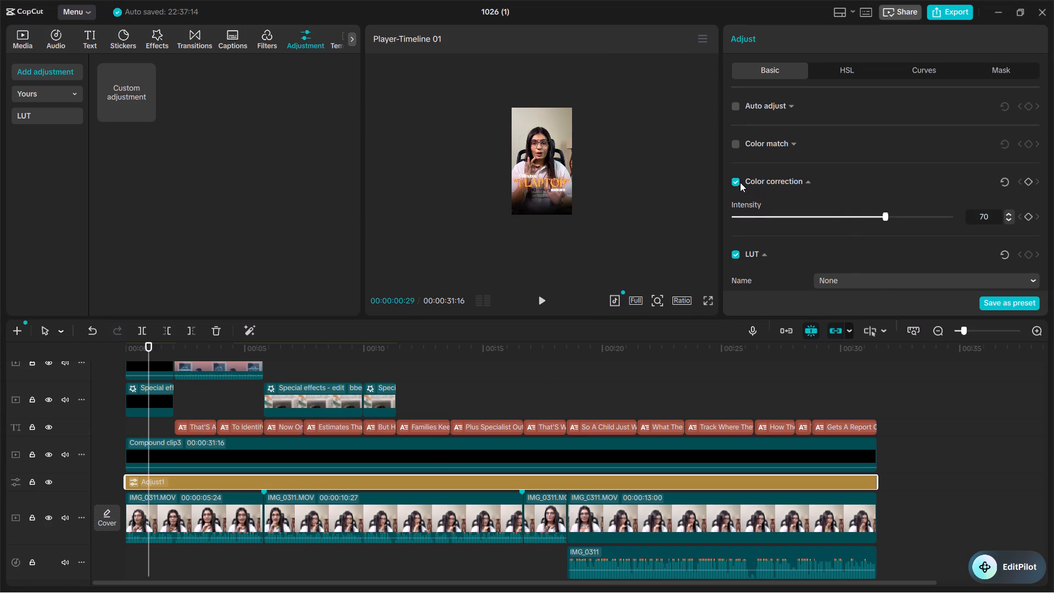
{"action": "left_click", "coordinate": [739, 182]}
Set the adjustment layer's Saturation to 13 and check the frame in full screen.
{"action": "scroll", "coordinate": [846, 180], "scroll_direction": "down", "scroll_amount": 2}
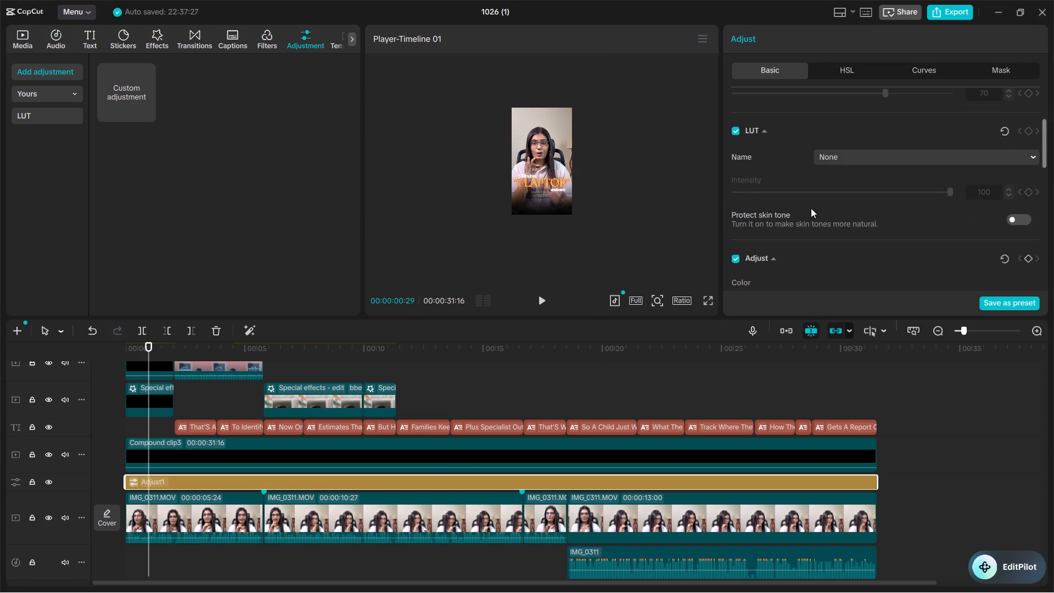
{"action": "scroll", "coordinate": [793, 220], "scroll_direction": "down", "scroll_amount": 2}
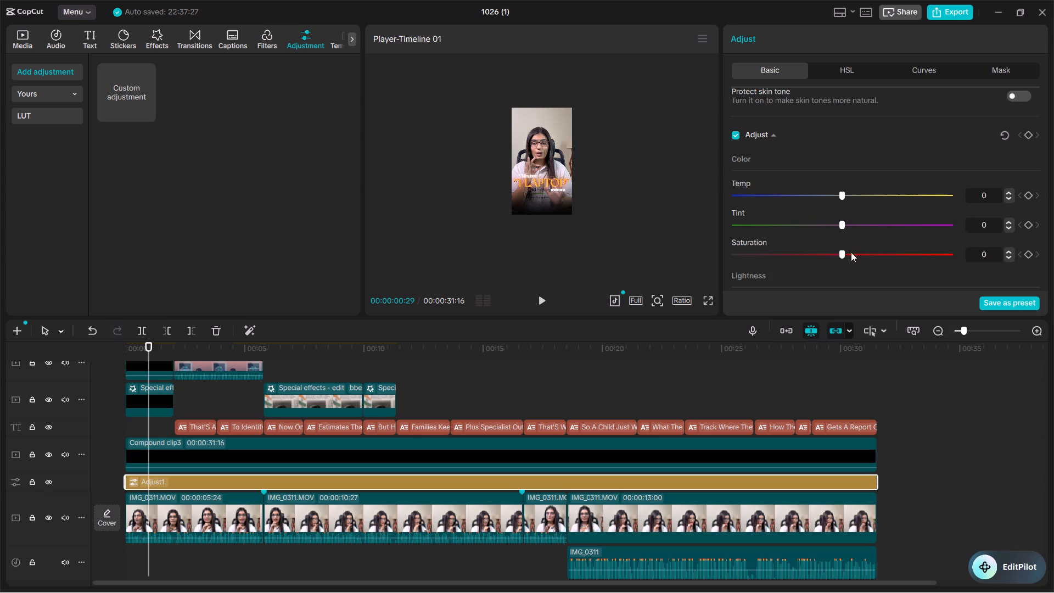
{"action": "left_click_drag", "start_coordinate": [853, 252], "coordinate": [867, 251]}
{"action": "left_click", "coordinate": [709, 299]}
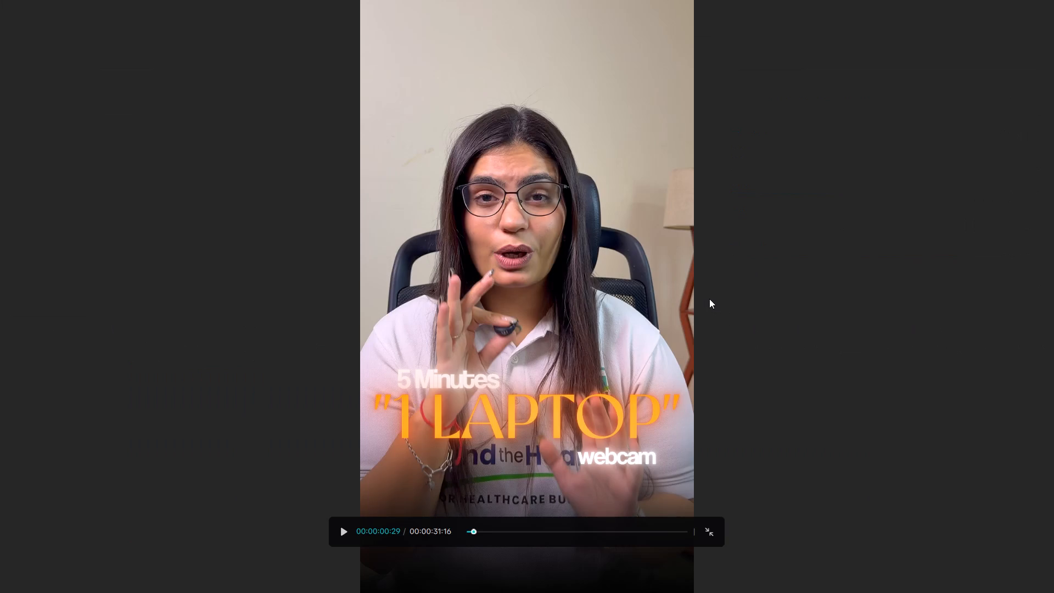
Raise the adjustment layer's Saturation to 20.
{"action": "key", "text": "Escape"}
{"action": "left_click", "coordinate": [875, 256]}
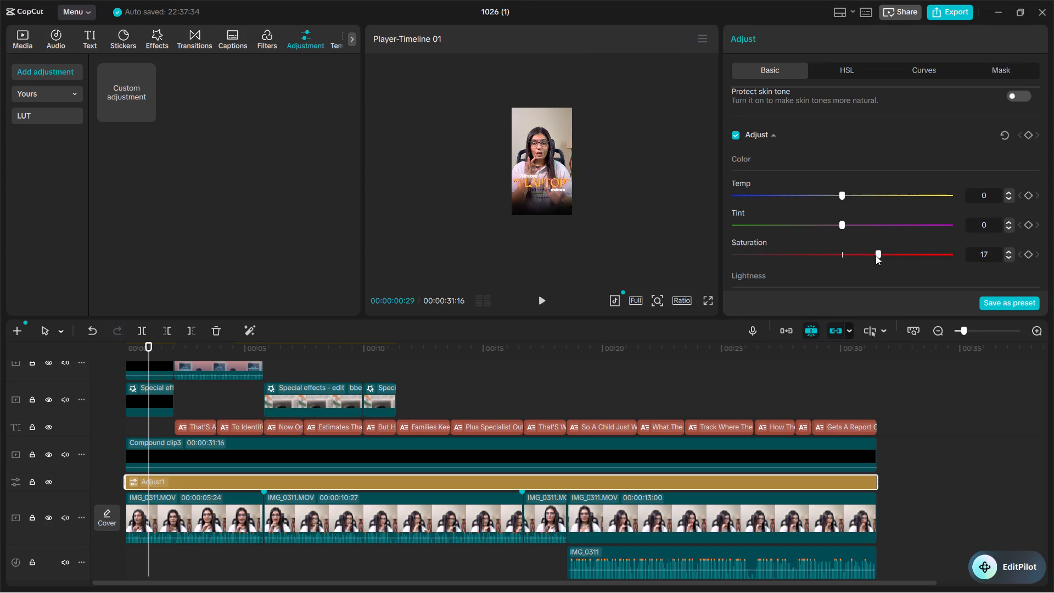
{"action": "left_click", "coordinate": [883, 252]}
Try the adjustment layer's Contrast at 16, check the frame in full screen, and settle on 12.
{"action": "scroll", "coordinate": [868, 253], "scroll_direction": "down", "scroll_amount": 1}
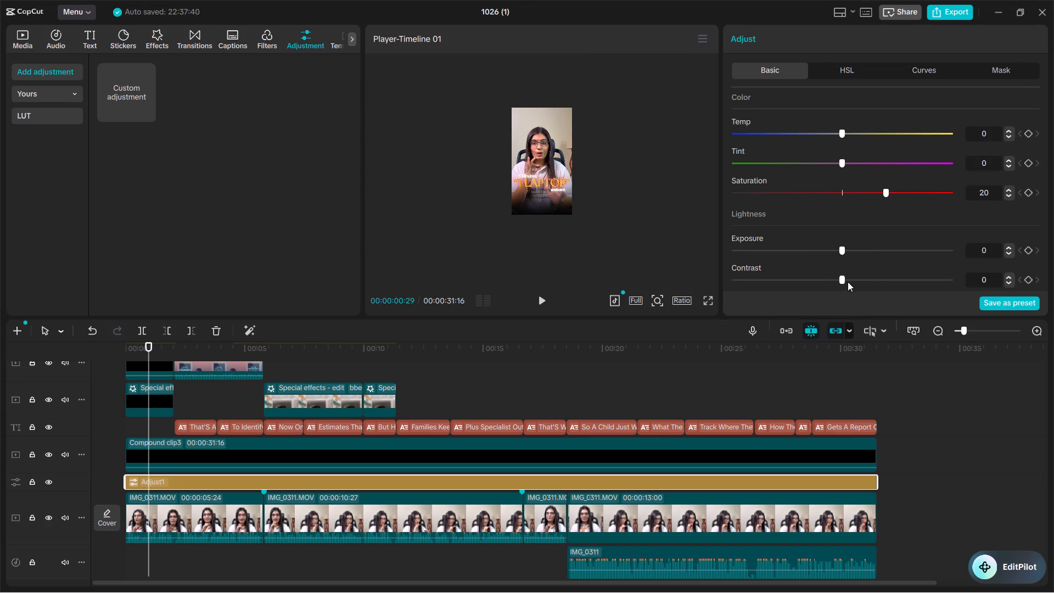
{"action": "left_click_drag", "start_coordinate": [857, 280], "coordinate": [875, 278]}
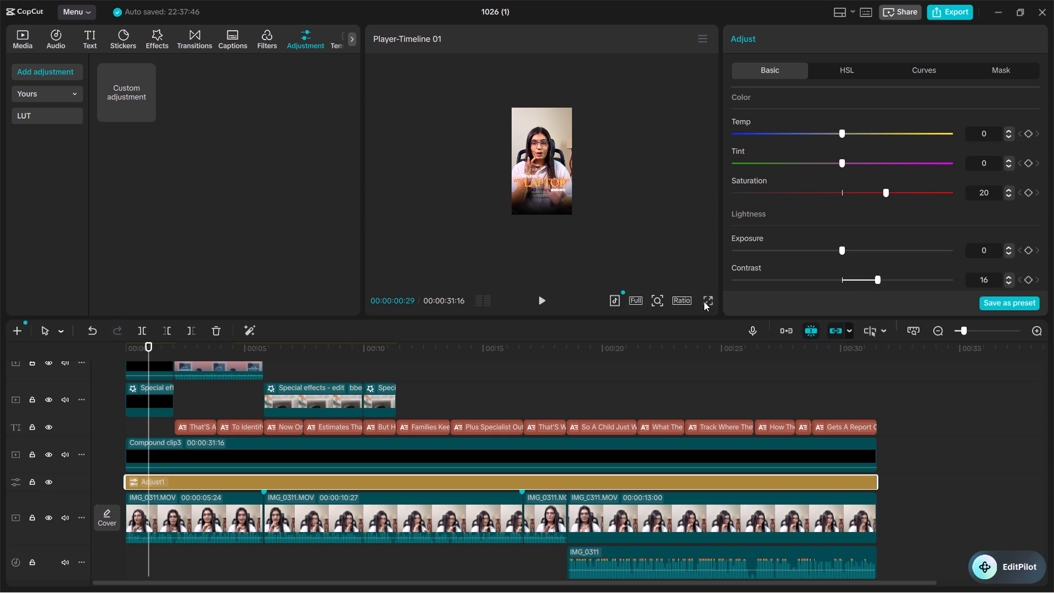
{"action": "left_click", "coordinate": [704, 301]}
{"action": "key", "text": "Escape"}
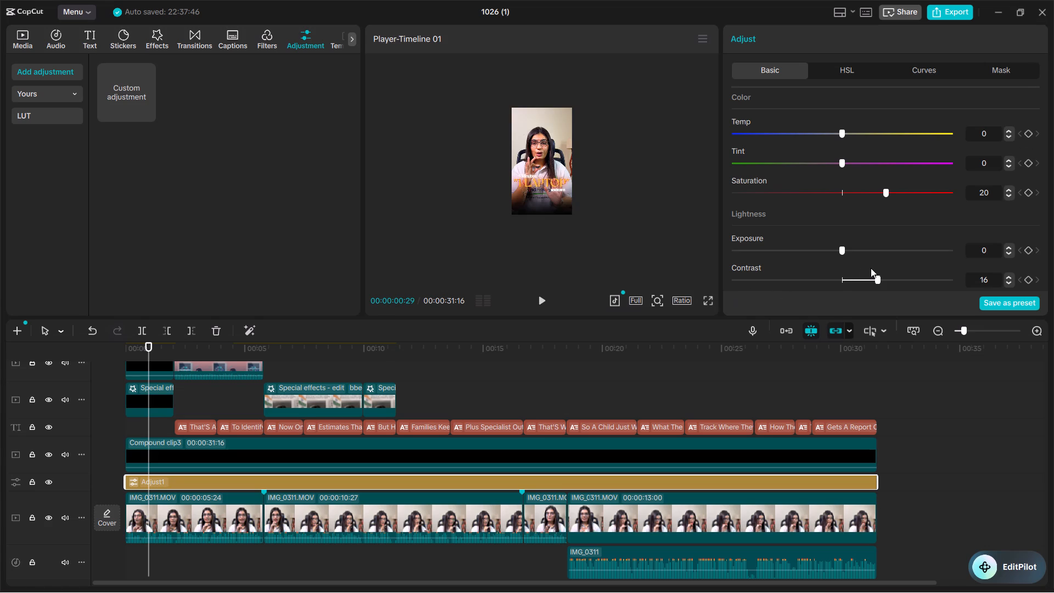
{"action": "left_click", "coordinate": [865, 280]}
Lower the adjustment layer's Highlight to -4 and its Shadow to -7.
{"action": "scroll", "coordinate": [810, 276], "scroll_direction": "down", "scroll_amount": 1}
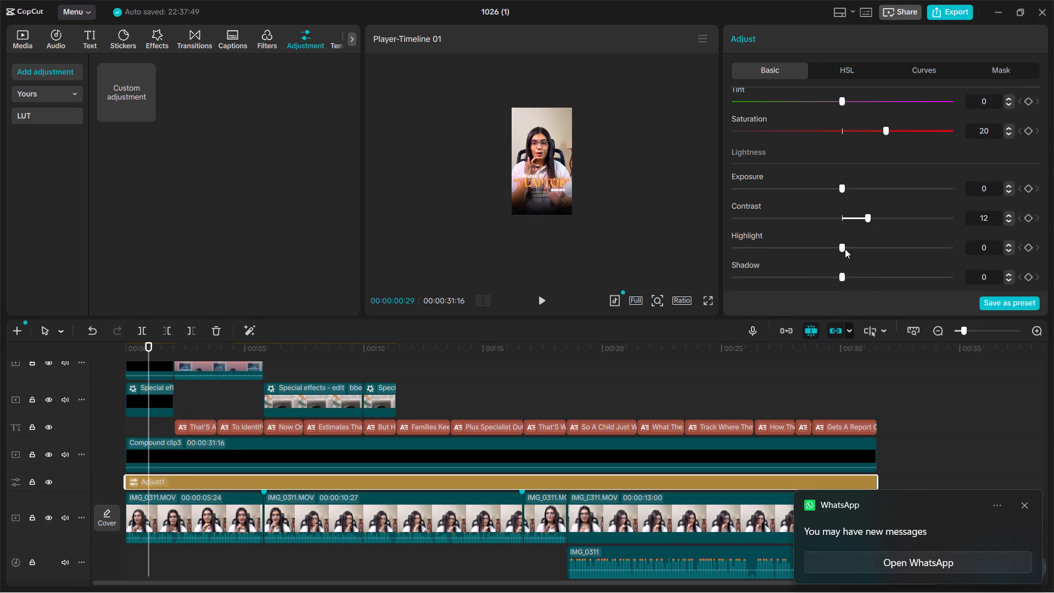
{"action": "left_click_drag", "start_coordinate": [849, 246], "coordinate": [837, 247]}
{"action": "left_click_drag", "start_coordinate": [837, 247], "coordinate": [831, 249]}
{"action": "left_click_drag", "start_coordinate": [812, 275], "coordinate": [825, 276]}
Set the adjustment layer's Brilliance to 3.
{"action": "scroll", "coordinate": [805, 270], "scroll_direction": "down", "scroll_amount": 2}
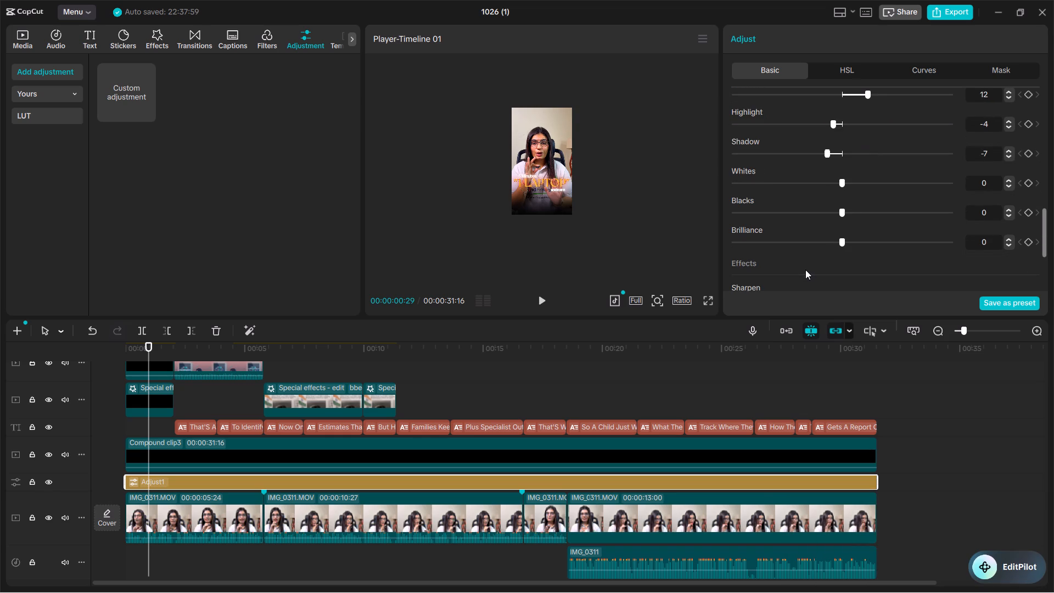
{"action": "left_click_drag", "start_coordinate": [840, 243], "coordinate": [867, 242]}
{"action": "left_click_drag", "start_coordinate": [867, 242], "coordinate": [832, 258]}
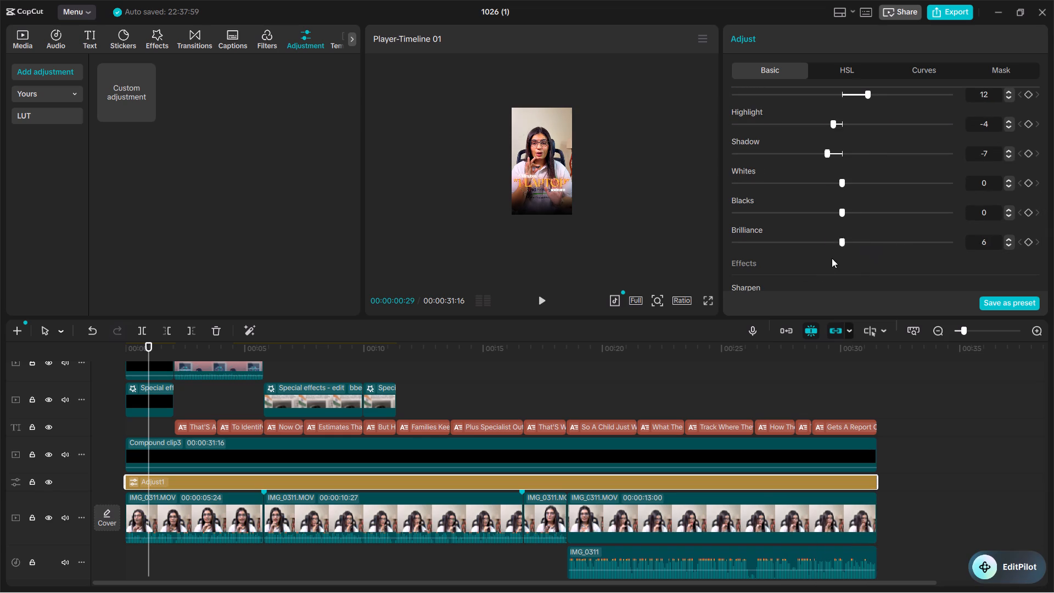
{"action": "left_click_drag", "start_coordinate": [832, 258], "coordinate": [835, 253]}
{"action": "left_click_drag", "start_coordinate": [835, 253], "coordinate": [847, 251]}
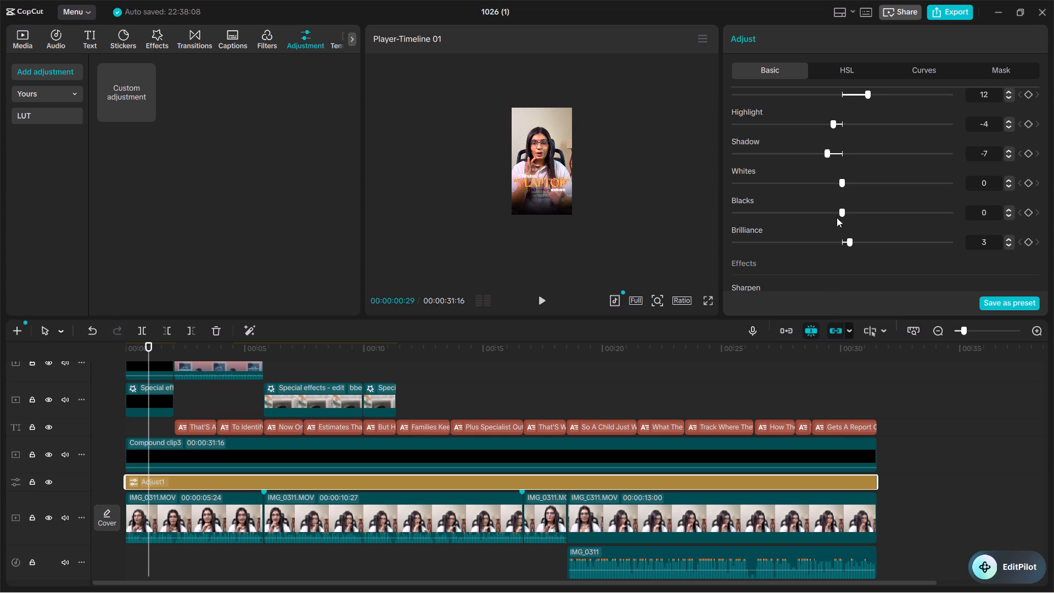
Set the adjustment layer's Blacks to -5.
{"action": "left_click", "coordinate": [830, 212]}
Set the adjustment layer's effects to Sharpen 16, Clarity 9 and Fade 2.
{"action": "scroll", "coordinate": [808, 236], "scroll_direction": "down", "scroll_amount": 1}
{"action": "left_click_drag", "start_coordinate": [761, 238], "coordinate": [769, 237]}
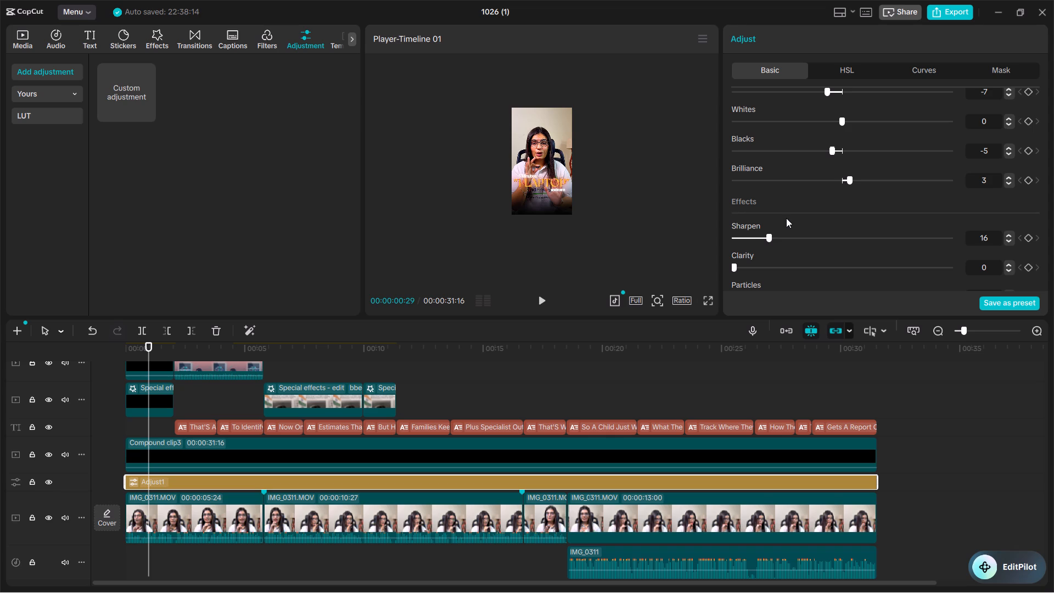
{"action": "left_click", "coordinate": [752, 265]}
{"action": "scroll", "coordinate": [783, 257], "scroll_direction": "down", "scroll_amount": 2}
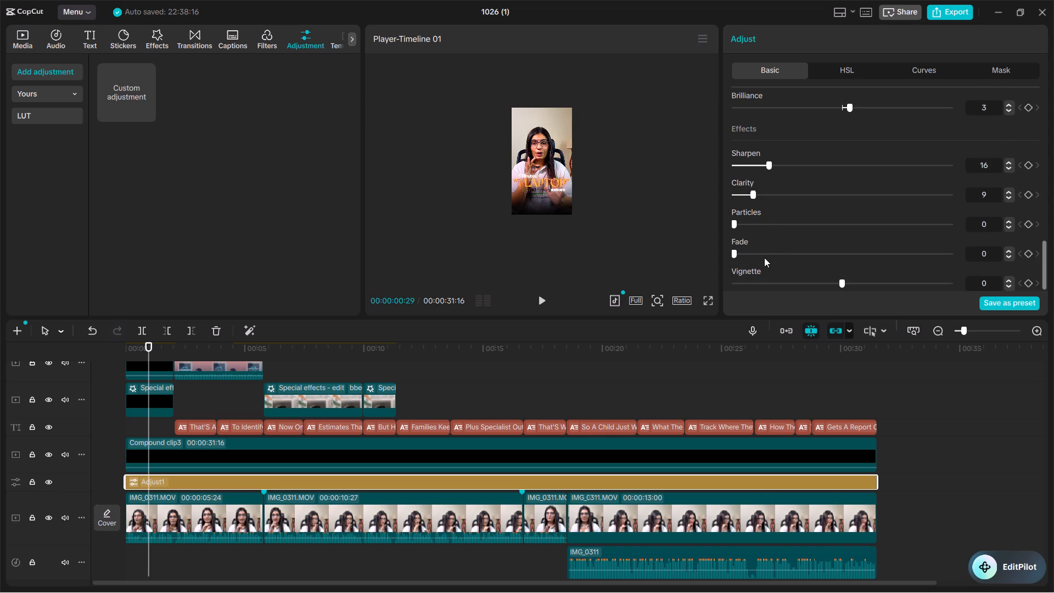
{"action": "left_click_drag", "start_coordinate": [760, 254], "coordinate": [803, 259]}
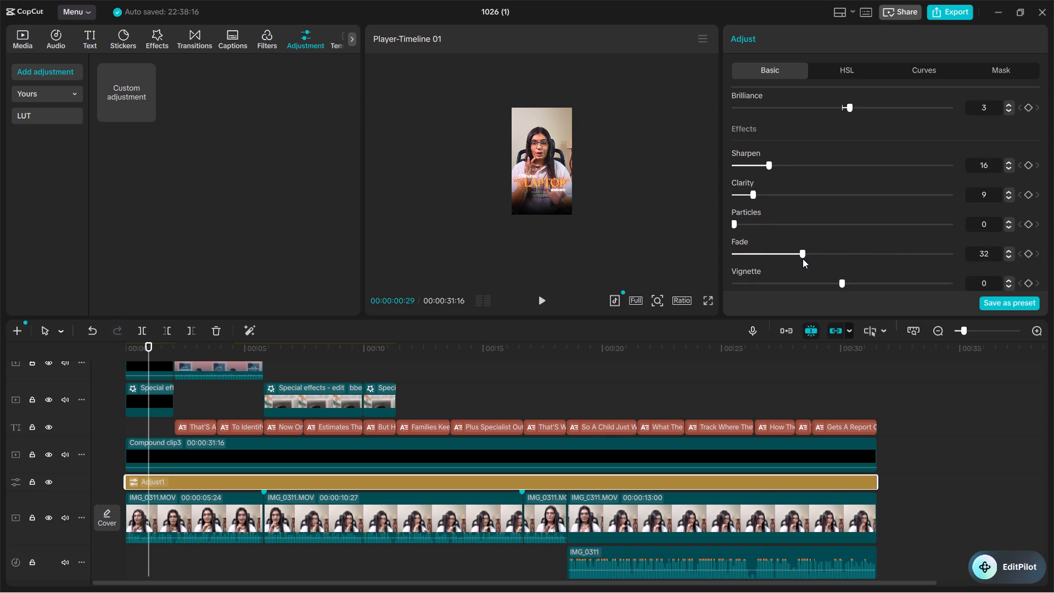
{"action": "left_click_drag", "start_coordinate": [803, 259], "coordinate": [738, 266]}
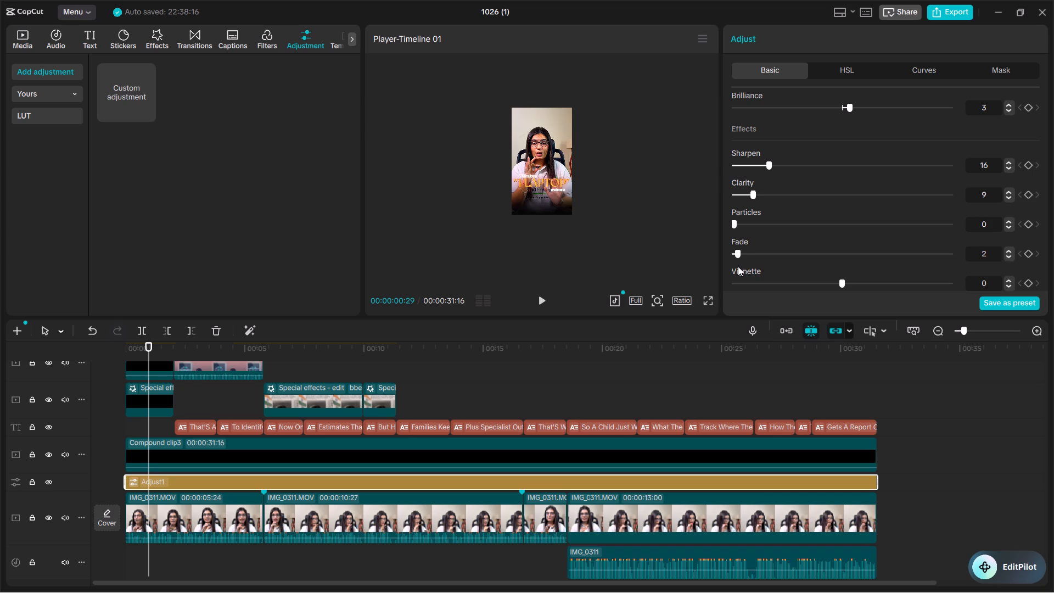
Set the adjustment layer's Fade to 0 and Vignette to 4.
{"action": "left_click_drag", "start_coordinate": [738, 266], "coordinate": [735, 266]}
{"action": "left_click_drag", "start_coordinate": [817, 288], "coordinate": [867, 281]}
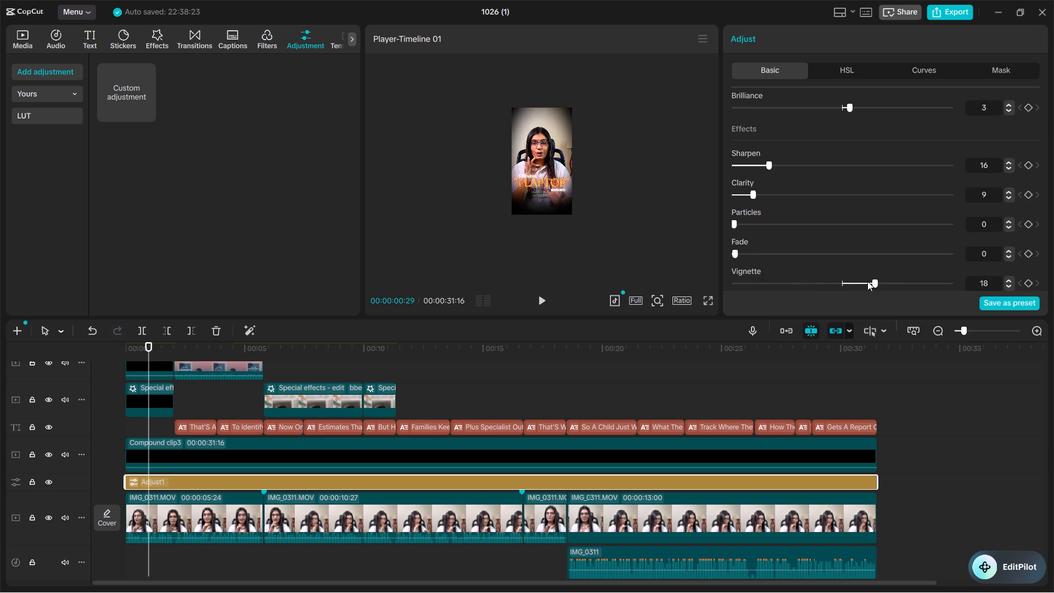
{"action": "left_click_drag", "start_coordinate": [867, 281], "coordinate": [848, 282]}
Play the graded video in full screen, pausing along the way to examine the talking-head shots and inserted graphics.
{"action": "left_click", "coordinate": [709, 295]}
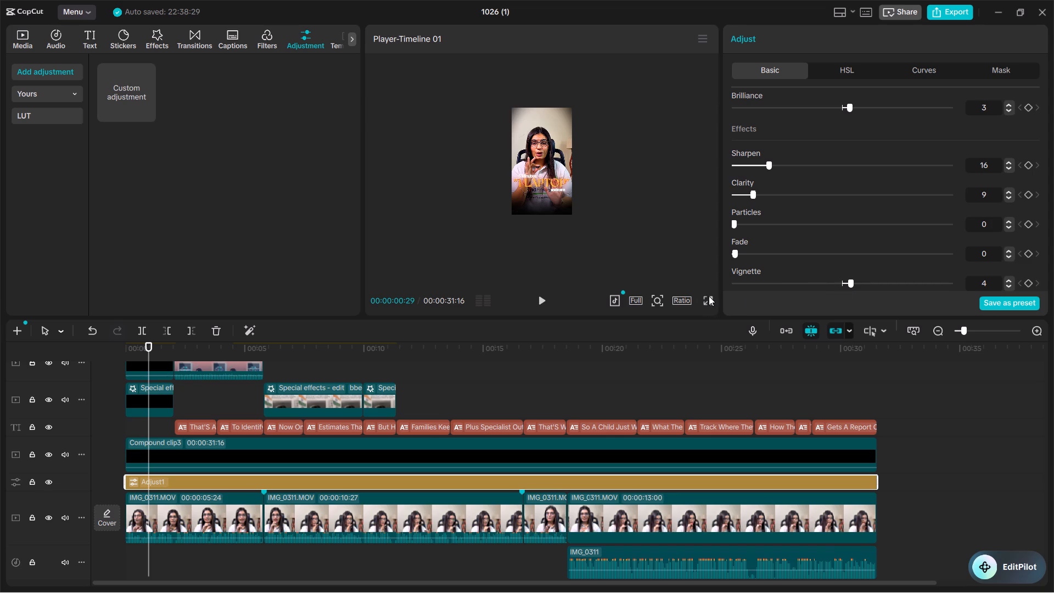
{"action": "left_click", "coordinate": [706, 300]}
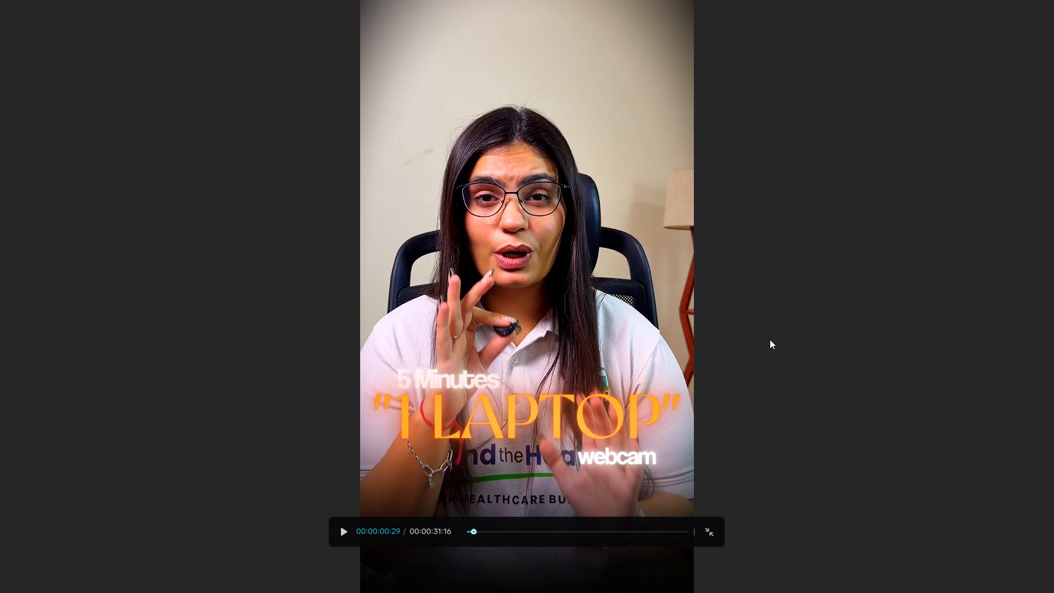
{"action": "key", "text": "space"}
{"action": "key", "text": "space"}
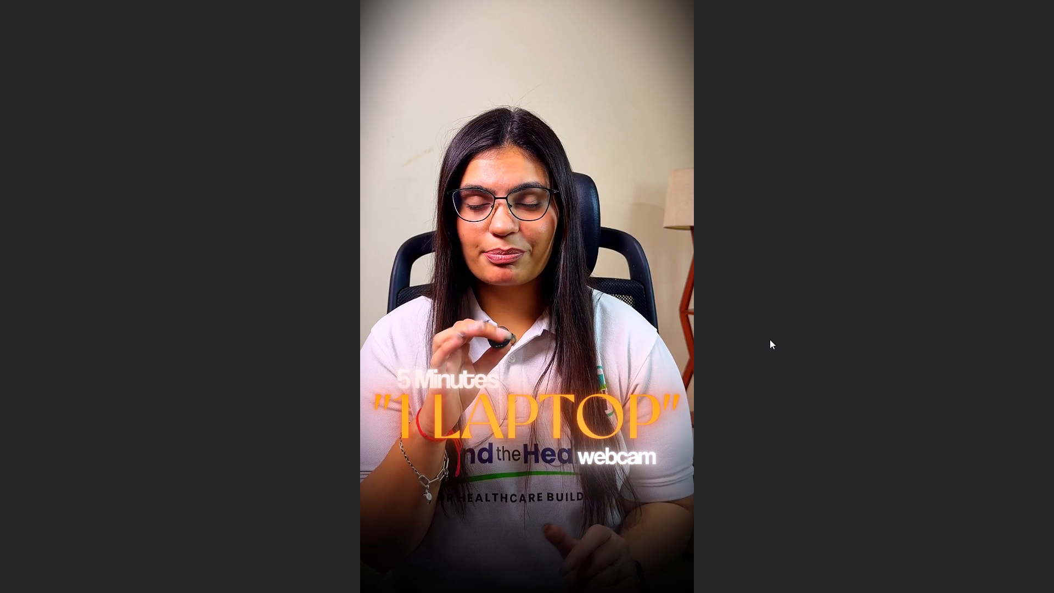
{"action": "key", "text": "space"}
{"action": "key", "text": "space"}
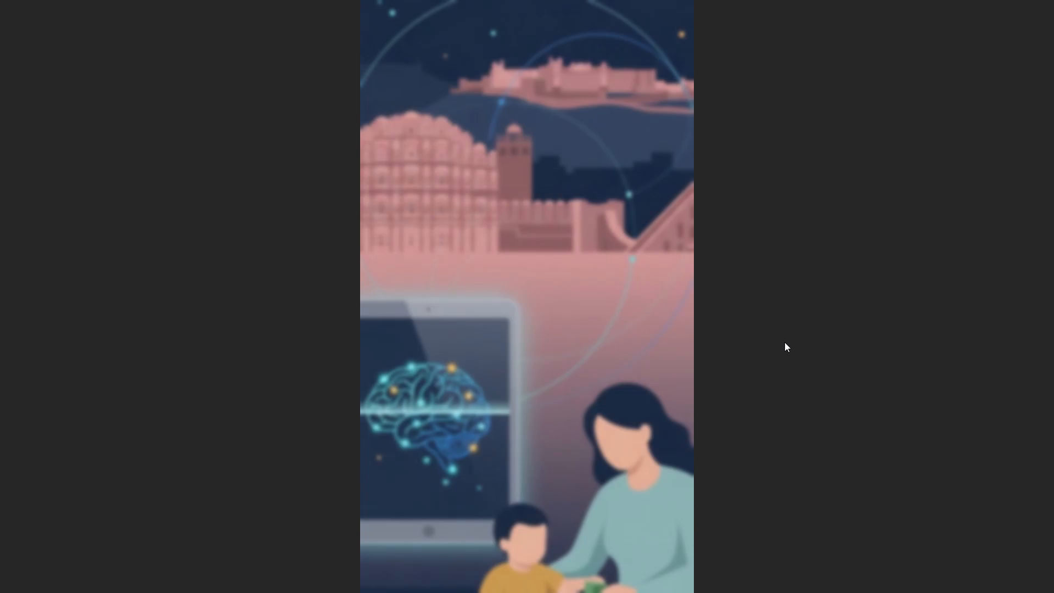
{"action": "key", "text": "space"}
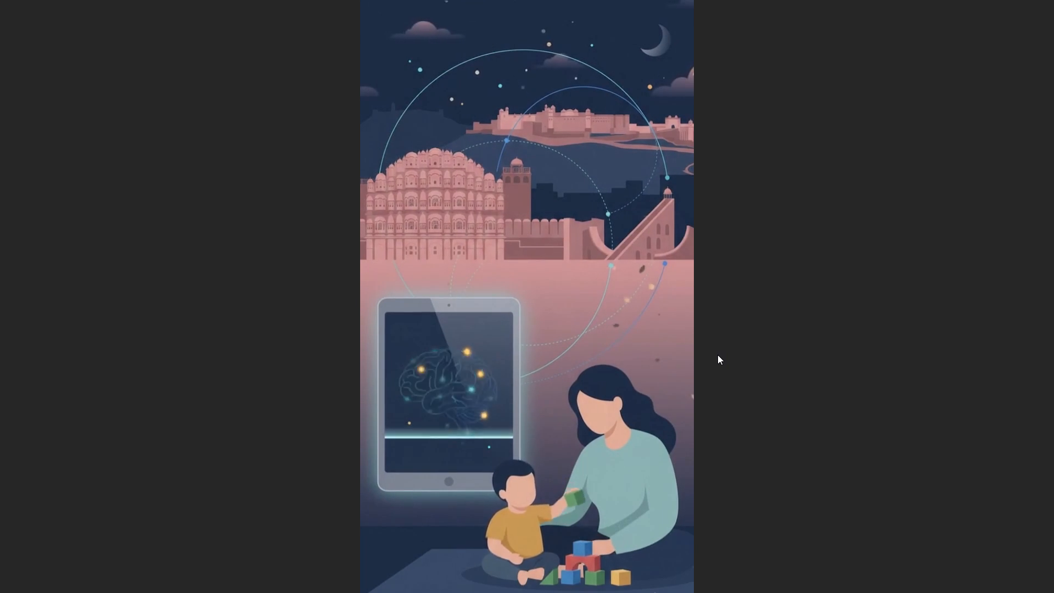
{"action": "key", "text": "space"}
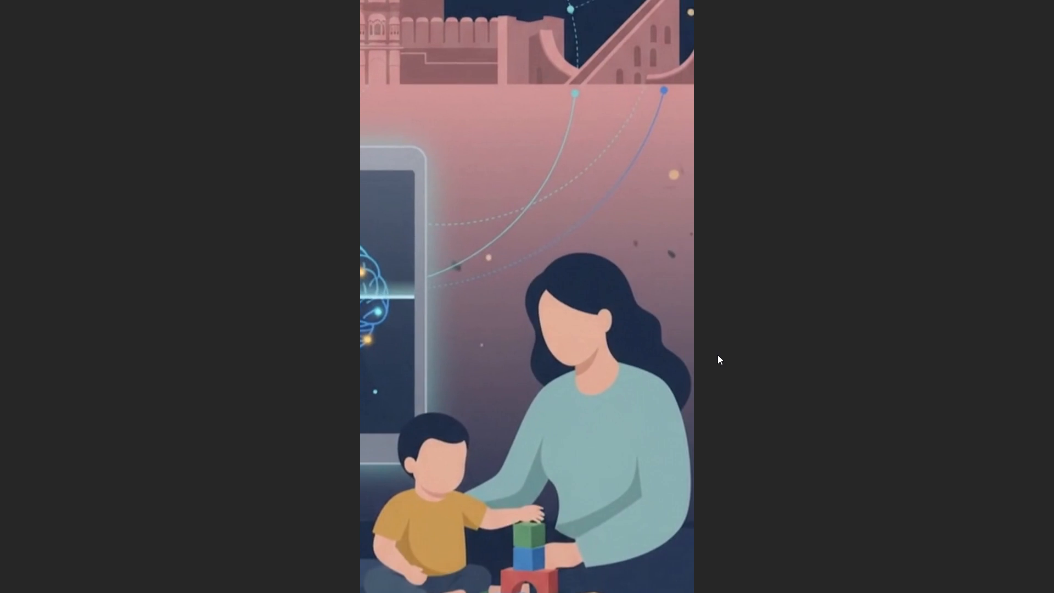
{"action": "key", "text": "space"}
{"action": "key", "text": "space"}
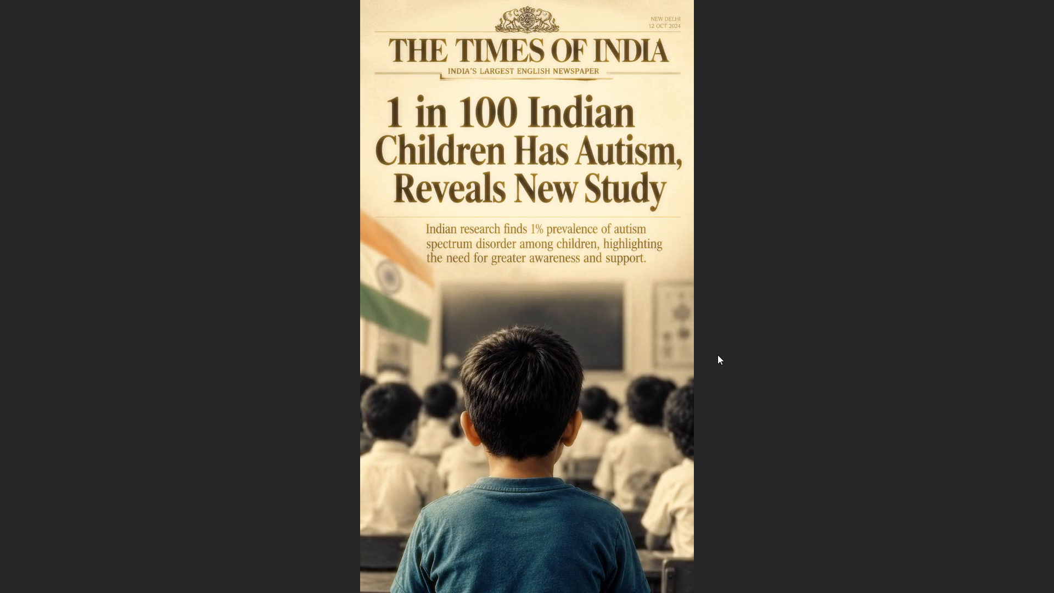
{"action": "key", "text": "space"}
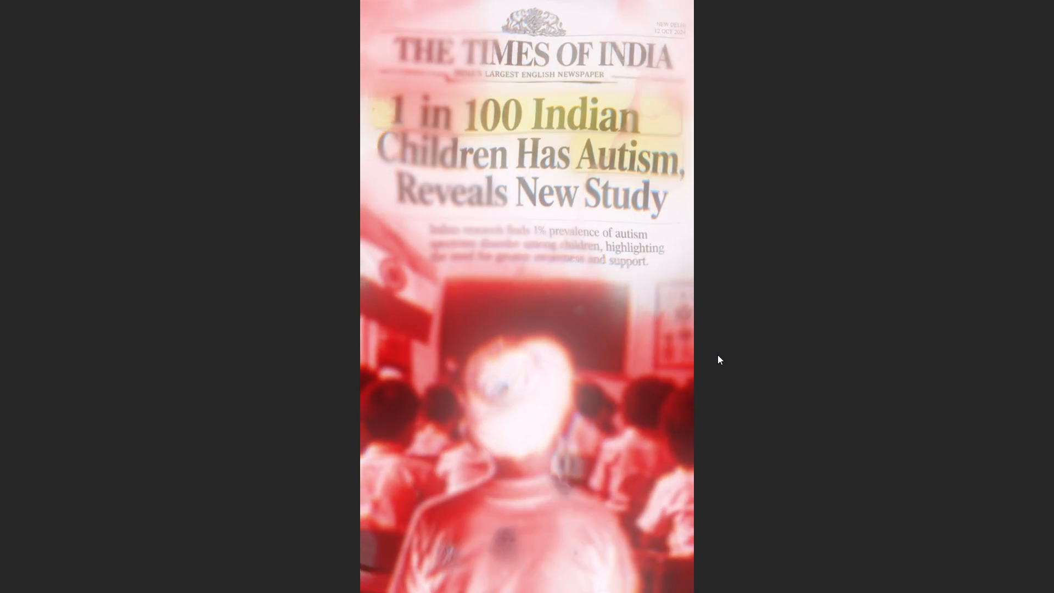
{"action": "key", "text": "space"}
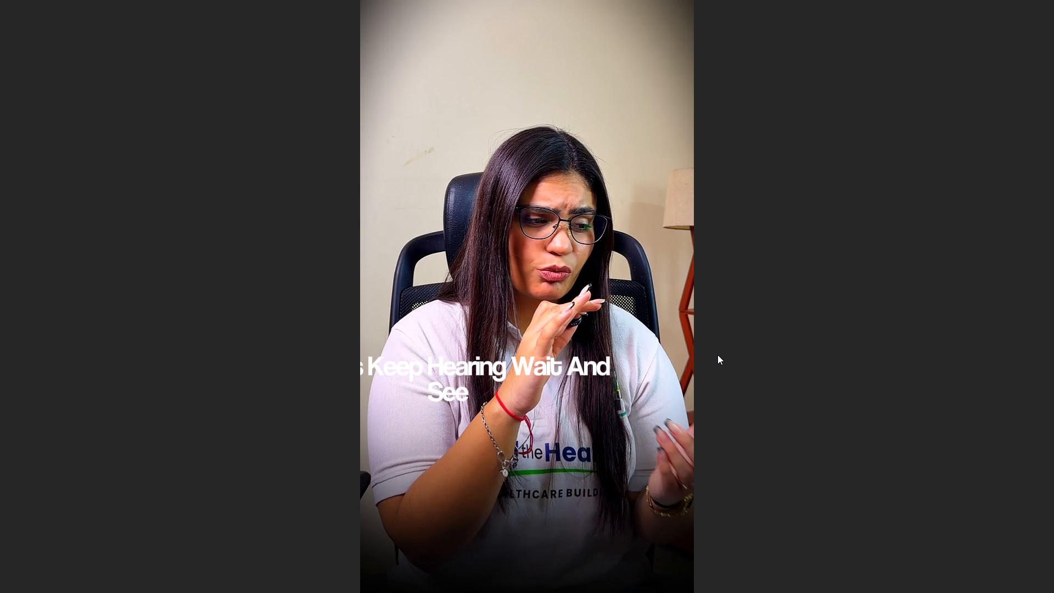
{"action": "key", "text": "space"}
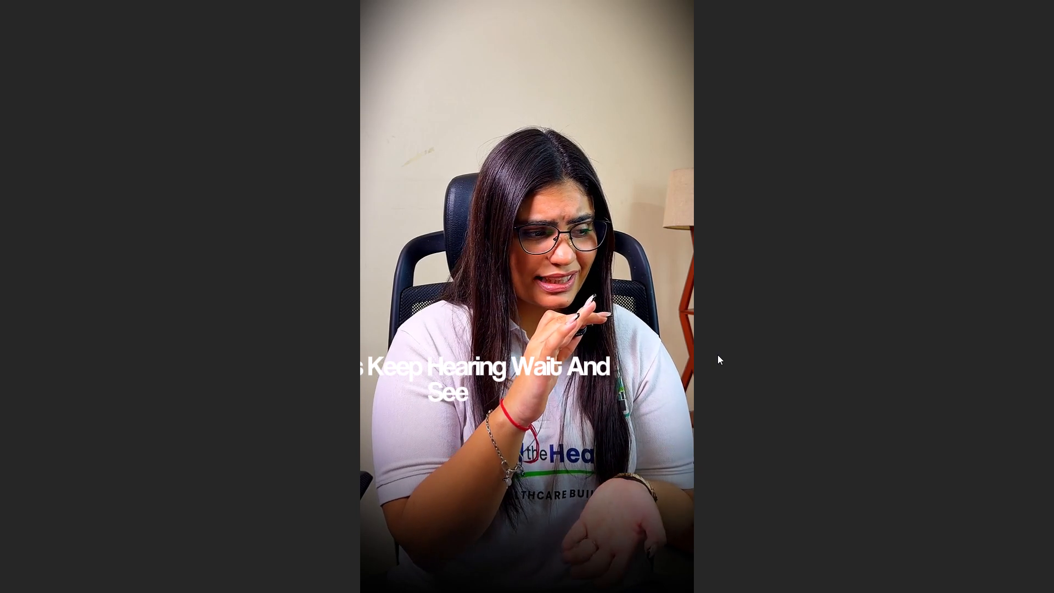
{"action": "key", "text": "space"}
{"action": "key", "text": "Escape"}
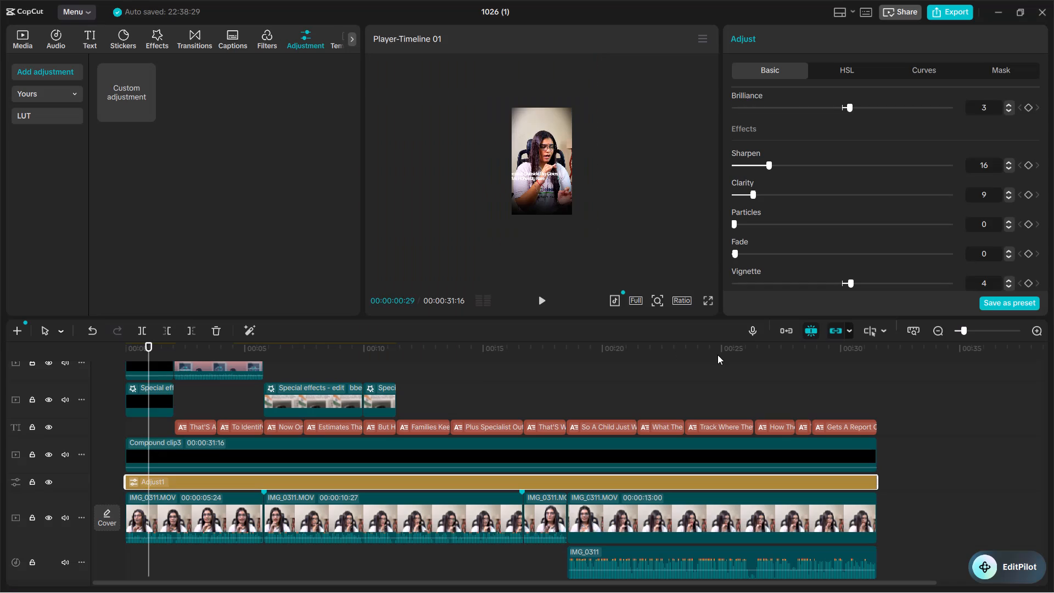
At 00:00:01:06, sample a custom HSL color for the adjustment layer from the skin on the speaker's cheek.
{"action": "left_click", "coordinate": [154, 348]}
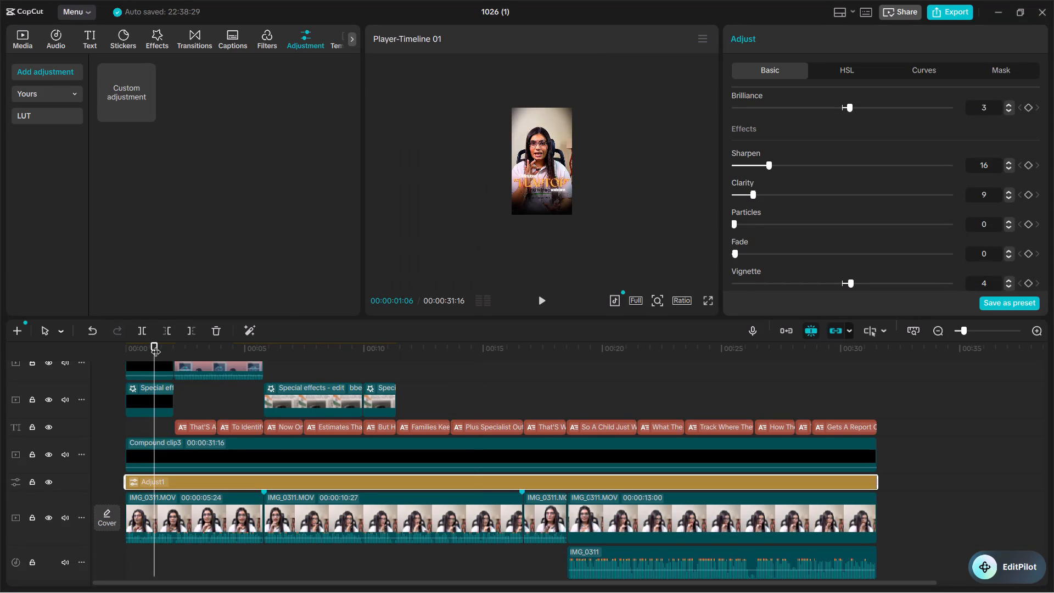
{"action": "left_click", "coordinate": [860, 71]}
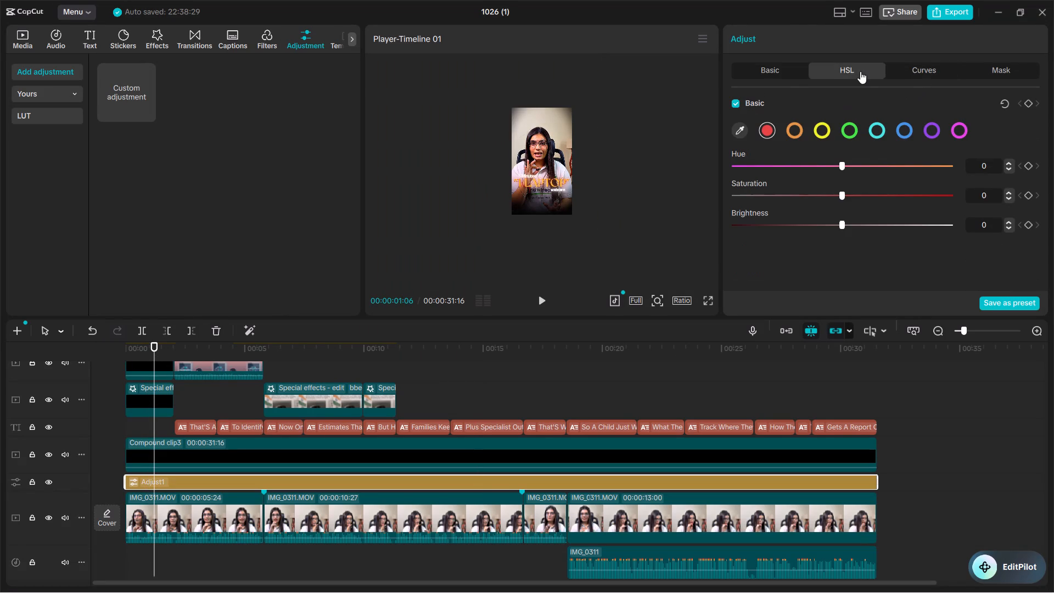
{"action": "left_click", "coordinate": [737, 132]}
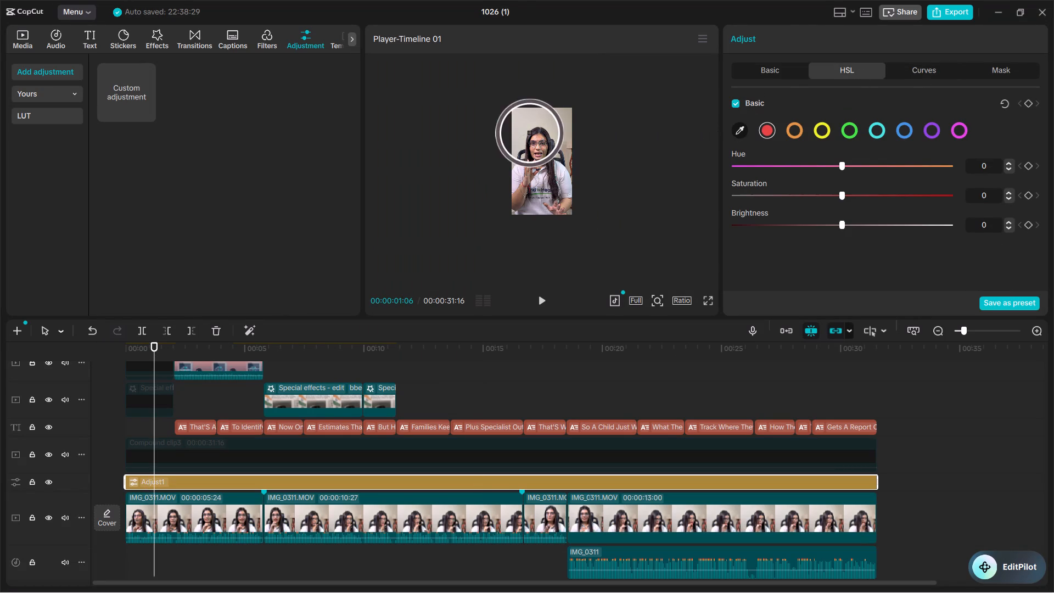
{"action": "scroll", "coordinate": [539, 145], "scroll_direction": "up", "scroll_amount": 4, "text": "alt"}
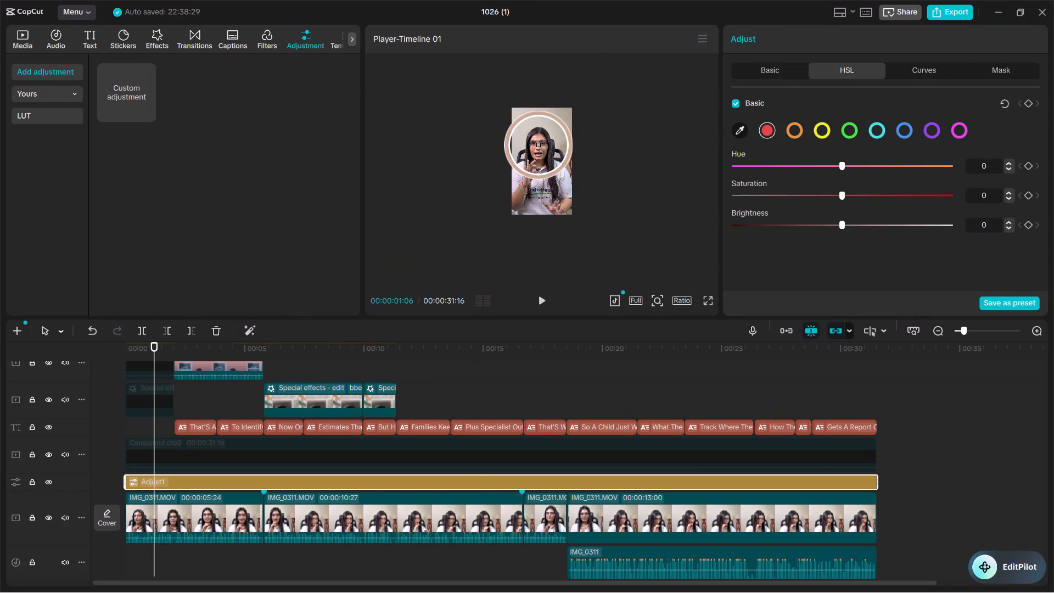
{"action": "scroll", "coordinate": [539, 144], "scroll_direction": "up", "scroll_amount": 7, "text": "ctrl"}
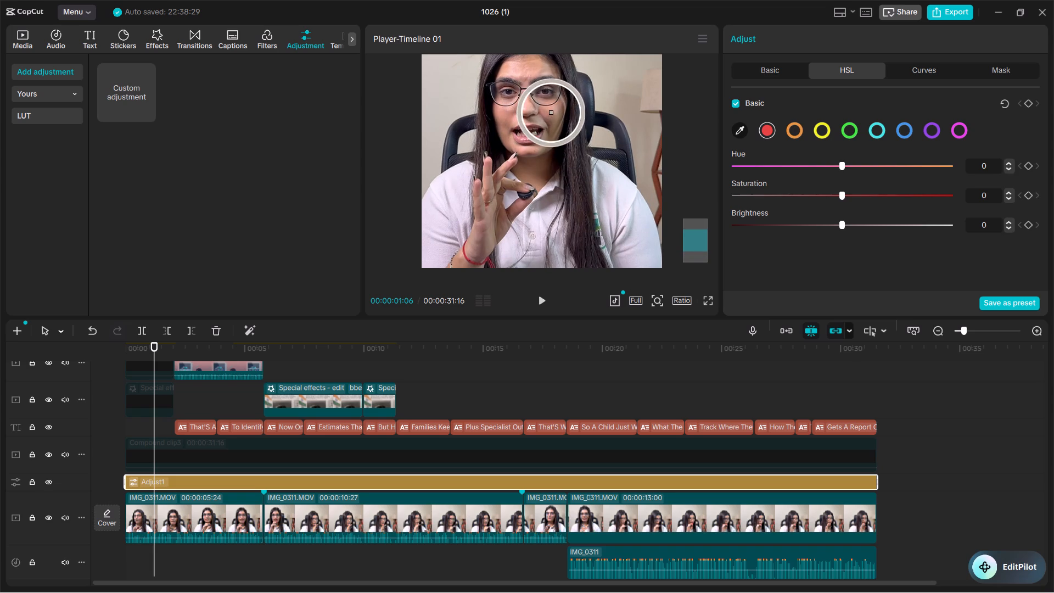
{"action": "left_click", "coordinate": [551, 112]}
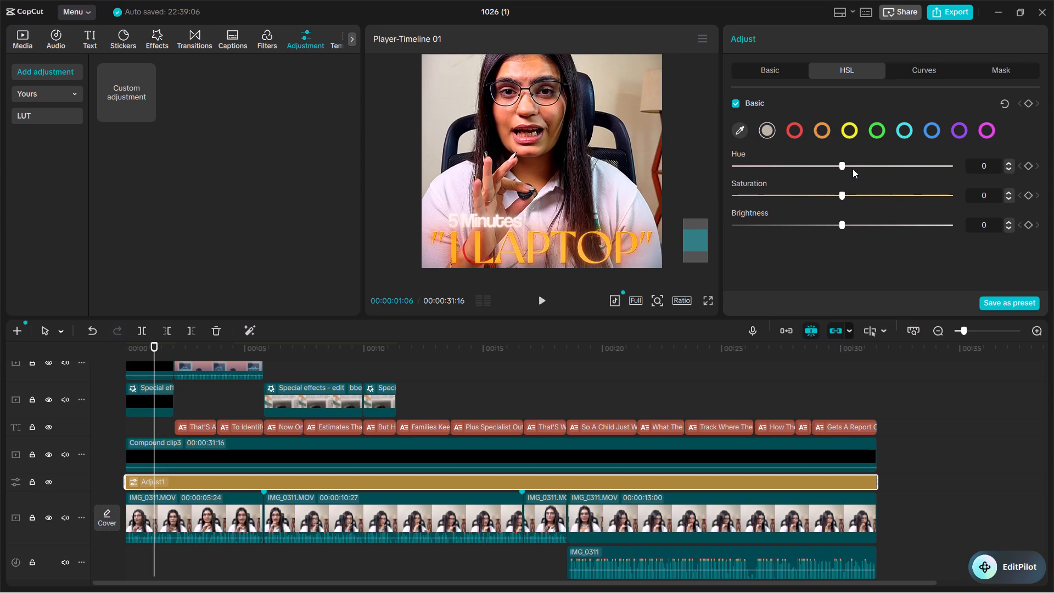
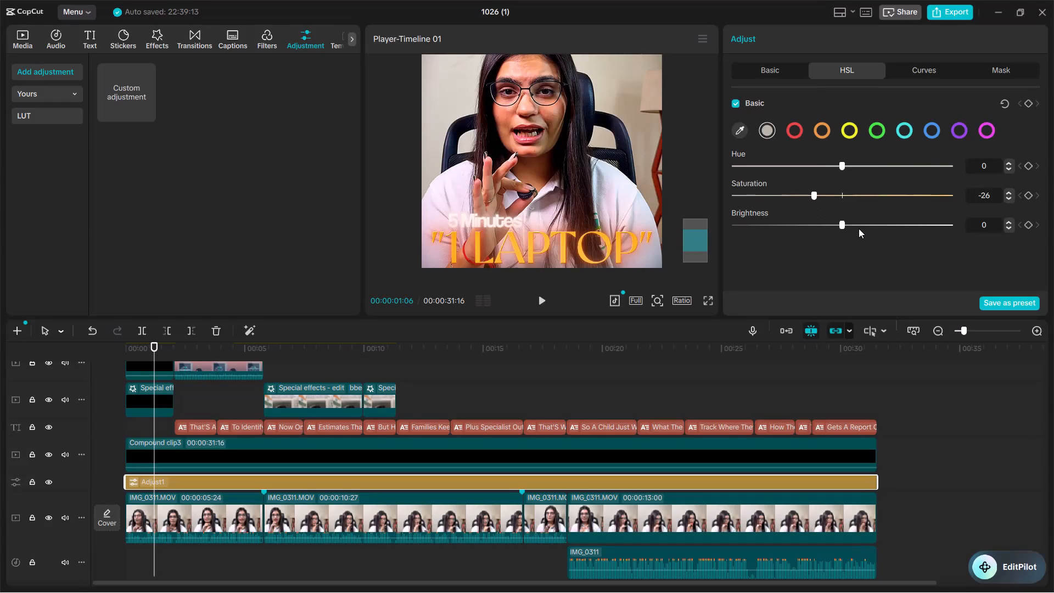
Set the sampled skin color to Hue 0, Saturation 3 and Brightness 4, and check the frame in full screen.
{"action": "left_click_drag", "start_coordinate": [859, 226], "coordinate": [862, 224]}
{"action": "left_click_drag", "start_coordinate": [862, 224], "coordinate": [845, 221]}
{"action": "left_click", "coordinate": [833, 194]}
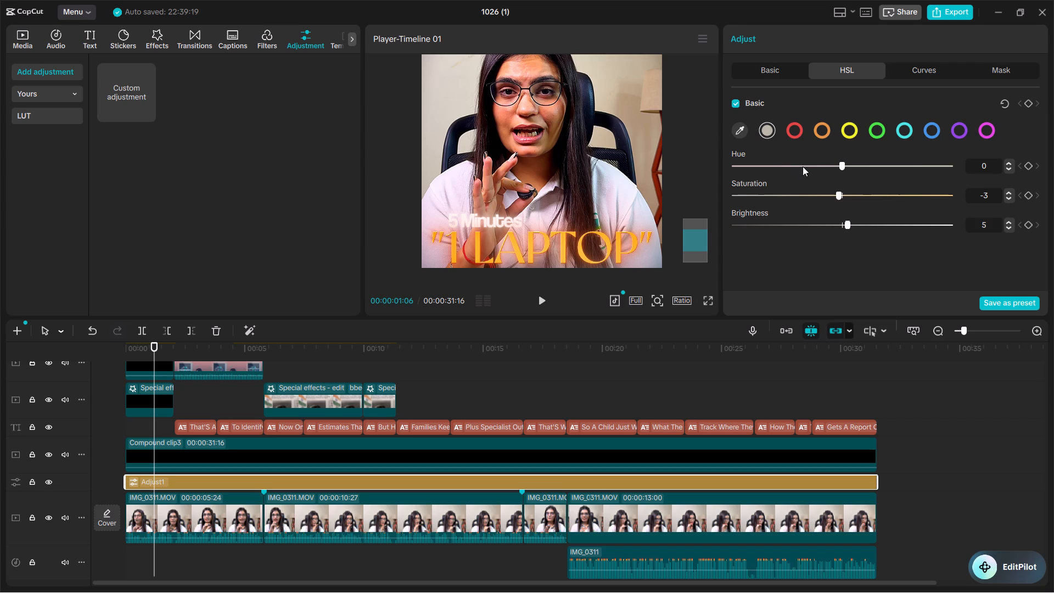
{"action": "left_click_drag", "start_coordinate": [832, 166], "coordinate": [711, 158]}
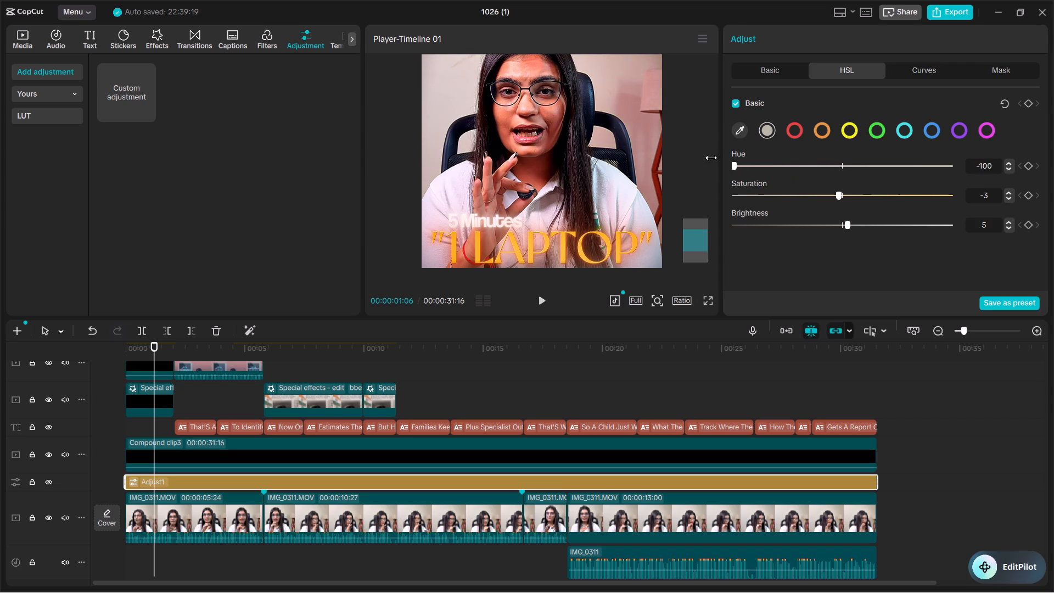
{"action": "left_click_drag", "start_coordinate": [711, 158], "coordinate": [933, 160]}
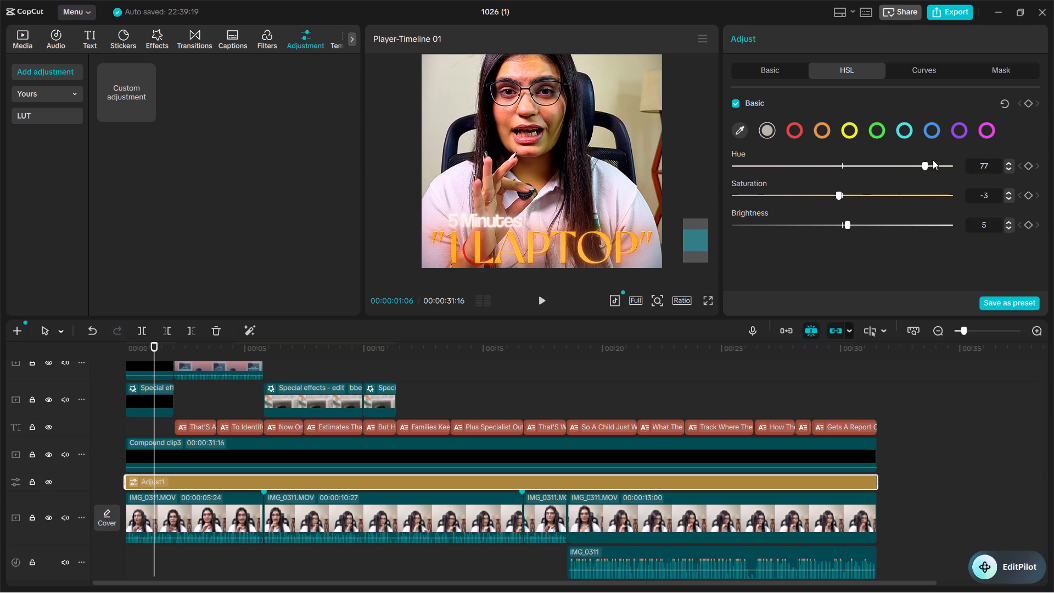
{"action": "left_click_drag", "start_coordinate": [933, 160], "coordinate": [841, 163]}
{"action": "left_click", "coordinate": [842, 199]}
{"action": "left_click", "coordinate": [845, 228]}
{"action": "left_click", "coordinate": [708, 298]}
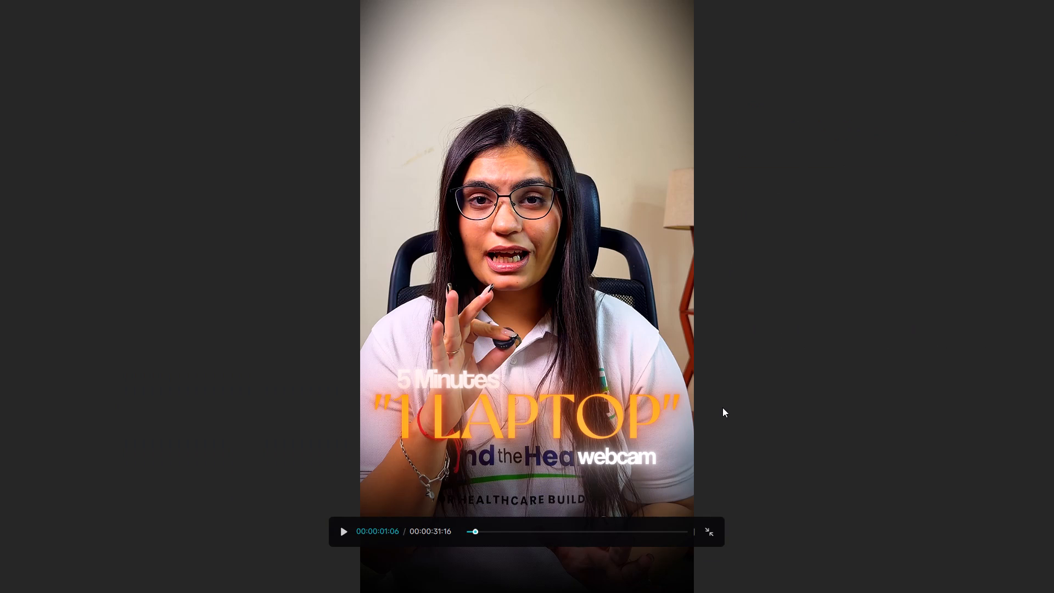
{"action": "left_click", "coordinate": [733, 474]}
{"action": "left_click", "coordinate": [711, 530]}
Raise the Split mask line of Compound clip3 to the lower edge of the "1 LAPTOP" title.
{"action": "left_click", "coordinate": [290, 447]}
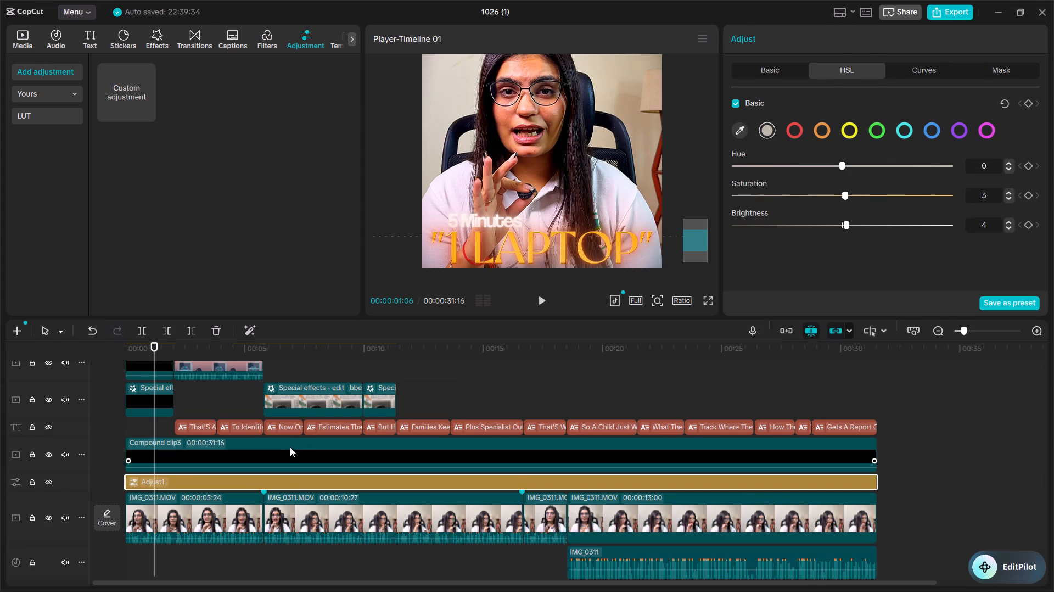
{"action": "left_click", "coordinate": [290, 447]}
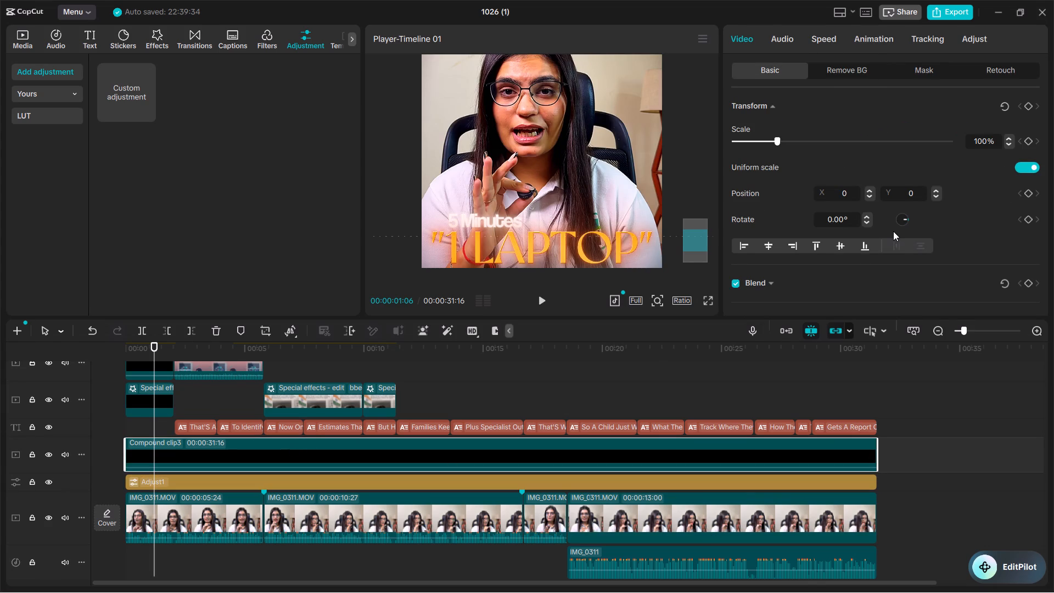
{"action": "scroll", "coordinate": [819, 268], "scroll_direction": "down", "scroll_amount": 1}
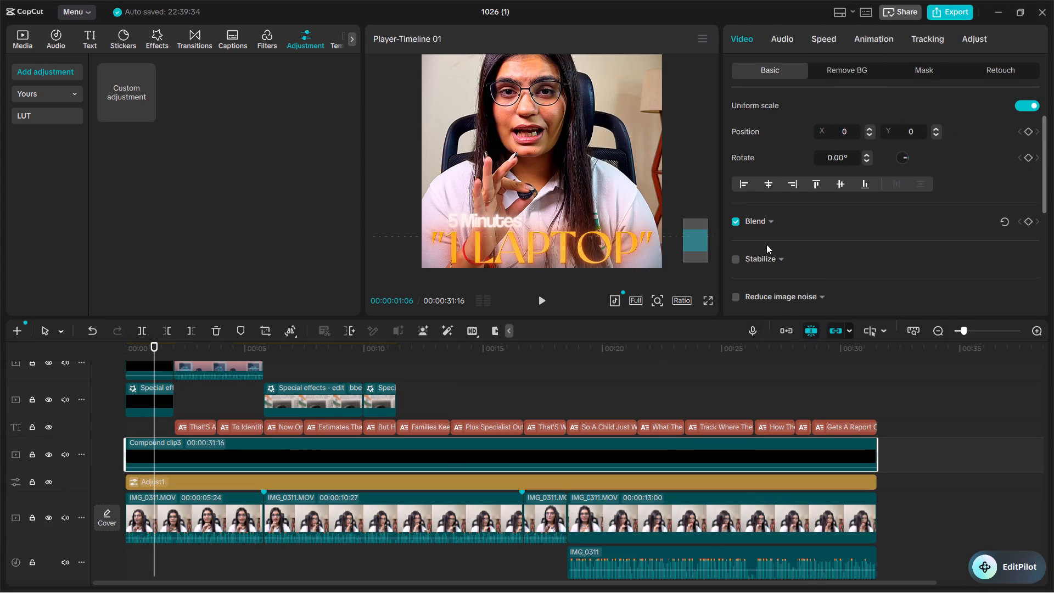
{"action": "scroll", "coordinate": [806, 233], "scroll_direction": "up", "scroll_amount": 2}
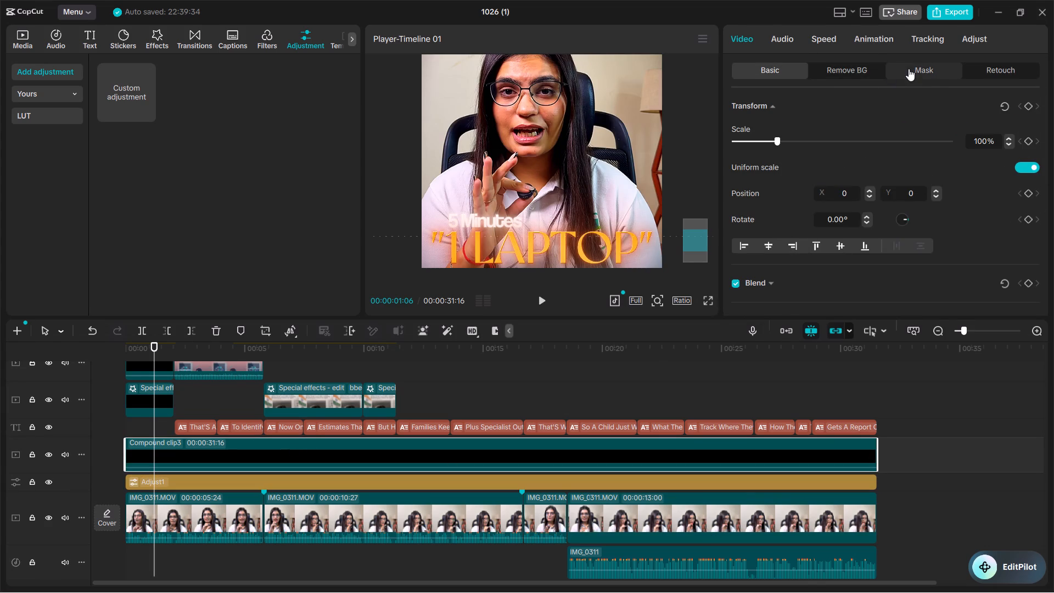
{"action": "left_click", "coordinate": [925, 69]}
{"action": "left_click", "coordinate": [760, 167]}
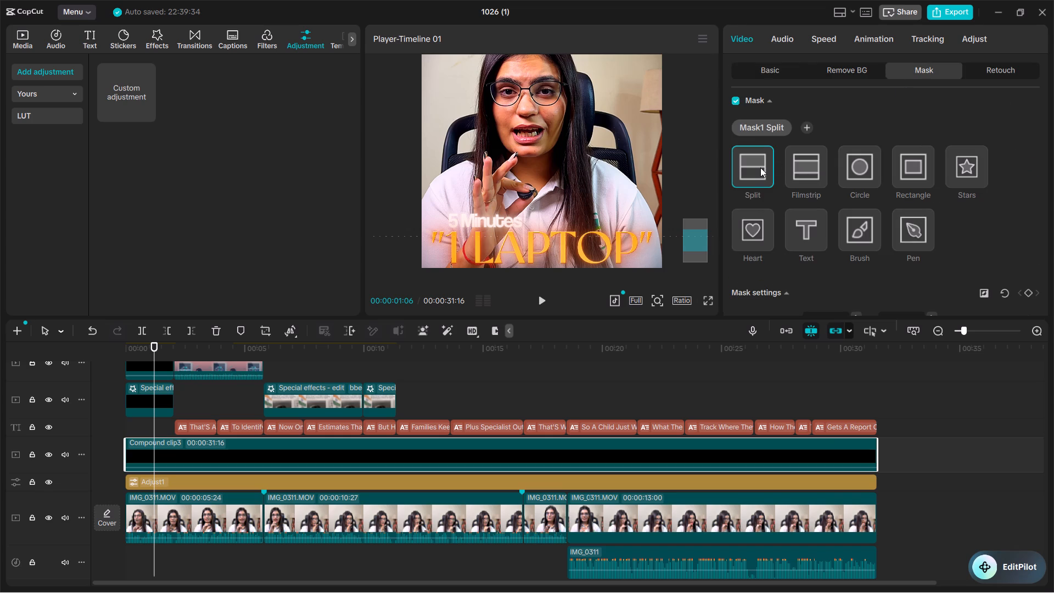
{"action": "scroll", "coordinate": [523, 191], "scroll_direction": "down", "scroll_amount": 3}
{"action": "scroll", "coordinate": [598, 170], "scroll_direction": "down", "scroll_amount": 3, "text": "alt"}
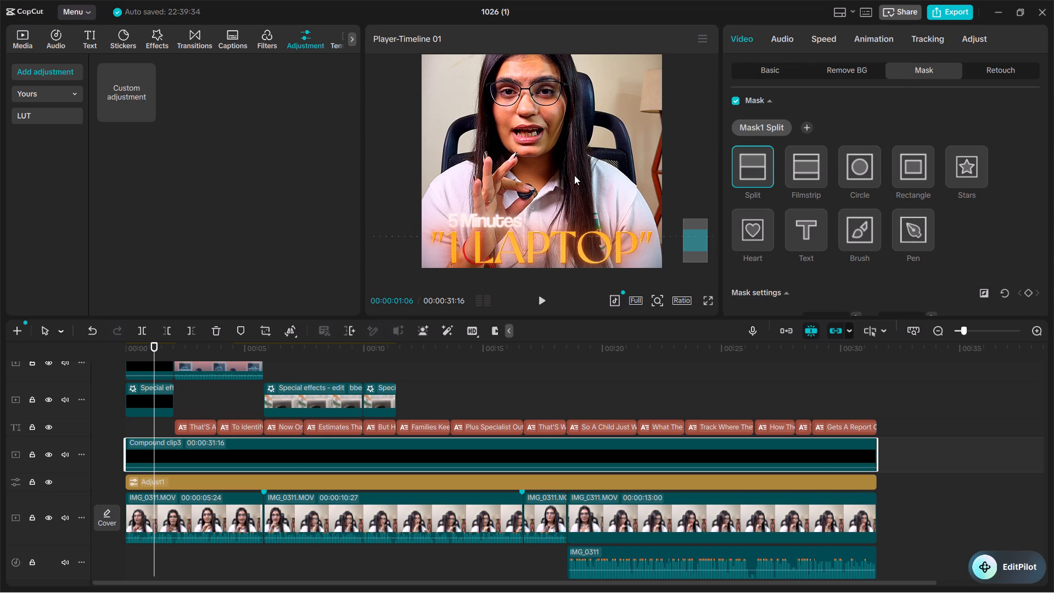
{"action": "left_click", "coordinate": [579, 184]}
{"action": "scroll", "coordinate": [573, 184], "scroll_direction": "down", "scroll_amount": 3, "text": "ctrl"}
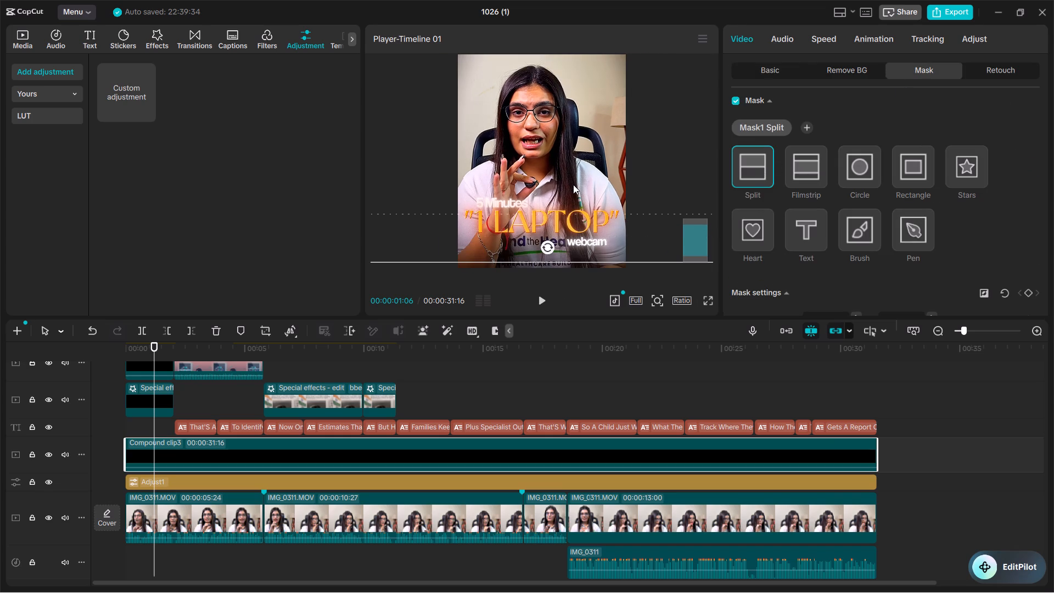
{"action": "left_click_drag", "start_coordinate": [542, 259], "coordinate": [543, 247]}
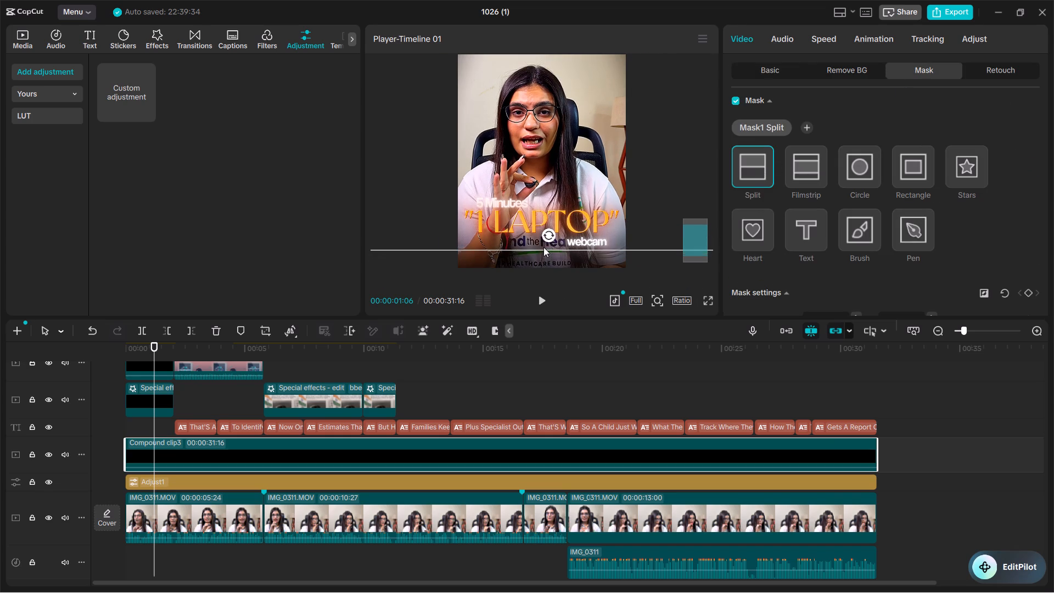
{"action": "left_click_drag", "start_coordinate": [543, 247], "coordinate": [541, 228]}
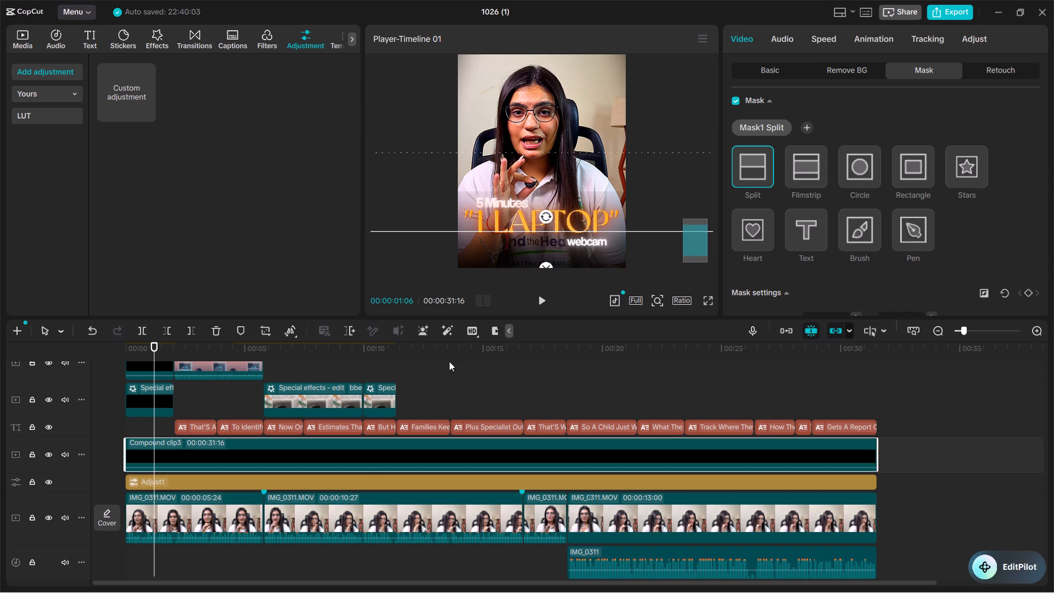
Inside Compound clip3, move the vector image to position X 0, Y -988 and return to the main timeline.
{"action": "left_click", "coordinate": [363, 457]}
{"action": "left_click", "coordinate": [363, 457]}
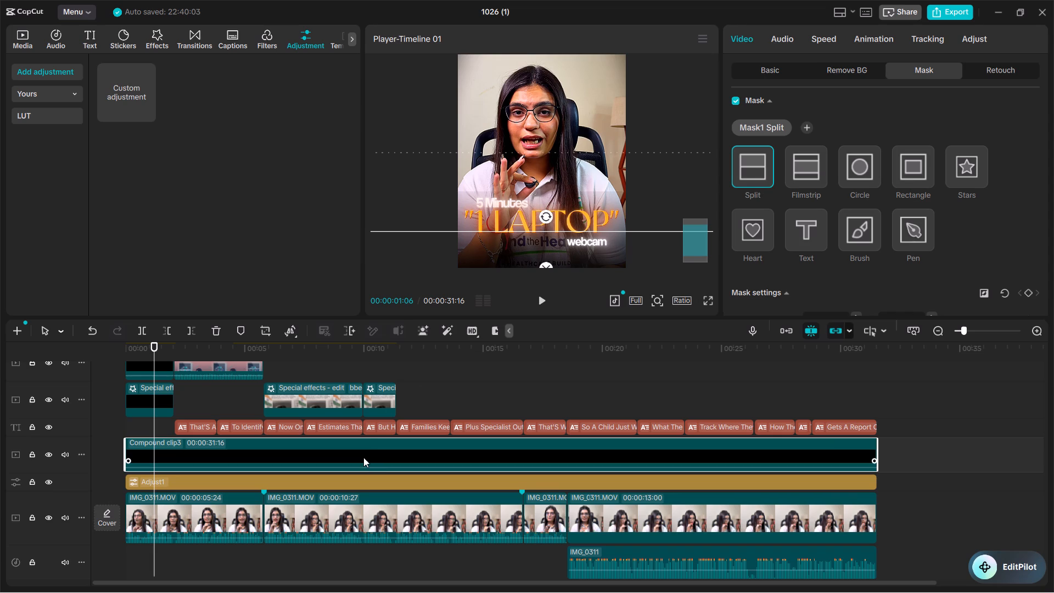
{"action": "double_click", "coordinate": [363, 457]}
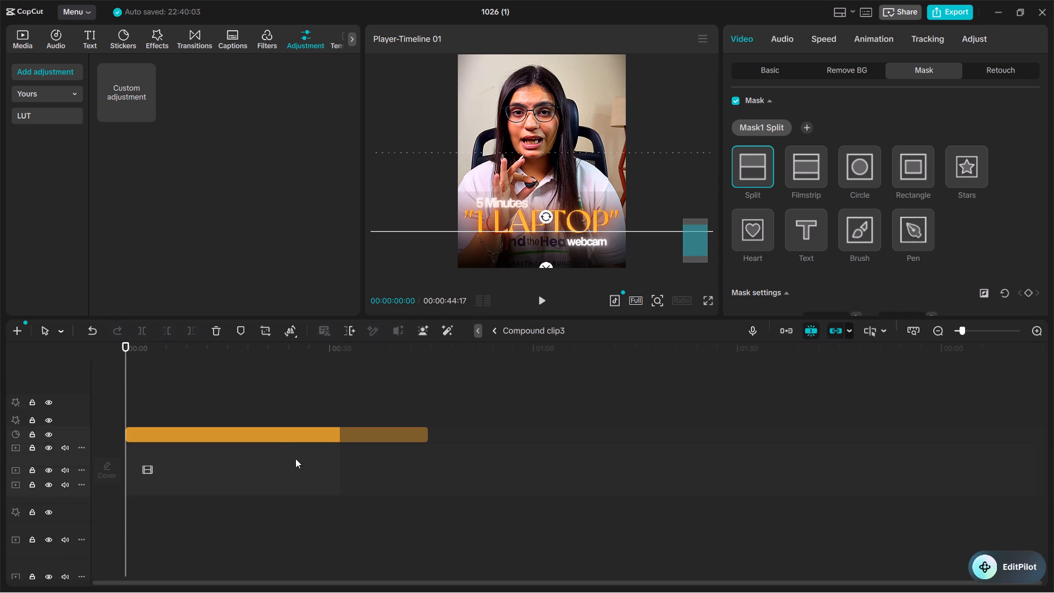
{"action": "left_click", "coordinate": [282, 434]}
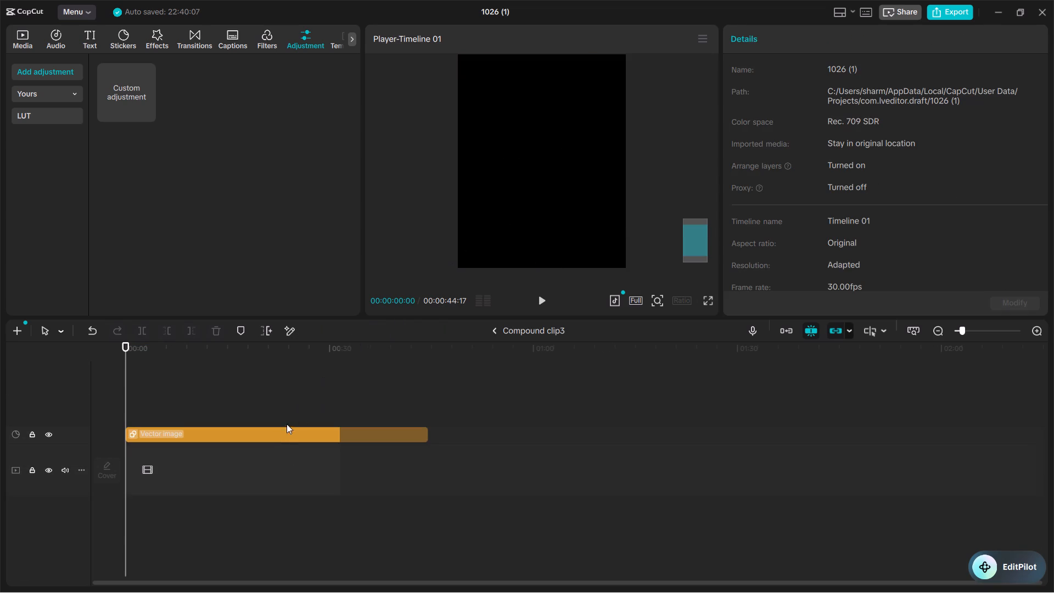
{"action": "left_click", "coordinate": [276, 429]}
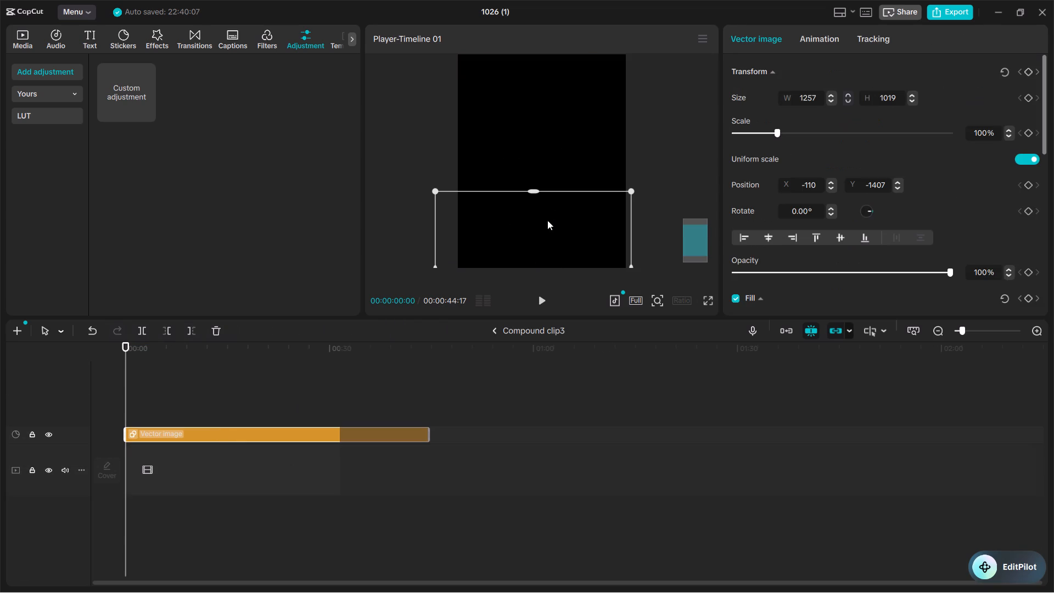
{"action": "left_click_drag", "start_coordinate": [545, 224], "coordinate": [545, 204]}
{"action": "scroll", "coordinate": [545, 204], "scroll_direction": "down", "scroll_amount": 3, "text": "ctrl"}
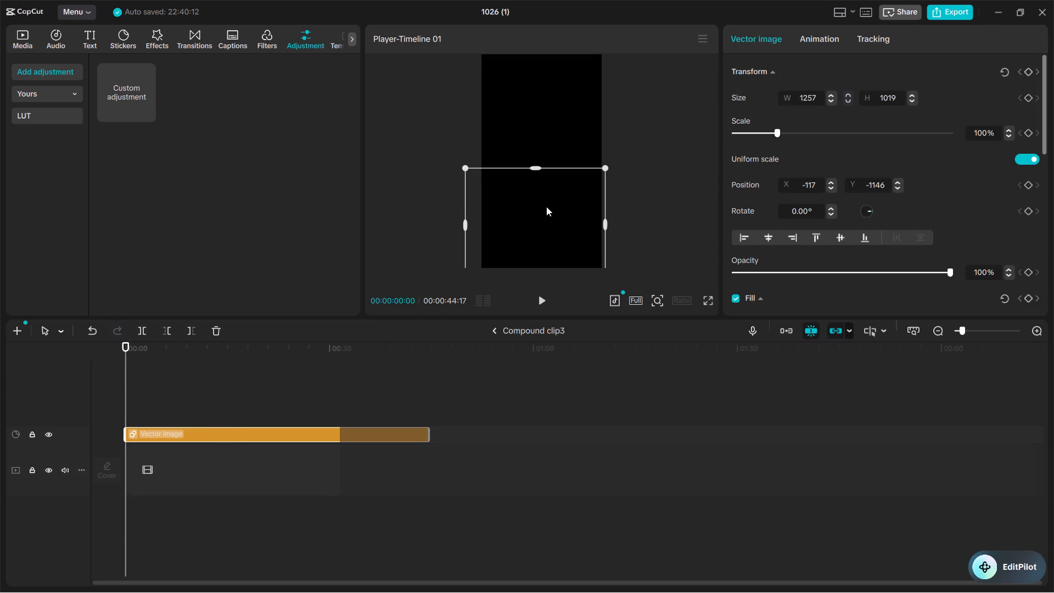
{"action": "left_click_drag", "start_coordinate": [544, 212], "coordinate": [550, 204]}
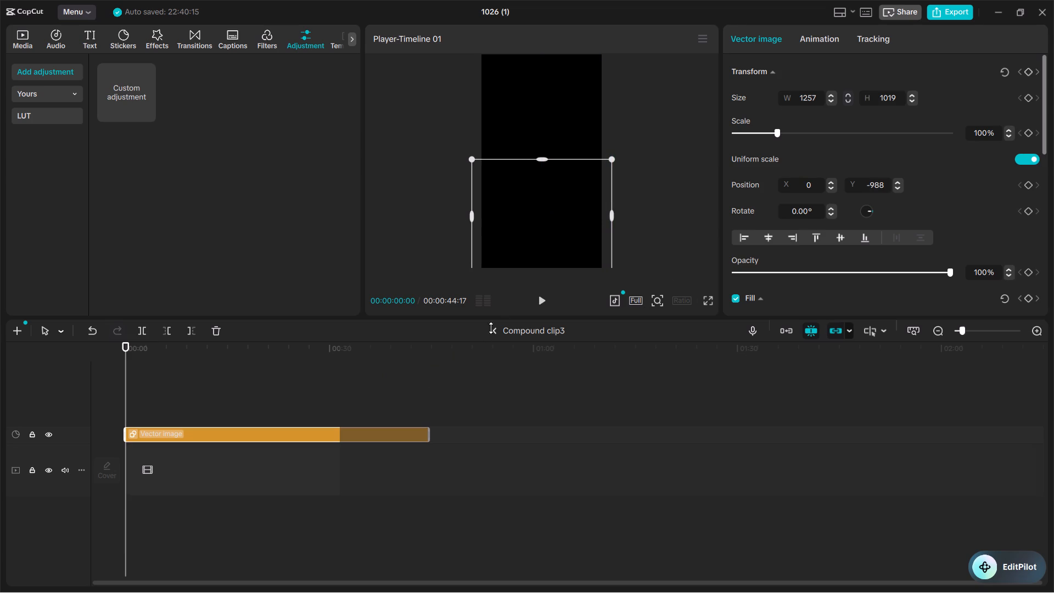
{"action": "left_click", "coordinate": [497, 330]}
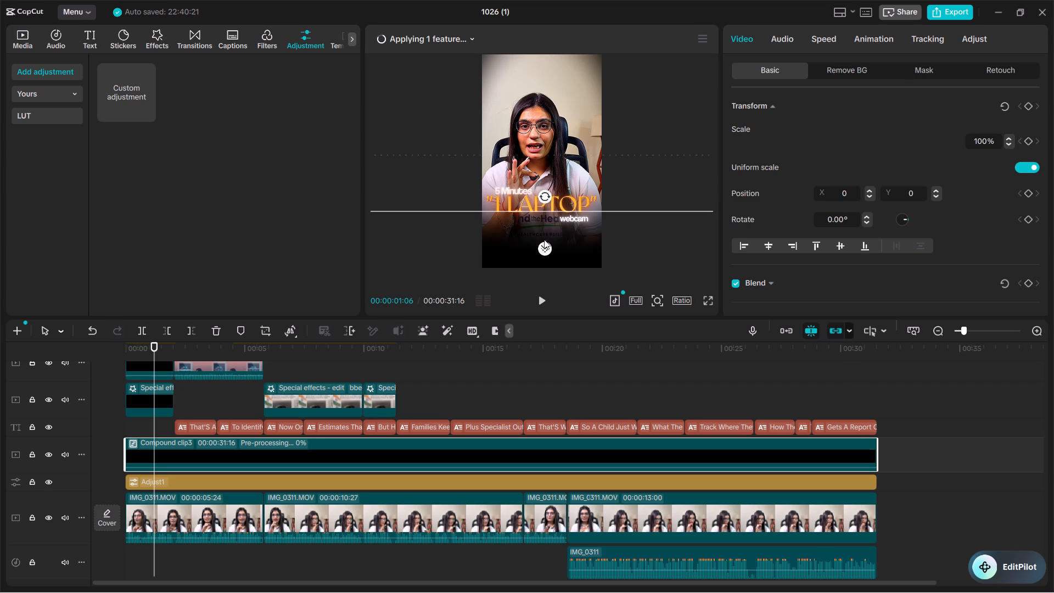
Fine-tune the feather of Compound clip3's Split mask, checking the dark gradient over the speaker in full screen.
{"action": "left_click_drag", "start_coordinate": [540, 245], "coordinate": [543, 258]}
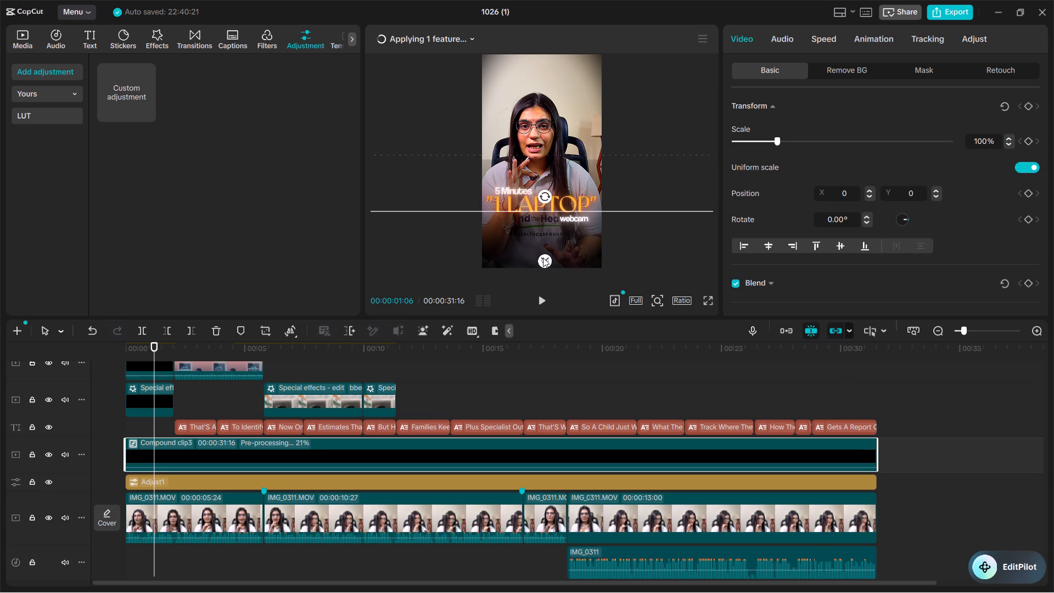
{"action": "left_click_drag", "start_coordinate": [543, 258], "coordinate": [544, 257]}
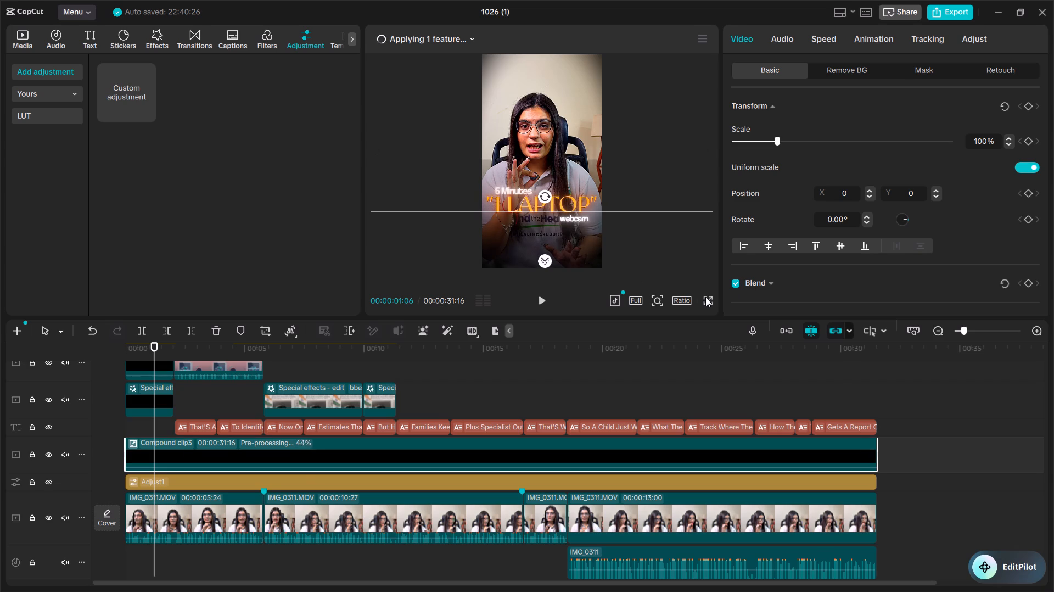
{"action": "left_click", "coordinate": [705, 297]}
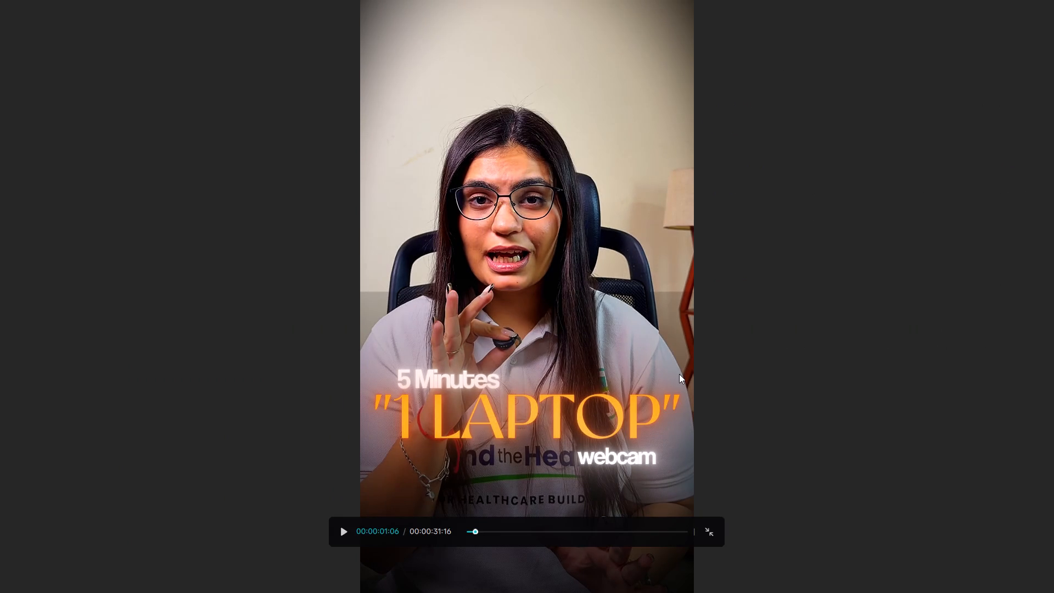
{"action": "key", "text": "Escape"}
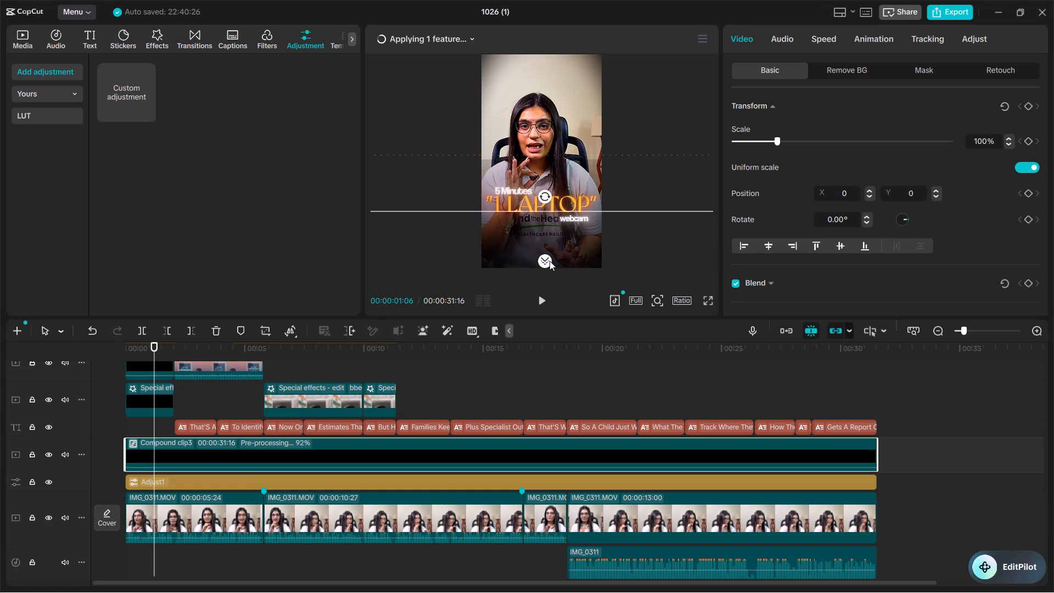
{"action": "left_click_drag", "start_coordinate": [550, 261], "coordinate": [548, 253]}
Preview the "1 LAPTOP" title section in full screen and return the playback position to 00:00:00:00.
{"action": "left_click", "coordinate": [710, 303]}
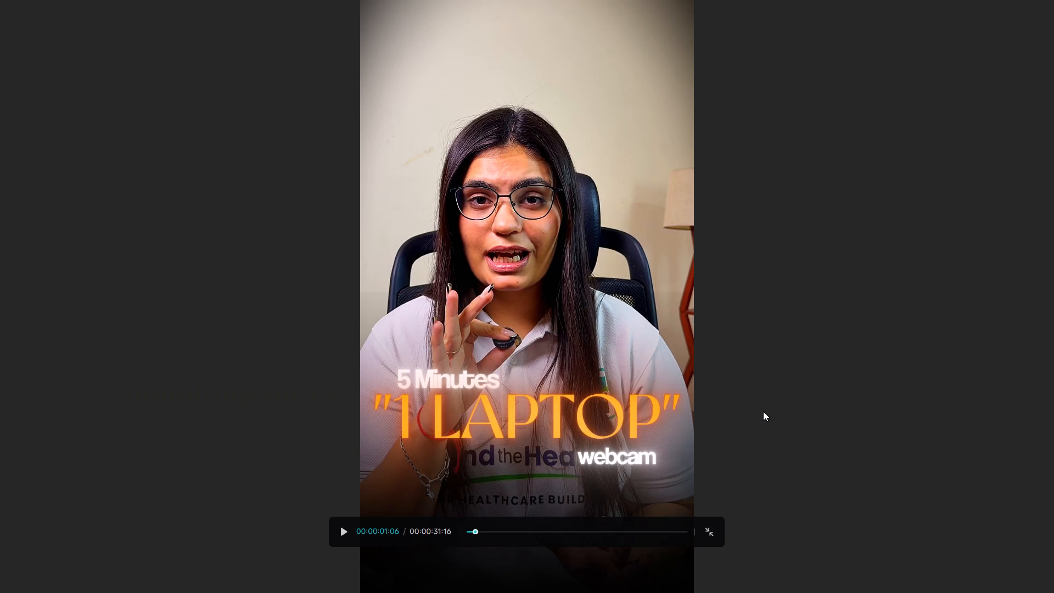
{"action": "key", "text": "space"}
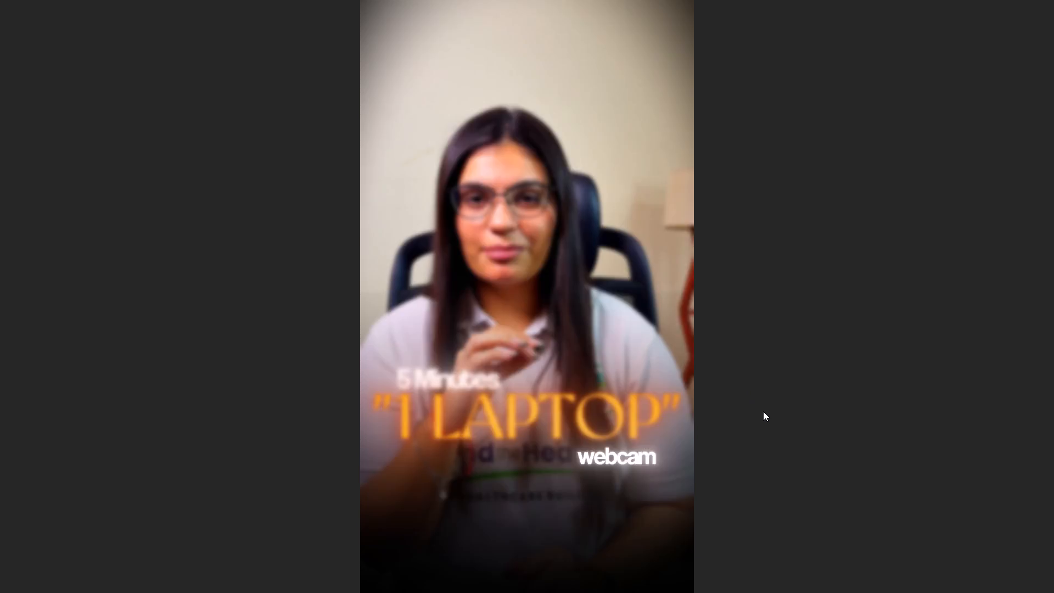
{"action": "key", "text": "space"}
{"action": "left_click", "coordinate": [522, 434]}
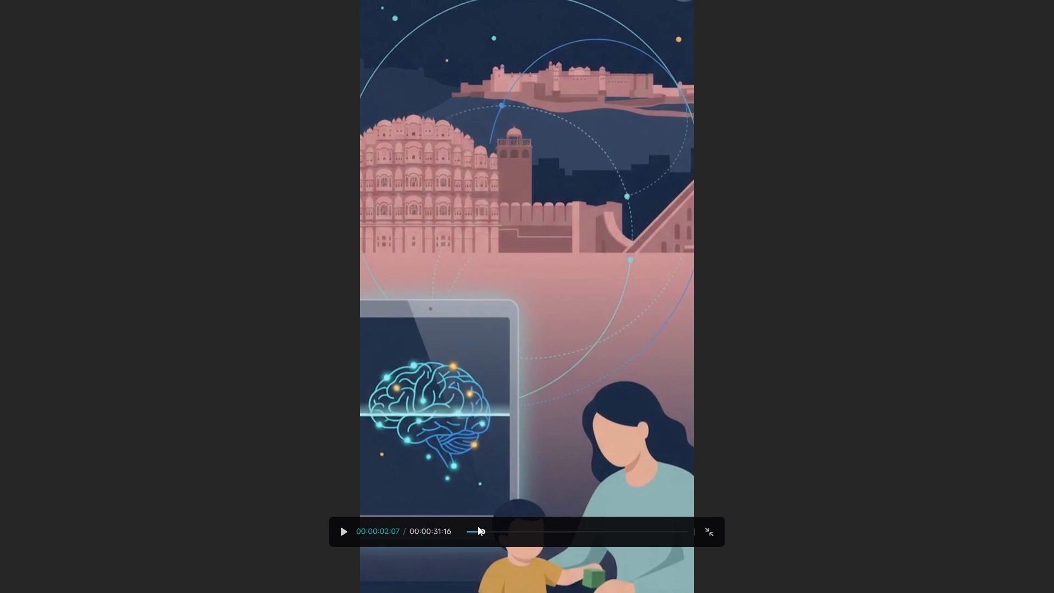
{"action": "left_click_drag", "start_coordinate": [476, 528], "coordinate": [450, 539]}
{"action": "left_click_drag", "start_coordinate": [472, 533], "coordinate": [450, 535]}
{"action": "left_click_drag", "start_coordinate": [450, 535], "coordinate": [441, 534]}
Review the video in full screen from the start through the "Families Keep Hearing Wait And See" caption, pausing at intervals.
{"action": "key", "text": "space"}
{"action": "key", "text": "space"}
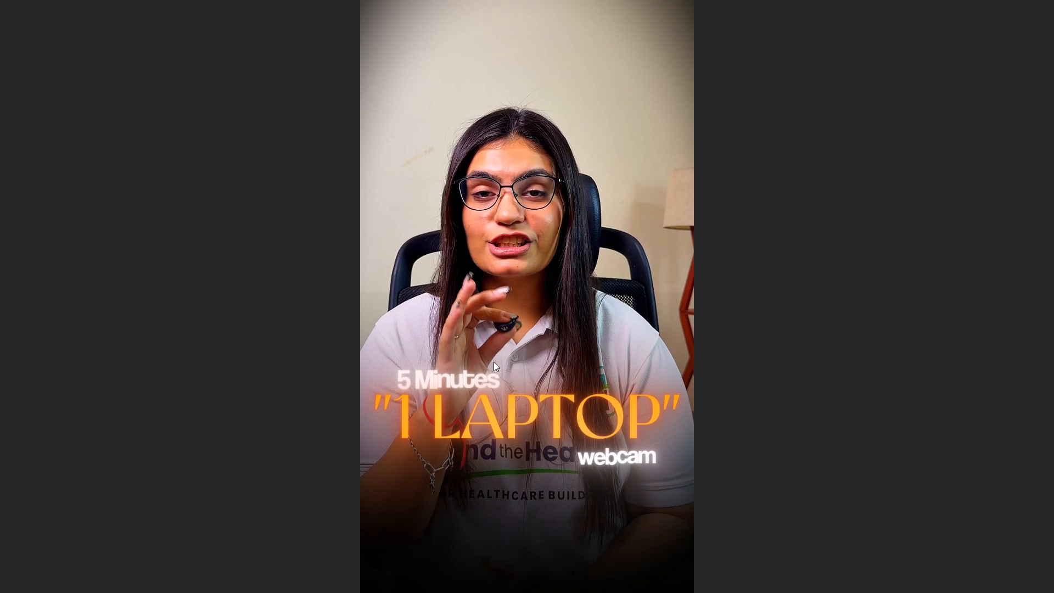
{"action": "key", "text": "space"}
{"action": "key", "text": "space"}
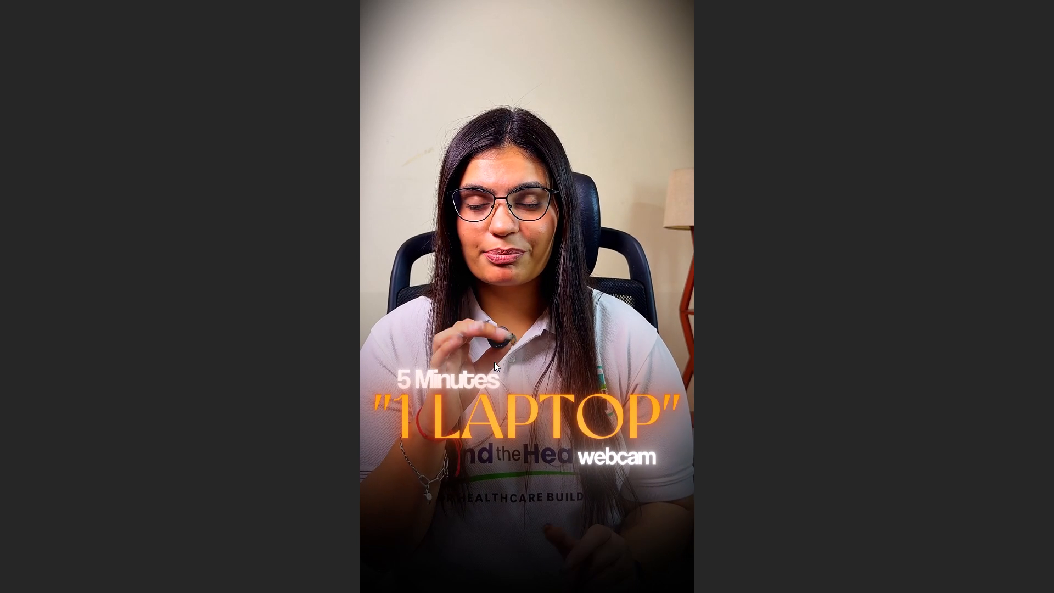
{"action": "key", "text": "space"}
{"action": "key", "text": "space"}
{"action": "key", "text": "space"}
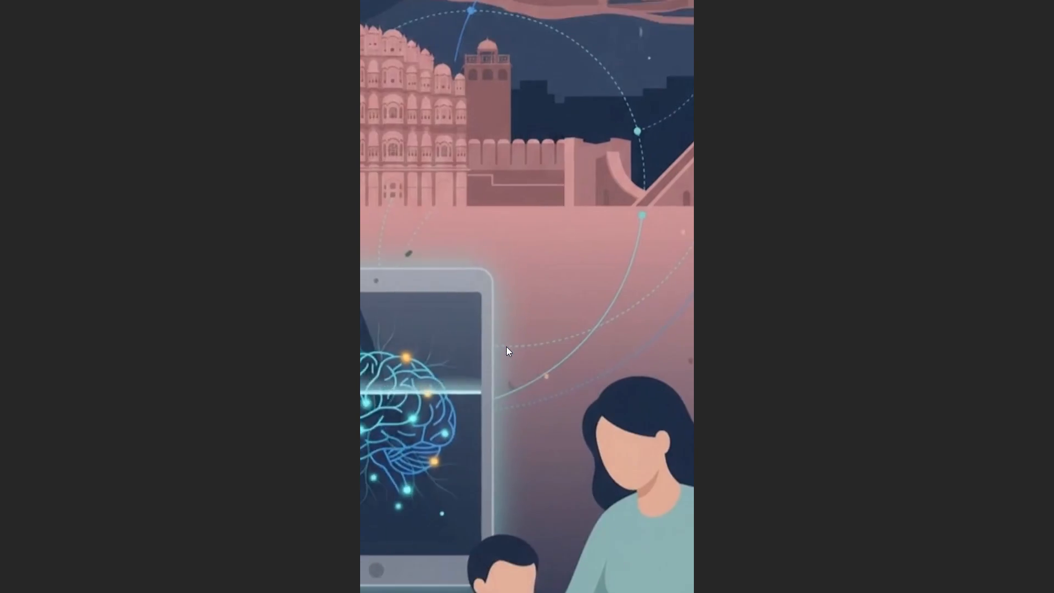
{"action": "key", "text": "space"}
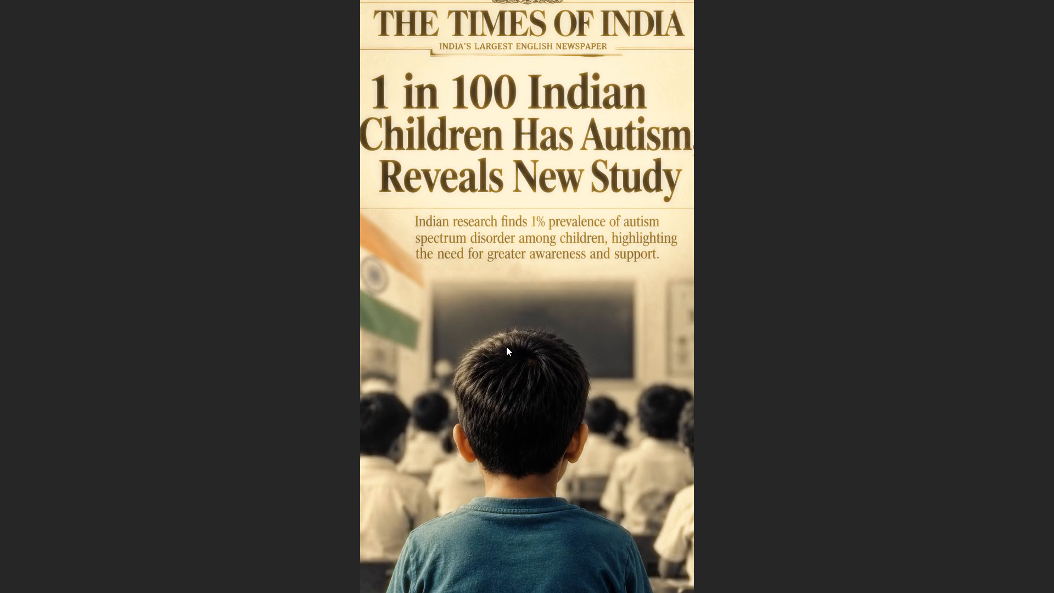
{"action": "key", "text": "space"}
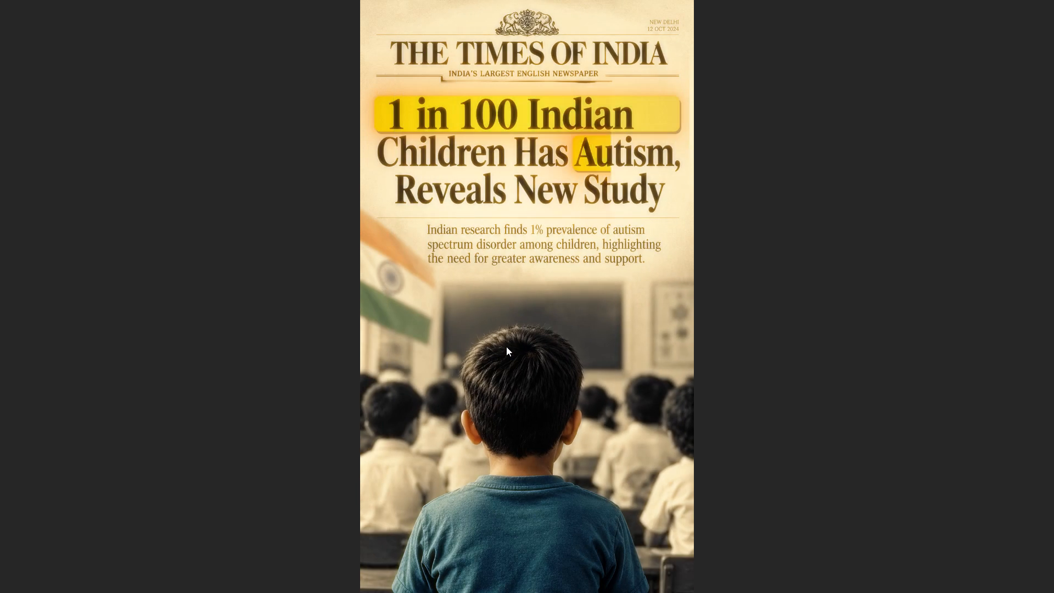
{"action": "key", "text": "space"}
{"action": "key", "text": "space"}
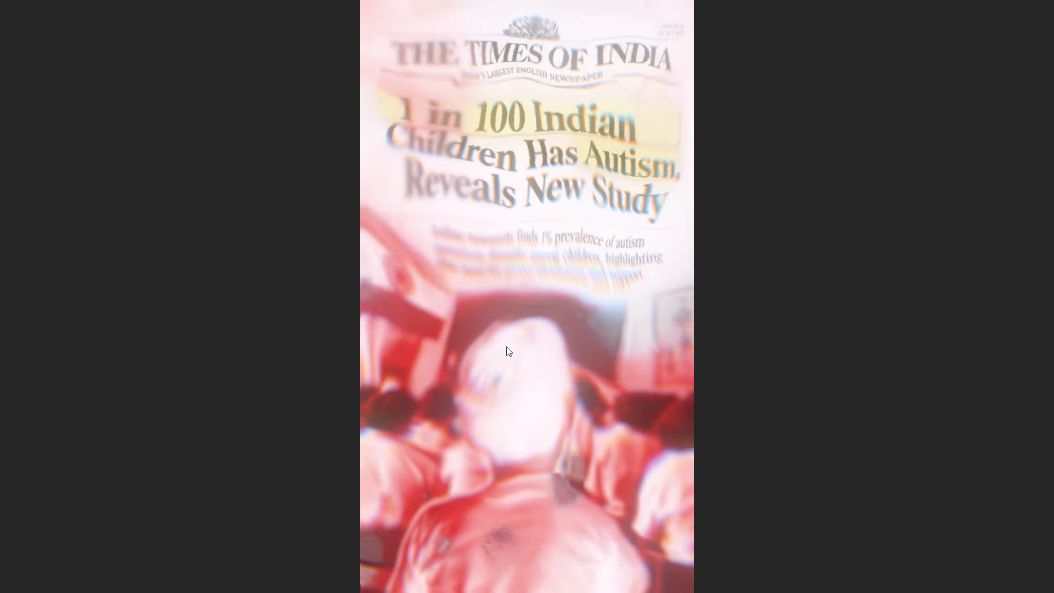
{"action": "key", "text": "space"}
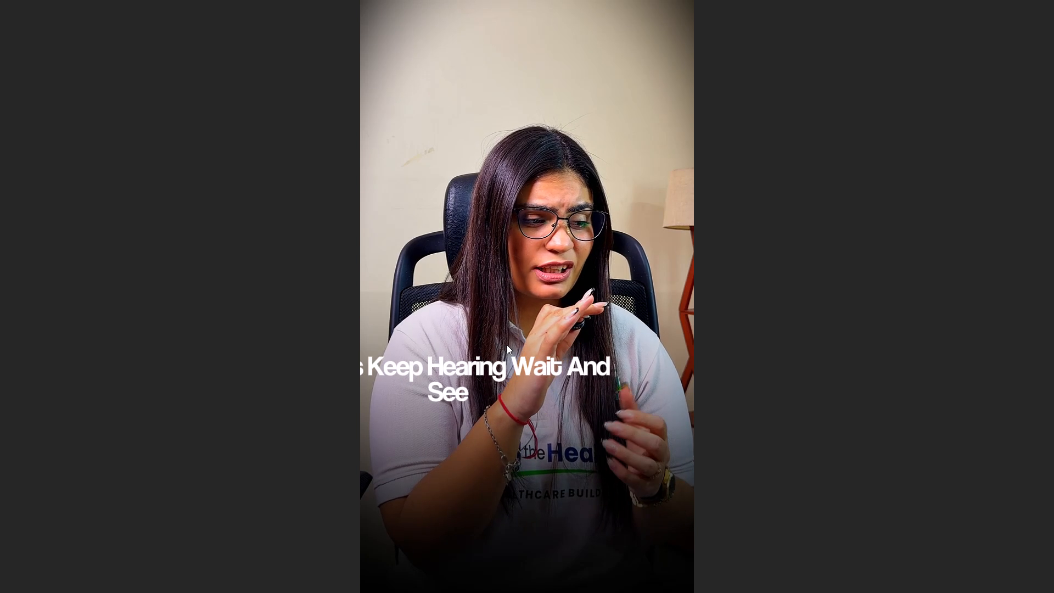
{"action": "key", "text": "Escape"}
Play from the "Families Keep Hearing Wait And See" caption to "Where Agnosis Comes In", examining the latter part in full screen.
{"action": "left_click", "coordinate": [474, 393]}
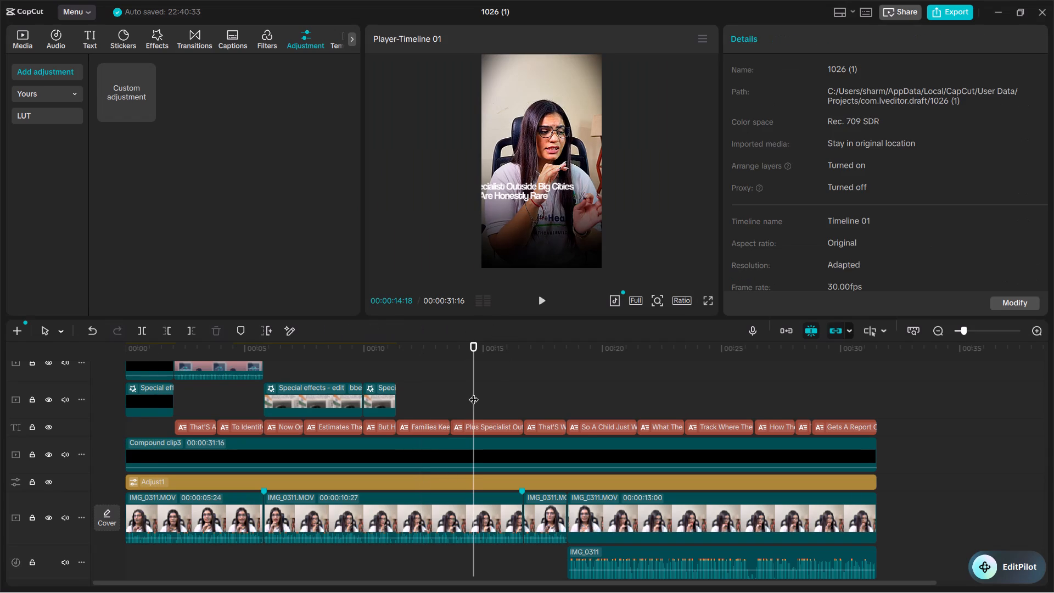
{"action": "left_click", "coordinate": [441, 423]}
{"action": "left_click", "coordinate": [441, 423]}
{"action": "left_click", "coordinate": [423, 354]}
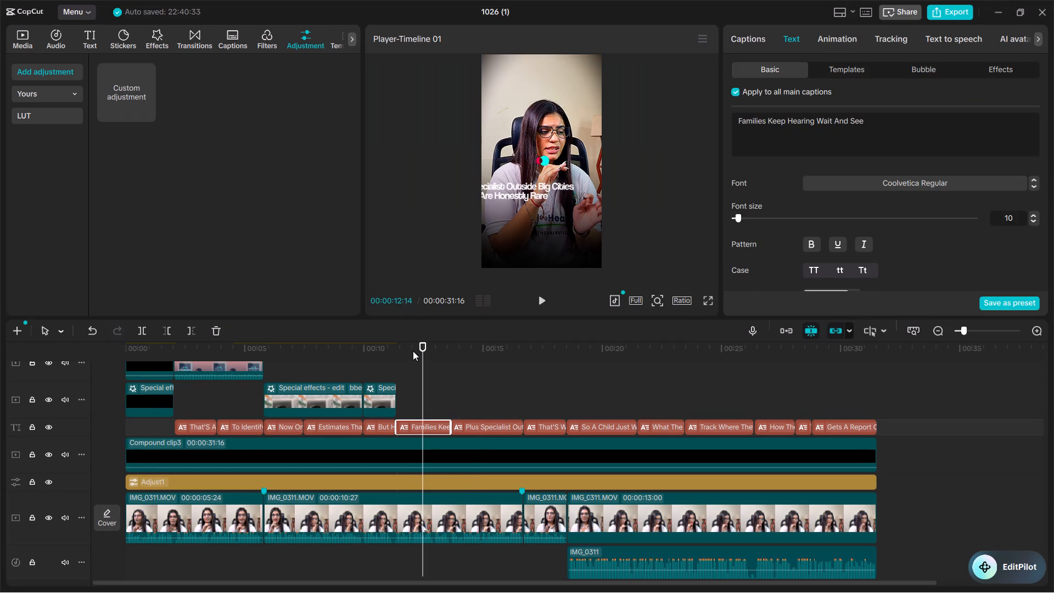
{"action": "key", "text": "space"}
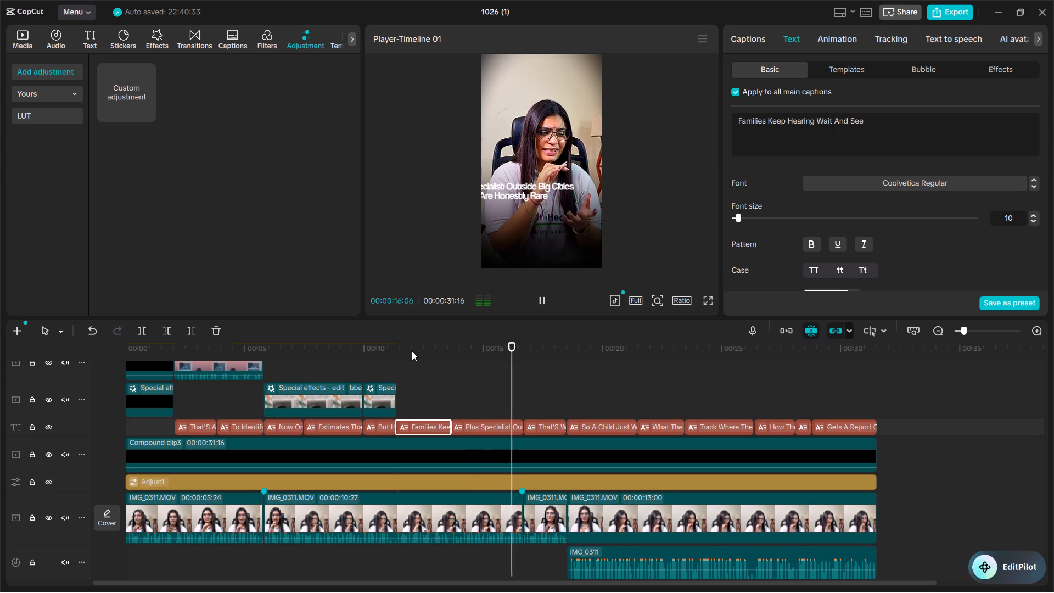
{"action": "key", "text": "space"}
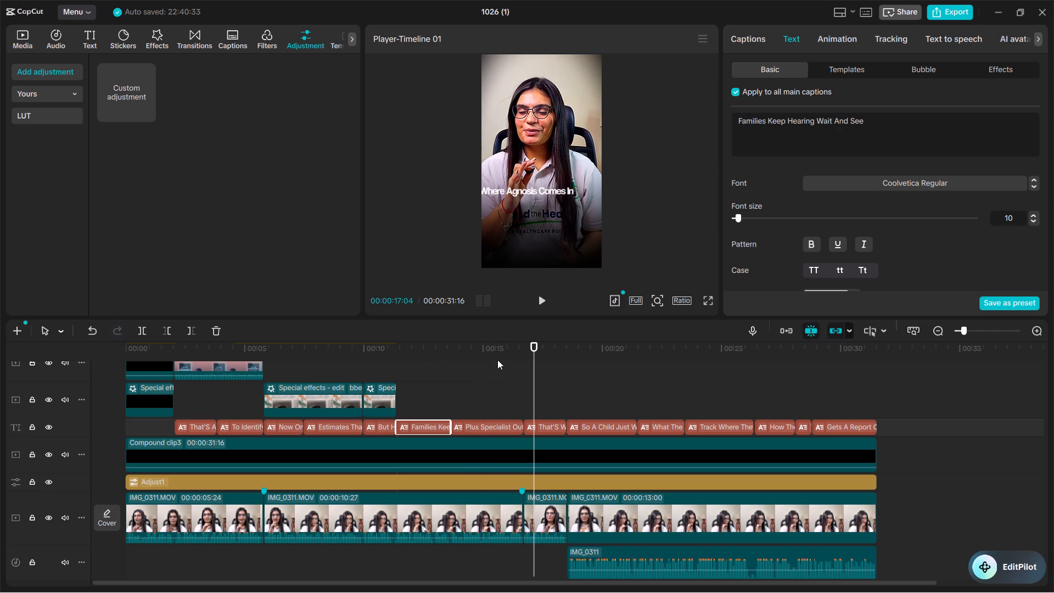
{"action": "left_click", "coordinate": [707, 301]}
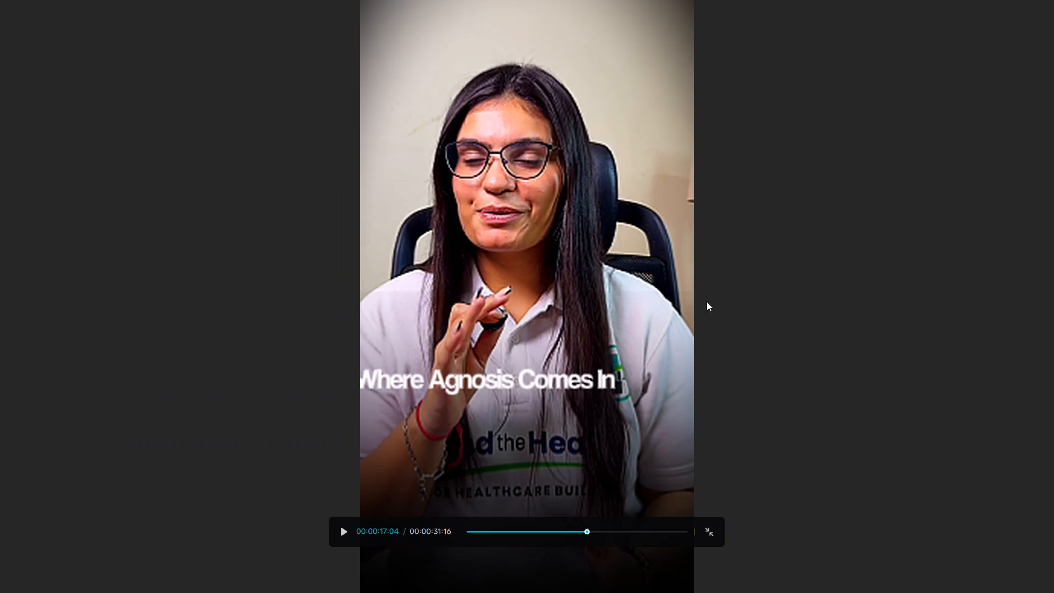
{"action": "key", "text": "space"}
{"action": "key", "text": "space"}
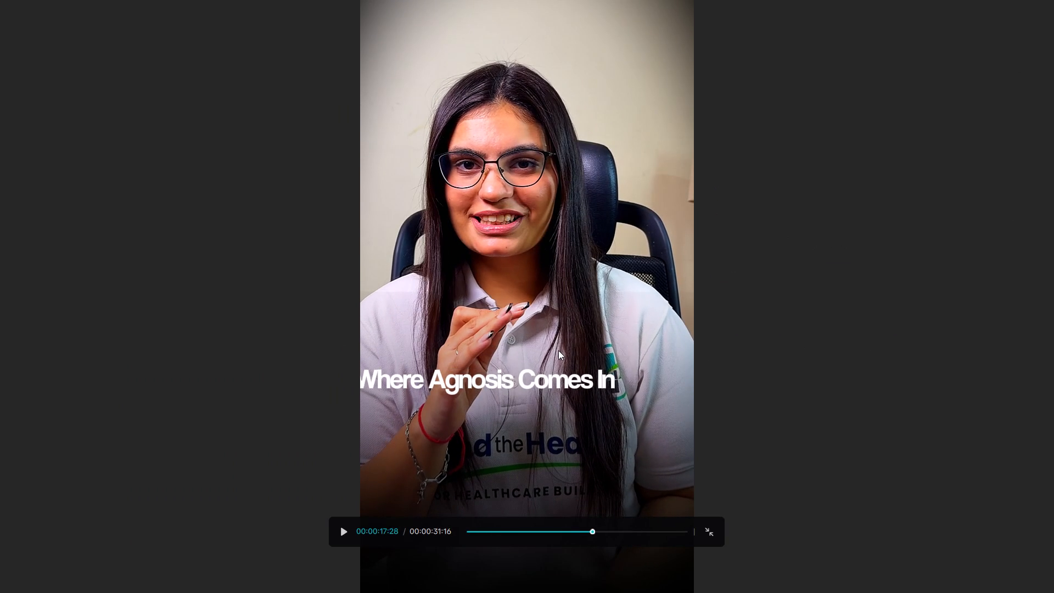
{"action": "key", "text": "space"}
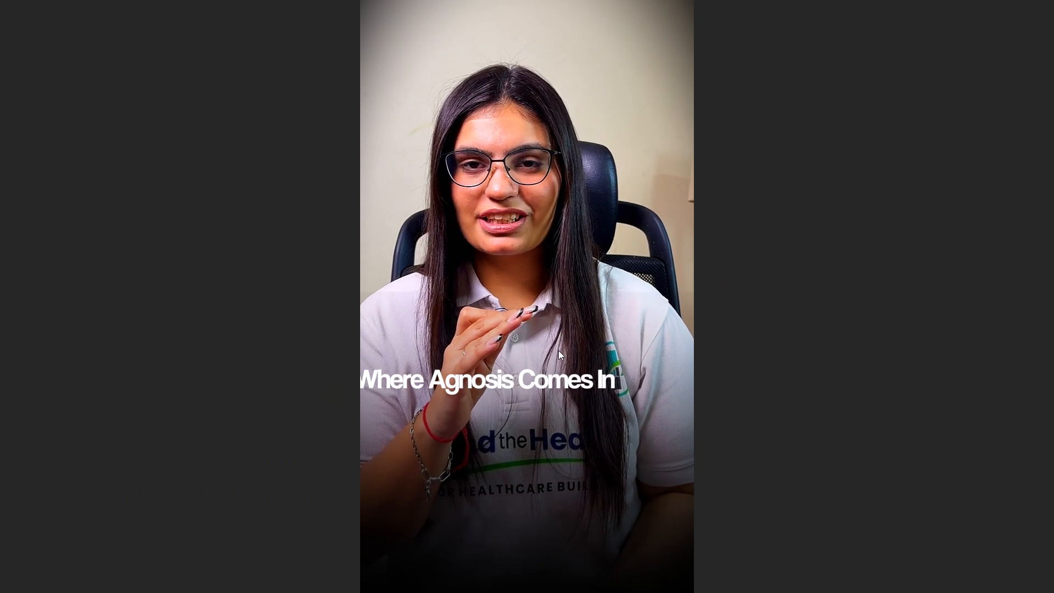
{"action": "key", "text": "space"}
{"action": "key", "text": "Escape"}
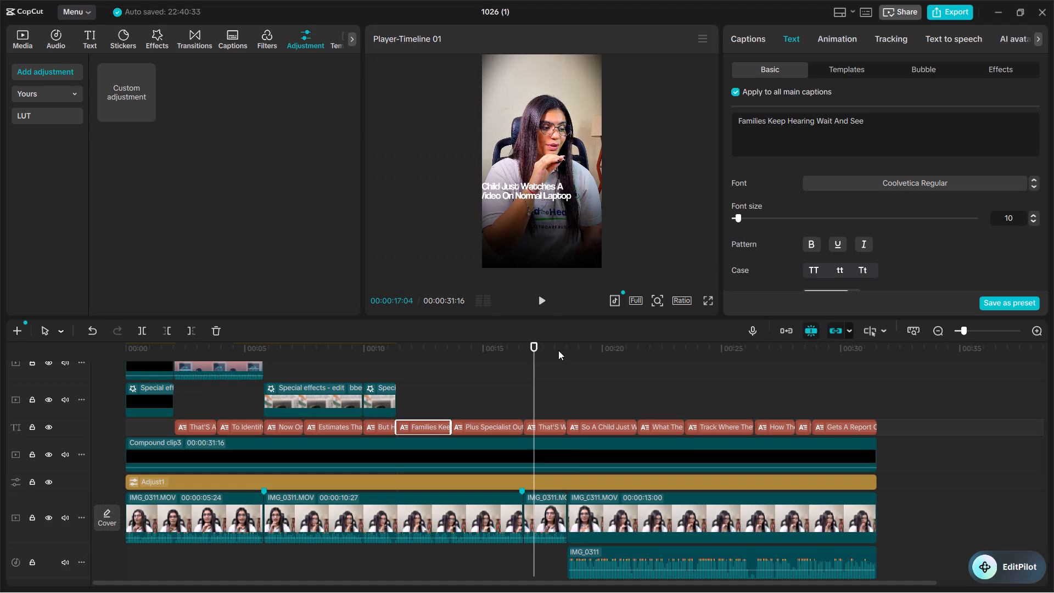
Replay the section after the newspaper clip, park the playhead at 00:00:12:13 and select the "Families Keep Hearing Wait And See" caption.
{"action": "left_click", "coordinate": [541, 367]}
{"action": "left_click_drag", "start_coordinate": [461, 345], "coordinate": [402, 346]}
{"action": "key", "text": "space"}
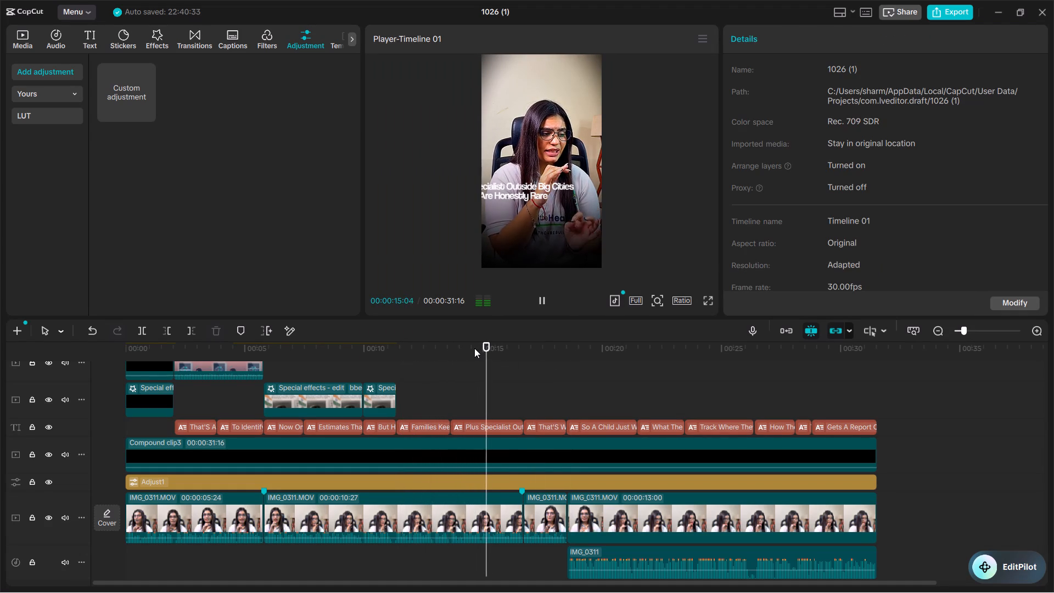
{"action": "key", "text": "space"}
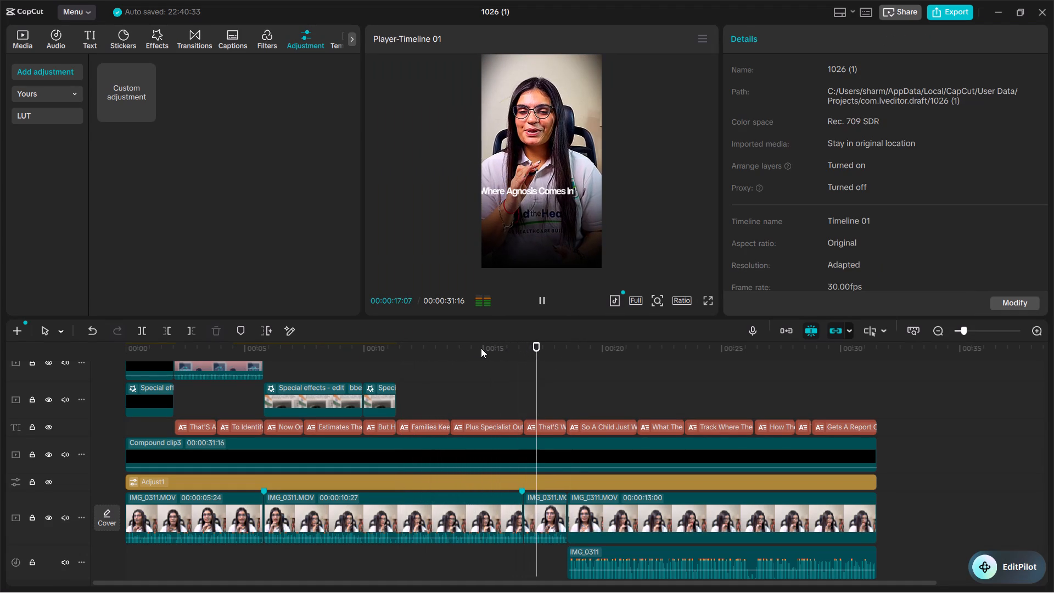
{"action": "left_click", "coordinate": [425, 346]}
{"action": "key", "text": "space"}
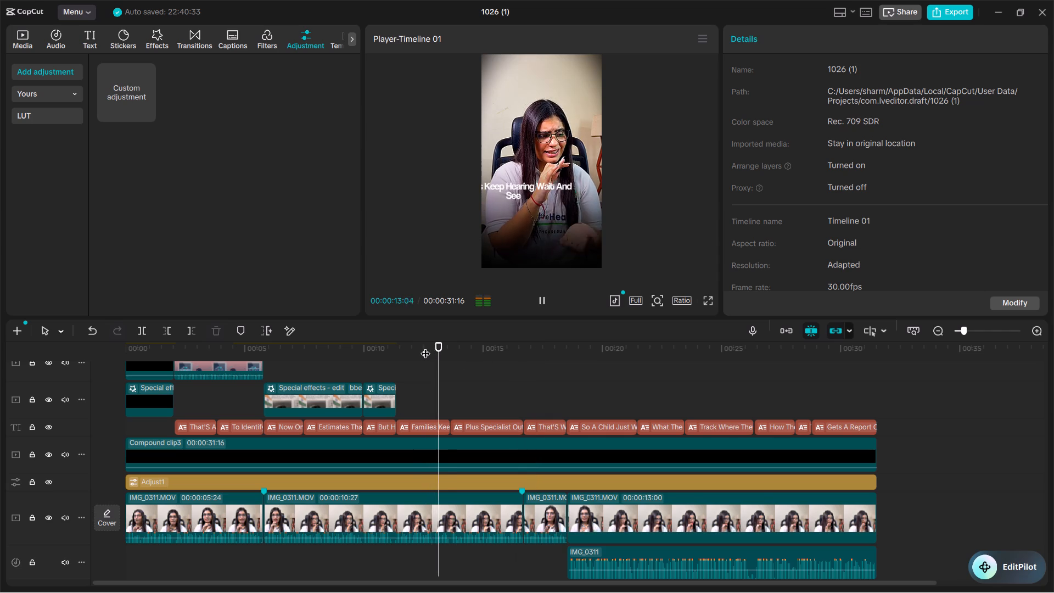
{"action": "left_click", "coordinate": [422, 355]}
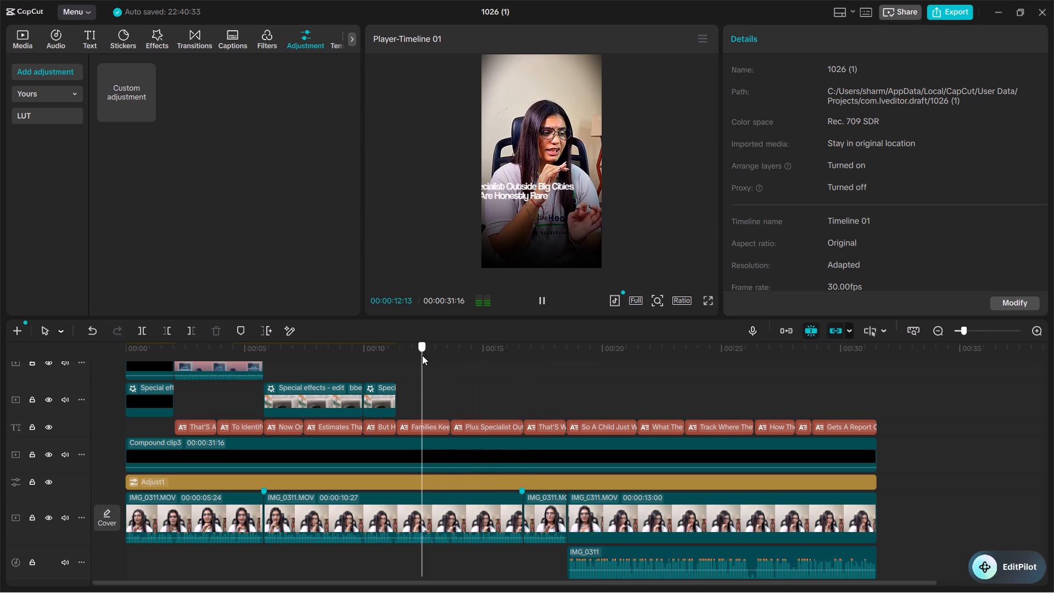
{"action": "left_click", "coordinate": [424, 422]}
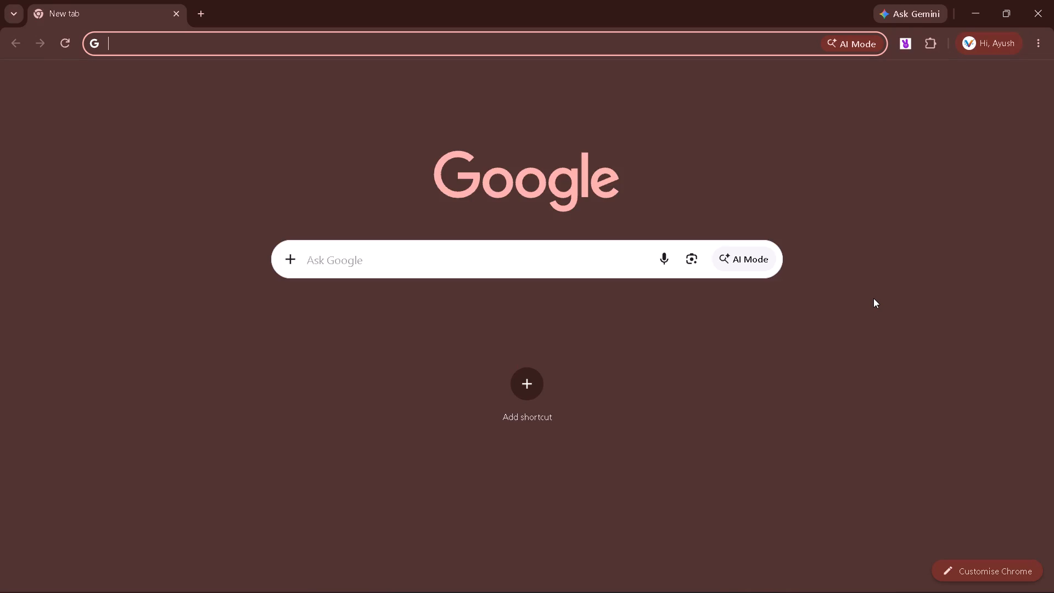
{"action": "key", "text": "k"}
{"action": "key", "text": "Return"}
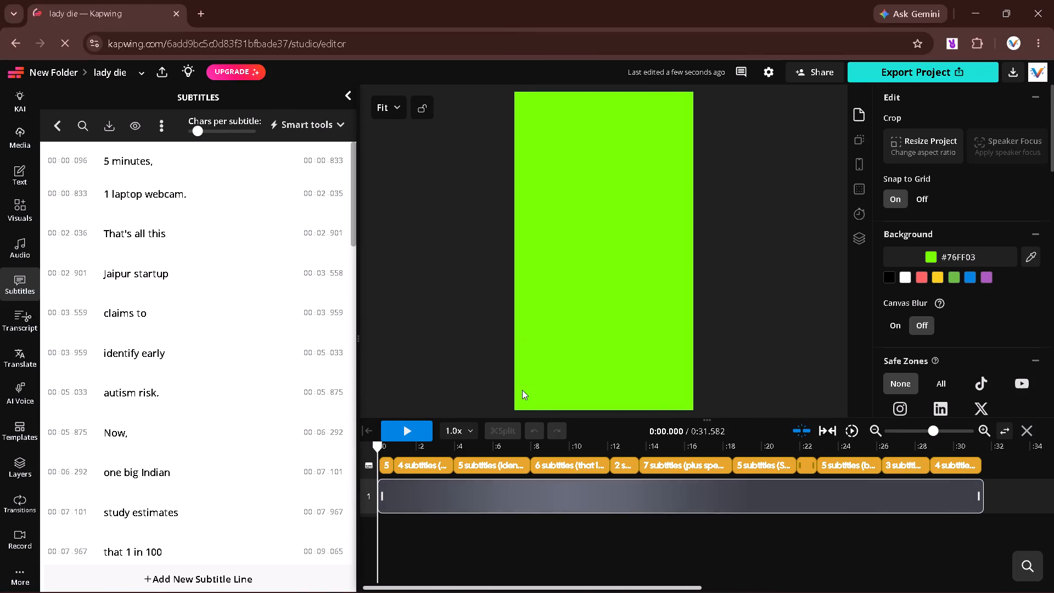
Play the start of the "lady die" project to preview its subtitles, pausing at about 0:05.4.
{"action": "left_click", "coordinate": [403, 425]}
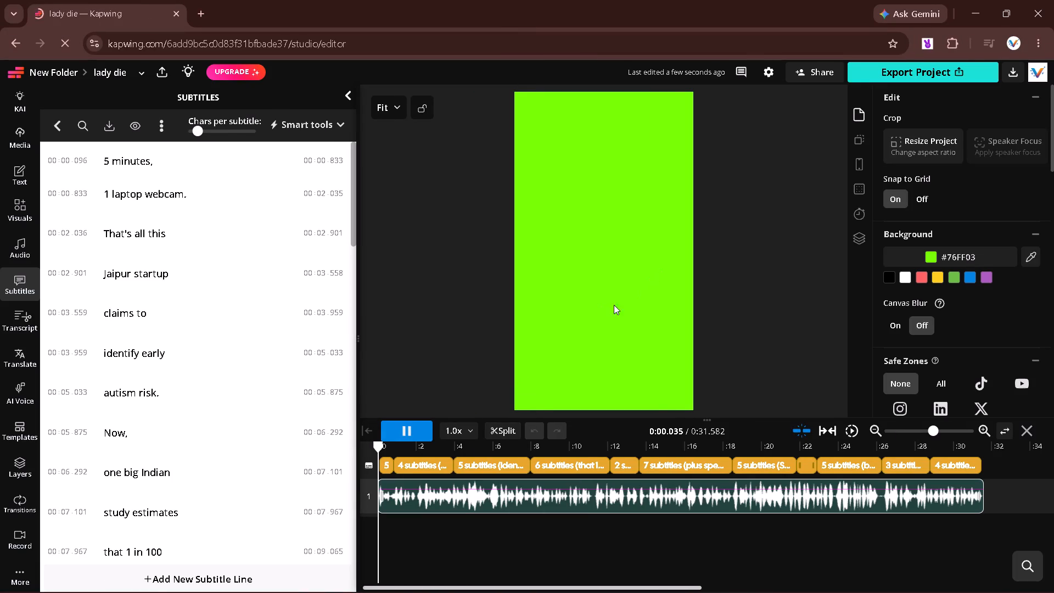
{"action": "double_click", "coordinate": [425, 434]}
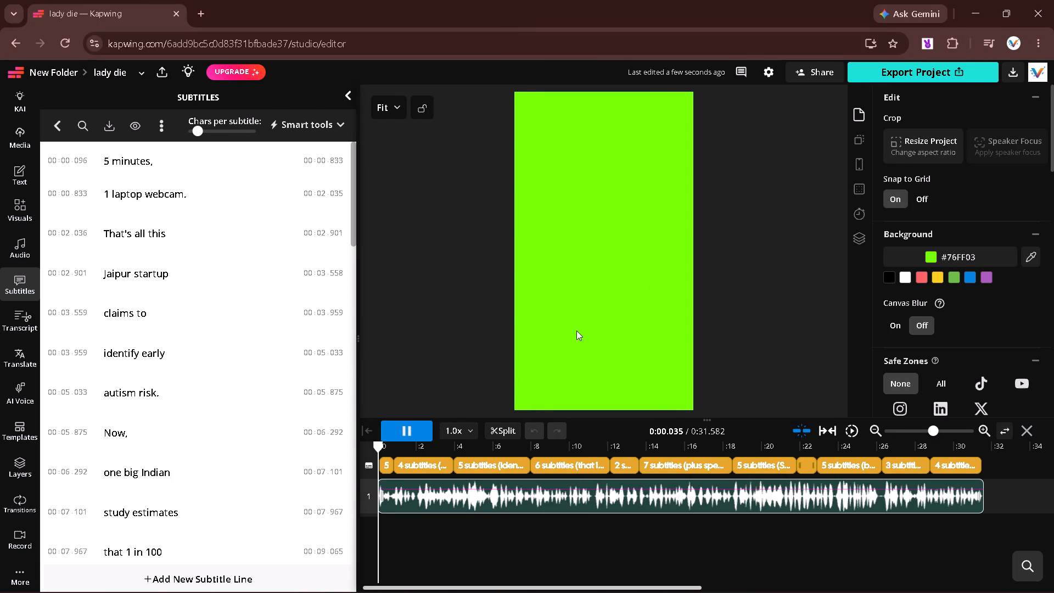
{"action": "left_click", "coordinate": [577, 331]}
{"action": "left_click", "coordinate": [403, 429]}
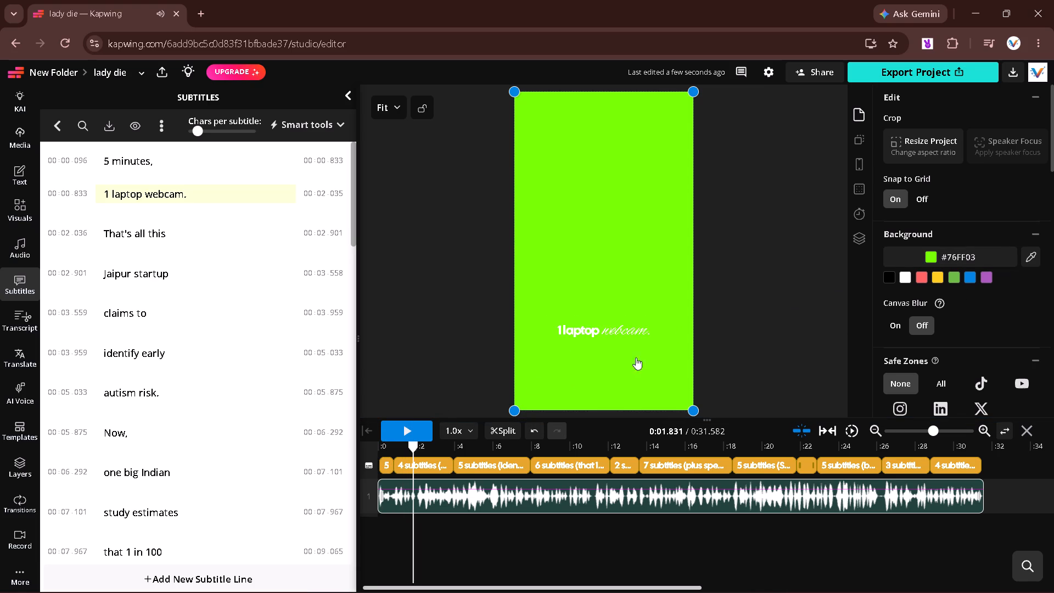
{"action": "left_click", "coordinate": [405, 432]}
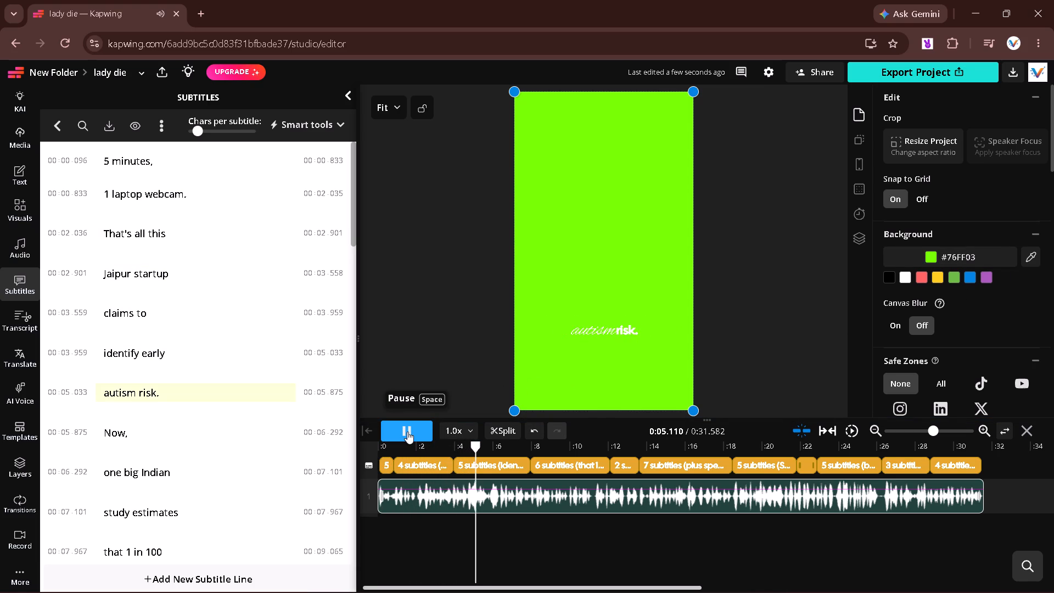
{"action": "left_click", "coordinate": [407, 432]}
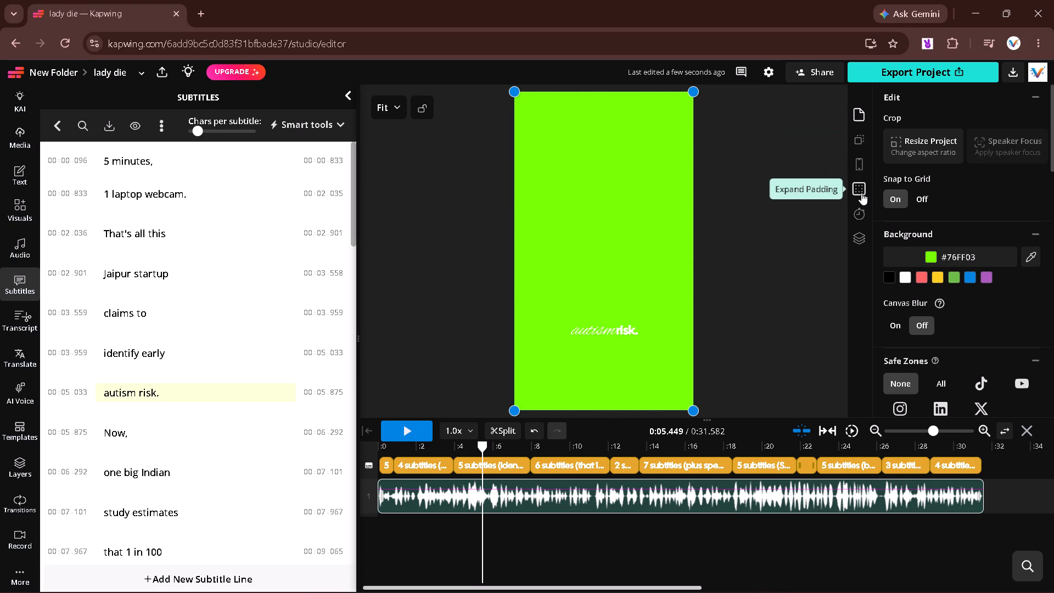
Look through the project's edit settings and its list of saved versions.
{"action": "left_click", "coordinate": [861, 234]}
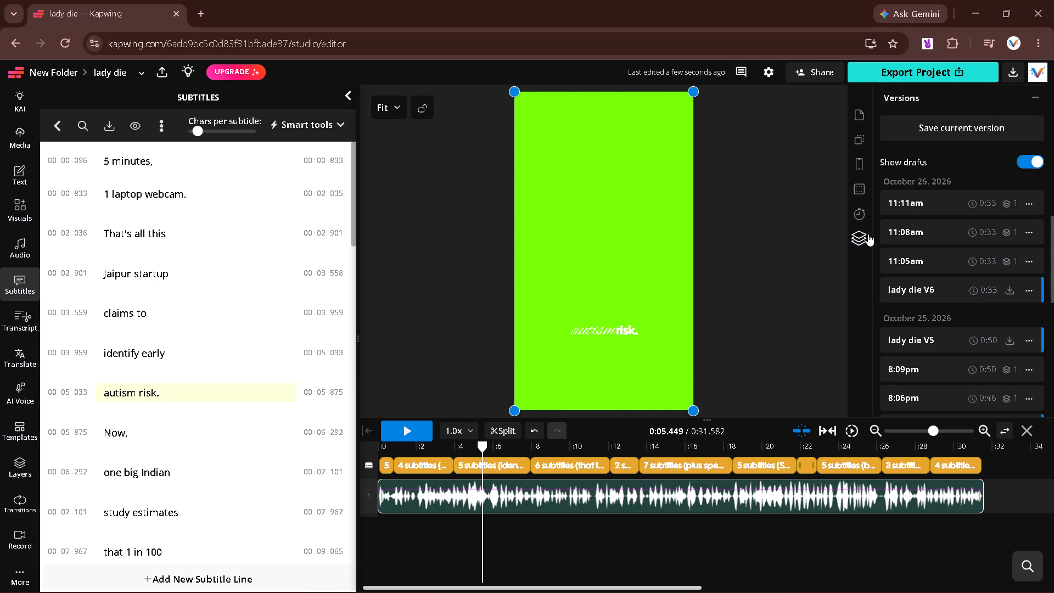
{"action": "left_click", "coordinate": [865, 111]}
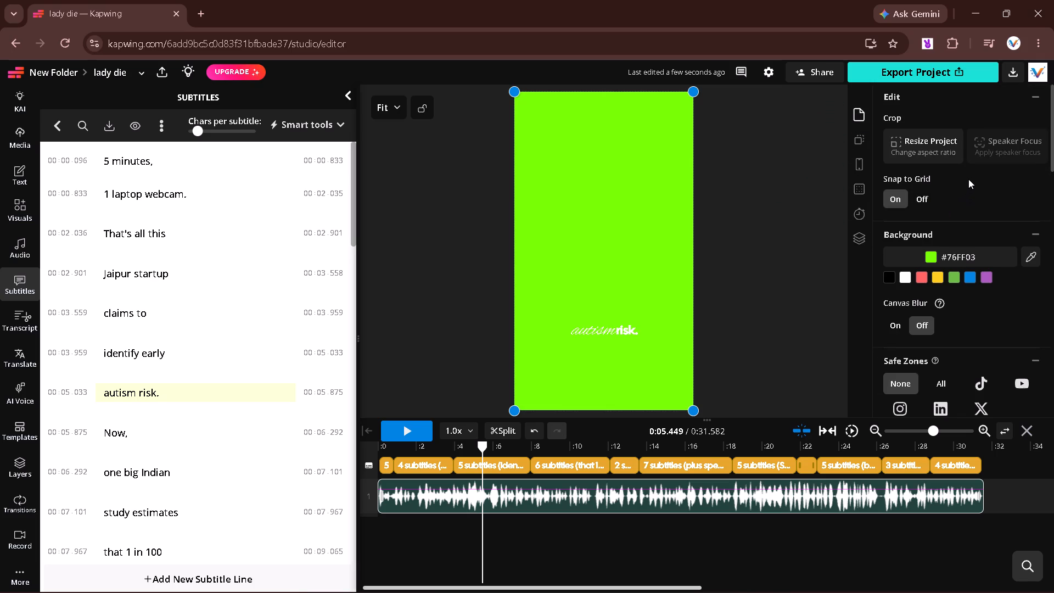
{"action": "scroll", "coordinate": [969, 179], "scroll_direction": "down", "scroll_amount": 3}
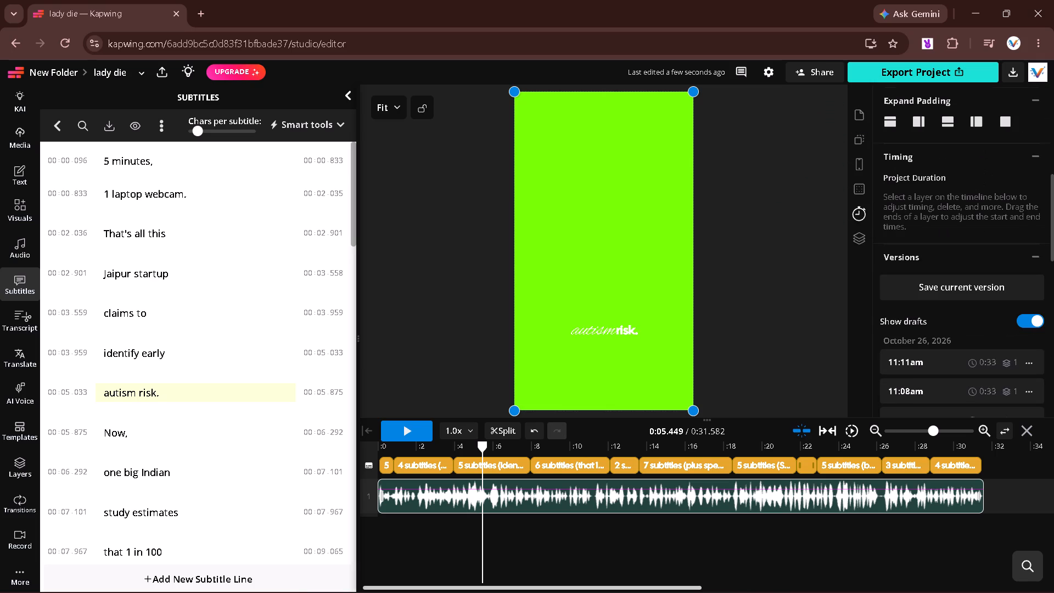
{"action": "scroll", "coordinate": [954, 211], "scroll_direction": "down", "scroll_amount": 5}
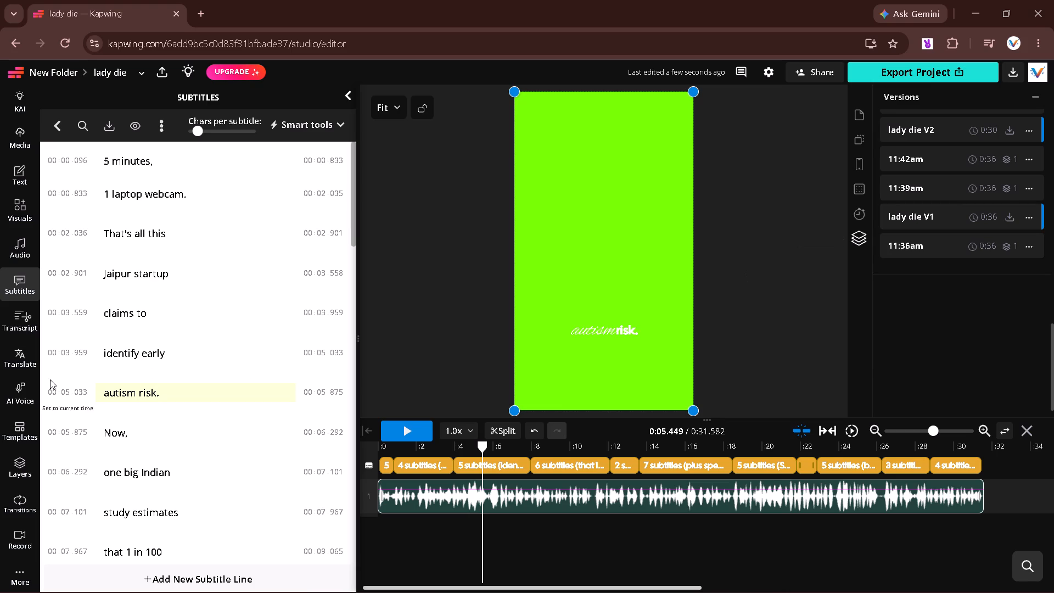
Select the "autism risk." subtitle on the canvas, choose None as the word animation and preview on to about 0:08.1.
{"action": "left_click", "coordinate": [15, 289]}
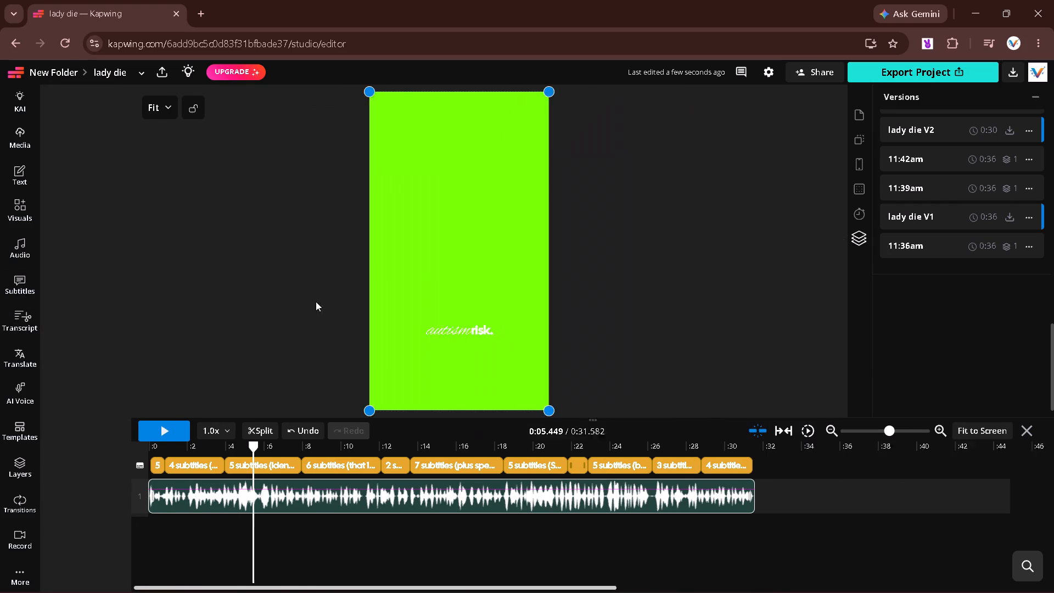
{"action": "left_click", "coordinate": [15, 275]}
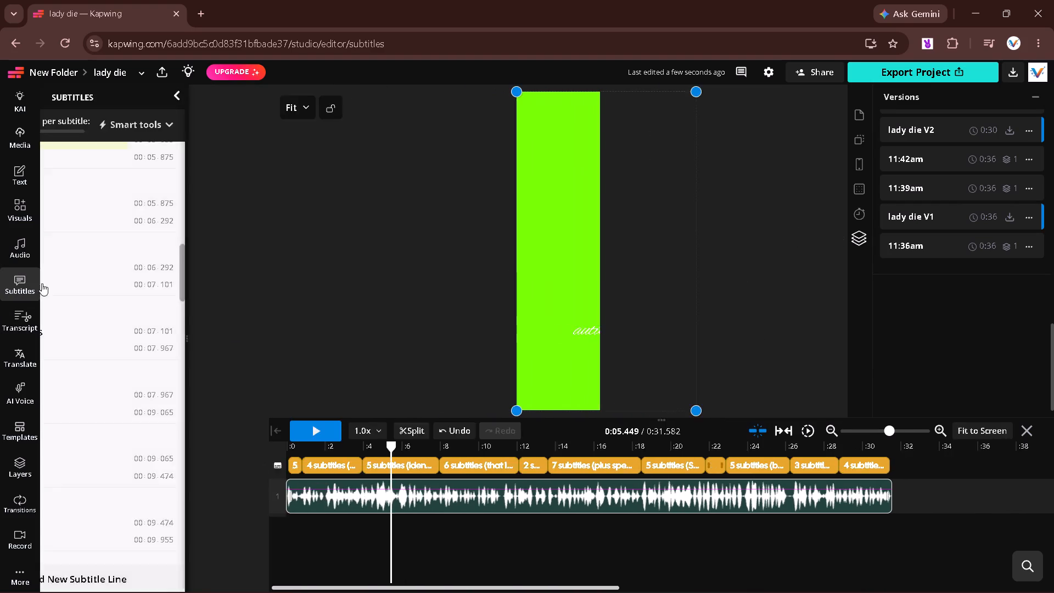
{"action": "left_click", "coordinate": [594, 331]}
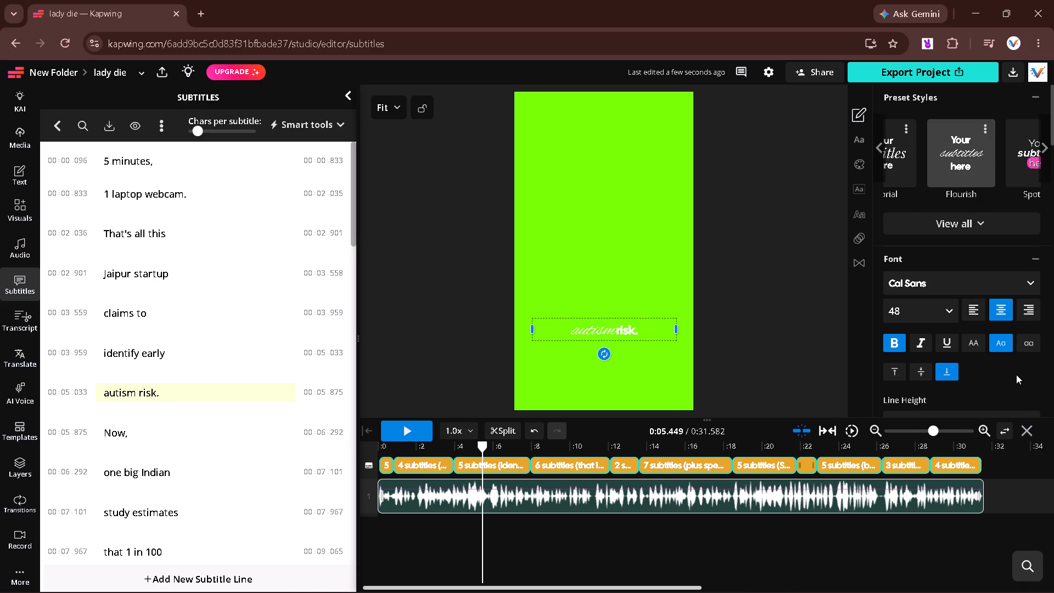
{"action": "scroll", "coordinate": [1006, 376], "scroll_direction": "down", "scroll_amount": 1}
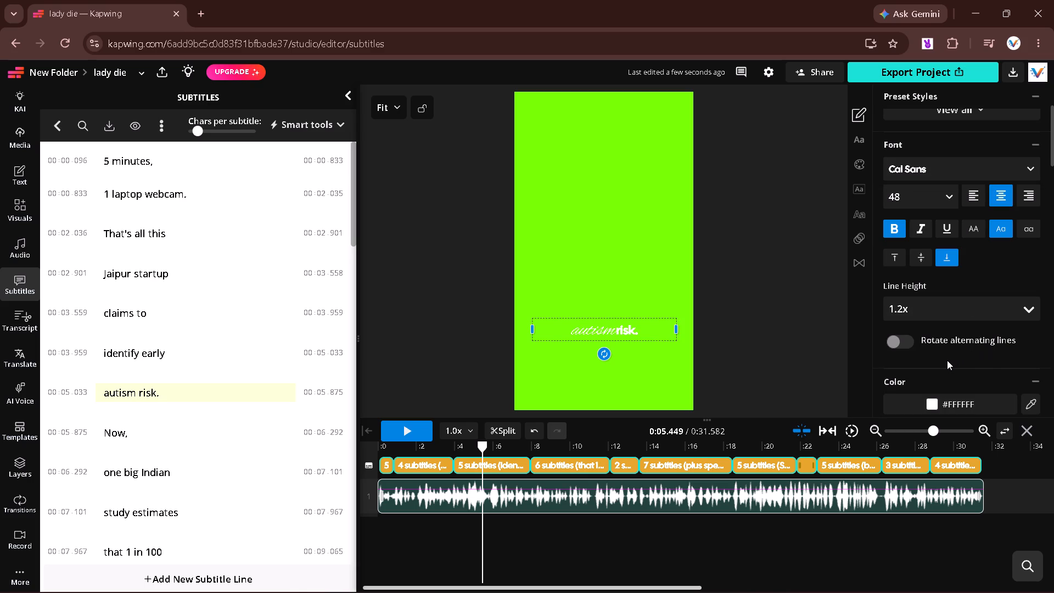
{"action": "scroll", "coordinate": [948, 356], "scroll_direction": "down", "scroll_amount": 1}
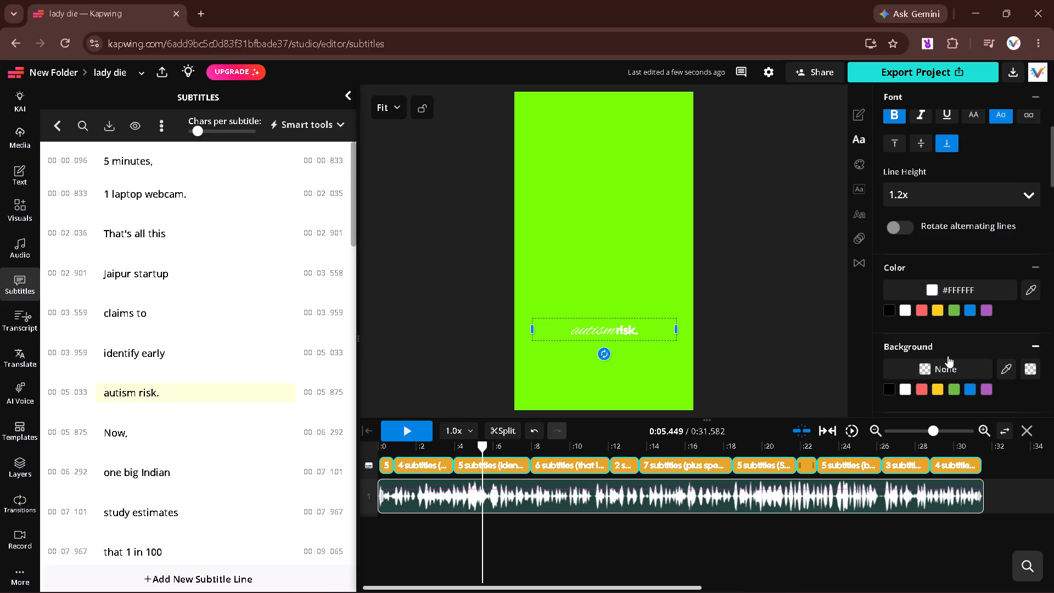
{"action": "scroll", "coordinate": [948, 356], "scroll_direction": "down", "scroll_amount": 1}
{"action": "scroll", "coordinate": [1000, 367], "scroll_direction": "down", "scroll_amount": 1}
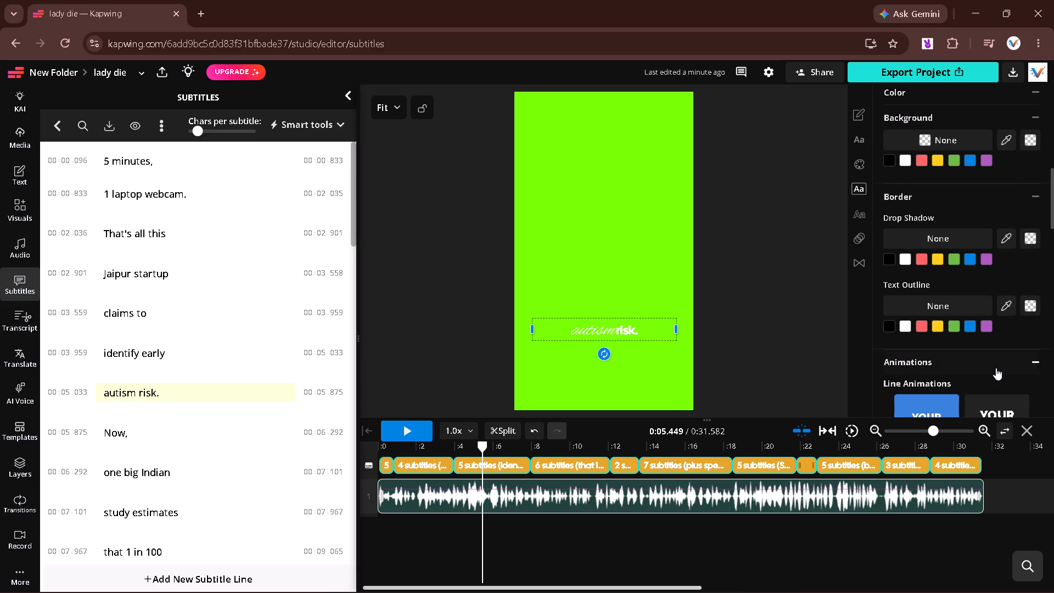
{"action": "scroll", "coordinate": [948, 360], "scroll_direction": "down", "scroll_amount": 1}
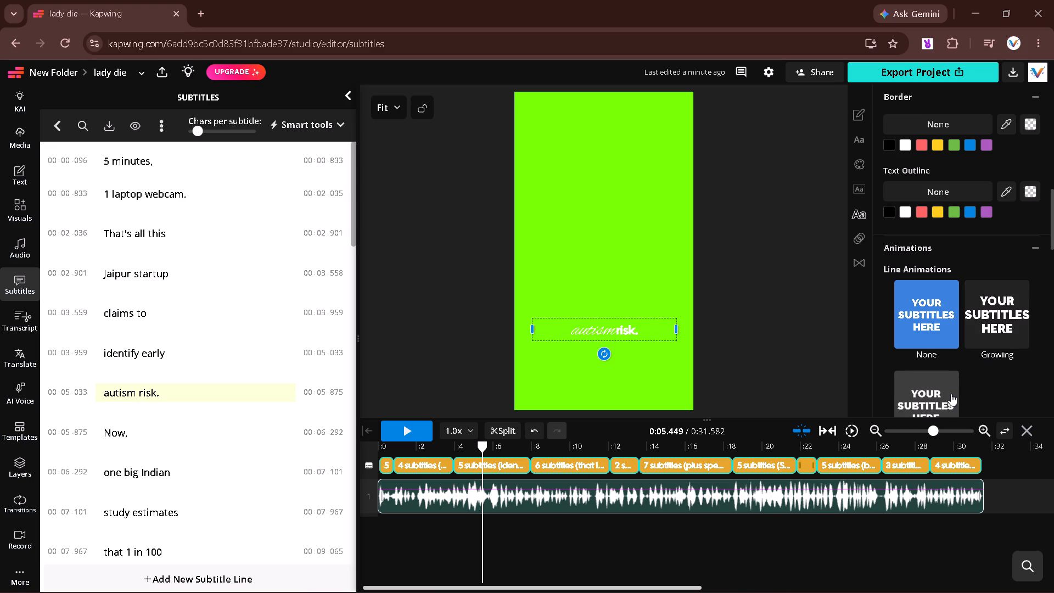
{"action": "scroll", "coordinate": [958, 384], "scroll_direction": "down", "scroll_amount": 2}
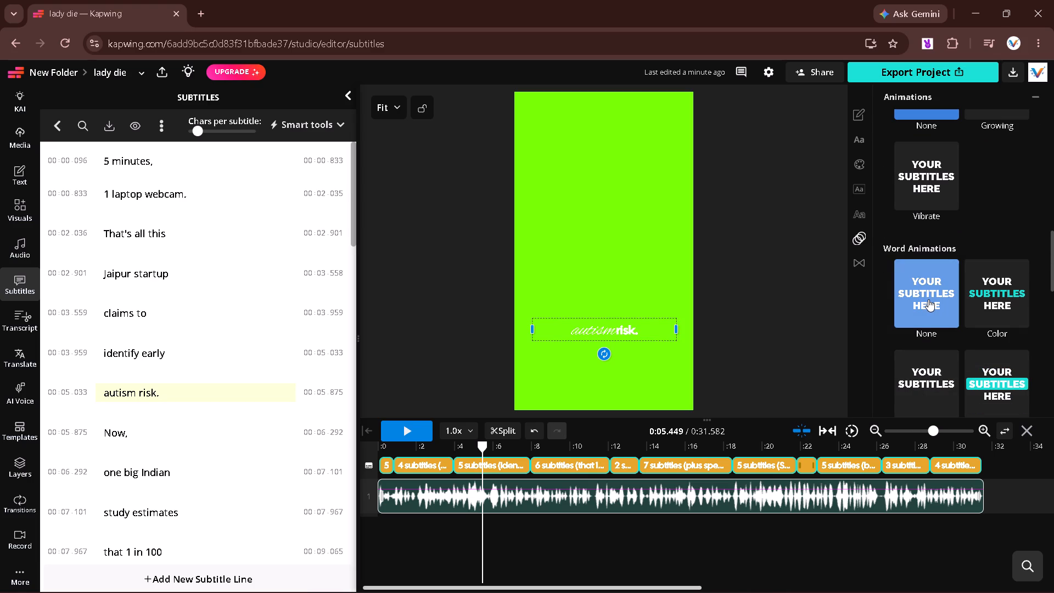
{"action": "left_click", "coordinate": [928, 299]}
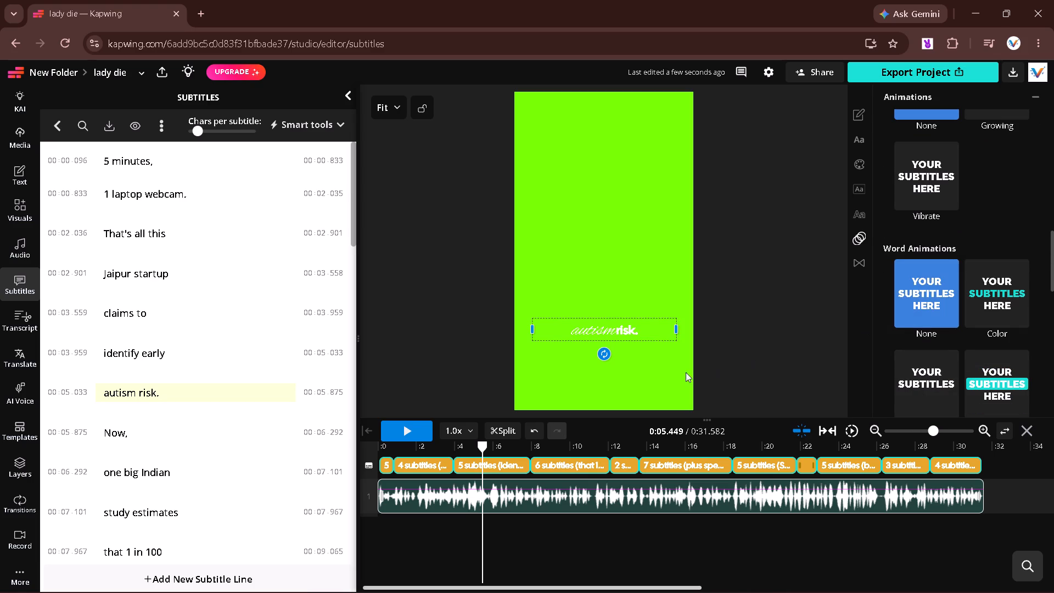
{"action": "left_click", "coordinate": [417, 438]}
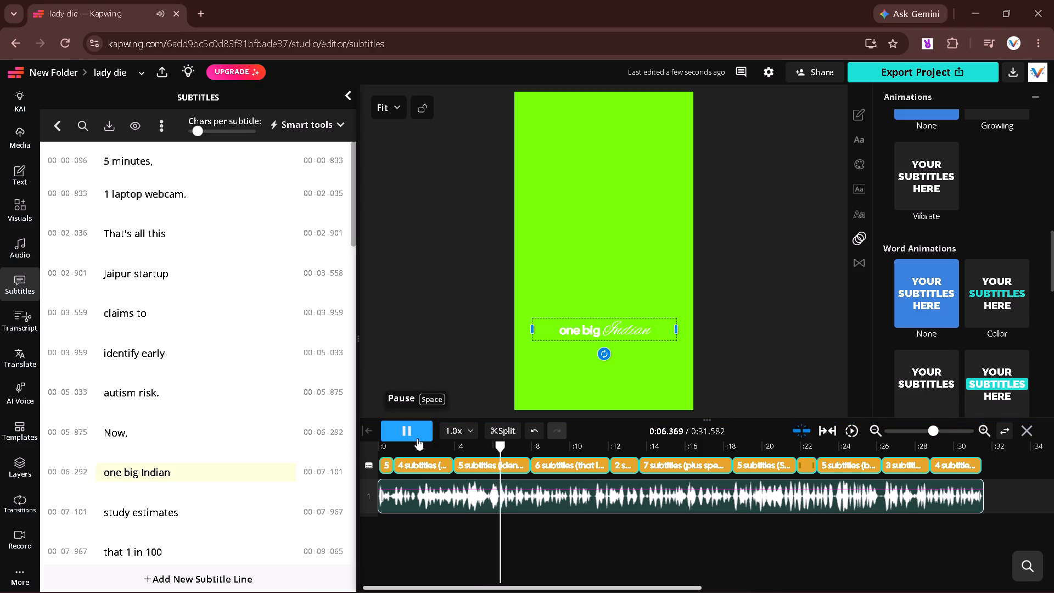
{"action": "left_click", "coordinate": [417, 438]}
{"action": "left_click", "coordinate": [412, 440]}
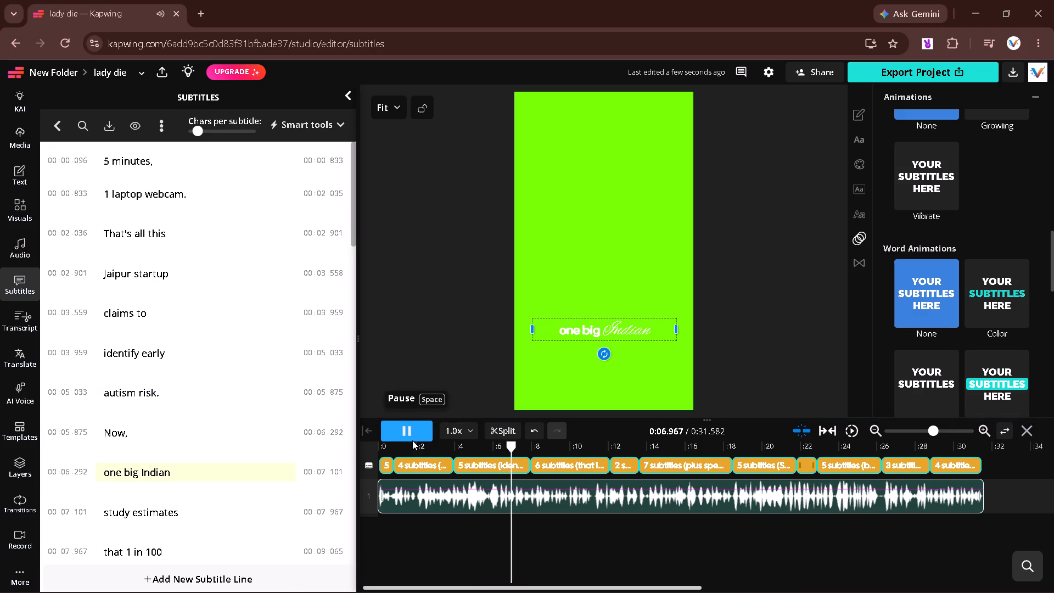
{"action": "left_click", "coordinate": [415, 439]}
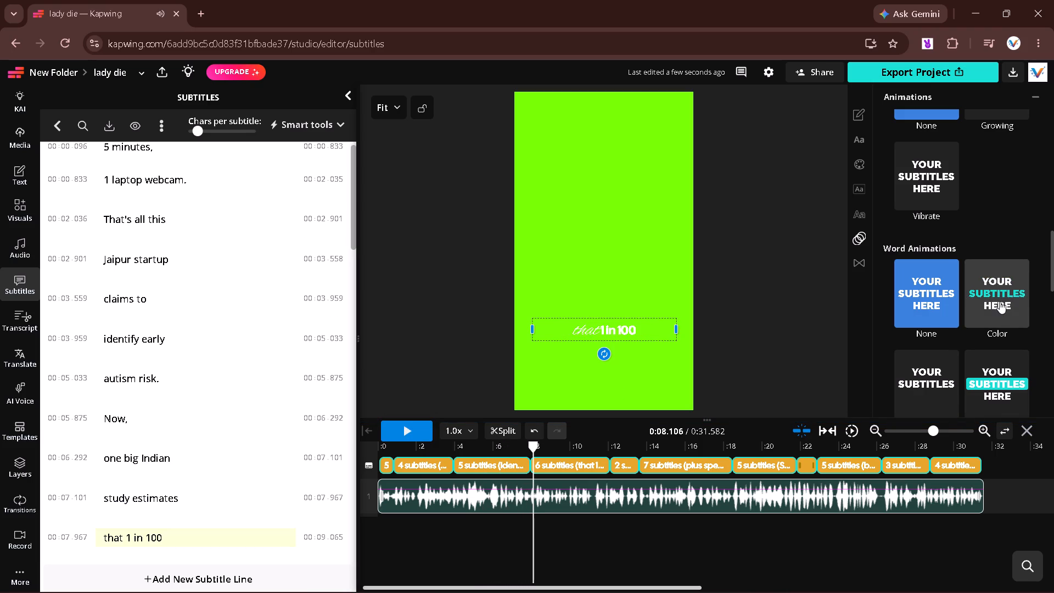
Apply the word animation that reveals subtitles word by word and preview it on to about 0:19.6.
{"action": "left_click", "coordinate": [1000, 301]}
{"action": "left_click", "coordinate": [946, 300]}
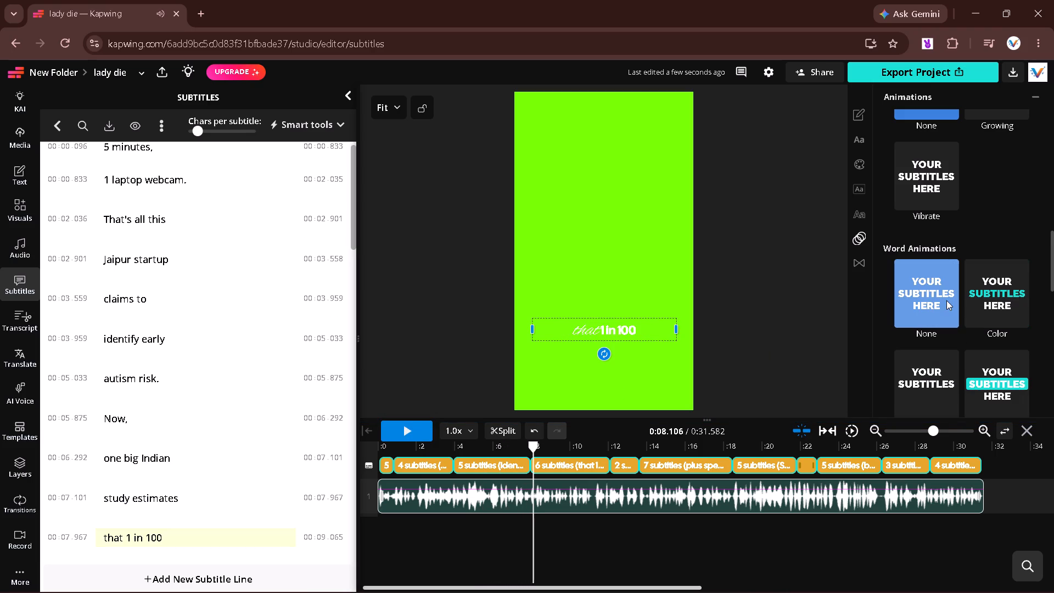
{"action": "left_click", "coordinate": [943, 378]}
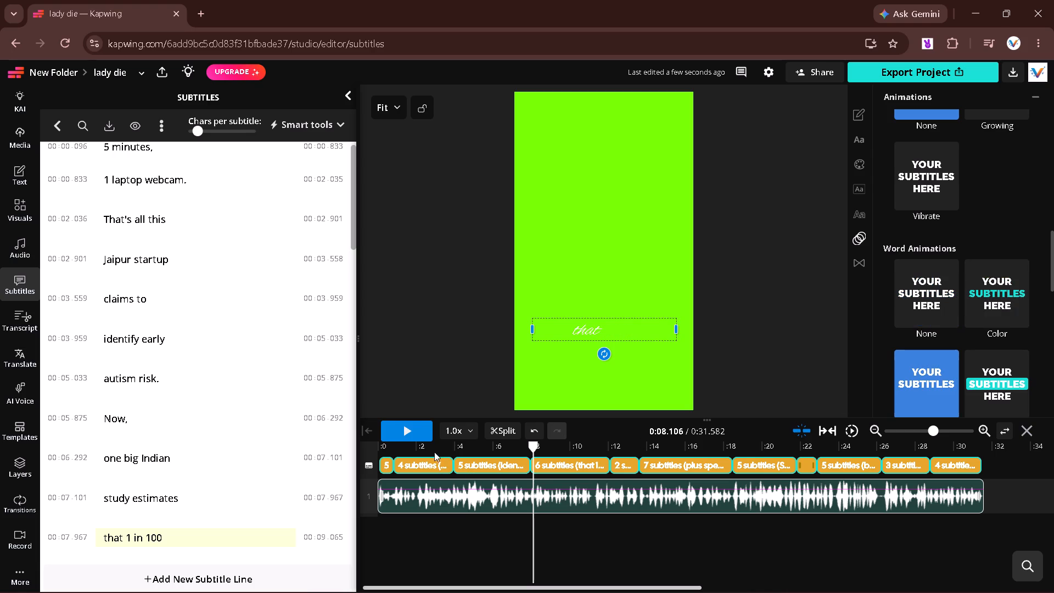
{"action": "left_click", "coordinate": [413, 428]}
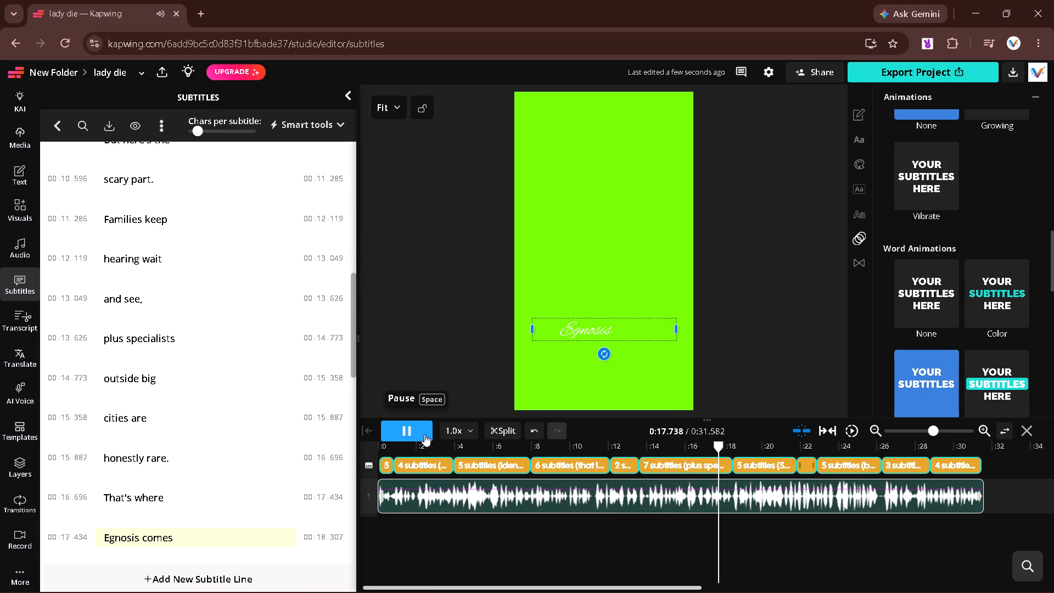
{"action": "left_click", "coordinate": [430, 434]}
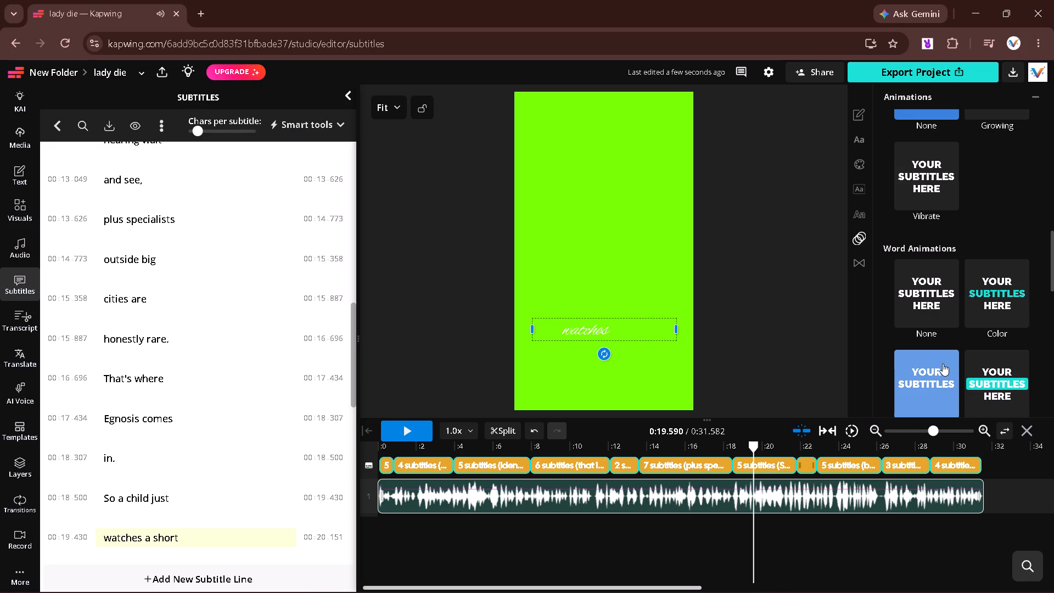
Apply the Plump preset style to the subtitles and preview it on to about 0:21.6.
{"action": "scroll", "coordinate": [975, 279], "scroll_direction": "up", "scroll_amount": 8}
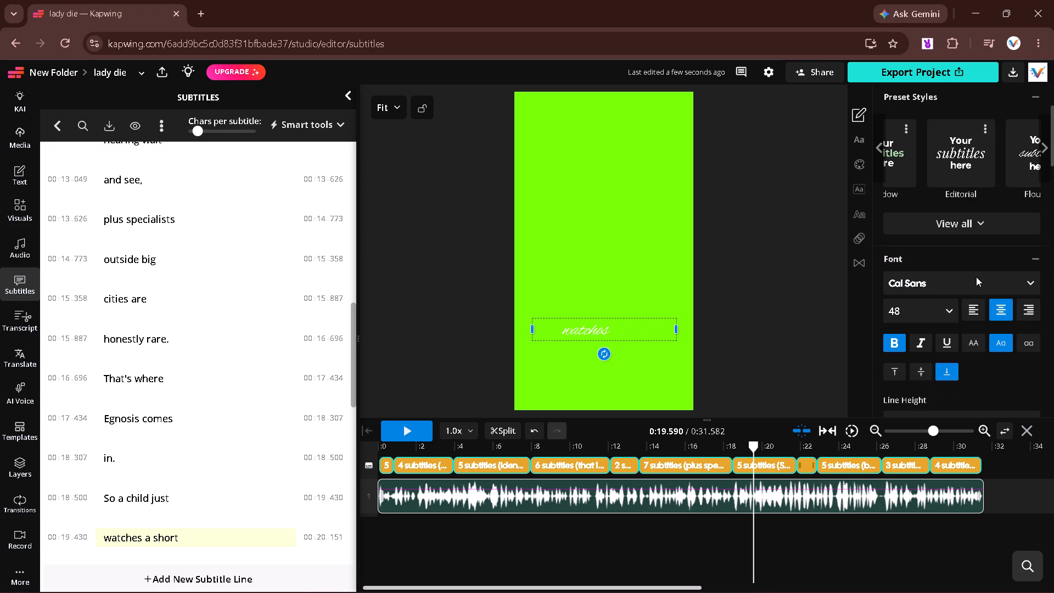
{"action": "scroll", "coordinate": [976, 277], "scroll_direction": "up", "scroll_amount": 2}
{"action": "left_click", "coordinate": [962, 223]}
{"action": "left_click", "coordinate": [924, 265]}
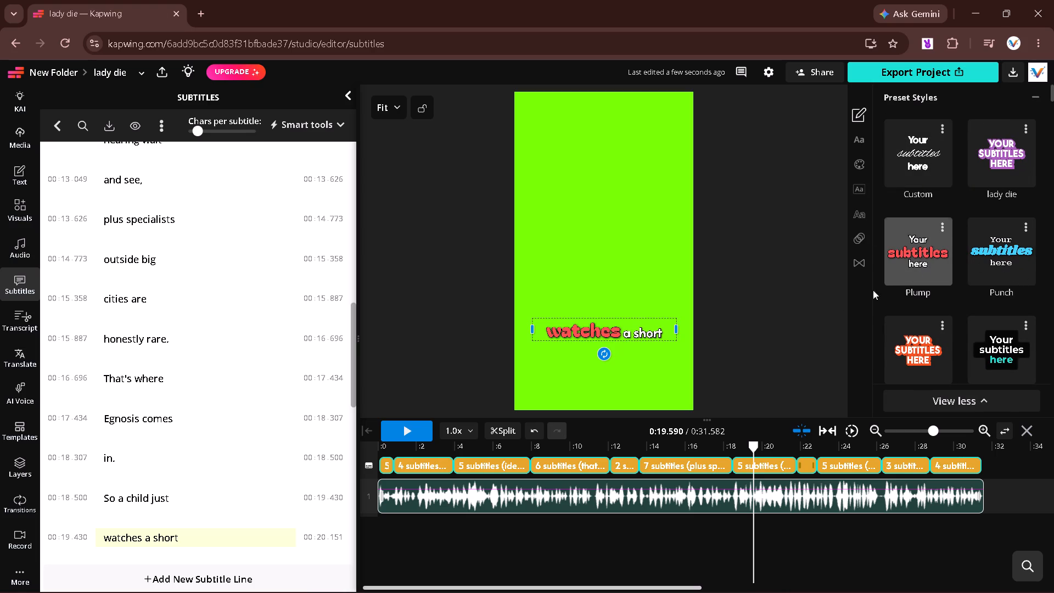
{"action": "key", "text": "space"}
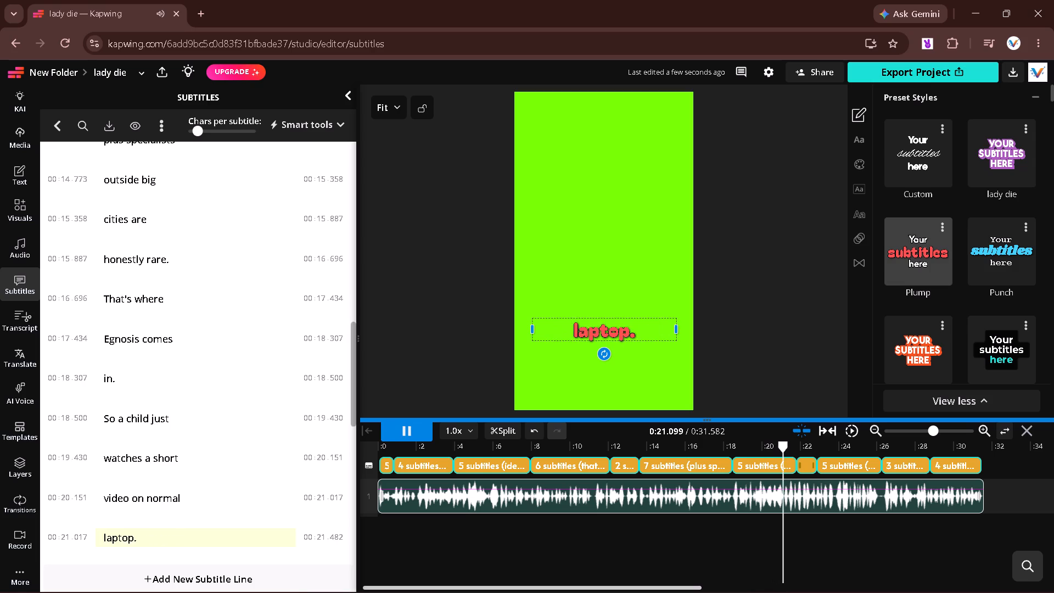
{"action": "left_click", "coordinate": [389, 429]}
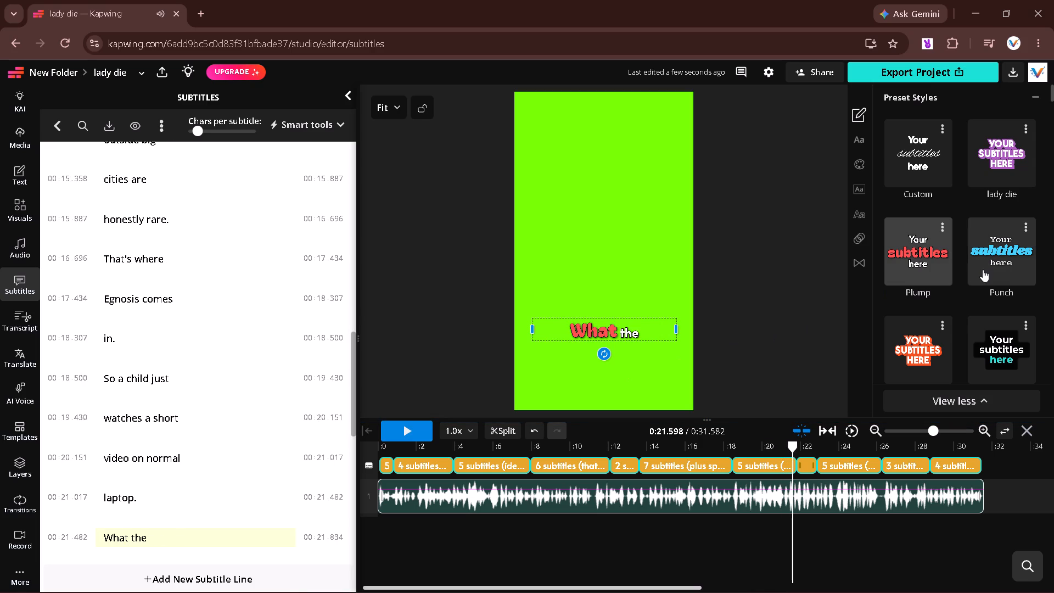
Apply the all-caps preset style with white text and an orange outline to the subtitles.
{"action": "left_click", "coordinate": [918, 339]}
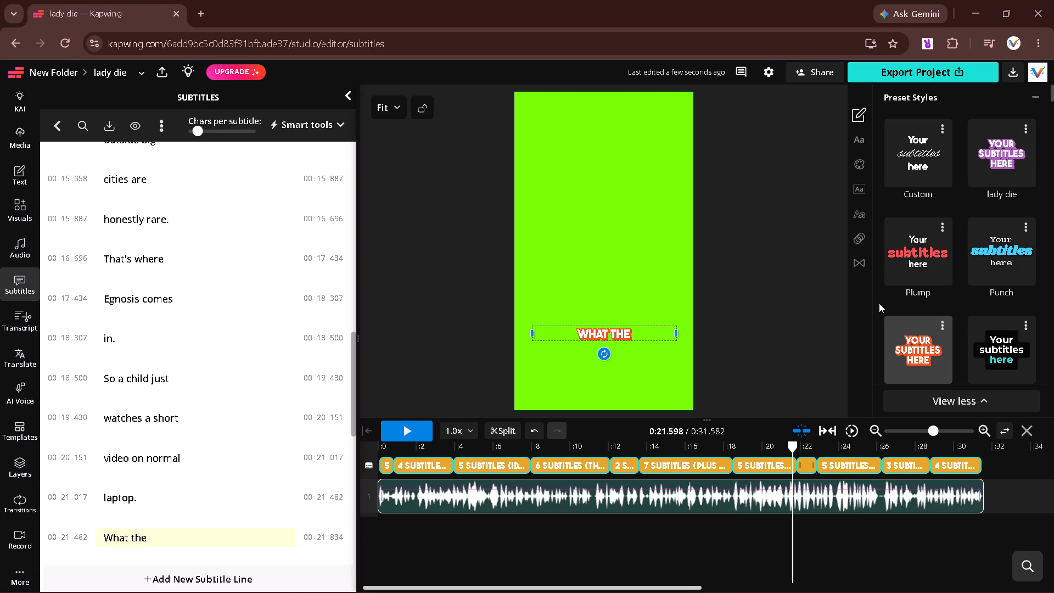
Look through the remaining preset subtitle styles beyond Vivid for a suitable look.
{"action": "scroll", "coordinate": [883, 303], "scroll_direction": "down", "scroll_amount": 1}
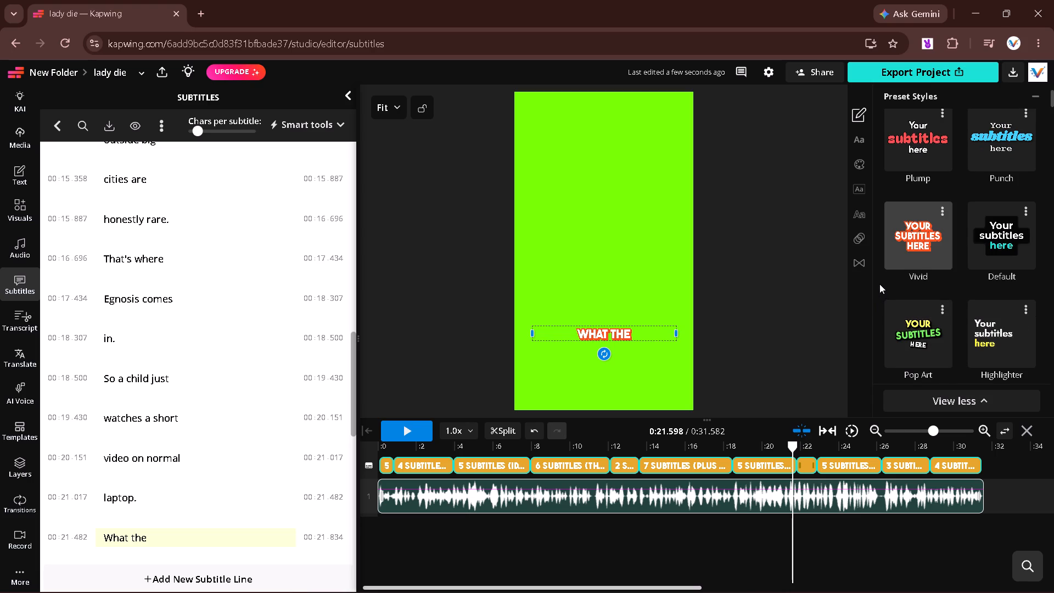
{"action": "scroll", "coordinate": [879, 284], "scroll_direction": "down", "scroll_amount": 8}
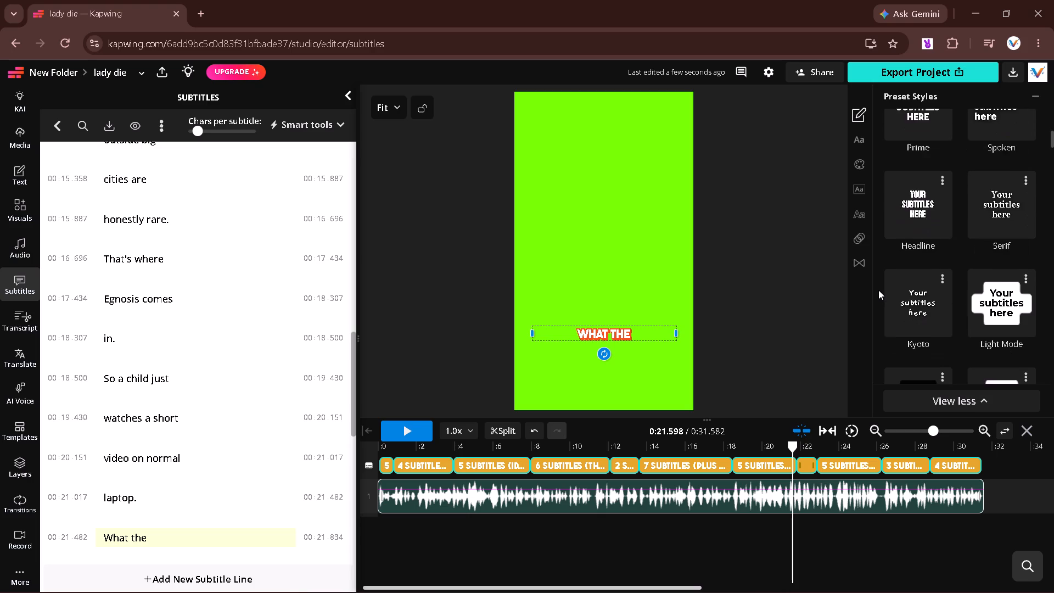
{"action": "scroll", "coordinate": [878, 290], "scroll_direction": "down", "scroll_amount": 2}
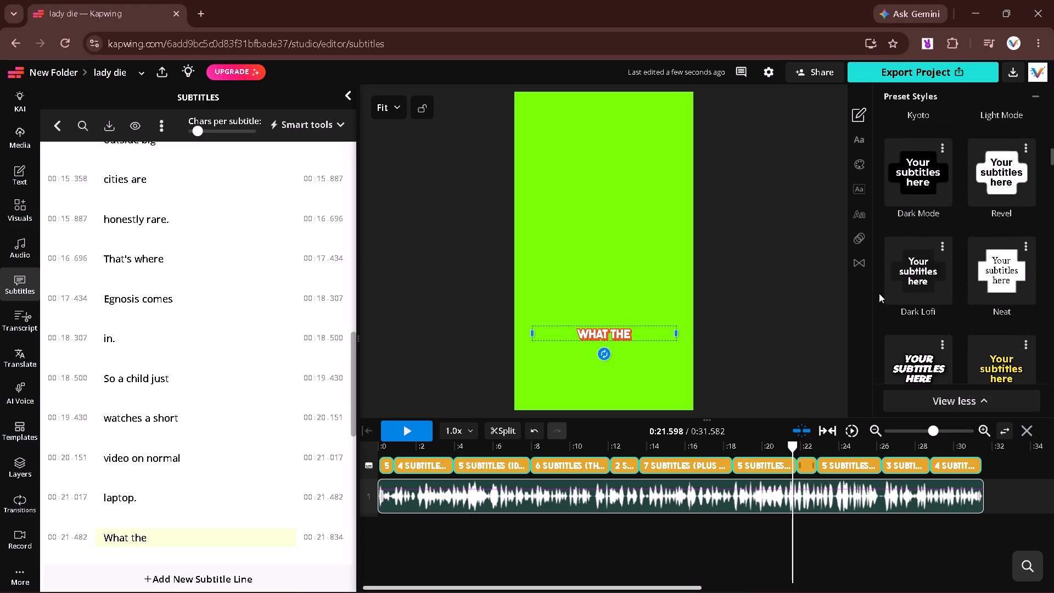
{"action": "scroll", "coordinate": [880, 296], "scroll_direction": "down", "scroll_amount": 5}
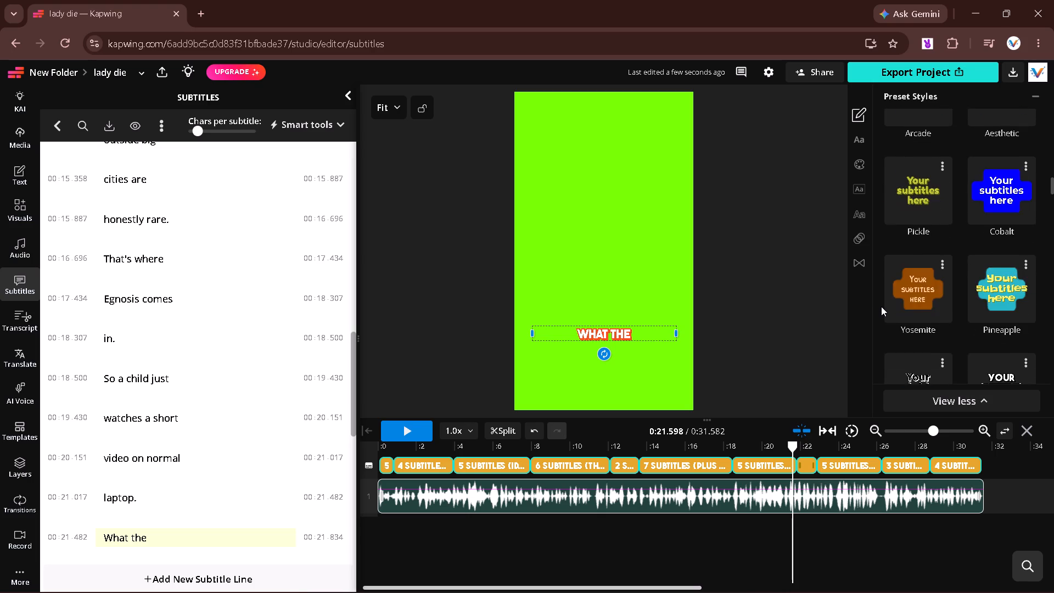
{"action": "scroll", "coordinate": [881, 306], "scroll_direction": "down", "scroll_amount": 11}
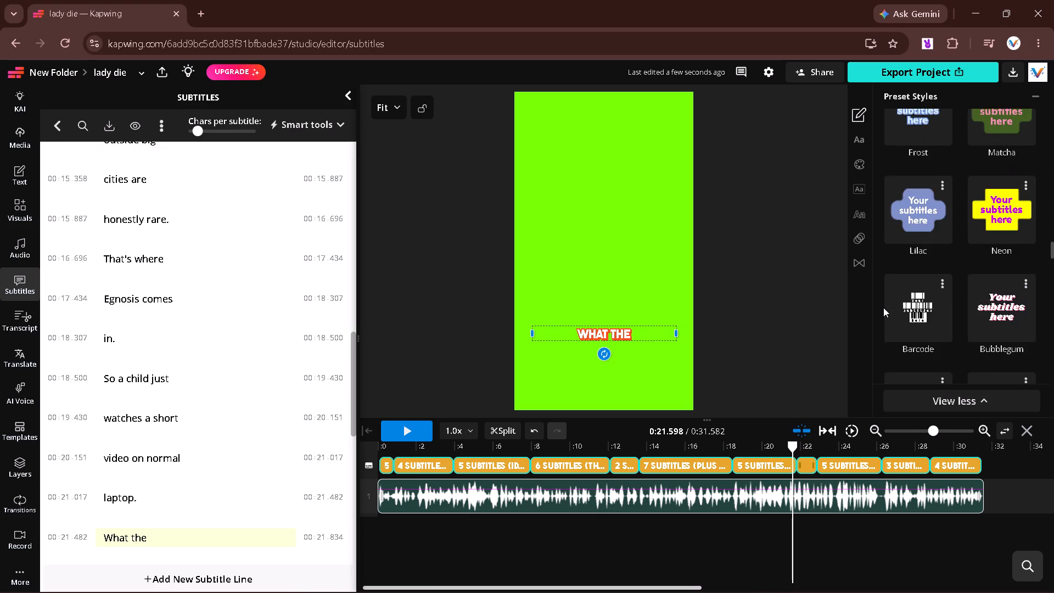
{"action": "scroll", "coordinate": [883, 306], "scroll_direction": "down", "scroll_amount": 14}
{"action": "scroll", "coordinate": [896, 300], "scroll_direction": "up", "scroll_amount": 3}
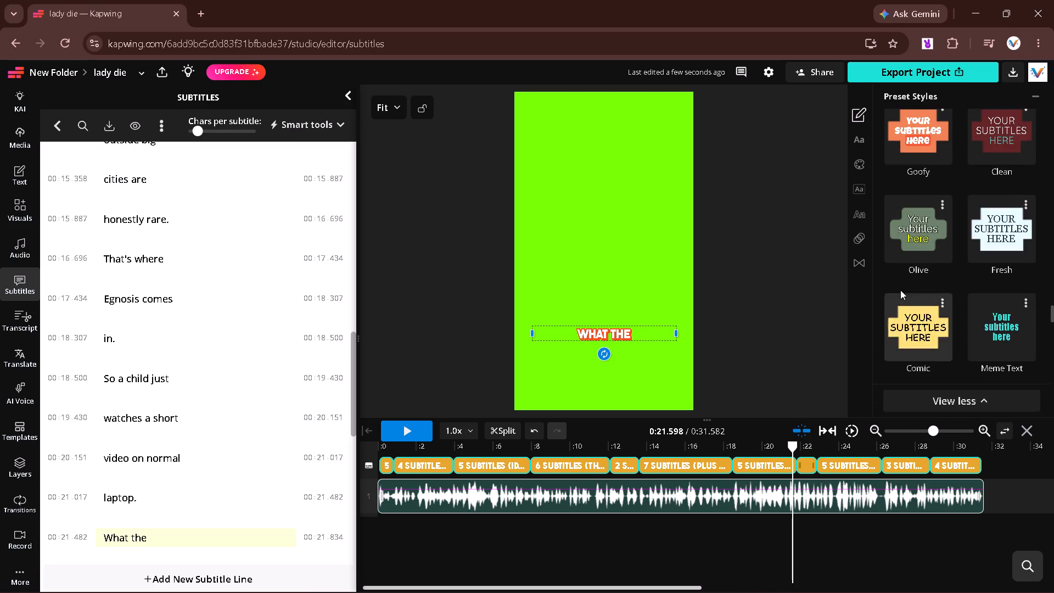
Set the subtitle text colour to black (#000000).
{"action": "scroll", "coordinate": [955, 268], "scroll_direction": "down", "scroll_amount": 4}
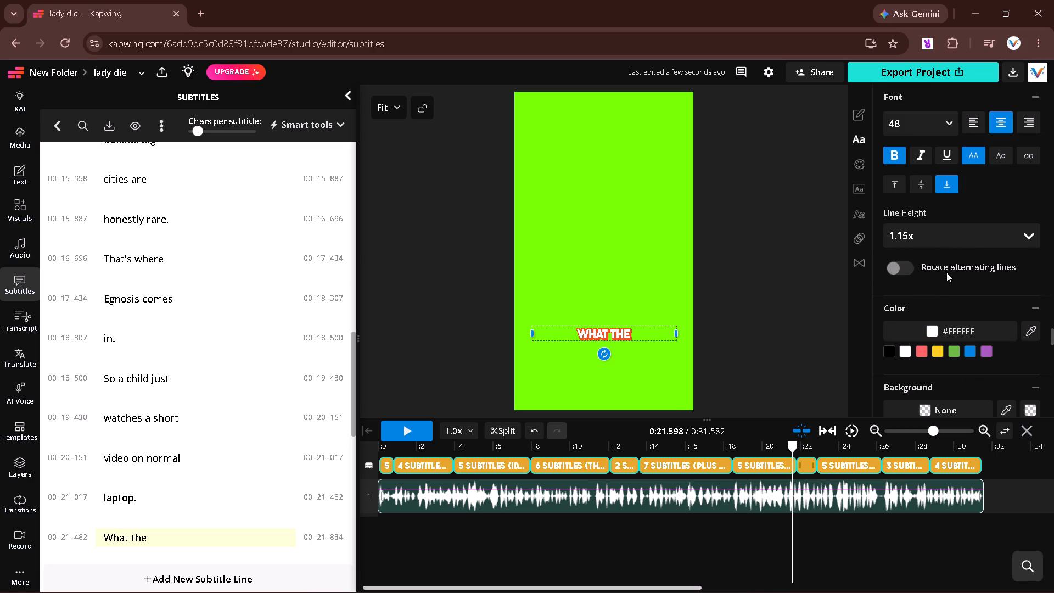
{"action": "scroll", "coordinate": [931, 278], "scroll_direction": "up", "scroll_amount": 1}
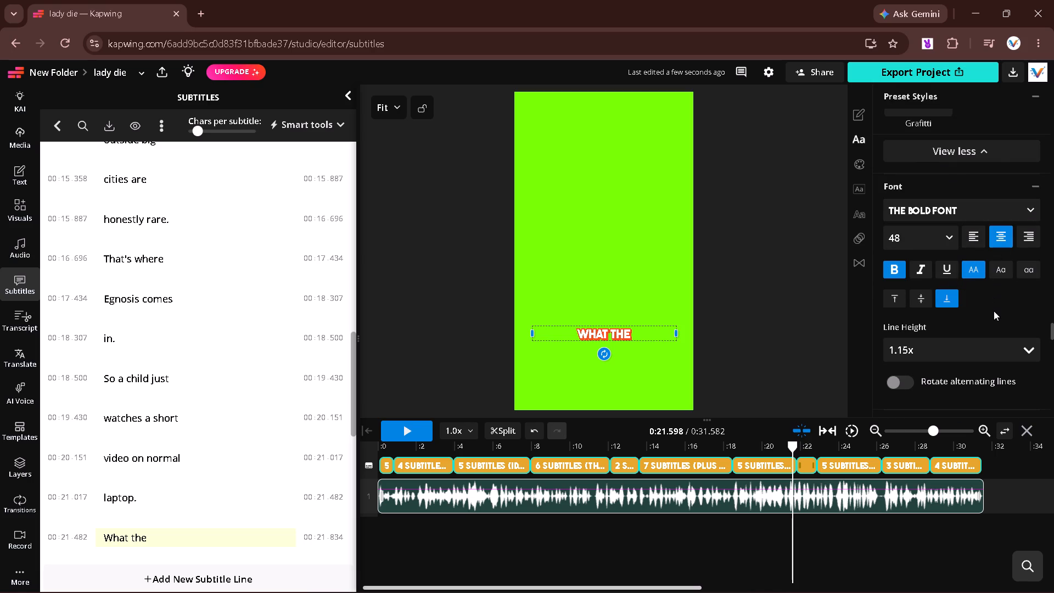
{"action": "scroll", "coordinate": [993, 323], "scroll_direction": "down", "scroll_amount": 1}
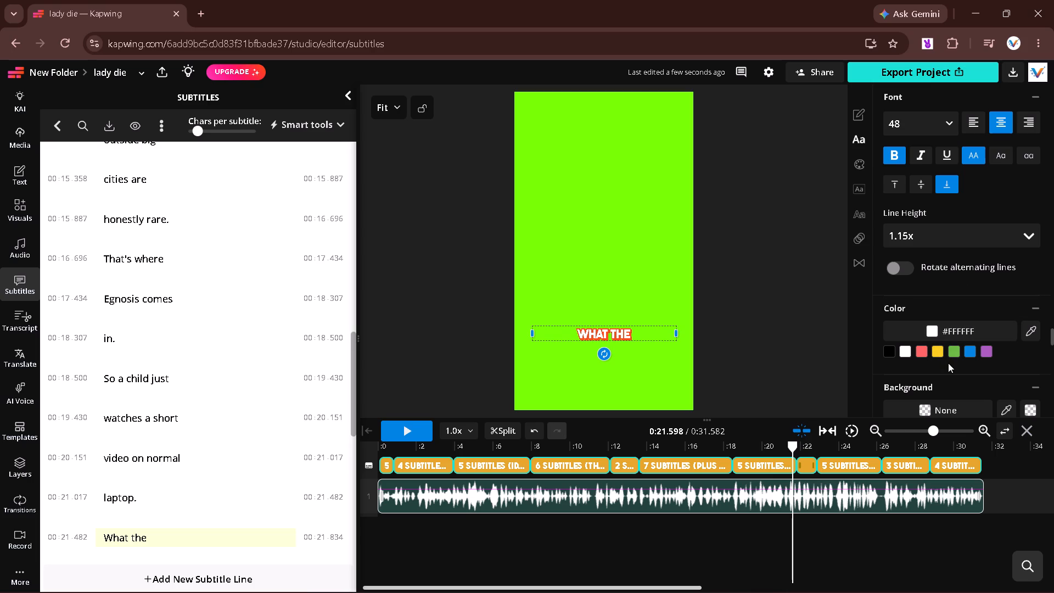
{"action": "left_click", "coordinate": [888, 355]}
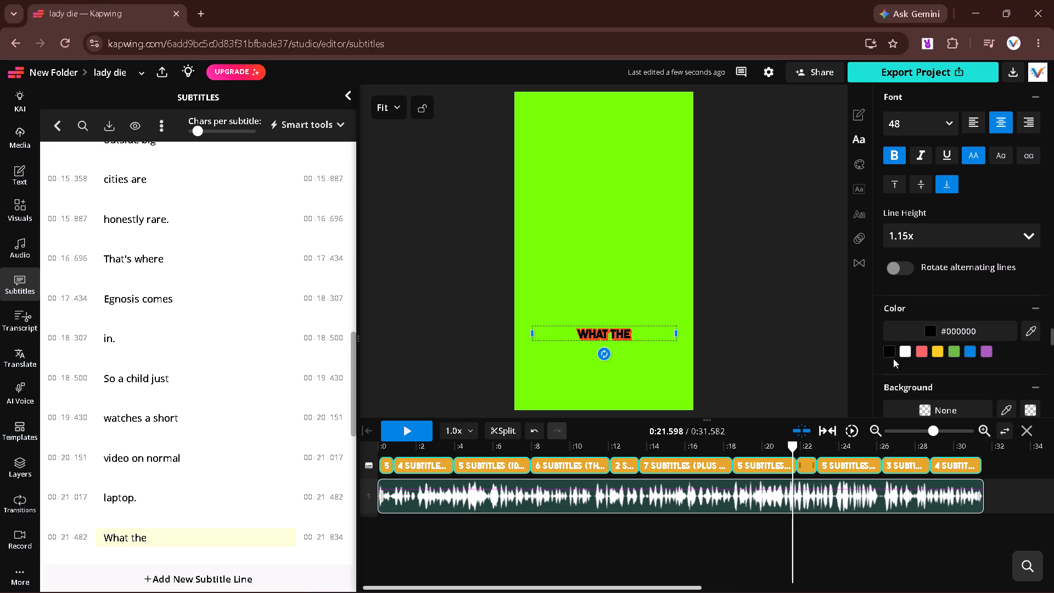
Set both the drop shadow and the text outline of the subtitles to white (#FFFFFF).
{"action": "scroll", "coordinate": [933, 371], "scroll_direction": "down", "scroll_amount": 1}
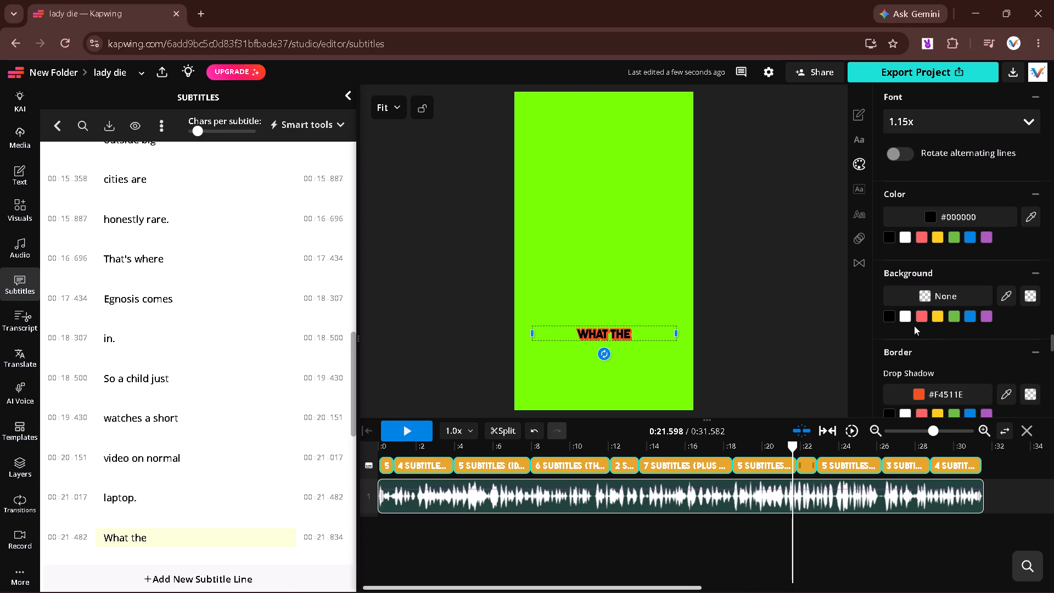
{"action": "scroll", "coordinate": [915, 325], "scroll_direction": "down", "scroll_amount": 1}
{"action": "left_click", "coordinate": [905, 295]}
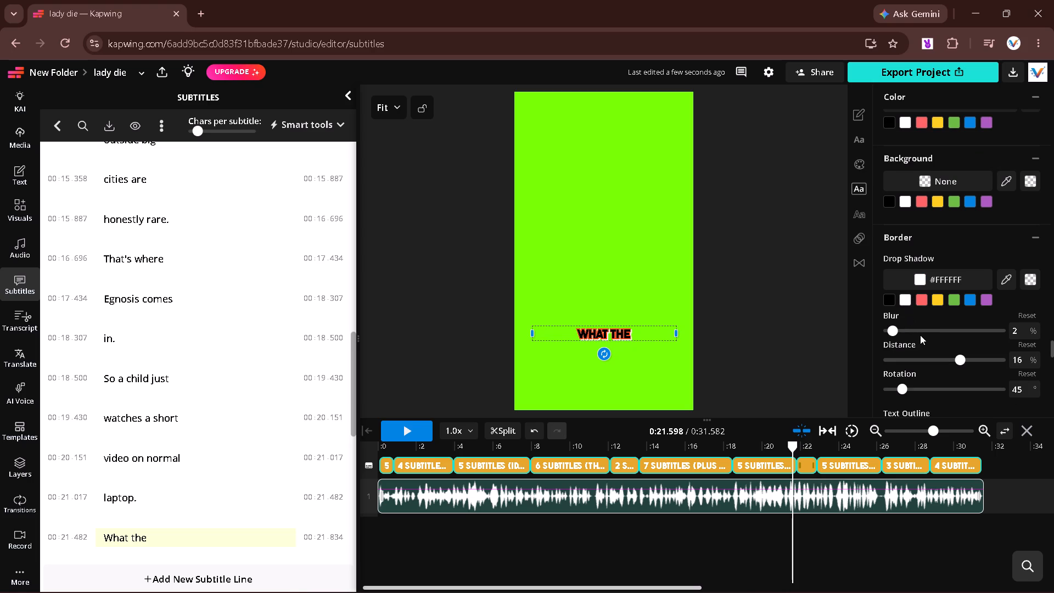
{"action": "scroll", "coordinate": [927, 340], "scroll_direction": "down", "scroll_amount": 1}
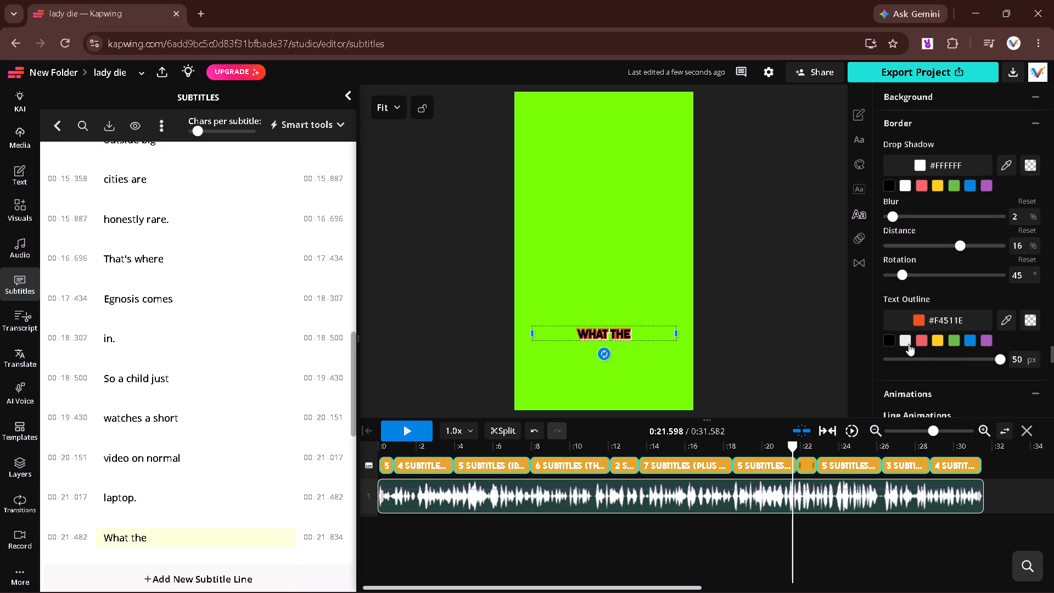
{"action": "left_click", "coordinate": [909, 344]}
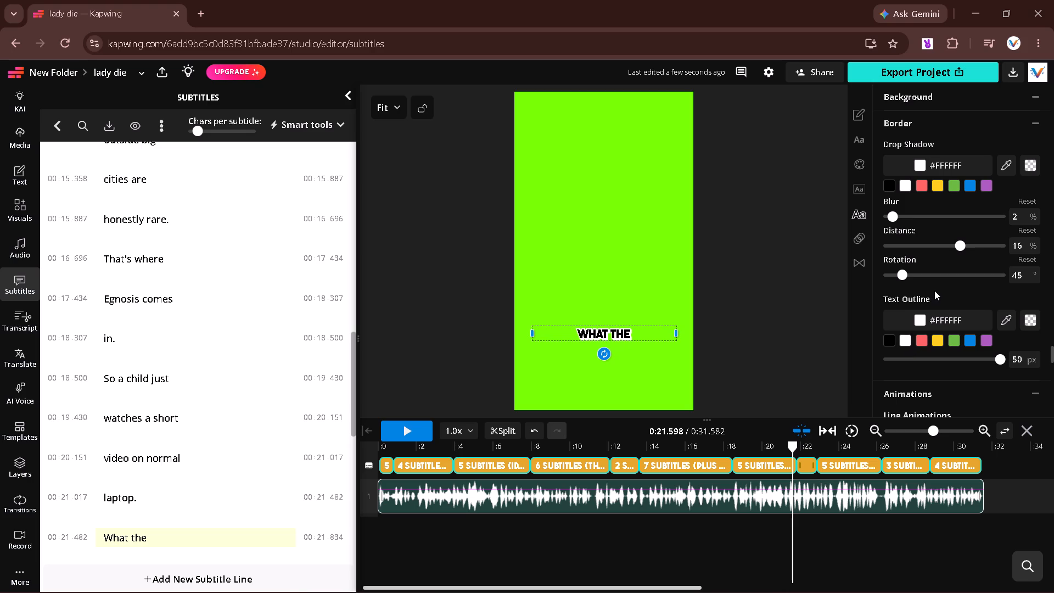
Reduce the subtitles' drop shadow distance to 10%.
{"action": "left_click_drag", "start_coordinate": [966, 245], "coordinate": [939, 246]}
{"action": "left_click_drag", "start_coordinate": [939, 246], "coordinate": [934, 246]}
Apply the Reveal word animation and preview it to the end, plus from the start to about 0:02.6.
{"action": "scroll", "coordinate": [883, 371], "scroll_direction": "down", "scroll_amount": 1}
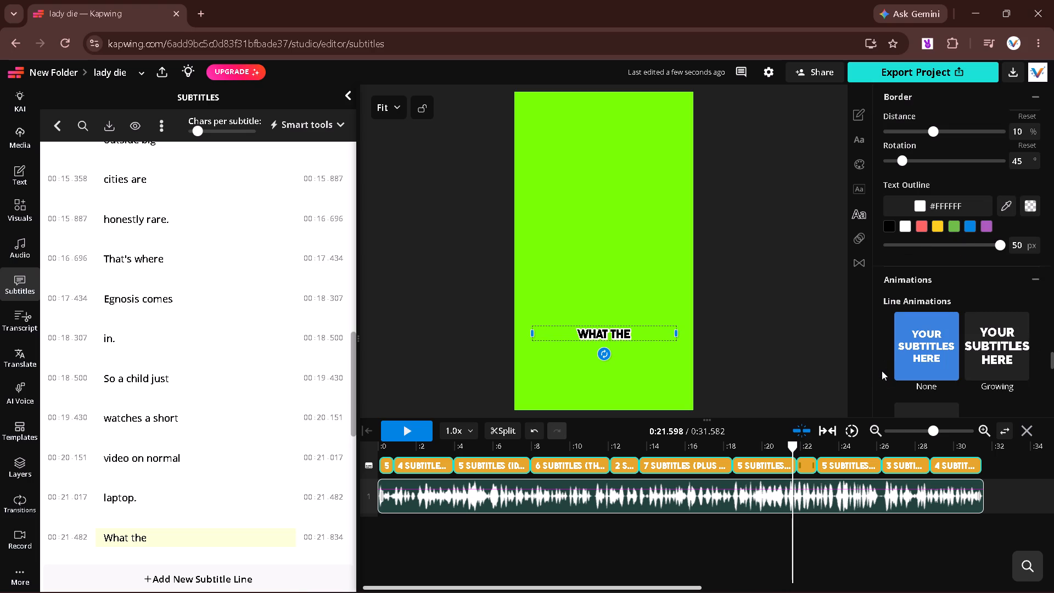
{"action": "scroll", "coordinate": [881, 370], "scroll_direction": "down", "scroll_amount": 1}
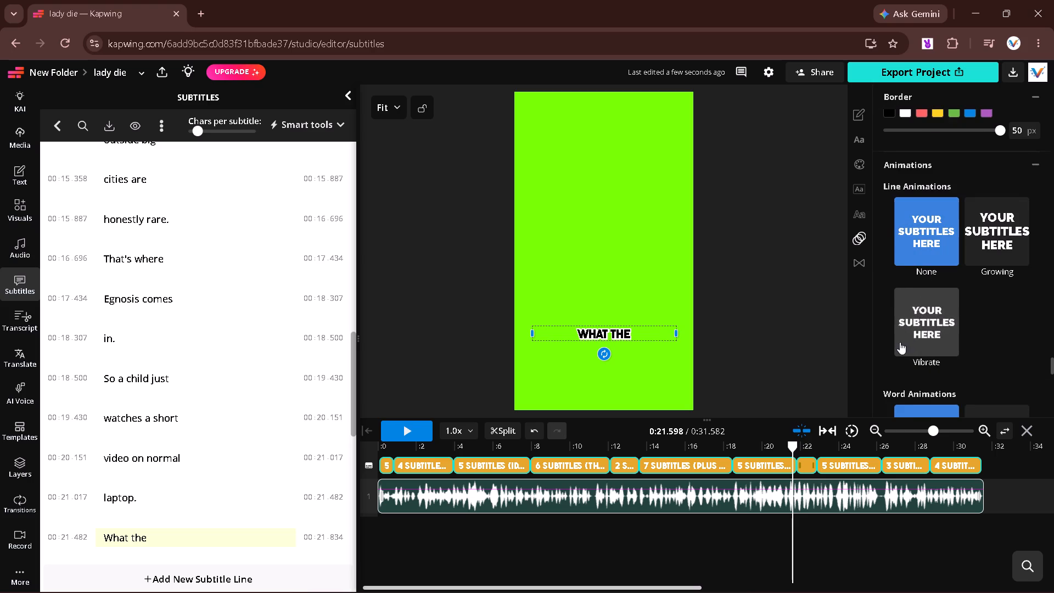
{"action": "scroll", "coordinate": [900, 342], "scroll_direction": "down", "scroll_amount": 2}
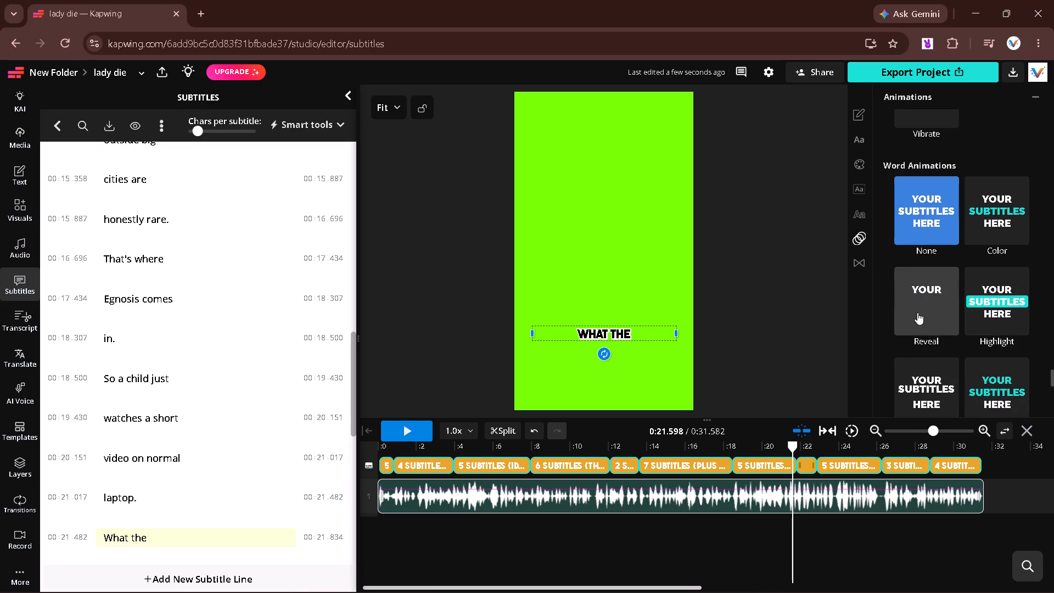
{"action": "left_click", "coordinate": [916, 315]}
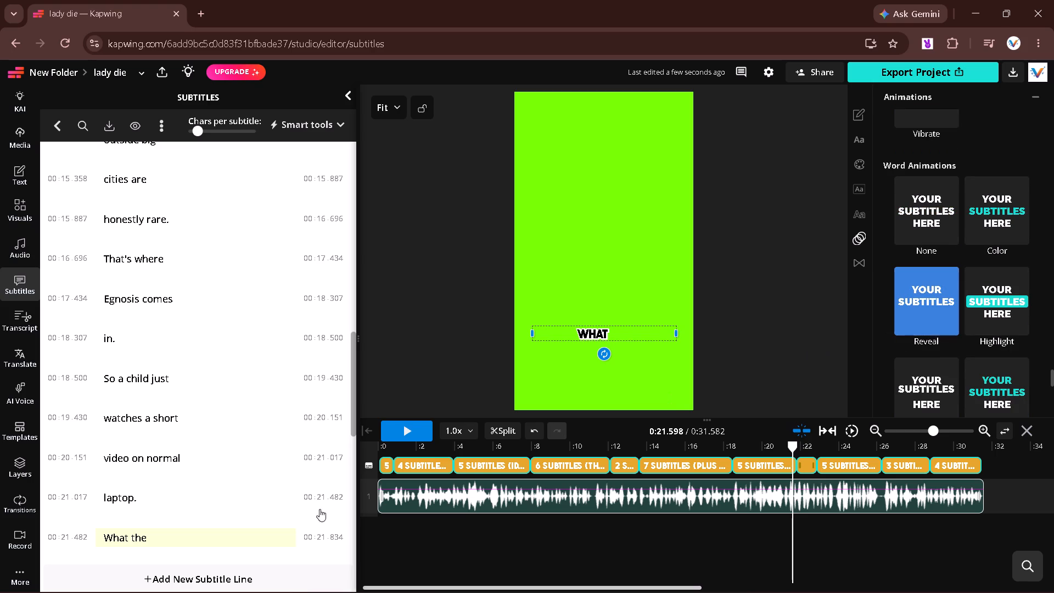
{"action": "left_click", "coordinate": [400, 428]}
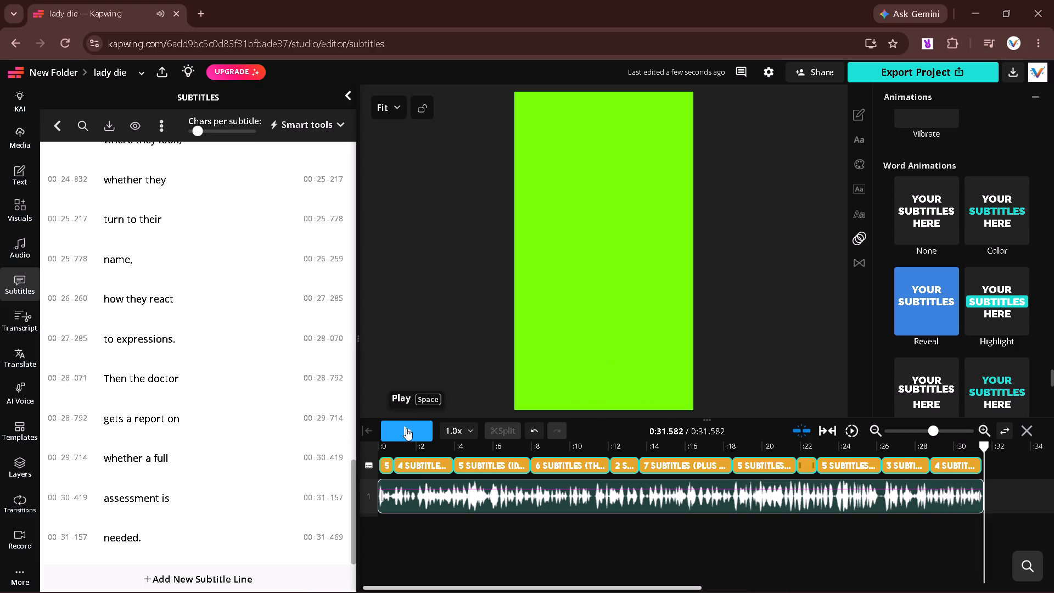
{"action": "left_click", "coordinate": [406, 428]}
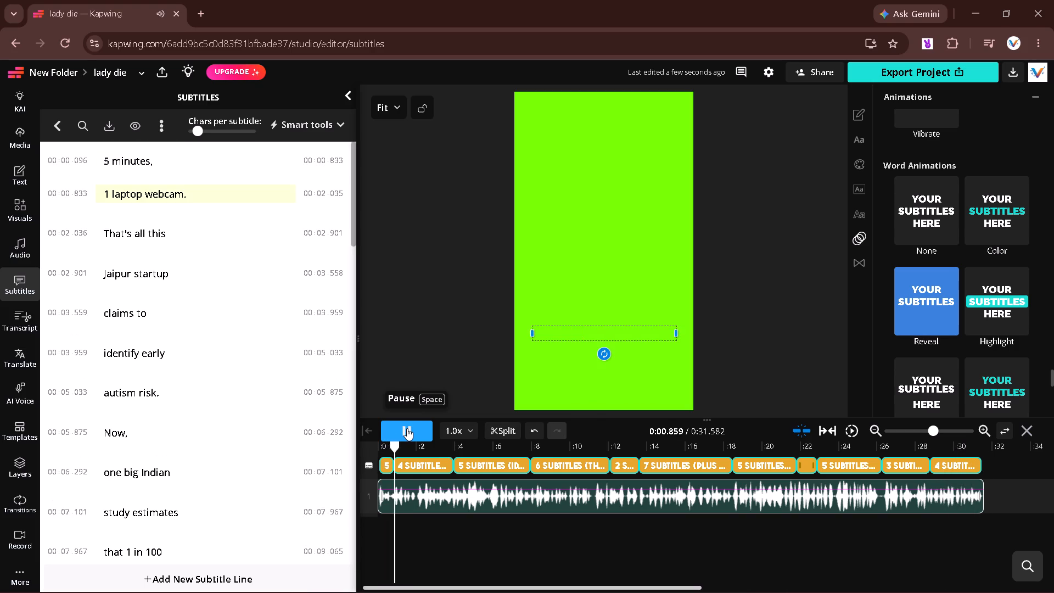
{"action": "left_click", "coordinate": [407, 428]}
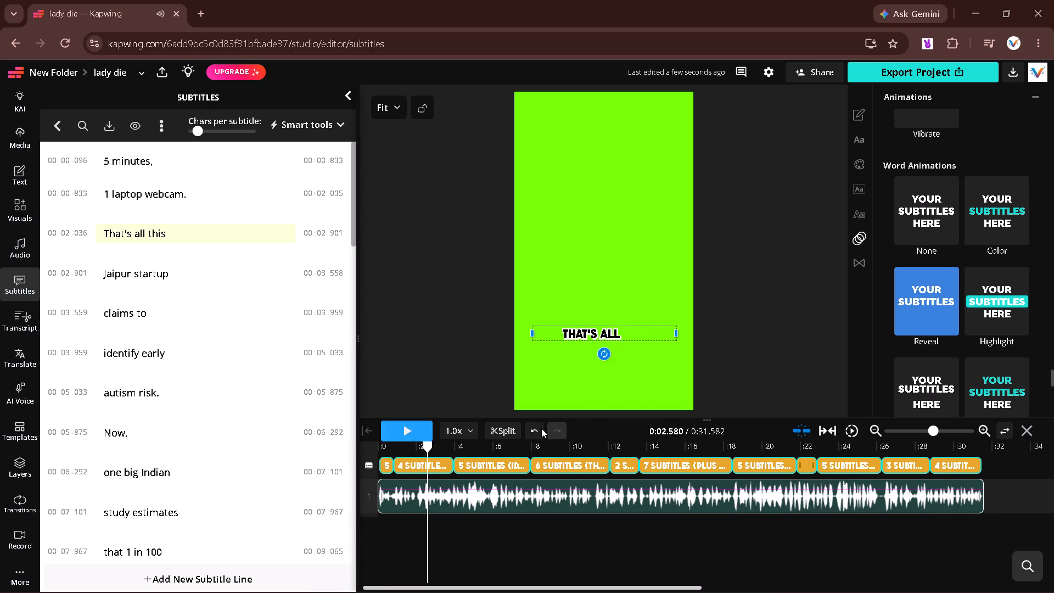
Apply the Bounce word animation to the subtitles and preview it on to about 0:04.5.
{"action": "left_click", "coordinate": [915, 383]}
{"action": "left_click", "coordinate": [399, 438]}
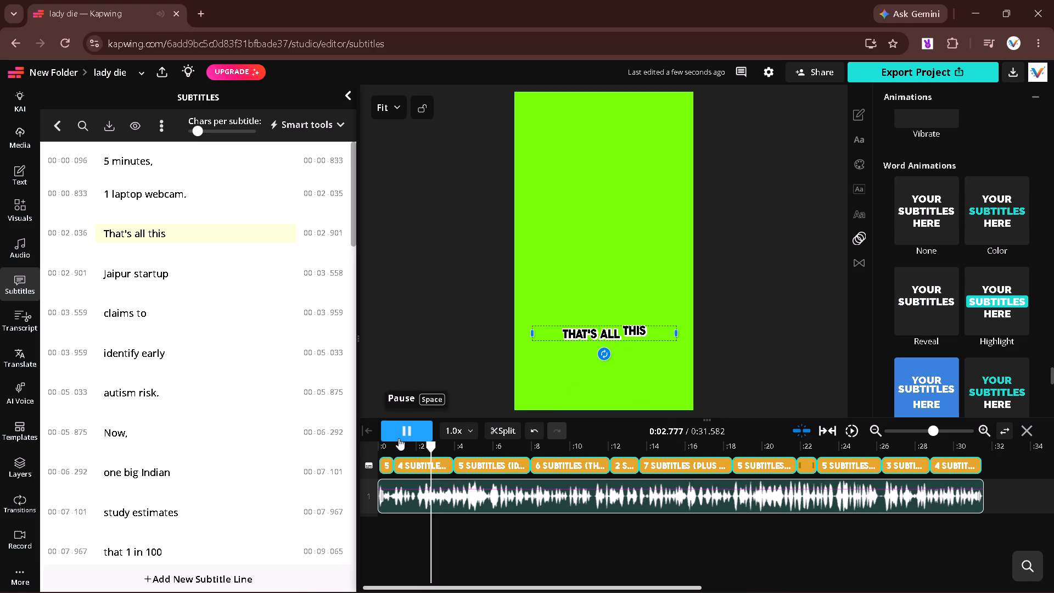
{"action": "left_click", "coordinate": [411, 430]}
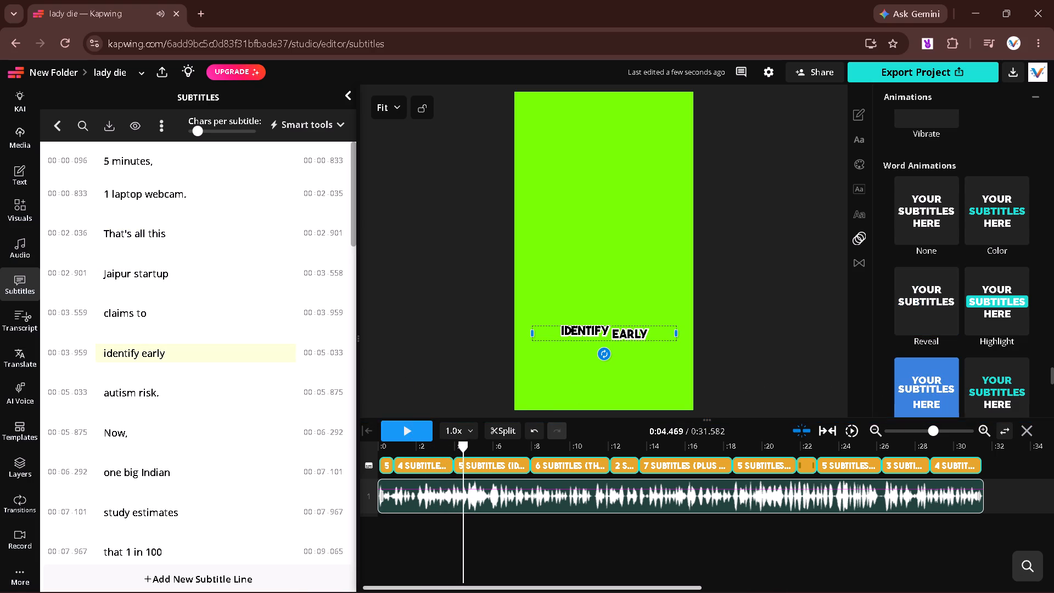
Apply the Word Fly transition to the subtitles and preview it on to about 0:11.5.
{"action": "scroll", "coordinate": [995, 376], "scroll_direction": "down", "scroll_amount": 1}
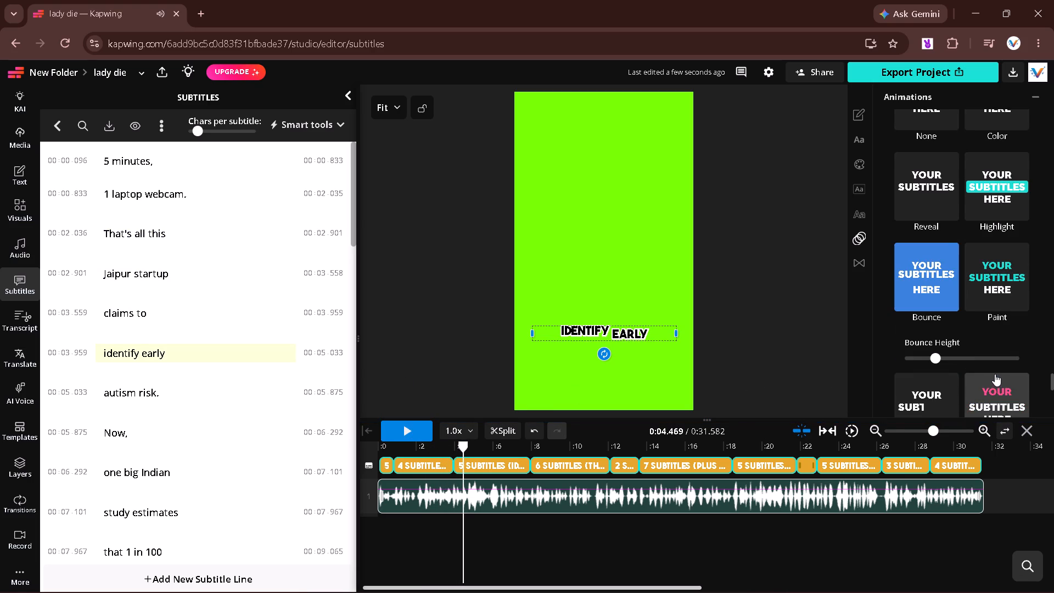
{"action": "scroll", "coordinate": [941, 377], "scroll_direction": "down", "scroll_amount": 1}
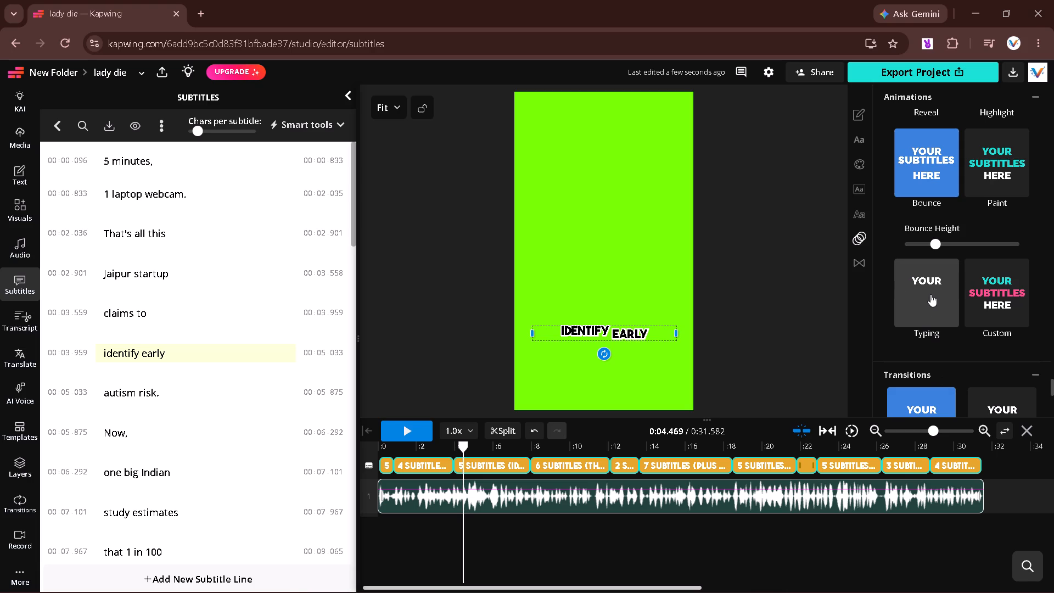
{"action": "scroll", "coordinate": [1015, 308], "scroll_direction": "down", "scroll_amount": 1}
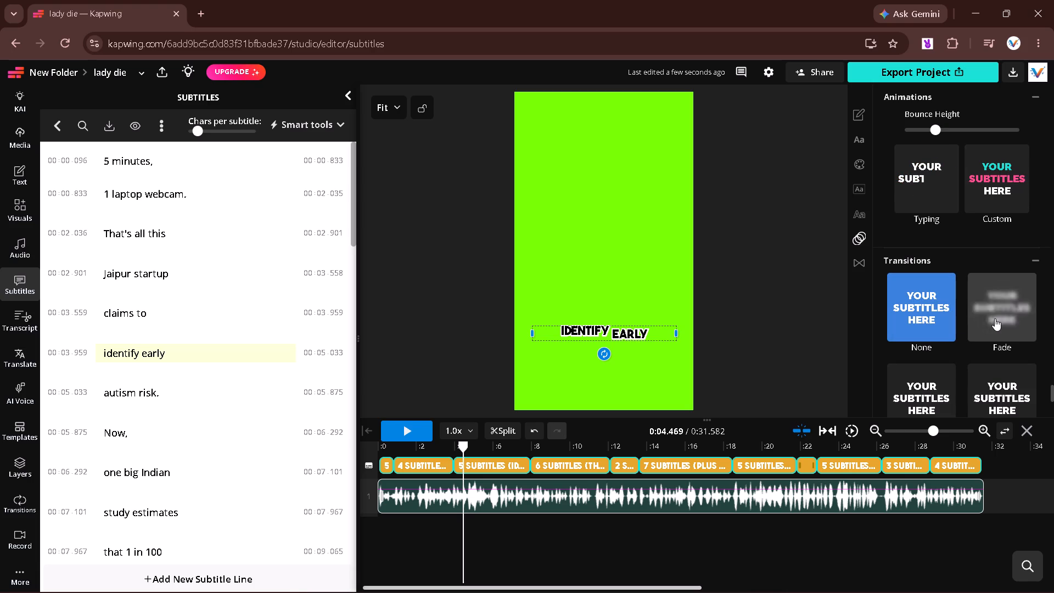
{"action": "scroll", "coordinate": [992, 329], "scroll_direction": "down", "scroll_amount": 1}
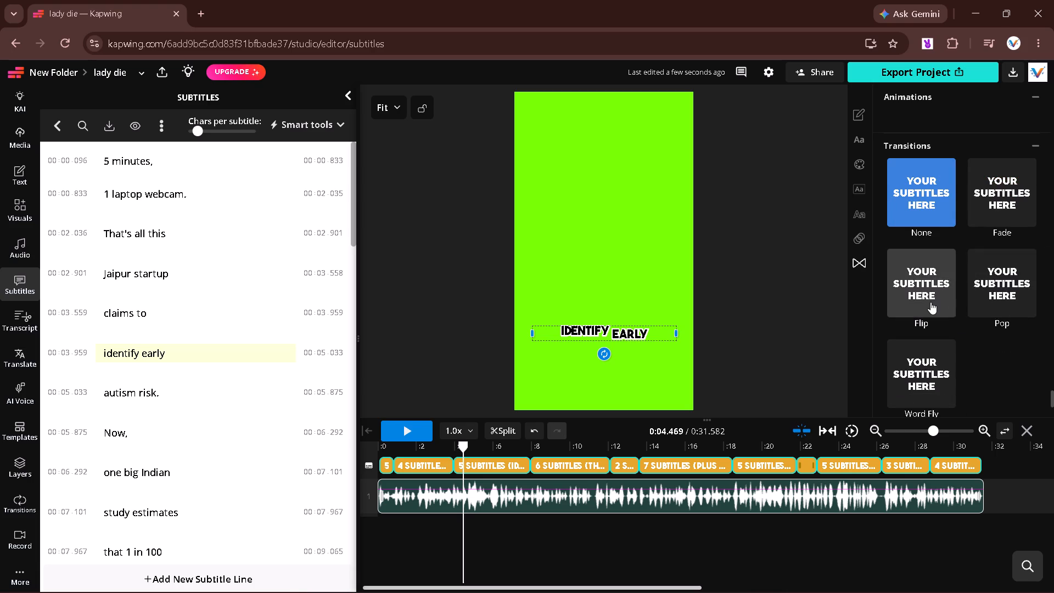
{"action": "left_click", "coordinate": [907, 358]}
{"action": "left_click", "coordinate": [402, 428]}
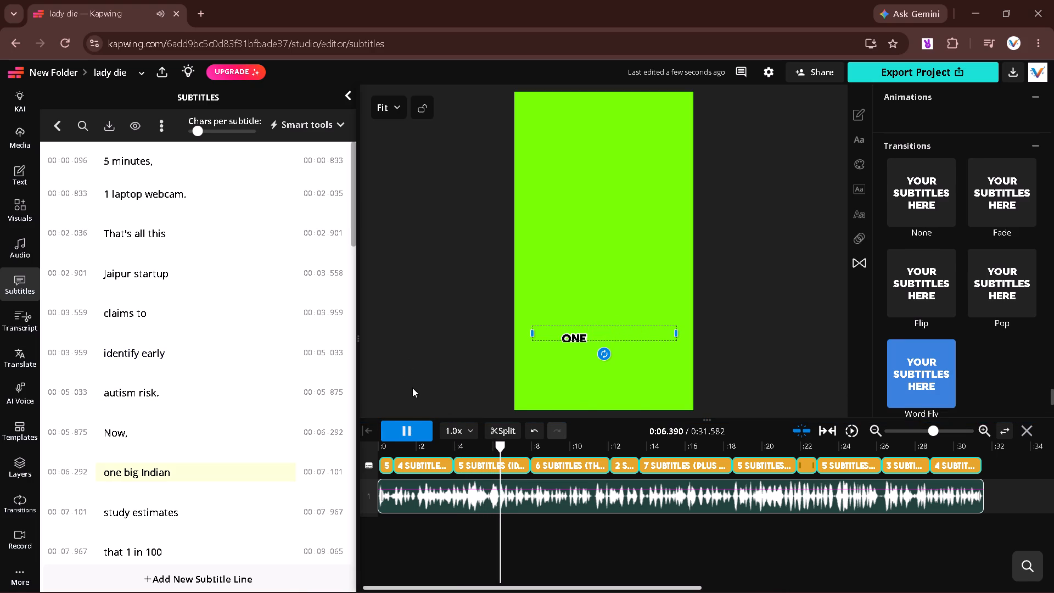
{"action": "left_click", "coordinate": [414, 430]}
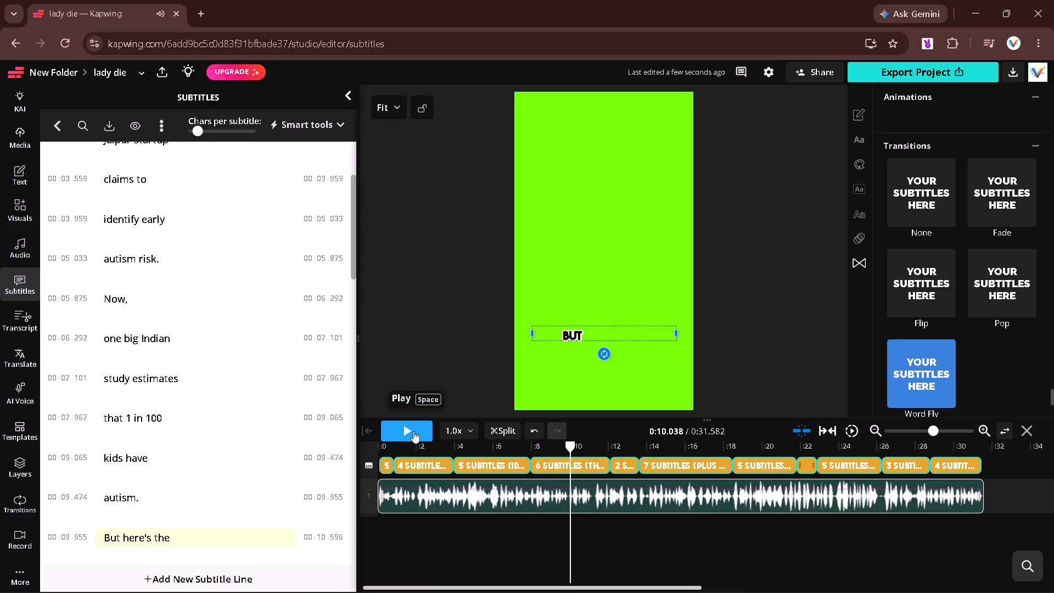
{"action": "left_click", "coordinate": [413, 431]}
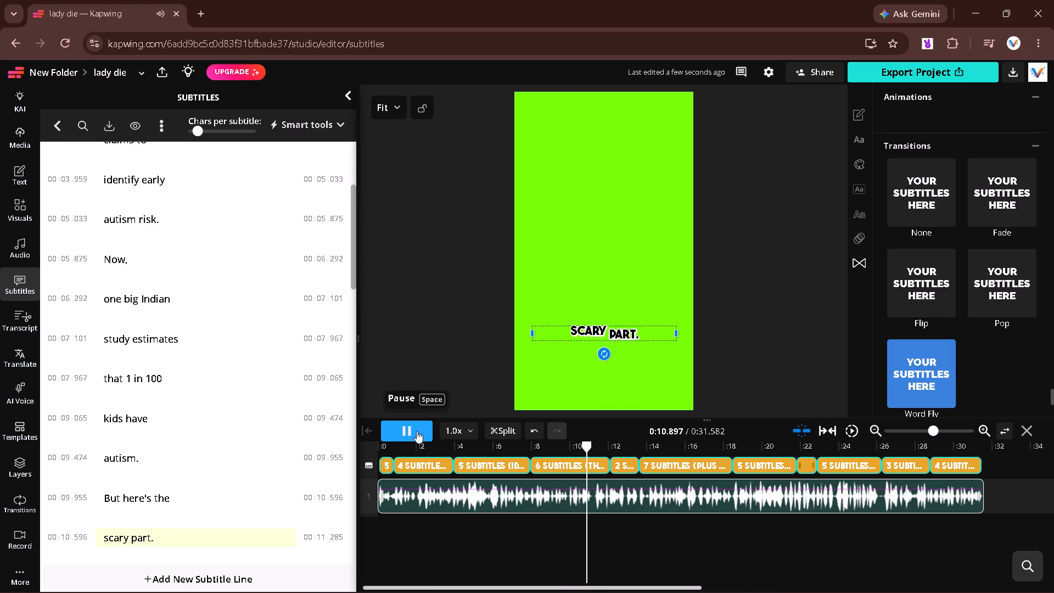
{"action": "left_click", "coordinate": [418, 431]}
Apply the Reveal word animation to the subtitles, start previewing from about 0:11.5 and deselect the subtitle during playback.
{"action": "scroll", "coordinate": [949, 301], "scroll_direction": "up", "scroll_amount": 2}
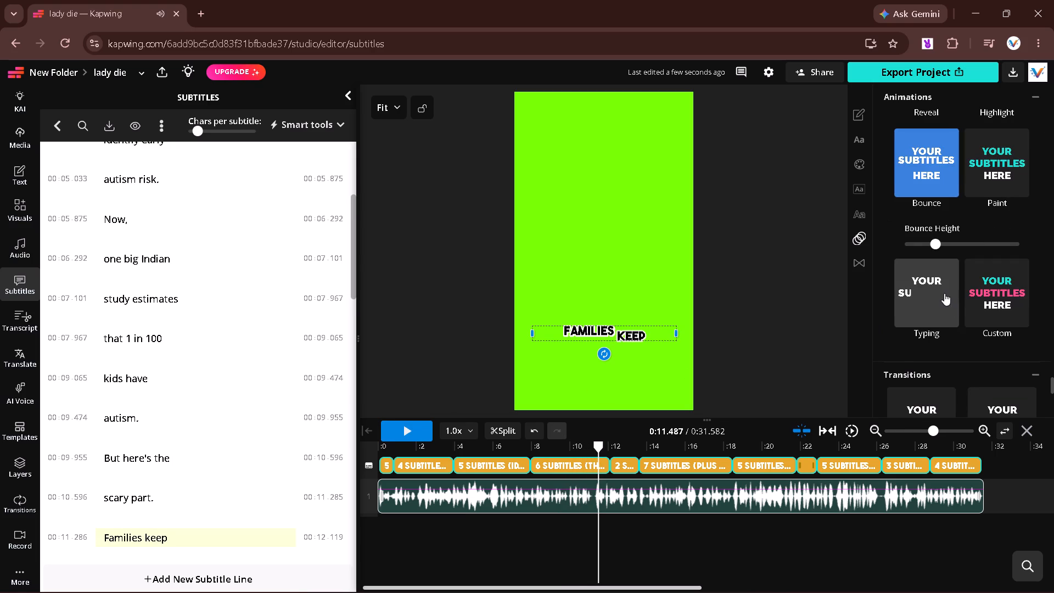
{"action": "scroll", "coordinate": [944, 293], "scroll_direction": "up", "scroll_amount": 1}
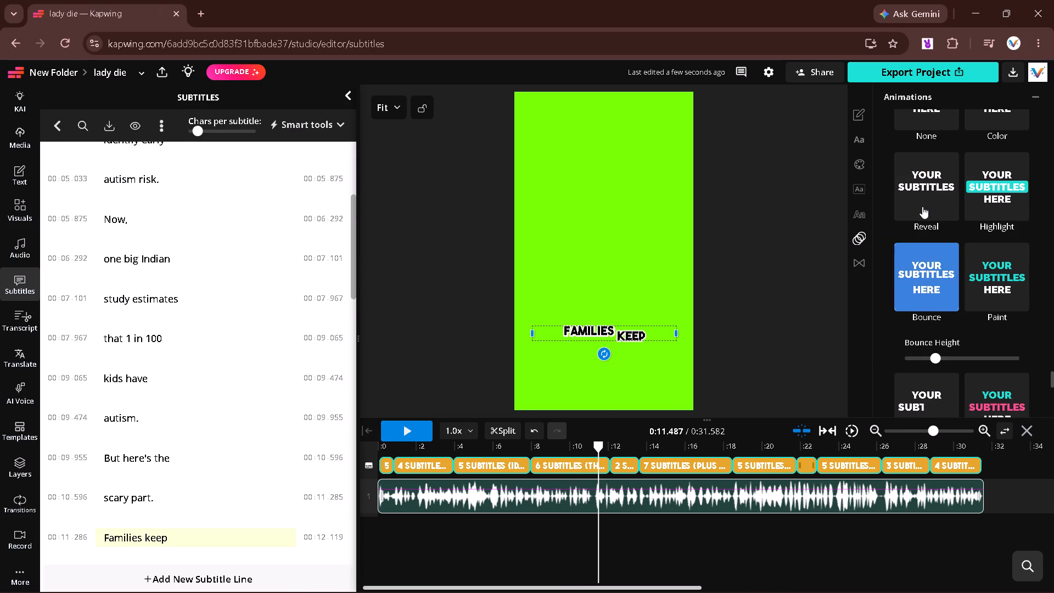
{"action": "left_click", "coordinate": [923, 200]}
{"action": "left_click", "coordinate": [416, 425]}
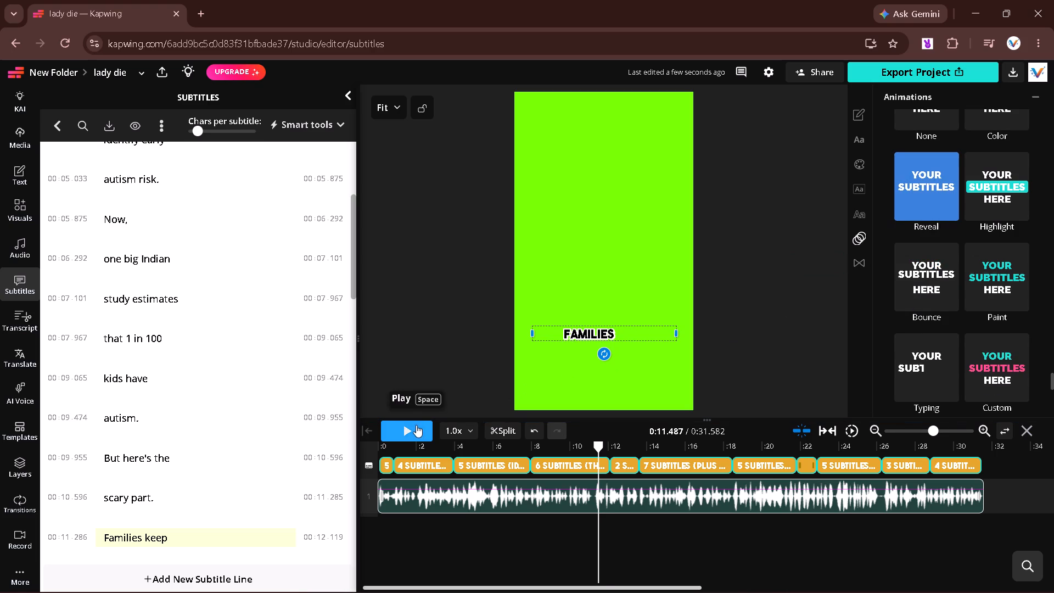
{"action": "left_click", "coordinate": [435, 294]}
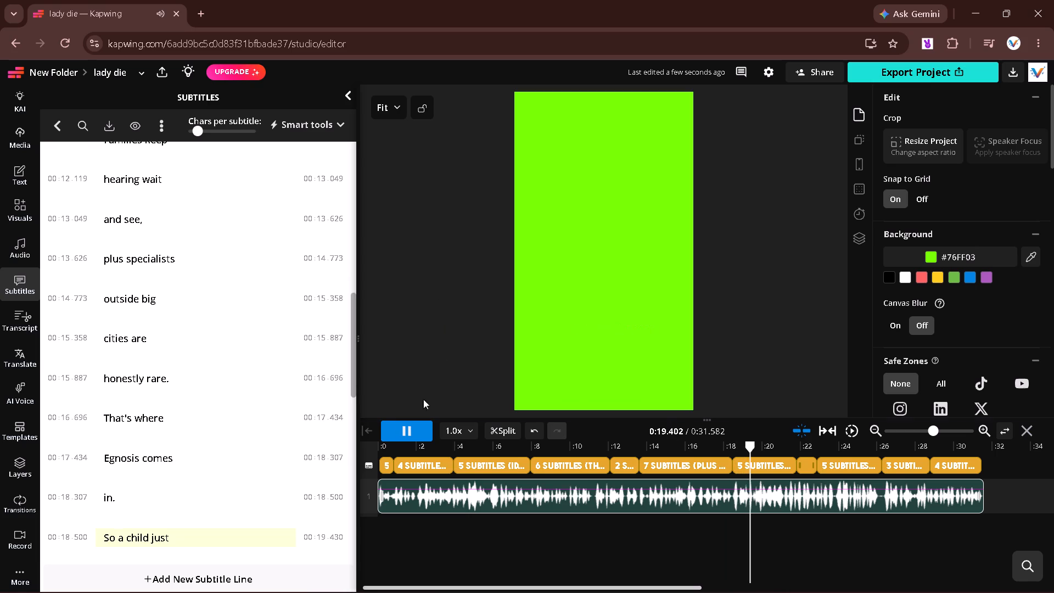
Stop the preview at about 0:19.8, select the subtitle and check the options of the Custom preset style.
{"action": "left_click", "coordinate": [398, 426]}
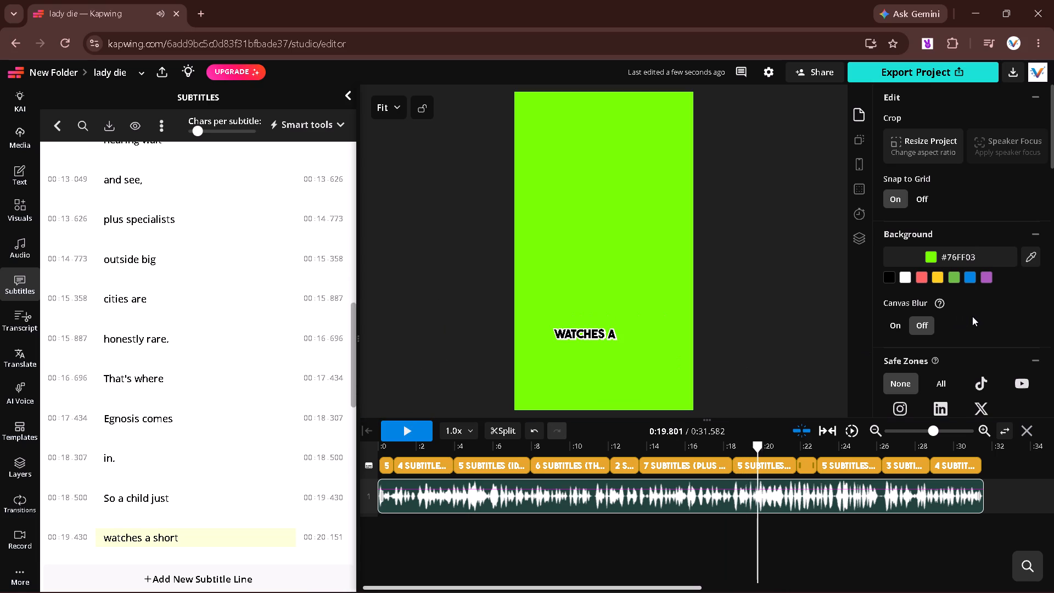
{"action": "scroll", "coordinate": [982, 313], "scroll_direction": "down", "scroll_amount": 1}
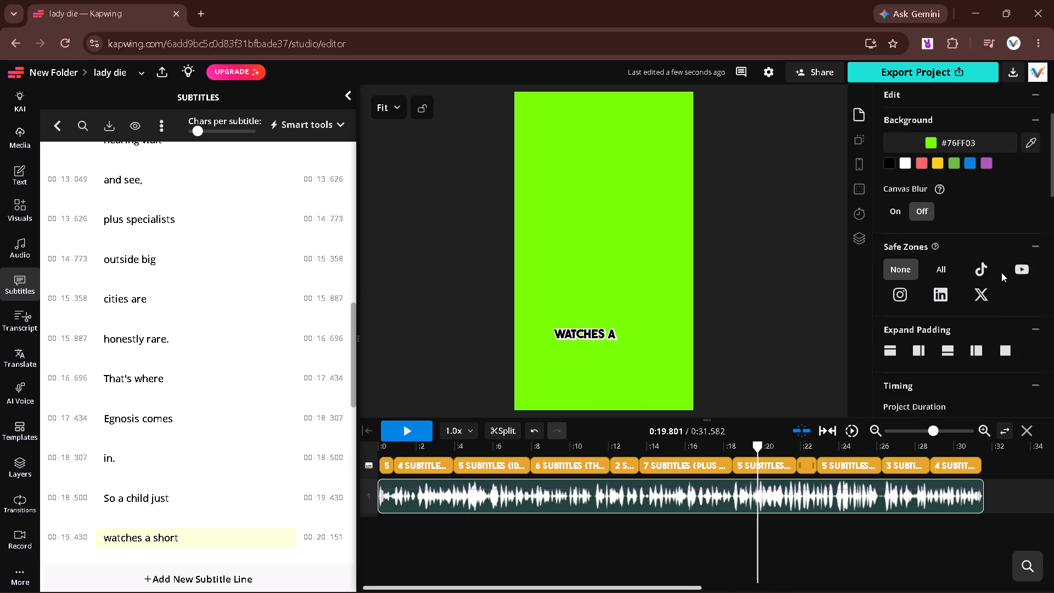
{"action": "scroll", "coordinate": [1001, 272], "scroll_direction": "up", "scroll_amount": 1}
{"action": "left_click", "coordinate": [610, 331]}
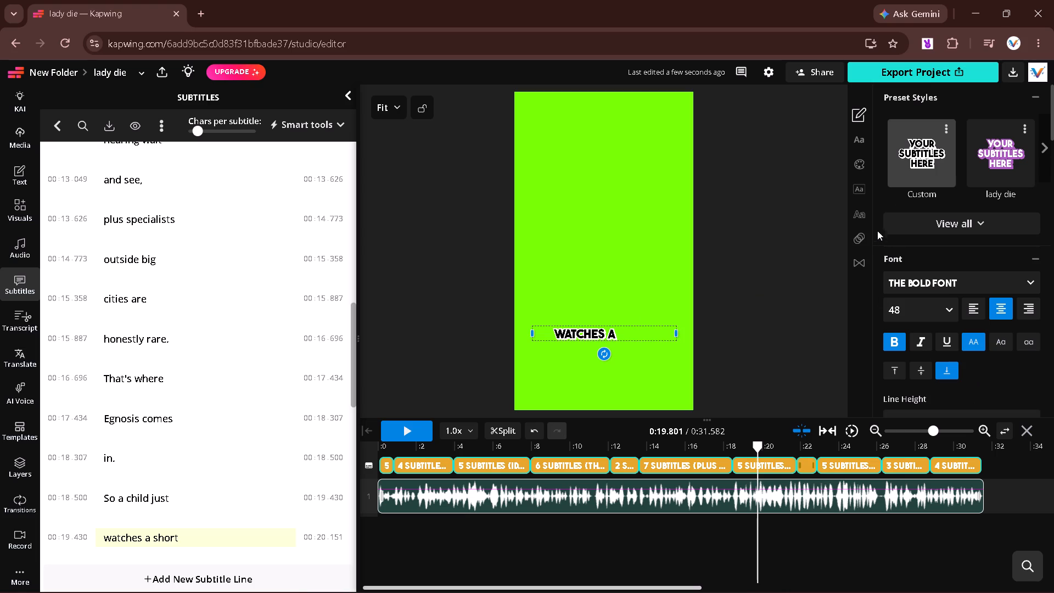
{"action": "scroll", "coordinate": [889, 192], "scroll_direction": "up", "scroll_amount": 1}
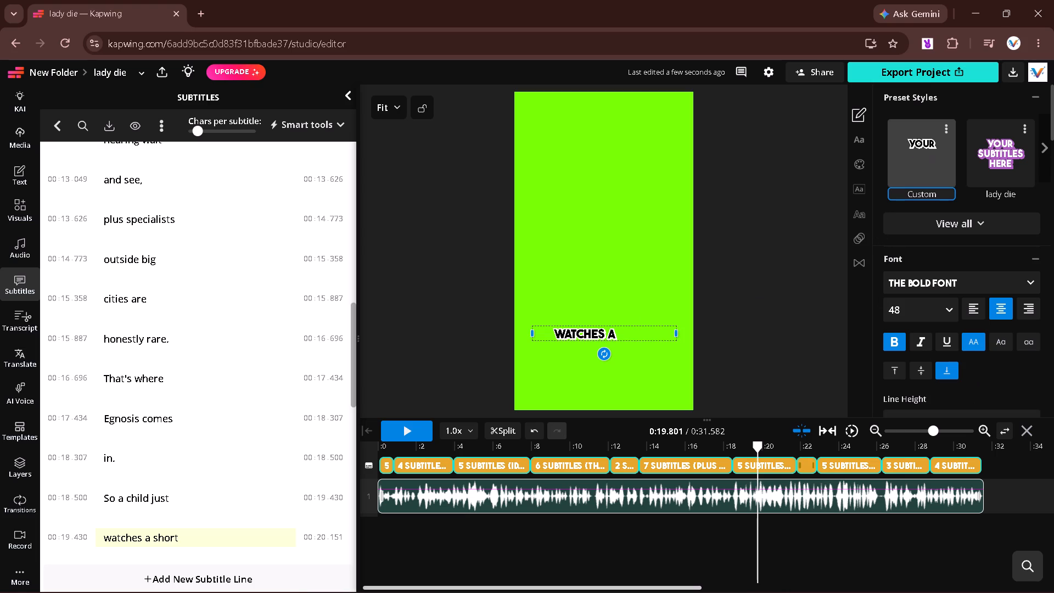
{"action": "left_click", "coordinate": [922, 194]}
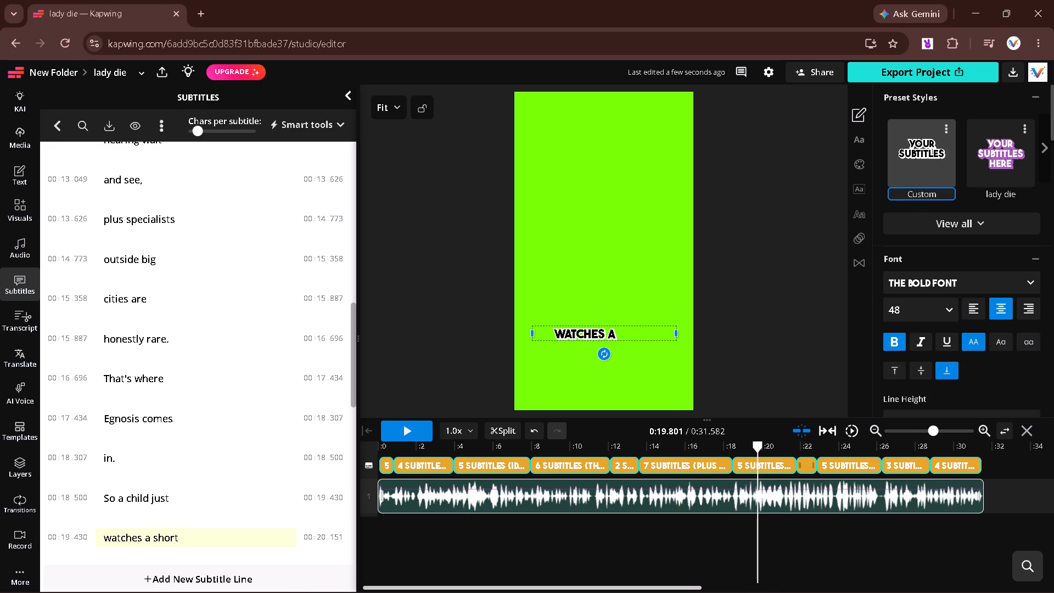
{"action": "scroll", "coordinate": [893, 235], "scroll_direction": "up", "scroll_amount": 2}
{"action": "scroll", "coordinate": [879, 183], "scroll_direction": "up", "scroll_amount": 1}
{"action": "left_click", "coordinate": [946, 132]}
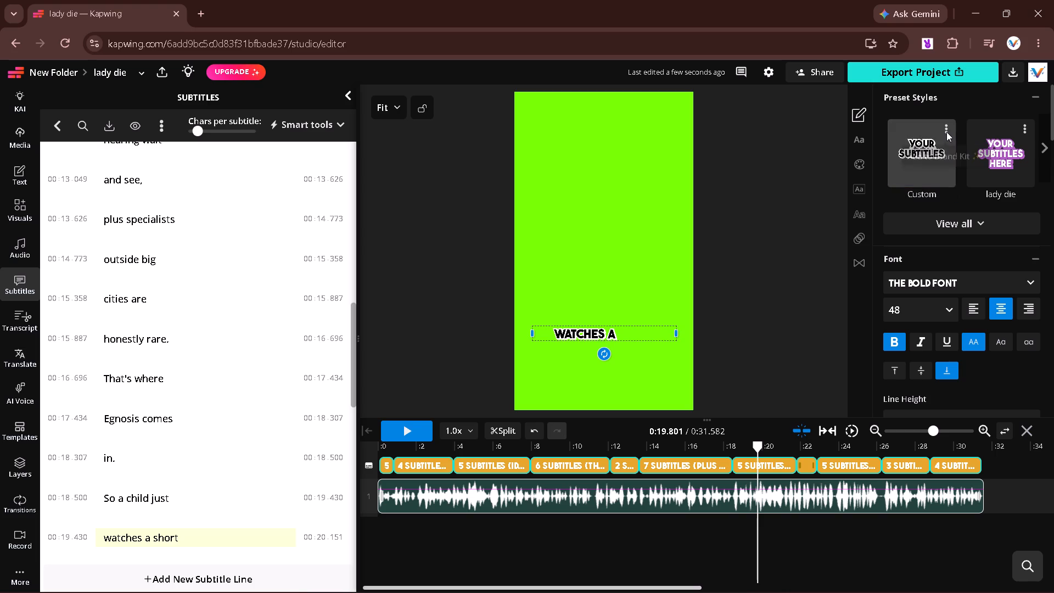
{"action": "left_click", "coordinate": [880, 197]}
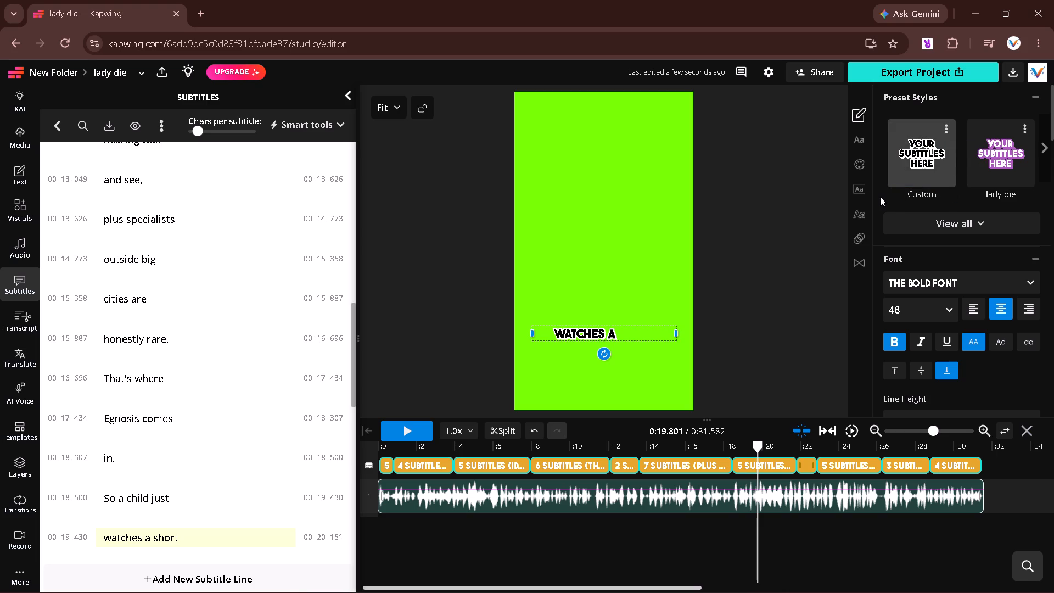
Set the subtitles' line height to 2x and preview on to about 0:21.5.
{"action": "scroll", "coordinate": [879, 268], "scroll_direction": "down", "scroll_amount": 1}
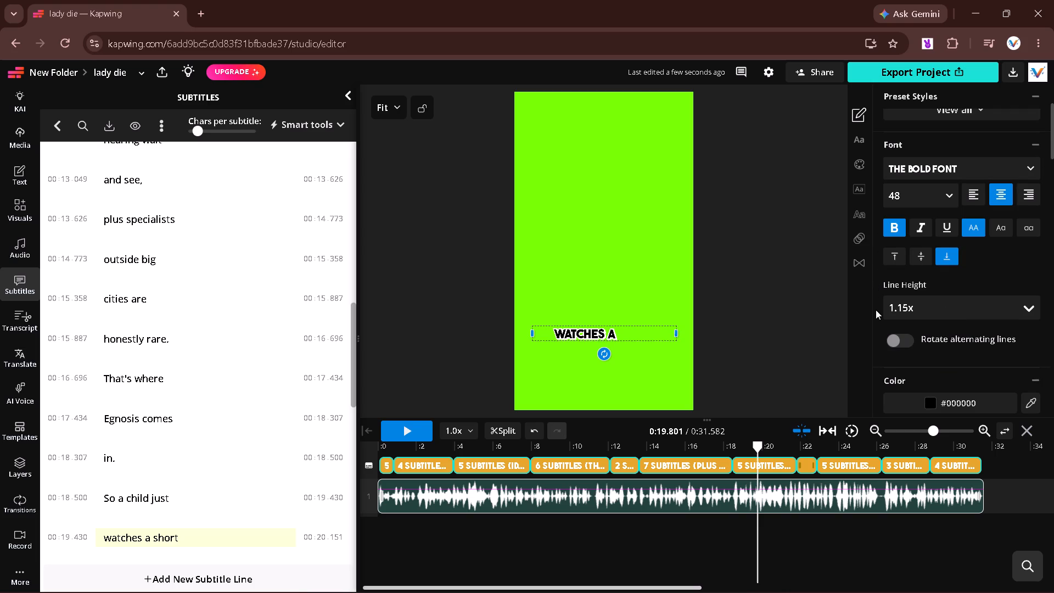
{"action": "left_click", "coordinate": [911, 312]}
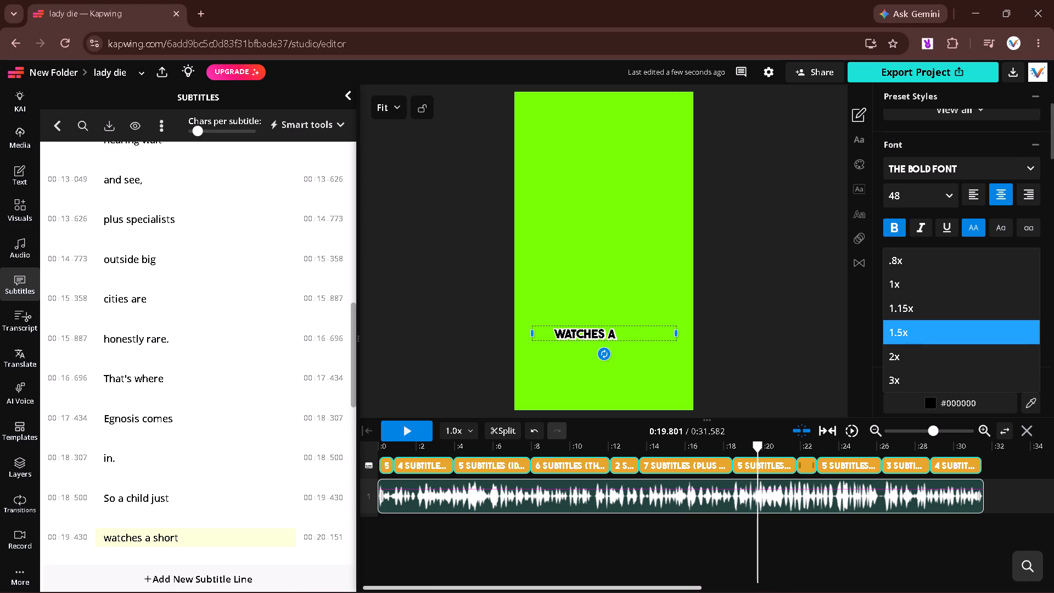
{"action": "left_click", "coordinate": [903, 357]}
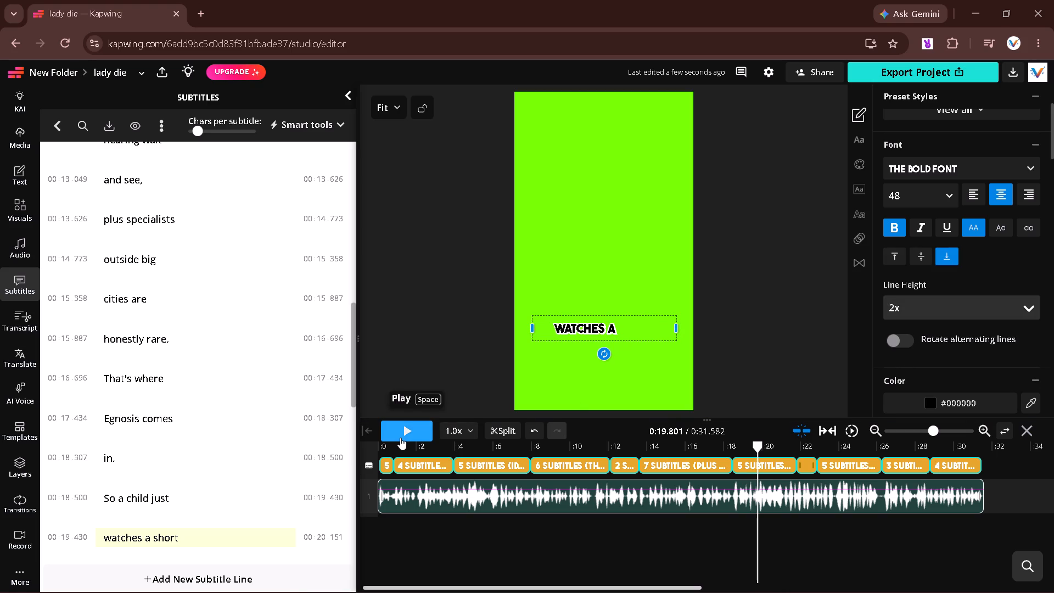
{"action": "left_click", "coordinate": [400, 438]}
{"action": "left_click", "coordinate": [399, 438]}
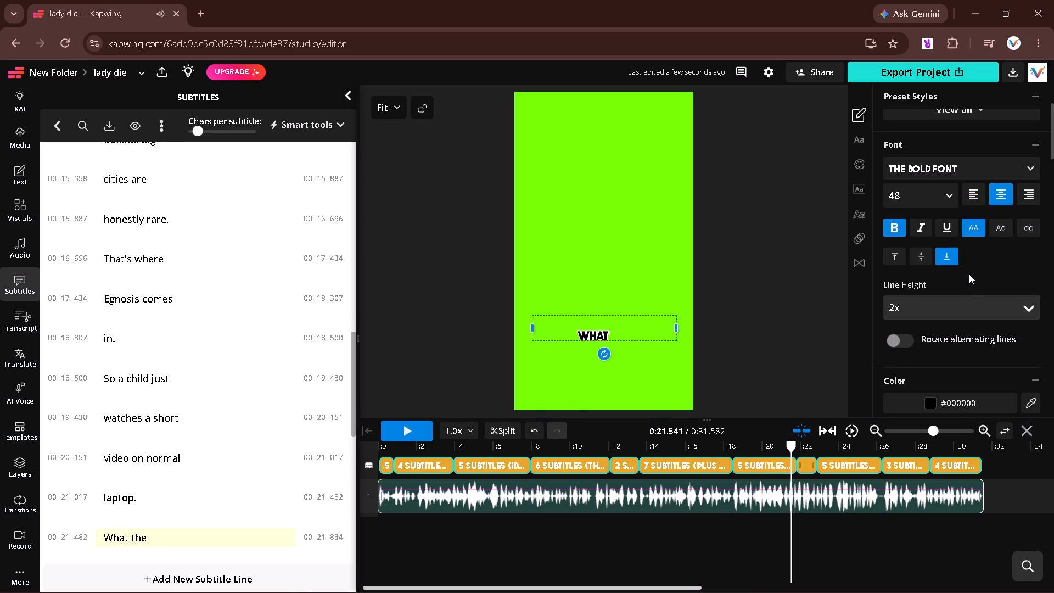
Try the Flip transition on the subtitles, set the transition to None instead and preview on to about 0:26.6.
{"action": "scroll", "coordinate": [968, 276], "scroll_direction": "down", "scroll_amount": 3}
{"action": "scroll", "coordinate": [892, 319], "scroll_direction": "down", "scroll_amount": 3}
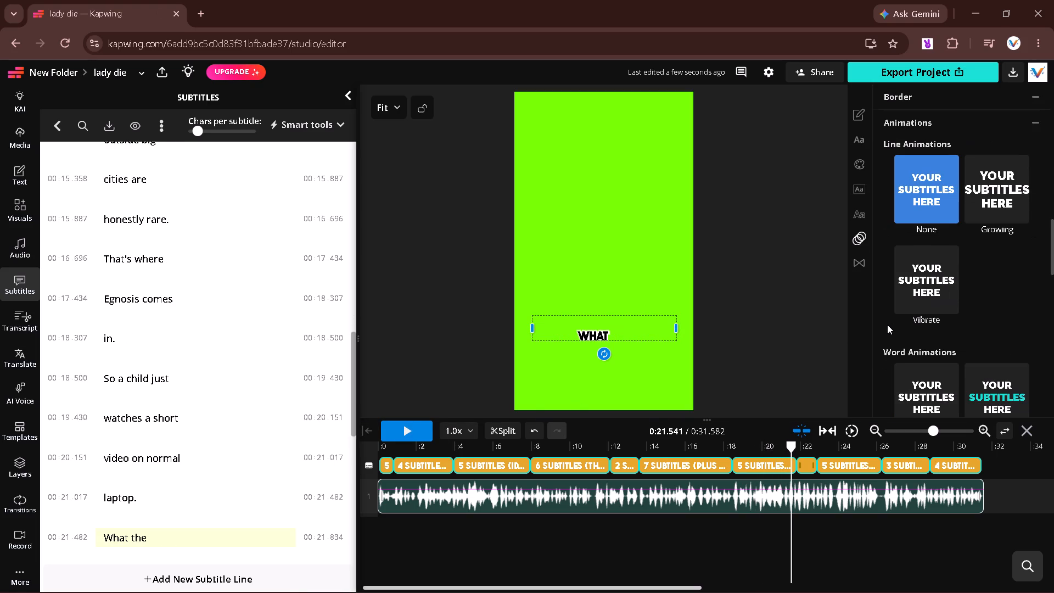
{"action": "scroll", "coordinate": [887, 325], "scroll_direction": "up", "scroll_amount": 1}
{"action": "scroll", "coordinate": [887, 325], "scroll_direction": "down", "scroll_amount": 1}
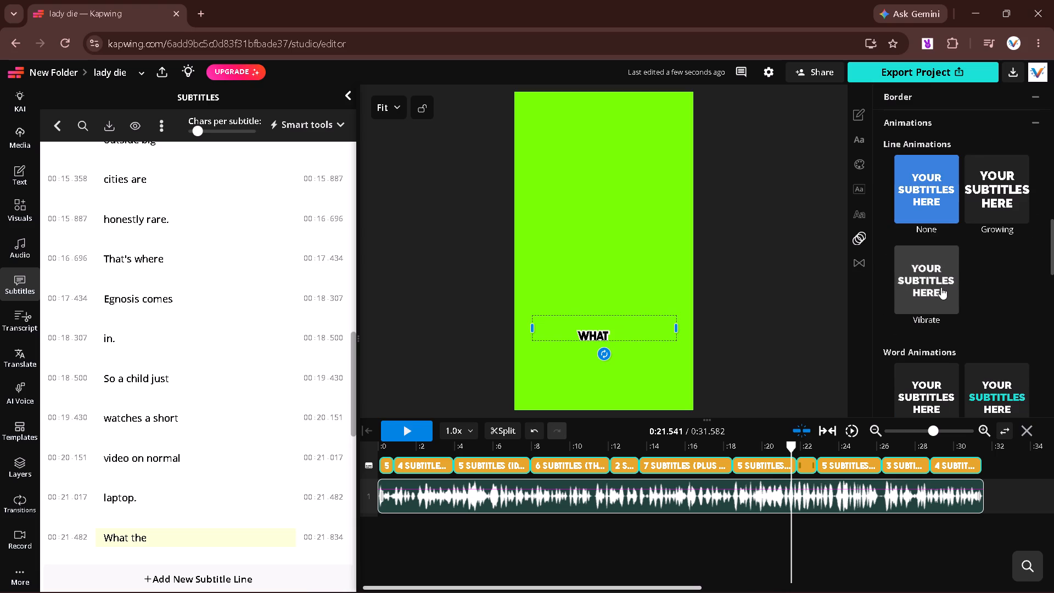
{"action": "scroll", "coordinate": [928, 295], "scroll_direction": "down", "scroll_amount": 2}
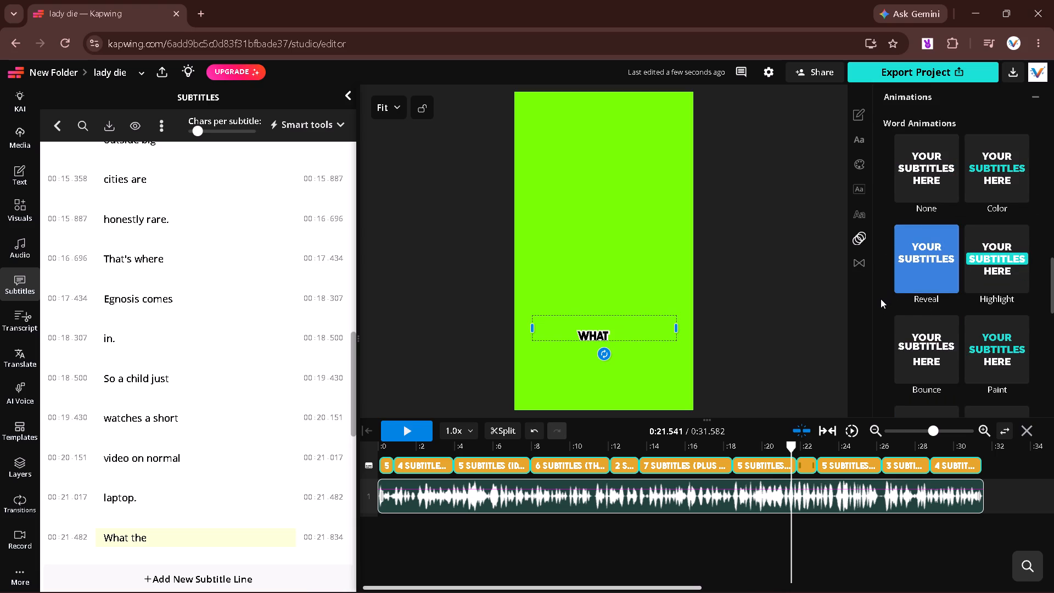
{"action": "scroll", "coordinate": [880, 299], "scroll_direction": "down", "scroll_amount": 2}
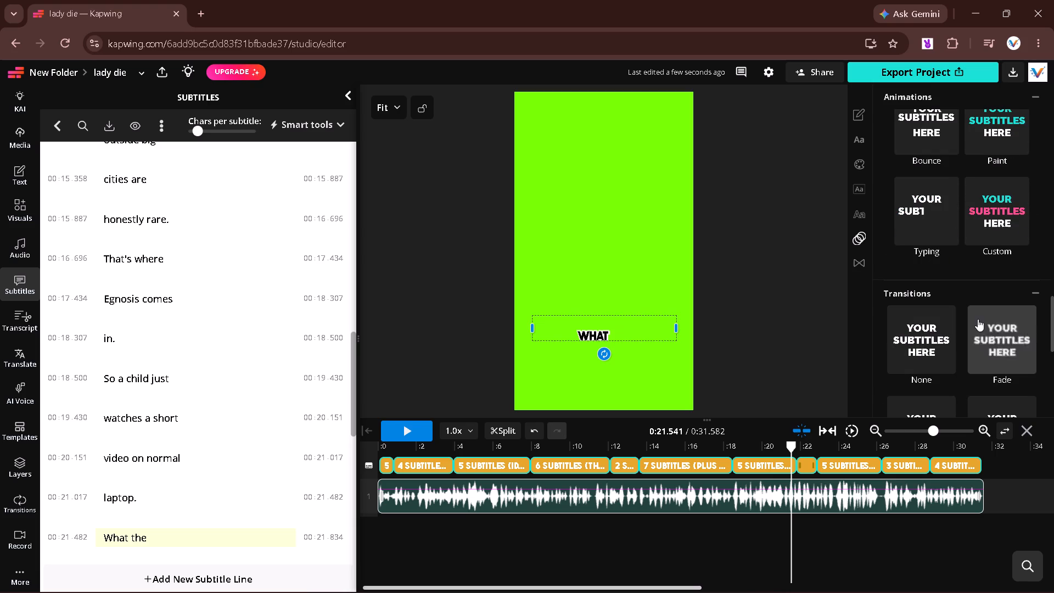
{"action": "scroll", "coordinate": [927, 330], "scroll_direction": "down", "scroll_amount": 2}
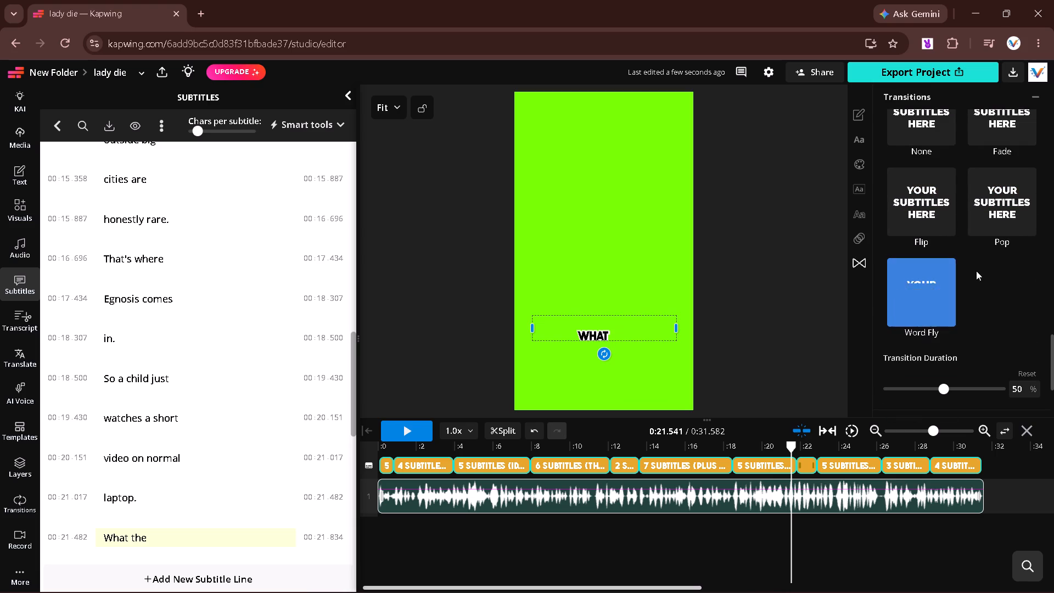
{"action": "scroll", "coordinate": [987, 299], "scroll_direction": "up", "scroll_amount": 1}
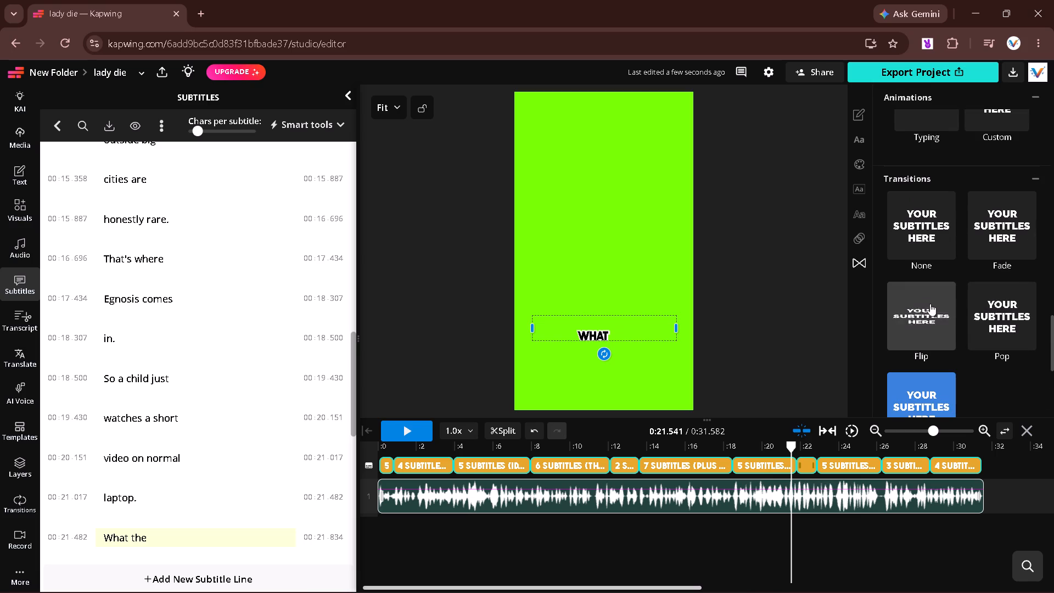
{"action": "left_click", "coordinate": [930, 304]}
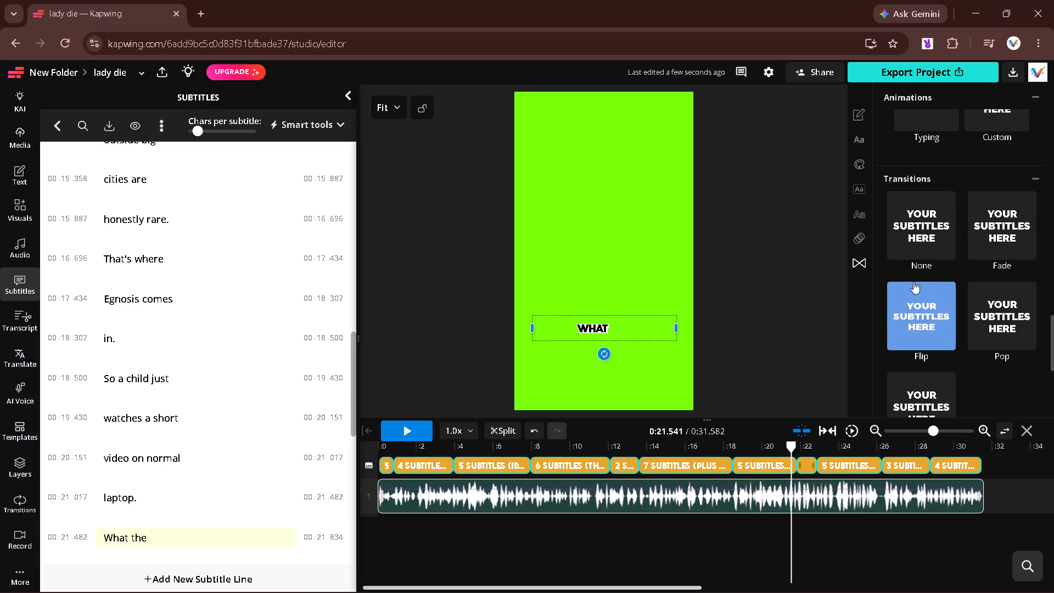
{"action": "left_click", "coordinate": [929, 254]}
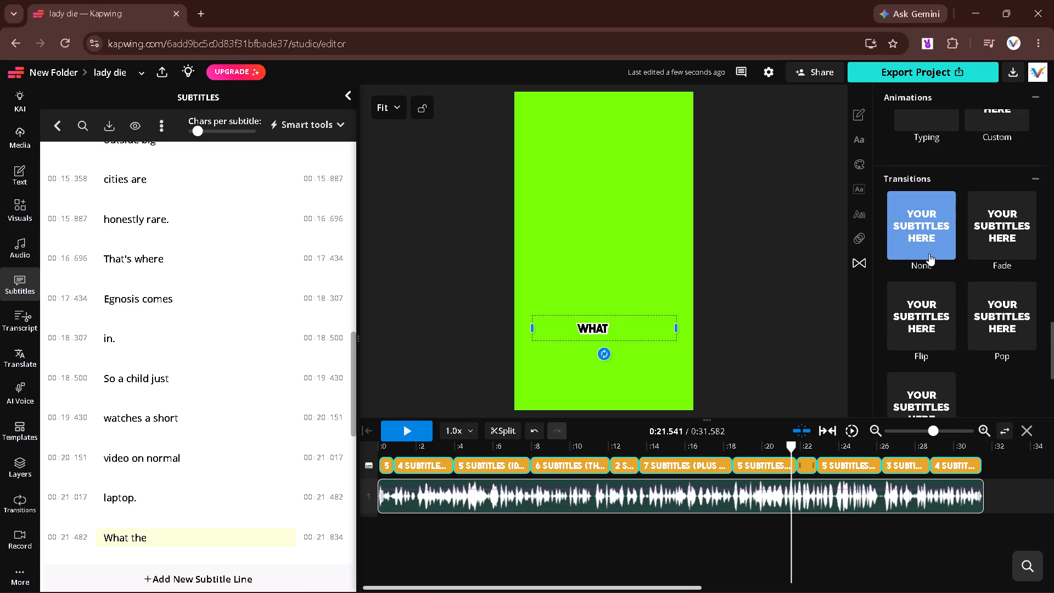
{"action": "left_click", "coordinate": [395, 428]}
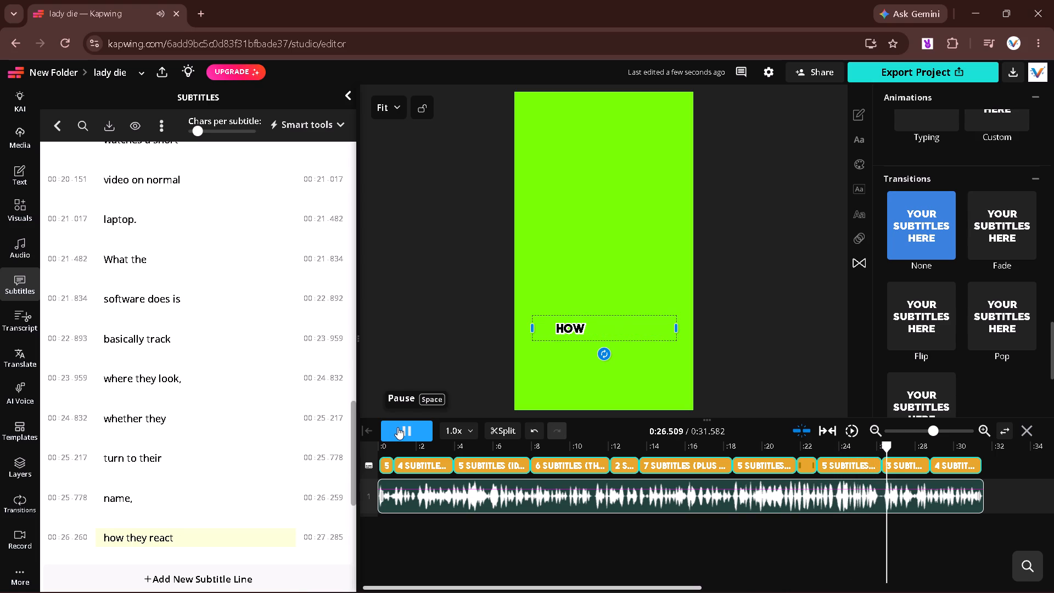
{"action": "left_click", "coordinate": [397, 427]}
Check the subtitles' word animation, line animation and border settings, and preview on to about 0:30.1.
{"action": "scroll", "coordinate": [894, 273], "scroll_direction": "up", "scroll_amount": 2}
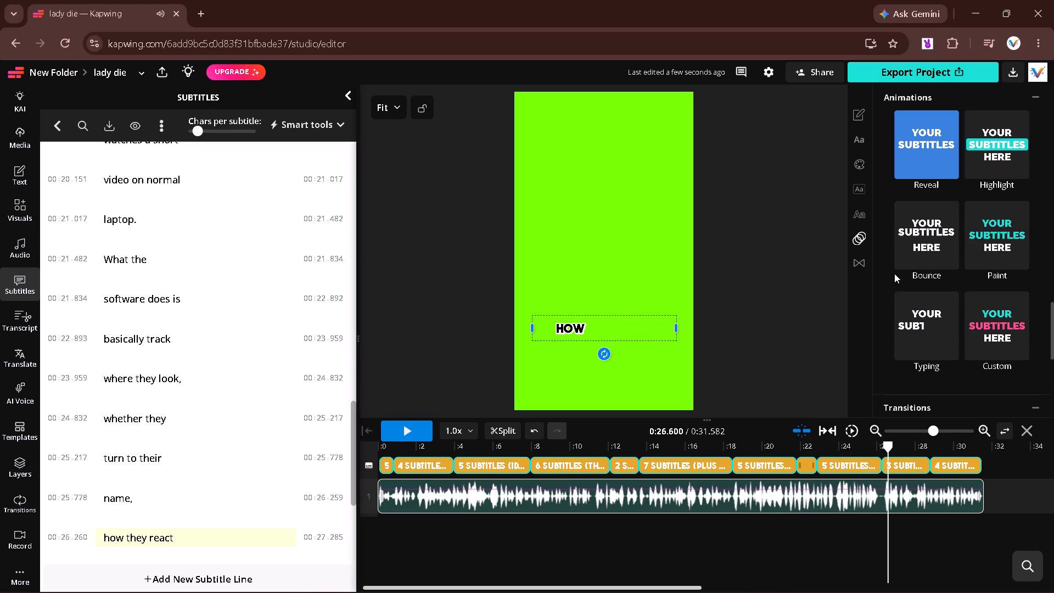
{"action": "scroll", "coordinate": [894, 273], "scroll_direction": "up", "scroll_amount": 1}
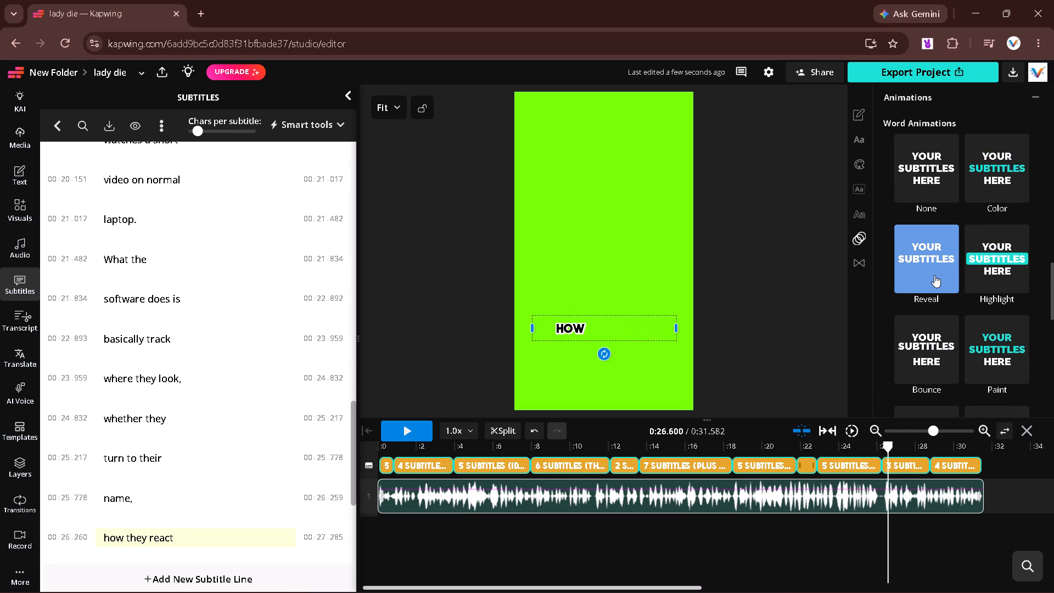
{"action": "scroll", "coordinate": [934, 275], "scroll_direction": "up", "scroll_amount": 1}
{"action": "scroll", "coordinate": [984, 232], "scroll_direction": "up", "scroll_amount": 2}
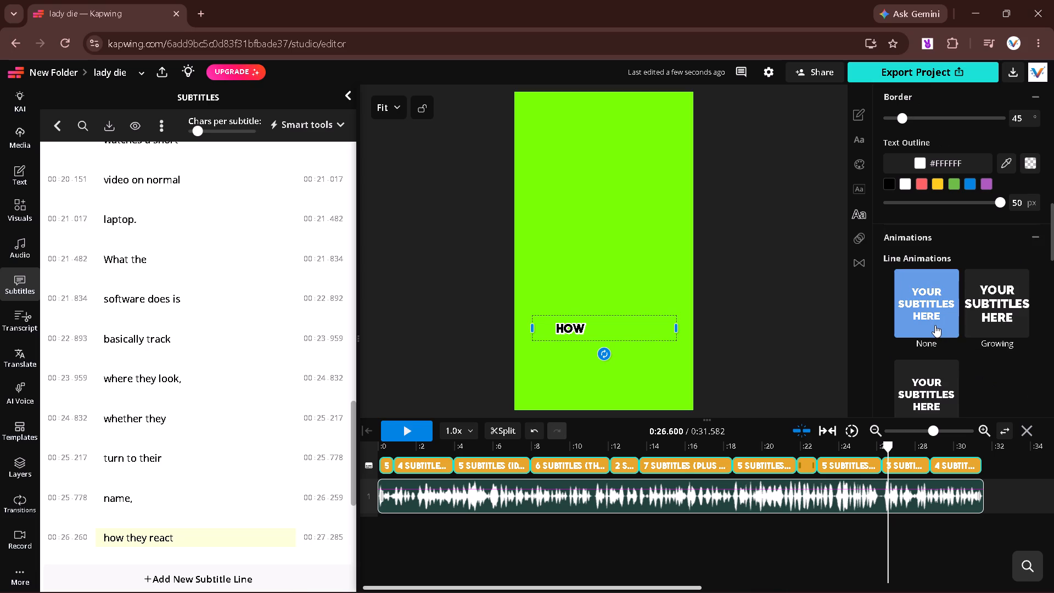
{"action": "left_click", "coordinate": [420, 437]}
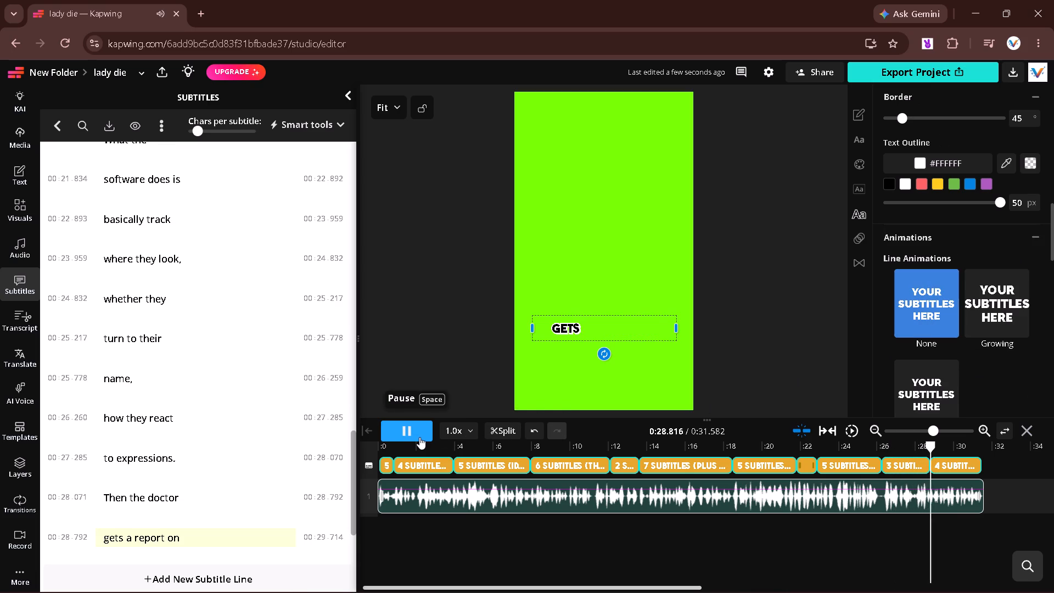
{"action": "left_click", "coordinate": [419, 437]}
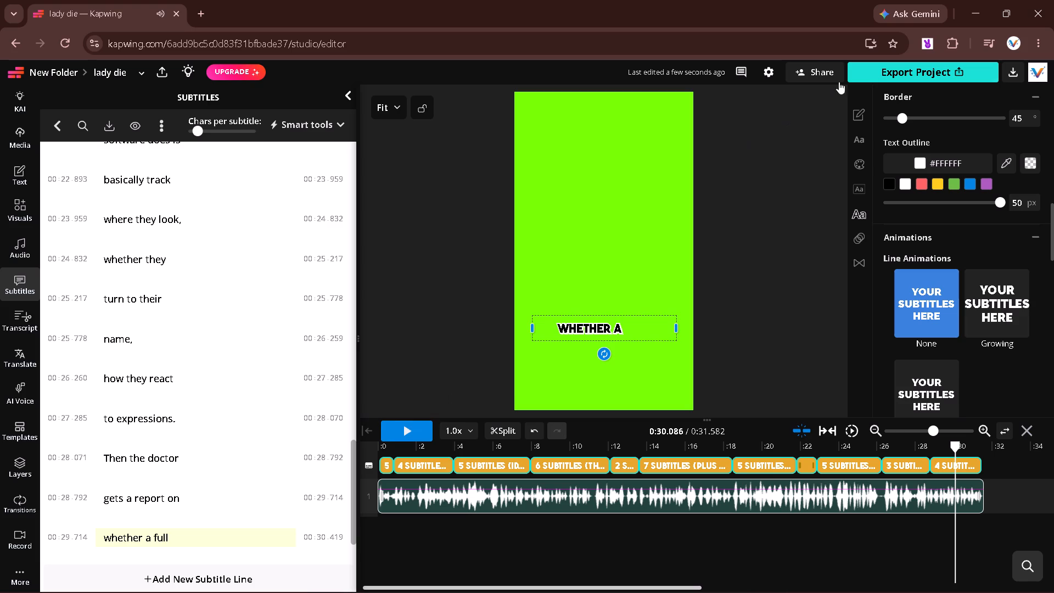
Export the lady die project as an MP4 video at AUTO resolution.
{"action": "left_click", "coordinate": [935, 74]}
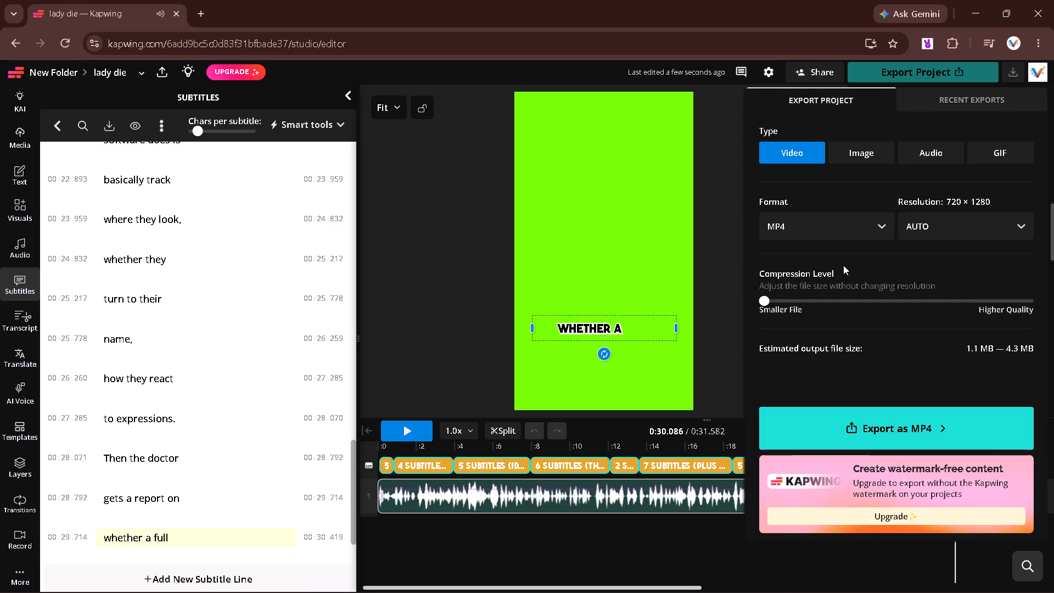
{"action": "left_click", "coordinate": [819, 421]}
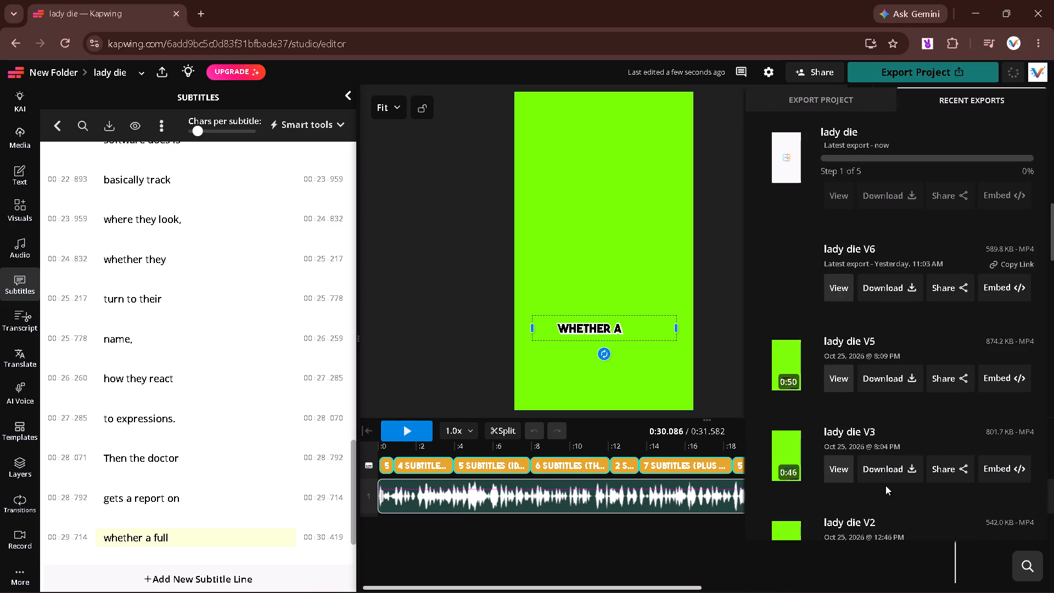
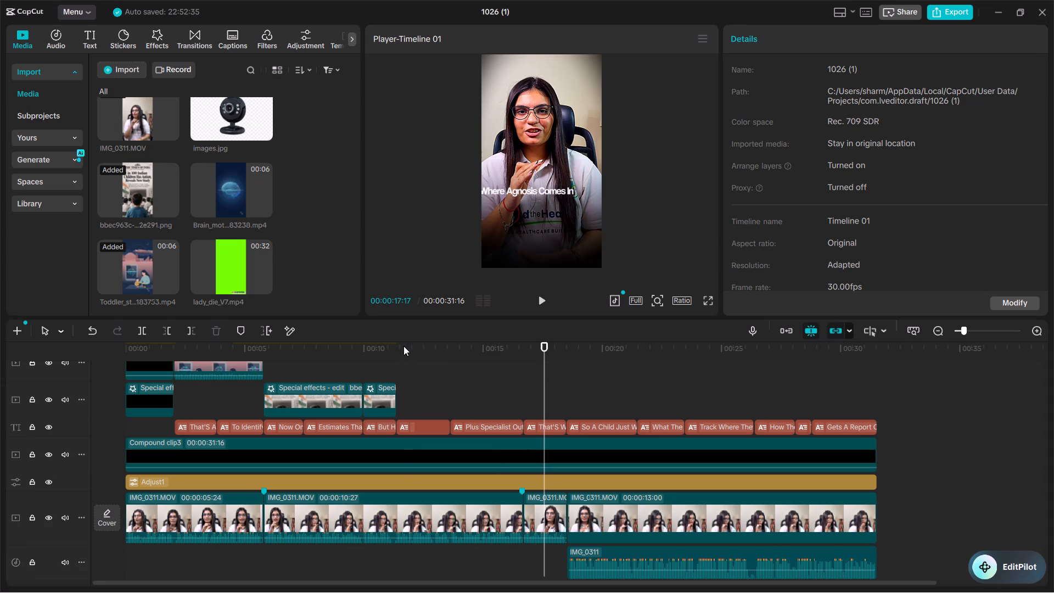
{"action": "left_click", "coordinate": [406, 346]}
{"action": "left_click_drag", "start_coordinate": [406, 346], "coordinate": [400, 350]}
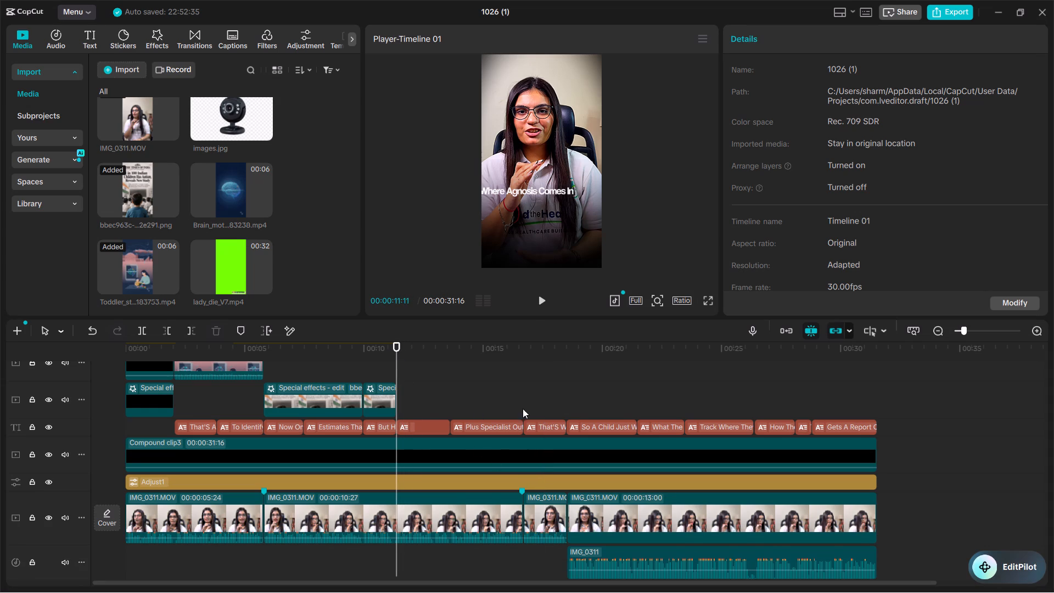
{"action": "left_click", "coordinate": [543, 303]}
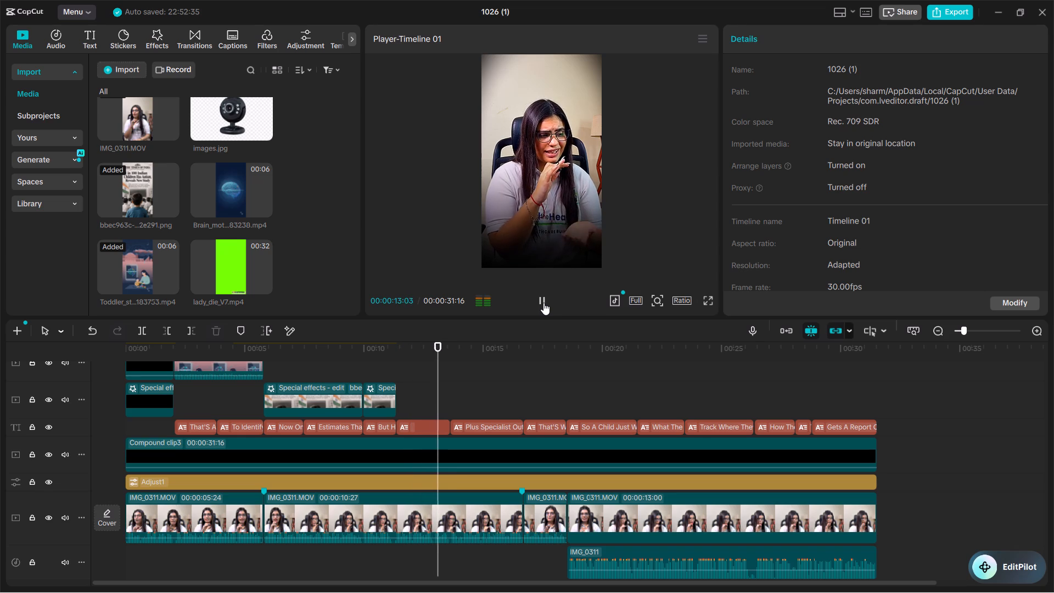
{"action": "left_click", "coordinate": [545, 301]}
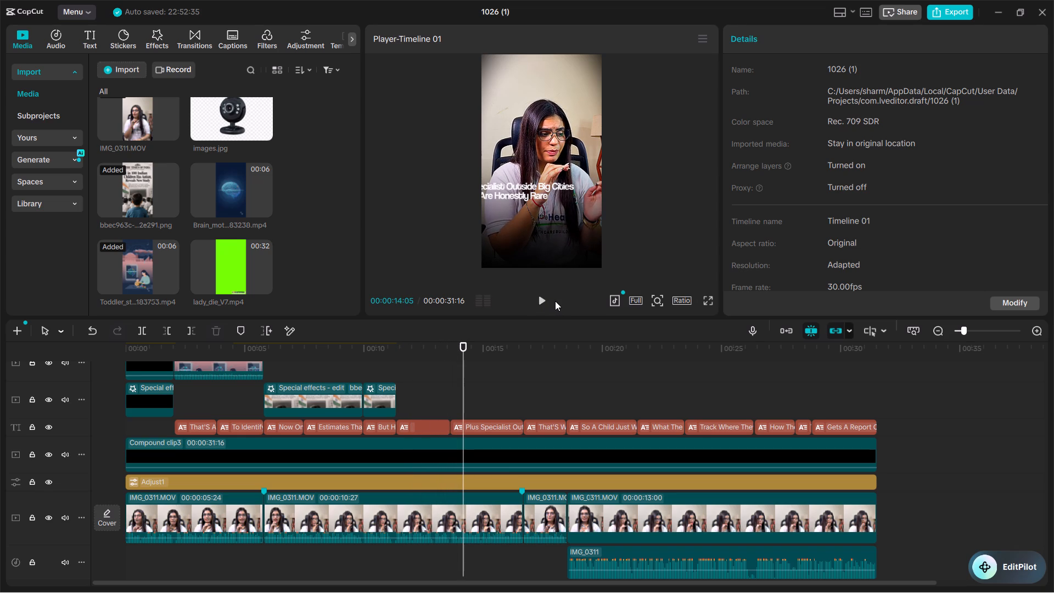
{"action": "left_click", "coordinate": [556, 301]}
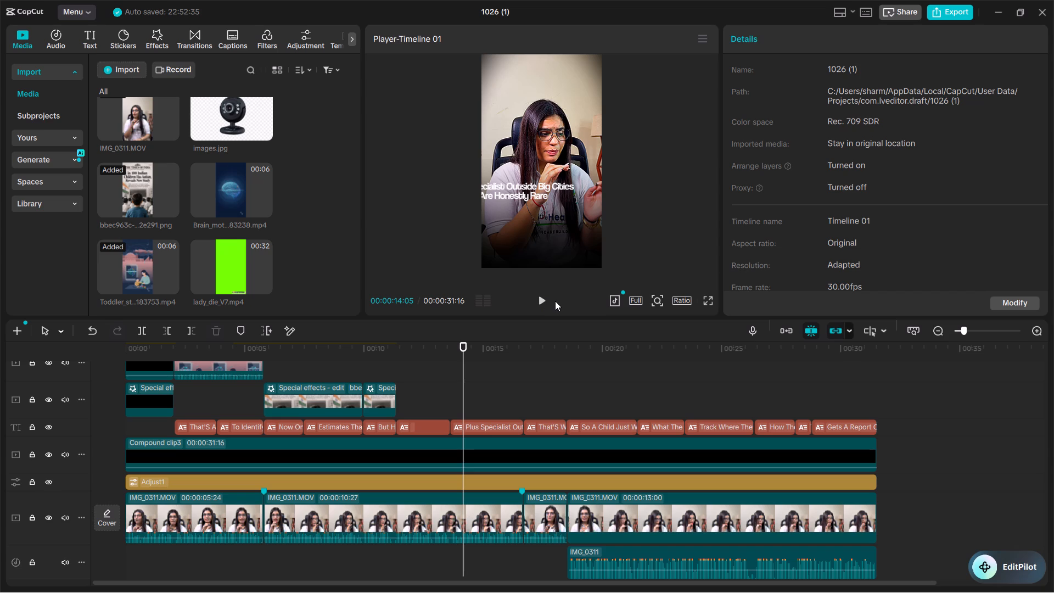
{"action": "left_click", "coordinate": [546, 302]}
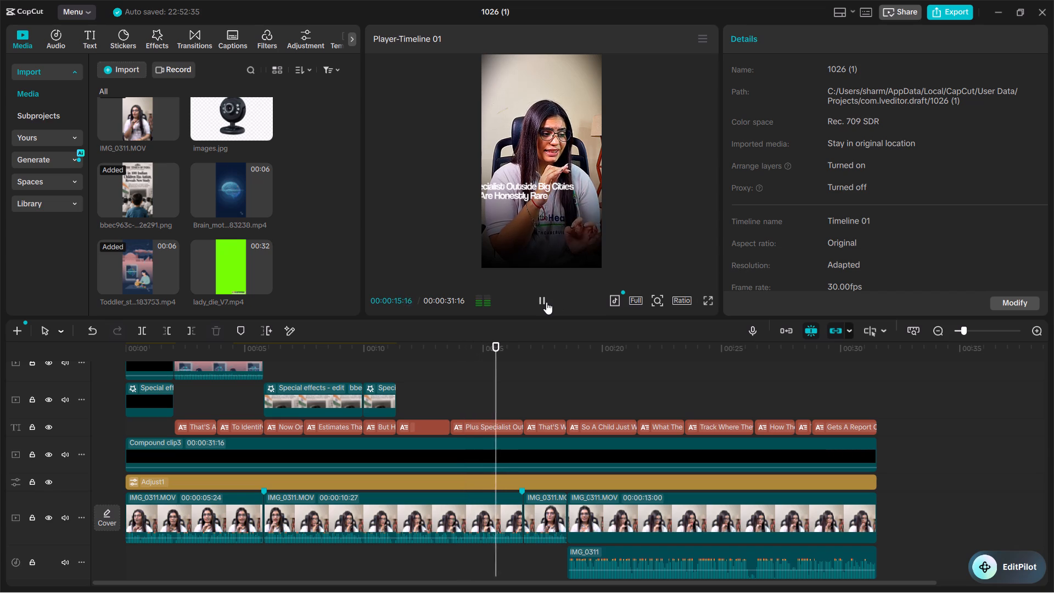
{"action": "left_click", "coordinate": [546, 302]}
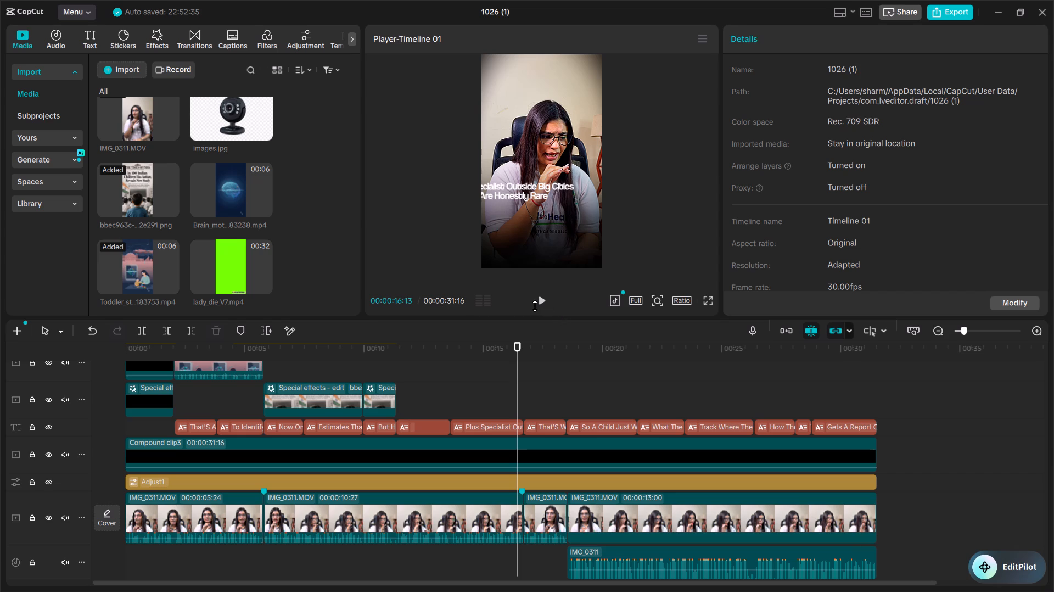
{"action": "left_click", "coordinate": [540, 300]}
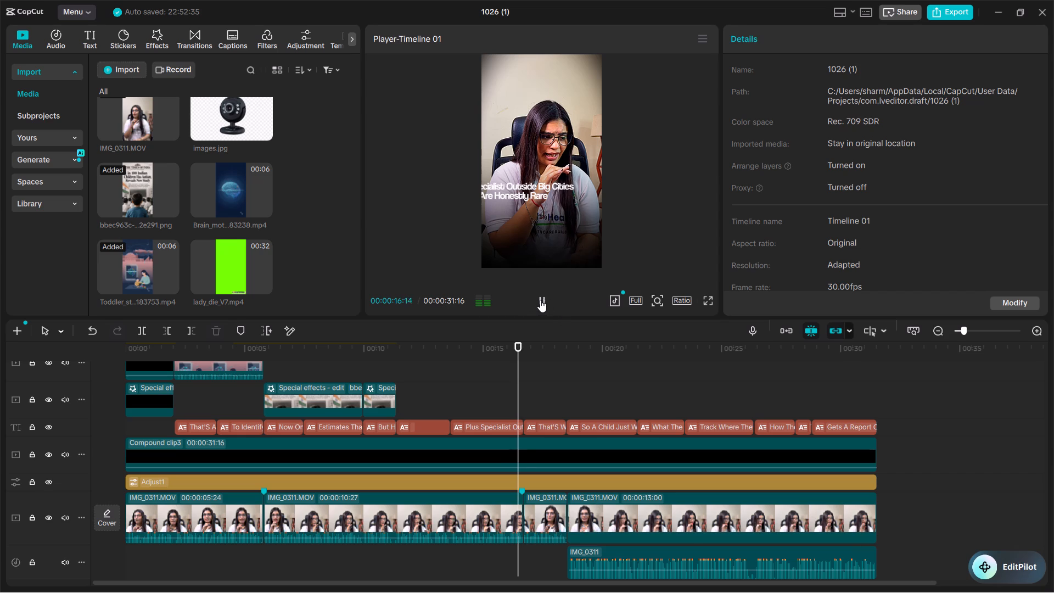
{"action": "left_click", "coordinate": [541, 300]}
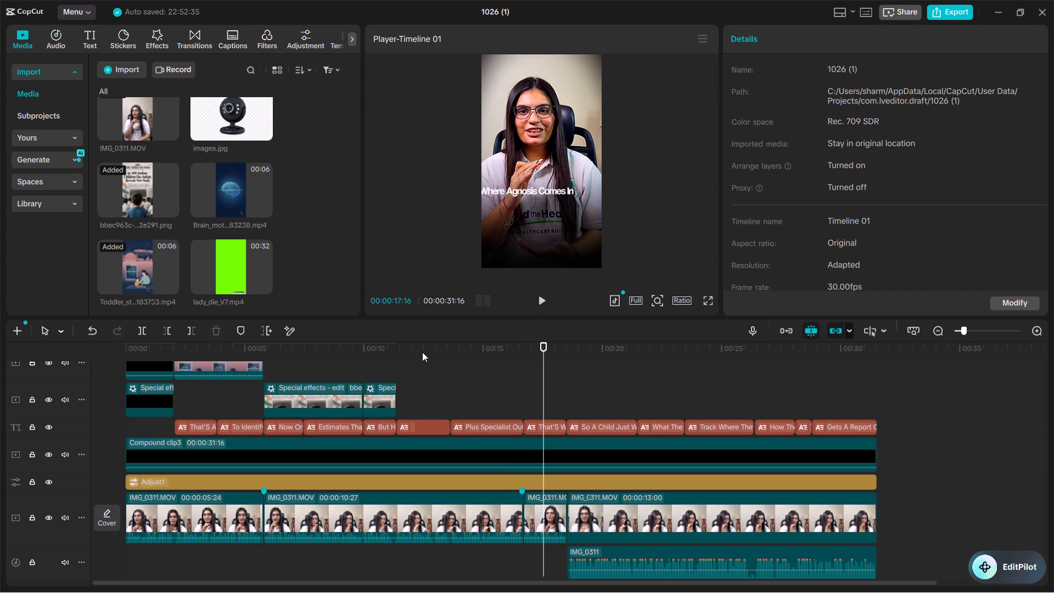
{"action": "left_click_drag", "start_coordinate": [420, 348], "coordinate": [400, 350]}
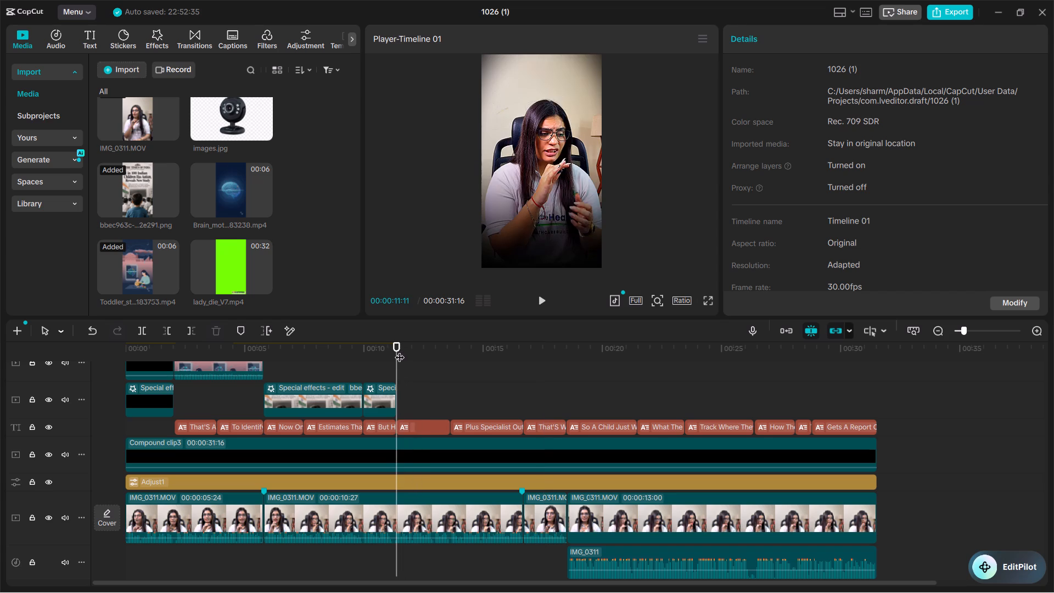
{"action": "key", "text": "space"}
{"action": "key", "text": "space"}
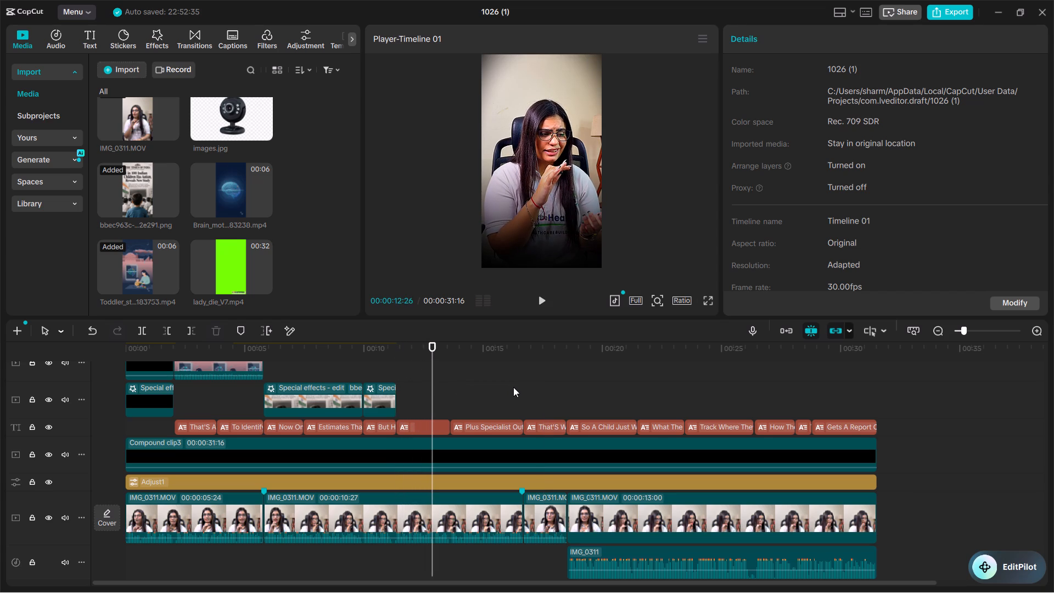
Switch back to Pinterest in Chrome, browse the related map pins, and play the tricolour India map over a crowd pin.
{"action": "key", "text": "alt+Tab"}
{"action": "scroll", "coordinate": [494, 376], "scroll_direction": "down", "scroll_amount": 1}
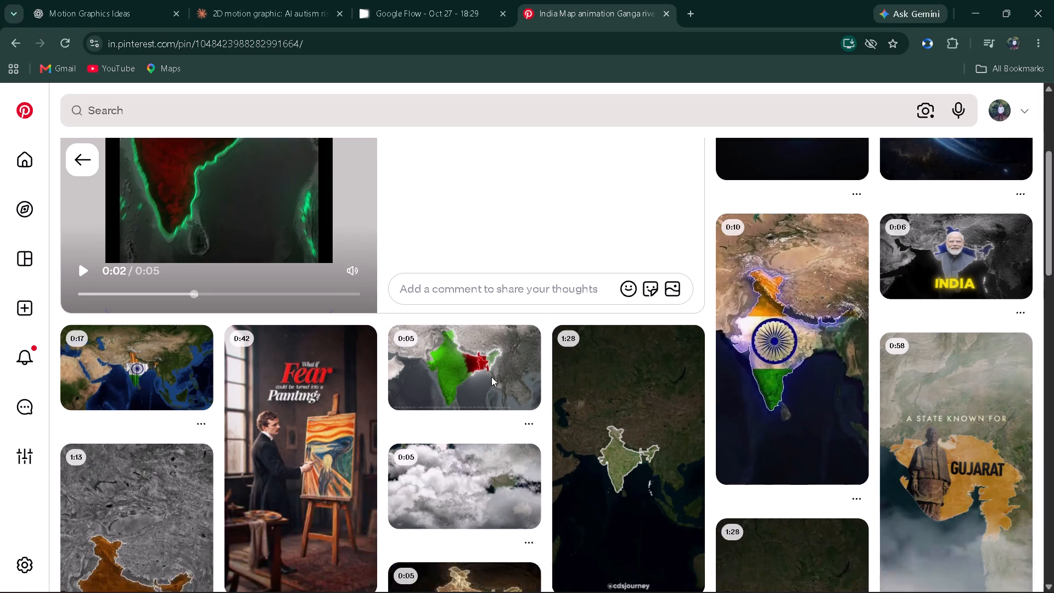
{"action": "scroll", "coordinate": [491, 377], "scroll_direction": "down", "scroll_amount": 2}
{"action": "scroll", "coordinate": [347, 328], "scroll_direction": "up", "scroll_amount": 1}
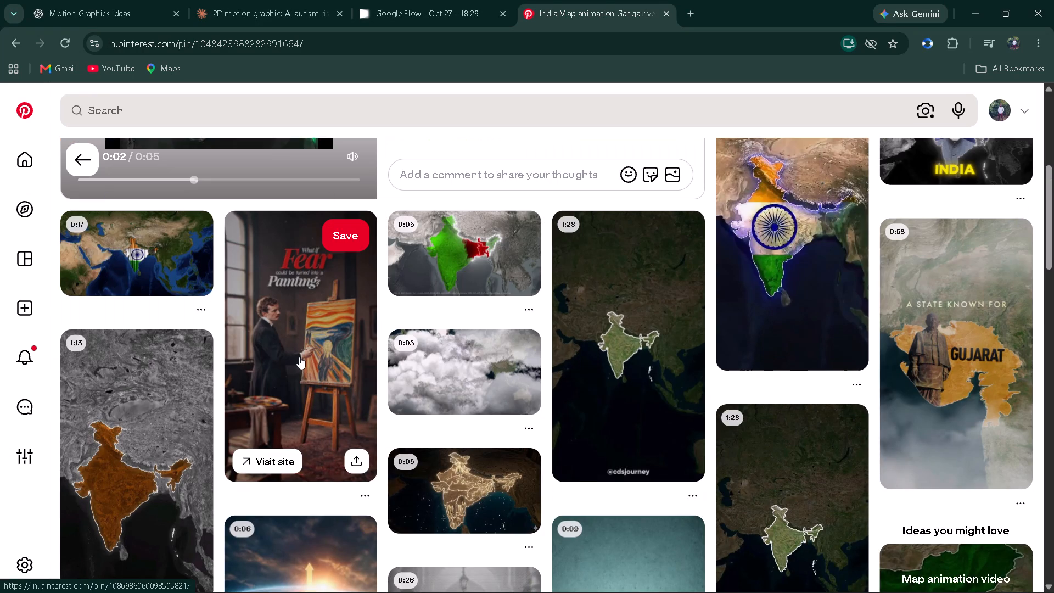
{"action": "scroll", "coordinate": [467, 383], "scroll_direction": "down", "scroll_amount": 3}
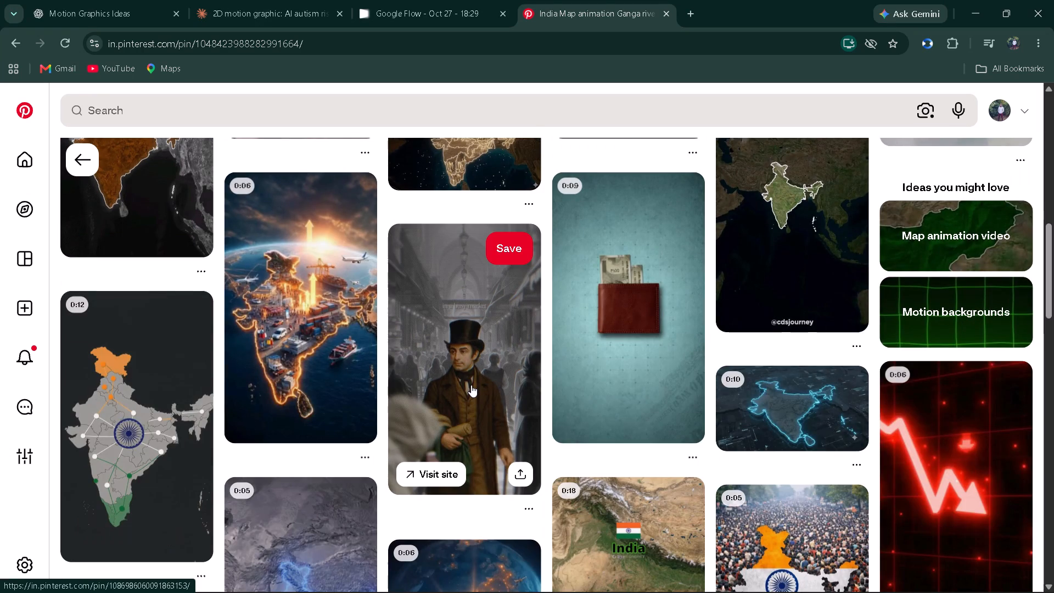
{"action": "scroll", "coordinate": [472, 387], "scroll_direction": "down", "scroll_amount": 4}
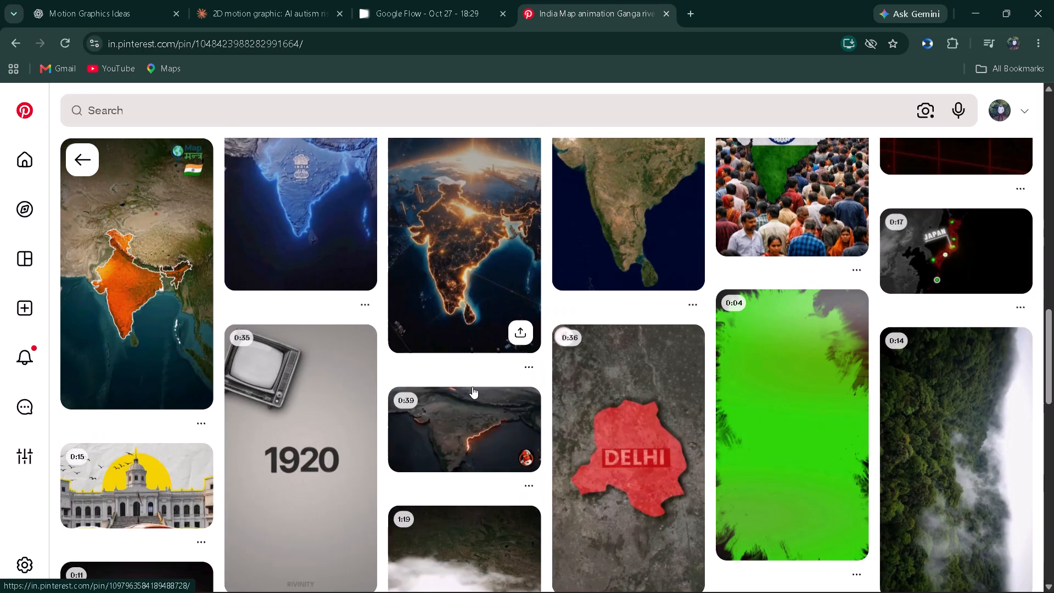
{"action": "scroll", "coordinate": [472, 387], "scroll_direction": "up", "scroll_amount": 1}
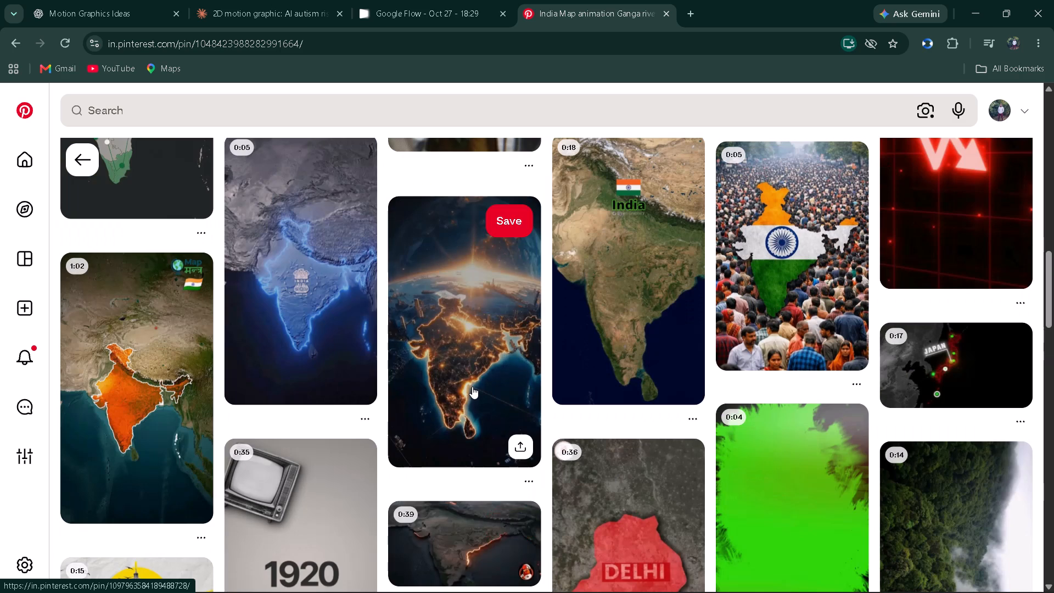
{"action": "left_click", "coordinate": [781, 309]}
{"action": "left_click", "coordinate": [358, 501]}
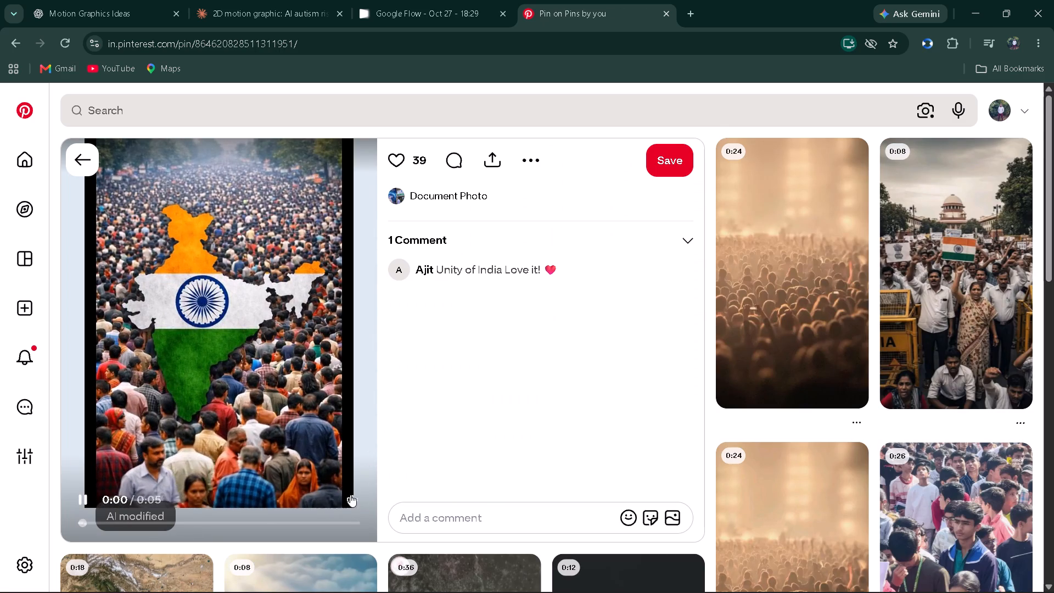
{"action": "left_click", "coordinate": [350, 495]}
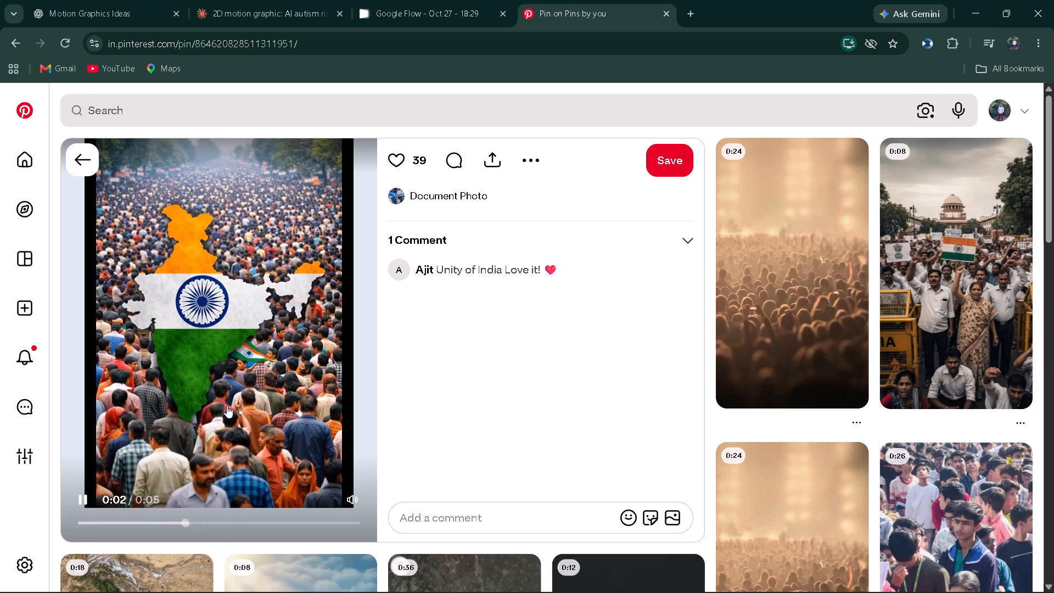
{"action": "left_click", "coordinate": [244, 419]}
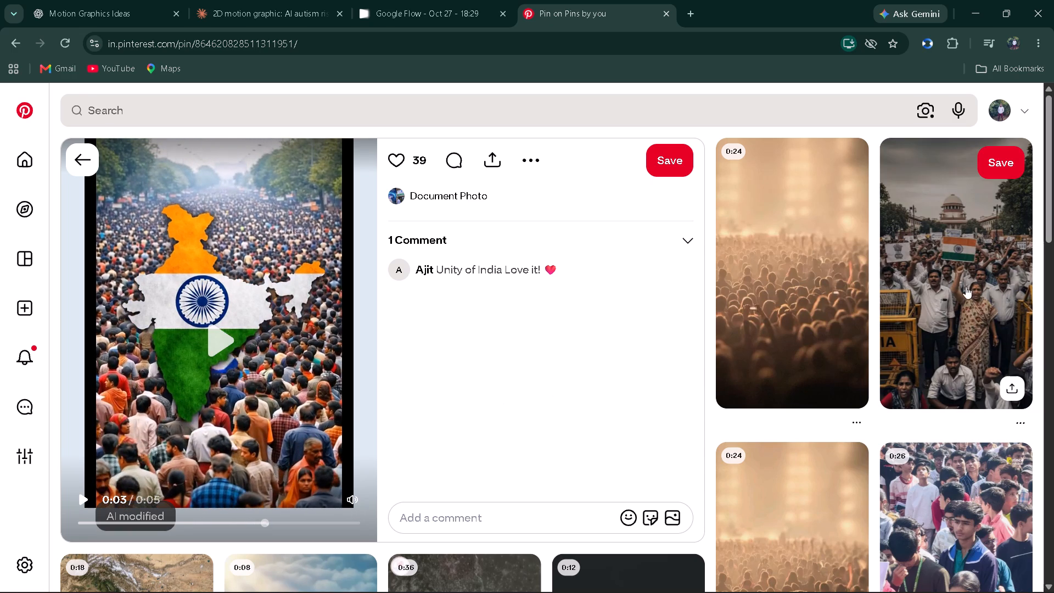
Open the related courthouse protest pin, play it, and look through the pins suggested below it.
{"action": "left_click", "coordinate": [920, 345]}
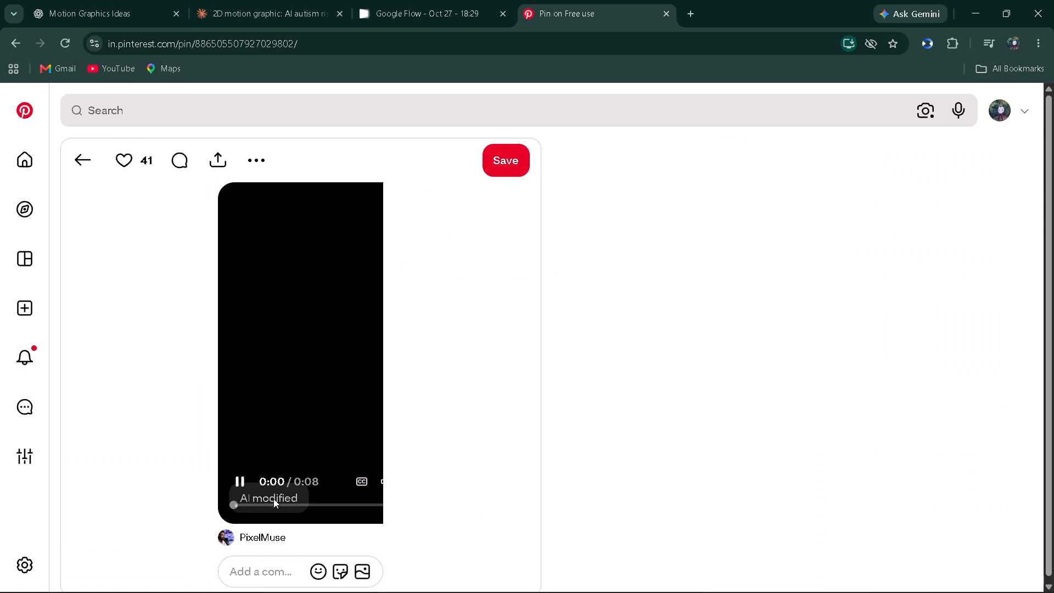
{"action": "left_click", "coordinate": [380, 483]}
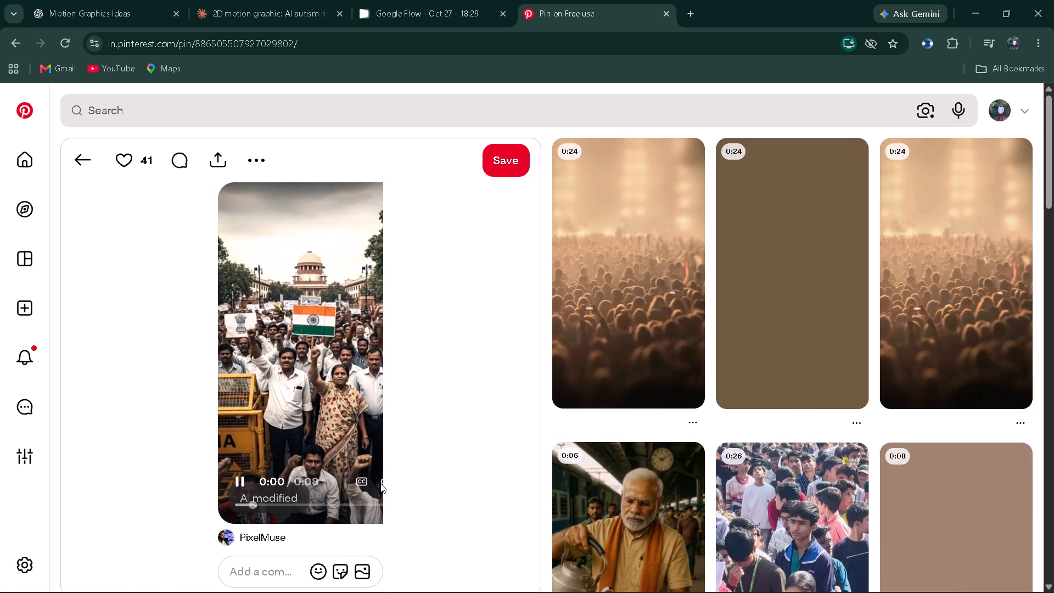
{"action": "left_click", "coordinate": [385, 483]}
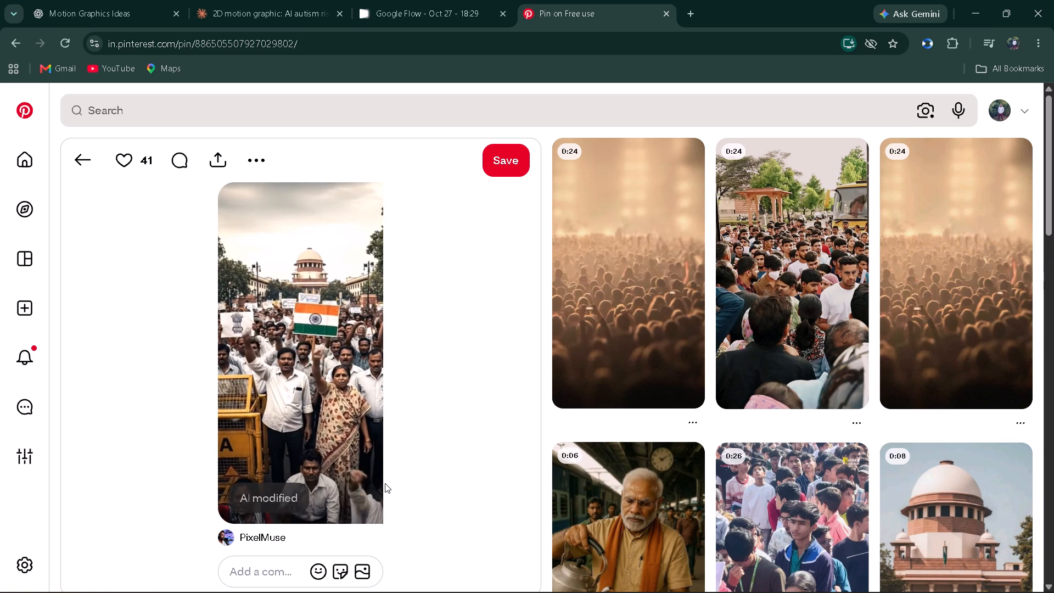
{"action": "scroll", "coordinate": [453, 430], "scroll_direction": "down", "scroll_amount": 1}
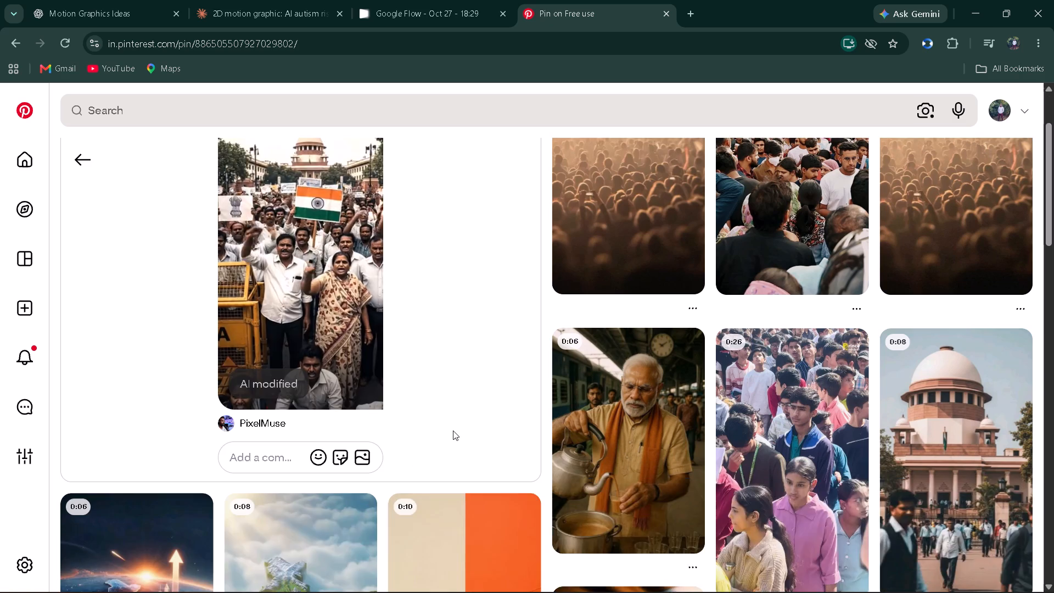
{"action": "scroll", "coordinate": [453, 430], "scroll_direction": "down", "scroll_amount": 1}
Search Pinterest for "autism ai".
{"action": "left_click", "coordinate": [131, 109]}
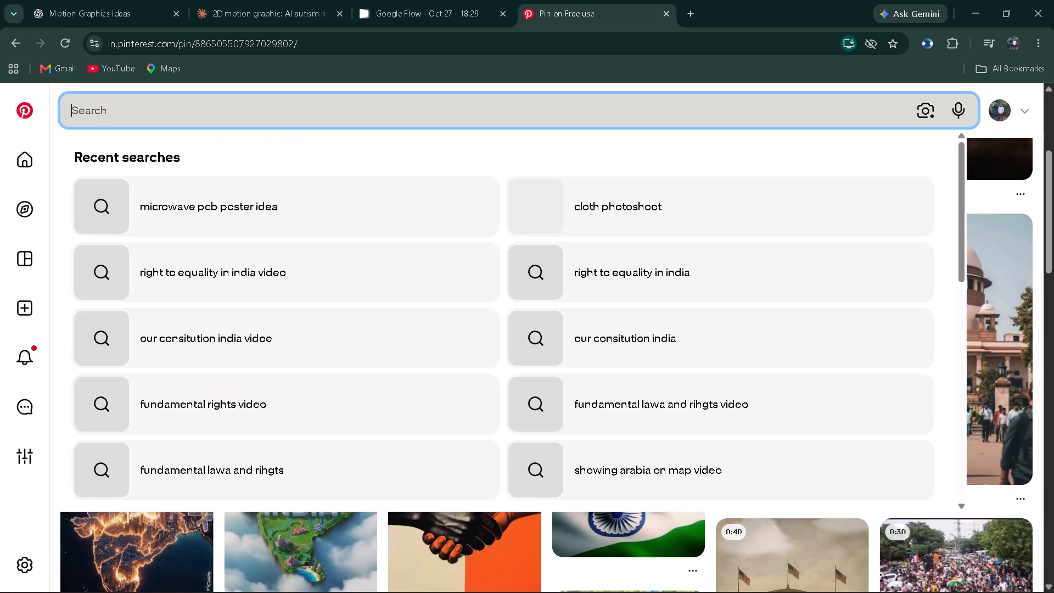
{"action": "type", "text": "autism"}
{"action": "key", "text": "space"}
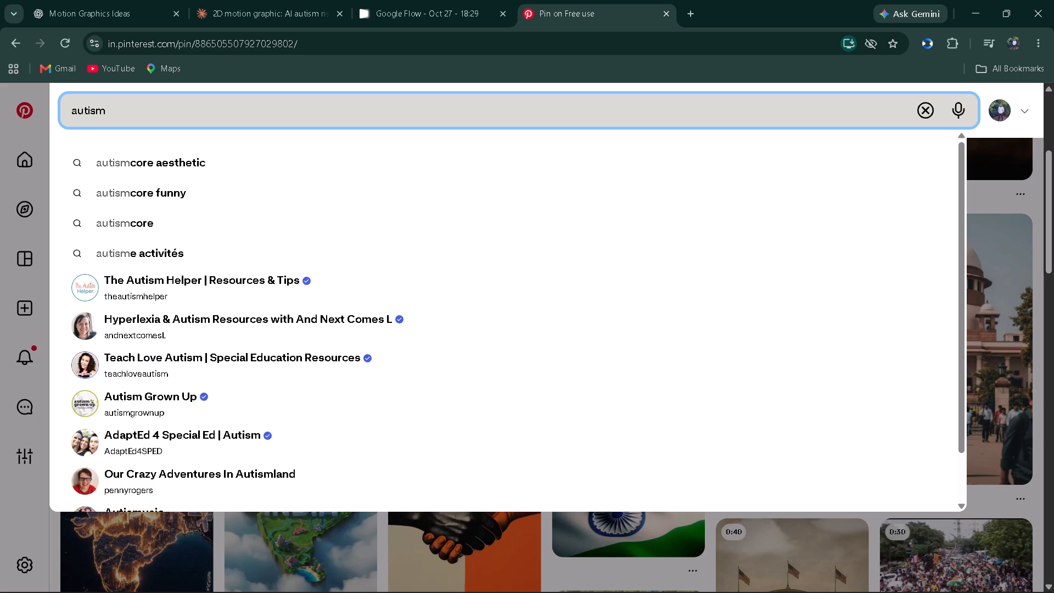
{"action": "type", "text": "ai"}
{"action": "key", "text": "space"}
{"action": "key", "text": "Return"}
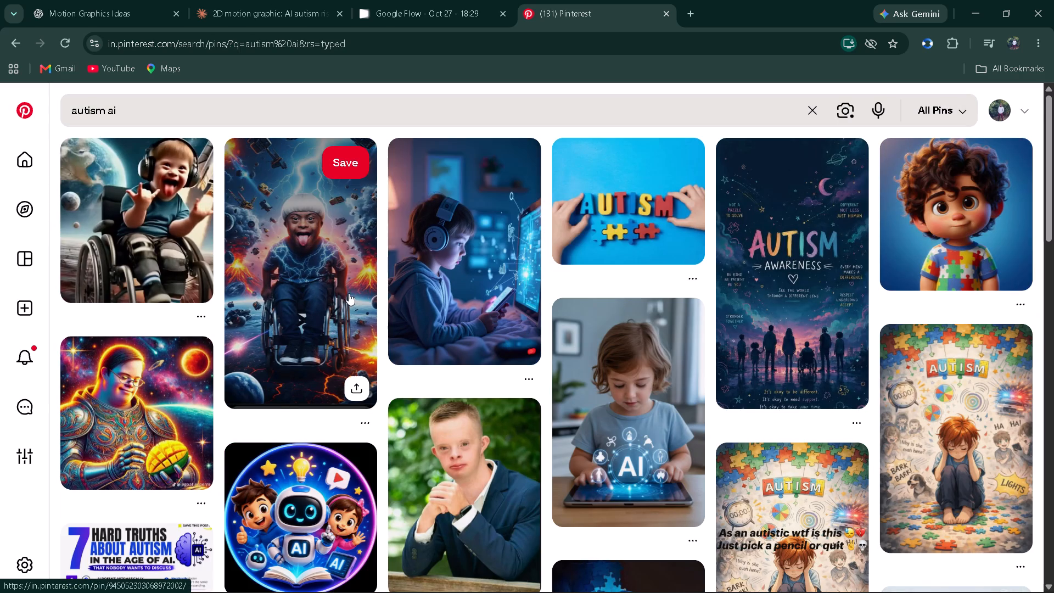
Browse the autism ai results for animated visuals that could suit the talking-head video.
{"action": "scroll", "coordinate": [341, 307], "scroll_direction": "down", "scroll_amount": 1}
{"action": "scroll", "coordinate": [406, 344], "scroll_direction": "down", "scroll_amount": 2}
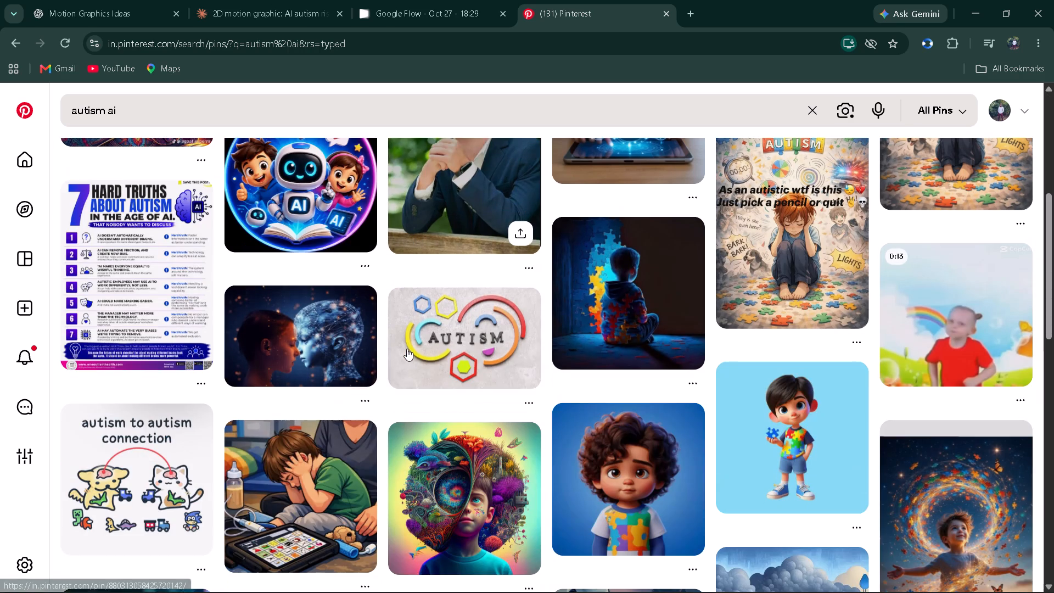
{"action": "scroll", "coordinate": [302, 355], "scroll_direction": "down", "scroll_amount": 2}
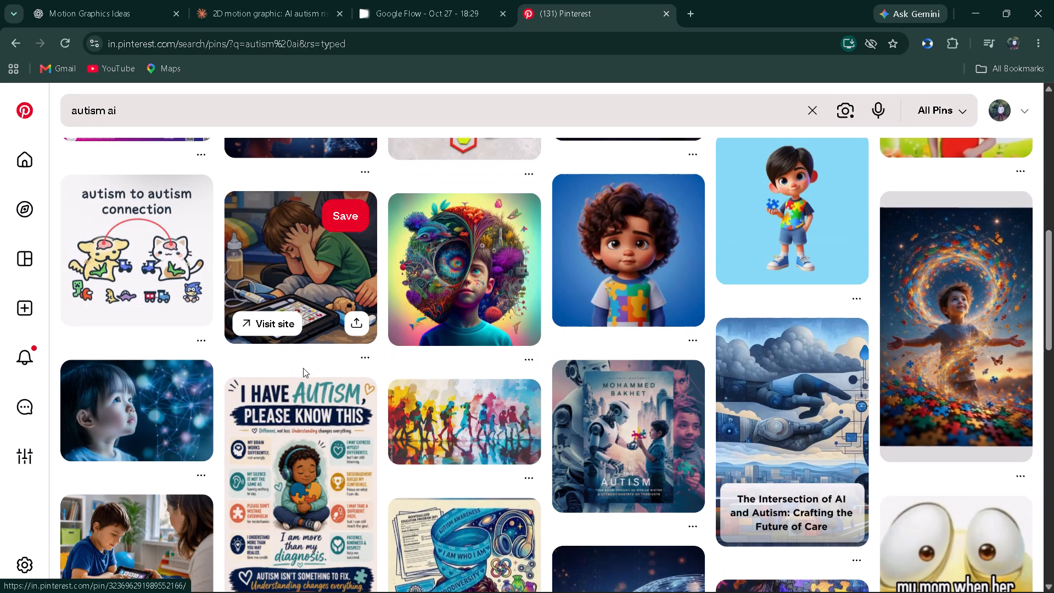
{"action": "scroll", "coordinate": [410, 345], "scroll_direction": "down", "scroll_amount": 1}
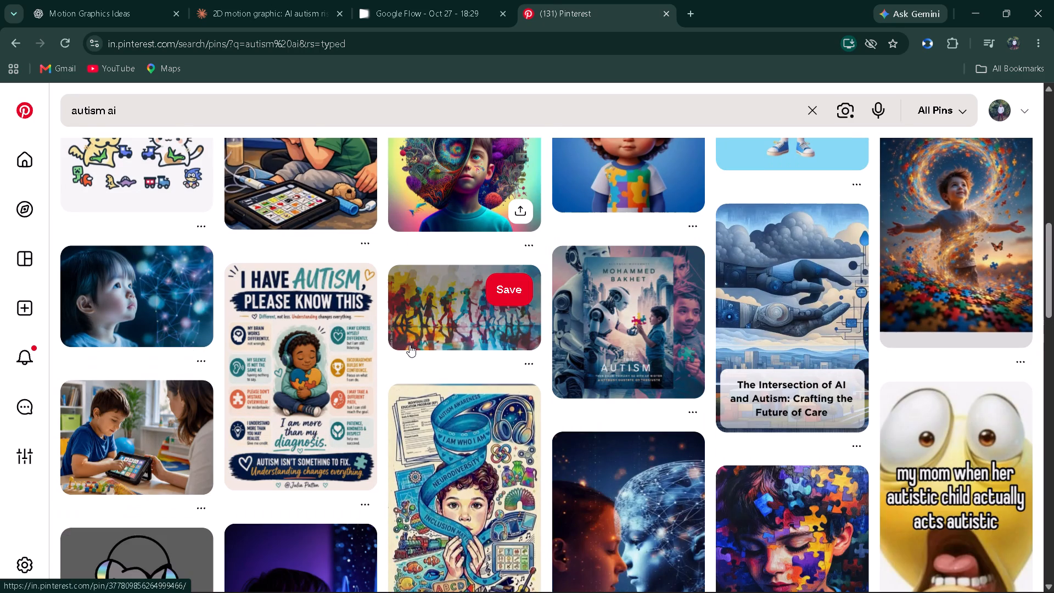
{"action": "scroll", "coordinate": [438, 348], "scroll_direction": "down", "scroll_amount": 2}
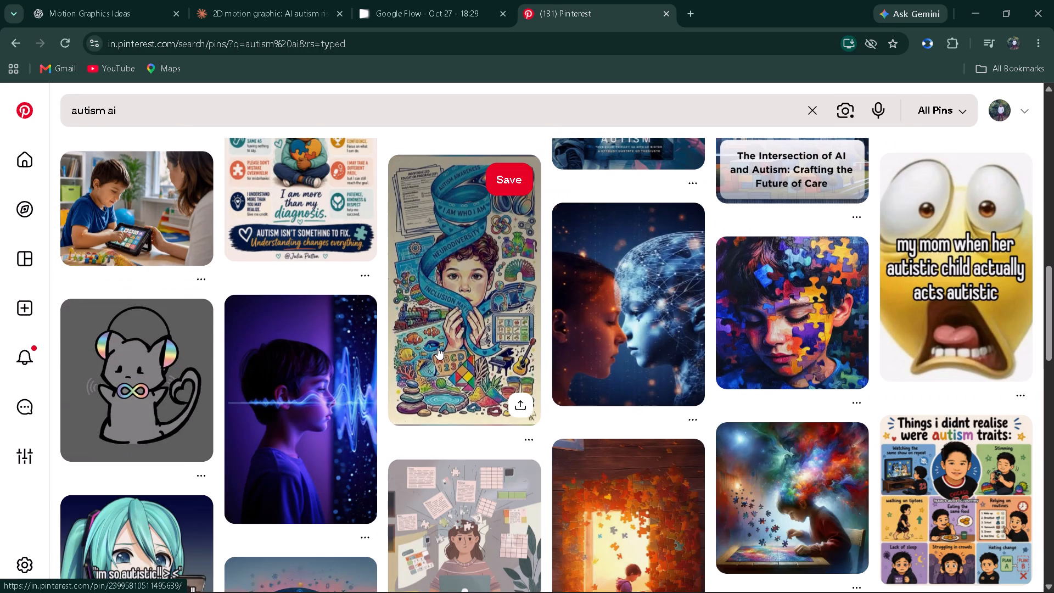
{"action": "scroll", "coordinate": [438, 348], "scroll_direction": "down", "scroll_amount": 2}
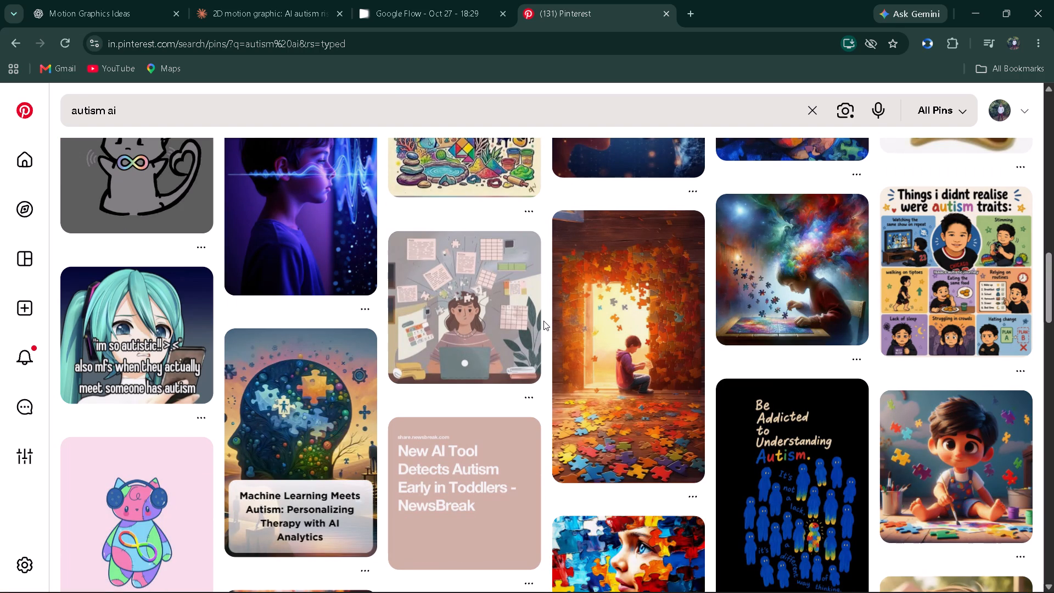
{"action": "scroll", "coordinate": [543, 324], "scroll_direction": "down", "scroll_amount": 1}
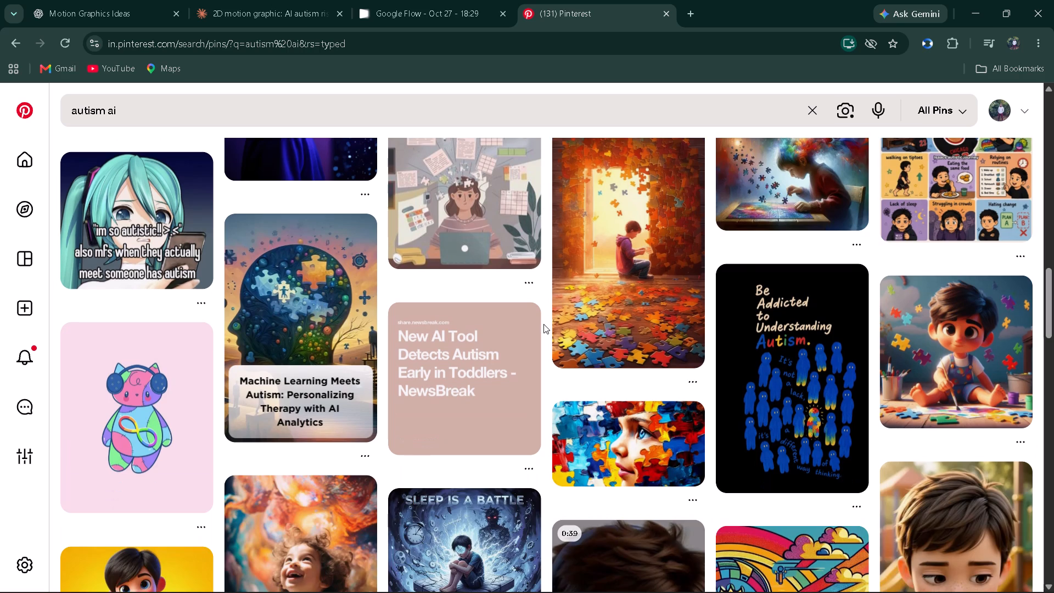
{"action": "scroll", "coordinate": [543, 324], "scroll_direction": "down", "scroll_amount": 2}
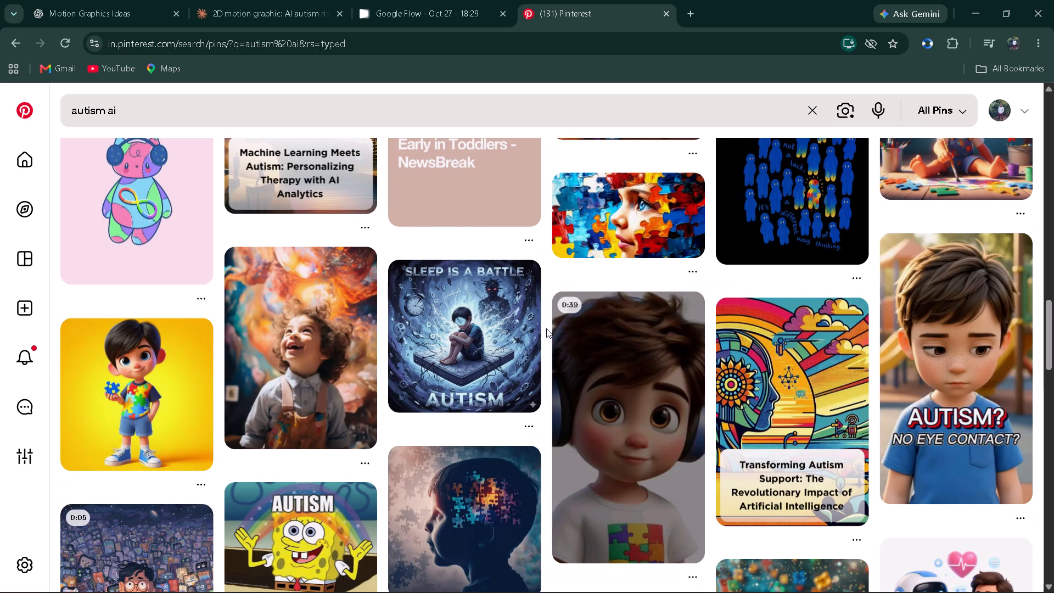
{"action": "scroll", "coordinate": [548, 337], "scroll_direction": "down", "scroll_amount": 1}
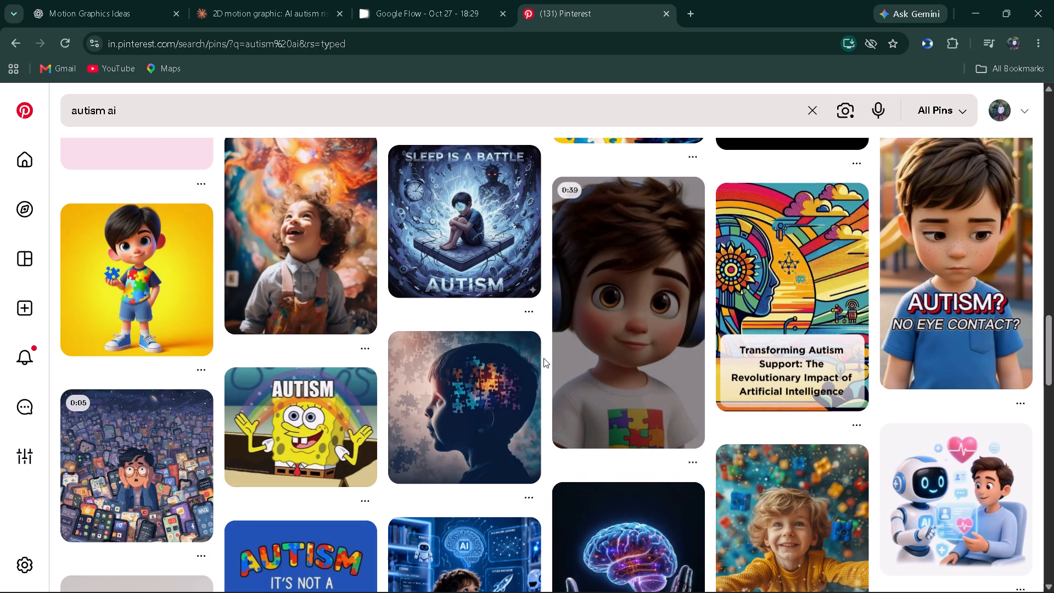
{"action": "scroll", "coordinate": [543, 358], "scroll_direction": "down", "scroll_amount": 1}
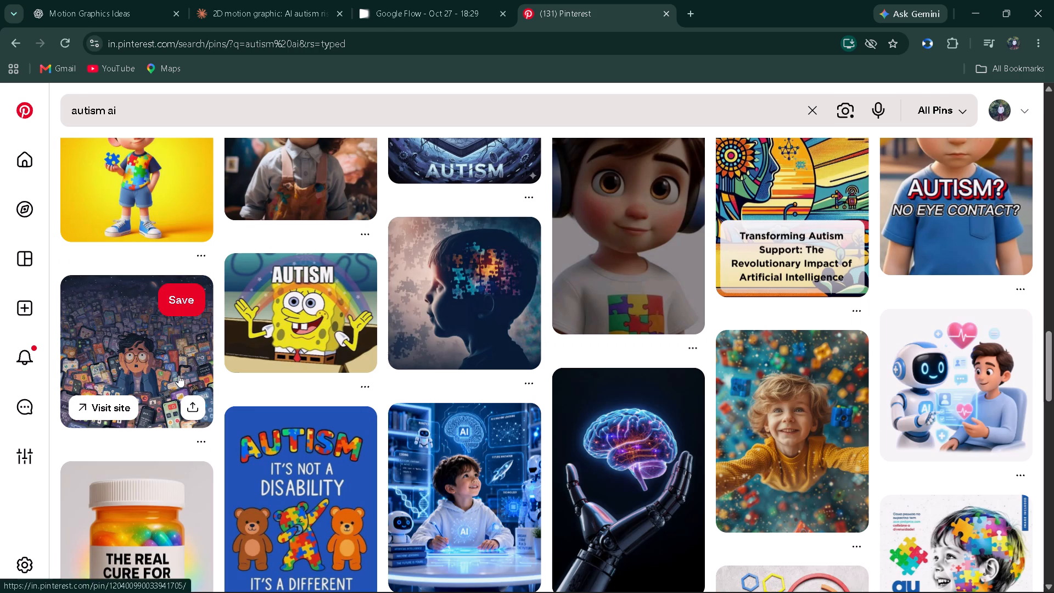
Play the Virtual Autism screen-time pin with sound, pause it, and open and play the related pin of a girl on her phone.
{"action": "left_click", "coordinate": [177, 373]}
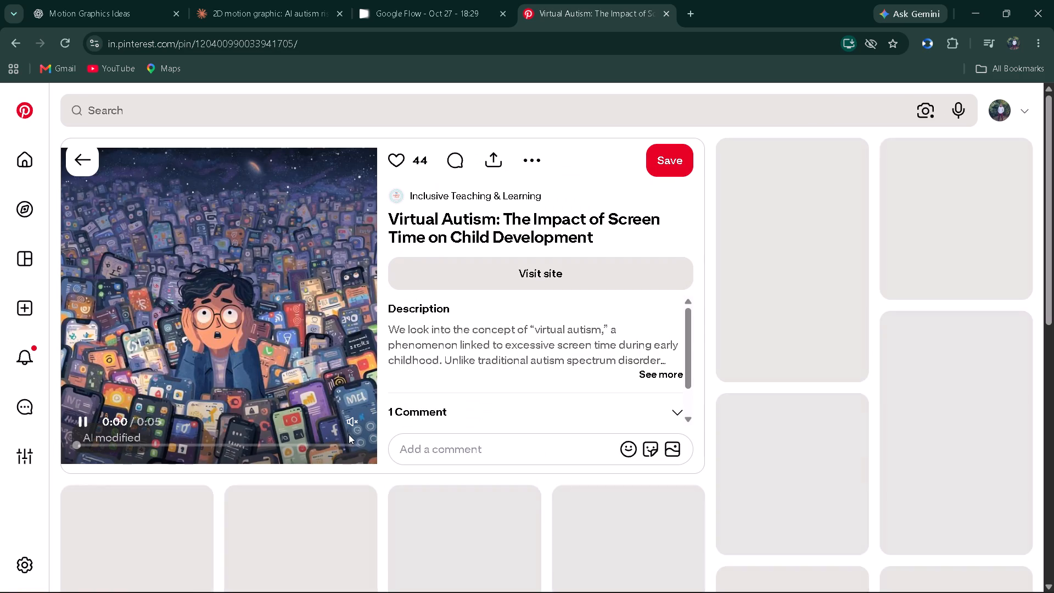
{"action": "left_click", "coordinate": [352, 427]}
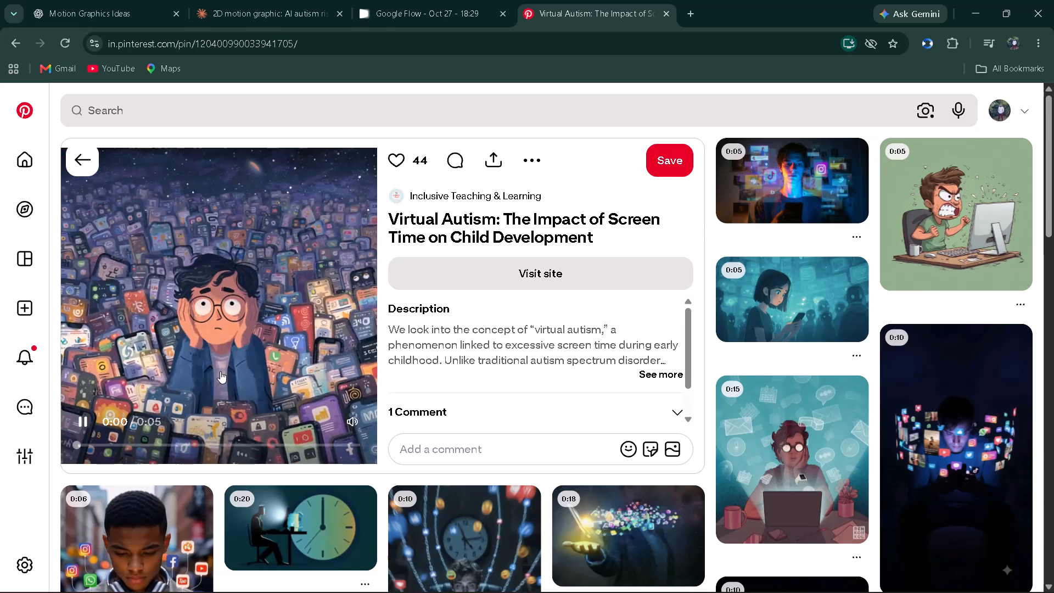
{"action": "left_click", "coordinate": [221, 370]}
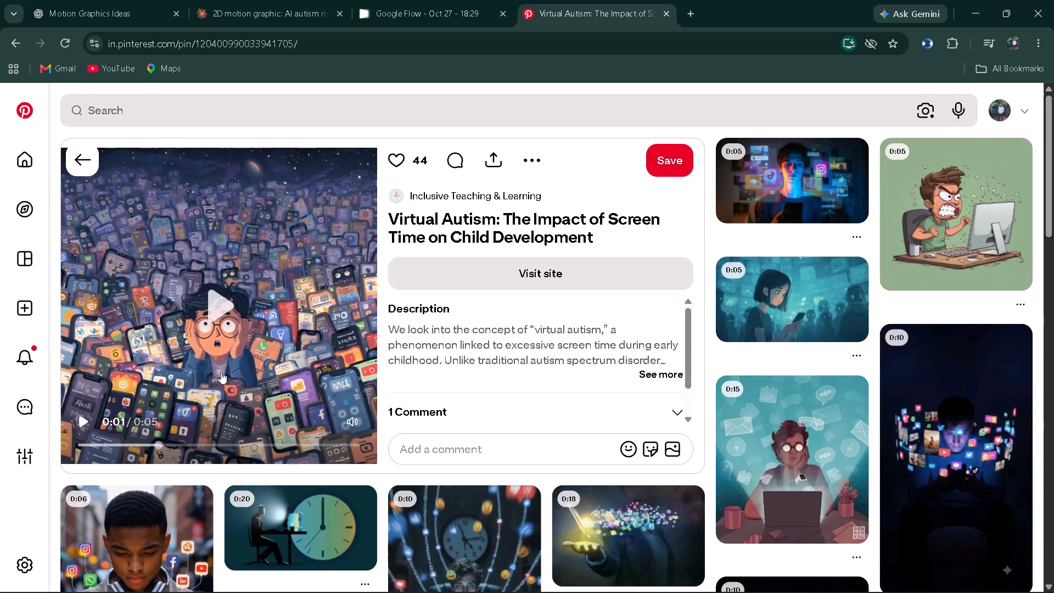
{"action": "left_click", "coordinate": [758, 306]}
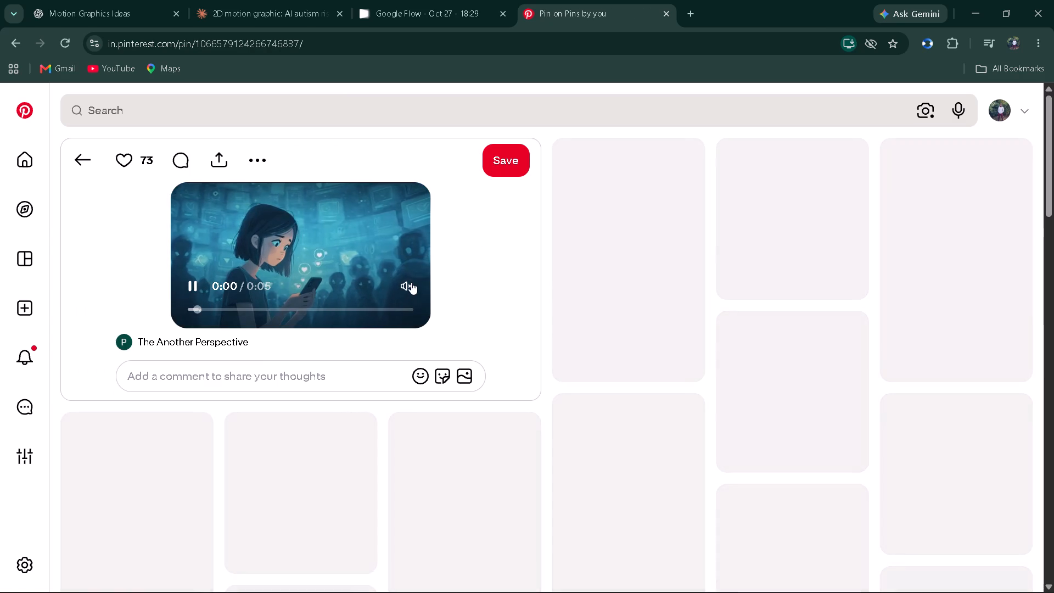
{"action": "left_click", "coordinate": [410, 282]}
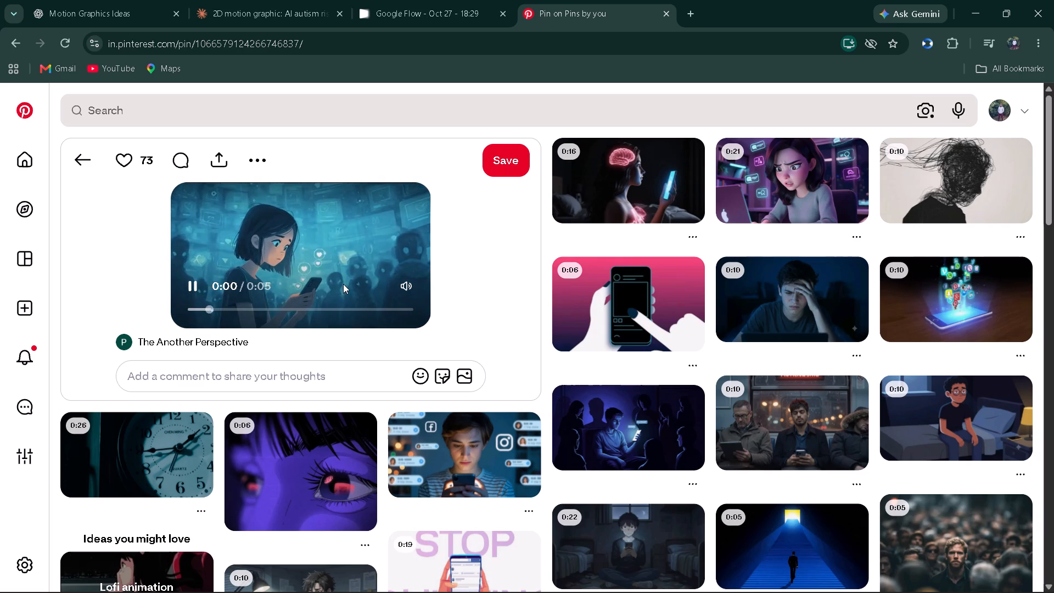
Open the related purple anime eye pin, look through its suggested pins, and return to the girl-on-phone pin.
{"action": "left_click", "coordinate": [300, 478]}
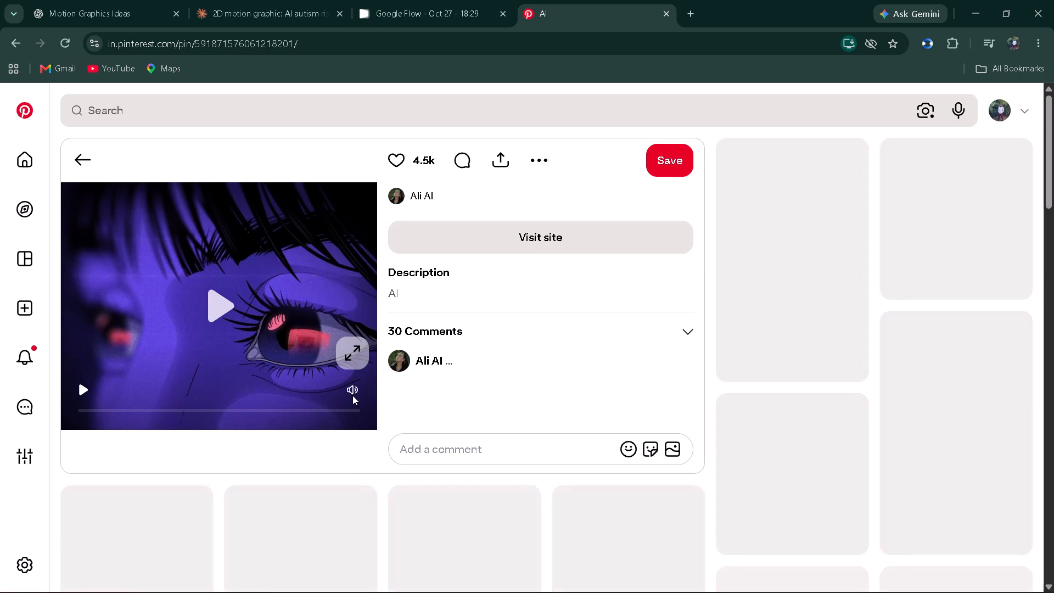
{"action": "left_click", "coordinate": [352, 395]}
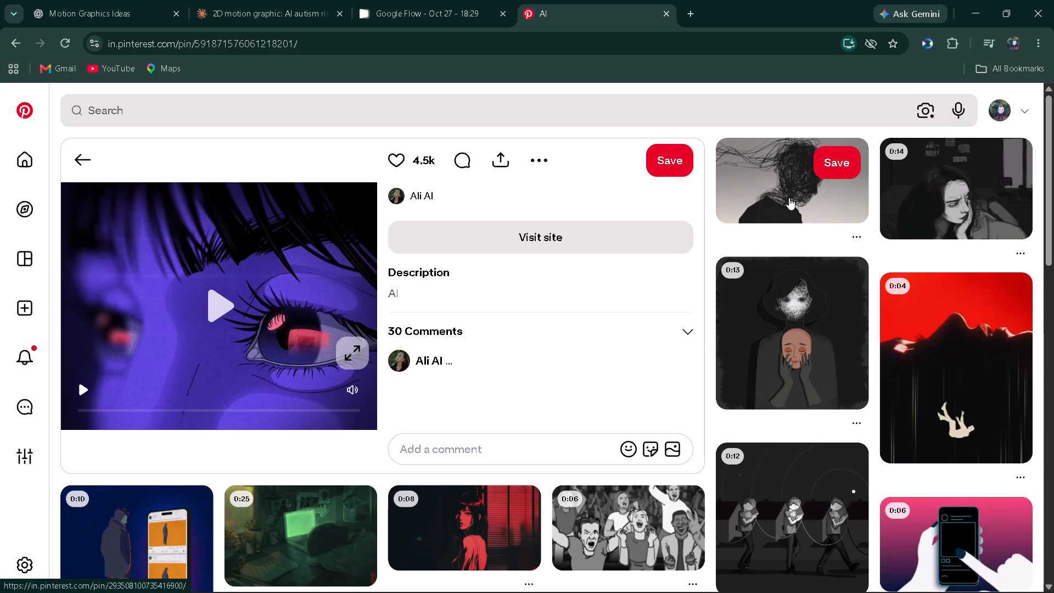
{"action": "scroll", "coordinate": [779, 357], "scroll_direction": "down", "scroll_amount": 2}
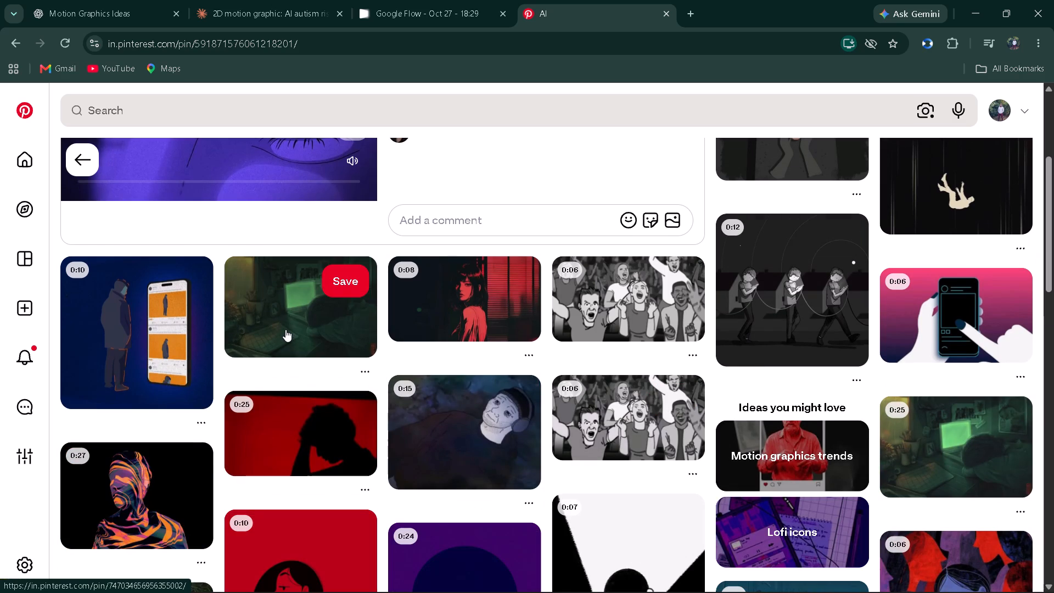
{"action": "scroll", "coordinate": [290, 336], "scroll_direction": "down", "scroll_amount": 1}
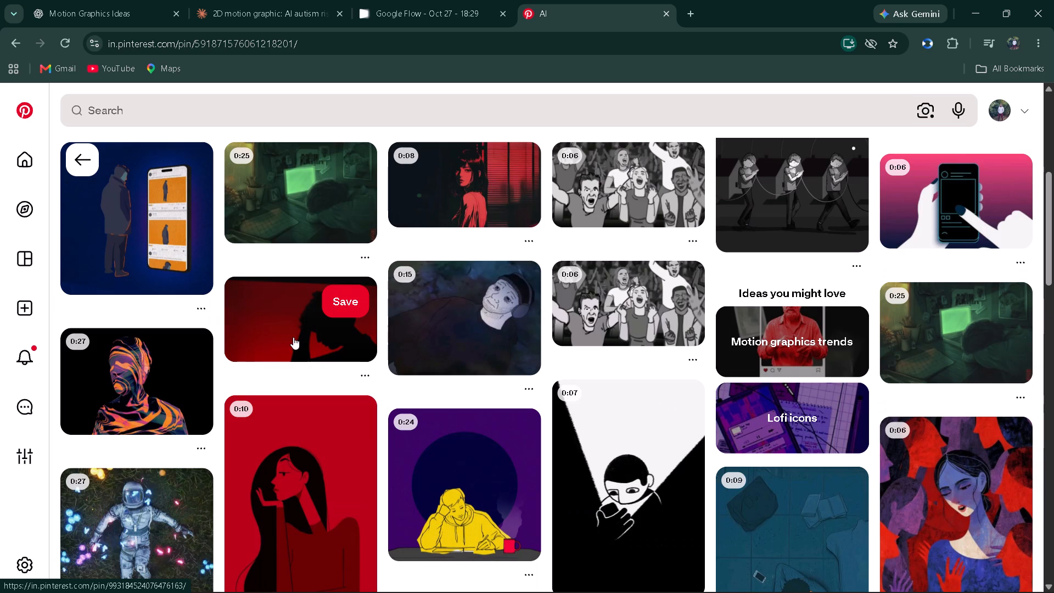
{"action": "left_click", "coordinate": [297, 337]}
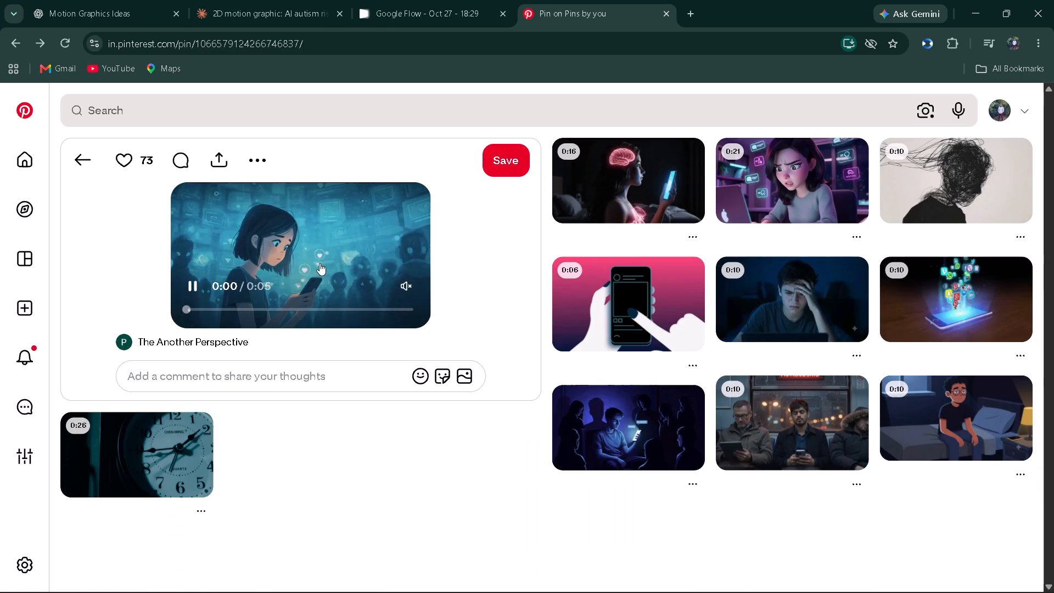
Browse the pins suggested under the girl-on-phone pin, and play the blue overhead illustration of a person huddled on the floor twice.
{"action": "left_click", "coordinate": [408, 279]}
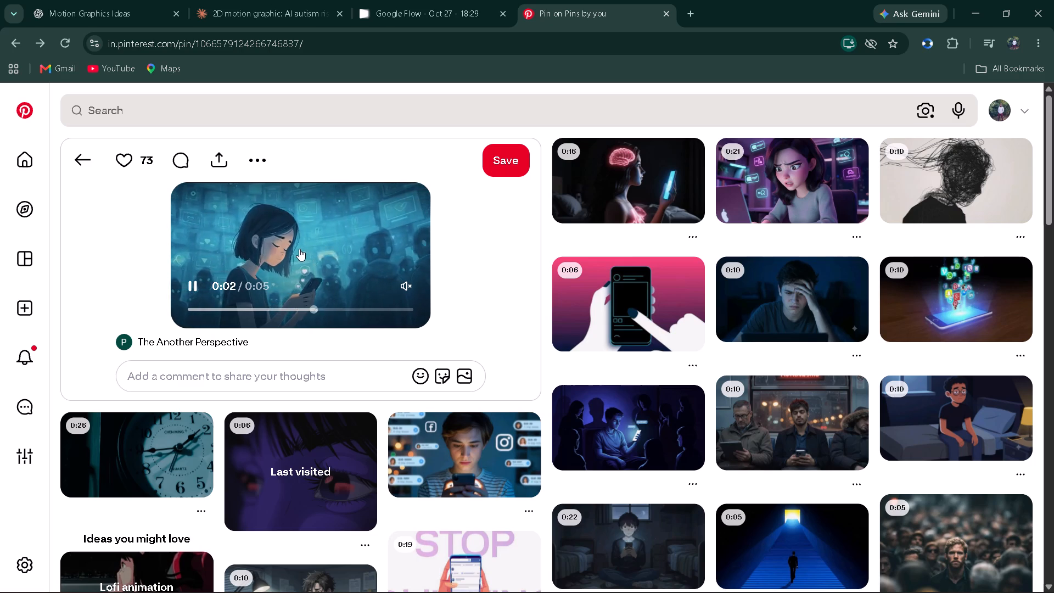
{"action": "scroll", "coordinate": [299, 249], "scroll_direction": "down", "scroll_amount": 2}
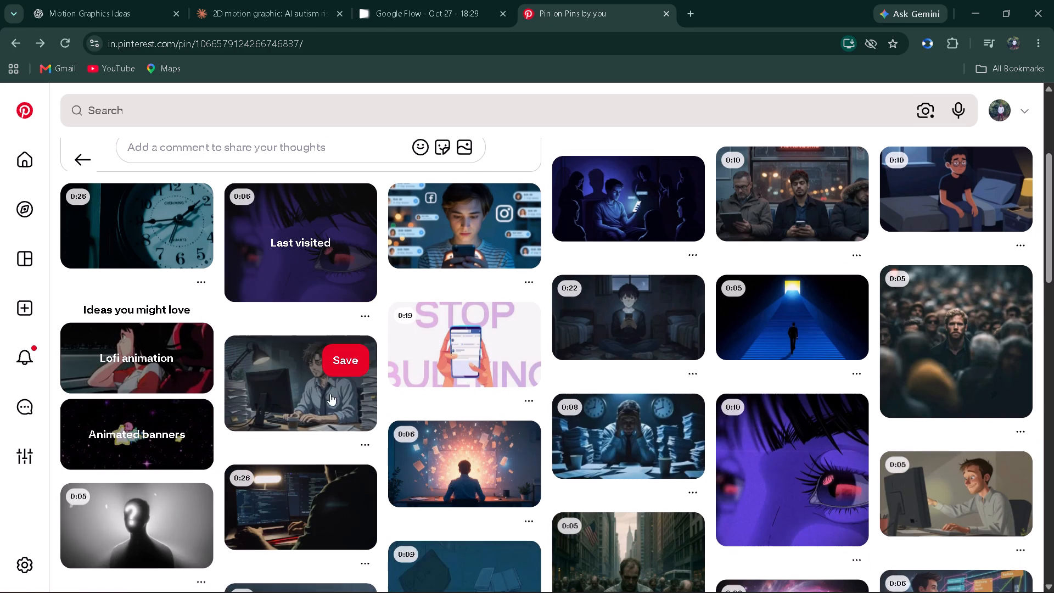
{"action": "scroll", "coordinate": [347, 454], "scroll_direction": "down", "scroll_amount": 2}
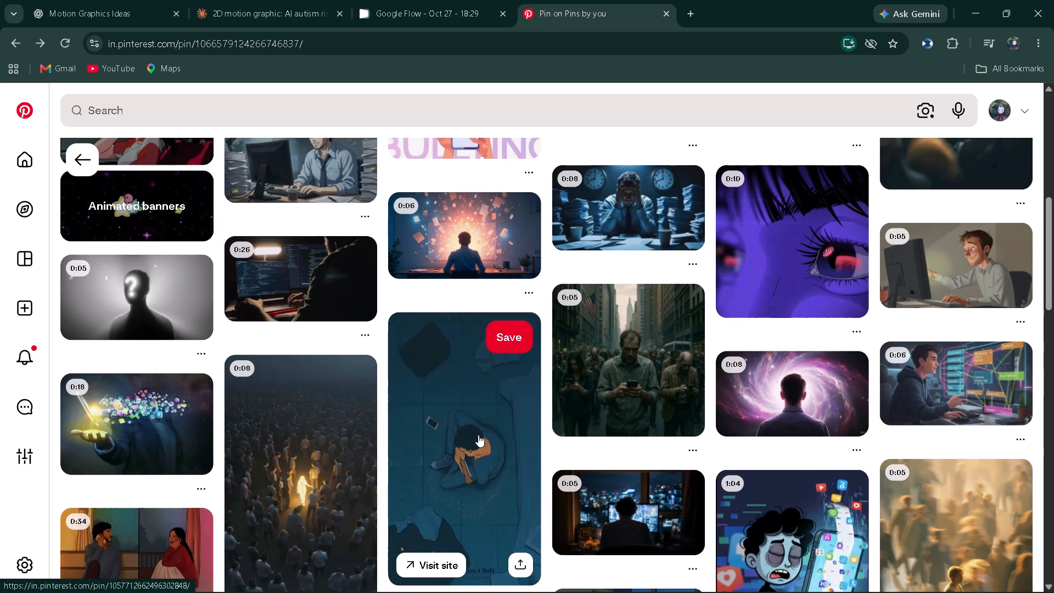
{"action": "left_click", "coordinate": [416, 467]}
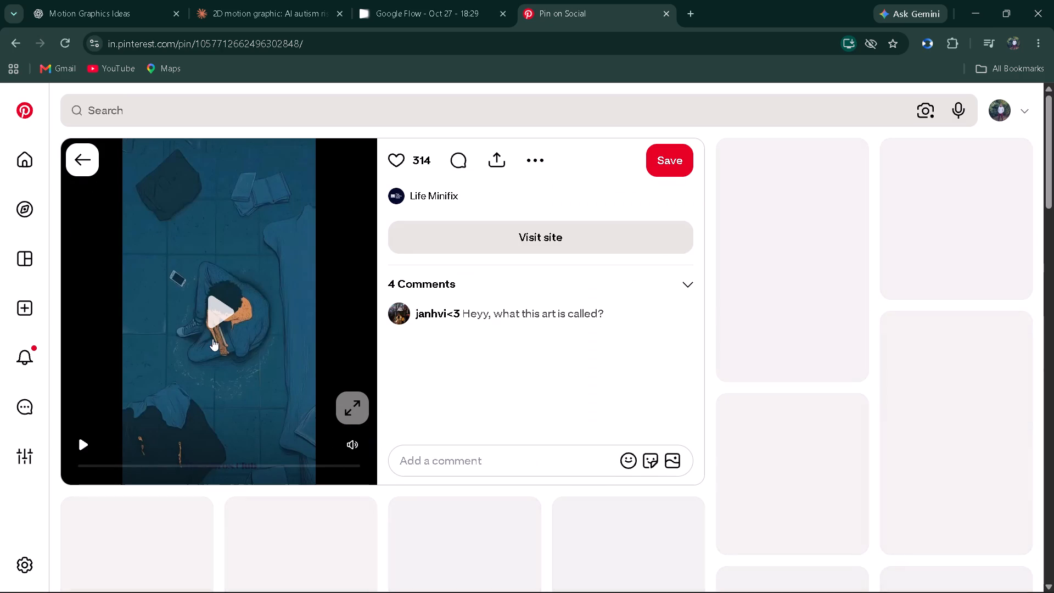
{"action": "left_click", "coordinate": [221, 321]}
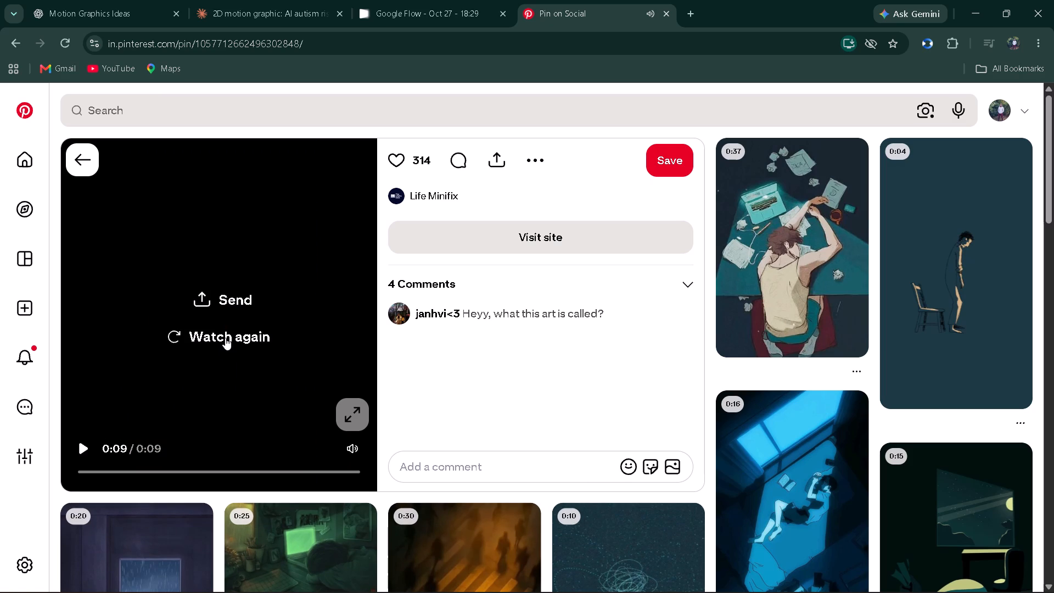
{"action": "left_click", "coordinate": [226, 337]}
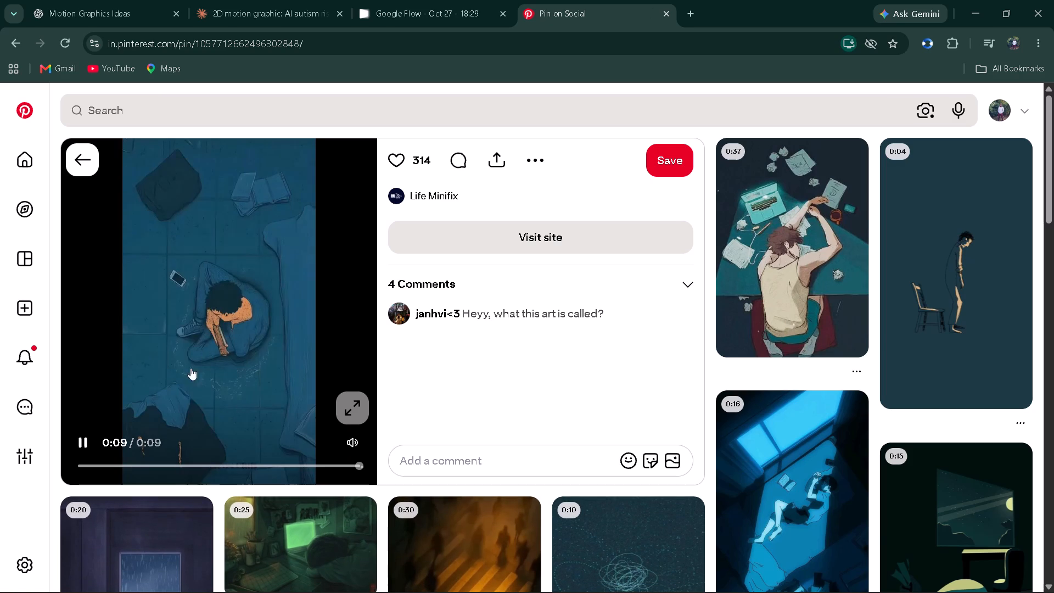
{"action": "scroll", "coordinate": [193, 401], "scroll_direction": "down", "scroll_amount": 1}
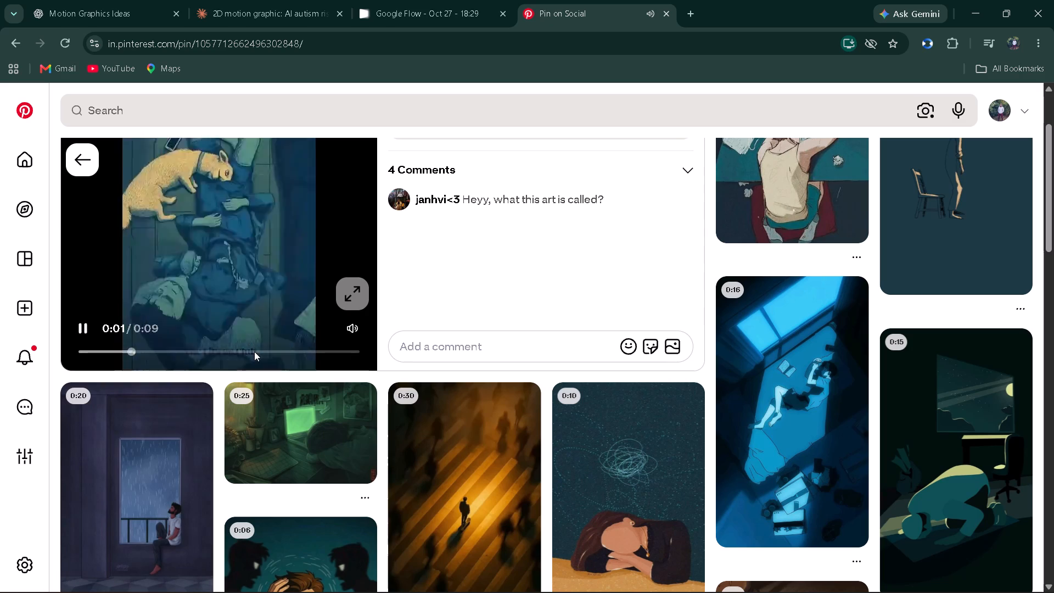
{"action": "scroll", "coordinate": [262, 346], "scroll_direction": "up", "scroll_amount": 1}
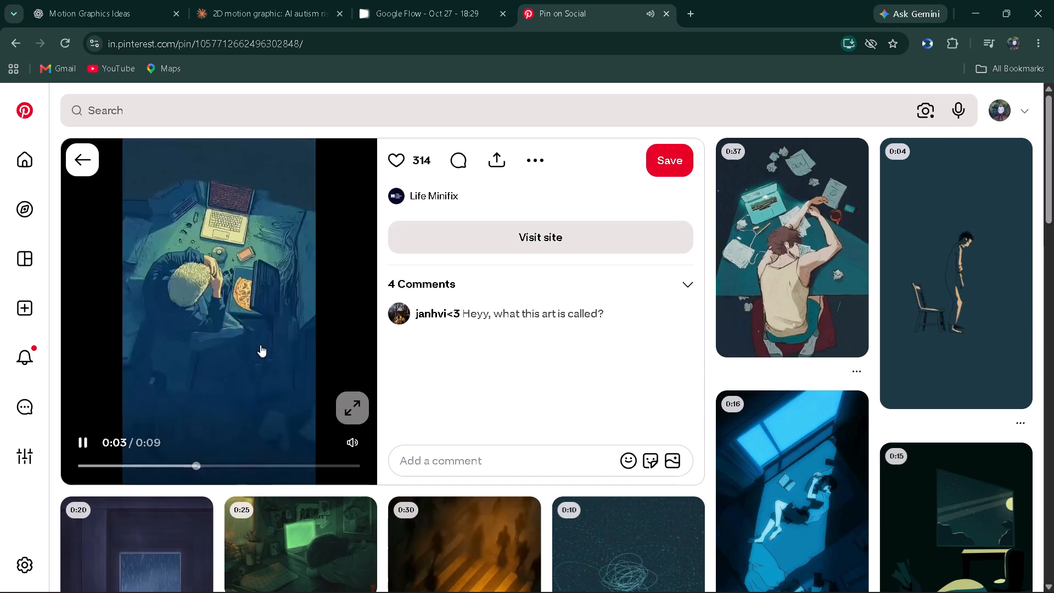
{"action": "left_click", "coordinate": [236, 339]}
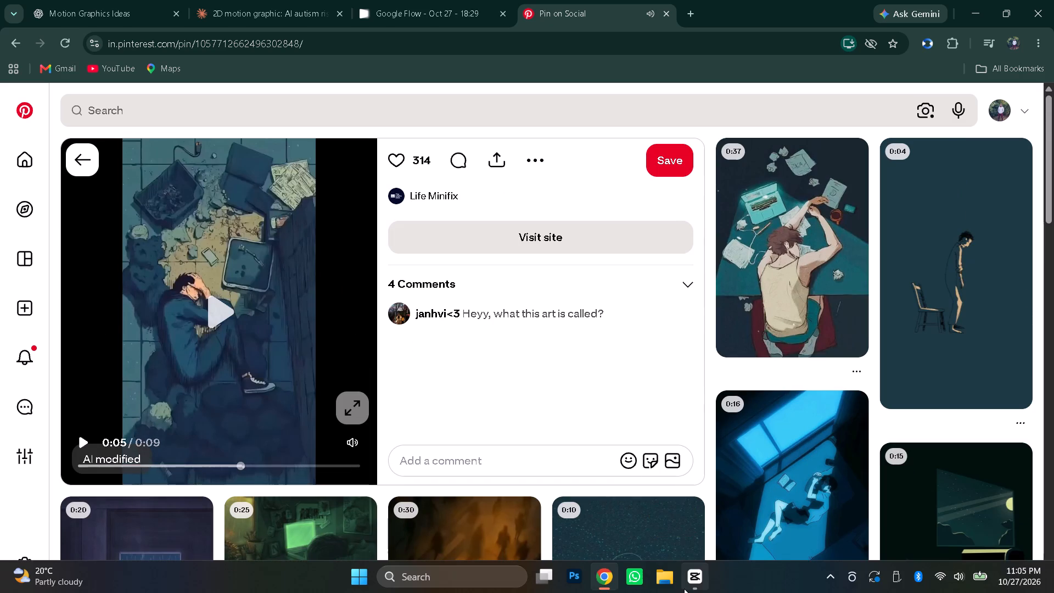
Switch to CapCut and play the talking-head section through the "Plus Specialist Outside Big Cities" subtitle, stopping at 00:00:17:11.
{"action": "left_click", "coordinate": [686, 586]}
{"action": "left_click", "coordinate": [543, 297]}
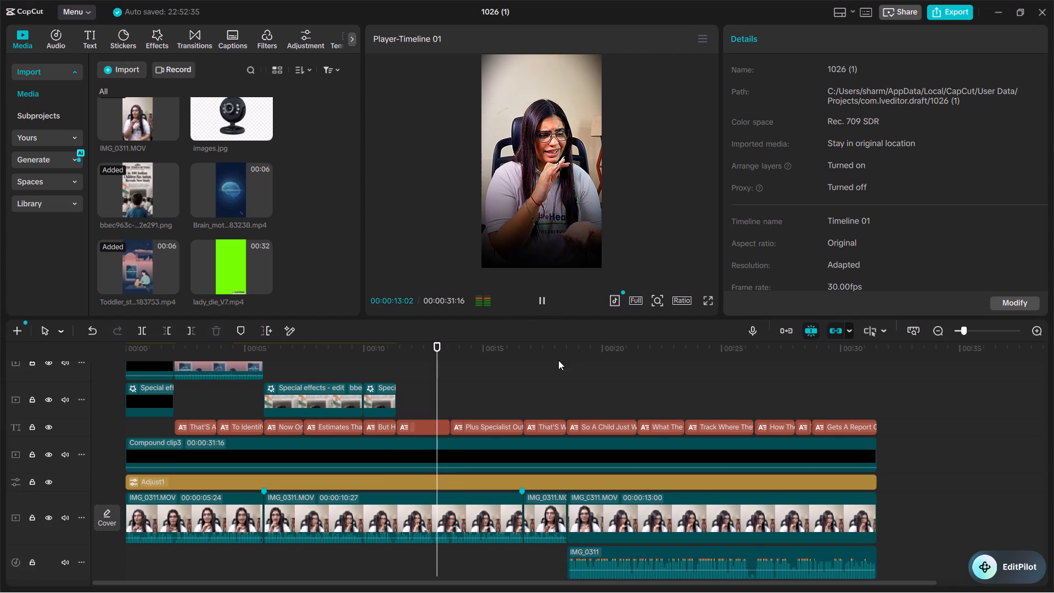
{"action": "left_click", "coordinate": [527, 394]}
{"action": "left_click", "coordinate": [539, 295]}
{"action": "left_click", "coordinate": [540, 294]}
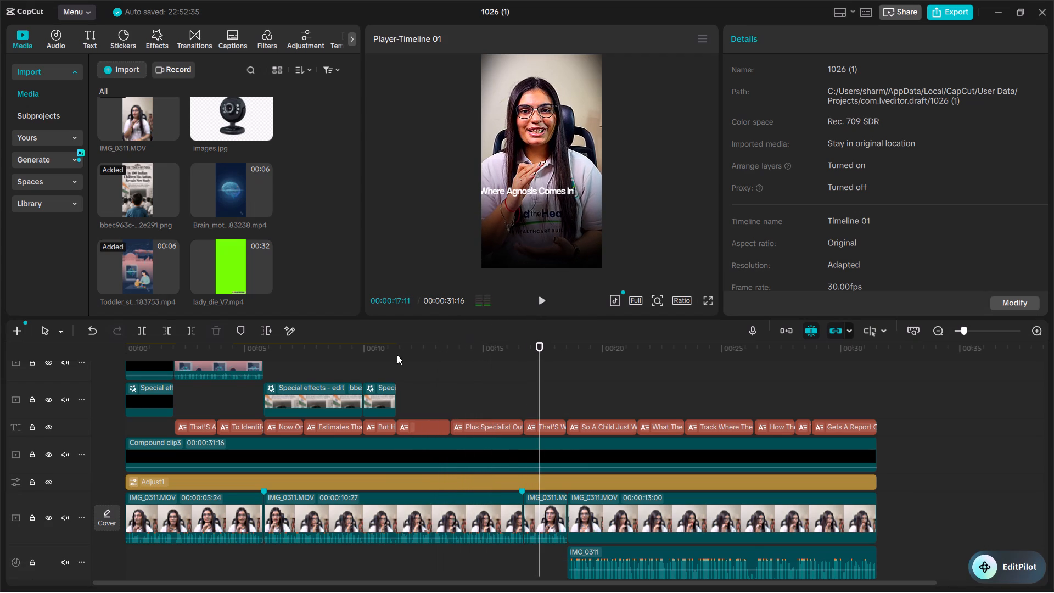
Inspect the overlay and effect tracks above the main clip and move the playhead to 00:00:08:11 in the newspaper section.
{"action": "scroll", "coordinate": [424, 397], "scroll_direction": "up", "scroll_amount": 3}
{"action": "scroll", "coordinate": [422, 382], "scroll_direction": "up", "scroll_amount": 6, "text": "ctrl"}
{"action": "scroll", "coordinate": [405, 408], "scroll_direction": "down", "scroll_amount": 3, "text": "ctrl"}
{"action": "scroll", "coordinate": [407, 409], "scroll_direction": "up", "scroll_amount": 3}
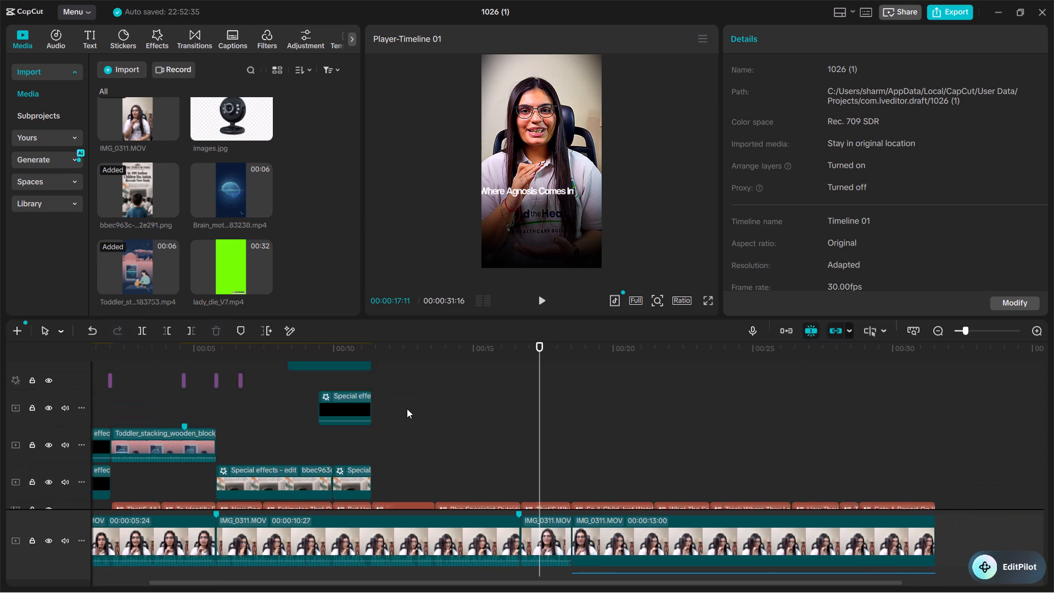
{"action": "scroll", "coordinate": [407, 405], "scroll_direction": "up", "scroll_amount": 8}
{"action": "left_click", "coordinate": [286, 404]}
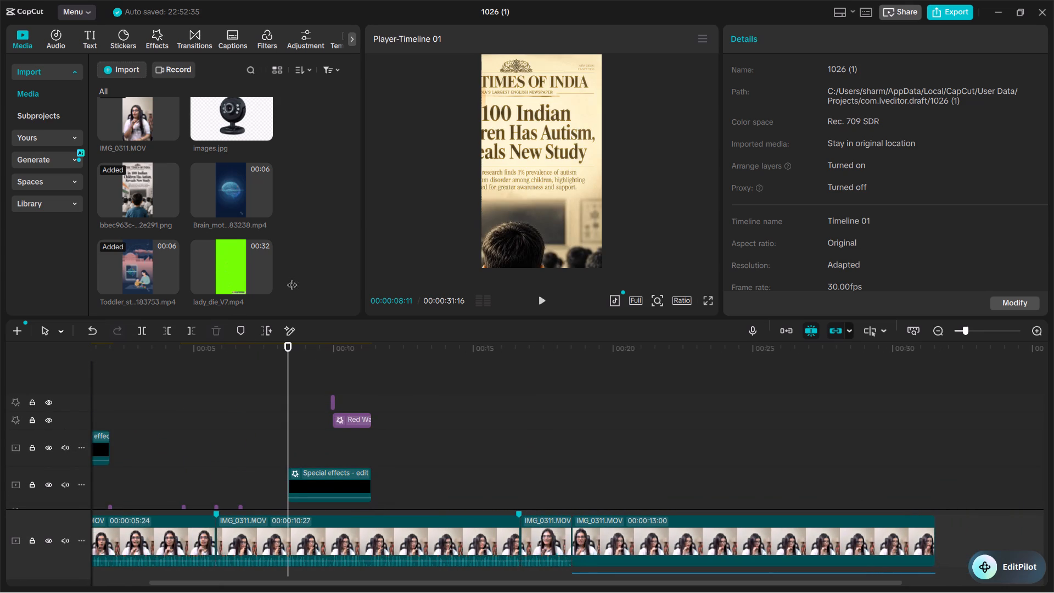
Add lady_die_V7.mp4 on a new track above the effects and align its start with the beginning of the timeline.
{"action": "left_click", "coordinate": [314, 255]}
{"action": "left_click", "coordinate": [253, 265]}
{"action": "left_click_drag", "start_coordinate": [227, 266], "coordinate": [100, 390]}
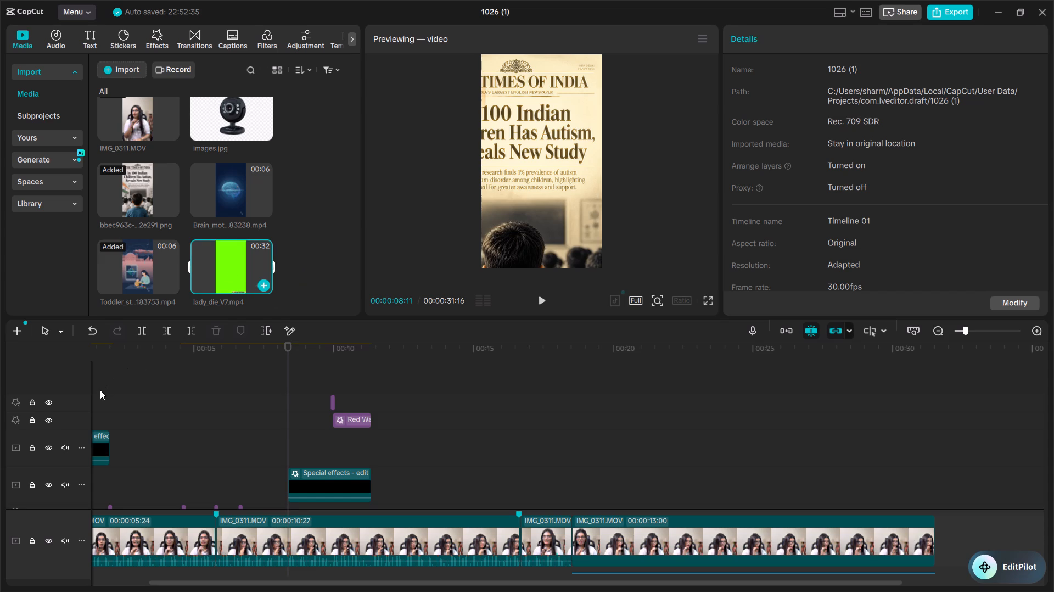
{"action": "left_click_drag", "start_coordinate": [100, 390], "coordinate": [97, 397]}
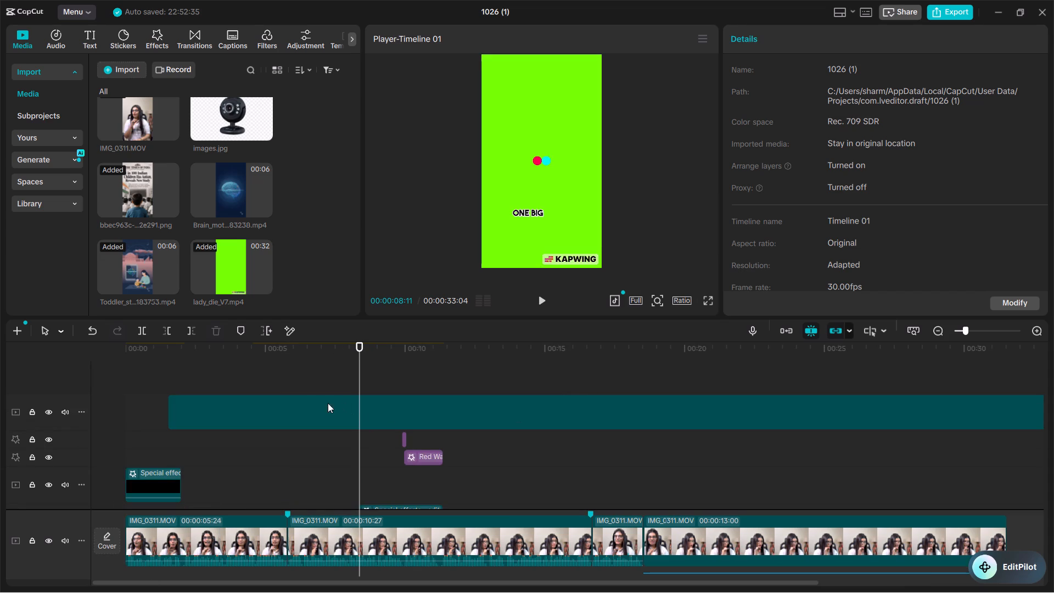
{"action": "left_click", "coordinate": [312, 403]}
{"action": "left_click", "coordinate": [425, 411]}
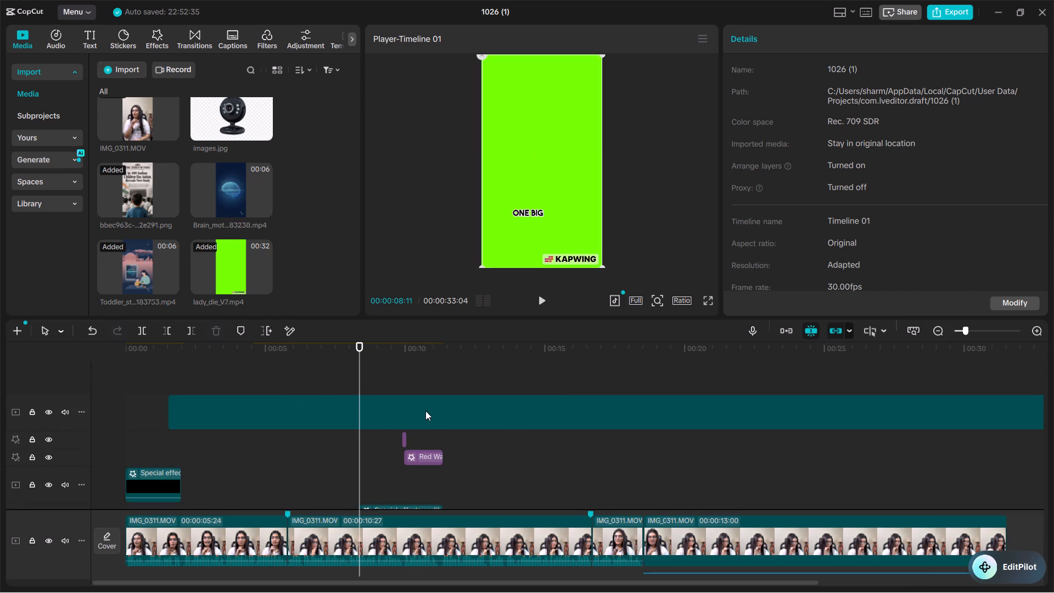
{"action": "left_click_drag", "start_coordinate": [393, 411], "coordinate": [301, 411]}
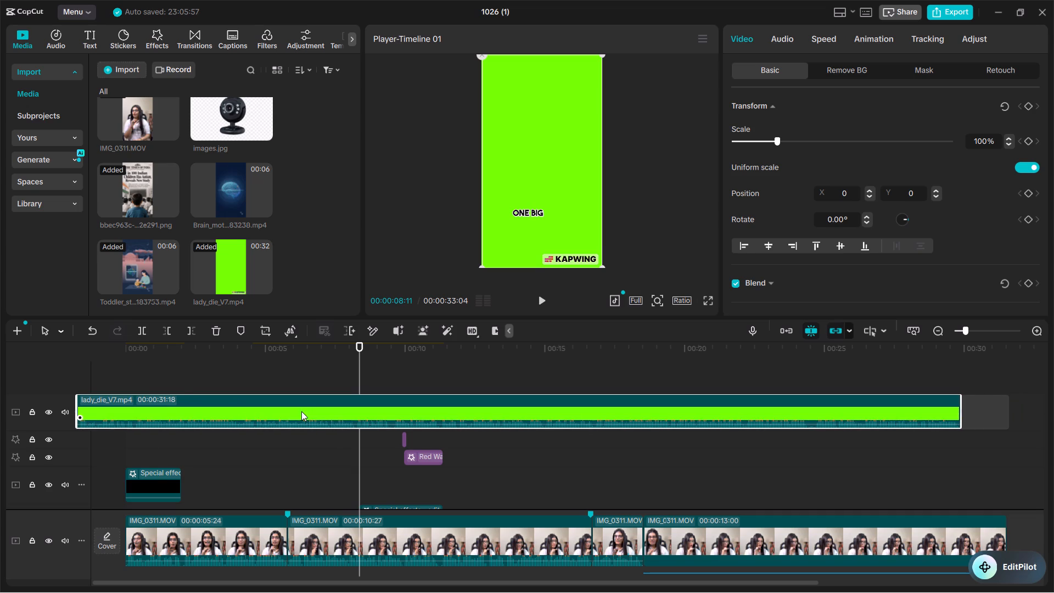
{"action": "left_click_drag", "start_coordinate": [301, 411], "coordinate": [349, 415]}
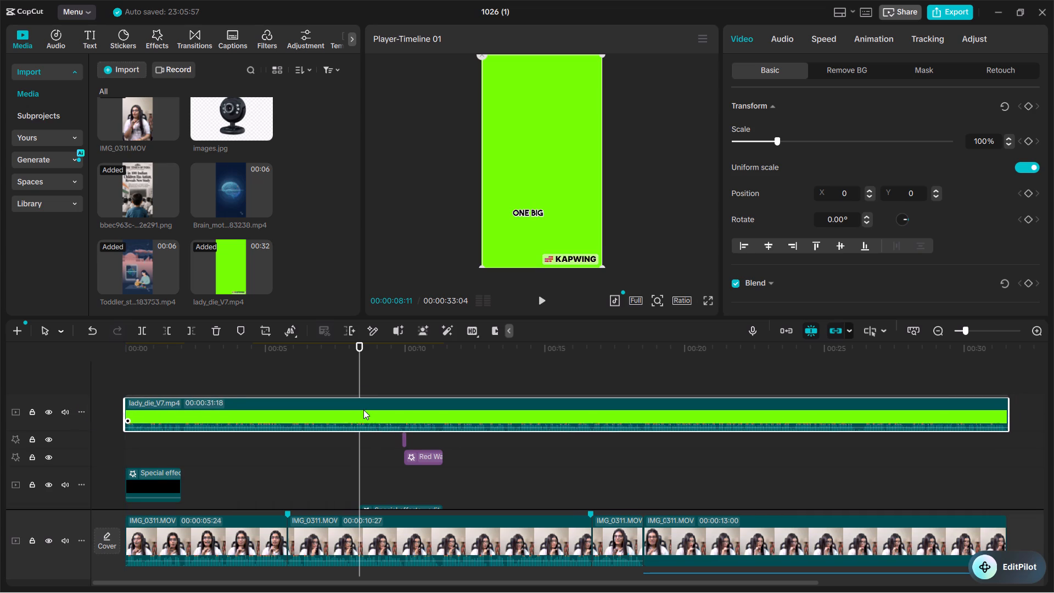
{"action": "left_click", "coordinate": [347, 413]}
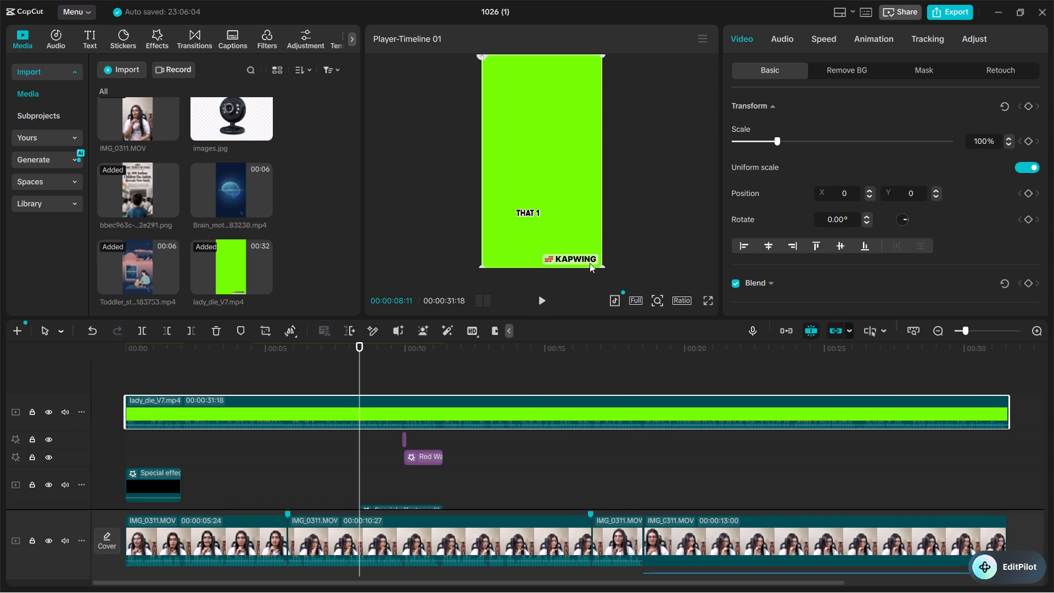
Crop lady_die_V7.mp4 to cut off the Kapwing watermark strip below the subtitle and part of the empty green area above it.
{"action": "left_click", "coordinate": [260, 329]}
{"action": "left_click_drag", "start_coordinate": [518, 445], "coordinate": [519, 425]}
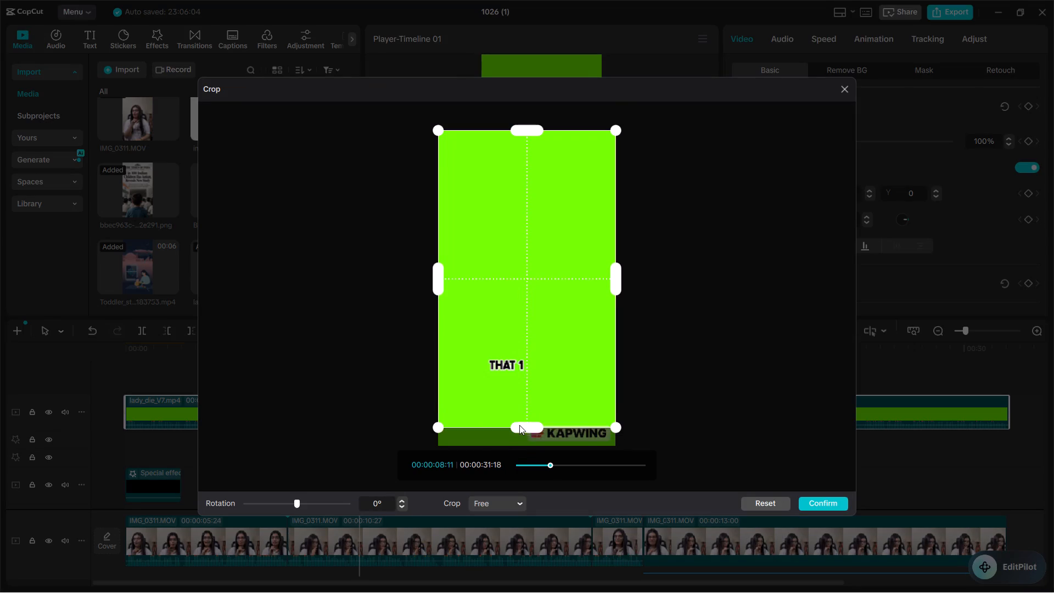
{"action": "left_click_drag", "start_coordinate": [519, 425], "coordinate": [519, 411]}
{"action": "left_click_drag", "start_coordinate": [530, 136], "coordinate": [539, 184]}
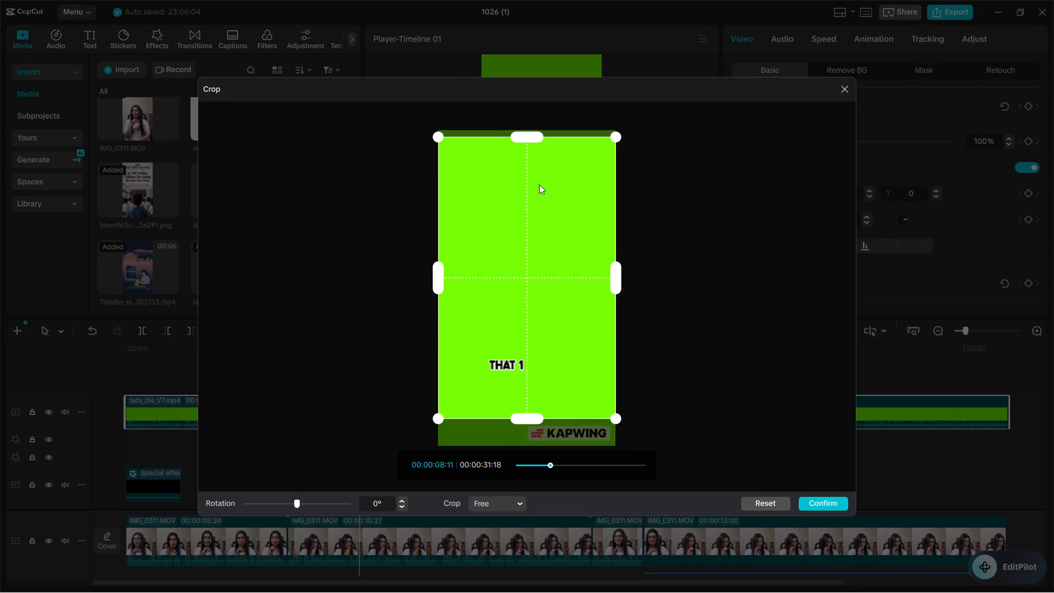
{"action": "left_click_drag", "start_coordinate": [539, 184], "coordinate": [542, 299]}
{"action": "left_click_drag", "start_coordinate": [536, 451], "coordinate": [536, 408]}
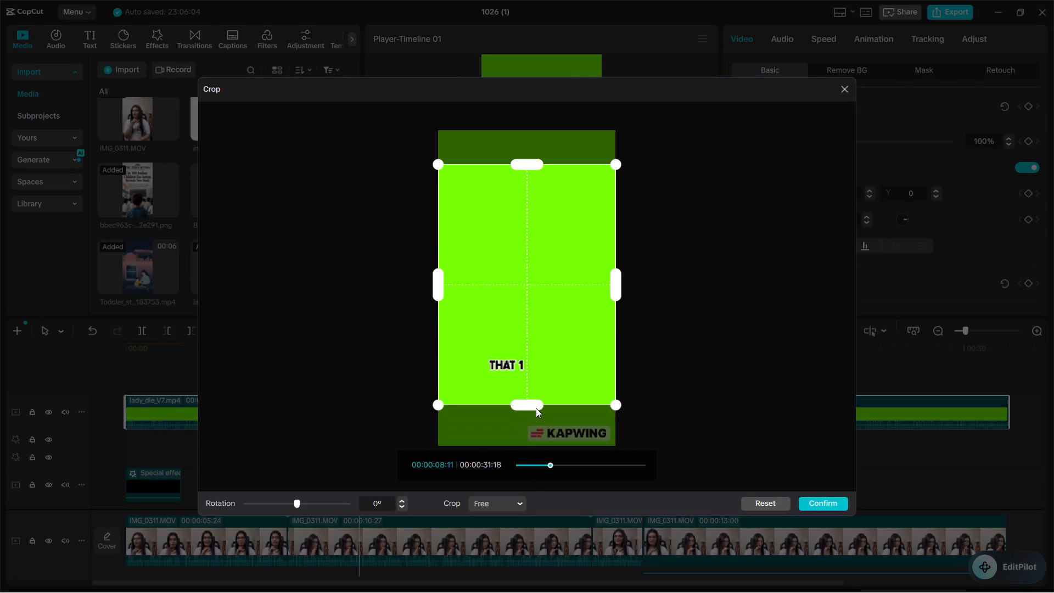
{"action": "left_click_drag", "start_coordinate": [536, 408], "coordinate": [536, 406]}
{"action": "left_click", "coordinate": [809, 500]}
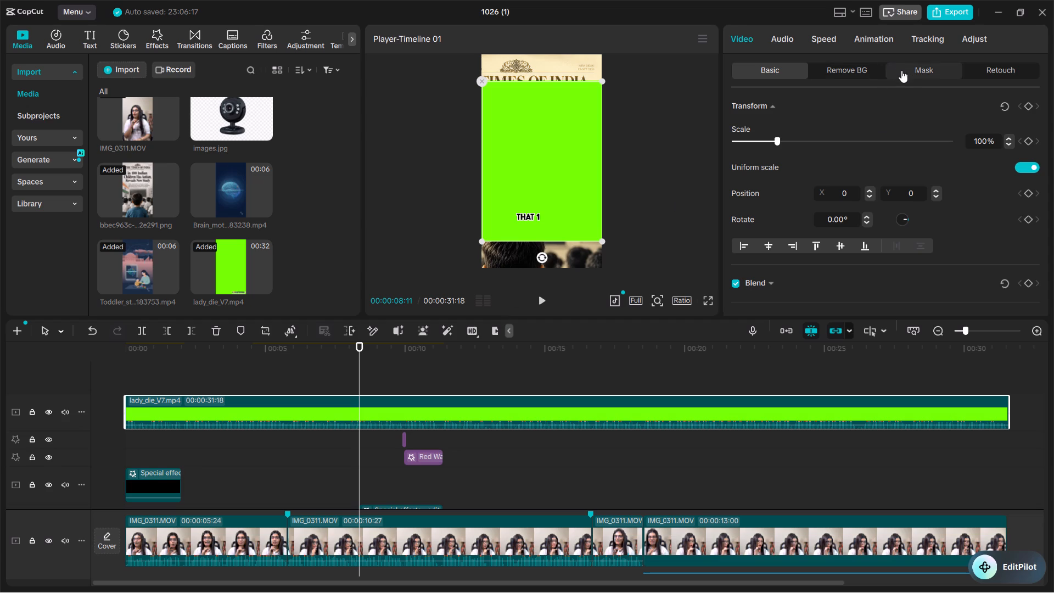
Remove the subtitle clip's green background with Chroma key, picking the green and setting the intensity to 33.
{"action": "left_click", "coordinate": [861, 70]}
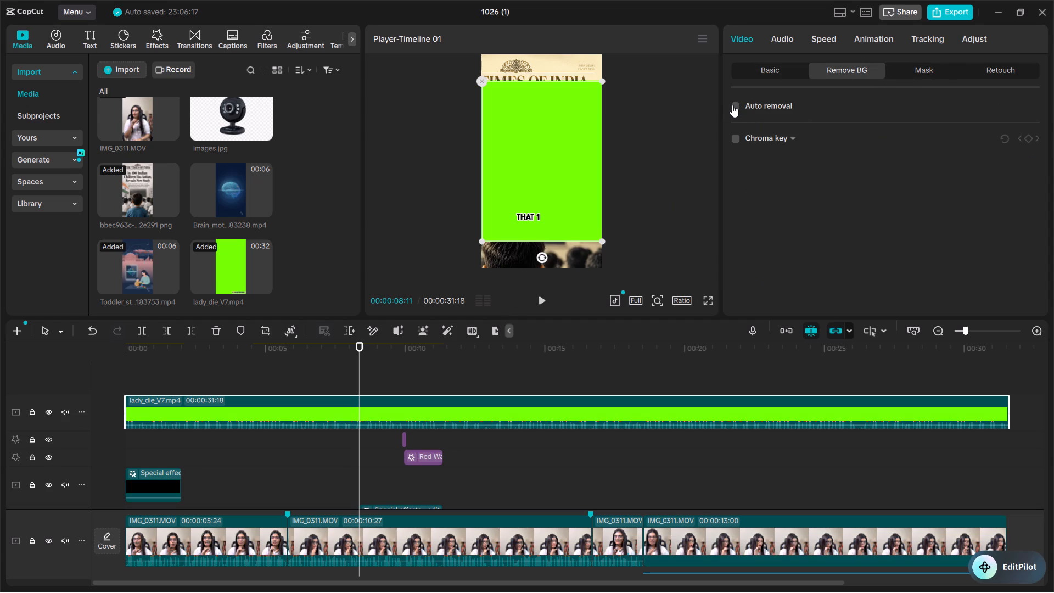
{"action": "left_click", "coordinate": [738, 137]}
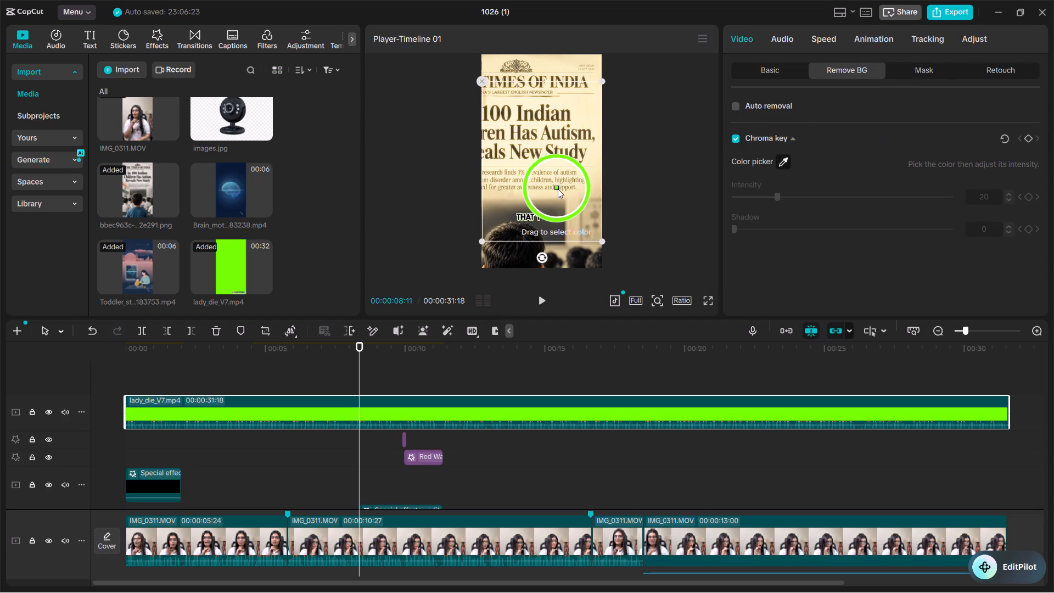
{"action": "left_click", "coordinate": [559, 190]}
{"action": "left_click_drag", "start_coordinate": [799, 198], "coordinate": [829, 197]}
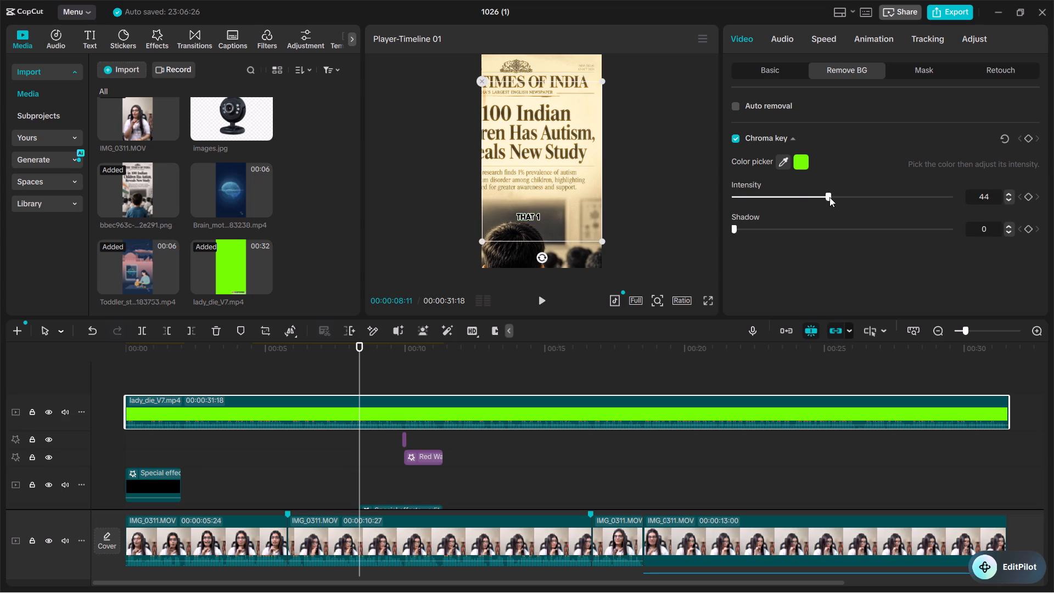
{"action": "left_click_drag", "start_coordinate": [829, 197], "coordinate": [806, 197]}
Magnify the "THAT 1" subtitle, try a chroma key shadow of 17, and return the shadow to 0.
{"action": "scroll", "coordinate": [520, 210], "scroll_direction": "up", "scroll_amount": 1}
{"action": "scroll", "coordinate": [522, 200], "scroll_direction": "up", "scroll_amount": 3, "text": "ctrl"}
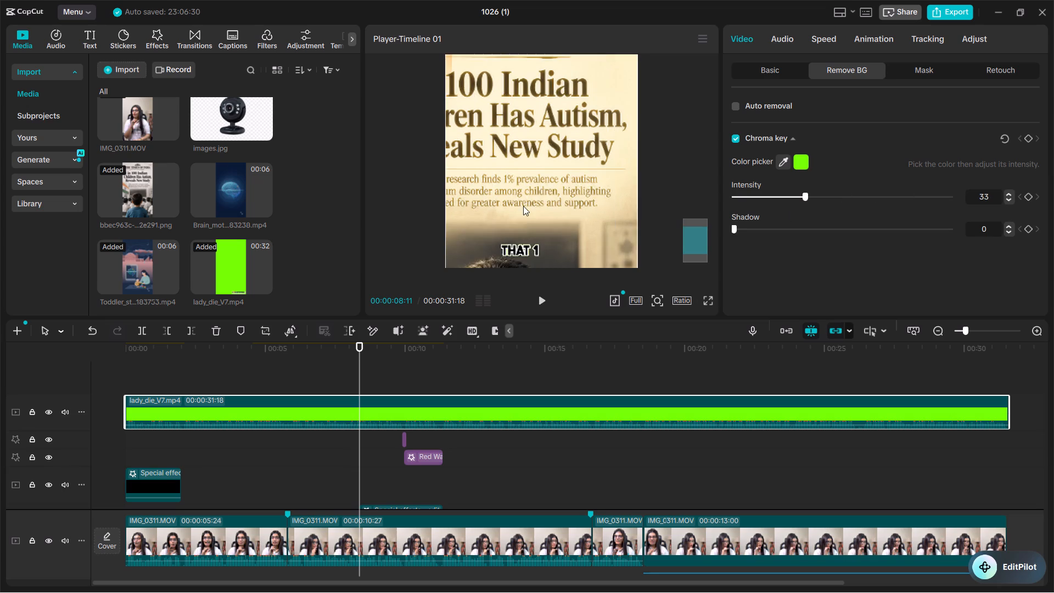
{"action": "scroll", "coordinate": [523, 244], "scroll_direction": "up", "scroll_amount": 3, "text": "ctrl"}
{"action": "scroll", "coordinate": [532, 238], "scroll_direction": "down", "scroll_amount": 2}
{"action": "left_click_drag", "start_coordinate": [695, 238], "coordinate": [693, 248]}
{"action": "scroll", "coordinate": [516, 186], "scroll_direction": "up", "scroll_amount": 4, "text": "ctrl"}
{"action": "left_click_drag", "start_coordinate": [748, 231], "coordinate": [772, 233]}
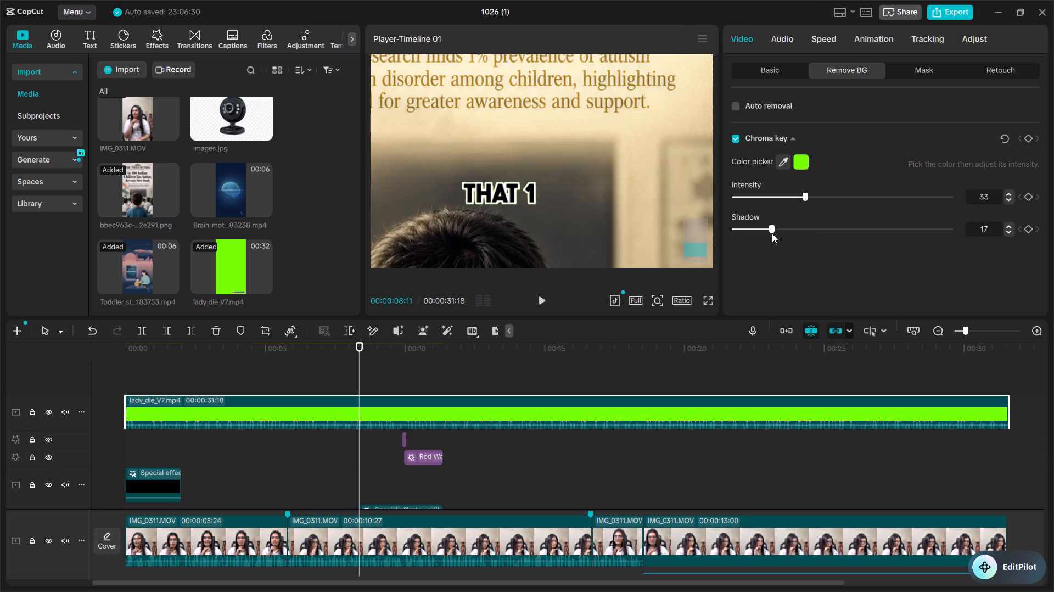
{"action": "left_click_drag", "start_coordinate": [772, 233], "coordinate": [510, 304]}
Set the chroma key intensity to 51 and check the edges of the "THAT 1" subtitle up close.
{"action": "left_click_drag", "start_coordinate": [801, 194], "coordinate": [736, 193]}
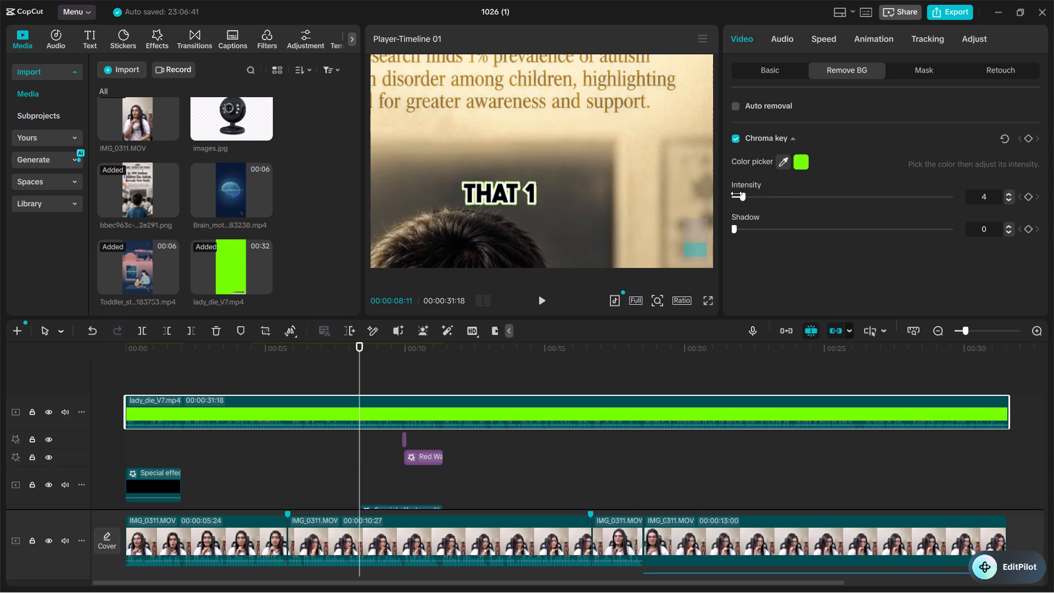
{"action": "left_click_drag", "start_coordinate": [736, 193], "coordinate": [844, 196]}
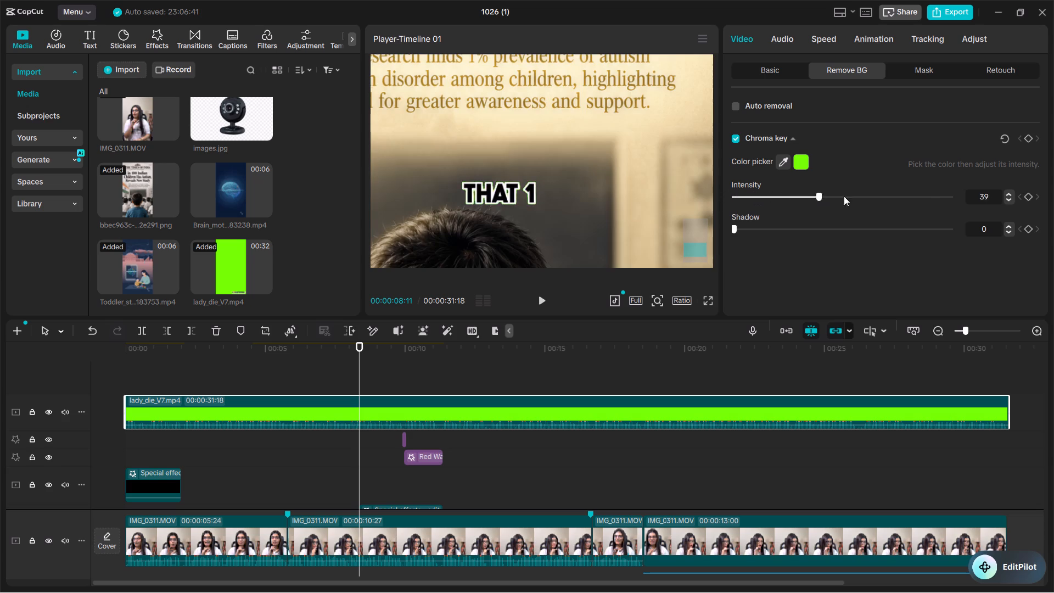
{"action": "left_click_drag", "start_coordinate": [844, 196], "coordinate": [844, 210]}
{"action": "scroll", "coordinate": [519, 208], "scroll_direction": "up", "scroll_amount": 4, "text": "ctrl"}
{"action": "scroll", "coordinate": [518, 203], "scroll_direction": "down", "scroll_amount": 1, "text": "ctrl"}
{"action": "scroll", "coordinate": [518, 196], "scroll_direction": "up", "scroll_amount": 4, "text": "ctrl"}
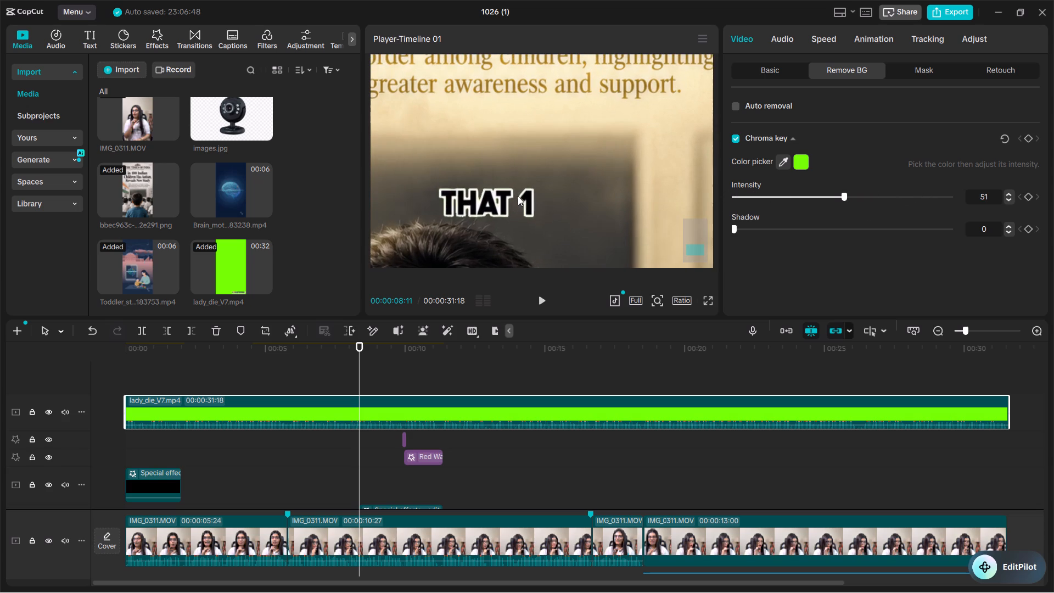
{"action": "scroll", "coordinate": [518, 196], "scroll_direction": "up", "scroll_amount": 3, "text": "ctrl"}
{"action": "scroll", "coordinate": [518, 196], "scroll_direction": "down", "scroll_amount": 15, "text": "ctrl"}
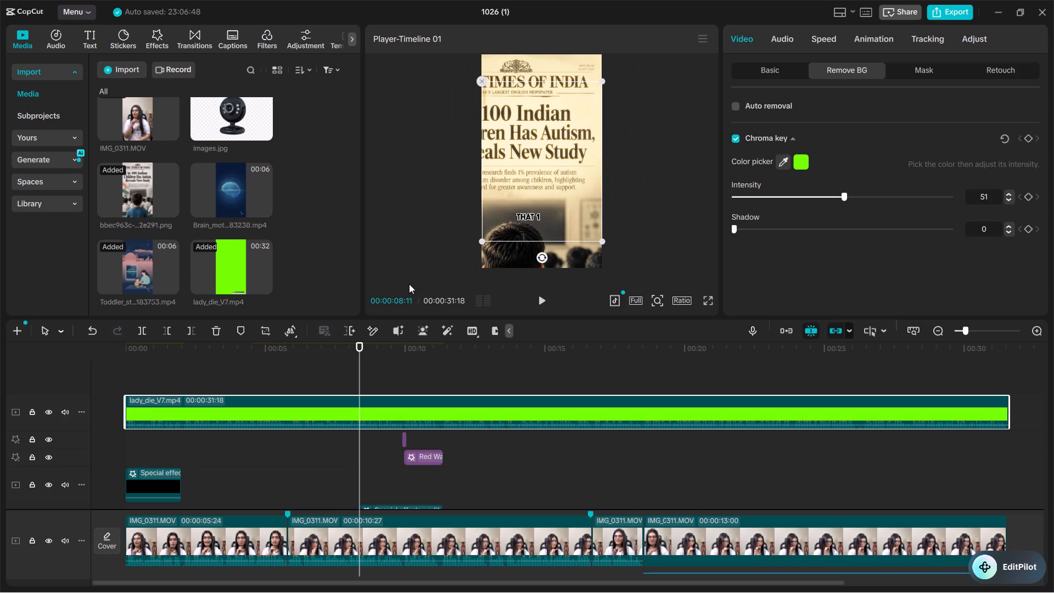
Play the opening from 00:00:00:00 in full screen to review the keyed subtitles, stopping at 00:00:00:18.
{"action": "left_click_drag", "start_coordinate": [249, 354], "coordinate": [104, 373]}
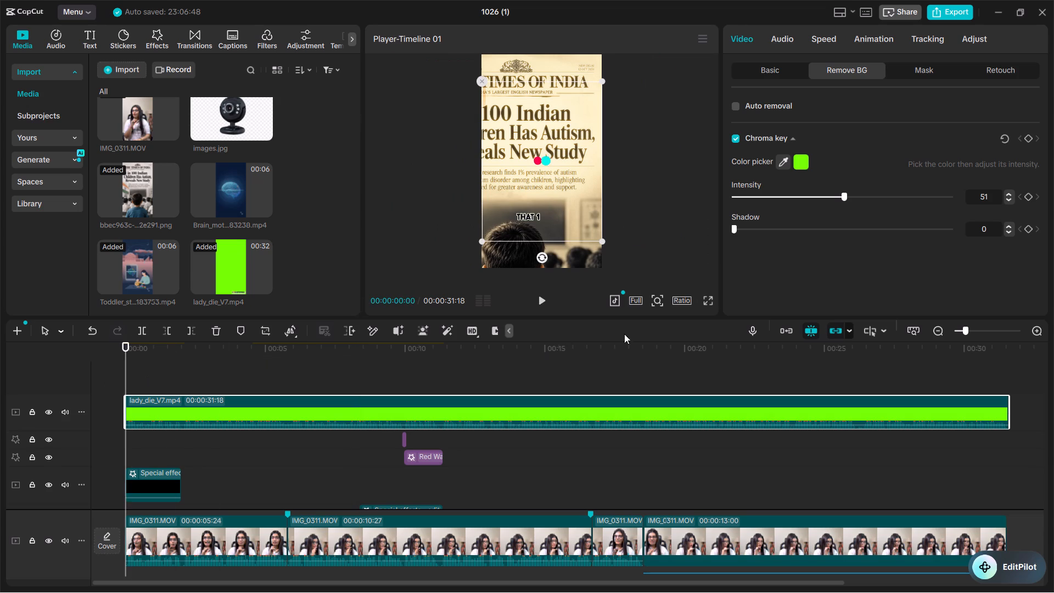
{"action": "left_click", "coordinate": [711, 303]}
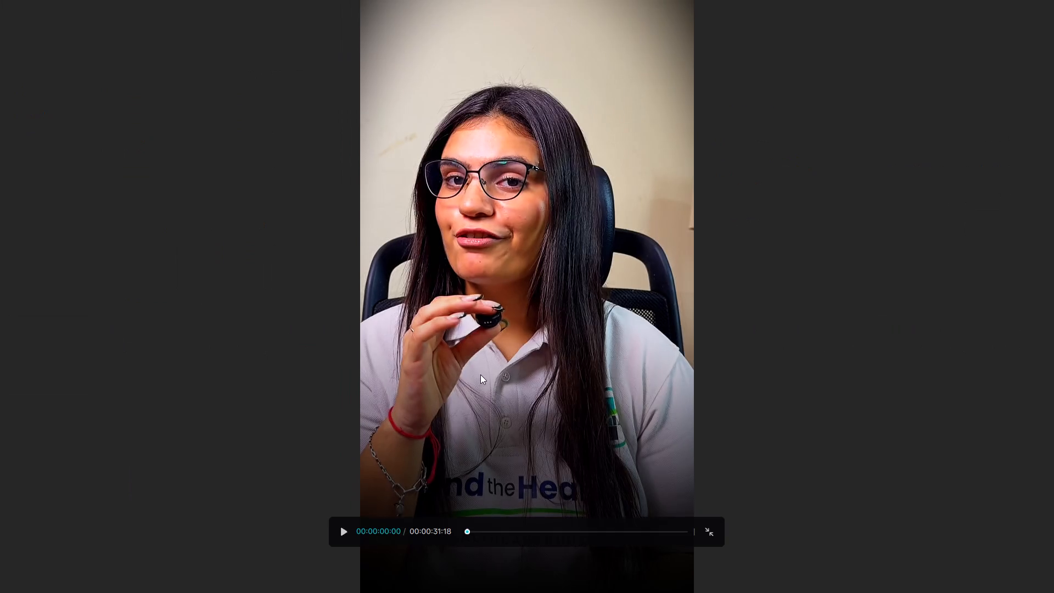
{"action": "key", "text": "space"}
{"action": "key", "text": "space"}
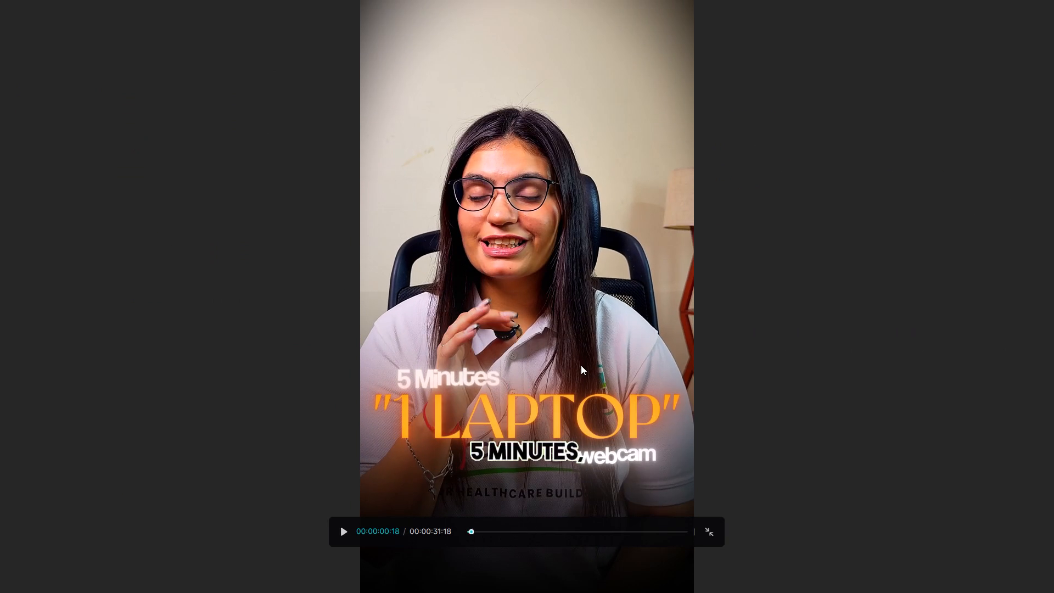
{"action": "key", "text": "Escape"}
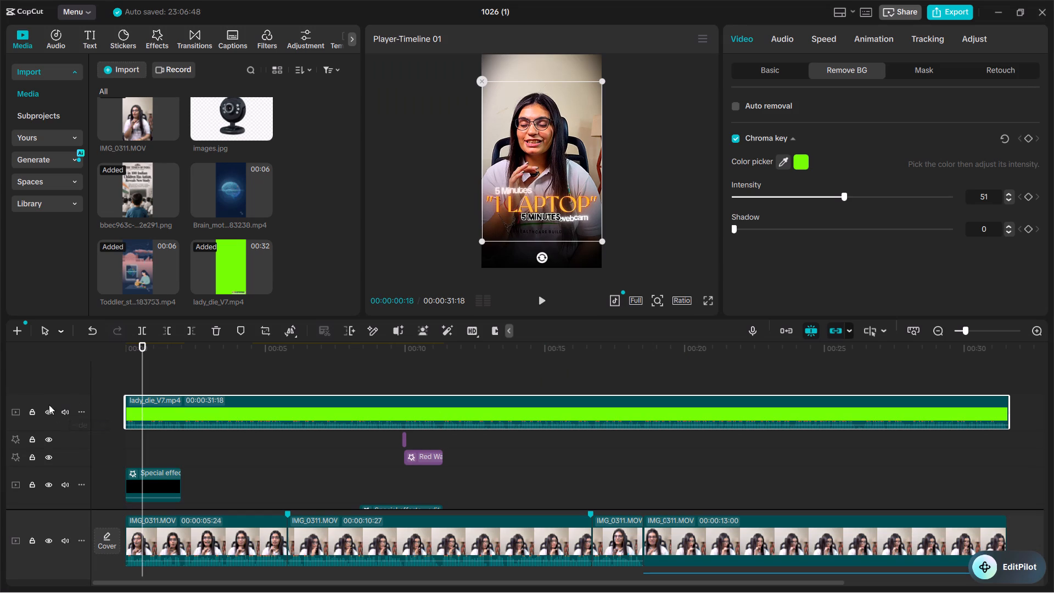
Mute the lady_die_V7.mp4 track and play the opening on to 00:00:02:22.
{"action": "left_click", "coordinate": [64, 415]}
{"action": "key", "text": "space"}
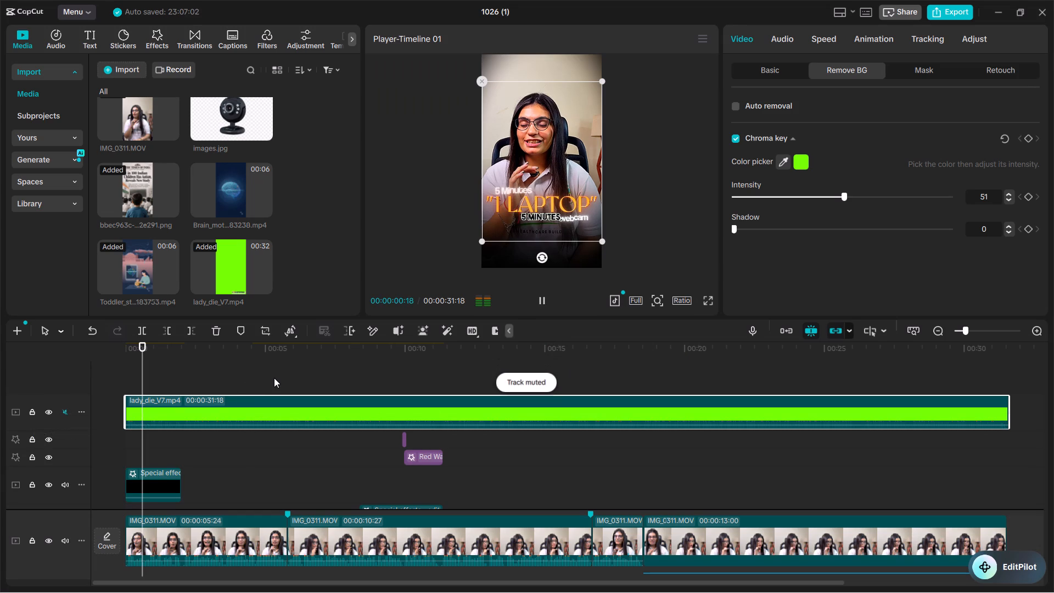
{"action": "key", "text": "space"}
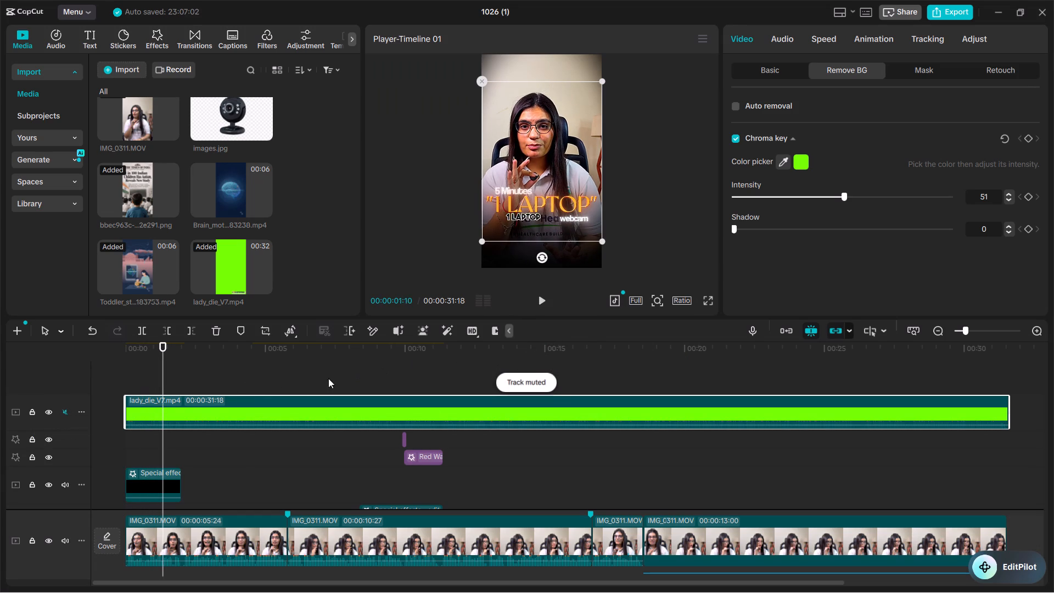
{"action": "key", "text": "space"}
{"action": "key", "text": "space"}
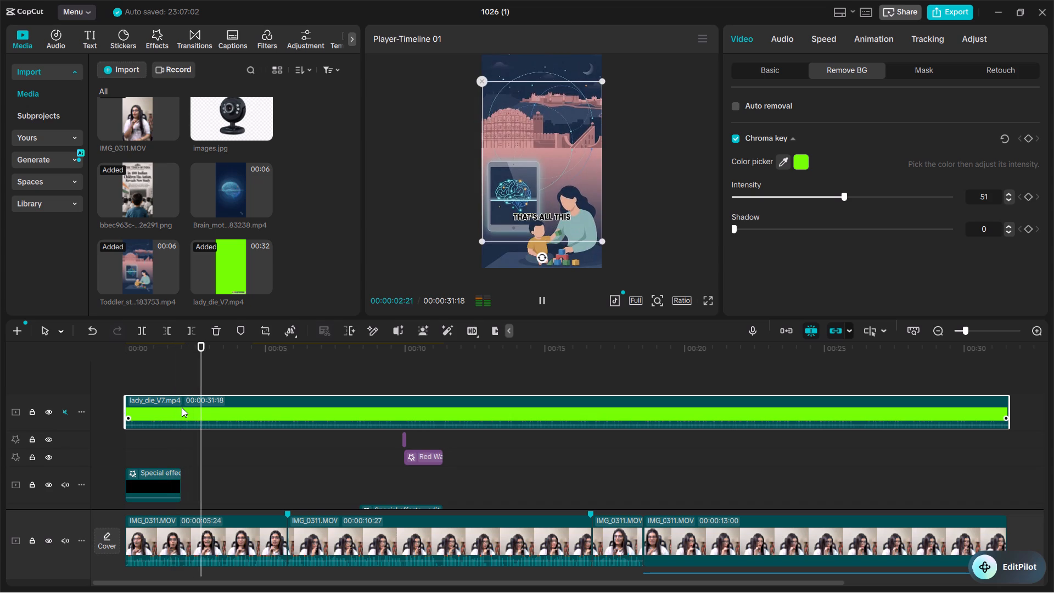
Split lady_die_V7.mp4 at 00:00:02:01, just after the opening title compound clip, and delete the portion before the split.
{"action": "left_click", "coordinate": [176, 345]}
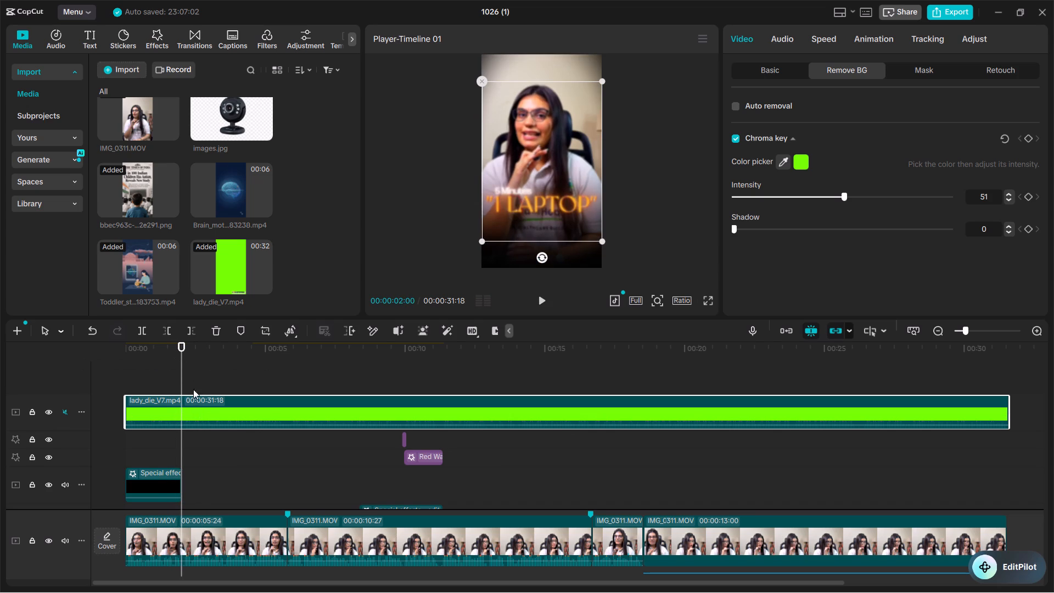
{"action": "left_click_drag", "start_coordinate": [175, 417], "coordinate": [164, 417]}
{"action": "scroll", "coordinate": [170, 412], "scroll_direction": "up", "scroll_amount": 4, "text": "ctrl"}
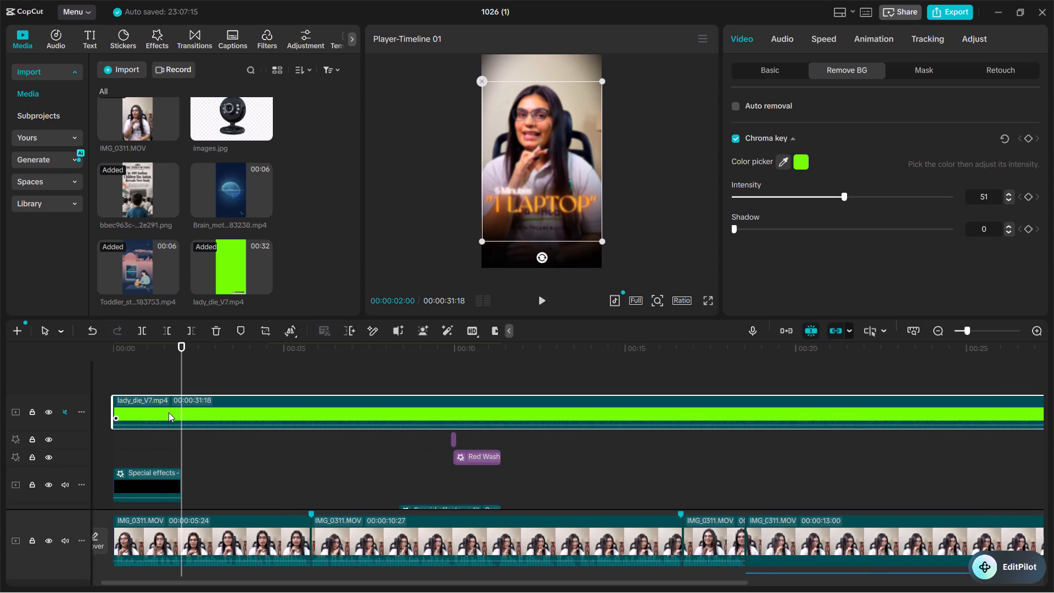
{"action": "scroll", "coordinate": [167, 412], "scroll_direction": "up", "scroll_amount": 11, "text": "ctrl"}
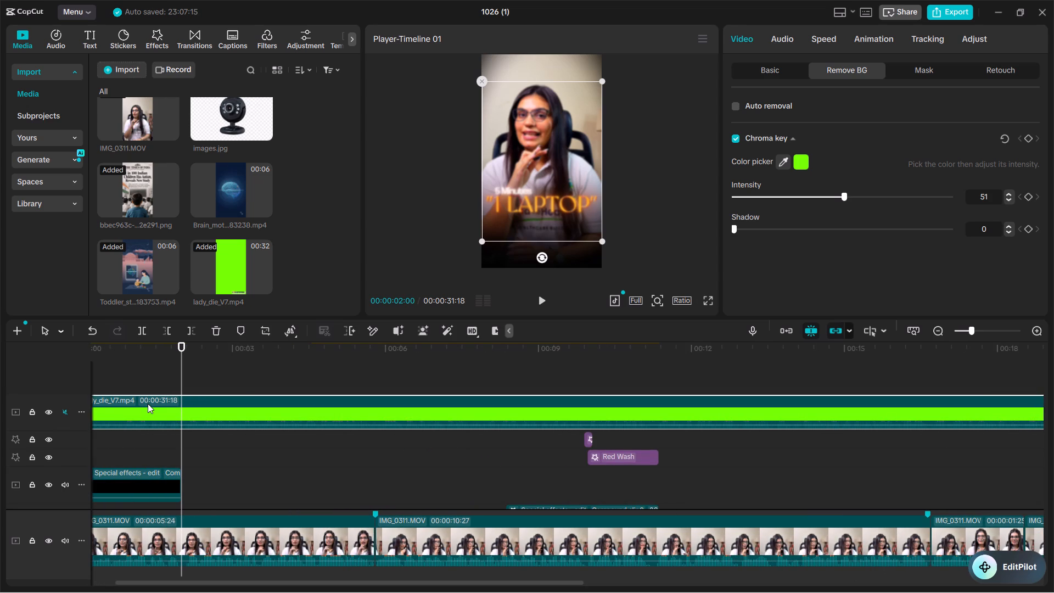
{"action": "scroll", "coordinate": [183, 550], "scroll_direction": "up", "scroll_amount": 3, "text": "ctrl"}
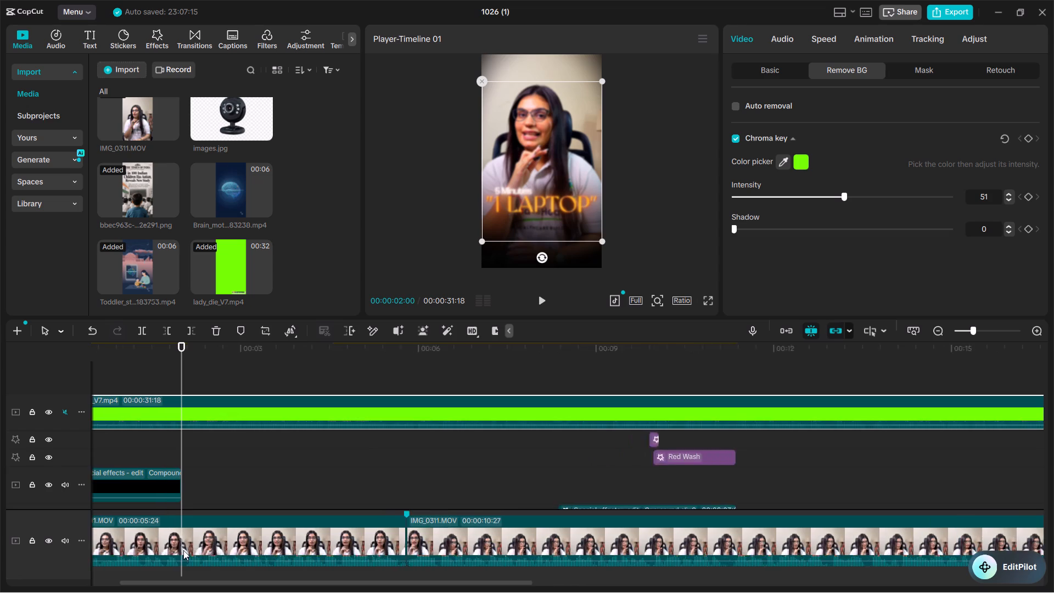
{"action": "scroll", "coordinate": [183, 550], "scroll_direction": "up", "scroll_amount": 7, "text": "ctrl"}
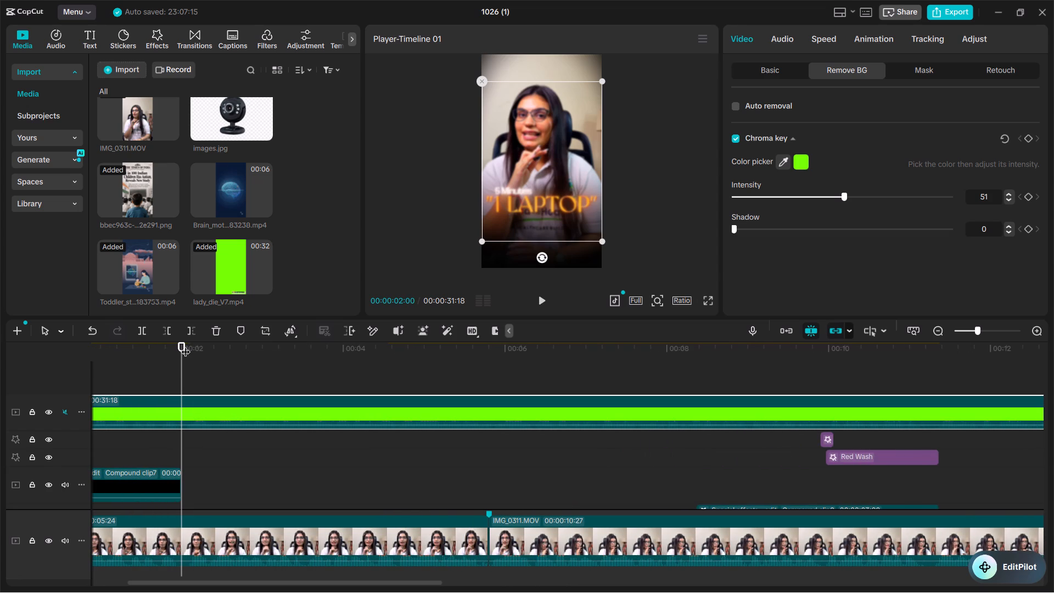
{"action": "key", "text": "Right"}
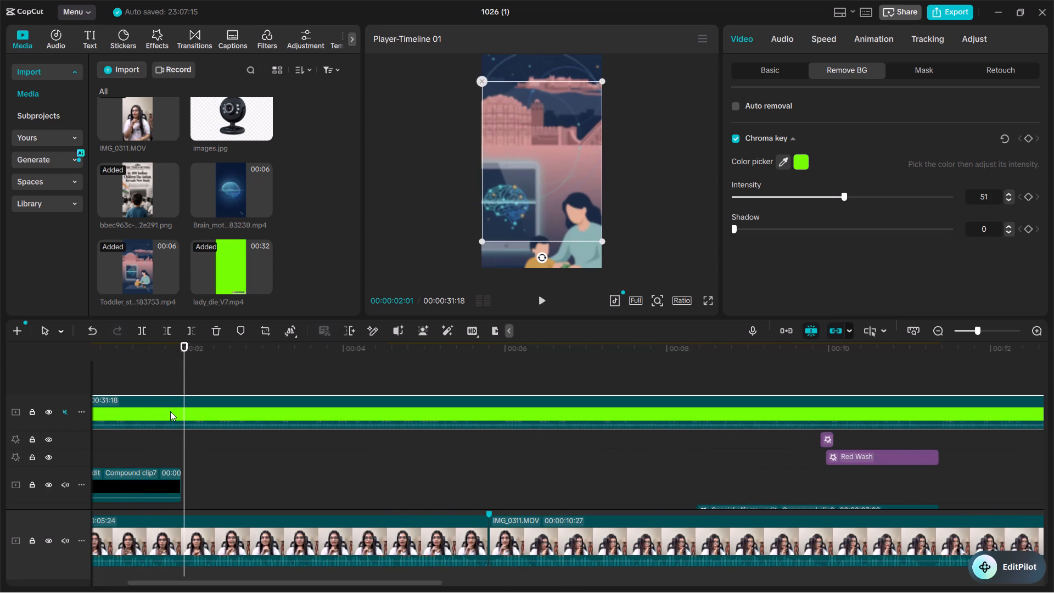
{"action": "key", "text": "b"}
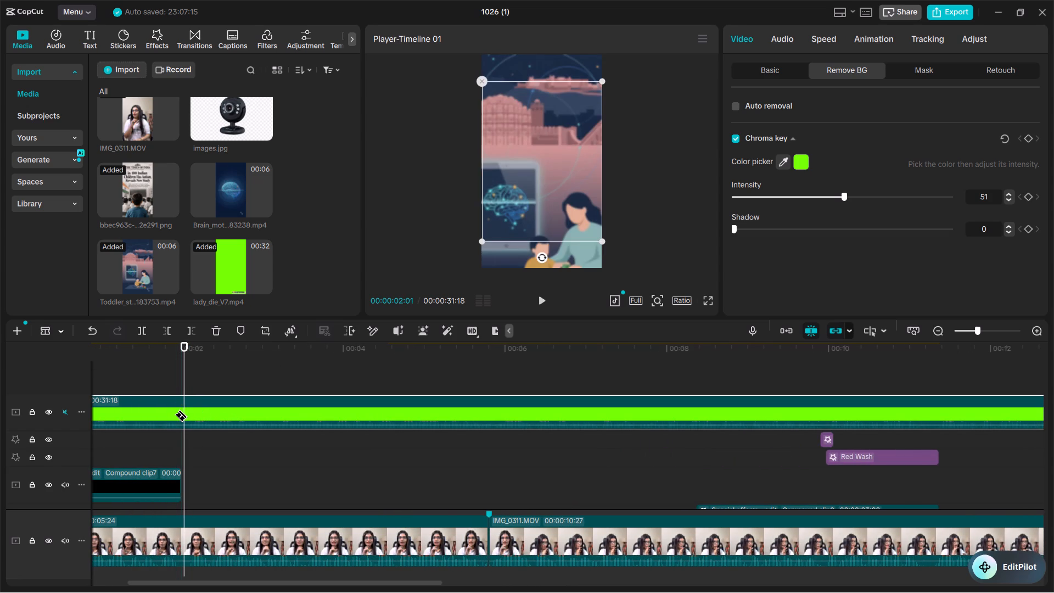
{"action": "left_click", "coordinate": [186, 409]}
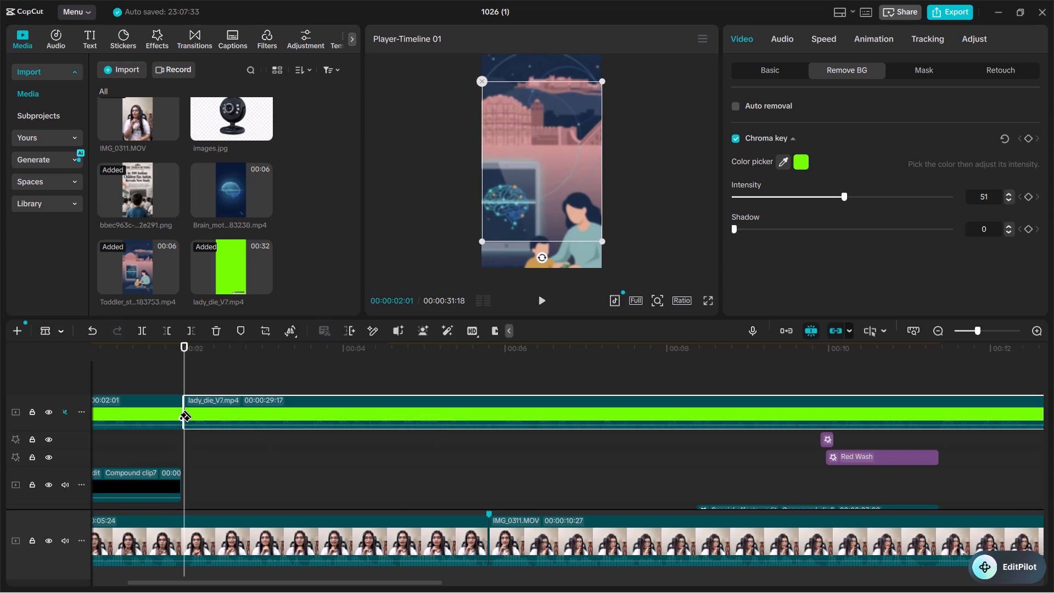
{"action": "key", "text": "a"}
{"action": "left_click", "coordinate": [164, 409]}
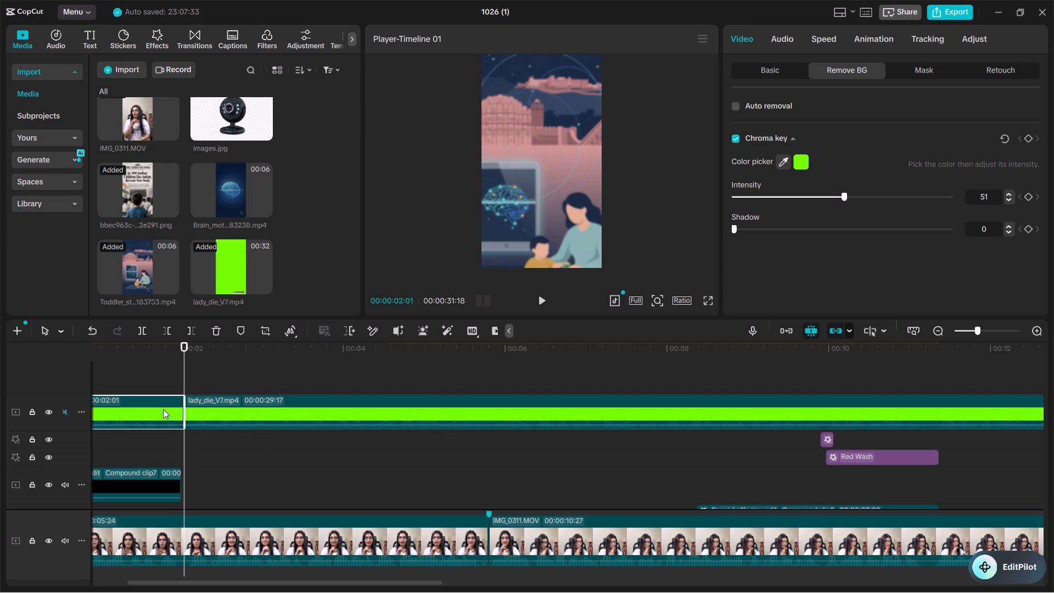
{"action": "key", "text": "Delete"}
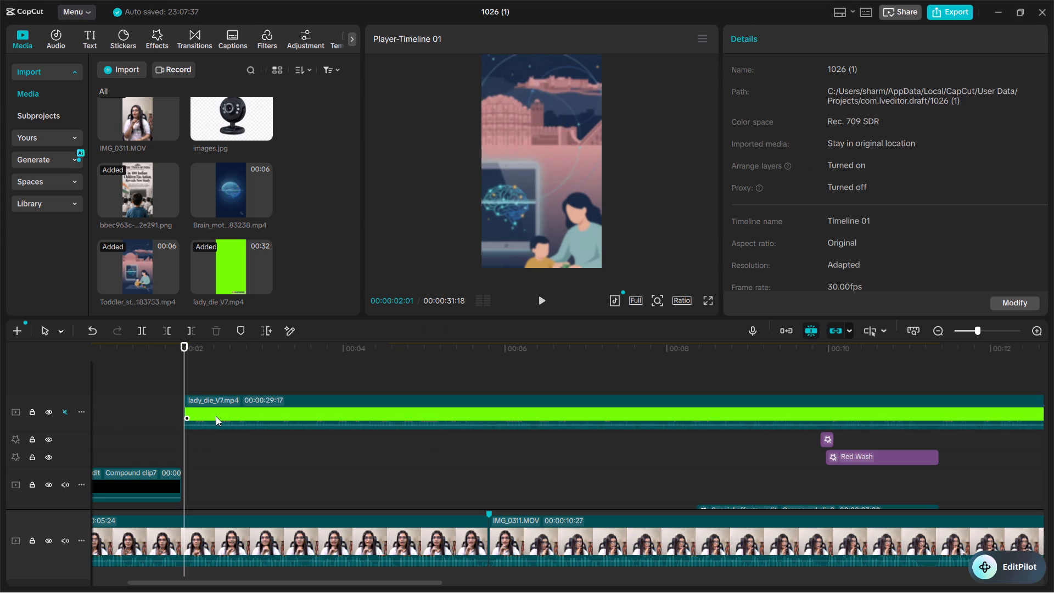
Play on to 00:00:02:14 and move the keyed "THAT'S" subtitle up to just above the illustrated tablet.
{"action": "key", "text": "space"}
{"action": "key", "text": "space"}
{"action": "left_click", "coordinate": [216, 416]}
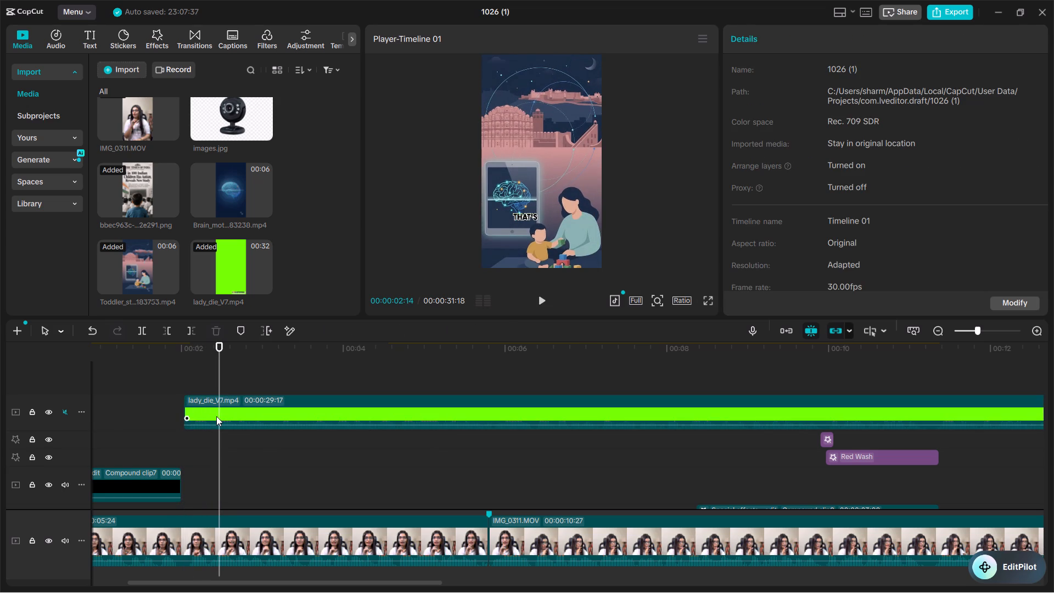
{"action": "left_click_drag", "start_coordinate": [514, 221], "coordinate": [517, 178]}
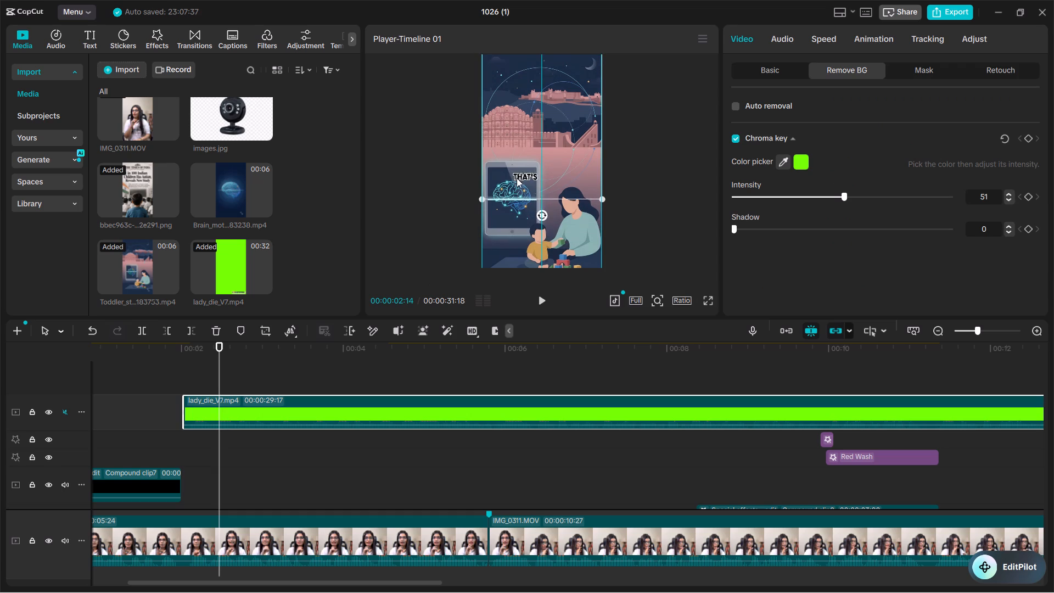
{"action": "left_click_drag", "start_coordinate": [517, 178], "coordinate": [511, 153]}
Review the repositioned subtitles in full screen from 00:00:01:28, stopping at 00:00:06:06.
{"action": "left_click", "coordinate": [172, 348]}
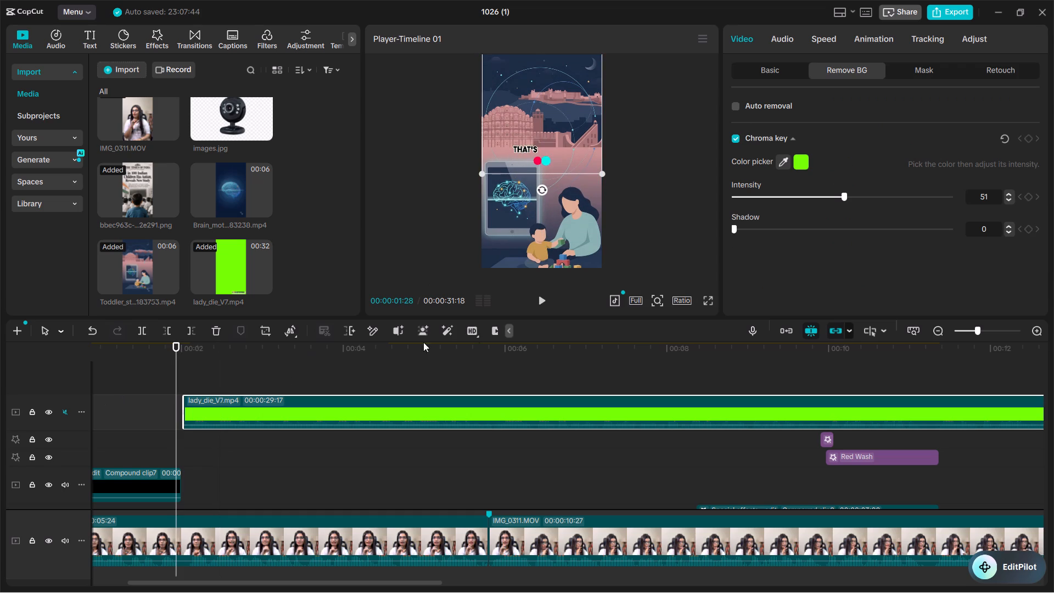
{"action": "left_click", "coordinate": [704, 296]}
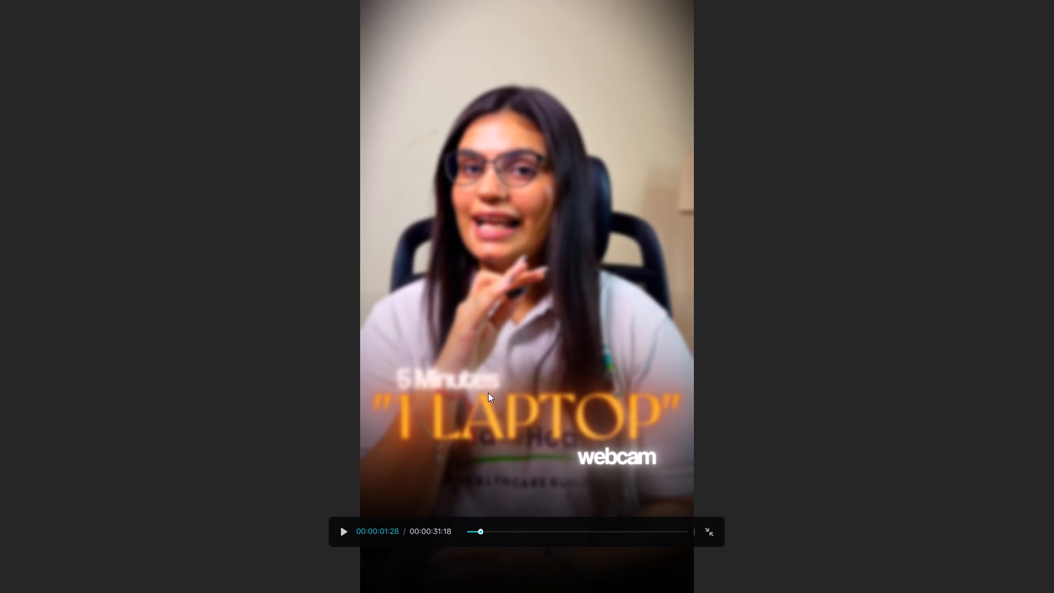
{"action": "key", "text": "space"}
{"action": "key", "text": "space"}
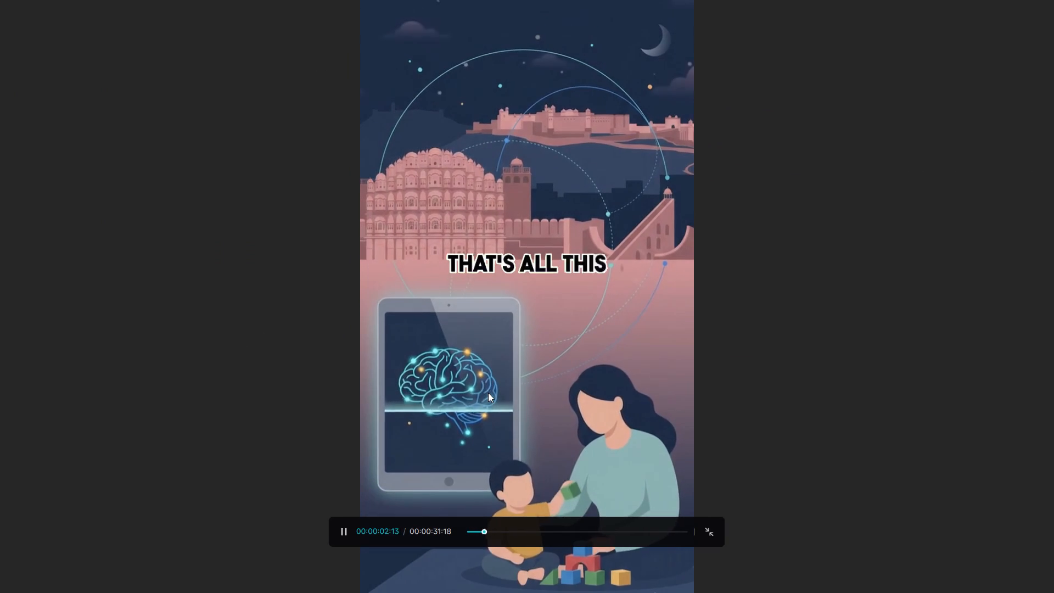
{"action": "key", "text": "space"}
{"action": "left_click", "coordinate": [564, 388]}
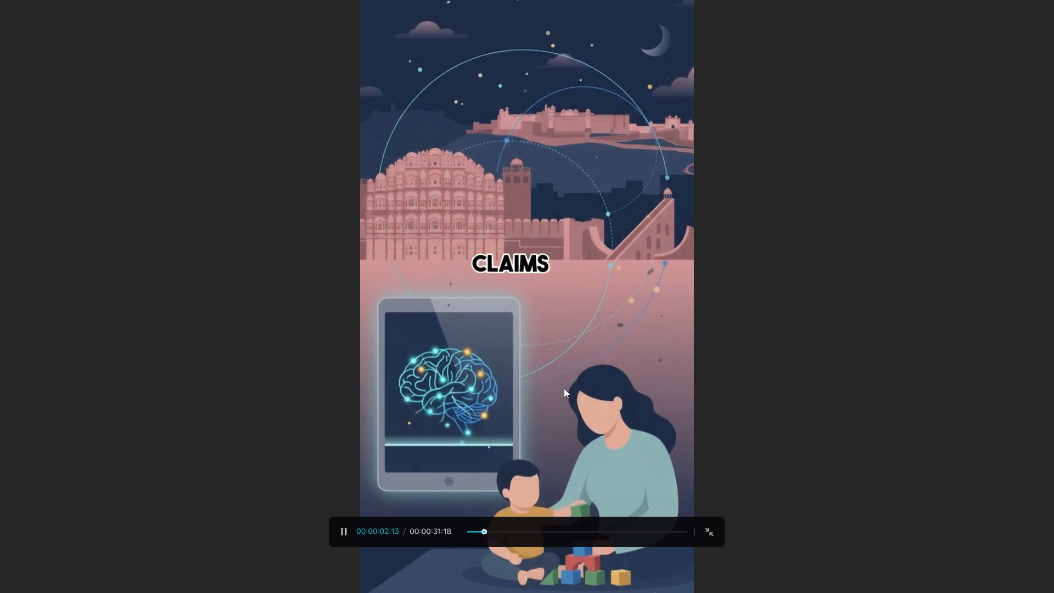
{"action": "key", "text": "space"}
{"action": "key", "text": "space"}
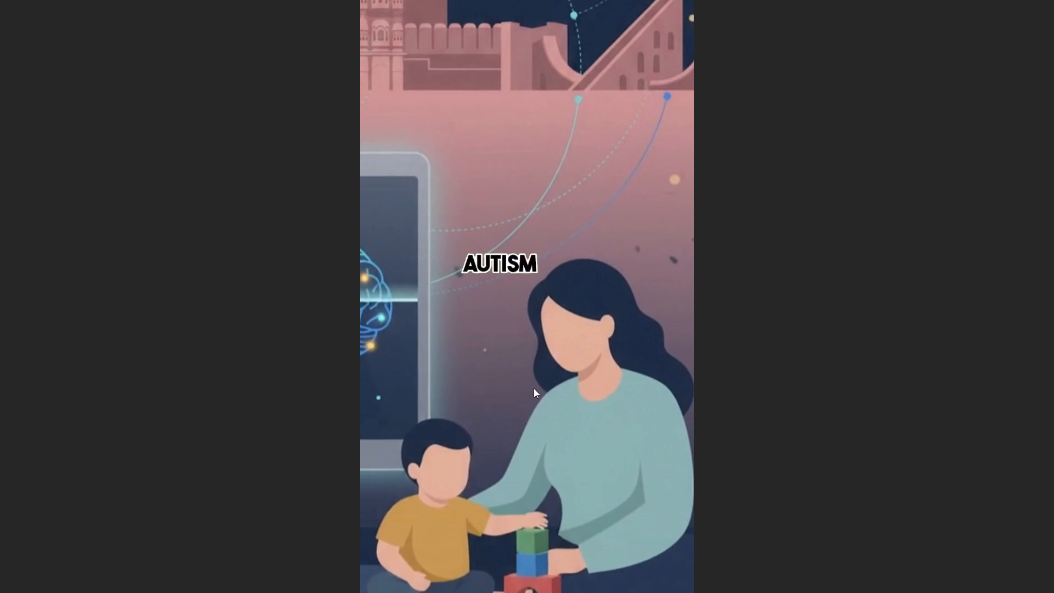
{"action": "key", "text": "space"}
{"action": "key", "text": "space"}
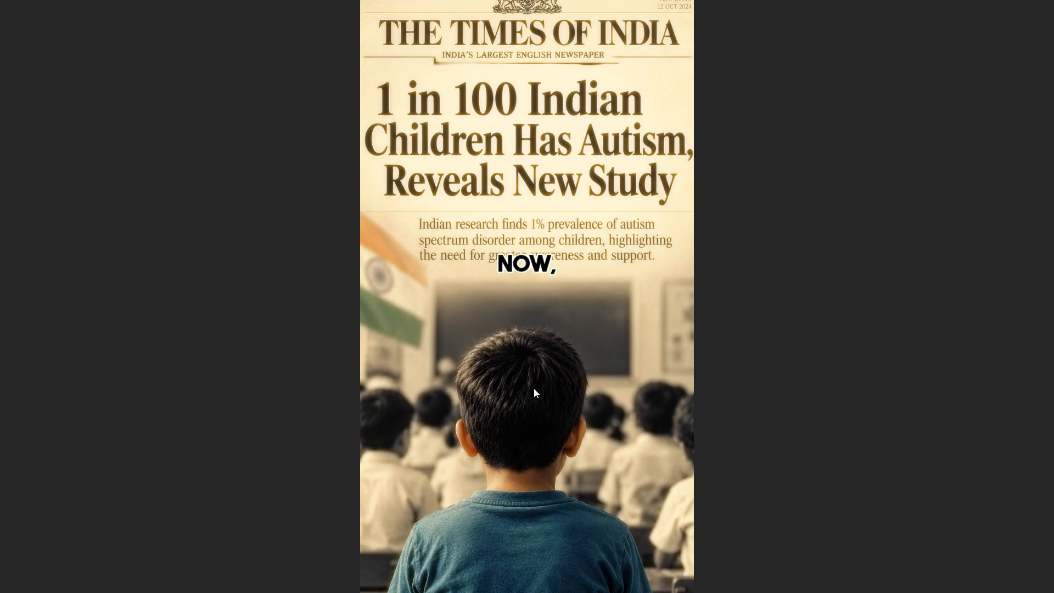
{"action": "key", "text": "Escape"}
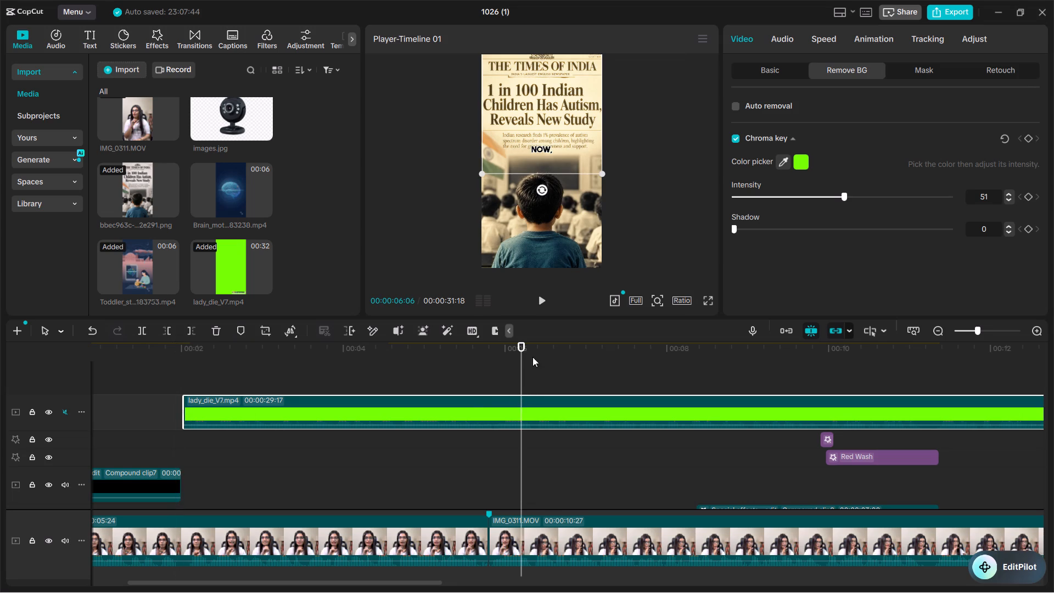
Split lady_die_V7.mp4 at 00:00:05:24, in line with the cut in the IMG_0311.MOV track.
{"action": "left_click_drag", "start_coordinate": [508, 347], "coordinate": [491, 357]}
{"action": "left_click", "coordinate": [498, 409]}
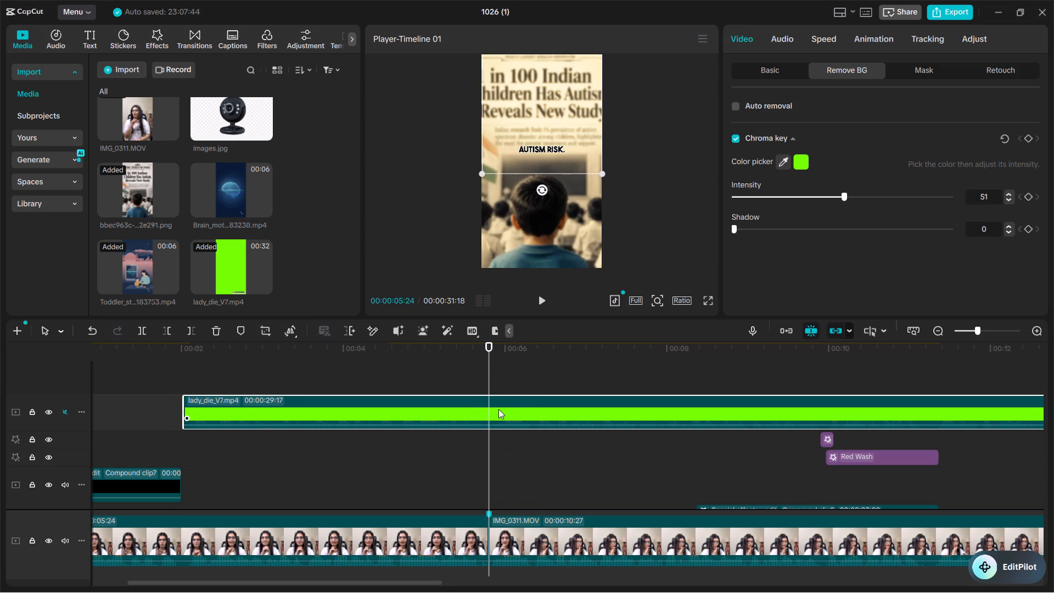
{"action": "key", "text": "z"}
{"action": "key", "text": "b"}
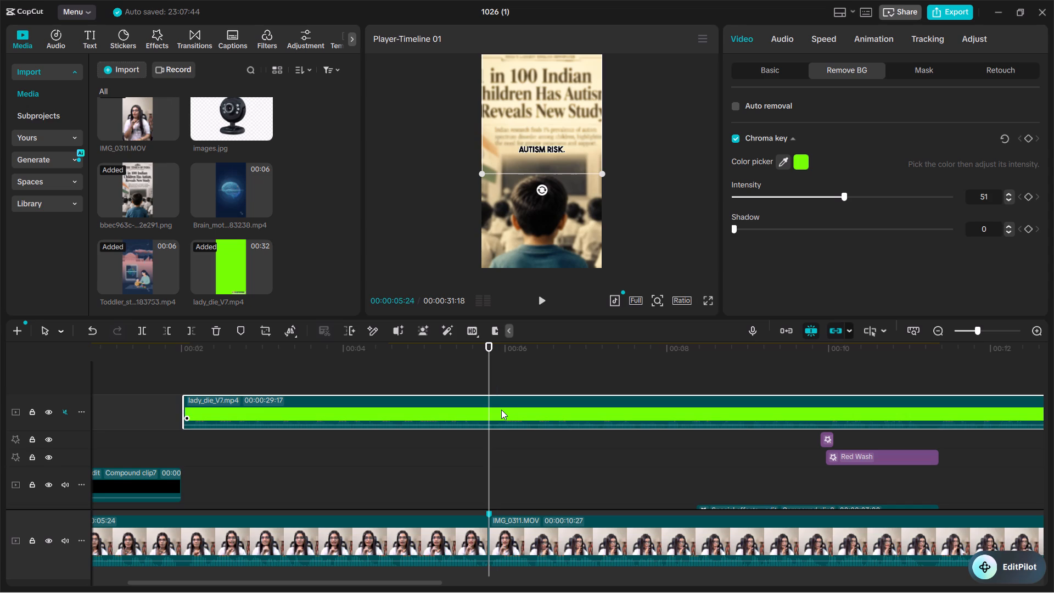
{"action": "left_click", "coordinate": [489, 411]}
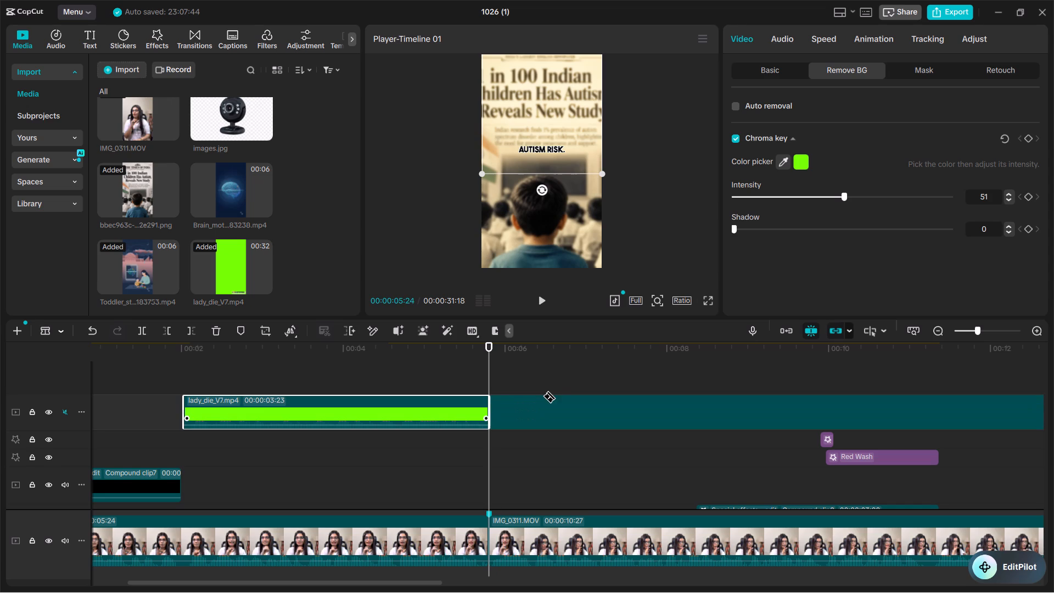
Play the newspaper section from 00:00:05:24 to 00:00:10:21, checking where the subtitles sit against the headline and the Red Wash effect.
{"action": "key", "text": "space"}
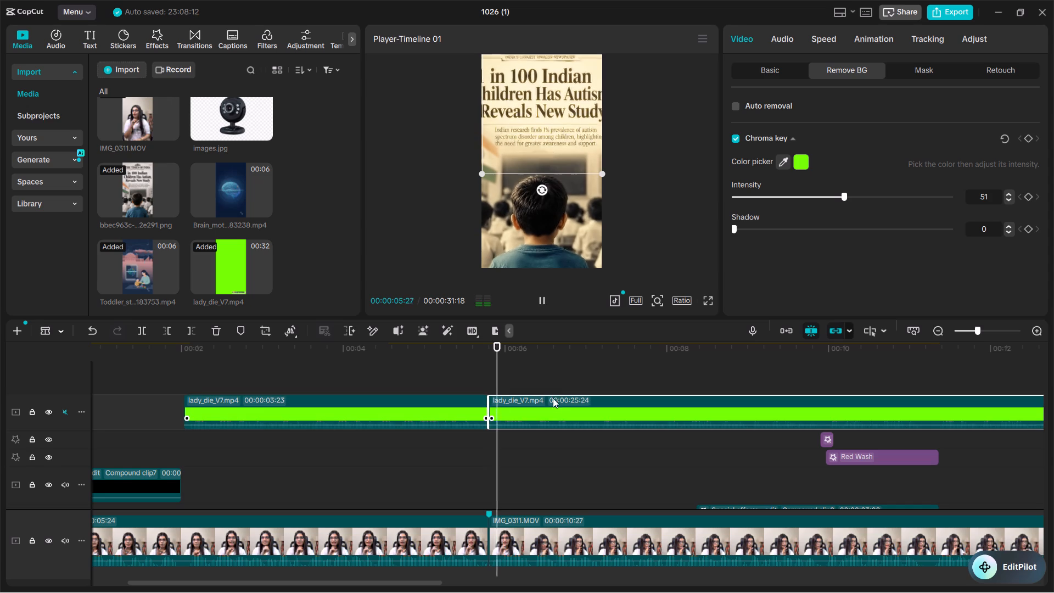
{"action": "scroll", "coordinate": [530, 416], "scroll_direction": "down", "scroll_amount": 2}
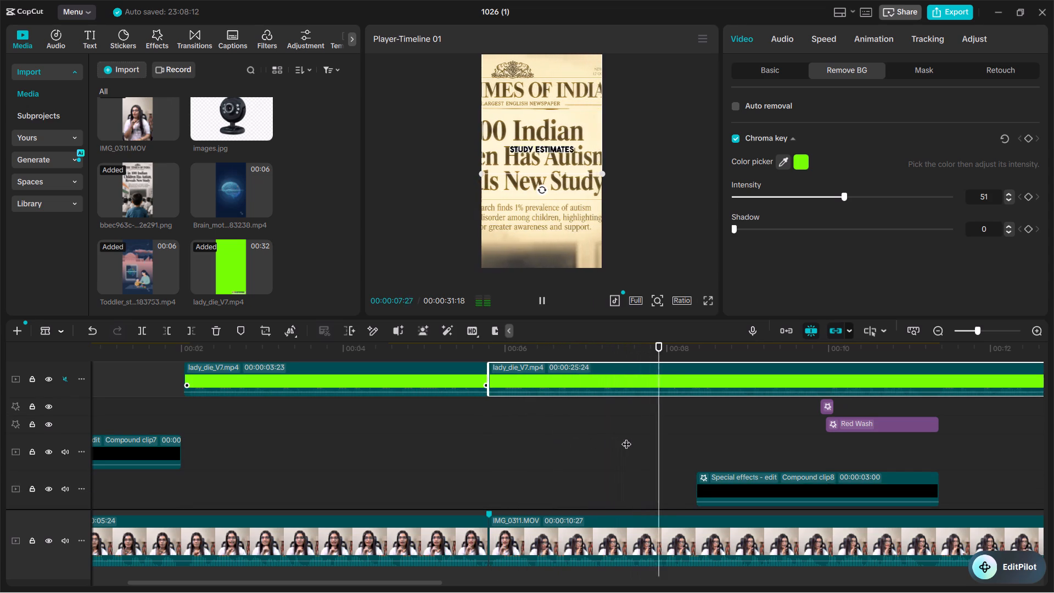
{"action": "key", "text": "space"}
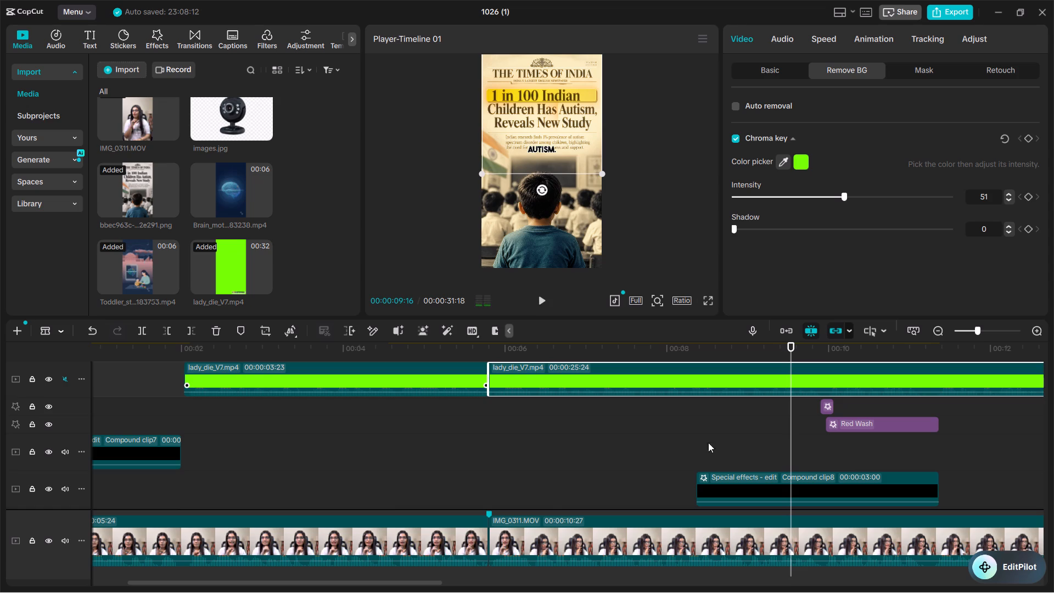
{"action": "key", "text": "space"}
{"action": "key", "text": "space"}
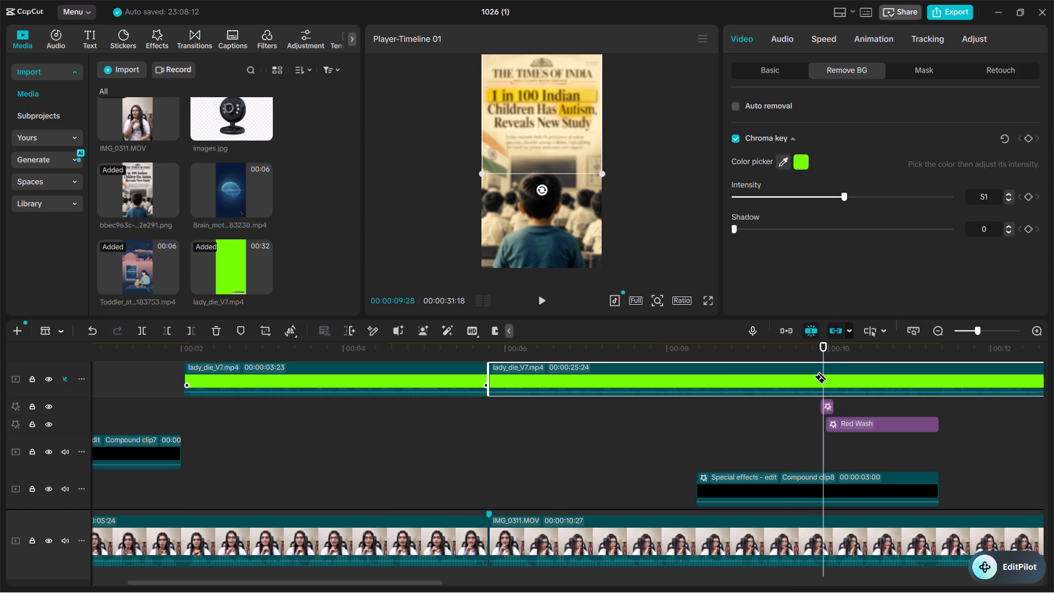
{"action": "key", "text": "space"}
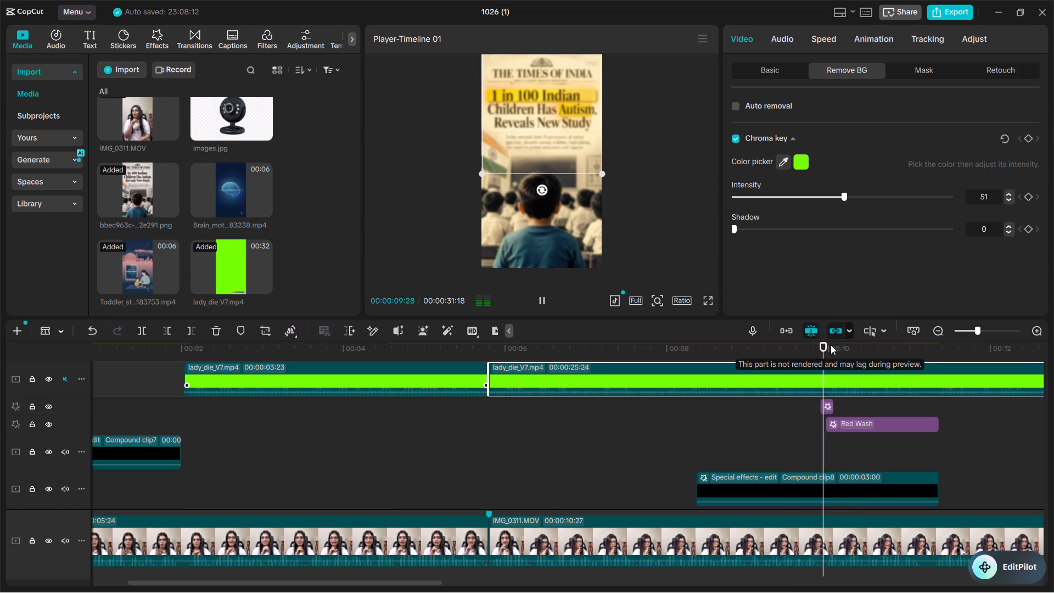
{"action": "key", "text": "space"}
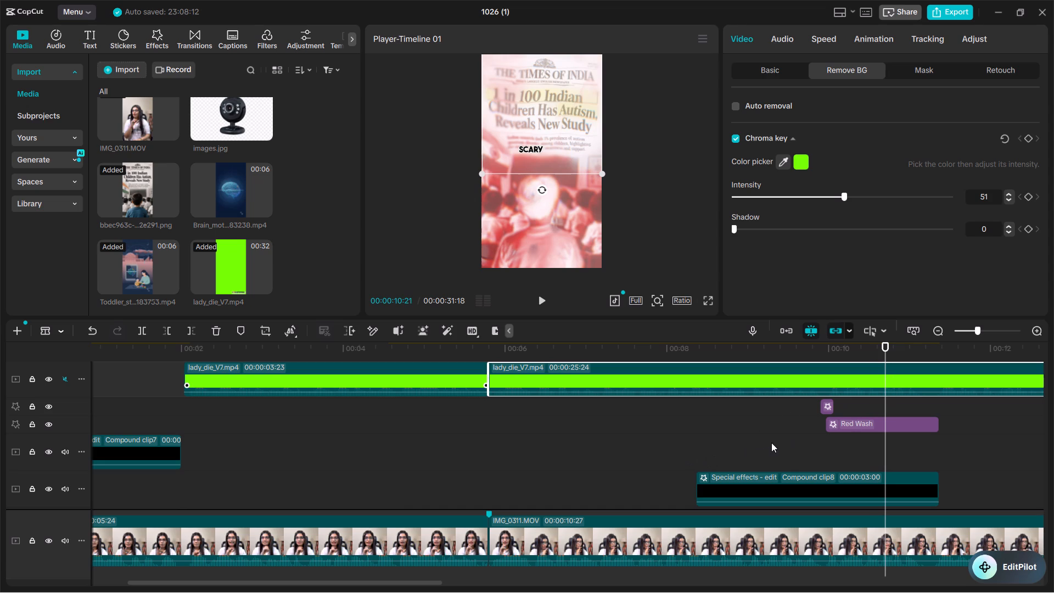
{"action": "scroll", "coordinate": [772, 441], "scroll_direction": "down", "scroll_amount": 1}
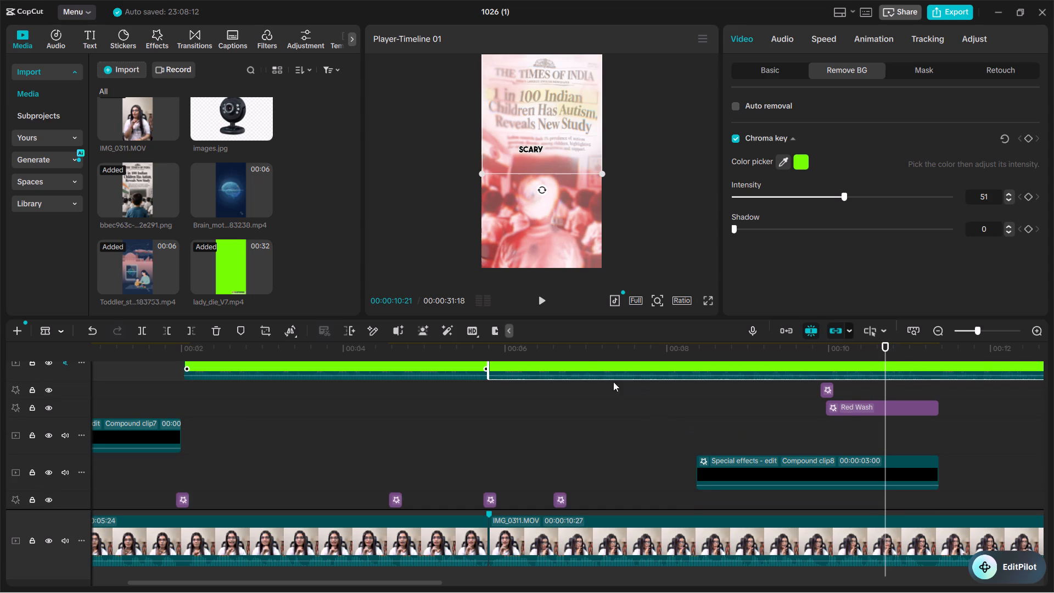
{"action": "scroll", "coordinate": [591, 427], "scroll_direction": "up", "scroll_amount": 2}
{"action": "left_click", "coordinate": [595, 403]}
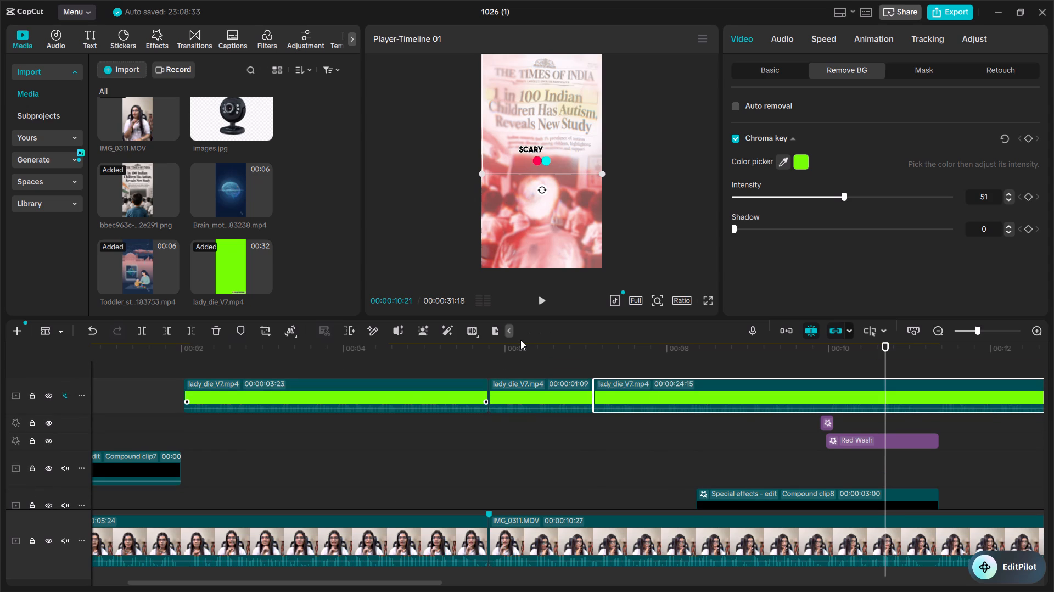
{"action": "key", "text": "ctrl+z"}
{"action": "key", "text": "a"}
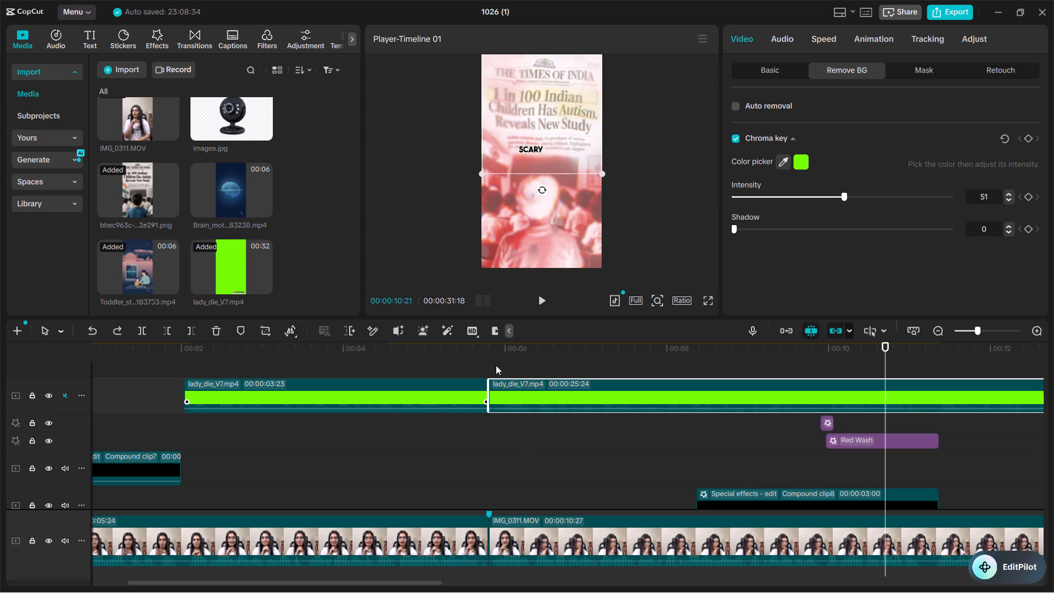
At 00:00:06:04, move the second lady_die_V7.mp4 clip's "NOW," subtitle down over the boy's head, to position Y 74.
{"action": "left_click", "coordinate": [517, 354]}
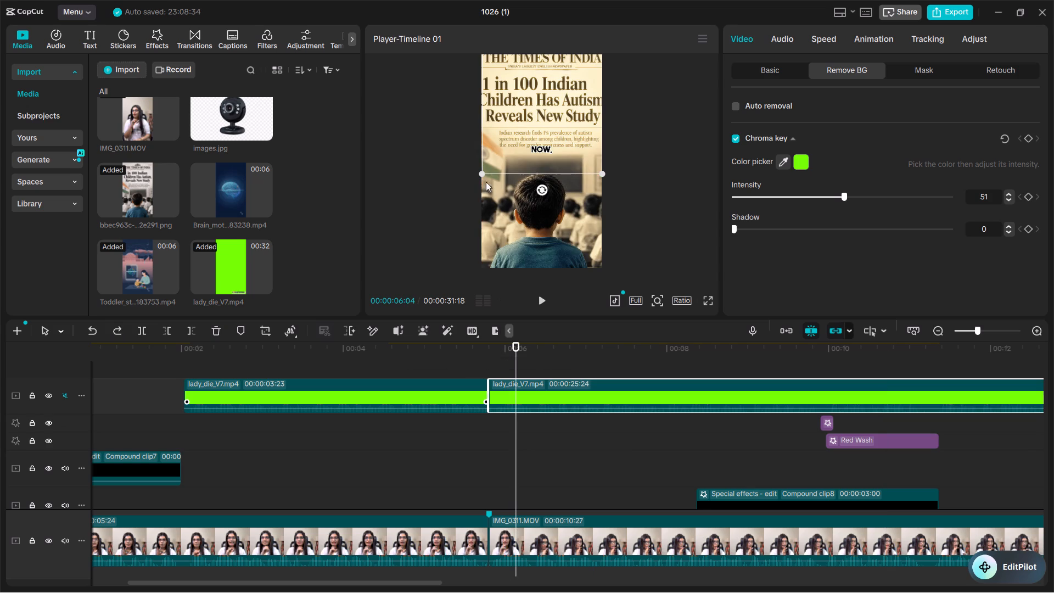
{"action": "left_click_drag", "start_coordinate": [532, 145], "coordinate": [530, 208]}
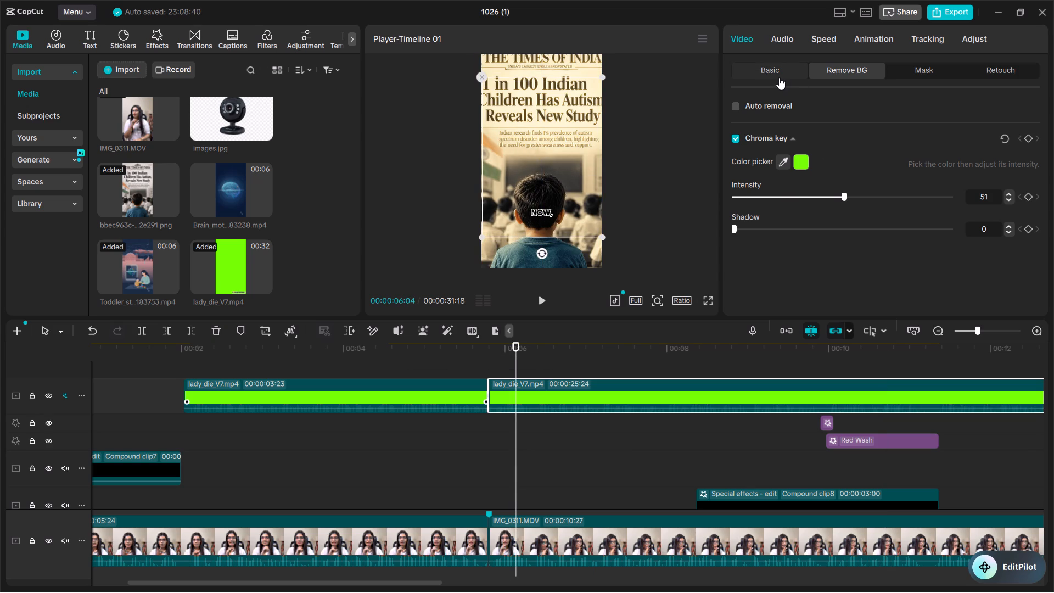
Scale the second lady_die_V7.mp4 clip to 75% and move its subtitle down to the boy's neck, at position Y -241.
{"action": "left_click", "coordinate": [779, 77]}
{"action": "left_click_drag", "start_coordinate": [774, 136], "coordinate": [770, 135]}
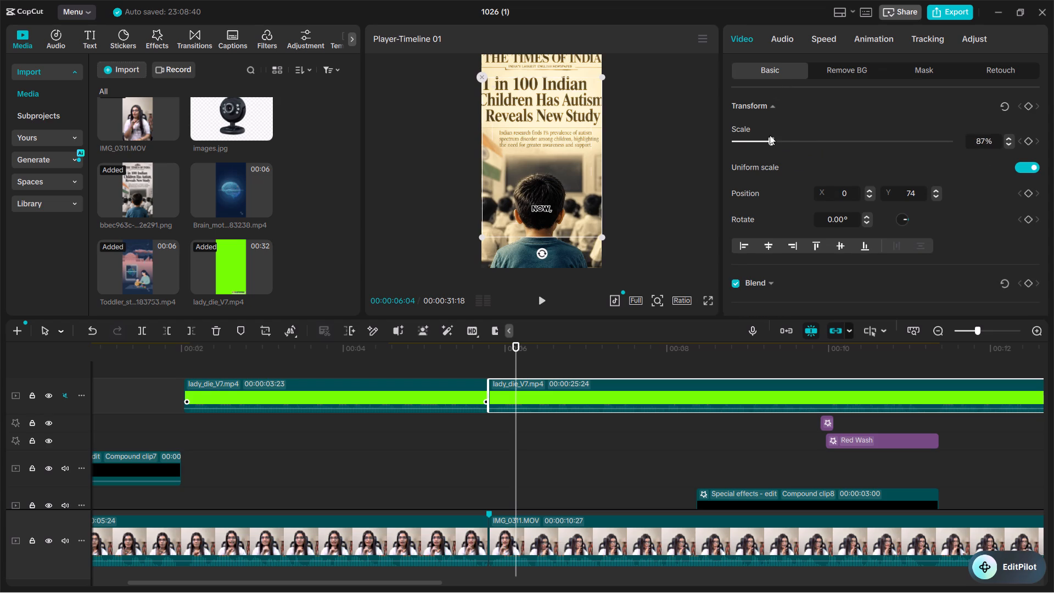
{"action": "left_click_drag", "start_coordinate": [770, 135], "coordinate": [766, 135]}
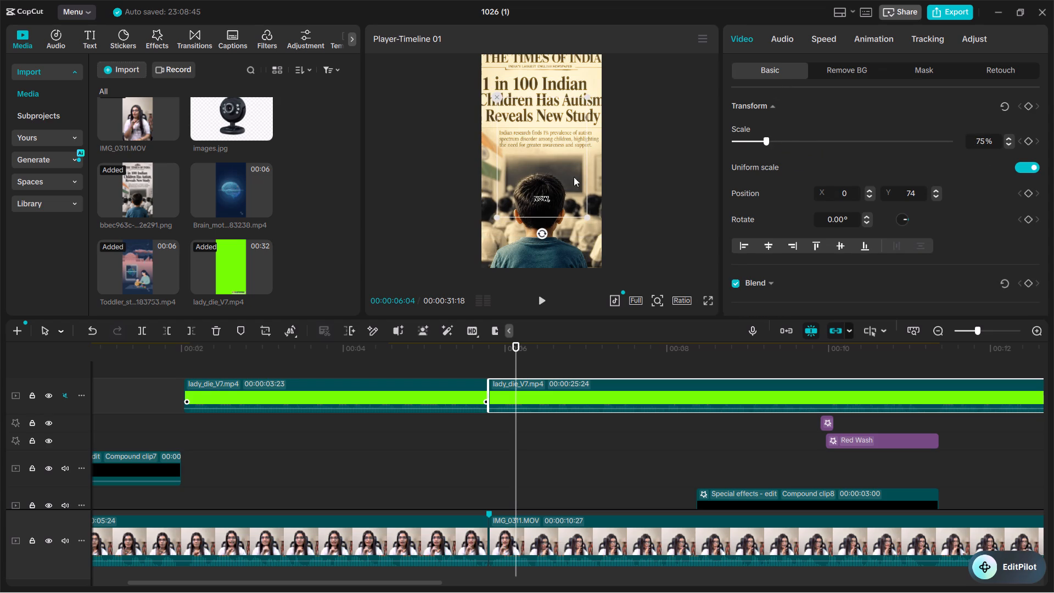
{"action": "left_click_drag", "start_coordinate": [551, 189], "coordinate": [550, 206]}
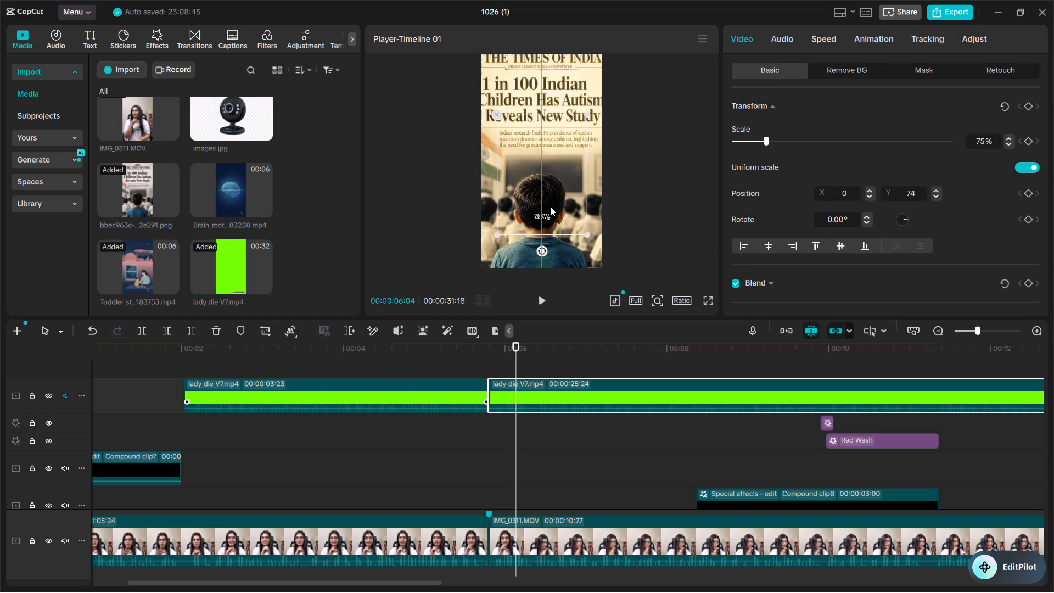
Play from 00:00:05:10 into the Red Wash effect, partly in full screen, checking the smaller subtitles against the newspaper graphic.
{"action": "left_click", "coordinate": [451, 353]}
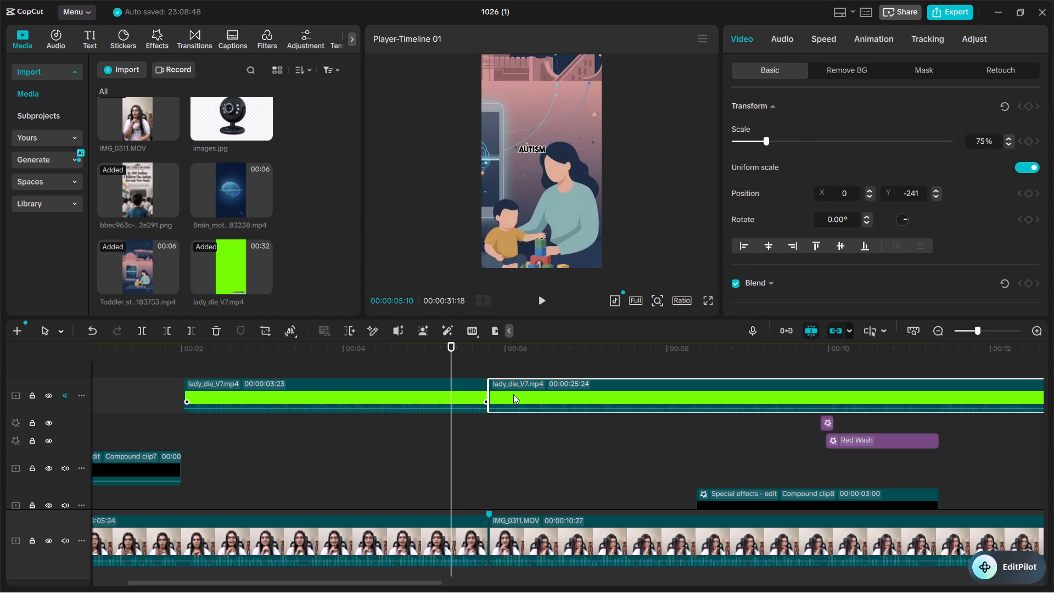
{"action": "key", "text": "space"}
{"action": "key", "text": "space"}
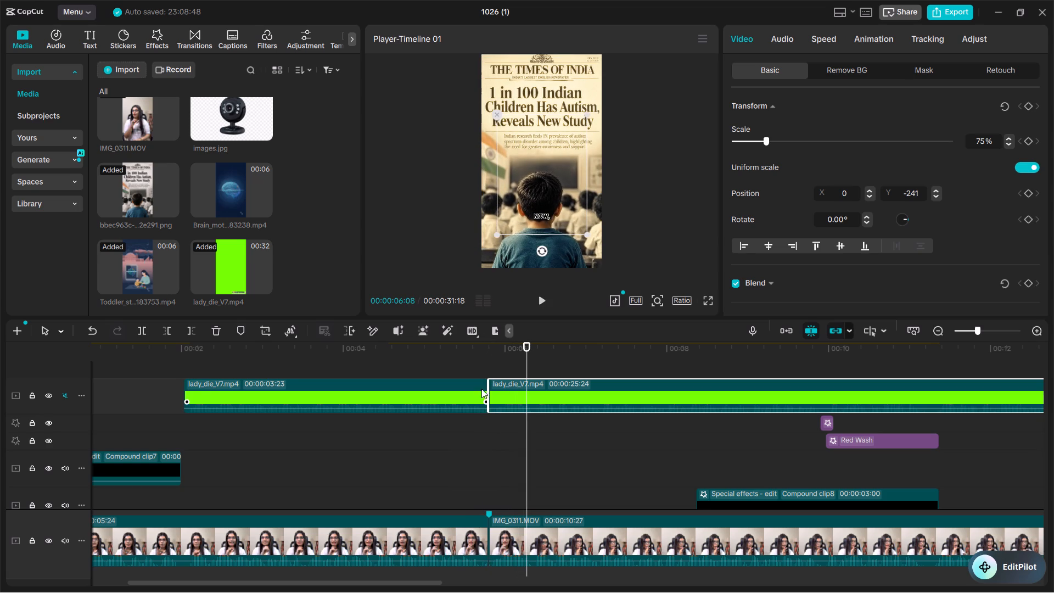
{"action": "left_click", "coordinate": [480, 348]}
{"action": "left_click", "coordinate": [710, 300]}
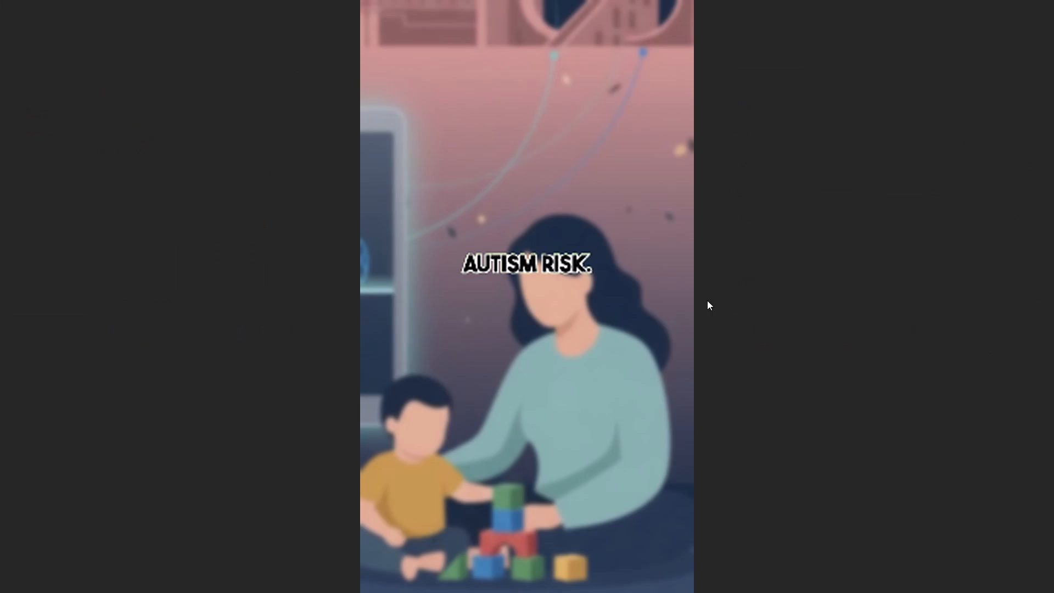
{"action": "key", "text": "space"}
{"action": "key", "text": "space"}
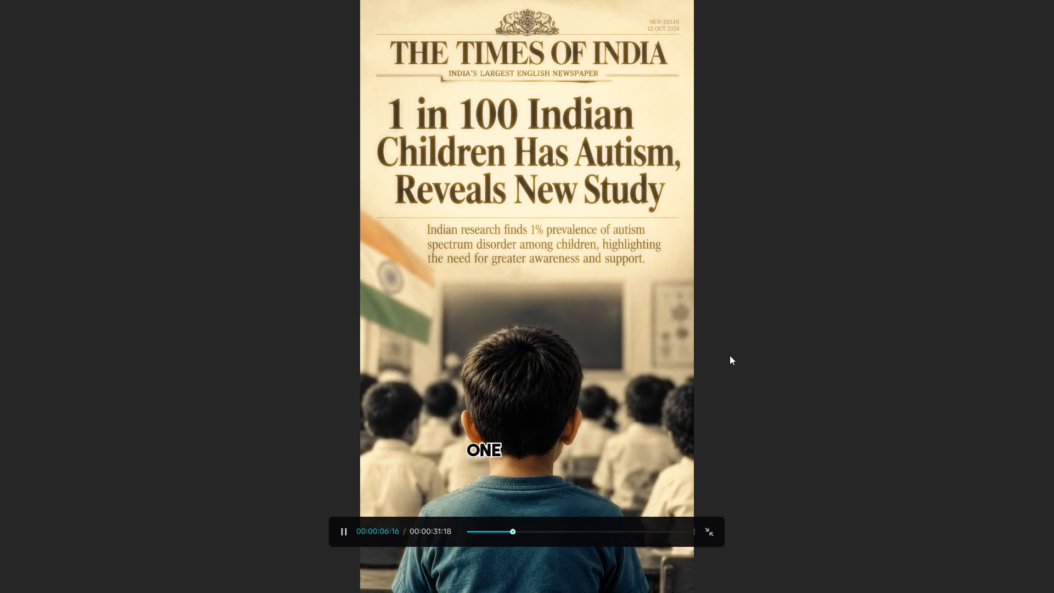
{"action": "key", "text": "space"}
{"action": "key", "text": "space"}
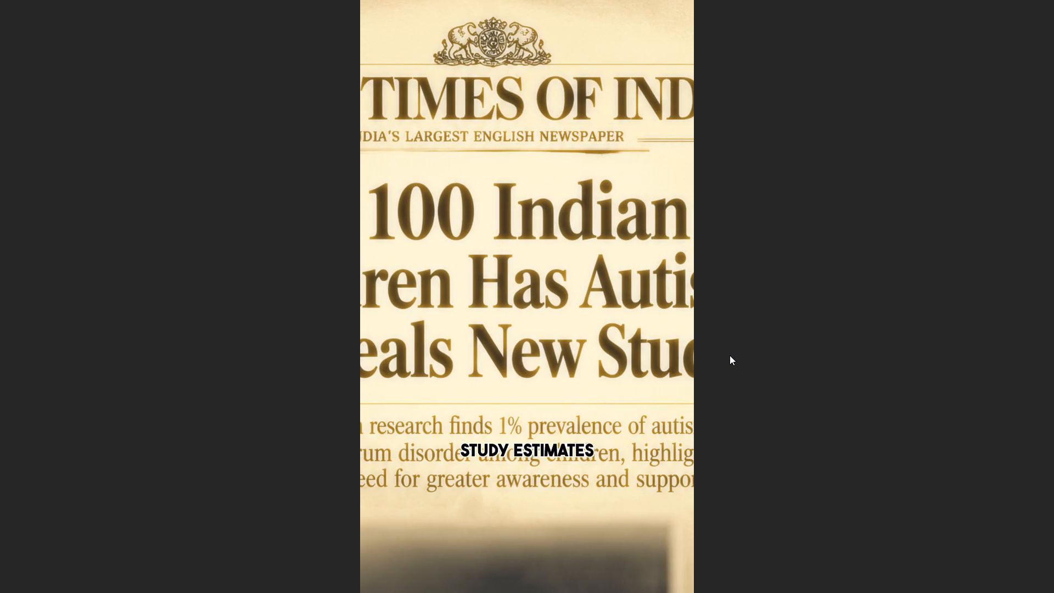
{"action": "key", "text": "Escape"}
{"action": "key", "text": "space"}
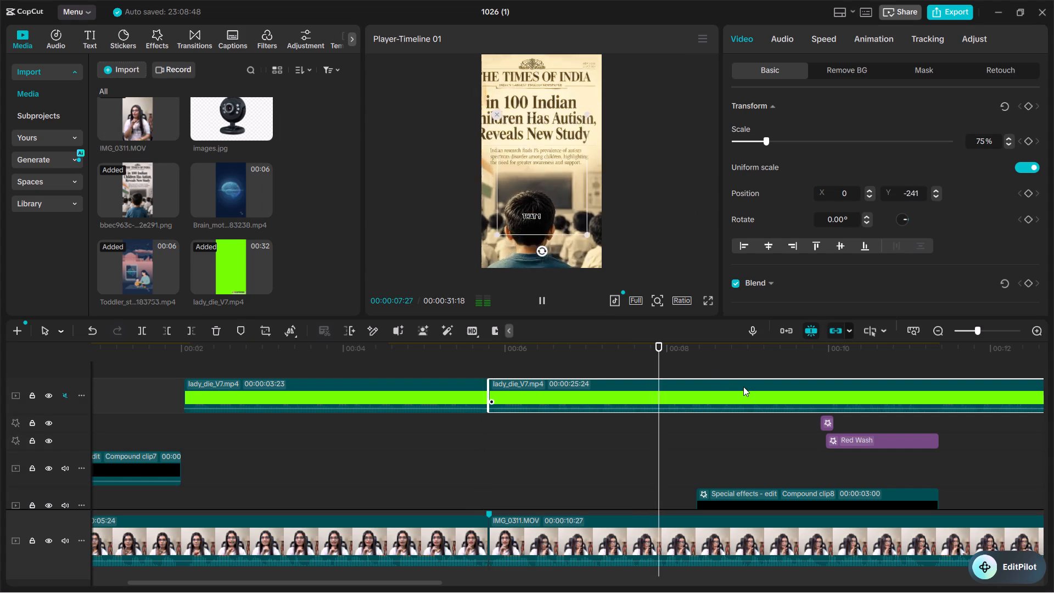
{"action": "key", "text": "space"}
{"action": "key", "text": "space"}
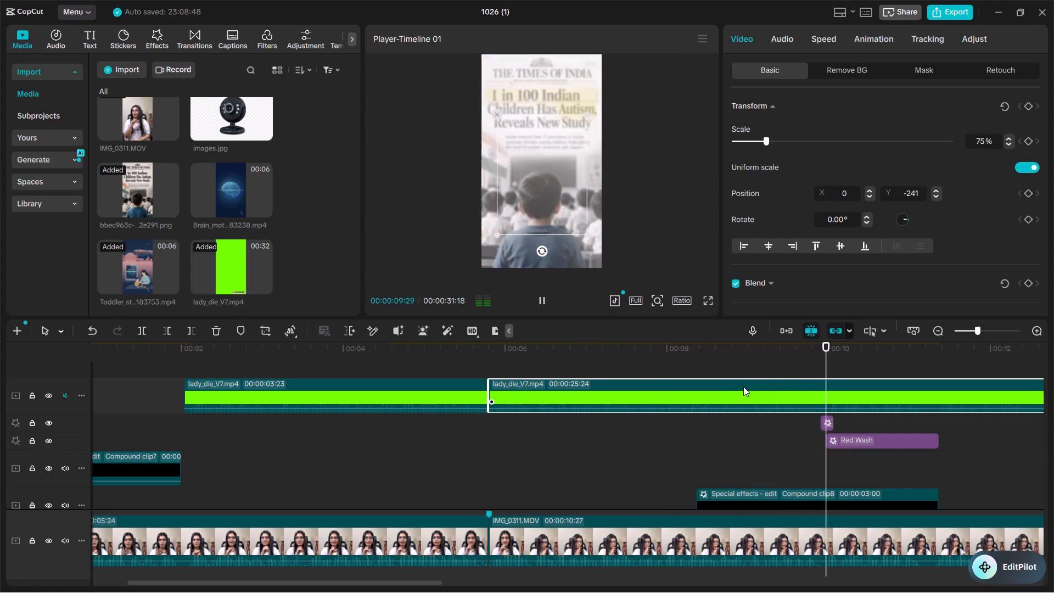
{"action": "key", "text": "space"}
Split the second lady_die_V7.mp4 clip at 00:00:09:29, in line with the start of the Red Wash effect.
{"action": "left_click_drag", "start_coordinate": [836, 349], "coordinate": [831, 350]}
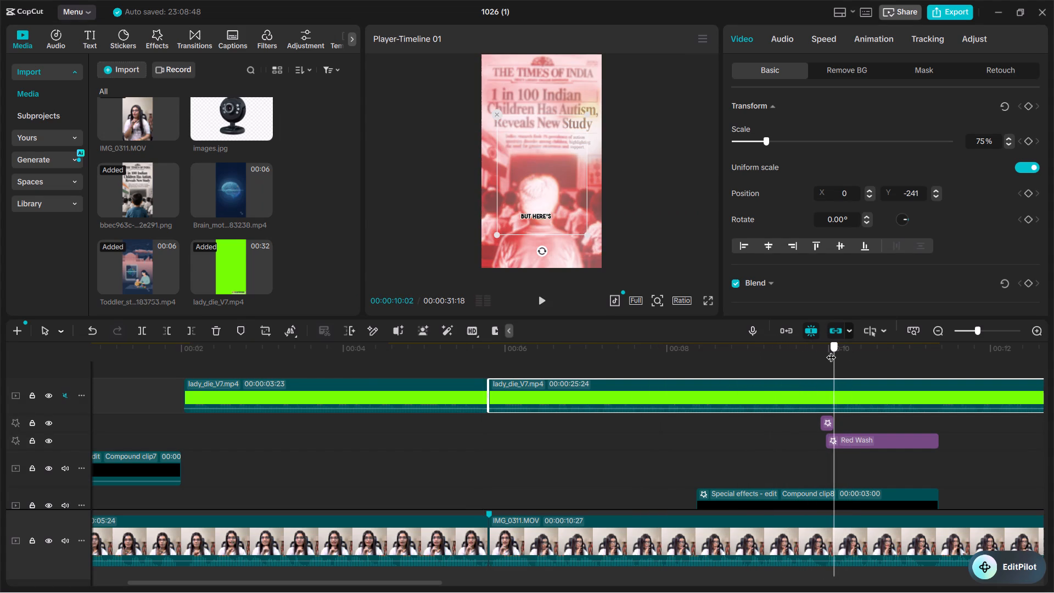
{"action": "left_click_drag", "start_coordinate": [831, 350], "coordinate": [827, 353]}
{"action": "key", "text": "b"}
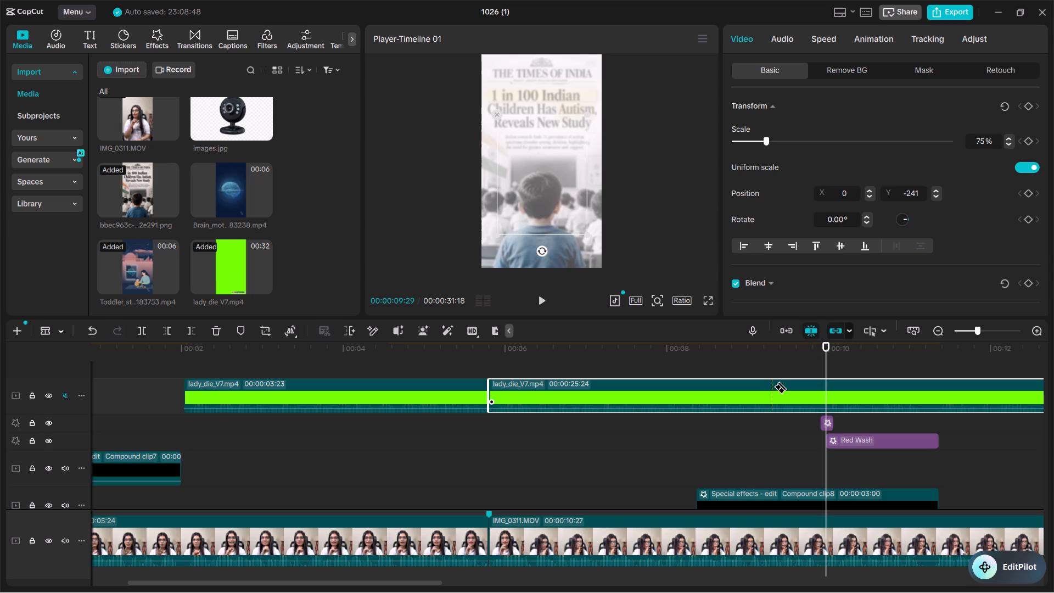
{"action": "left_click", "coordinate": [823, 394]}
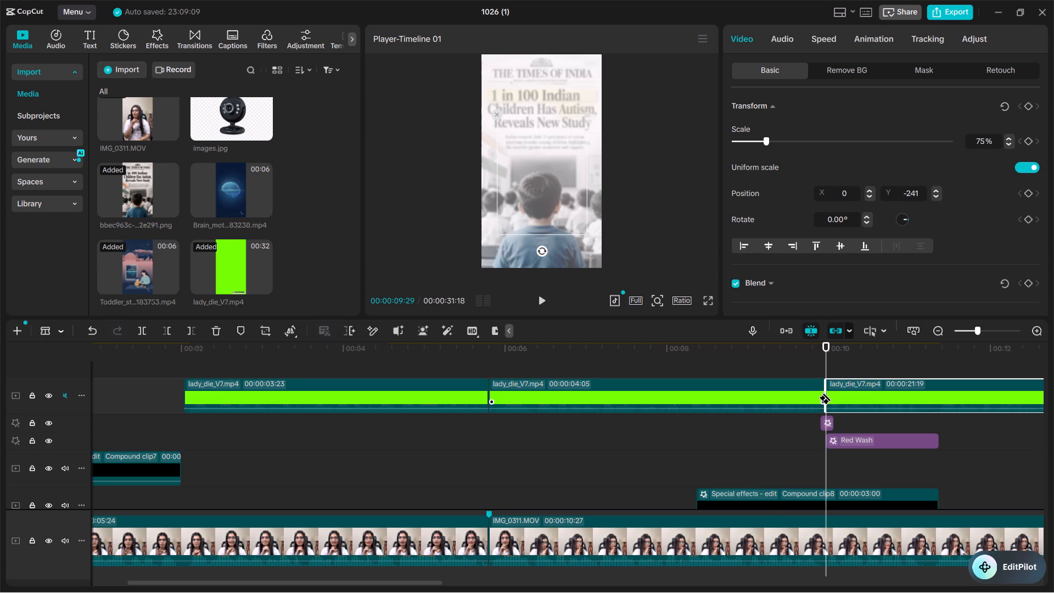
Delete the lady_die_V7.mp4 segment between 00:00:05:24 and 00:00:09:29, over the newspaper section.
{"action": "key", "text": "a"}
{"action": "left_click", "coordinate": [815, 390]}
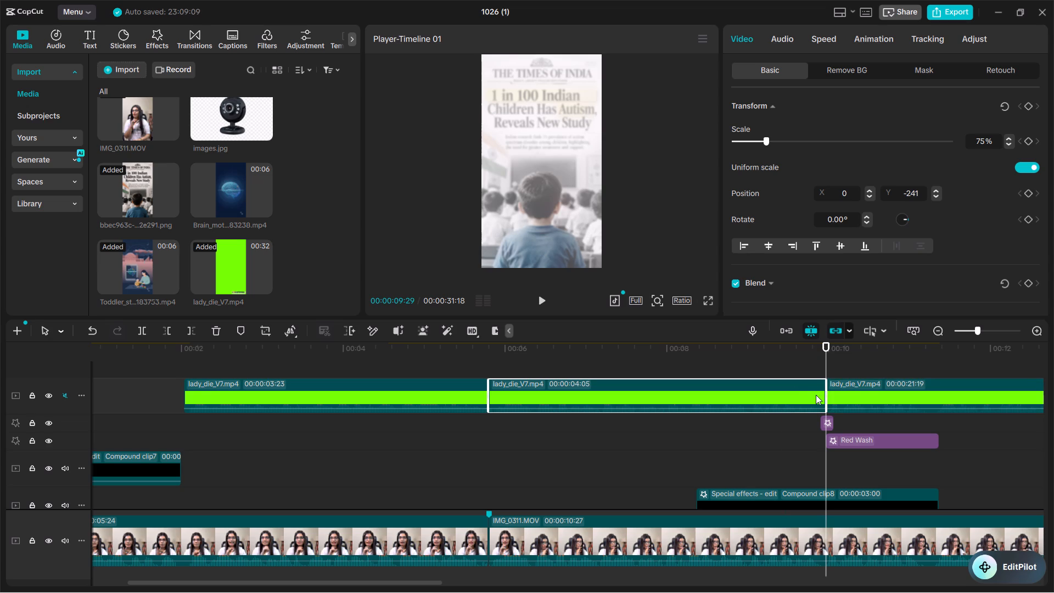
{"action": "key", "text": "Delete"}
Play the newspaper section without subtitles and on to 00:00:14:19, checking the remaining subtitles against the effects and titles.
{"action": "left_click", "coordinate": [612, 359]}
{"action": "key", "text": "space"}
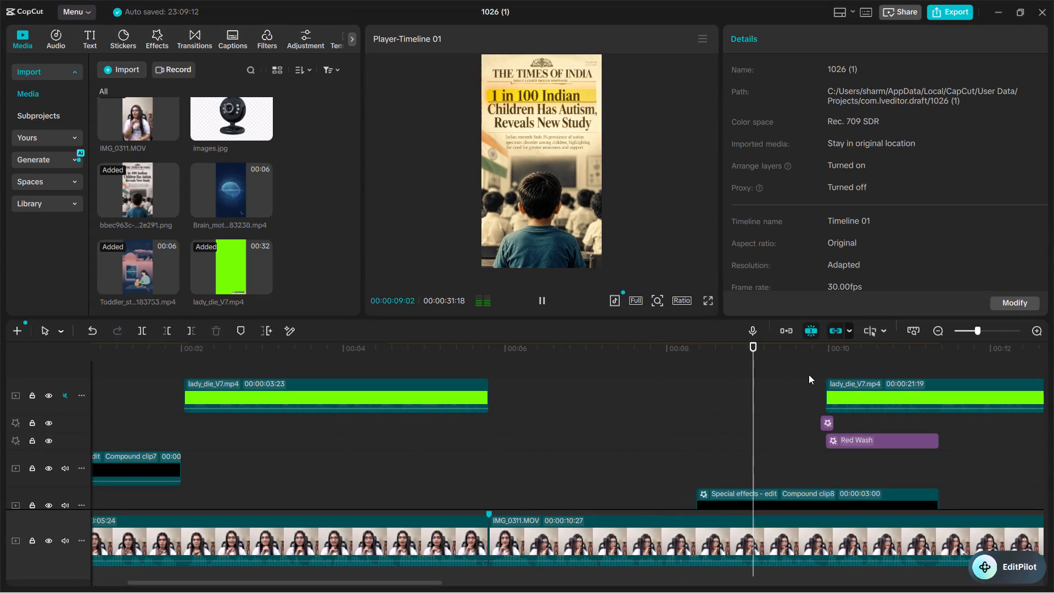
{"action": "key", "text": "space"}
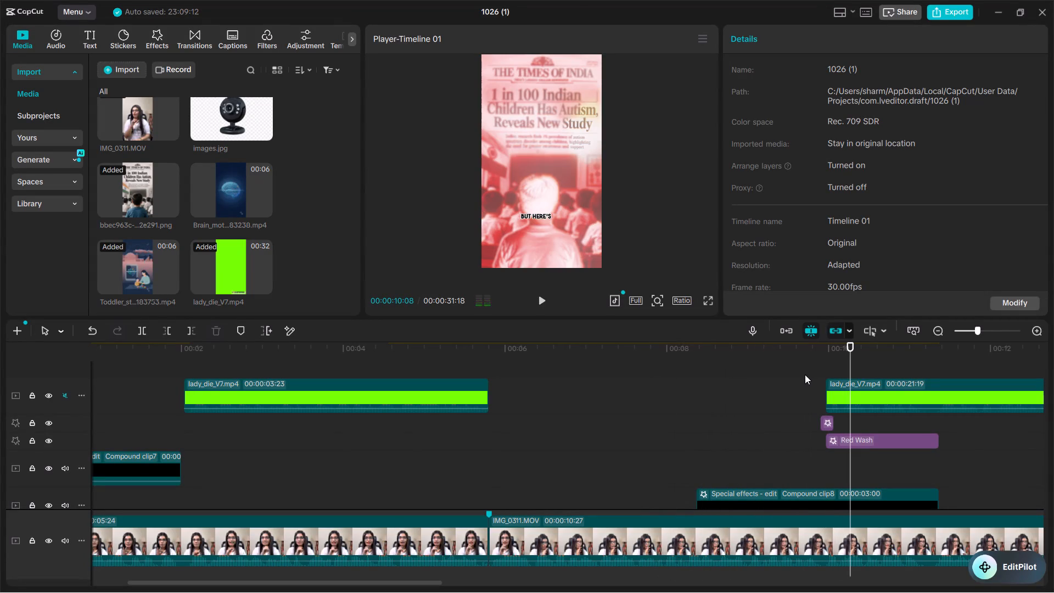
{"action": "key", "text": "space"}
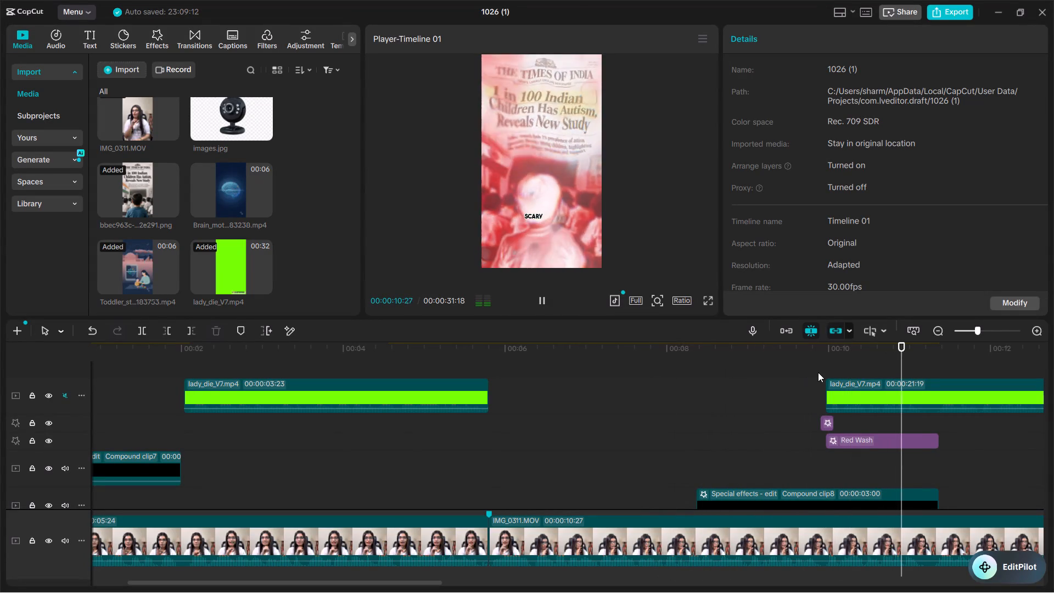
{"action": "key", "text": "space"}
{"action": "scroll", "coordinate": [732, 417], "scroll_direction": "down", "scroll_amount": 2}
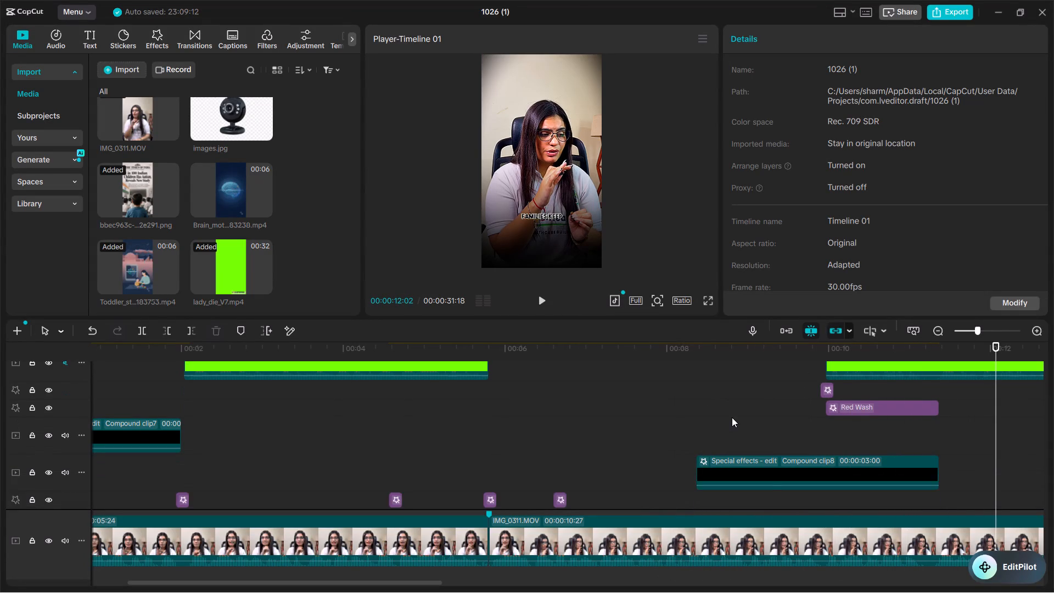
{"action": "scroll", "coordinate": [758, 413], "scroll_direction": "up", "scroll_amount": 2}
{"action": "scroll", "coordinate": [703, 431], "scroll_direction": "down", "scroll_amount": 6, "text": "ctrl"}
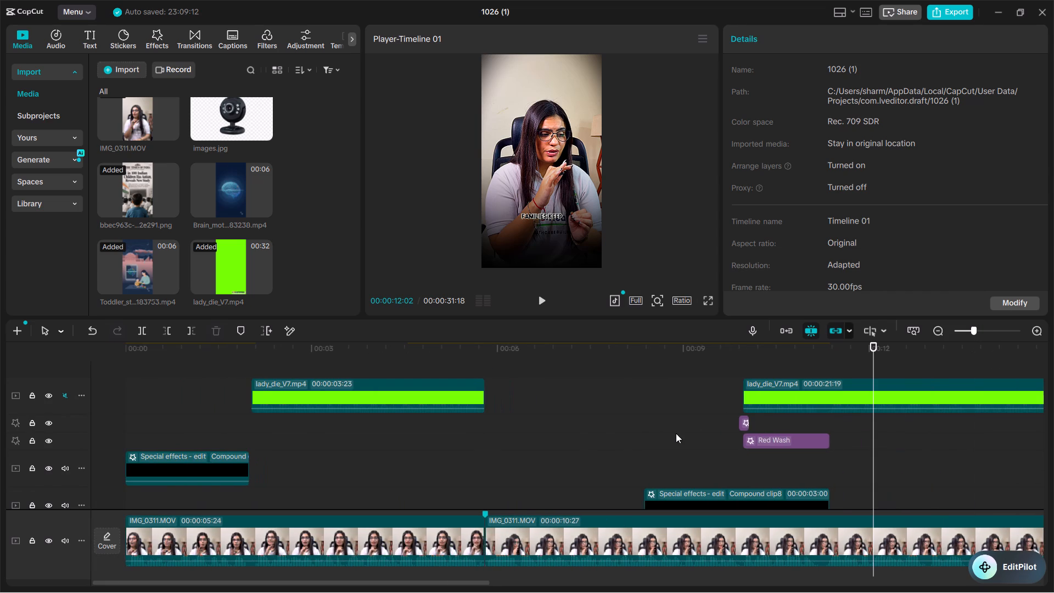
{"action": "scroll", "coordinate": [675, 432], "scroll_direction": "down", "scroll_amount": 3}
{"action": "scroll", "coordinate": [675, 432], "scroll_direction": "up", "scroll_amount": 3}
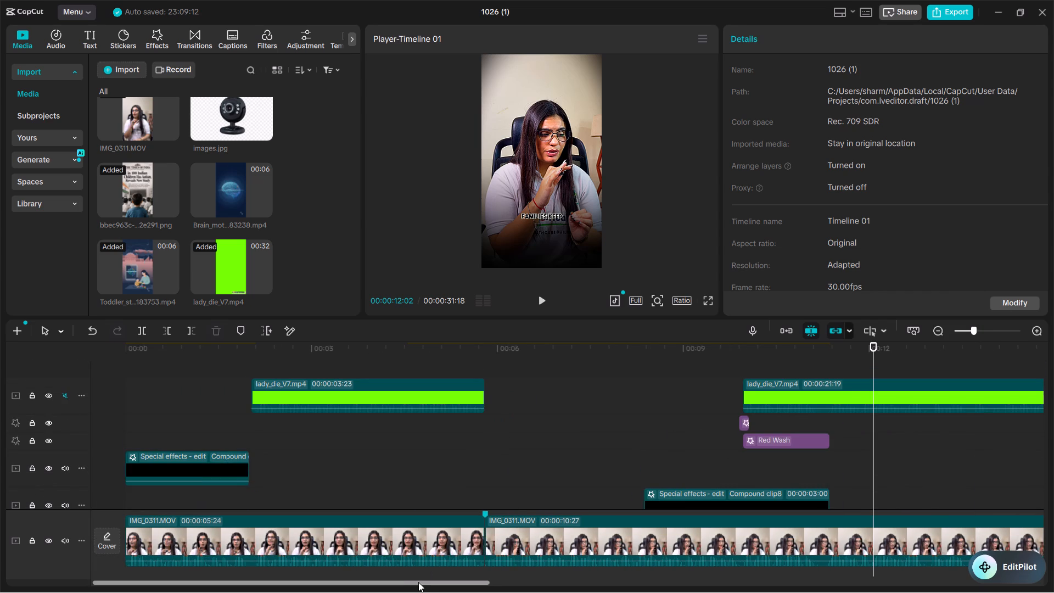
{"action": "left_click_drag", "start_coordinate": [418, 582], "coordinate": [553, 579]}
{"action": "key", "text": "space"}
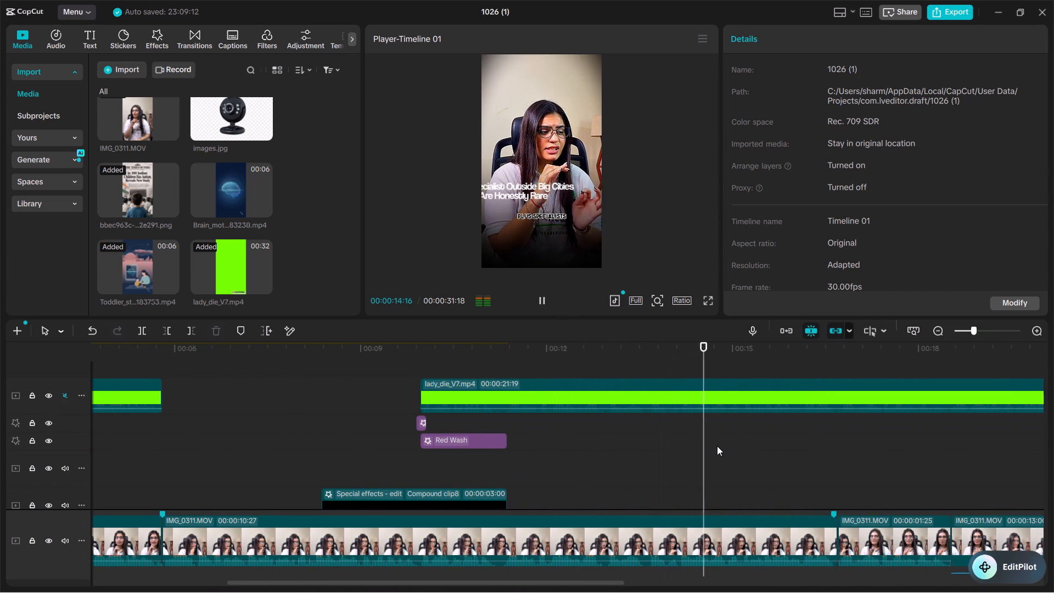
{"action": "key", "text": "space"}
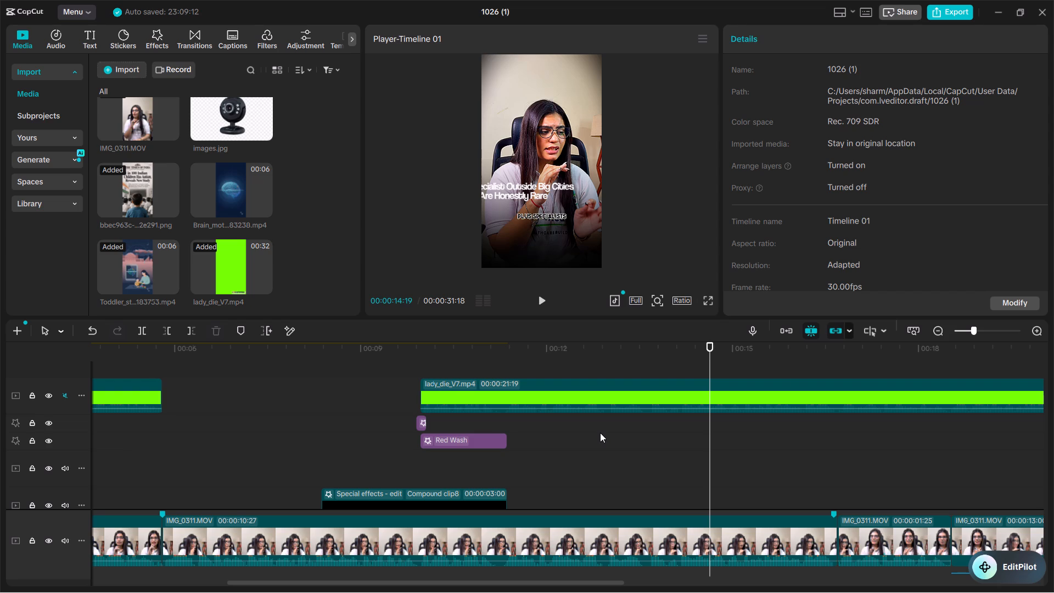
Switch to Pinterest in Chrome and search for "autism family on hearing".
{"action": "key", "text": "alt+Tab"}
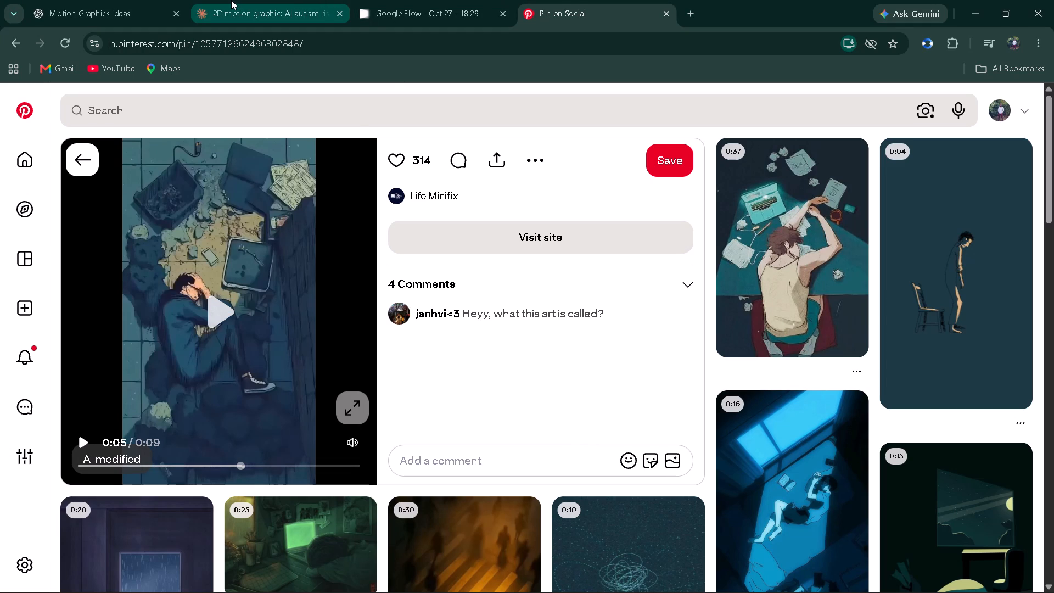
{"action": "scroll", "coordinate": [456, 309], "scroll_direction": "down", "scroll_amount": 2}
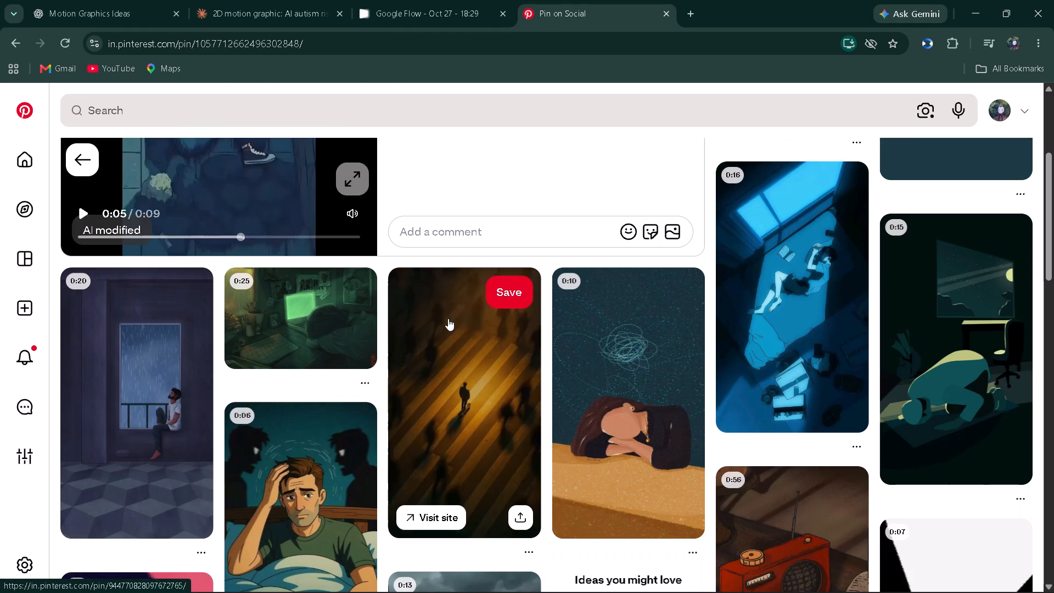
{"action": "left_click", "coordinate": [89, 166]}
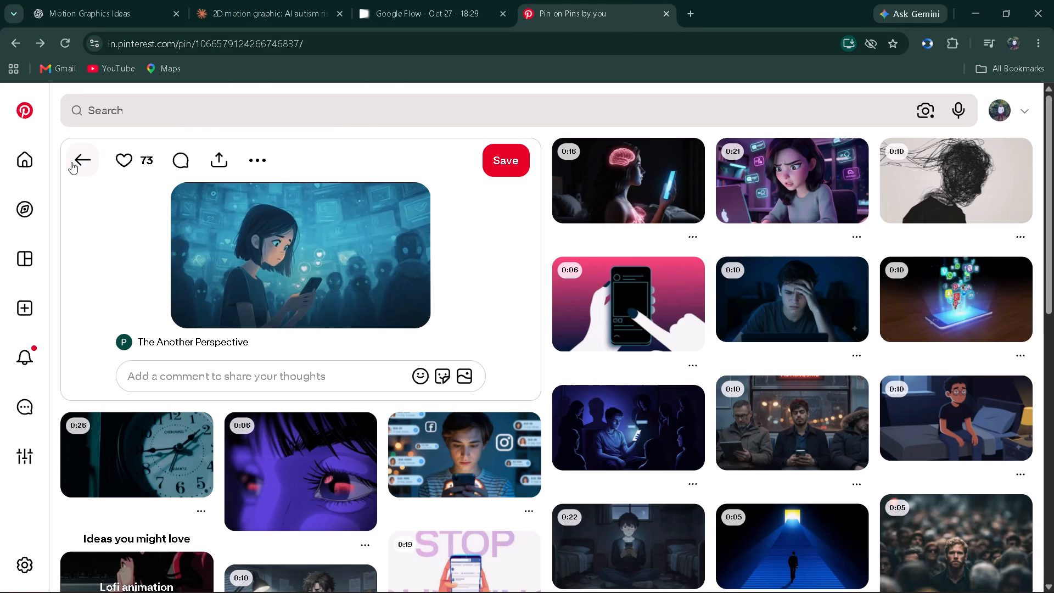
{"action": "left_click", "coordinate": [81, 159]}
{"action": "left_click", "coordinate": [159, 112]}
{"action": "type", "text": "au"}
{"action": "type", "text": "si"}
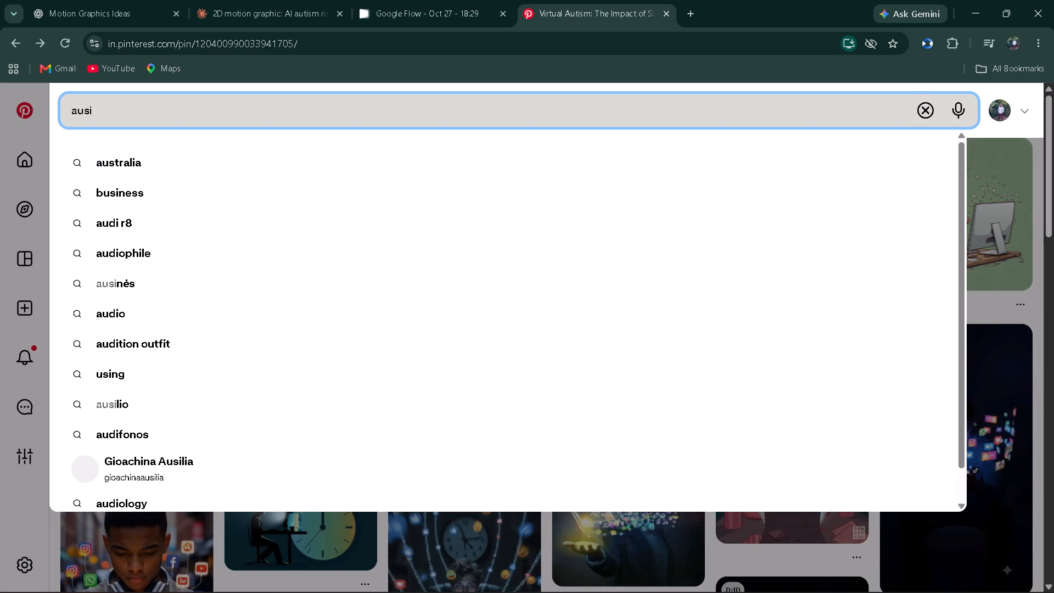
{"action": "key", "text": "BackSpace"}
{"action": "key", "text": "BackSpace"}
{"action": "type", "text": "tism fac"}
{"action": "key", "text": "BackSpace"}
{"action": "type", "text": "milyu"}
{"action": "key", "text": "BackSpace"}
{"action": "key", "text": "space"}
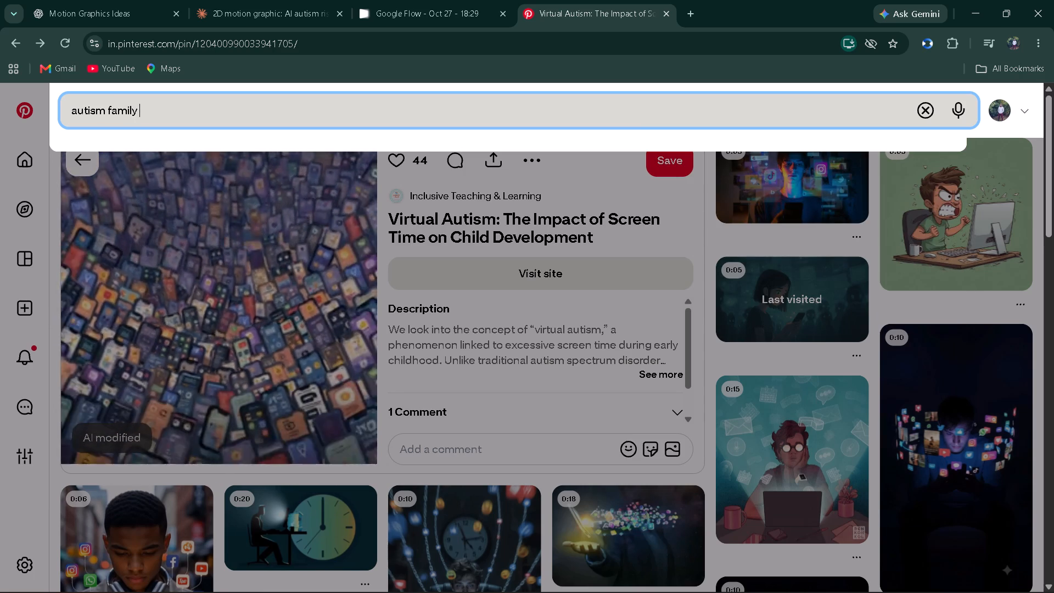
{"action": "type", "text": "on hearing"}
{"action": "key", "text": "space"}
{"action": "key", "text": "Return"}
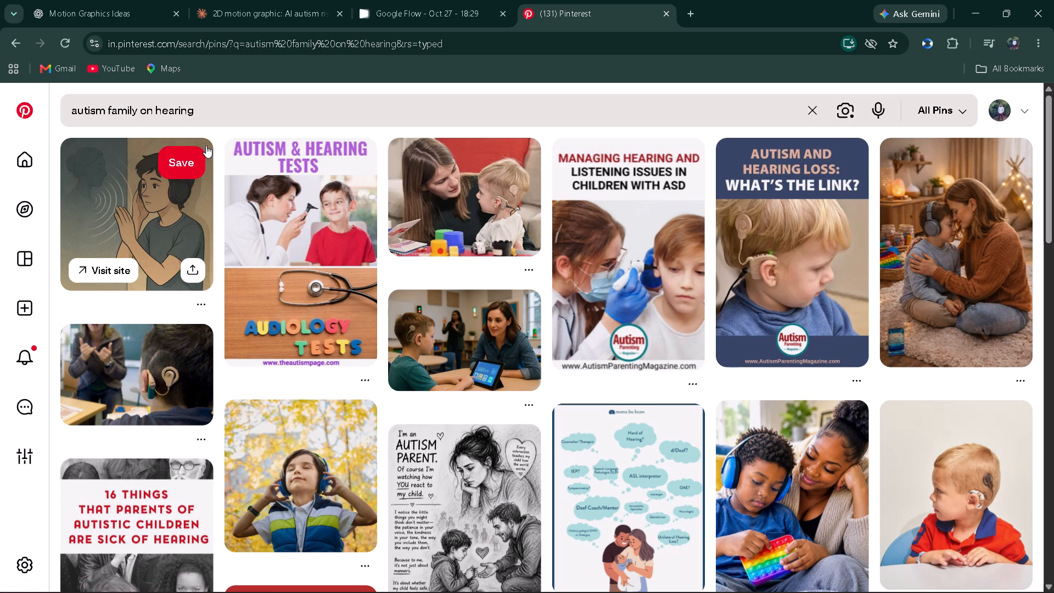
Extend the Pinterest search to "autism family on hearing vidoe" to look for video pins.
{"action": "left_click", "coordinate": [222, 109]}
{"action": "key", "text": "space"}
{"action": "type", "text": "vidoe"}
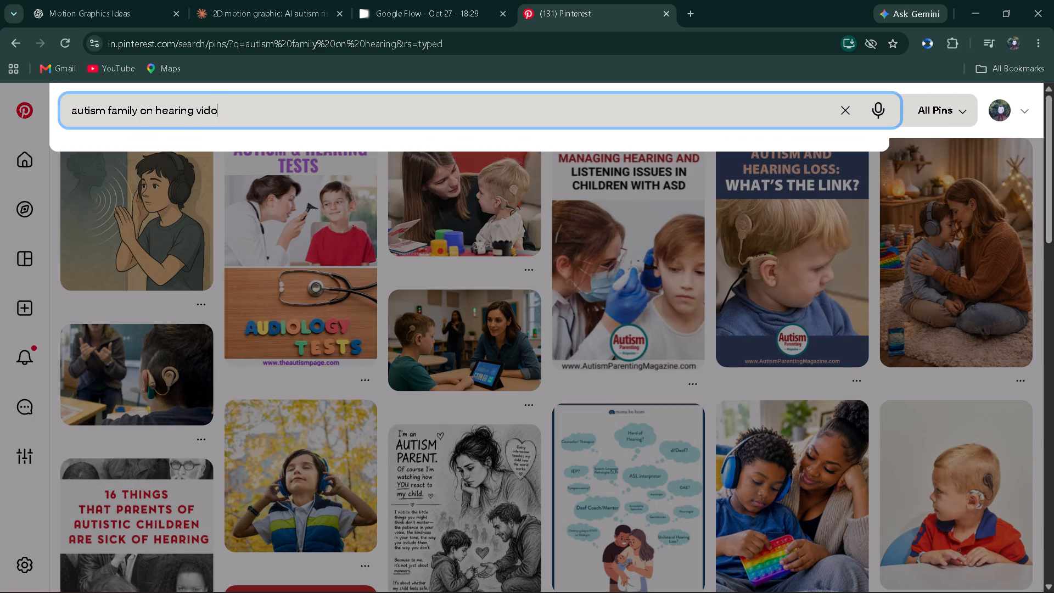
{"action": "key", "text": "Return"}
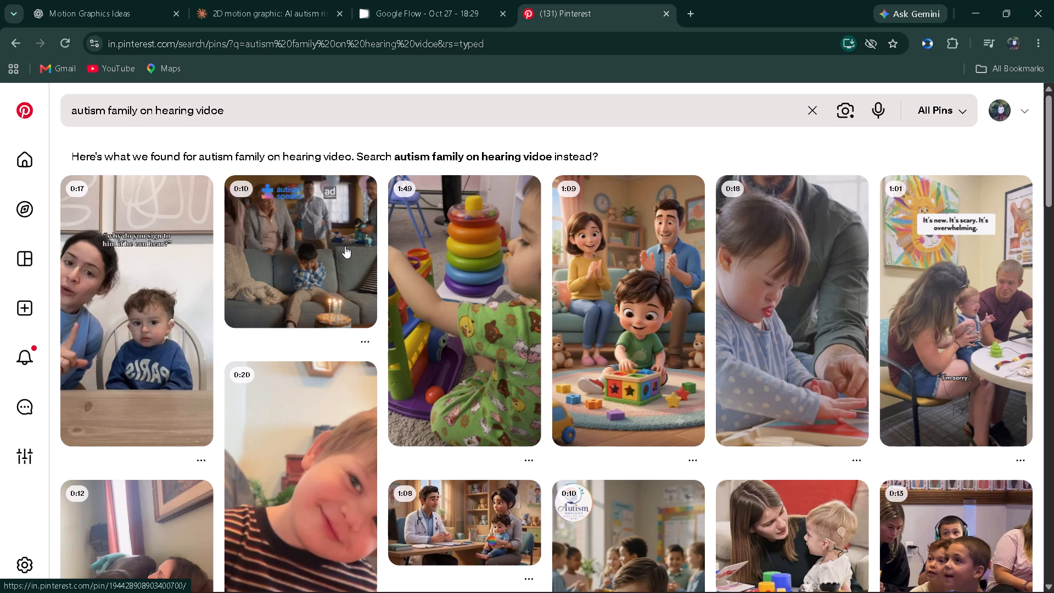
Open the Bridge2Autism pin of the child in the polka-dot top and preview its video, pausing at 0:11.
{"action": "left_click", "coordinate": [760, 350]}
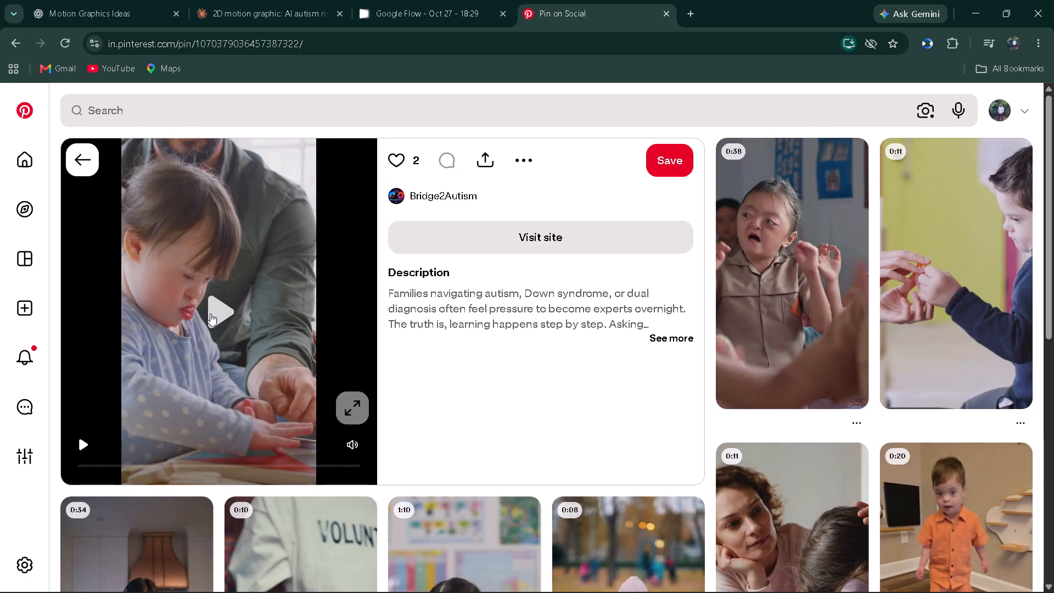
{"action": "left_click", "coordinate": [210, 314]}
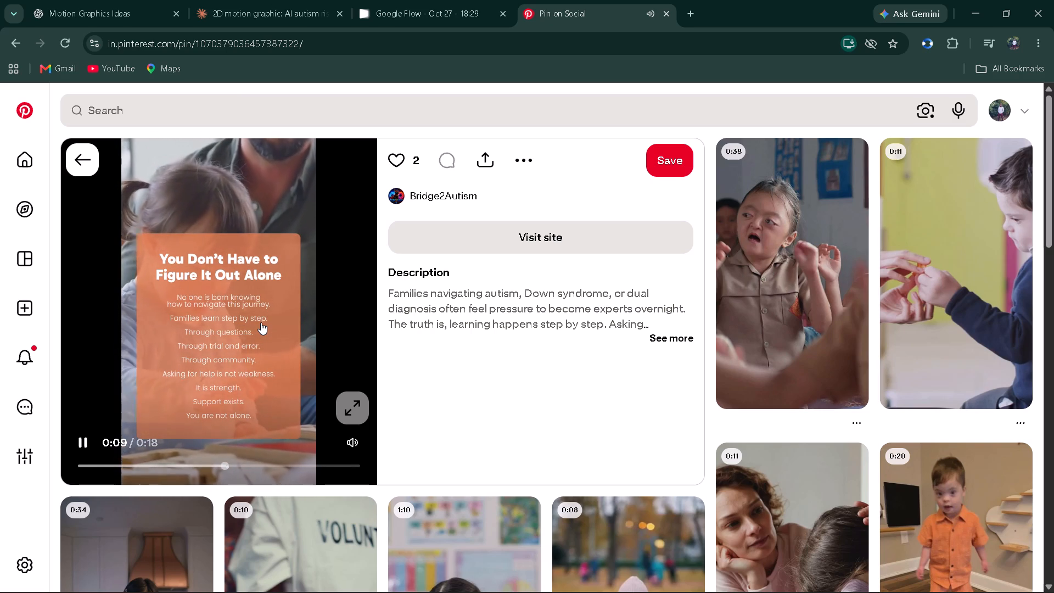
{"action": "left_click", "coordinate": [316, 361]}
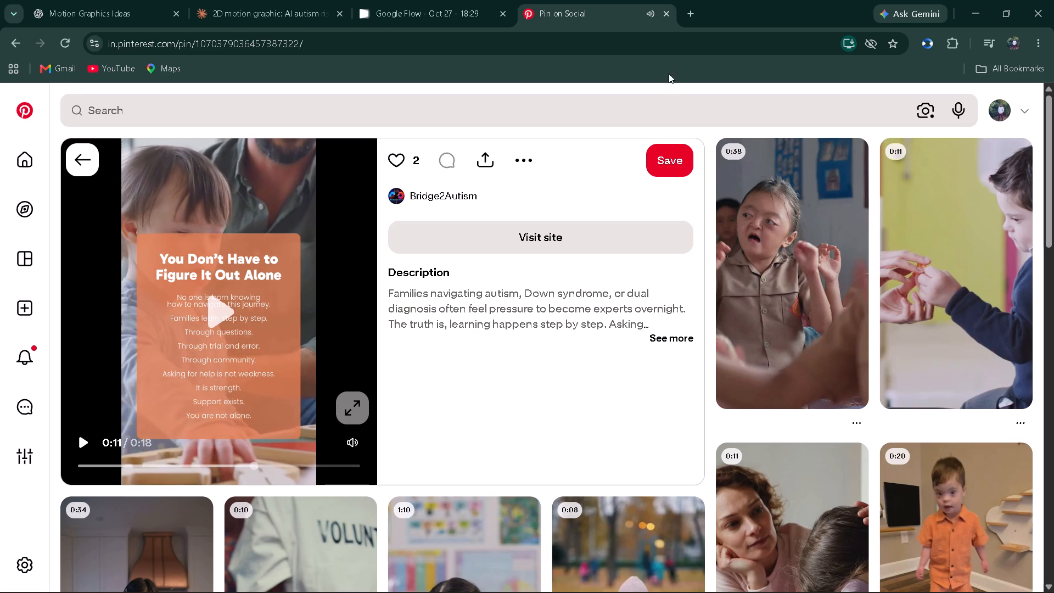
Search Google for "pixel" in a new browser tab and open the Pexels free stock site.
{"action": "left_click", "coordinate": [696, 16]}
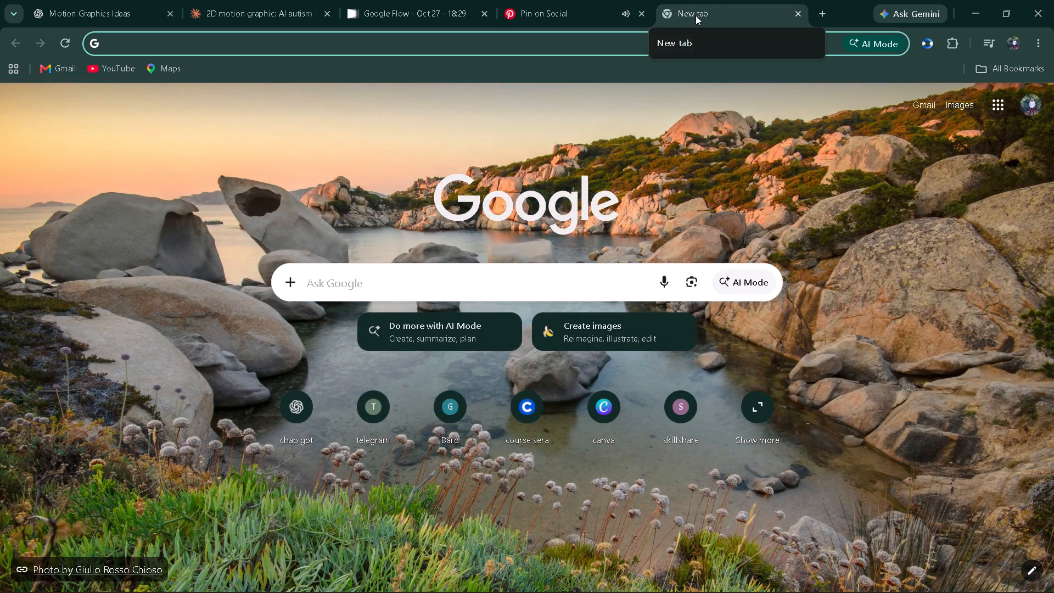
{"action": "key", "text": "p"}
{"action": "key", "text": "i"}
{"action": "key", "text": "BackSpace"}
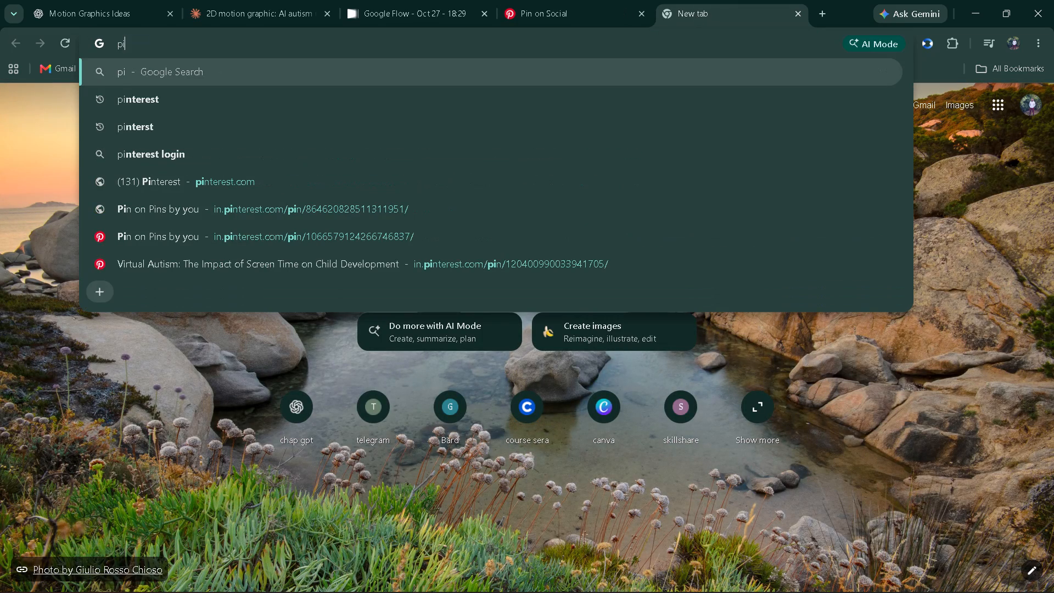
{"action": "type", "text": "xel"}
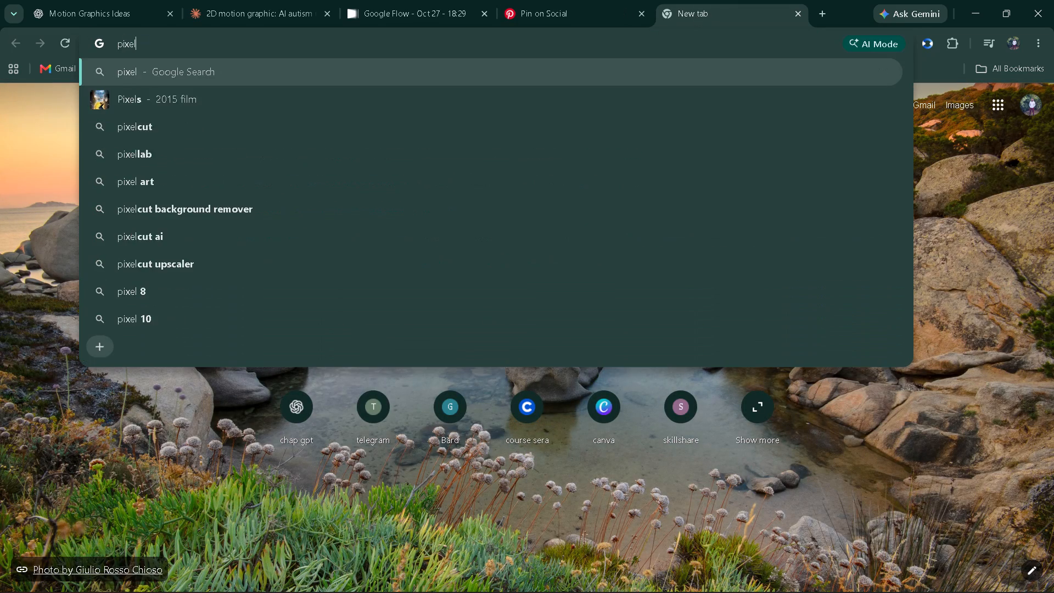
{"action": "key", "text": "Return"}
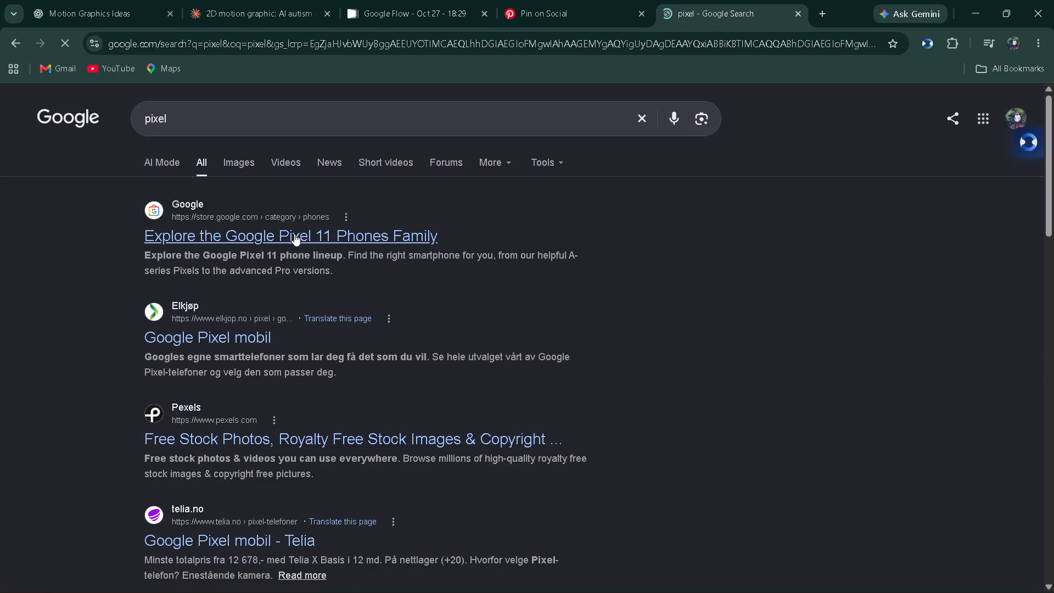
{"action": "left_click", "coordinate": [198, 443]}
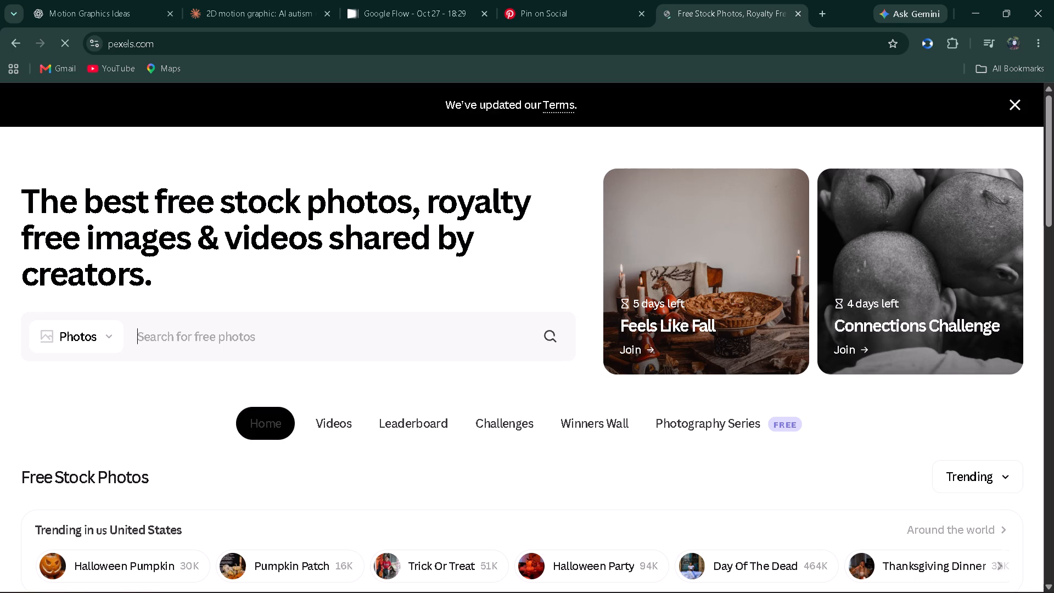
Switch Pexels to its free stock videos section and accept all cookies.
{"action": "left_click", "coordinate": [126, 343]}
{"action": "left_click", "coordinate": [298, 458]}
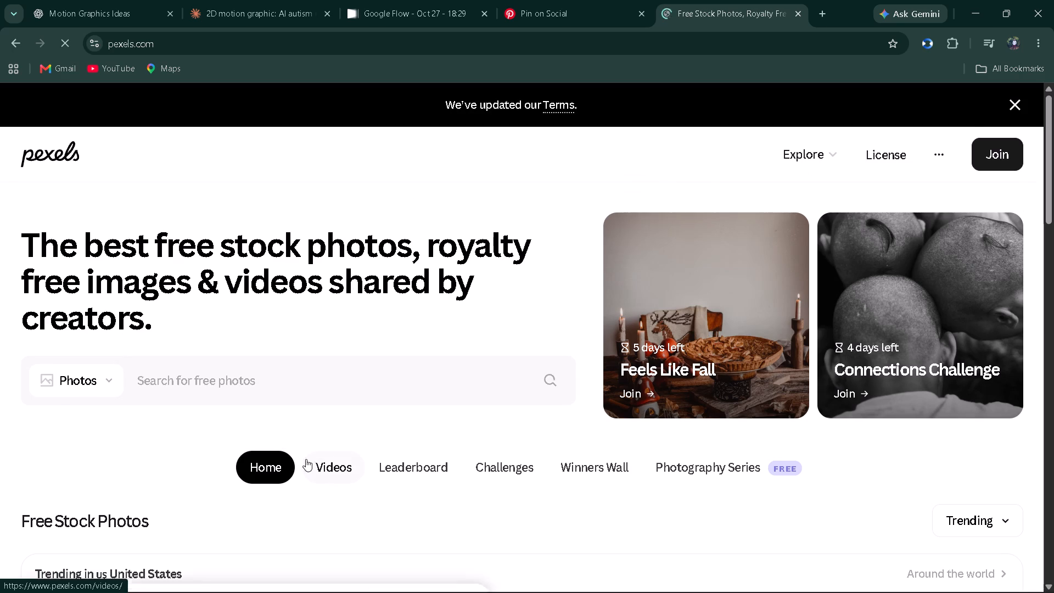
{"action": "left_click", "coordinate": [306, 460]}
{"action": "left_click", "coordinate": [319, 466]}
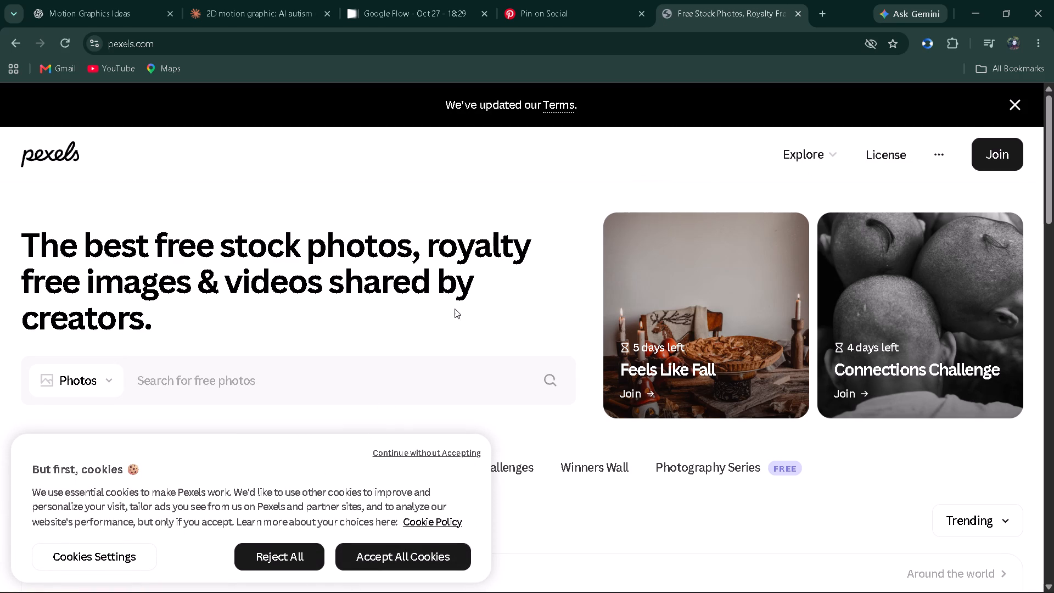
{"action": "scroll", "coordinate": [424, 286], "scroll_direction": "down", "scroll_amount": 1}
{"action": "left_click", "coordinate": [358, 354]}
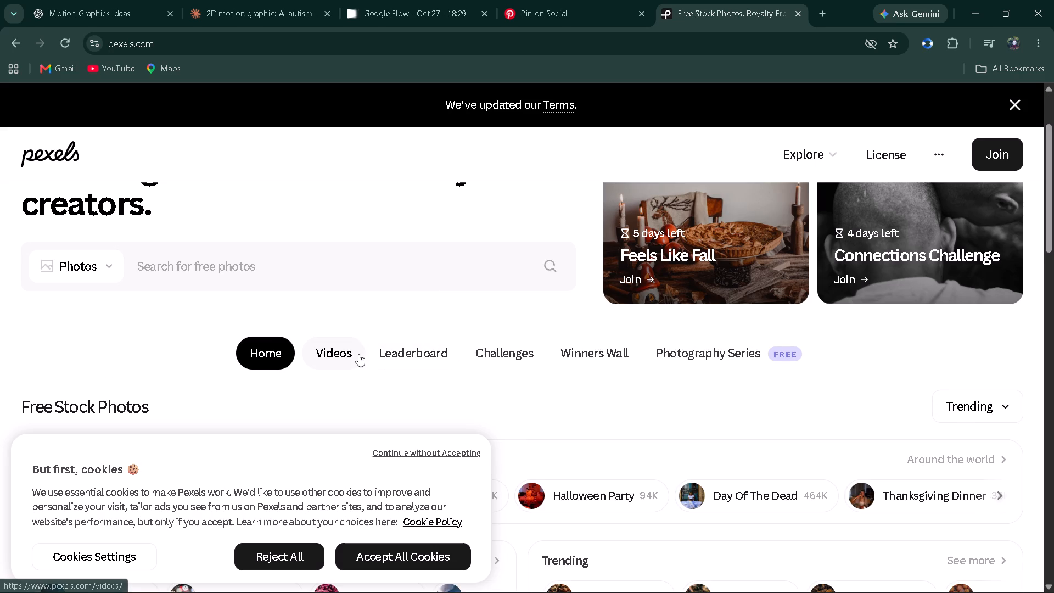
{"action": "left_click", "coordinate": [348, 353]}
{"action": "left_click", "coordinate": [313, 375]}
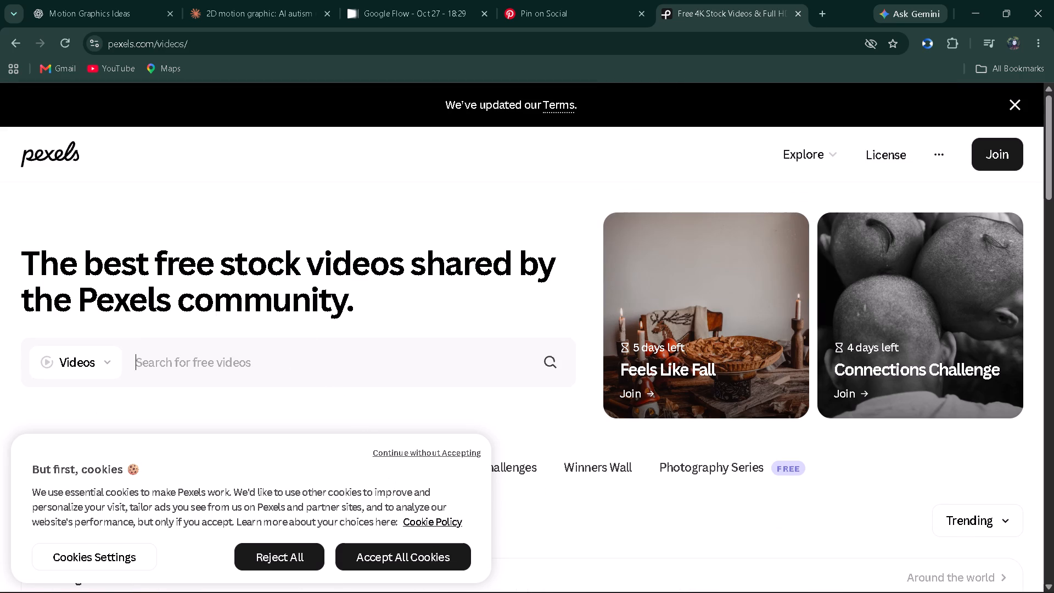
{"action": "left_click", "coordinate": [355, 551]}
{"action": "left_click", "coordinate": [284, 362]}
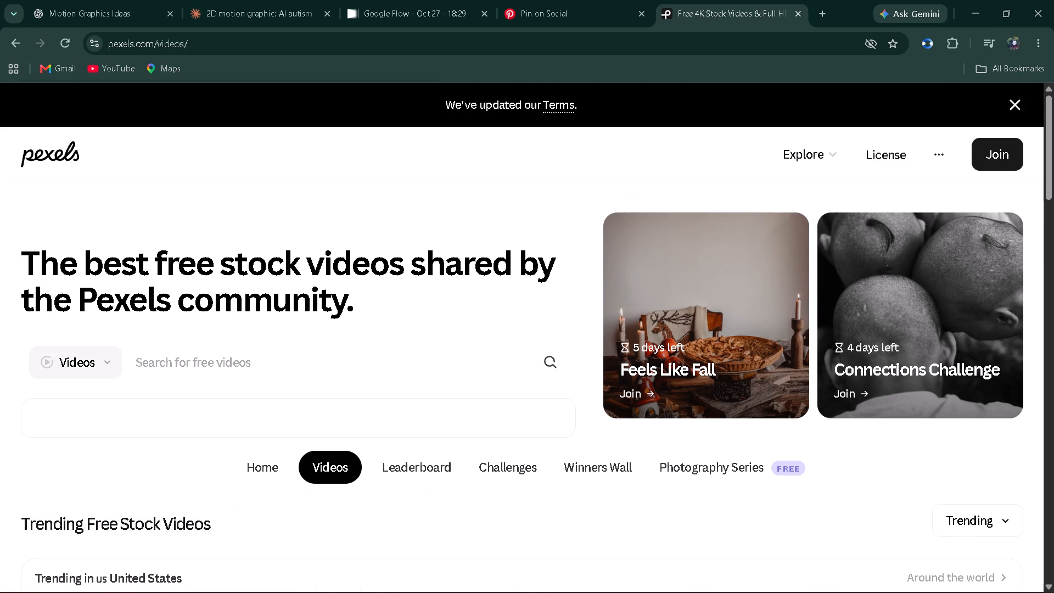
Search the Pexels videos for "autism family on hearing".
{"action": "type", "text": "aud"}
{"action": "key", "text": "BackSpace"}
{"action": "type", "text": "tism"}
{"action": "key", "text": "space"}
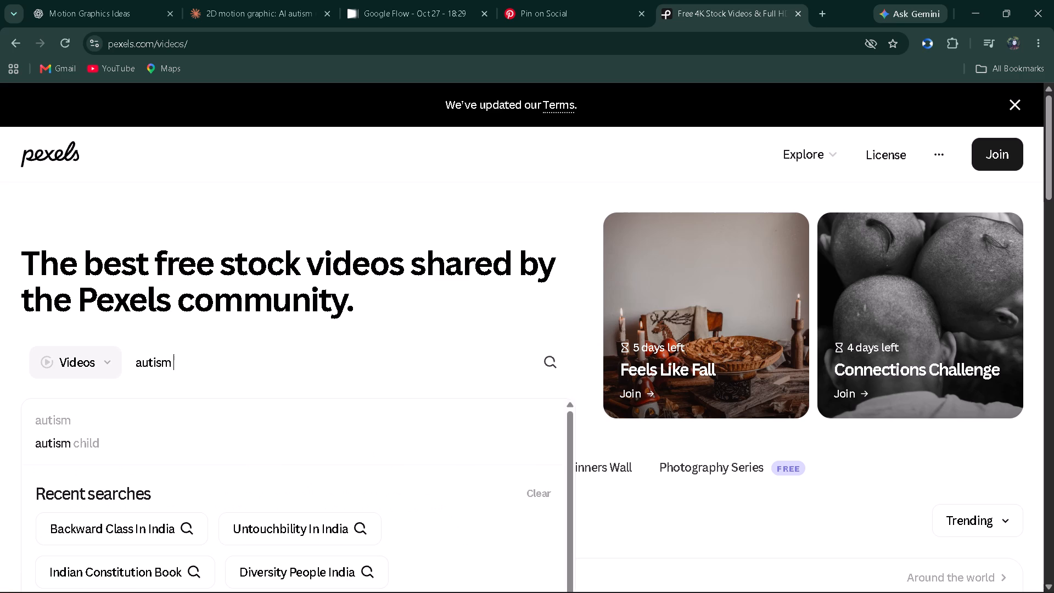
{"action": "type", "text": "famil"}
{"action": "type", "text": "y"}
{"action": "key", "text": "space"}
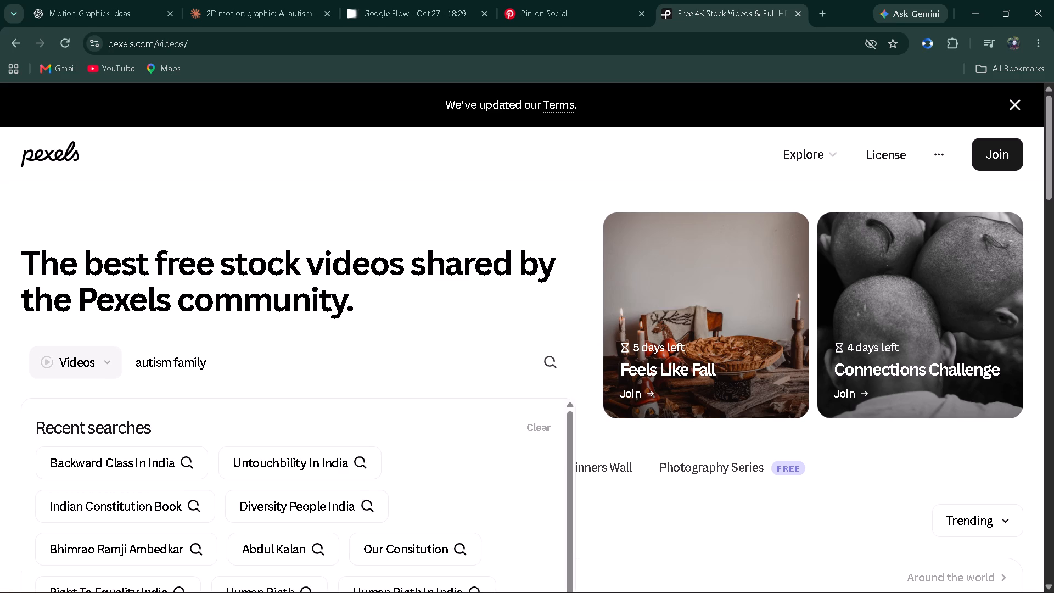
{"action": "type", "text": "on hearing"}
{"action": "key", "text": "Return"}
{"action": "left_click", "coordinate": [546, 362]}
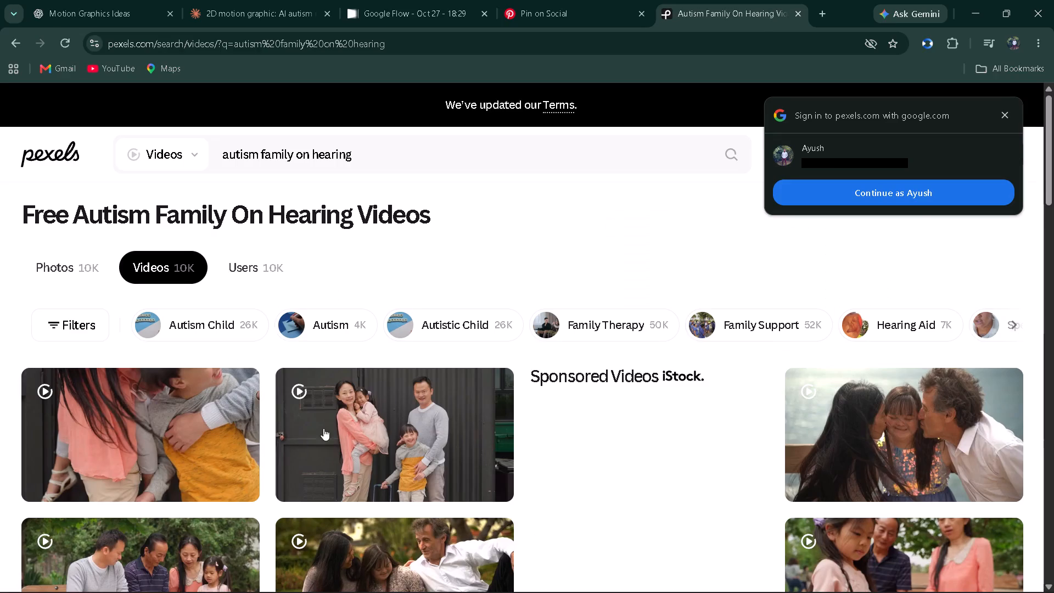
Sign in to Pexels with the suggested Google account.
{"action": "scroll", "coordinate": [367, 419], "scroll_direction": "down", "scroll_amount": 1}
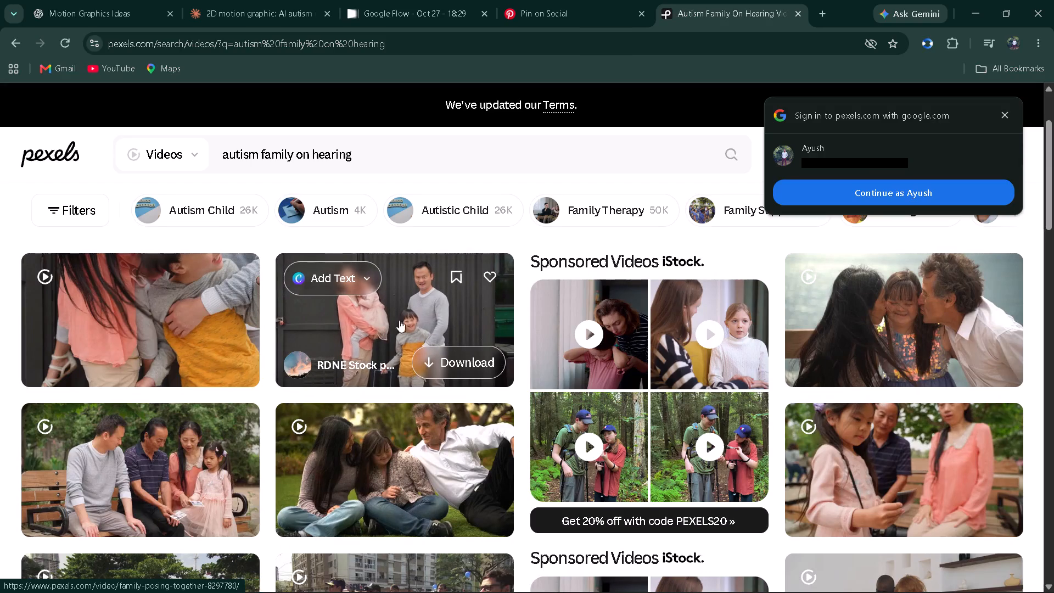
{"action": "left_click", "coordinate": [837, 202]}
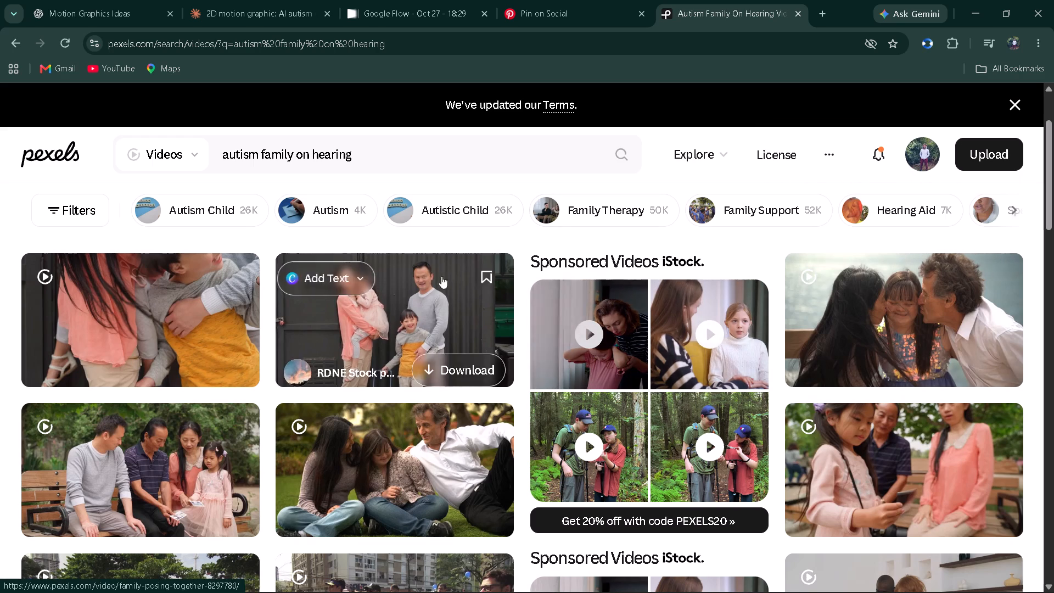
Filter the video results by orientation, first Horizontal and finally Vertical, and look over the first vertical clips.
{"action": "left_click", "coordinate": [94, 220]}
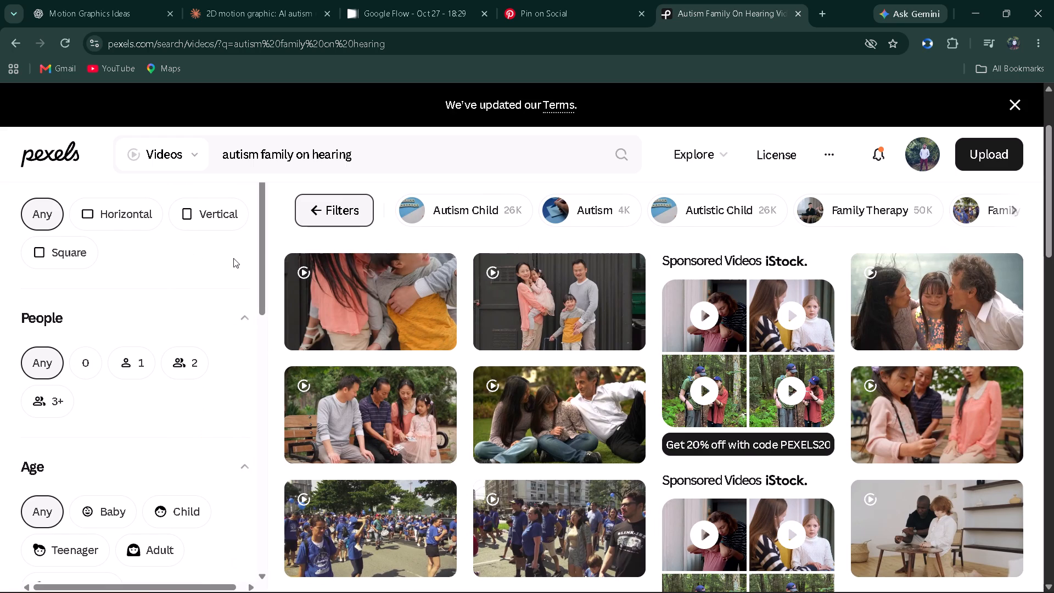
{"action": "left_click", "coordinate": [122, 218]}
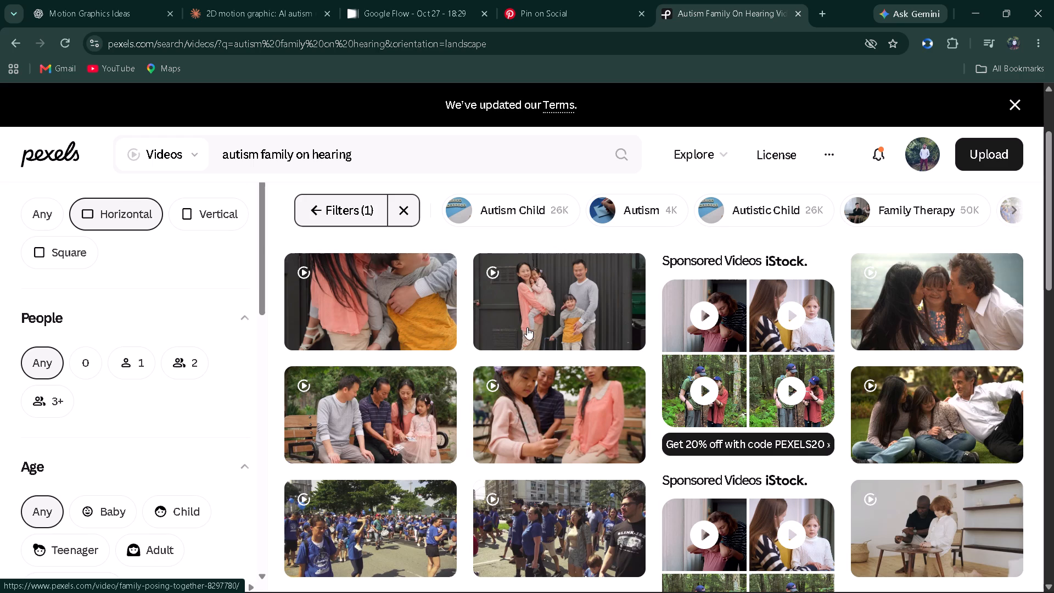
{"action": "left_click", "coordinate": [181, 222]}
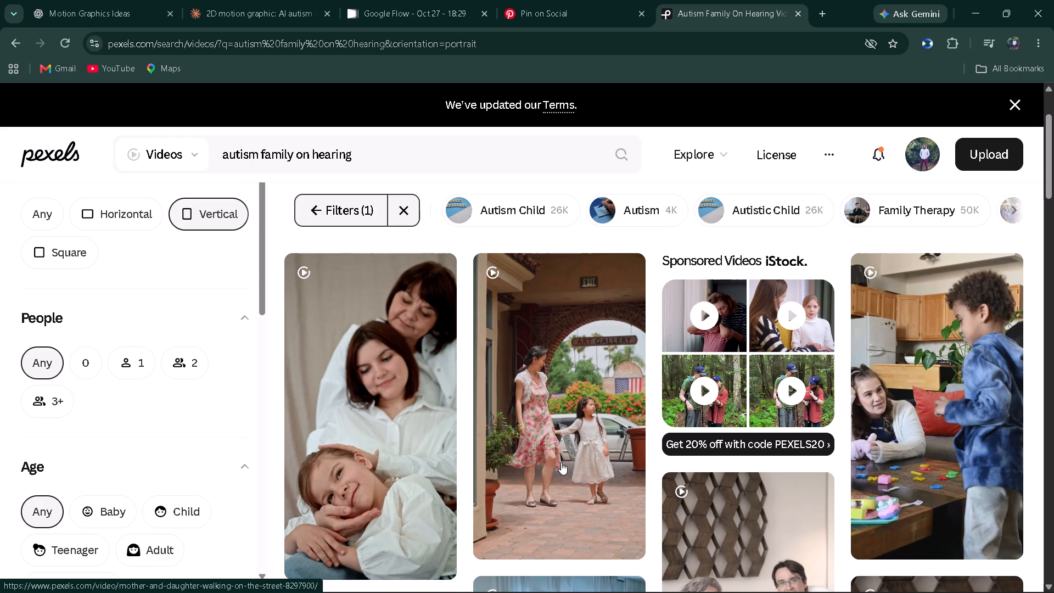
{"action": "scroll", "coordinate": [564, 463], "scroll_direction": "down", "scroll_amount": 3}
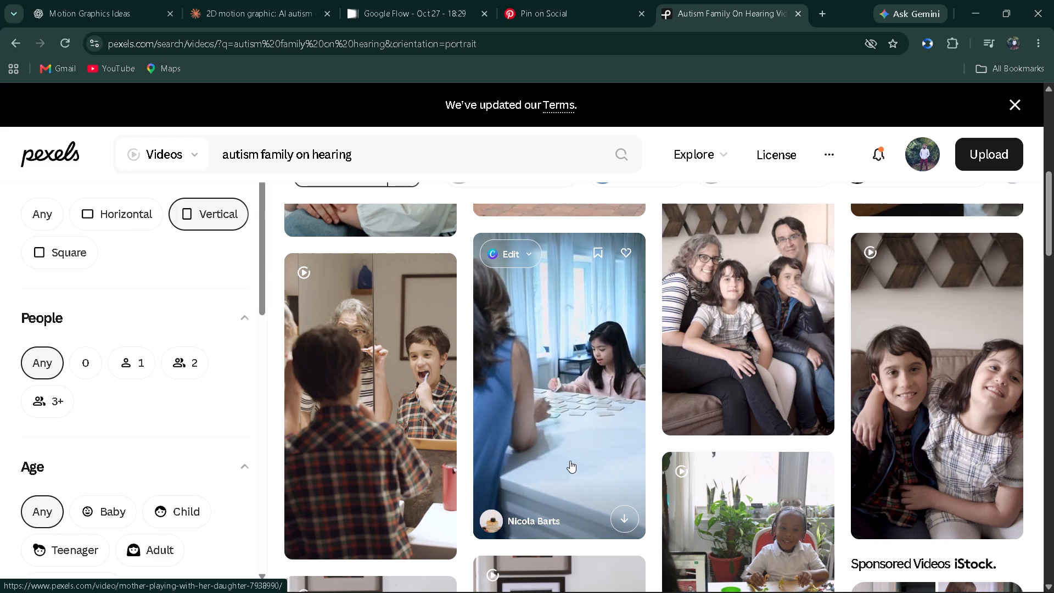
Switch to CapCut and play from the start of the second lady_die_V7.mp4 clip to 00:00:14:22, checking what footage fits.
{"action": "key", "text": "alt+Tab"}
{"action": "left_click", "coordinate": [439, 344]}
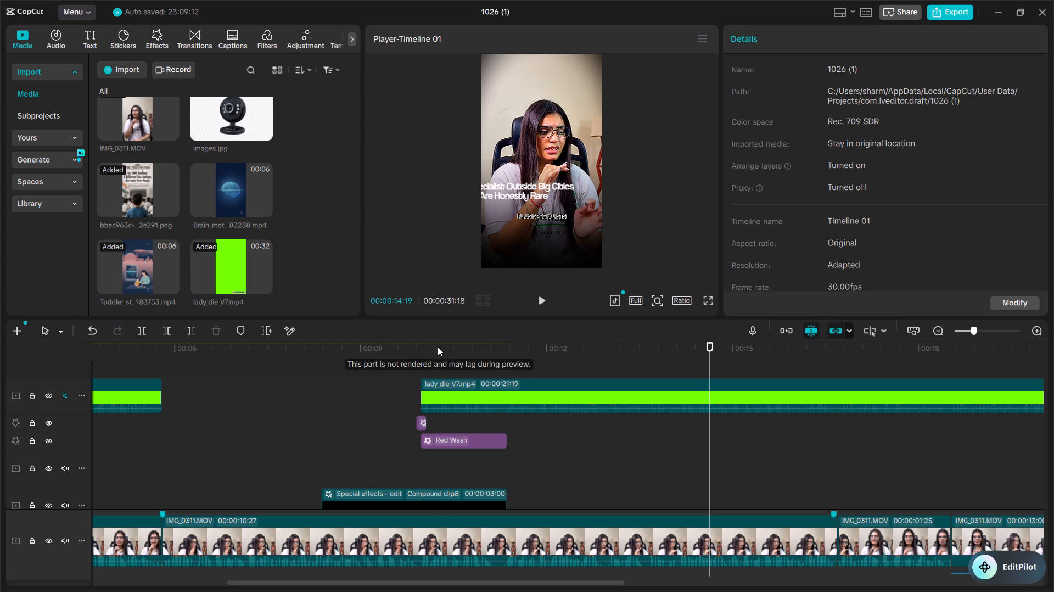
{"action": "left_click", "coordinate": [434, 348]}
{"action": "key", "text": "space"}
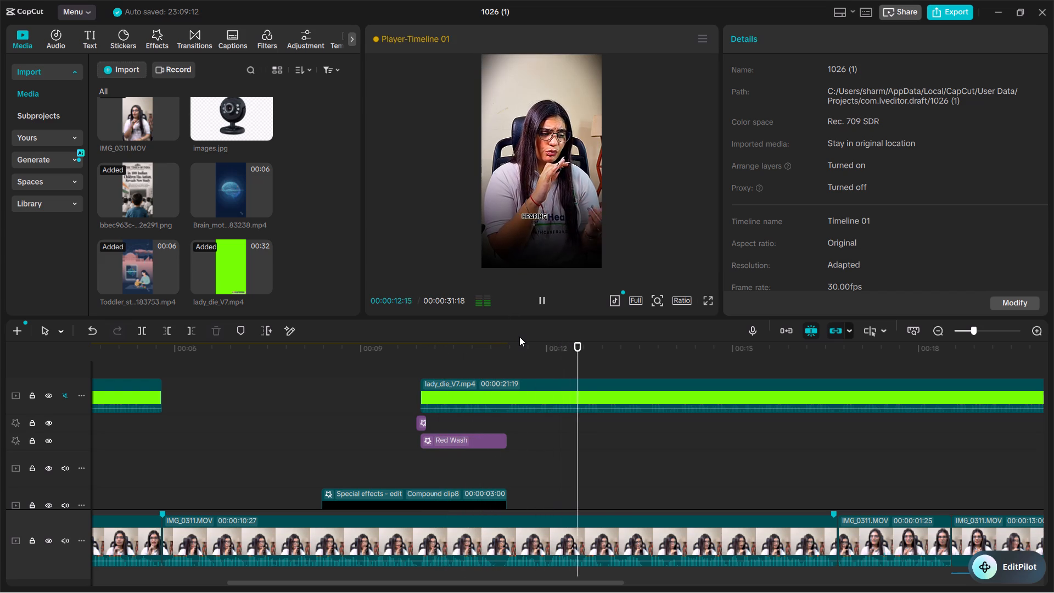
{"action": "key", "text": "space"}
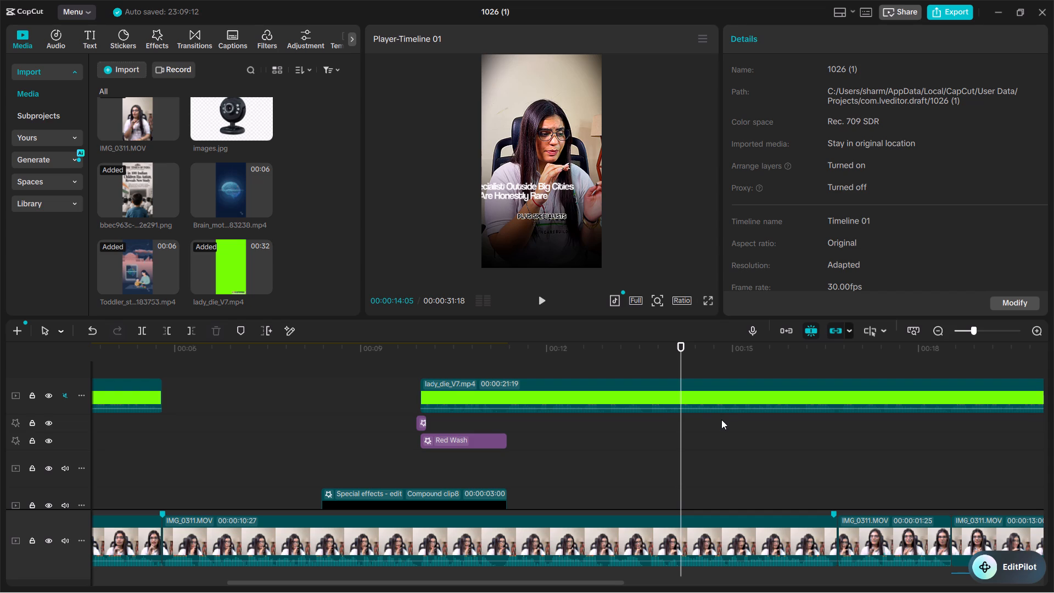
{"action": "key", "text": "space"}
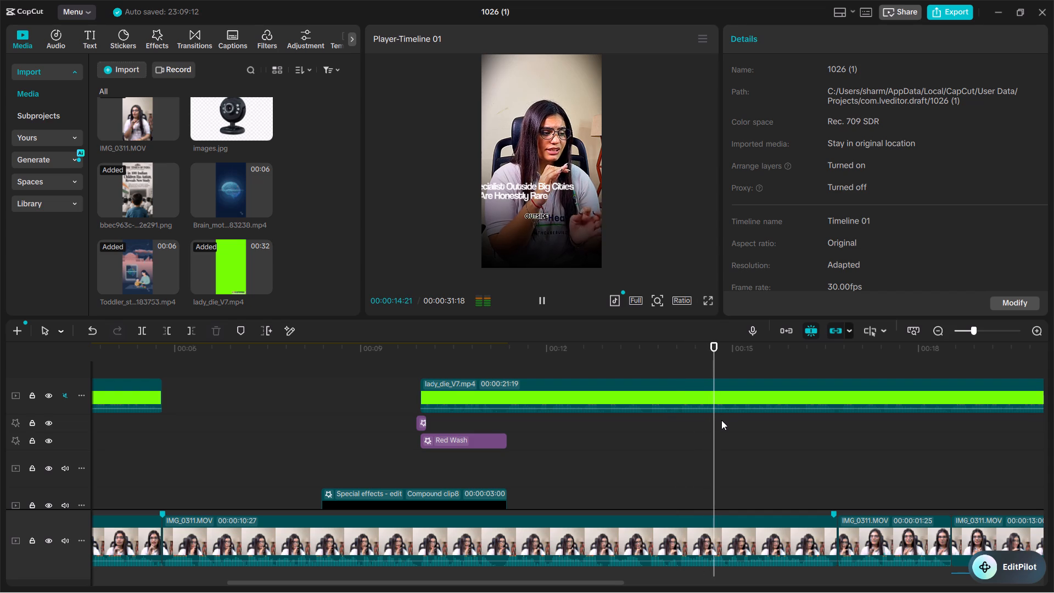
{"action": "key", "text": "space"}
{"action": "left_click", "coordinate": [623, 438]}
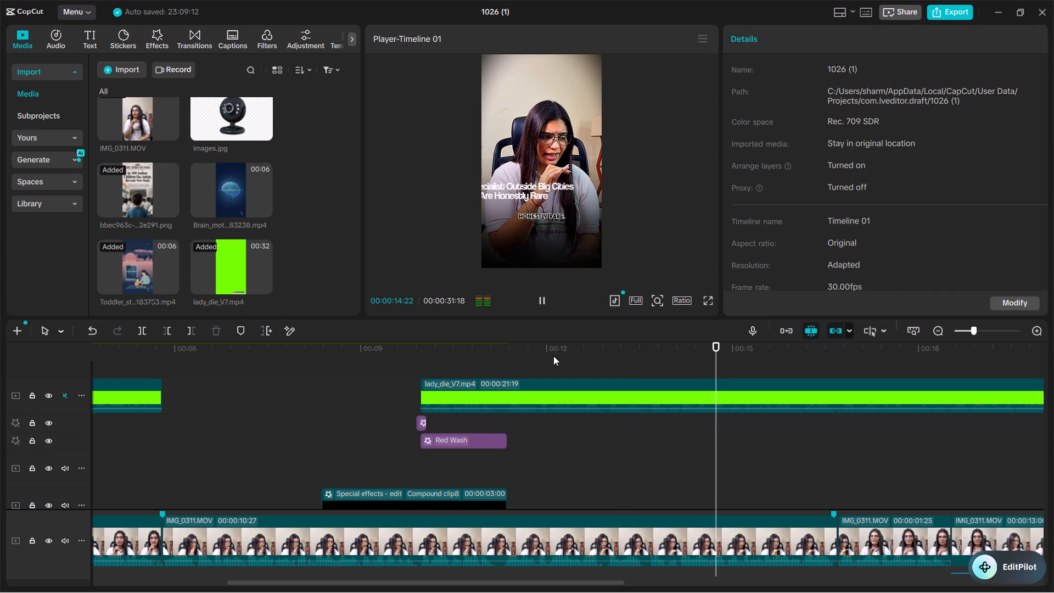
Return to Pexels in Chrome and browse the vertical results for family footage that suits the autism hearing section.
{"action": "key", "text": "alt+Tab"}
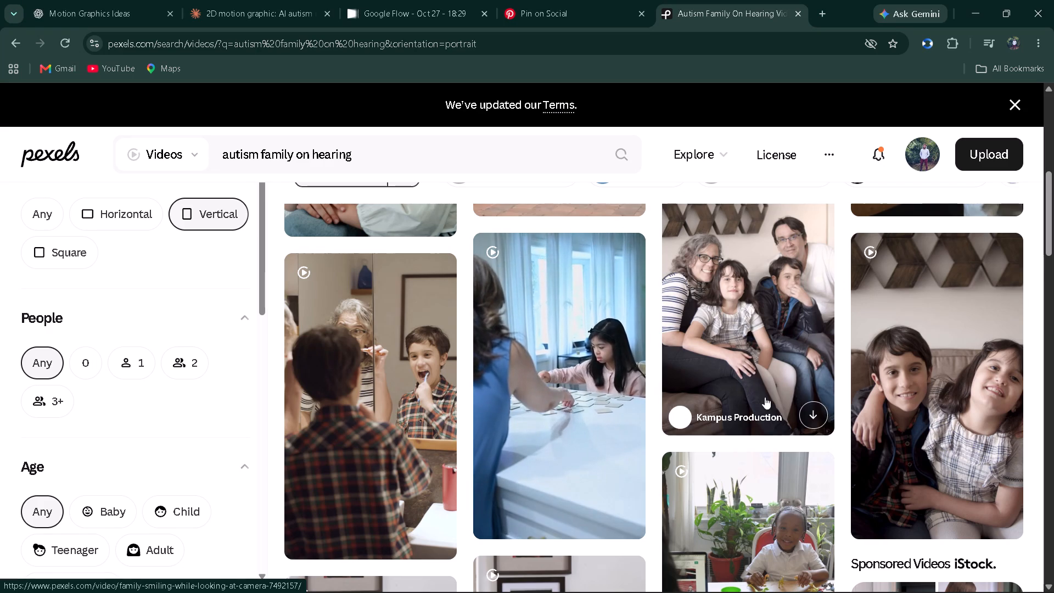
{"action": "scroll", "coordinate": [764, 398], "scroll_direction": "down", "scroll_amount": 1}
{"action": "scroll", "coordinate": [585, 462], "scroll_direction": "down", "scroll_amount": 2}
{"action": "scroll", "coordinate": [583, 388], "scroll_direction": "down", "scroll_amount": 1}
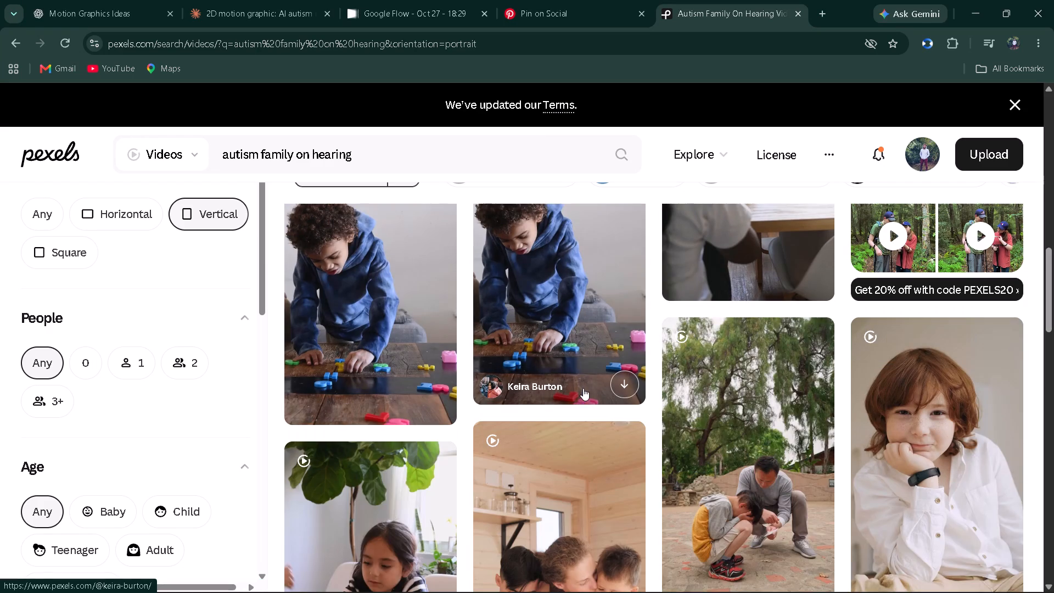
{"action": "scroll", "coordinate": [574, 395], "scroll_direction": "down", "scroll_amount": 2}
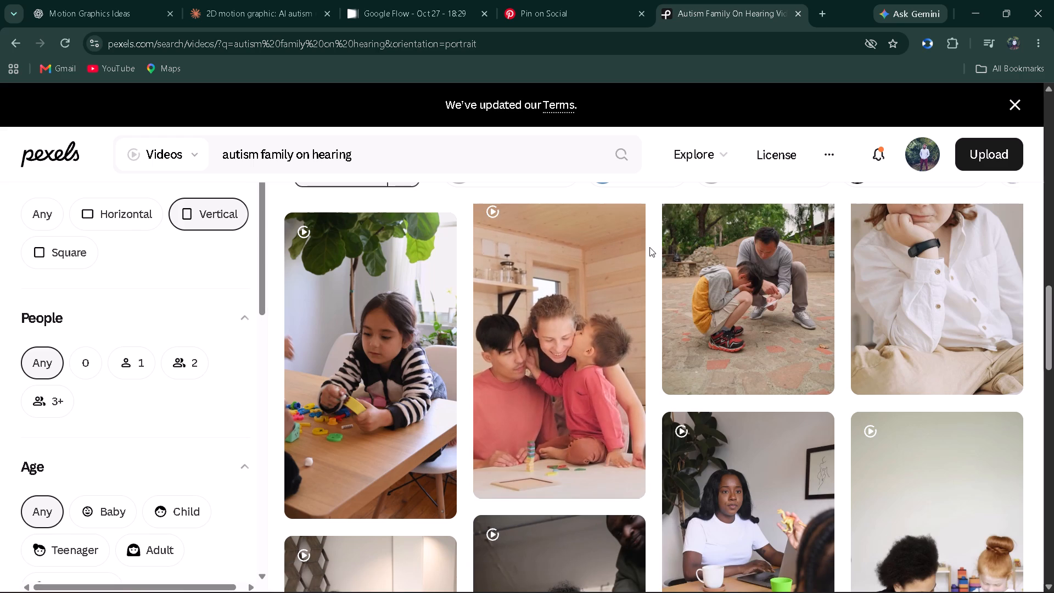
{"action": "scroll", "coordinate": [636, 378], "scroll_direction": "down", "scroll_amount": 1}
{"action": "scroll", "coordinate": [558, 438], "scroll_direction": "down", "scroll_amount": 1}
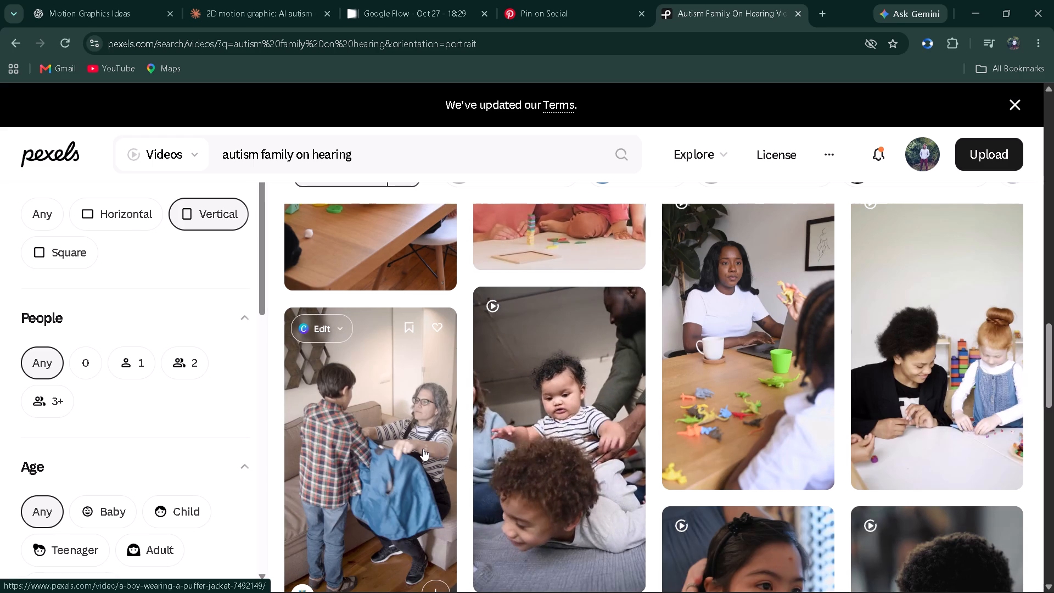
{"action": "scroll", "coordinate": [424, 445], "scroll_direction": "down", "scroll_amount": 2}
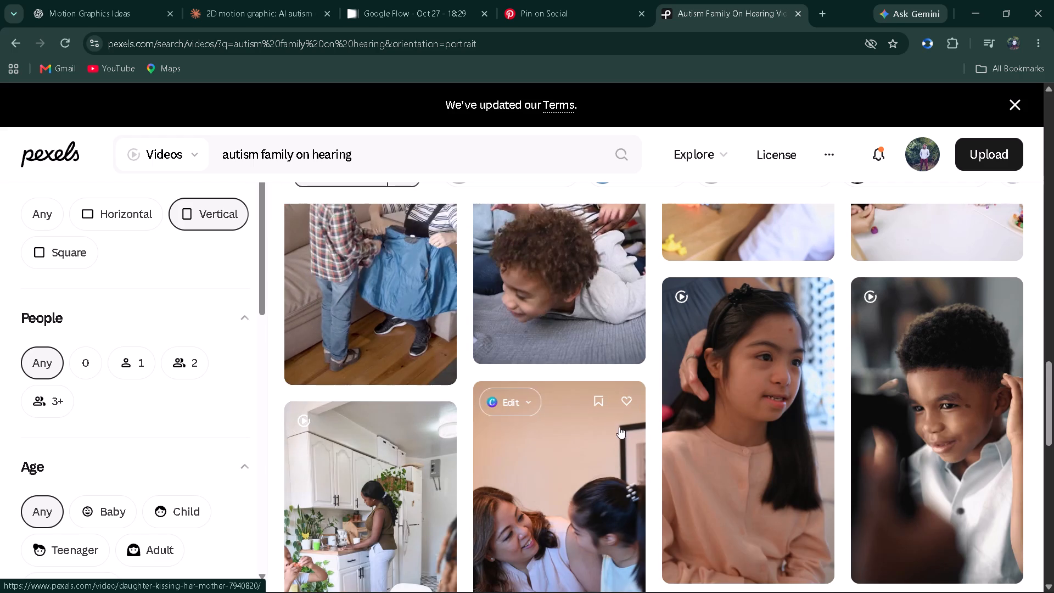
{"action": "scroll", "coordinate": [618, 428], "scroll_direction": "down", "scroll_amount": 1}
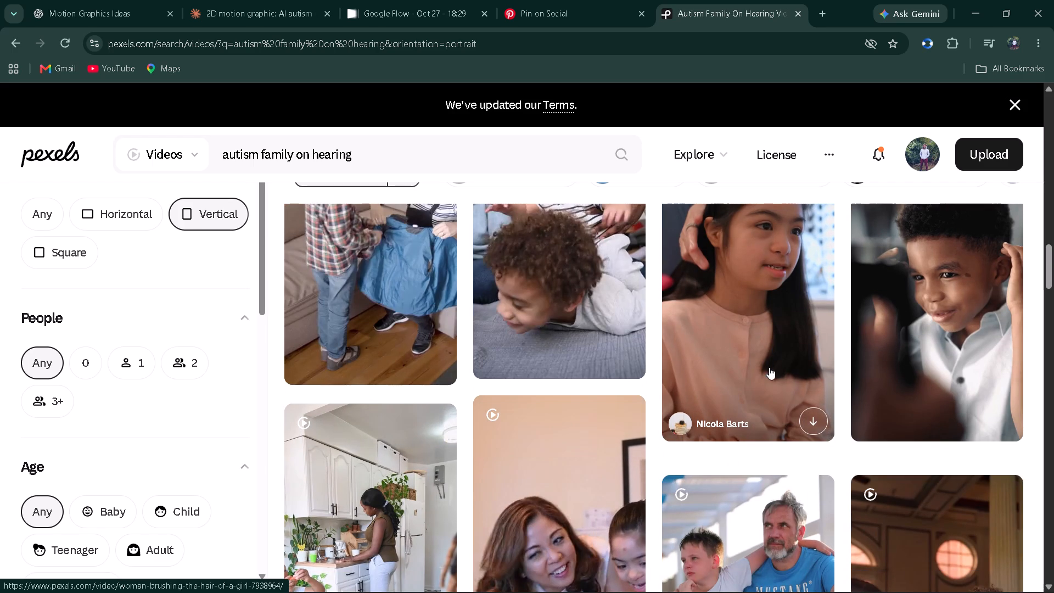
{"action": "scroll", "coordinate": [743, 367], "scroll_direction": "up", "scroll_amount": 1}
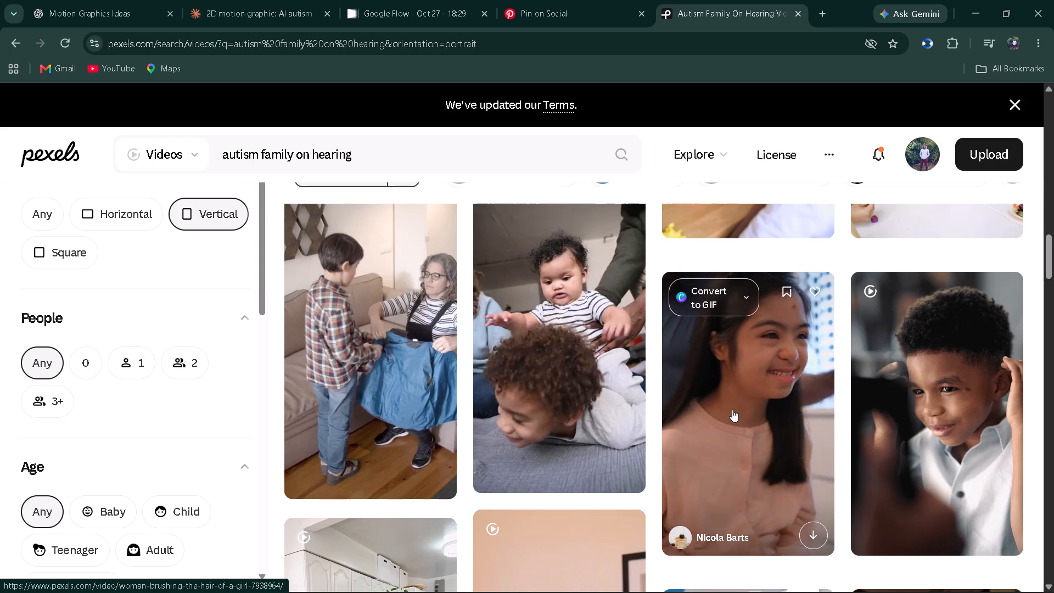
{"action": "scroll", "coordinate": [730, 411], "scroll_direction": "down", "scroll_amount": 2}
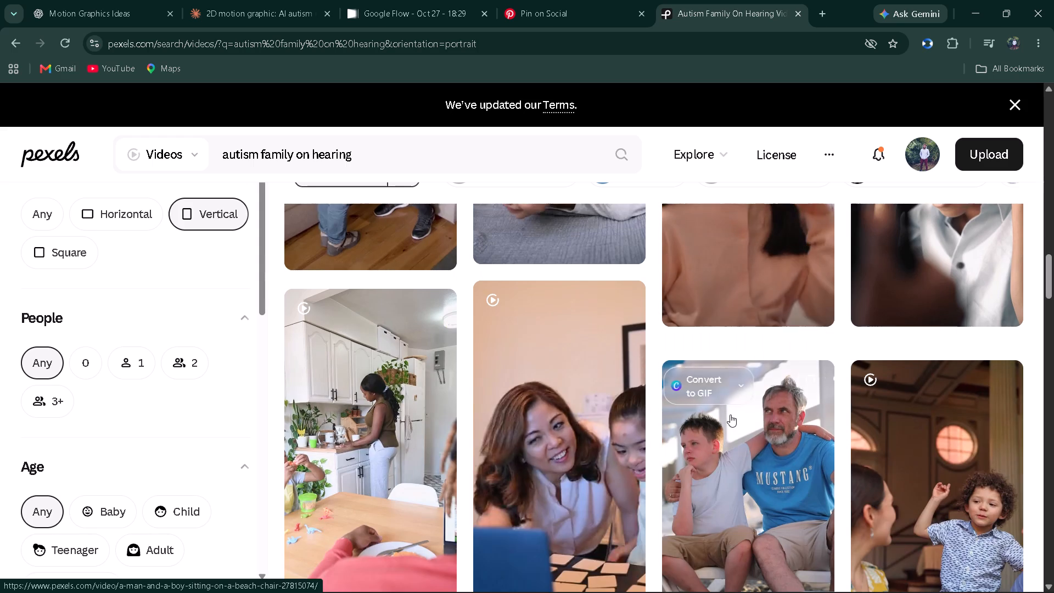
Filter the autism family on hearing video results to Horizontal orientation and return to the first results.
{"action": "left_click", "coordinate": [127, 217]}
{"action": "scroll", "coordinate": [408, 389], "scroll_direction": "up", "scroll_amount": 2}
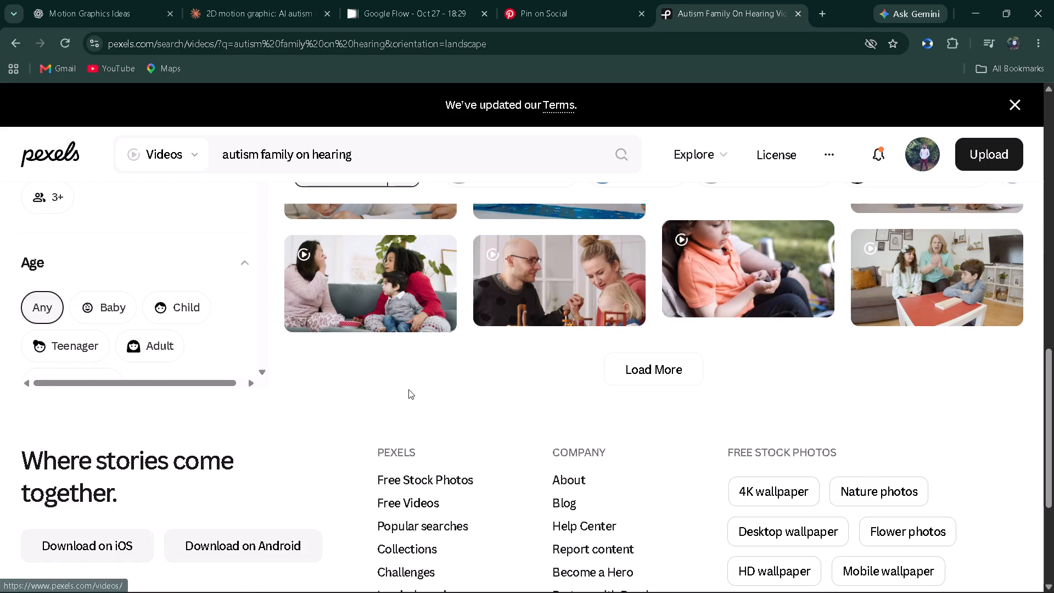
{"action": "scroll", "coordinate": [408, 389], "scroll_direction": "up", "scroll_amount": 7}
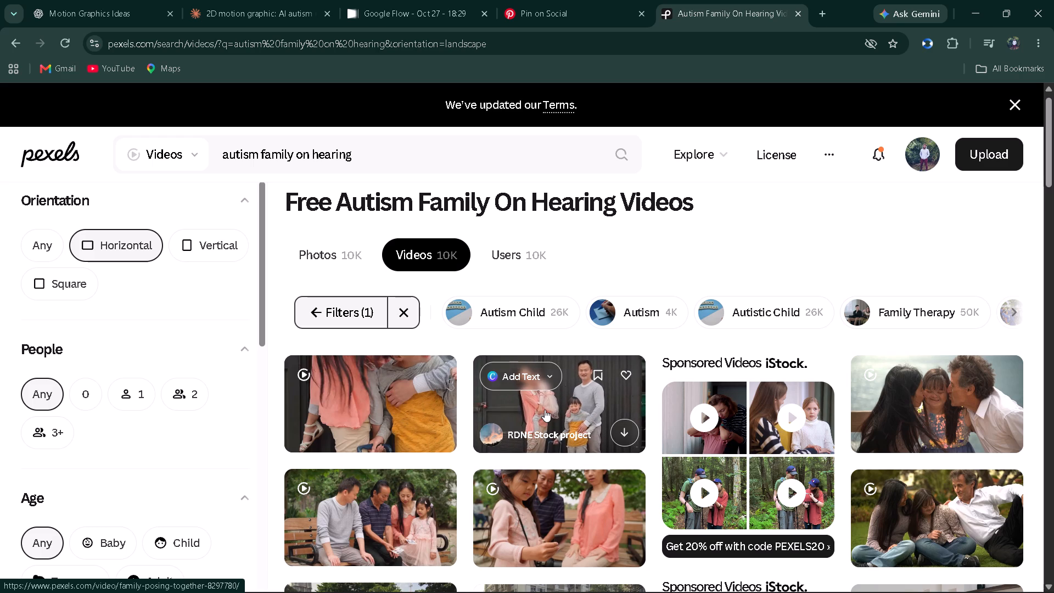
Preview the horizontal clip of the family of four posing together against the dark metal wall, and dismiss the Terms notice.
{"action": "left_click", "coordinate": [545, 410]}
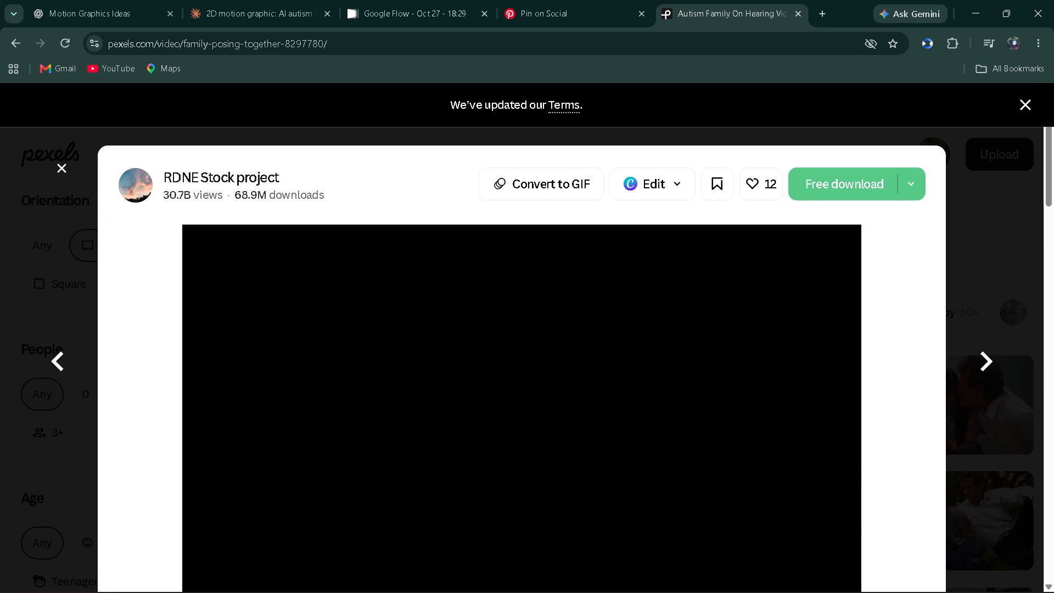
{"action": "scroll", "coordinate": [503, 428], "scroll_direction": "down", "scroll_amount": 1}
{"action": "scroll", "coordinate": [513, 390], "scroll_direction": "up", "scroll_amount": 1}
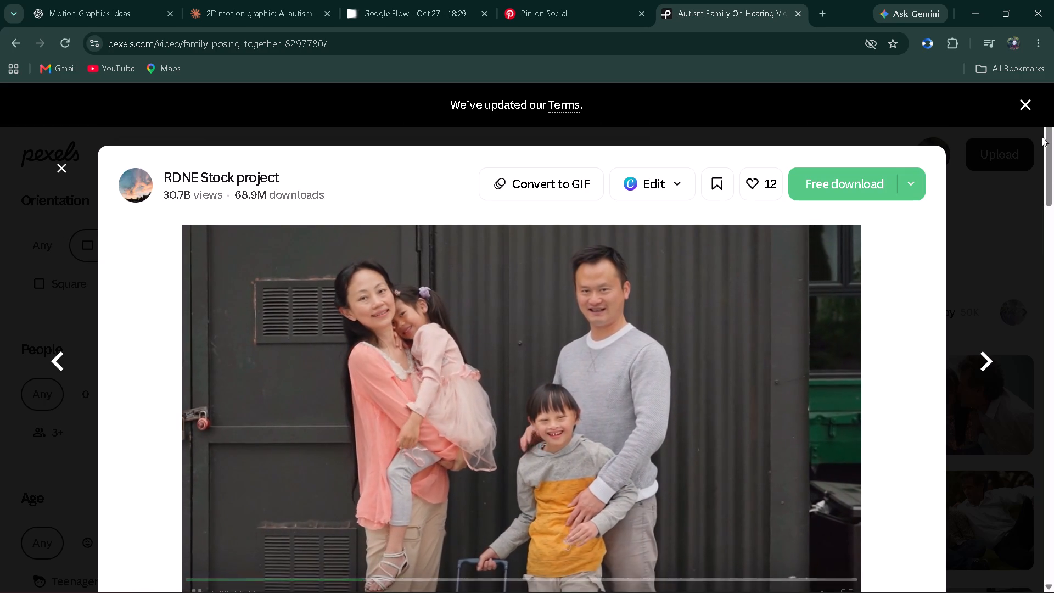
{"action": "left_click", "coordinate": [1029, 104]}
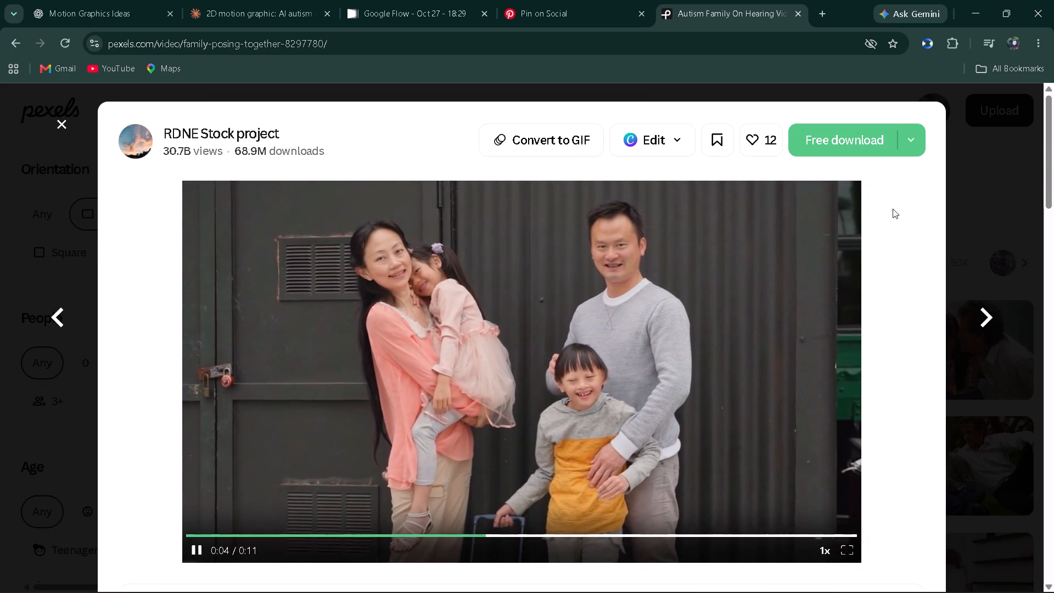
{"action": "left_click", "coordinate": [986, 233]}
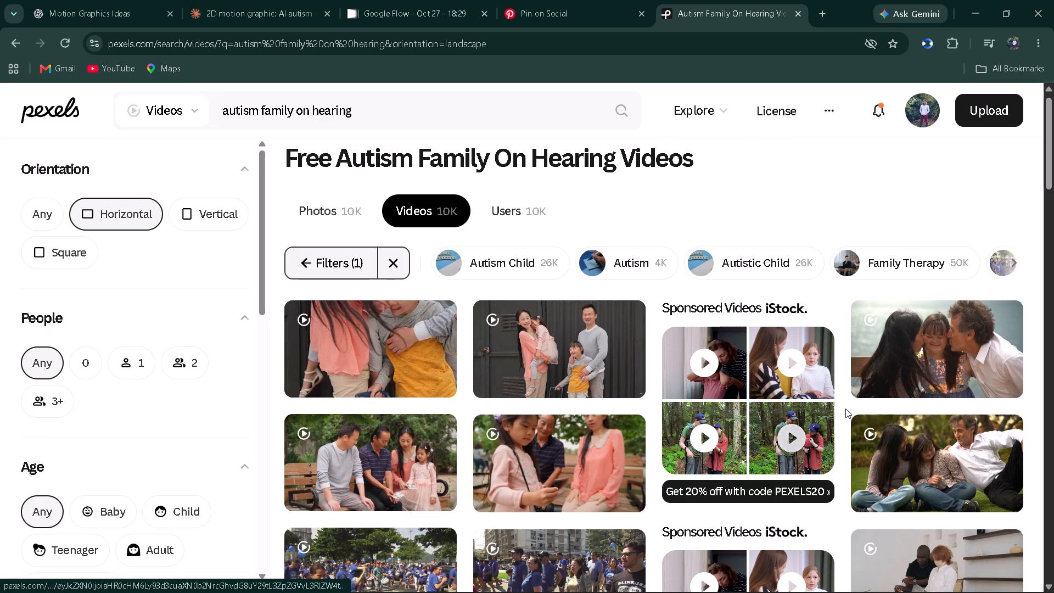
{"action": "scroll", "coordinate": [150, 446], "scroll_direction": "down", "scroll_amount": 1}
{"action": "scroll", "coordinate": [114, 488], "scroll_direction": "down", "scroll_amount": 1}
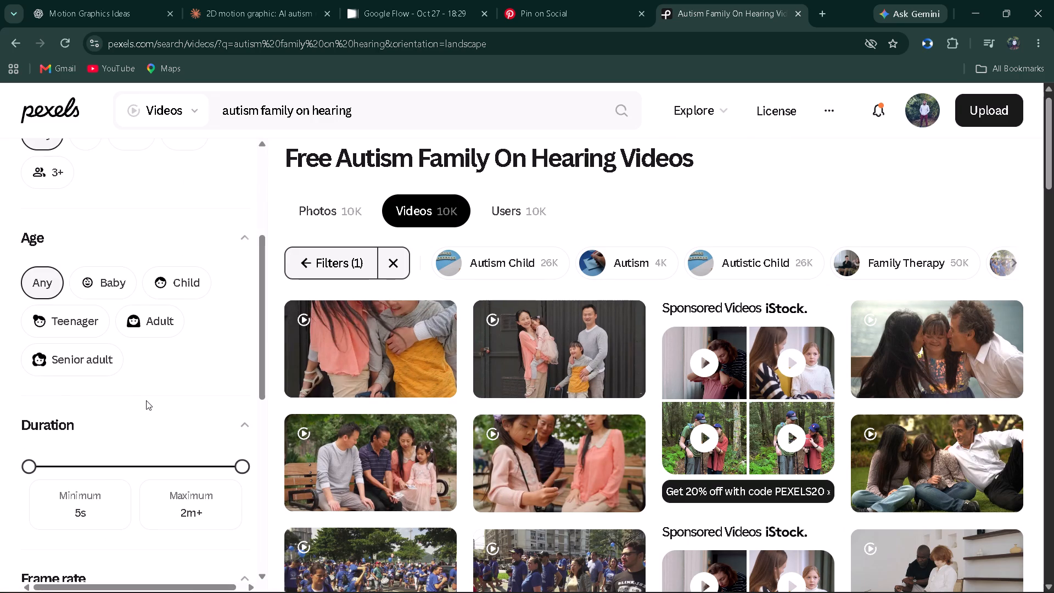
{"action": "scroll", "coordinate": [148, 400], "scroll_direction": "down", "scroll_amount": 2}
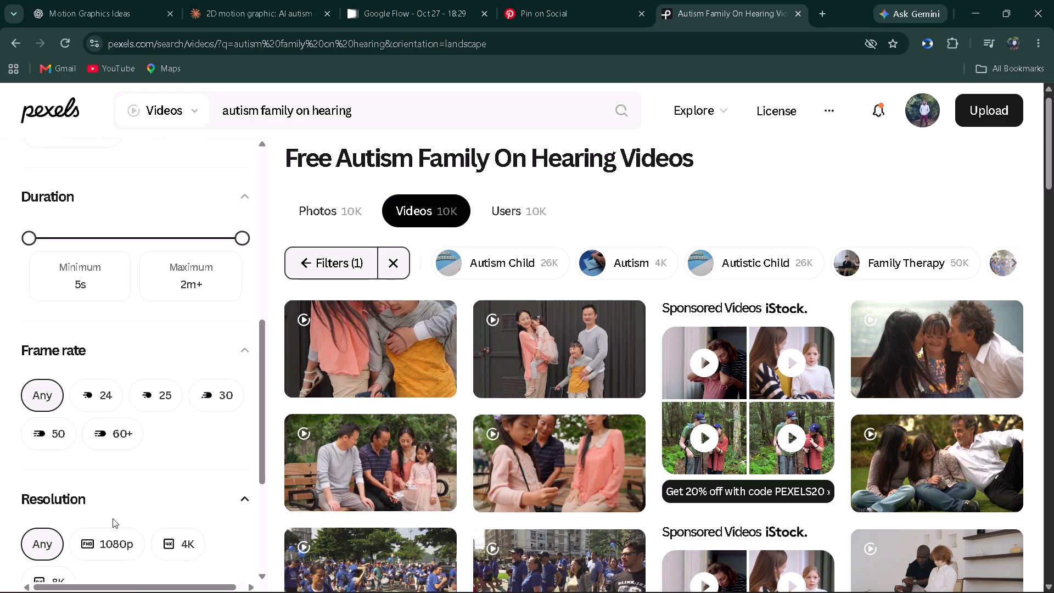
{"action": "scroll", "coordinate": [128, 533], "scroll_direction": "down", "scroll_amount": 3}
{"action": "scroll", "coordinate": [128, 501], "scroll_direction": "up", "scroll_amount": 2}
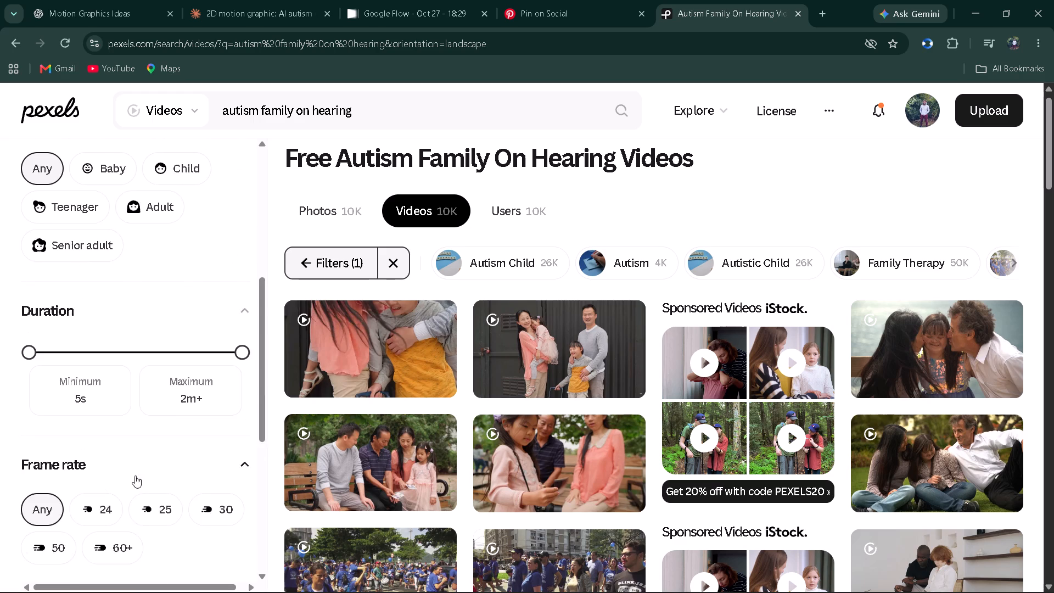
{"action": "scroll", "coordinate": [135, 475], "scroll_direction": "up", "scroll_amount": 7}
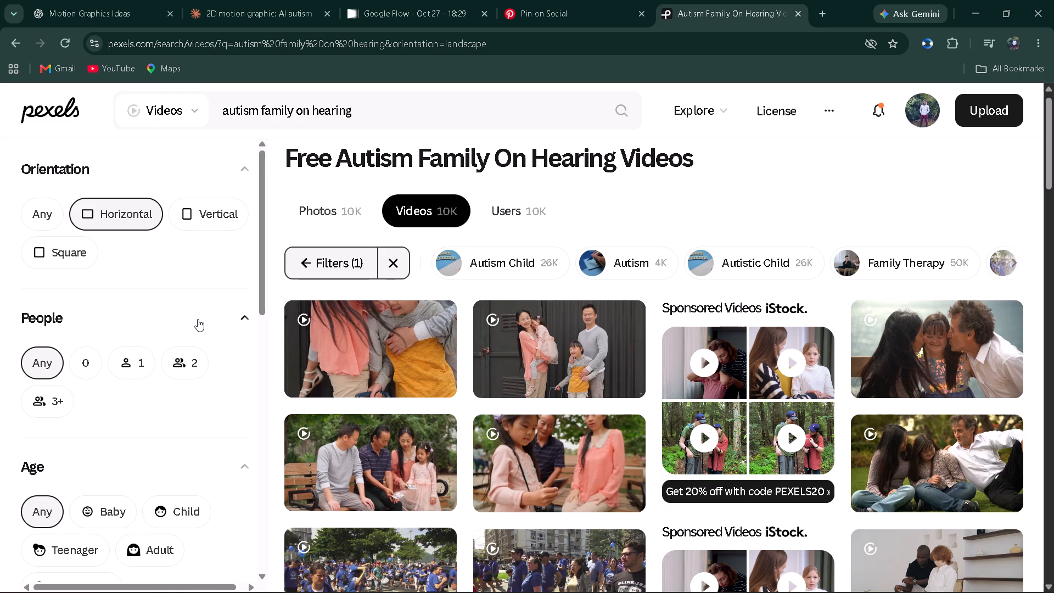
Preview the clip of the family playing together and the one of parents kissing their daughter.
{"action": "left_click", "coordinate": [399, 349]}
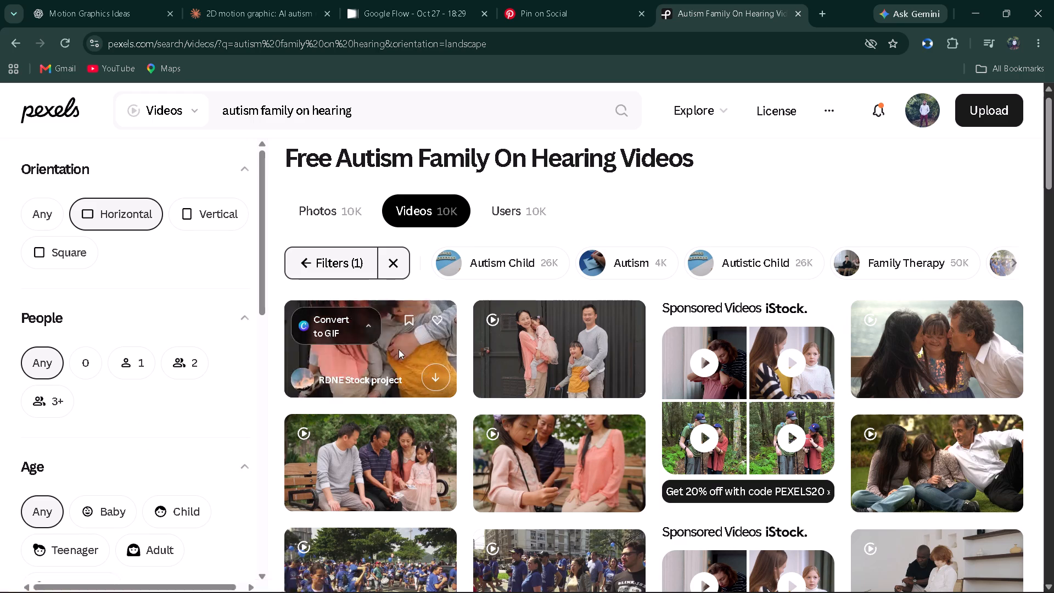
{"action": "left_click", "coordinate": [594, 0]}
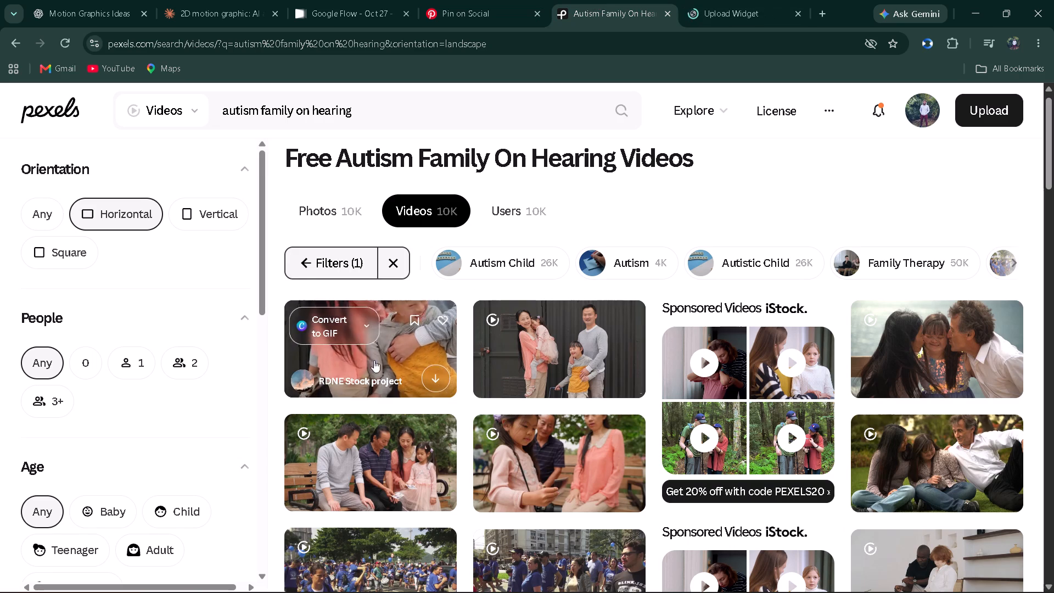
{"action": "left_click", "coordinate": [392, 352]}
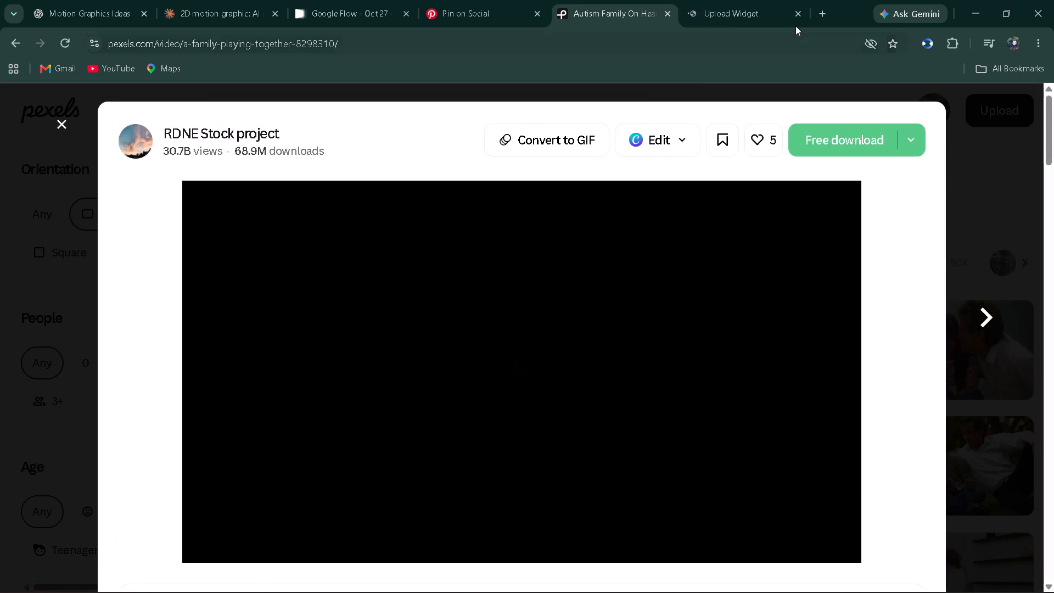
{"action": "left_click", "coordinate": [797, 19]}
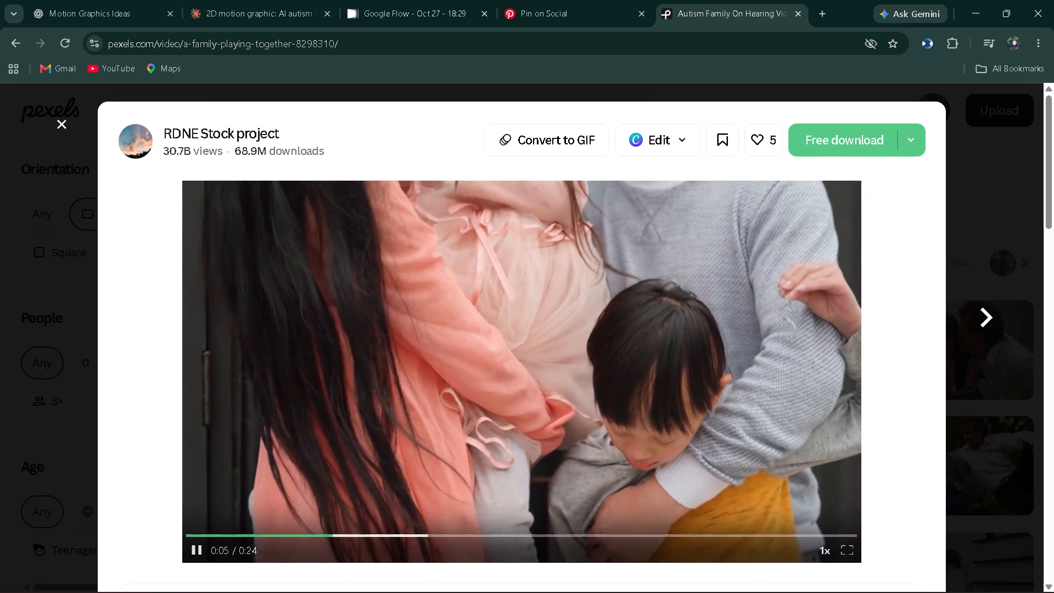
{"action": "left_click", "coordinate": [981, 202]}
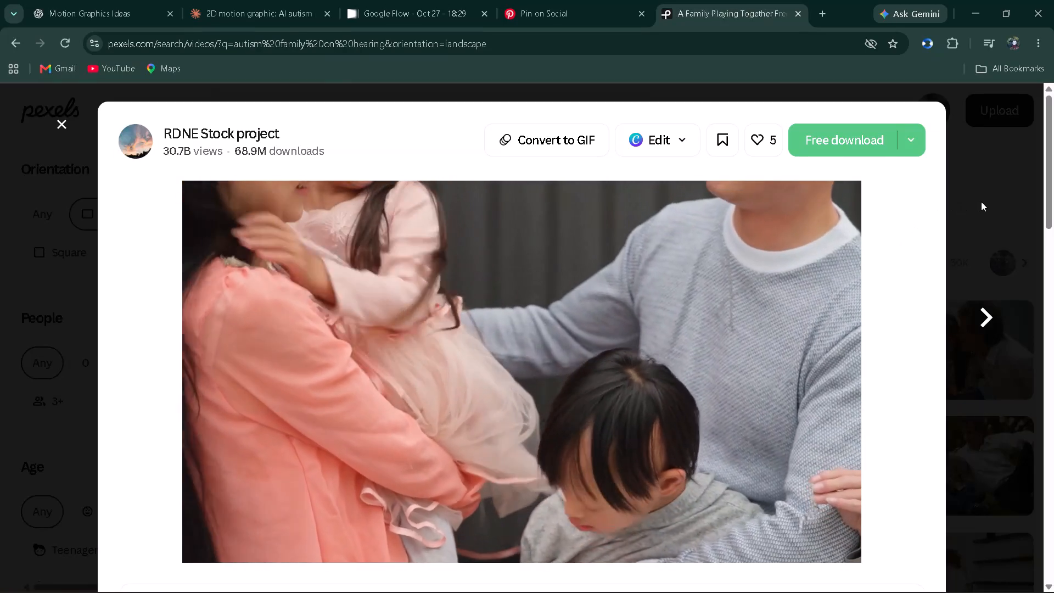
{"action": "left_click", "coordinate": [935, 350]}
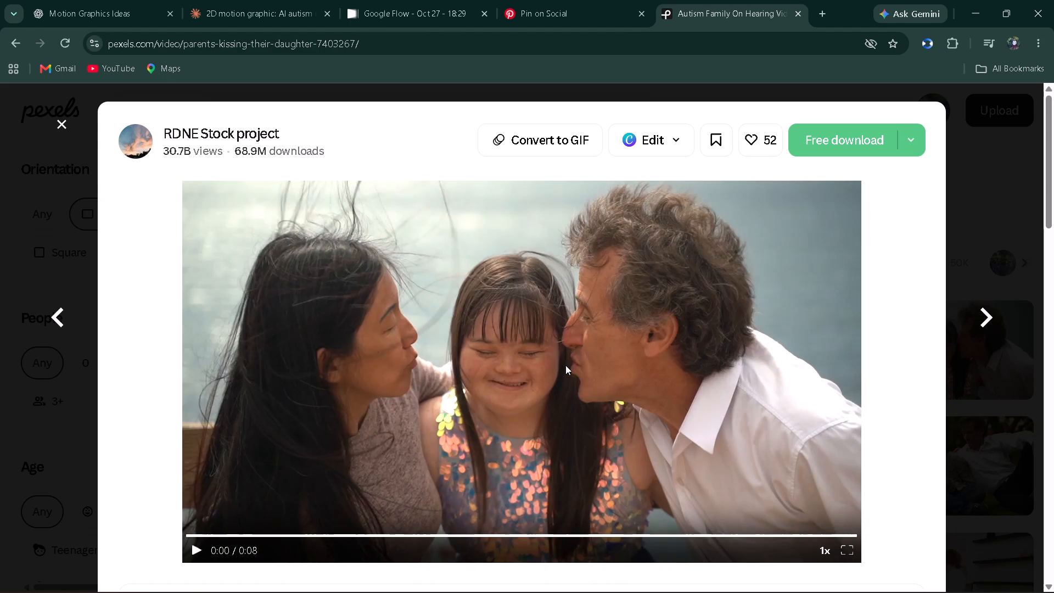
{"action": "left_click", "coordinate": [899, 298]}
{"action": "left_click", "coordinate": [1003, 362]}
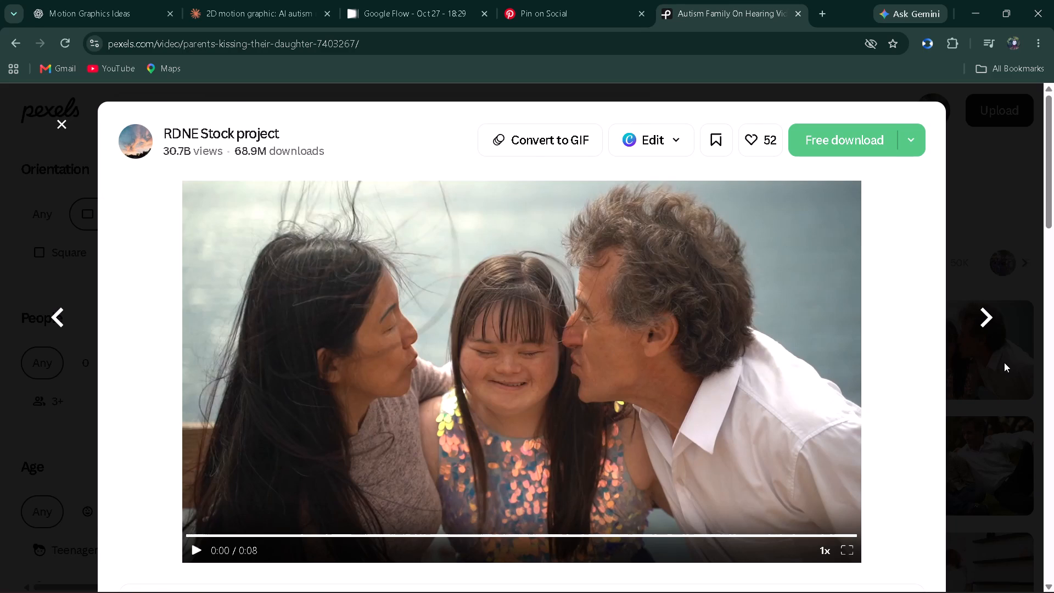
Browse the horizontal video results for family footage that suits the autism hearing section.
{"action": "scroll", "coordinate": [613, 463], "scroll_direction": "down", "scroll_amount": 2}
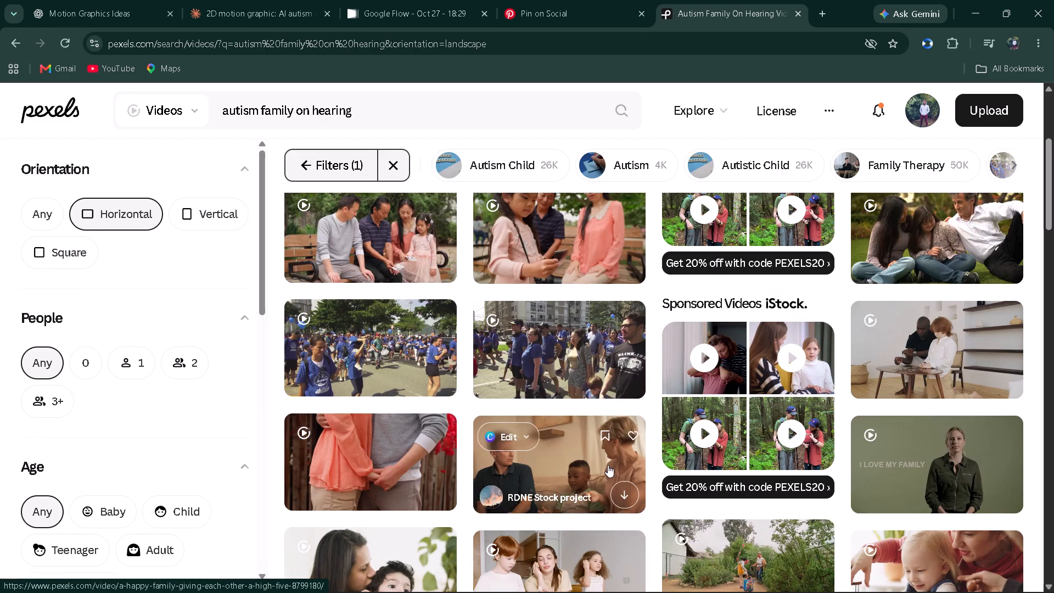
{"action": "scroll", "coordinate": [585, 472], "scroll_direction": "down", "scroll_amount": 1}
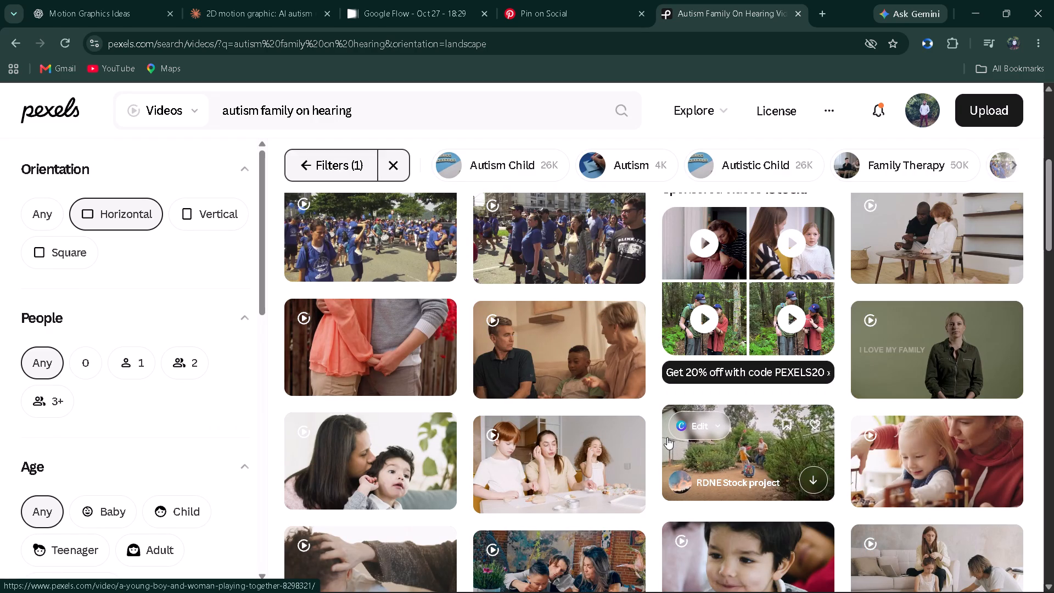
{"action": "scroll", "coordinate": [666, 438], "scroll_direction": "down", "scroll_amount": 2}
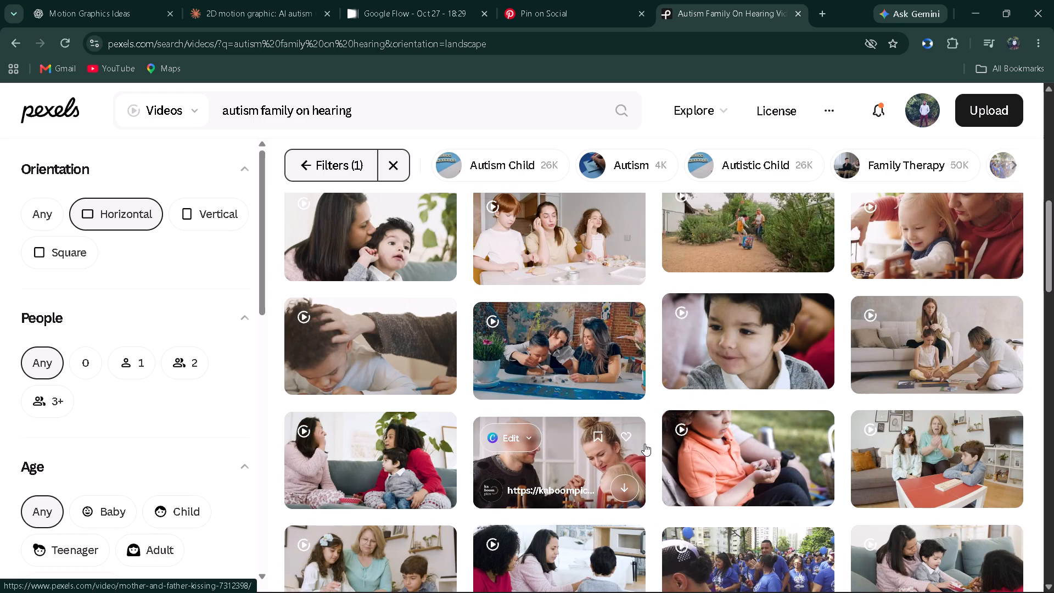
{"action": "scroll", "coordinate": [644, 444], "scroll_direction": "down", "scroll_amount": 1}
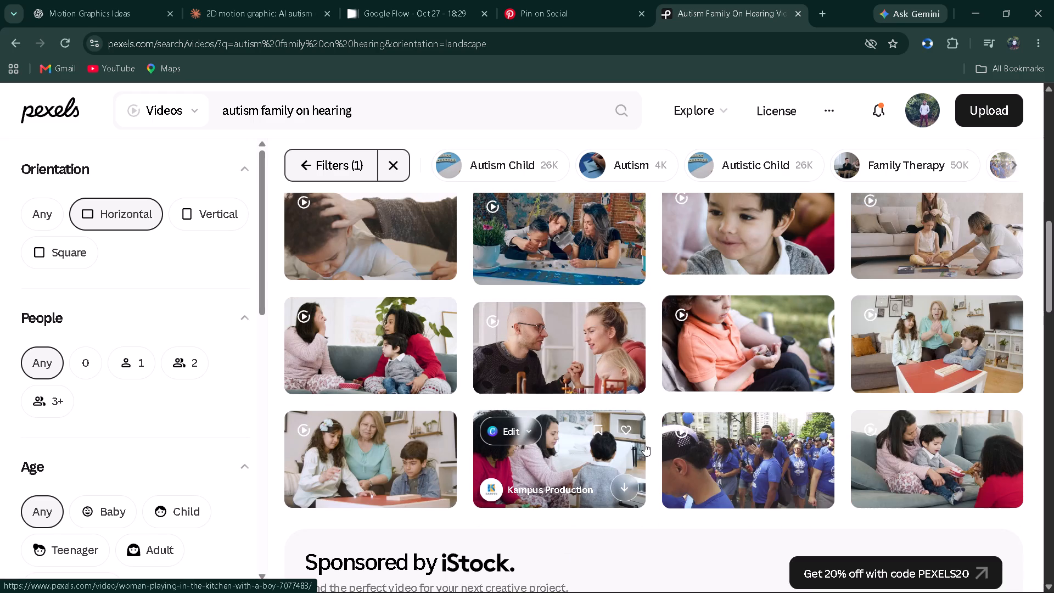
{"action": "scroll", "coordinate": [644, 444], "scroll_direction": "down", "scroll_amount": 2}
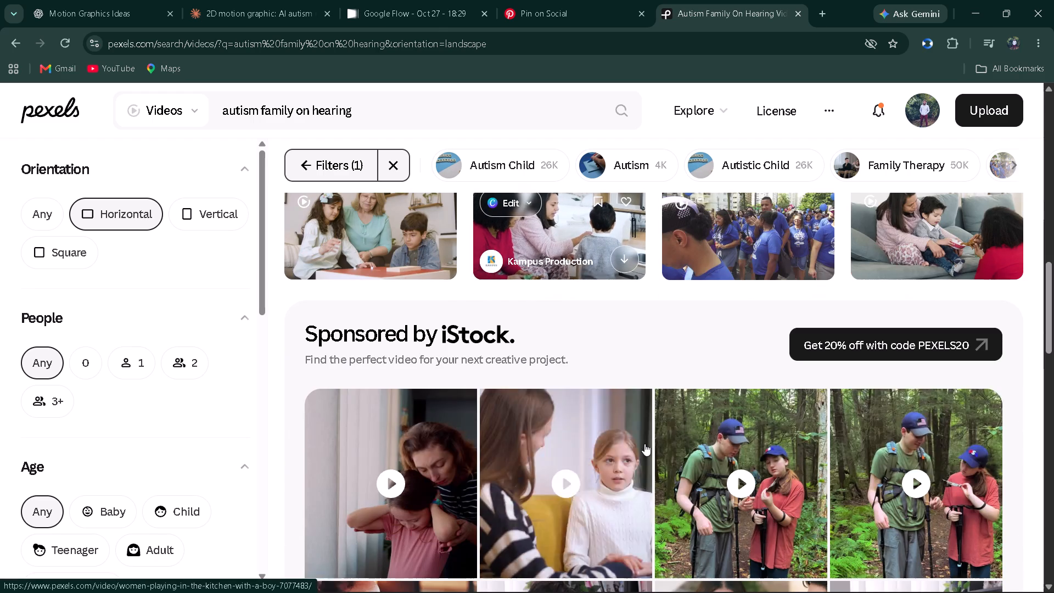
{"action": "scroll", "coordinate": [644, 444], "scroll_direction": "down", "scroll_amount": 2}
{"action": "scroll", "coordinate": [644, 444], "scroll_direction": "up", "scroll_amount": 2}
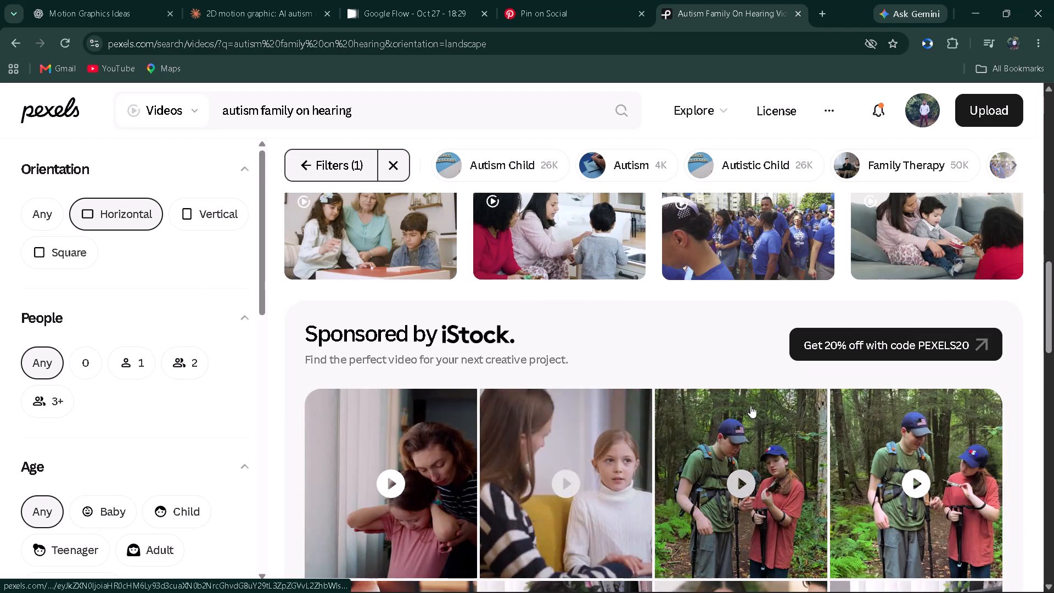
{"action": "scroll", "coordinate": [765, 399], "scroll_direction": "up", "scroll_amount": 2}
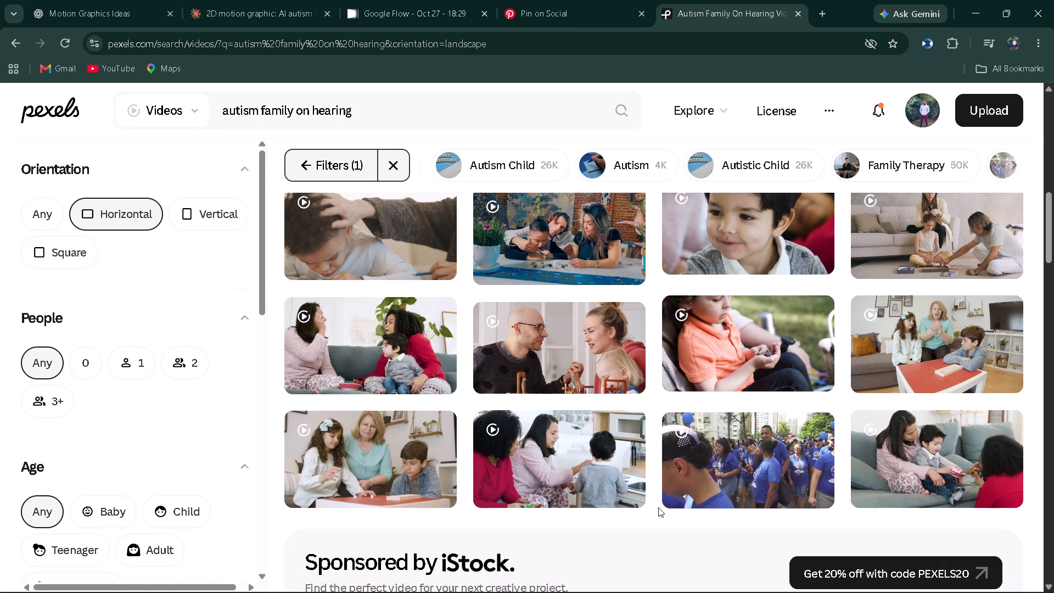
{"action": "scroll", "coordinate": [658, 507], "scroll_direction": "up", "scroll_amount": 1}
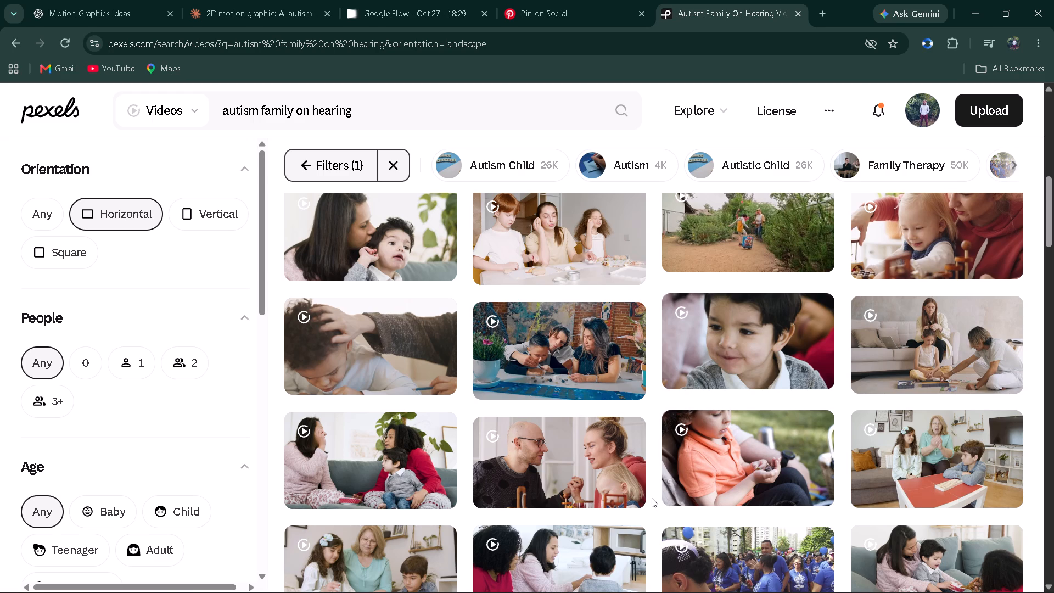
{"action": "scroll", "coordinate": [652, 498], "scroll_direction": "up", "scroll_amount": 1}
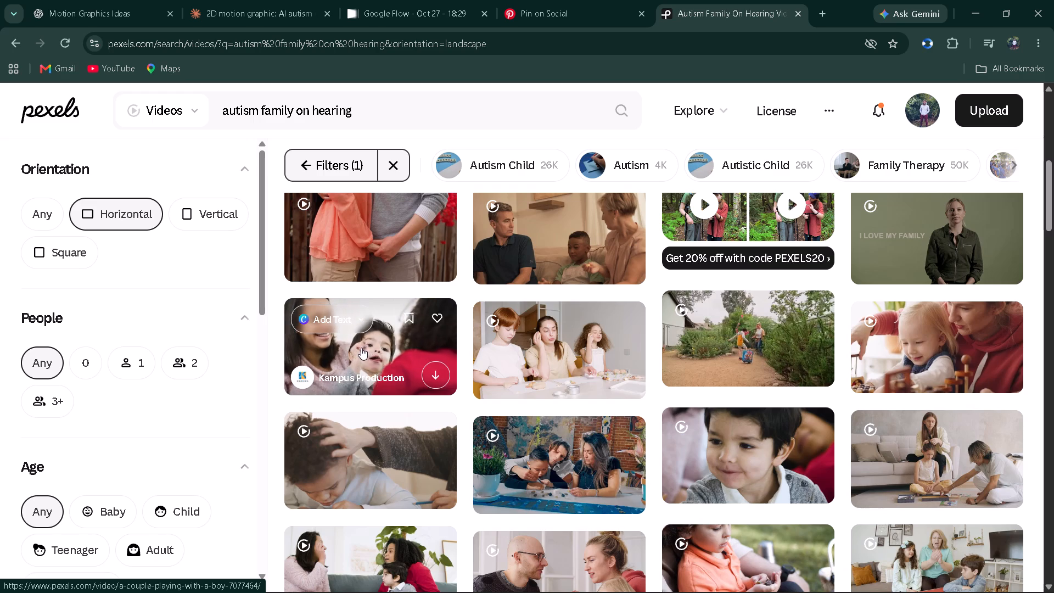
{"action": "scroll", "coordinate": [365, 348], "scroll_direction": "up", "scroll_amount": 3}
{"action": "scroll", "coordinate": [408, 413], "scroll_direction": "up", "scroll_amount": 1}
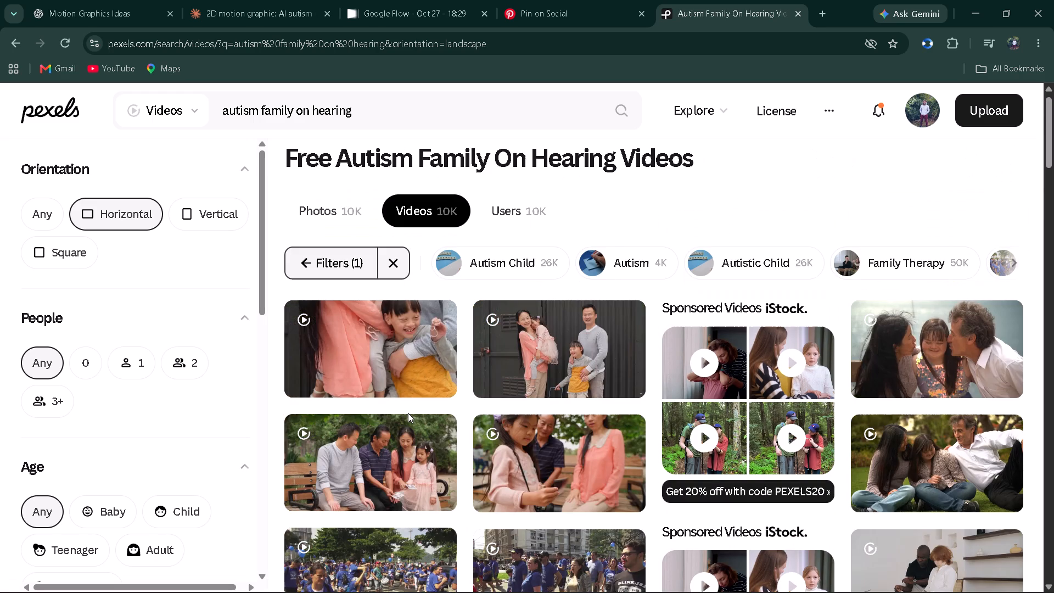
Download the family posing together clip as 8297780-hd_1920_1080_30fps into the project 26 folder.
{"action": "left_click", "coordinate": [561, 356]}
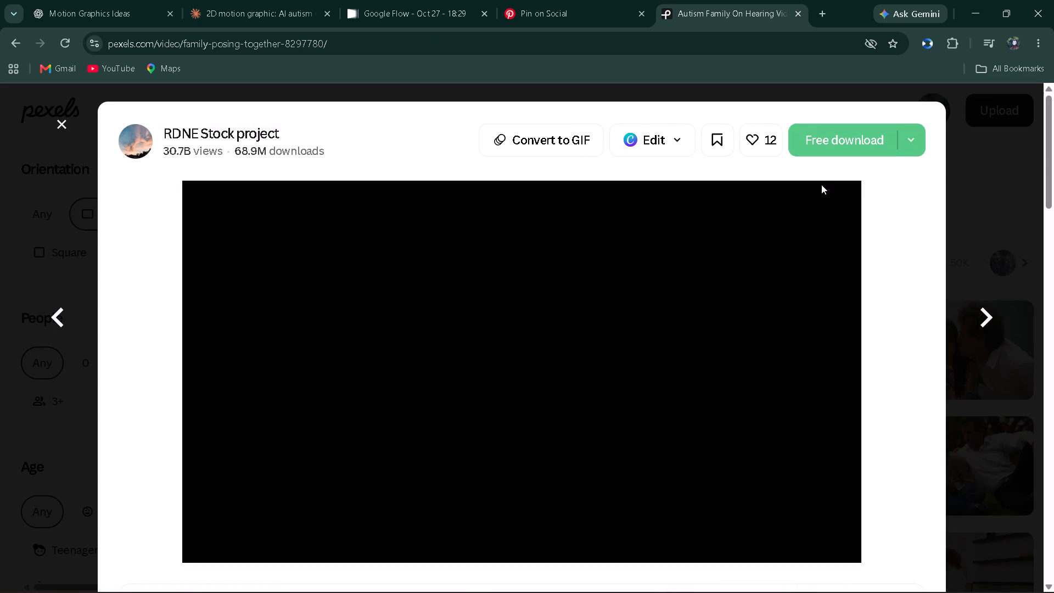
{"action": "left_click", "coordinate": [832, 150]}
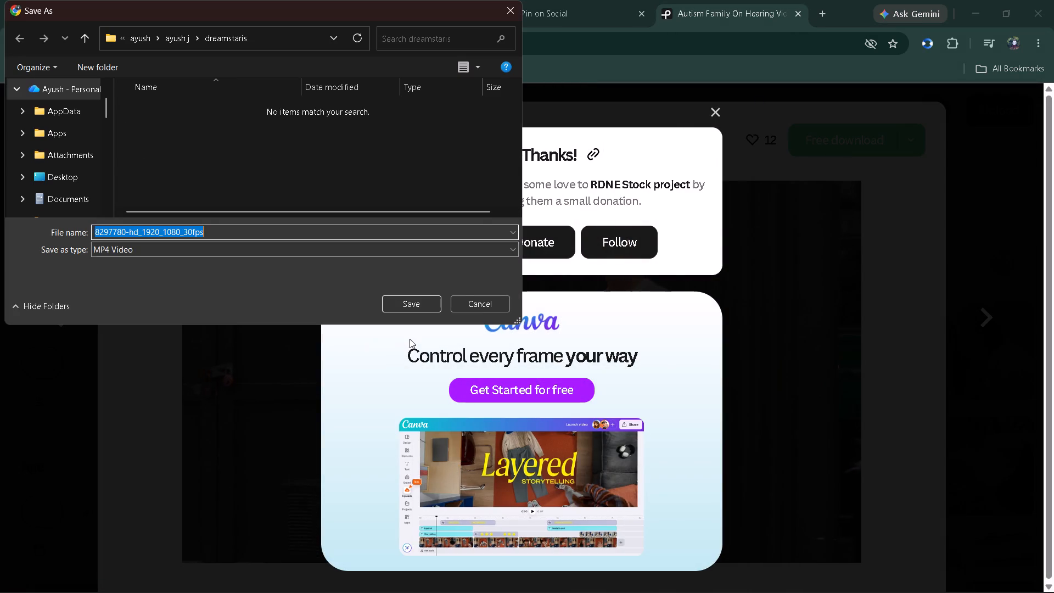
{"action": "scroll", "coordinate": [58, 176], "scroll_direction": "down", "scroll_amount": 2}
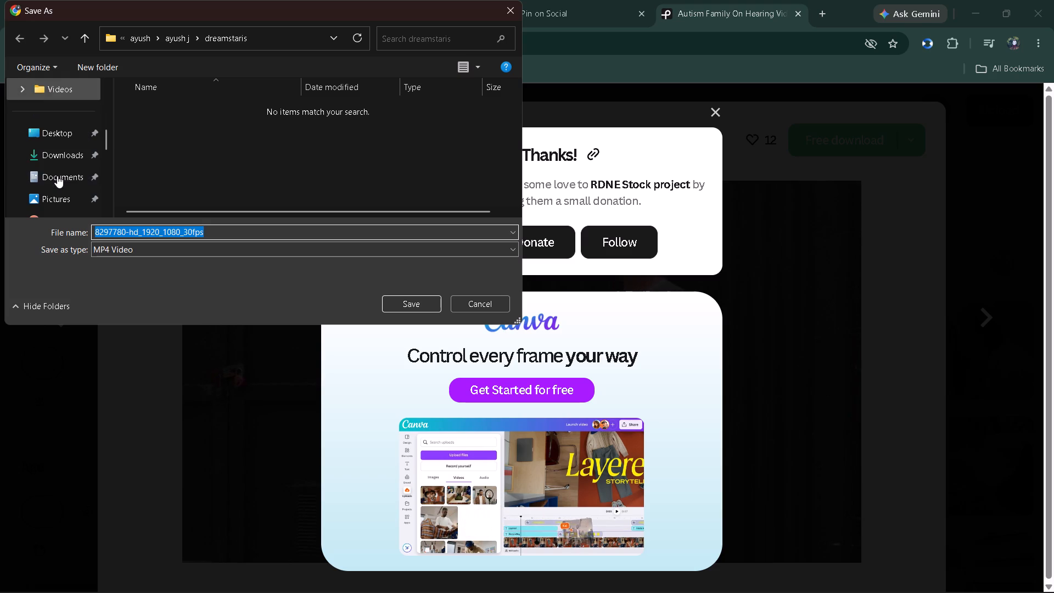
{"action": "scroll", "coordinate": [57, 187], "scroll_direction": "down", "scroll_amount": 2}
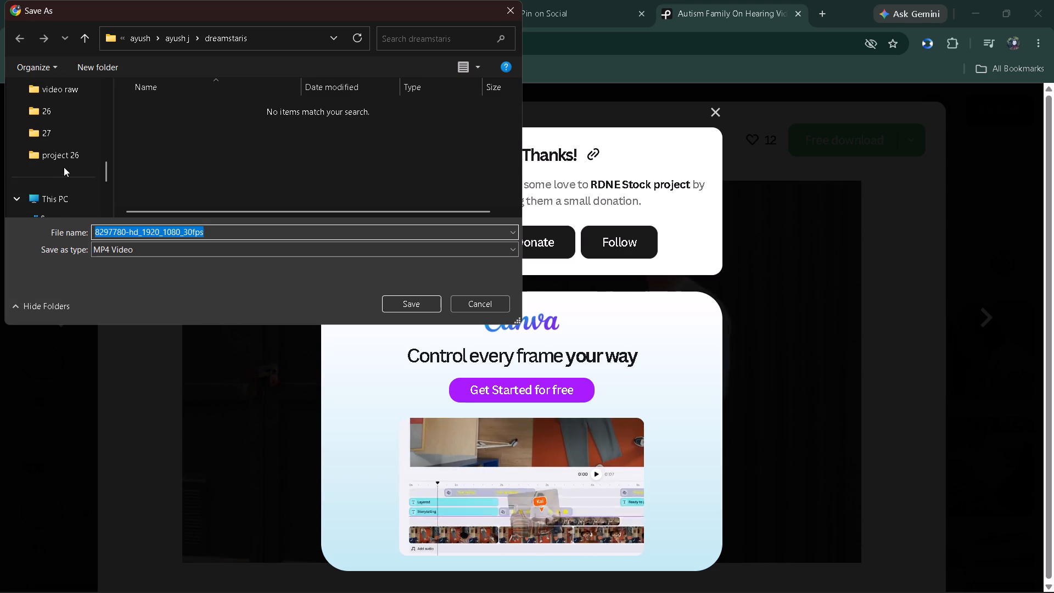
{"action": "left_click", "coordinate": [64, 167]}
{"action": "left_click", "coordinate": [66, 157]}
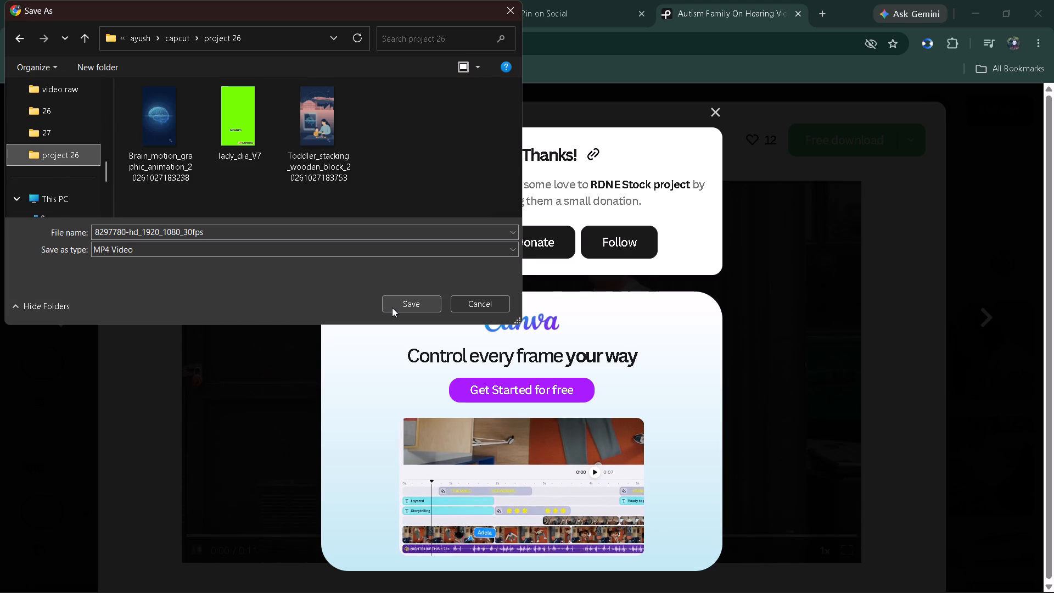
{"action": "left_click", "coordinate": [392, 307]}
Switch to CapCut and import the downloaded 8297780-hd_1920_1080_30fps family clip into the project's media.
{"action": "left_click_drag", "start_coordinate": [851, 76], "coordinate": [783, 93]}
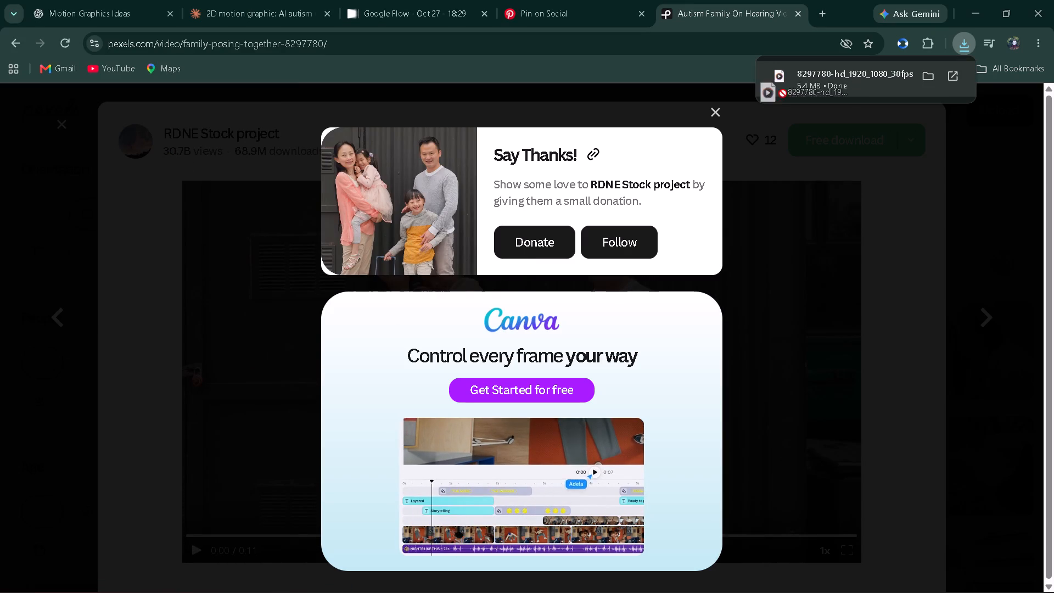
{"action": "left_click_drag", "start_coordinate": [783, 93], "coordinate": [299, 236]}
{"action": "key", "text": "alt+Tab"}
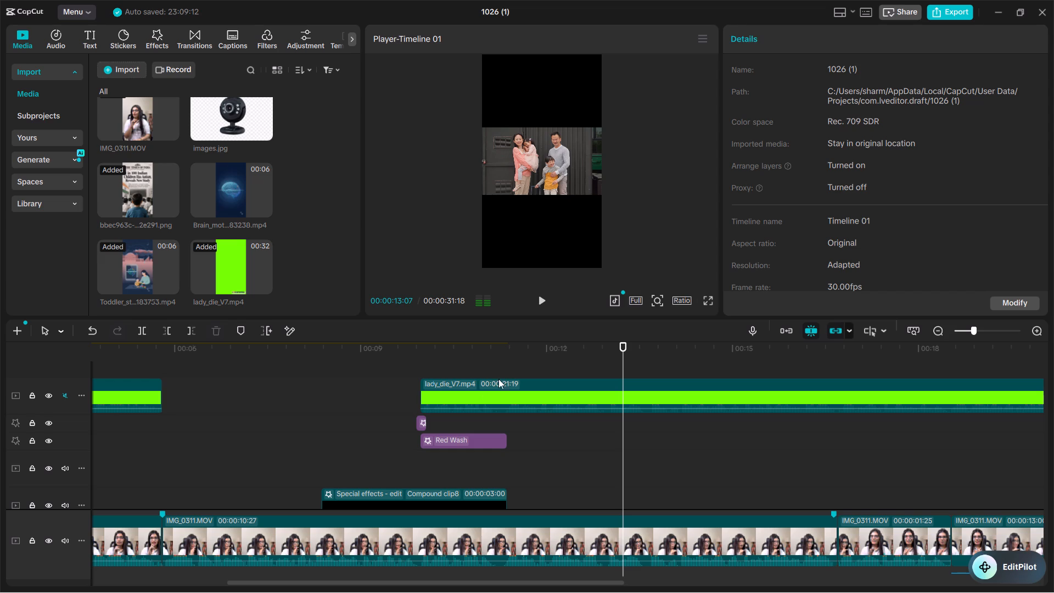
{"action": "left_click", "coordinate": [553, 436]}
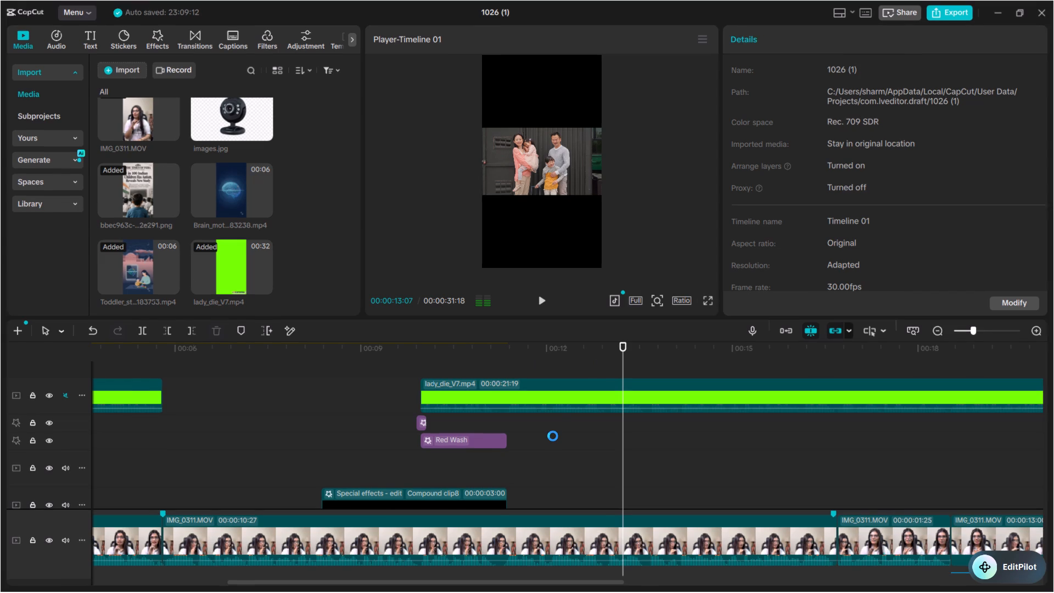
{"action": "scroll", "coordinate": [563, 472], "scroll_direction": "down", "scroll_amount": 2}
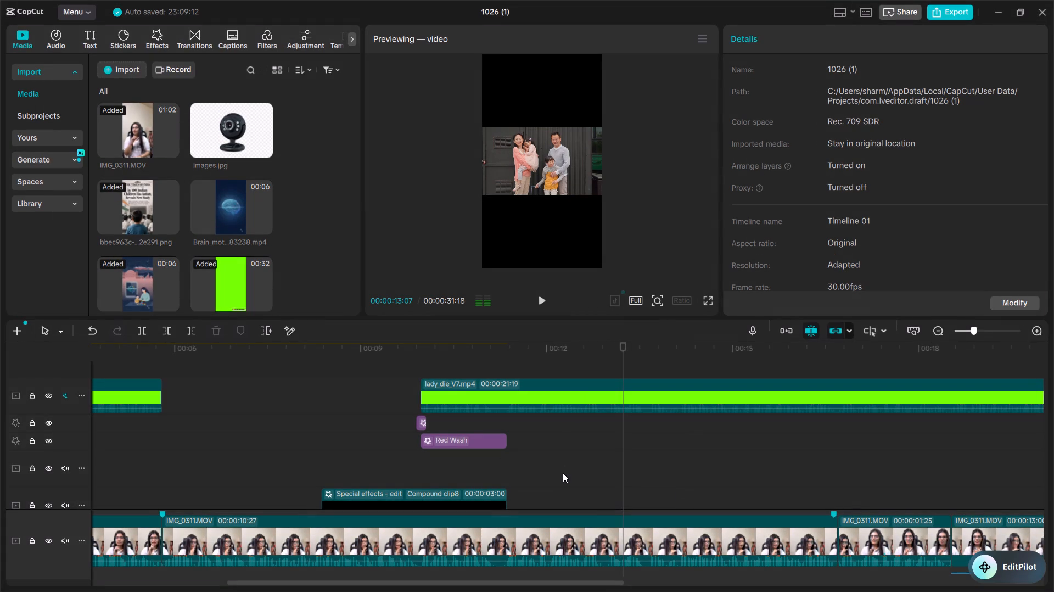
{"action": "scroll", "coordinate": [563, 473], "scroll_direction": "down", "scroll_amount": 1}
{"action": "left_click", "coordinate": [557, 461]}
{"action": "scroll", "coordinate": [552, 457], "scroll_direction": "down", "scroll_amount": 3, "text": "ctrl"}
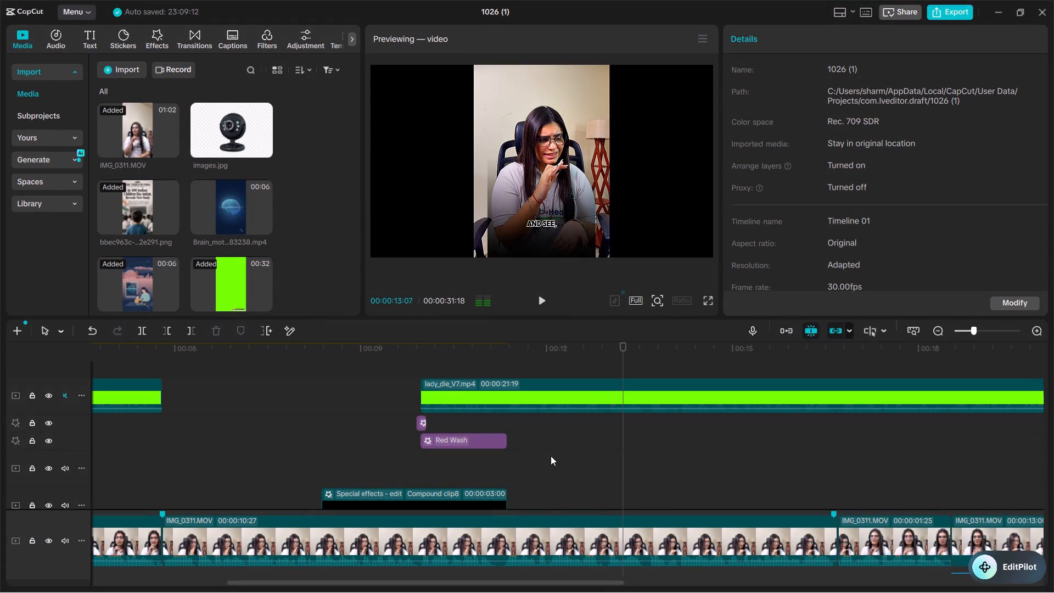
Place the 8297780-hd_1920_1080_30fps clip on the empty overlay track above Compound clip8, starting just after the Red Wash effect.
{"action": "left_click", "coordinate": [550, 455]}
{"action": "scroll", "coordinate": [548, 453], "scroll_direction": "up", "scroll_amount": 2}
{"action": "scroll", "coordinate": [548, 453], "scroll_direction": "down", "scroll_amount": 6}
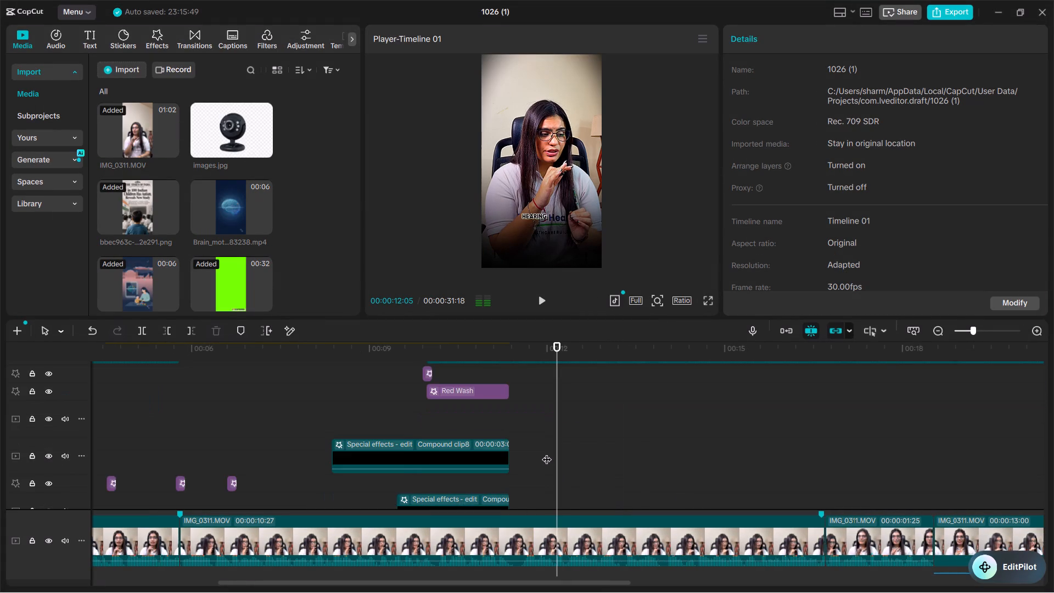
{"action": "scroll", "coordinate": [547, 452], "scroll_direction": "up", "scroll_amount": 2}
{"action": "scroll", "coordinate": [547, 452], "scroll_direction": "down", "scroll_amount": 4}
{"action": "scroll", "coordinate": [547, 452], "scroll_direction": "up", "scroll_amount": 7}
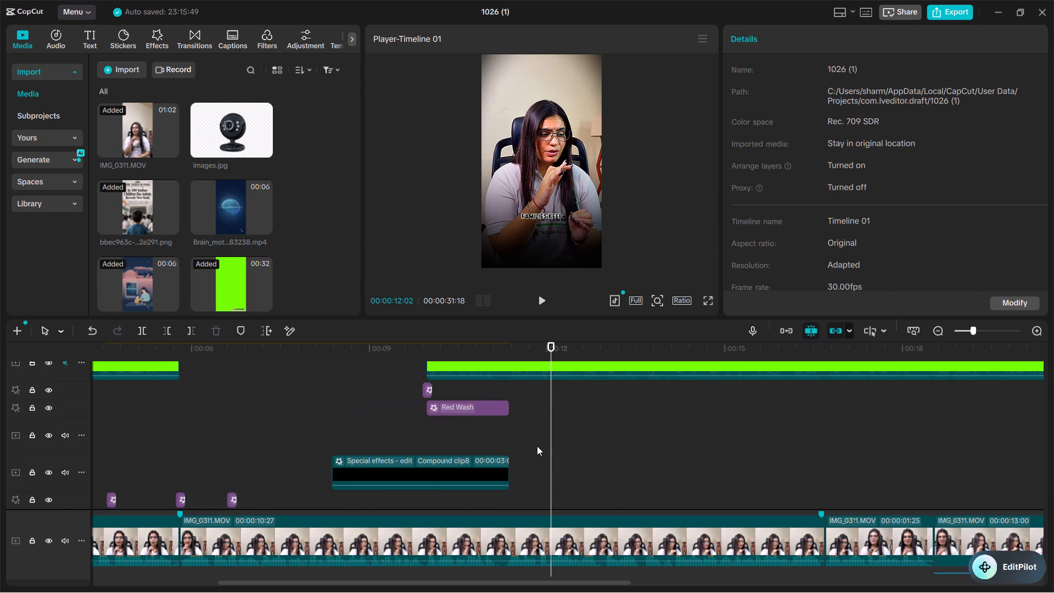
{"action": "scroll", "coordinate": [244, 285], "scroll_direction": "down", "scroll_amount": 2}
{"action": "scroll", "coordinate": [298, 263], "scroll_direction": "down", "scroll_amount": 3}
{"action": "left_click_drag", "start_coordinate": [138, 265], "coordinate": [454, 431]}
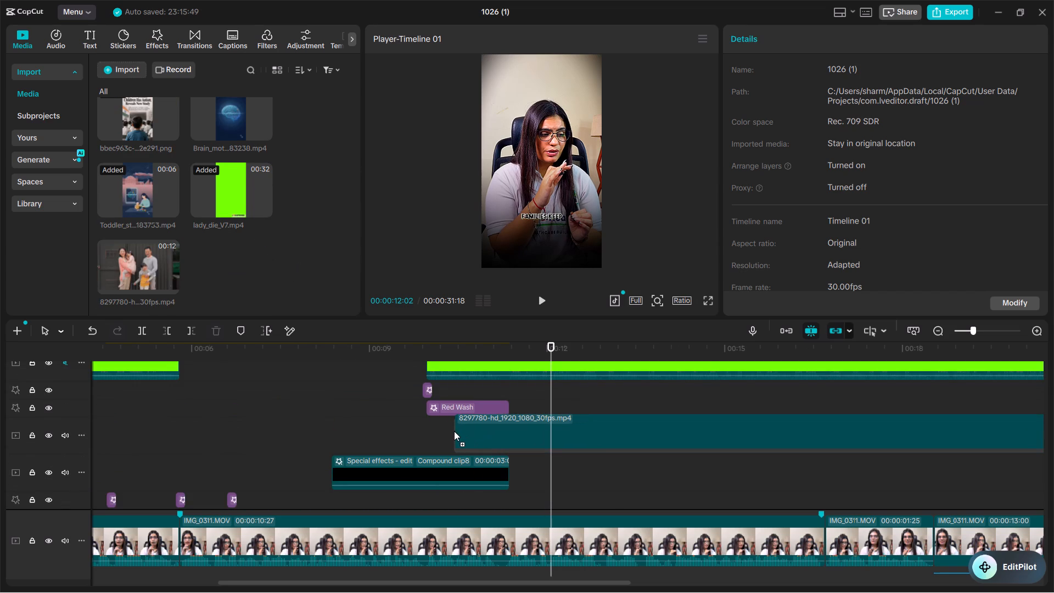
{"action": "left_click_drag", "start_coordinate": [454, 431], "coordinate": [472, 435]}
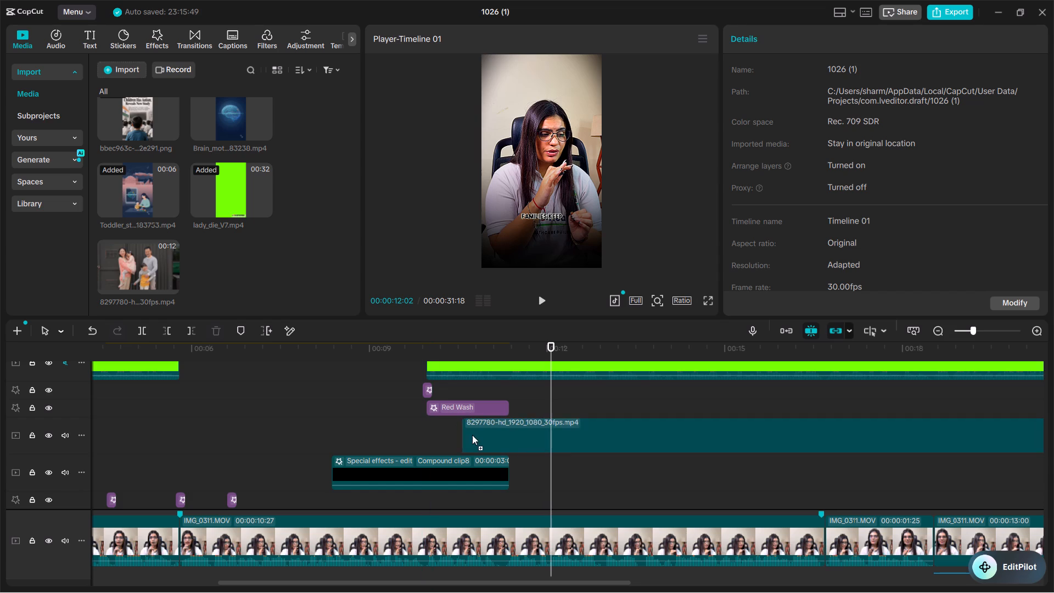
{"action": "left_click_drag", "start_coordinate": [472, 435], "coordinate": [522, 445]}
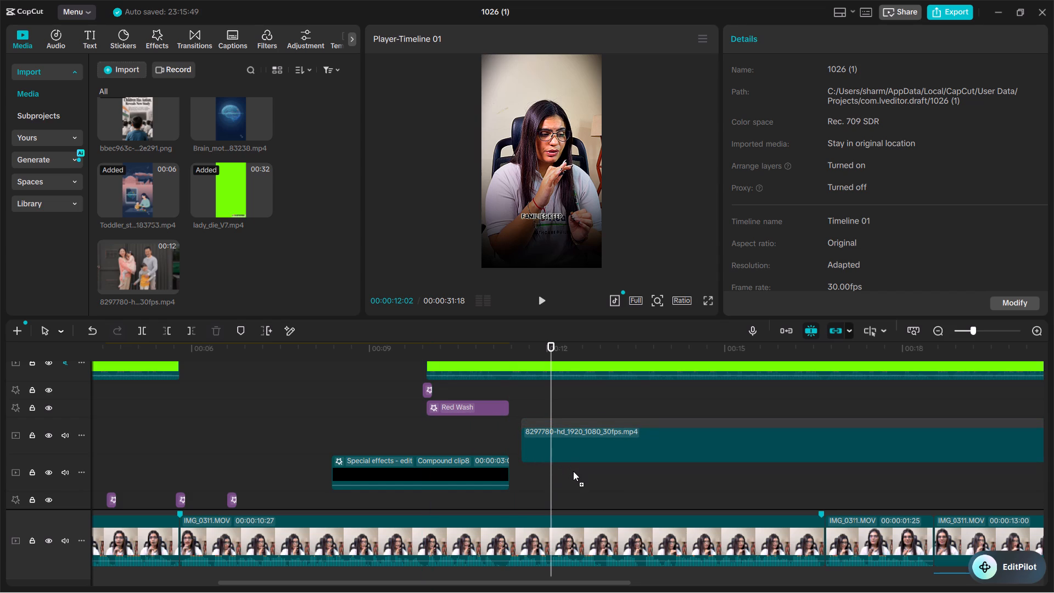
{"action": "left_click", "coordinate": [627, 416]}
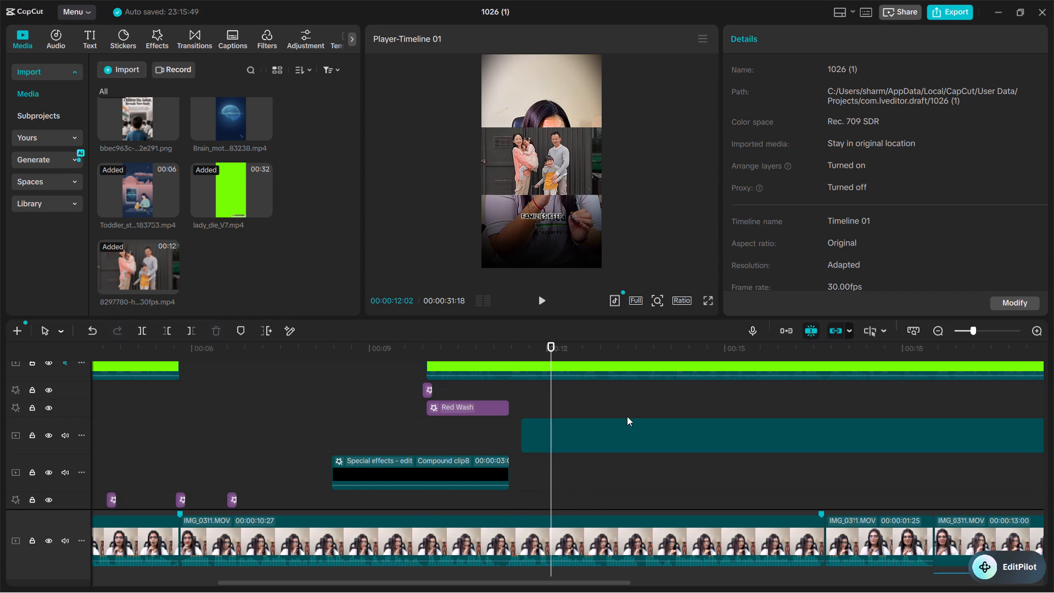
{"action": "left_click", "coordinate": [592, 475]}
{"action": "left_click", "coordinate": [625, 429]}
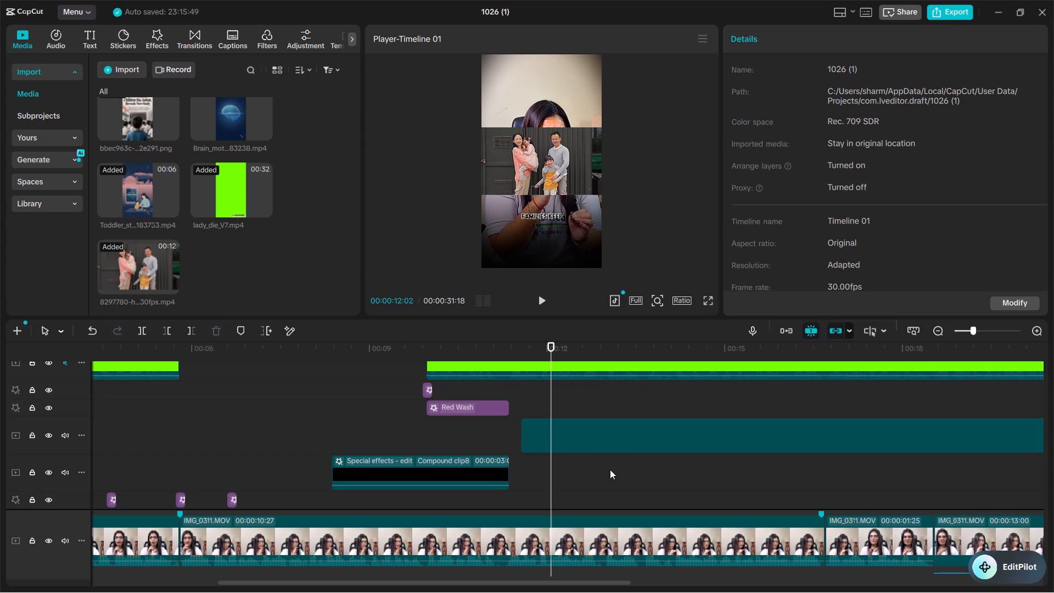
{"action": "left_click", "coordinate": [609, 475]}
{"action": "left_click", "coordinate": [624, 443]}
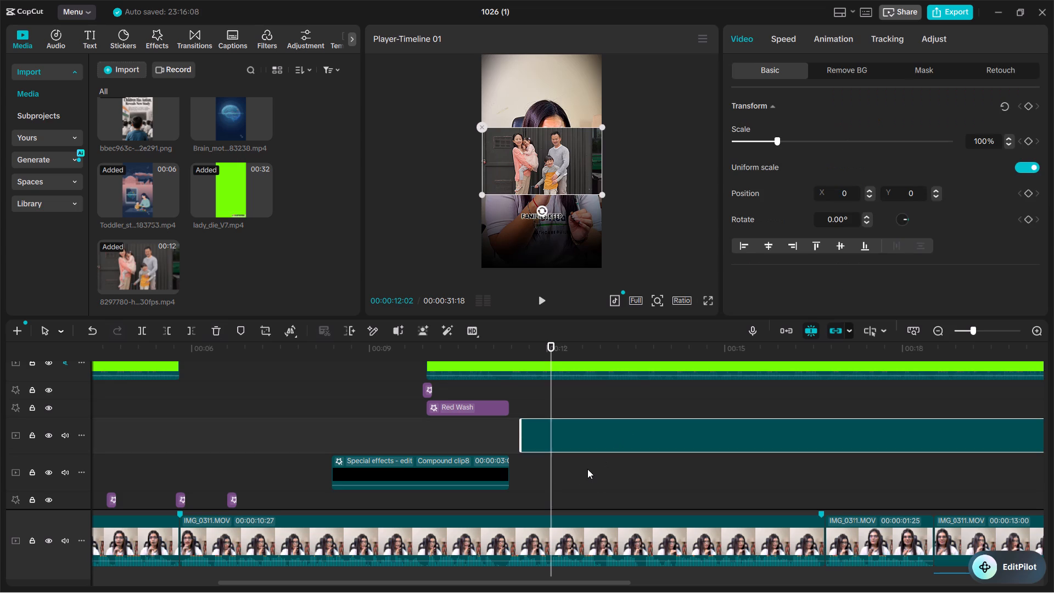
Move the family clip earlier so it starts at 00:00:11:11, exactly where the Red Wash effect ends.
{"action": "scroll", "coordinate": [583, 474], "scroll_direction": "down", "scroll_amount": 3, "text": "alt"}
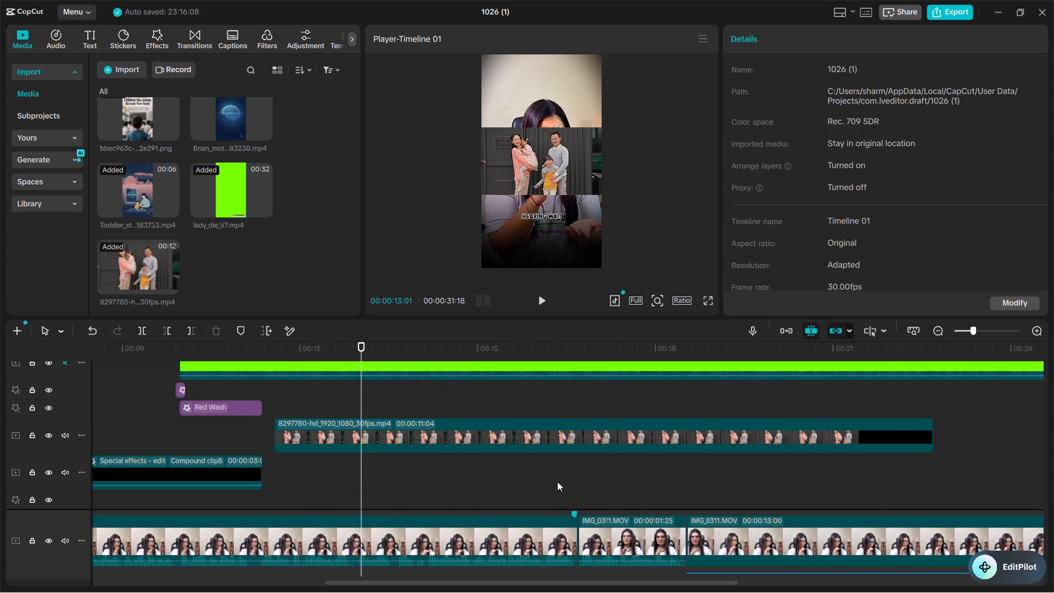
{"action": "left_click", "coordinate": [266, 353]}
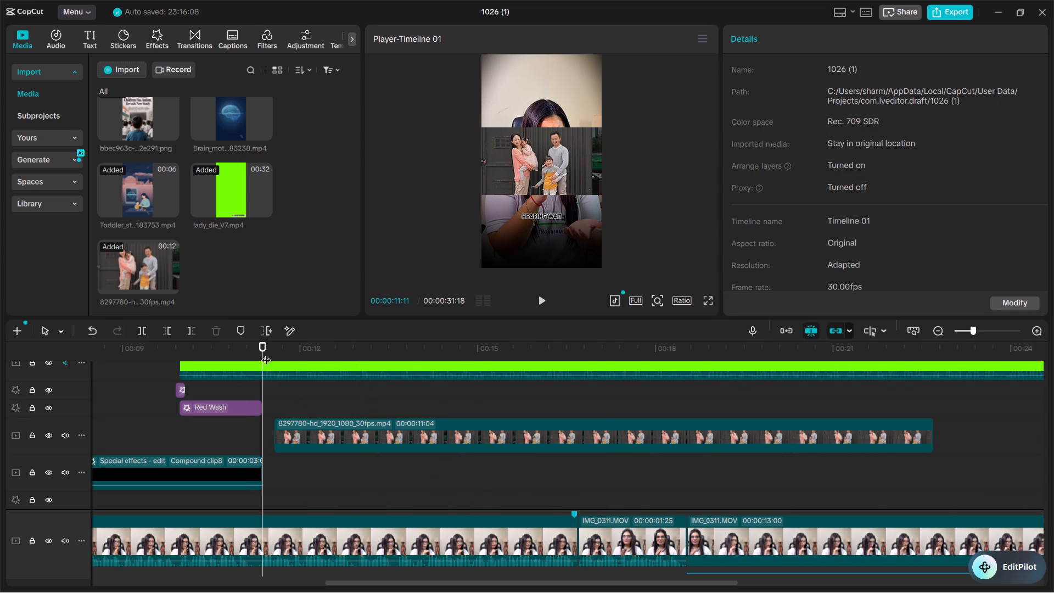
{"action": "key", "text": "space"}
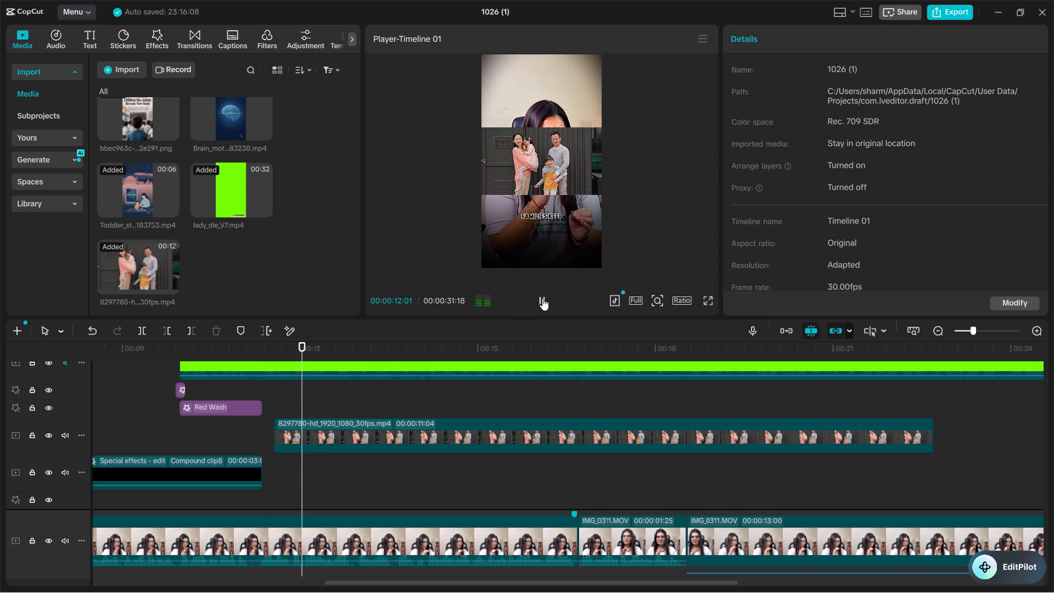
{"action": "key", "text": "space"}
{"action": "left_click_drag", "start_coordinate": [315, 437], "coordinate": [271, 438]}
{"action": "left_click_drag", "start_coordinate": [362, 437], "coordinate": [384, 437]}
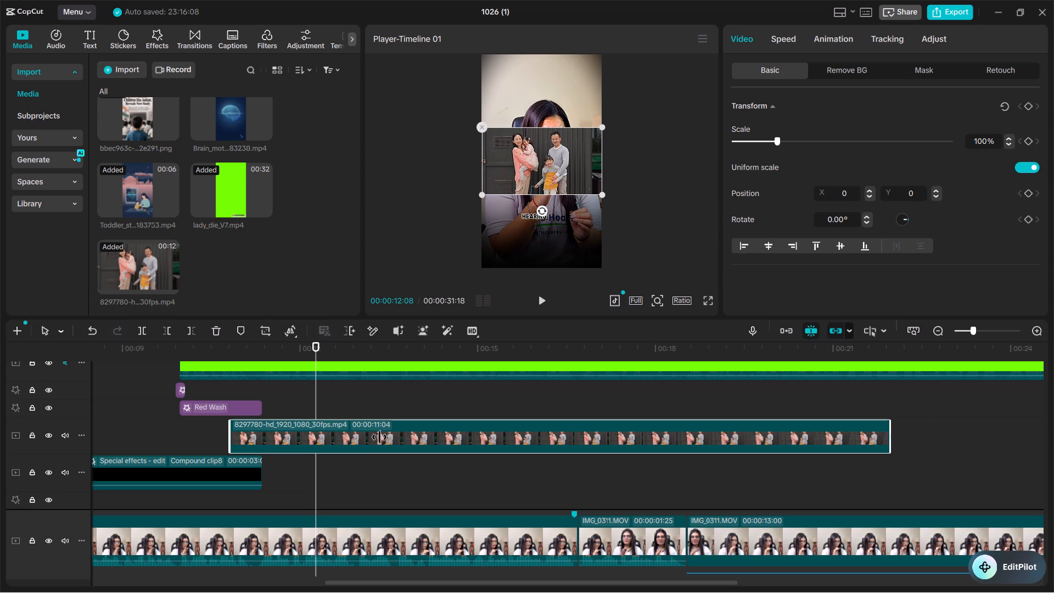
{"action": "left_click_drag", "start_coordinate": [287, 437], "coordinate": [299, 436]}
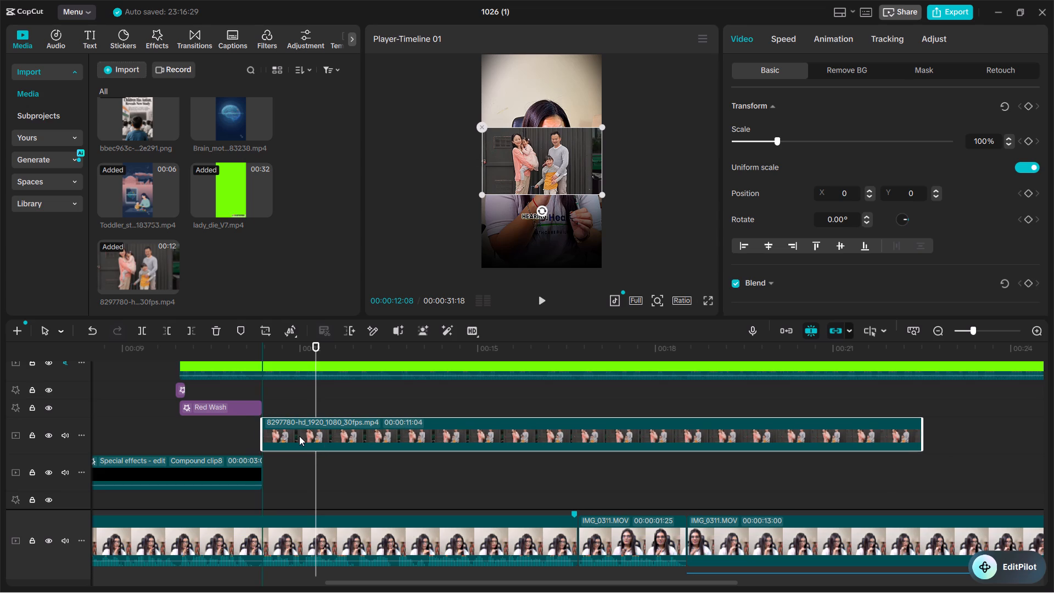
{"action": "left_click_drag", "start_coordinate": [299, 436], "coordinate": [300, 437]}
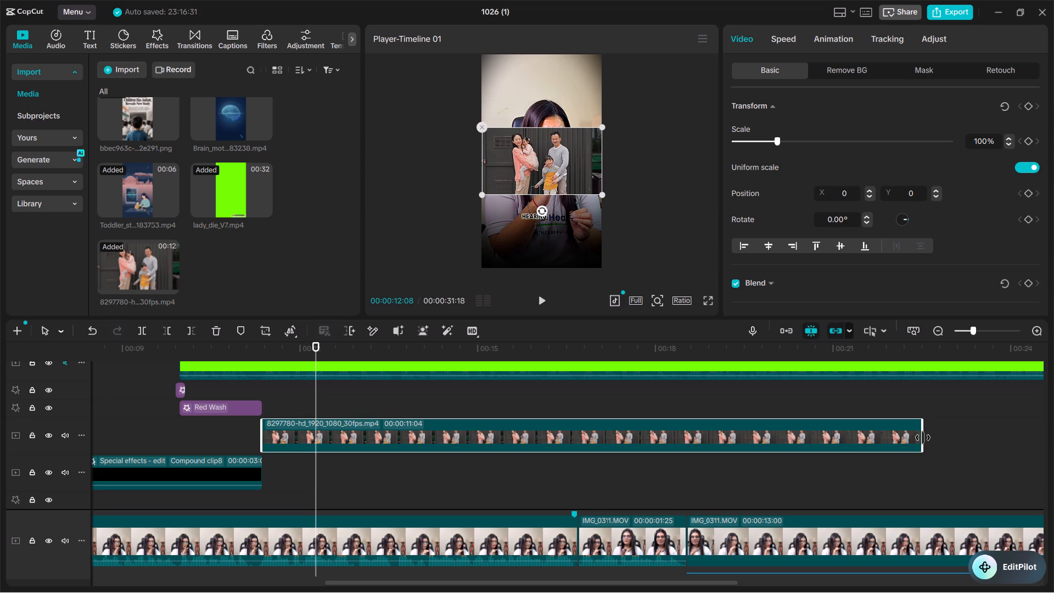
Trim the end of the family clip to a duration of 00:00:05:10, matching the next cut in the talking-head footage.
{"action": "key", "text": "space"}
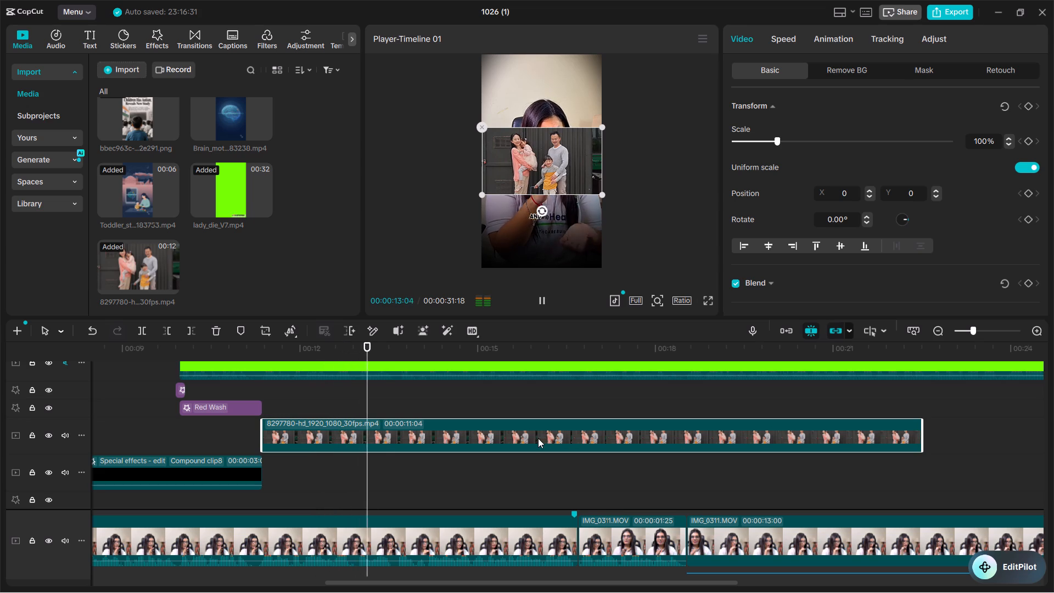
{"action": "key", "text": "space"}
{"action": "left_click_drag", "start_coordinate": [922, 422], "coordinate": [674, 457]}
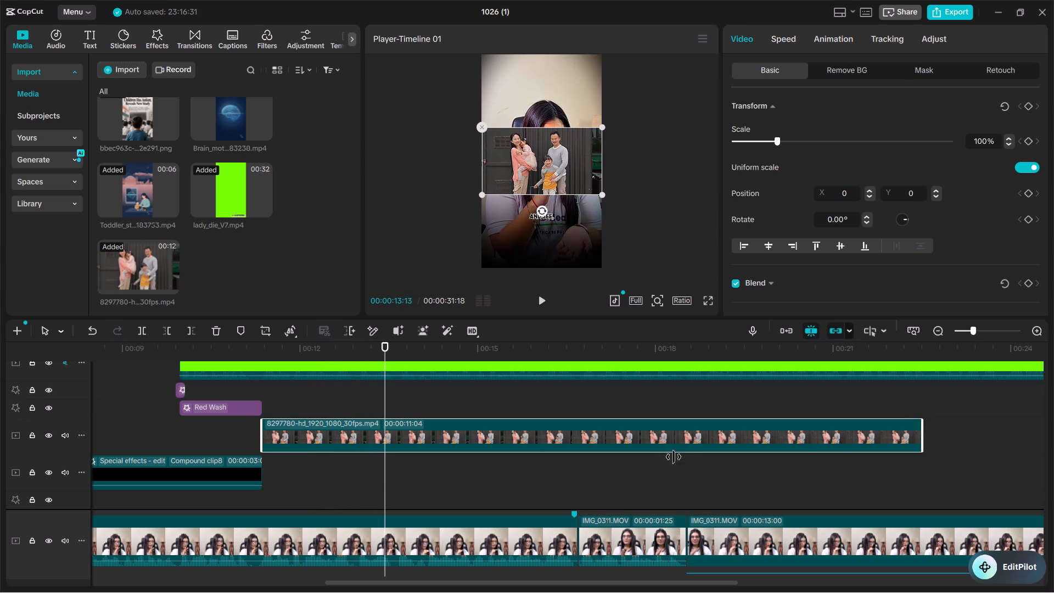
{"action": "left_click_drag", "start_coordinate": [674, 457], "coordinate": [572, 464]}
Enlarge the family clip to 369% and position it at X 1189, Y -106, framing the mother holding her daughter.
{"action": "left_click", "coordinate": [417, 429]}
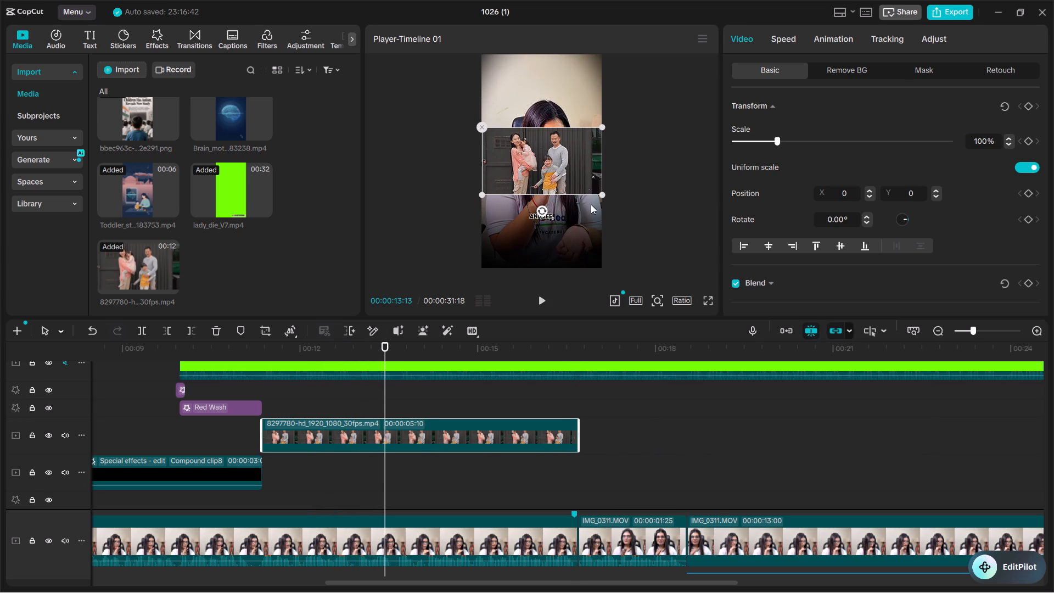
{"action": "left_click_drag", "start_coordinate": [600, 199], "coordinate": [725, 337]}
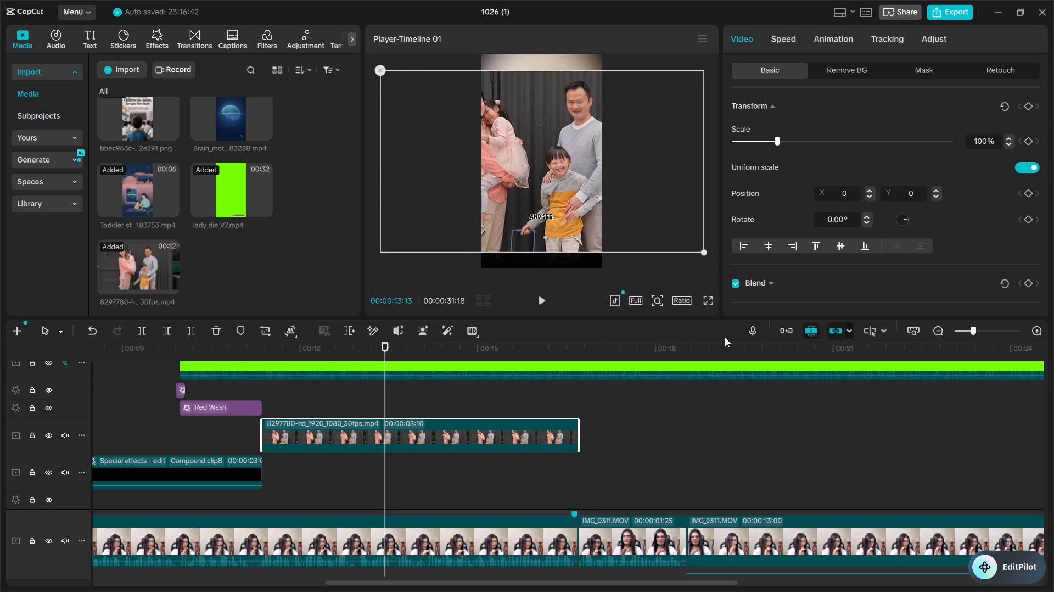
{"action": "left_click_drag", "start_coordinate": [725, 337], "coordinate": [753, 391]}
{"action": "scroll", "coordinate": [581, 172], "scroll_direction": "down", "scroll_amount": 2, "text": "ctrl"}
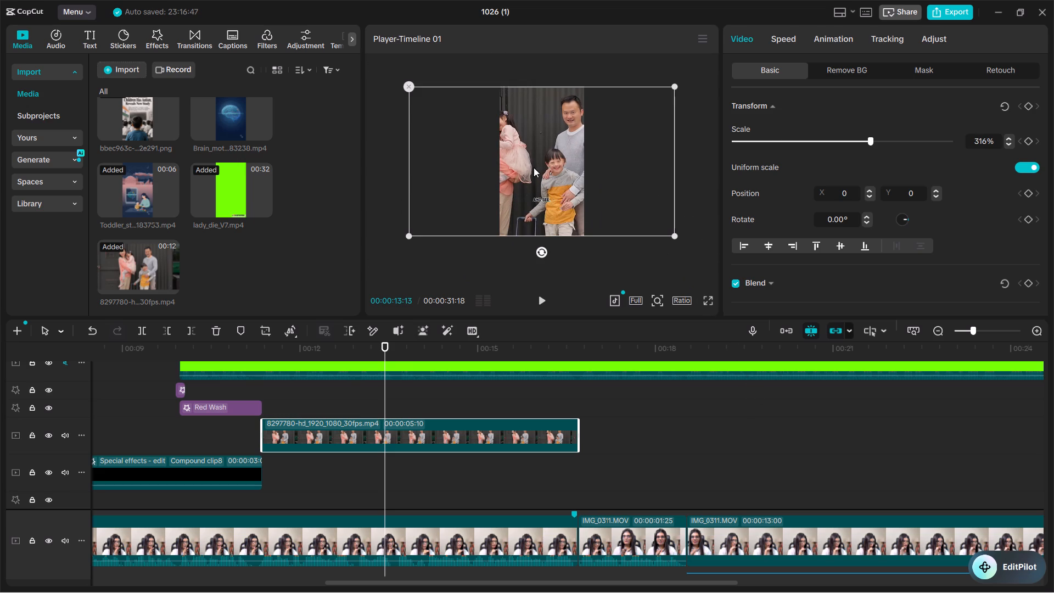
{"action": "left_click_drag", "start_coordinate": [532, 166], "coordinate": [577, 168]}
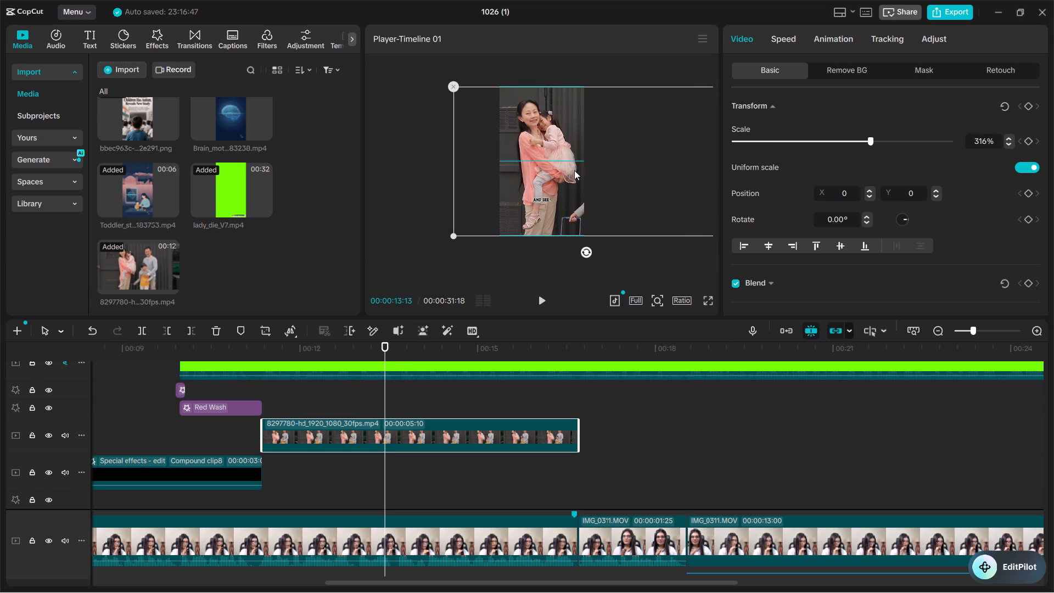
{"action": "left_click_drag", "start_coordinate": [451, 240], "coordinate": [434, 248]}
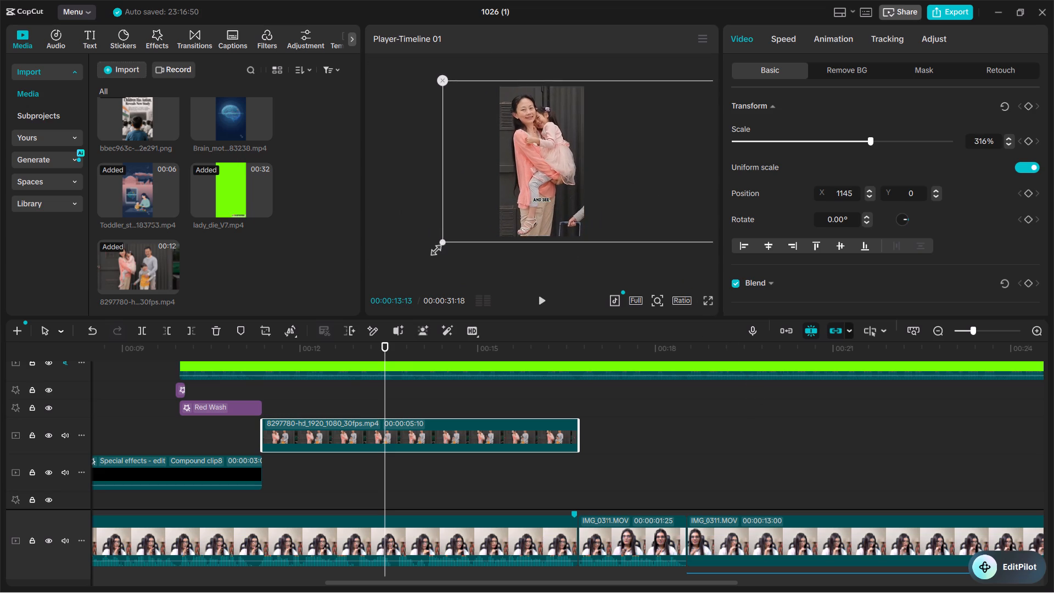
{"action": "left_click_drag", "start_coordinate": [434, 248], "coordinate": [391, 278]}
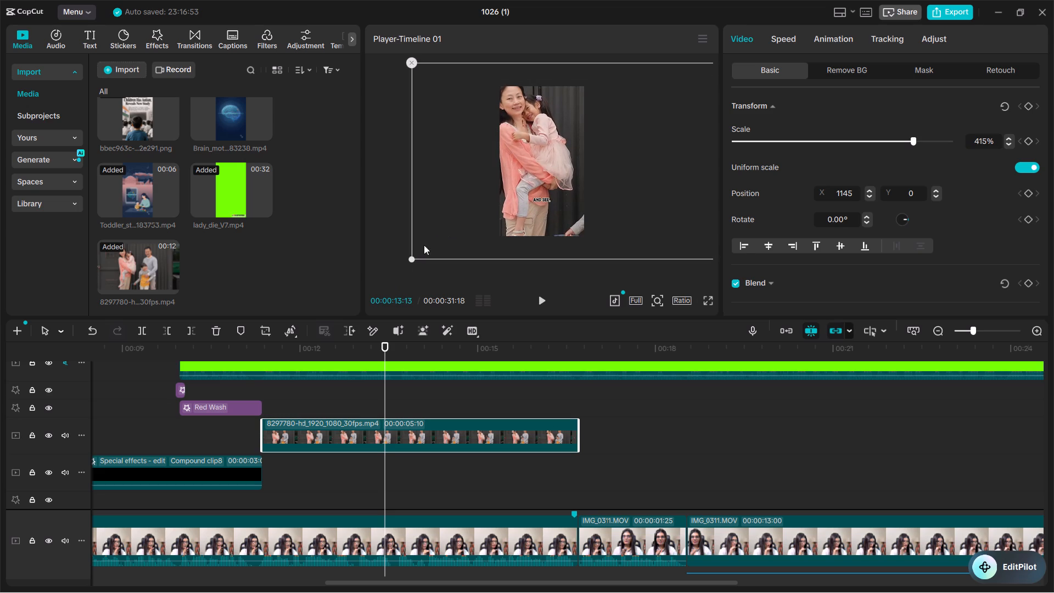
{"action": "left_click_drag", "start_coordinate": [412, 255], "coordinate": [441, 242]}
{"action": "left_click", "coordinate": [527, 127]}
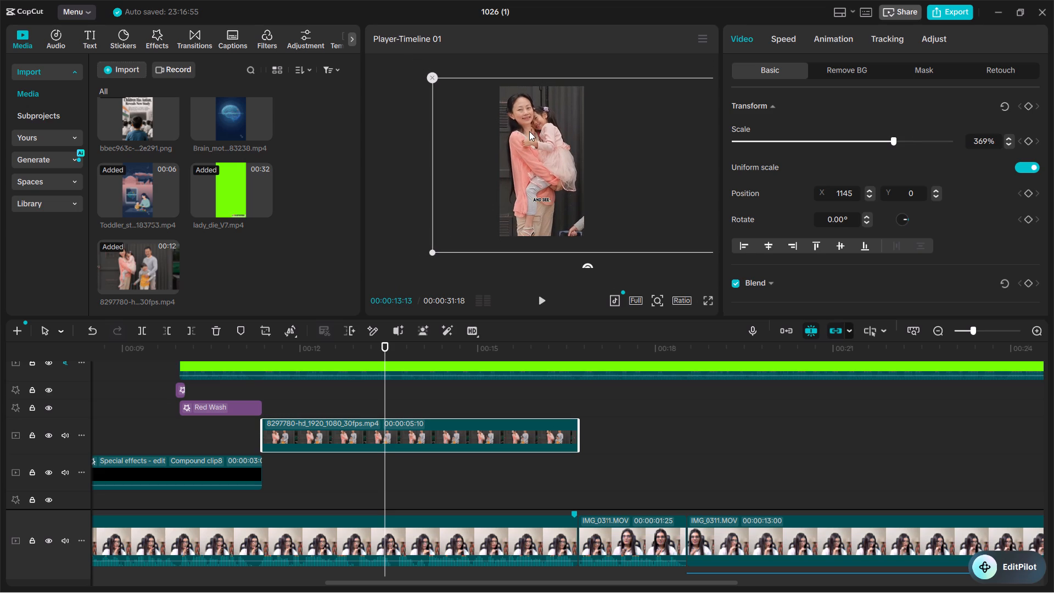
Move the playhead to the start of the family clip at 00:00:11:11.
{"action": "left_click_drag", "start_coordinate": [289, 343], "coordinate": [284, 343]}
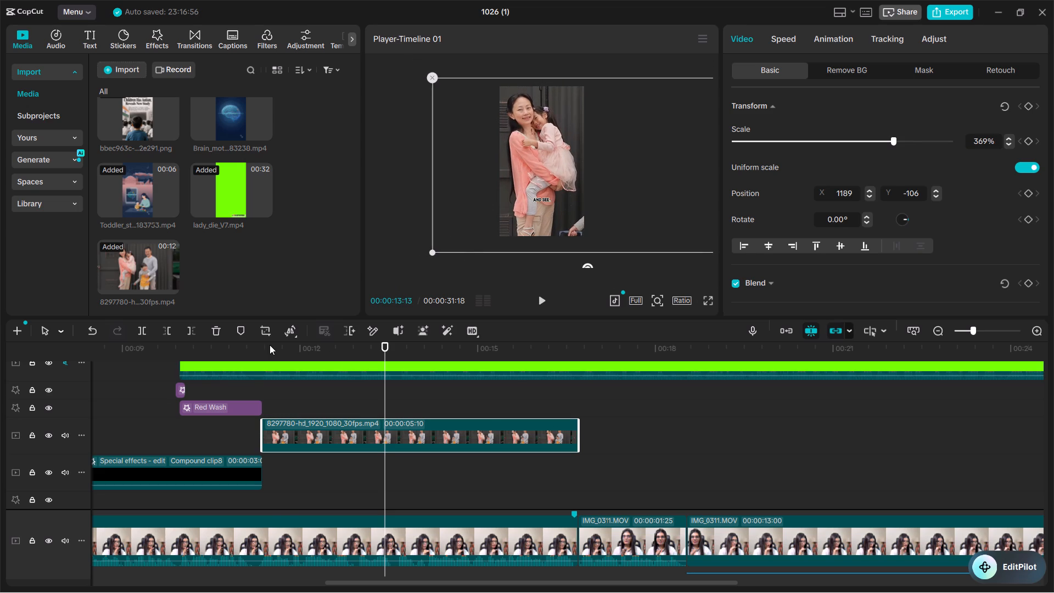
{"action": "left_click", "coordinate": [270, 345]}
{"action": "left_click", "coordinate": [266, 345]}
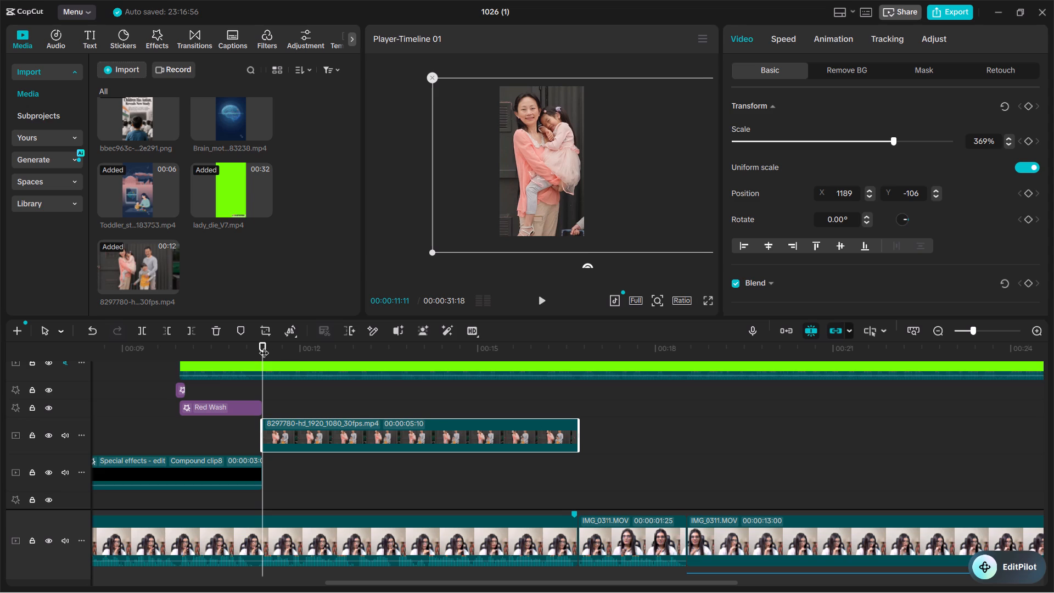
Shrink the family clip to 186% and centre it at X 0, Y 0, so both parents and children fit in the vertical frame.
{"action": "left_click_drag", "start_coordinate": [435, 253], "coordinate": [470, 223]}
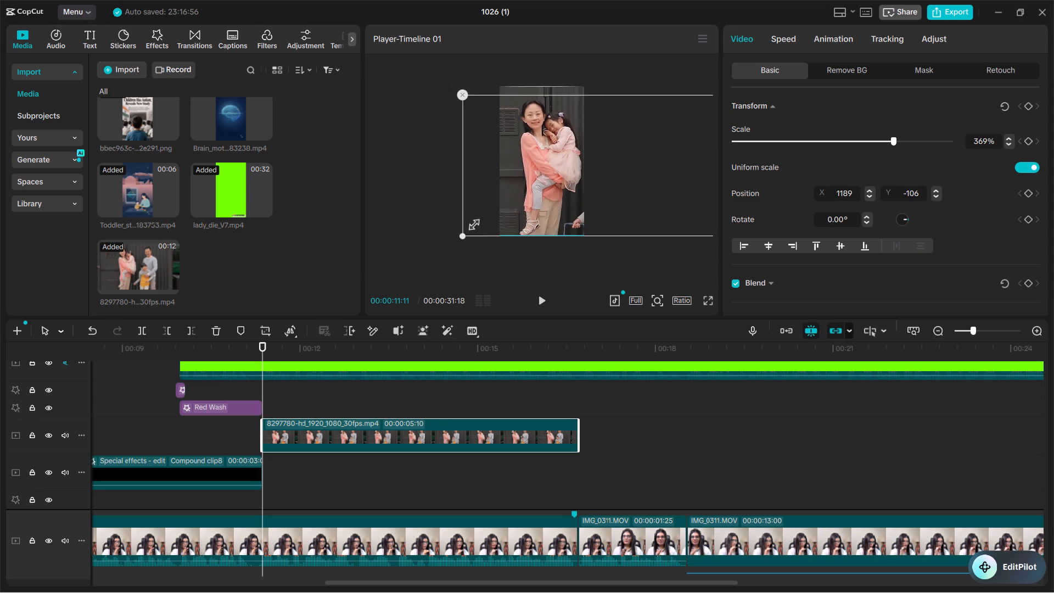
{"action": "left_click_drag", "start_coordinate": [470, 223], "coordinate": [519, 185]}
{"action": "left_click_drag", "start_coordinate": [584, 152], "coordinate": [525, 148]}
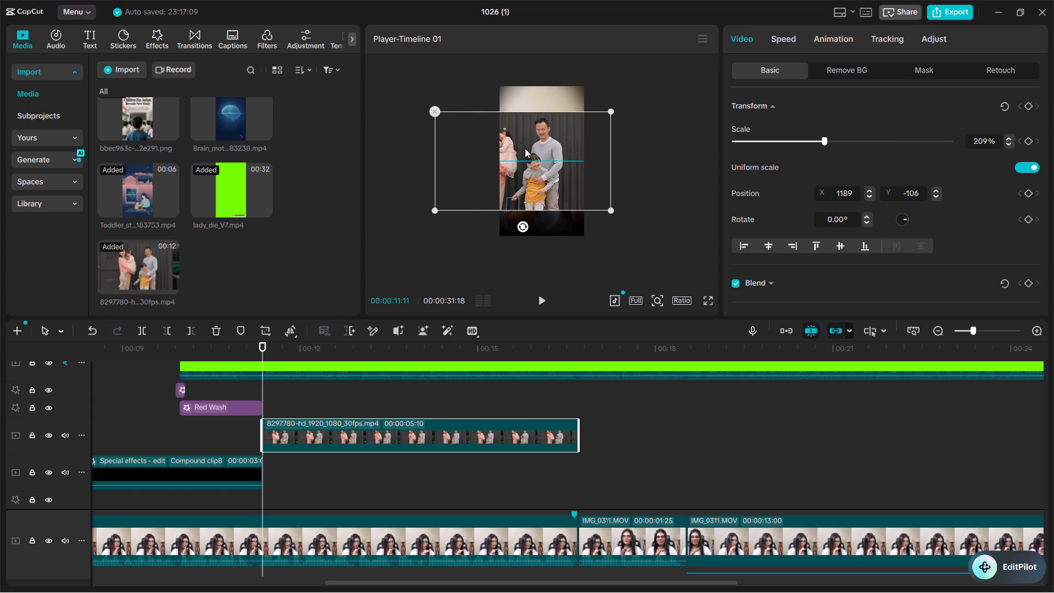
{"action": "left_click_drag", "start_coordinate": [525, 148], "coordinate": [535, 147]}
{"action": "left_click_drag", "start_coordinate": [451, 211], "coordinate": [451, 211]}
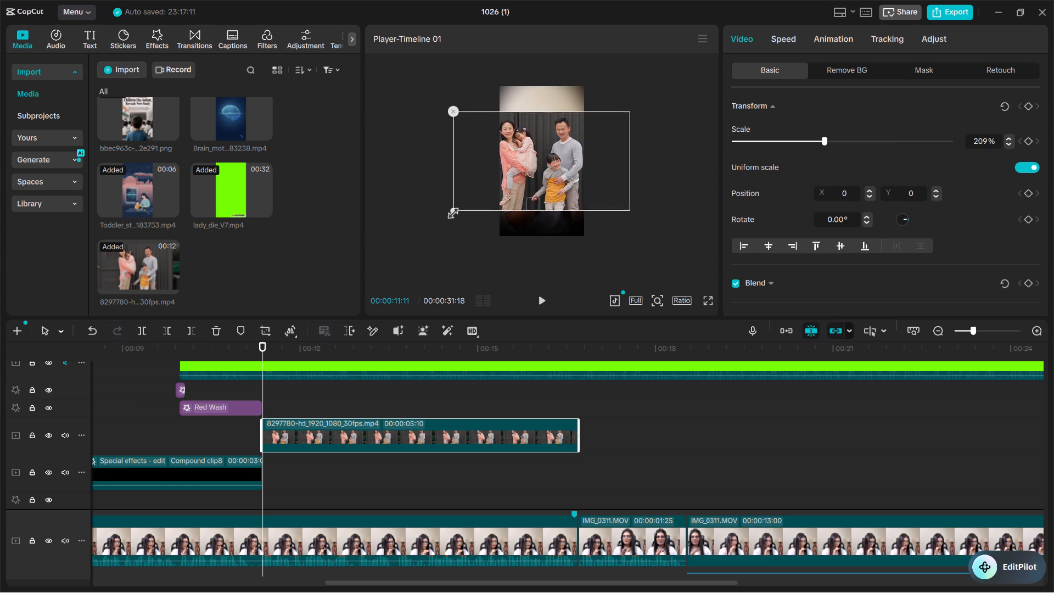
{"action": "left_click_drag", "start_coordinate": [451, 211], "coordinate": [464, 201]}
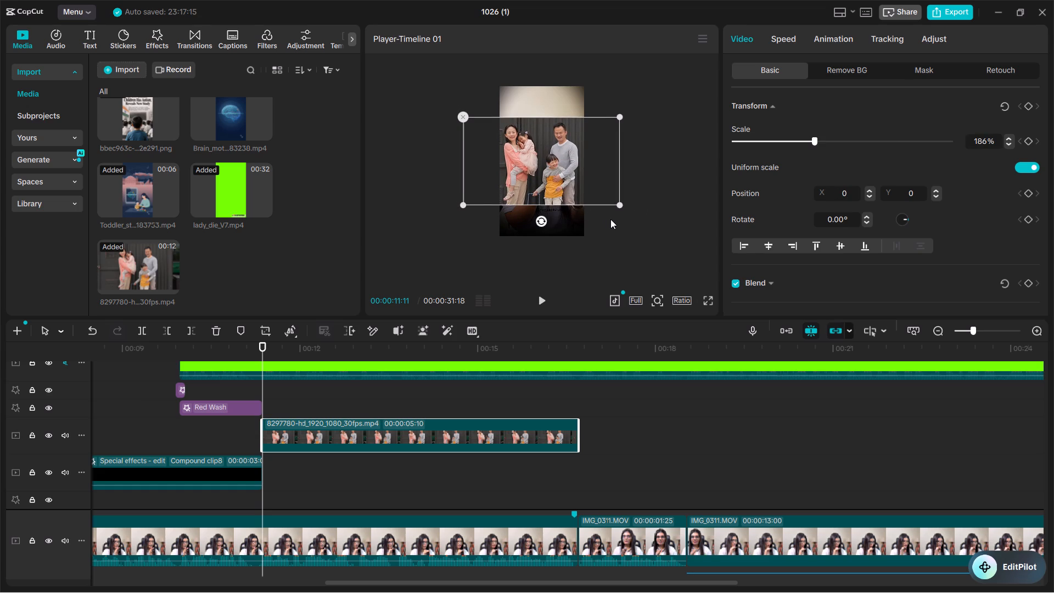
{"action": "left_click", "coordinate": [610, 219]}
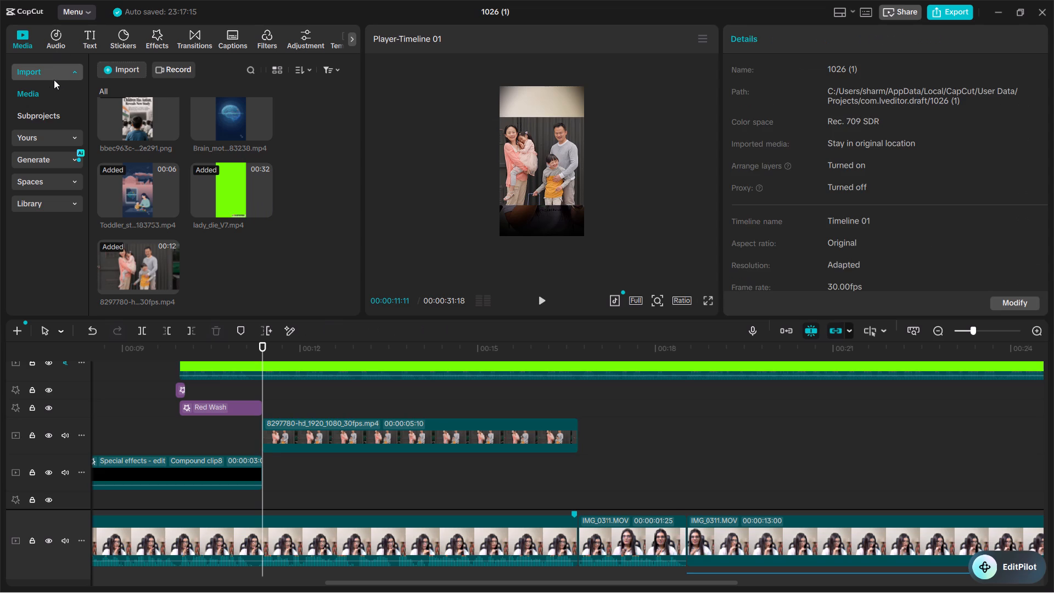
Open the sticker shapes and preview the square over the family footage.
{"action": "left_click", "coordinate": [124, 40]}
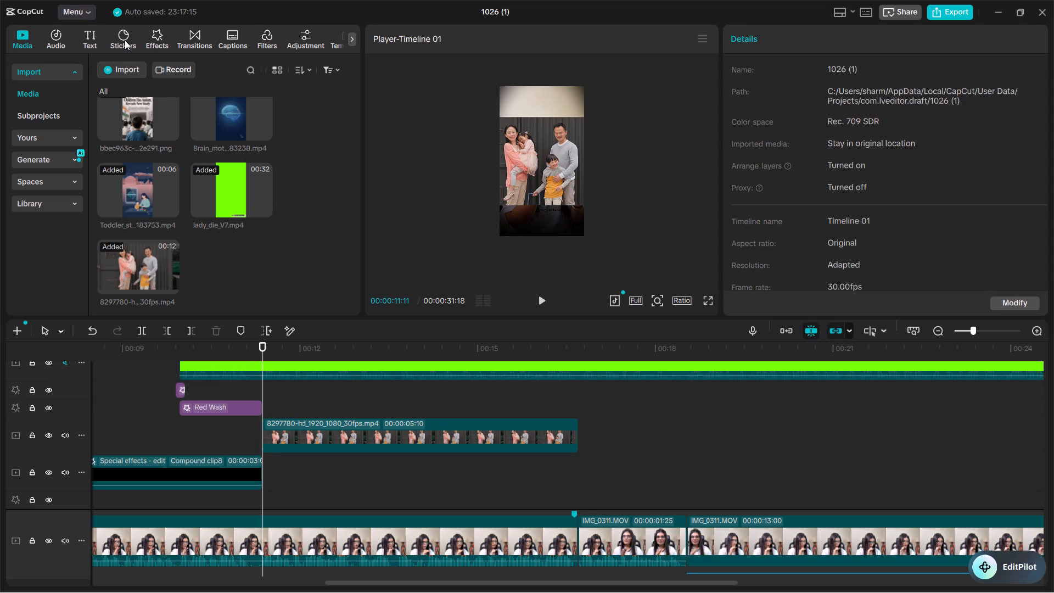
{"action": "left_click", "coordinate": [125, 40]}
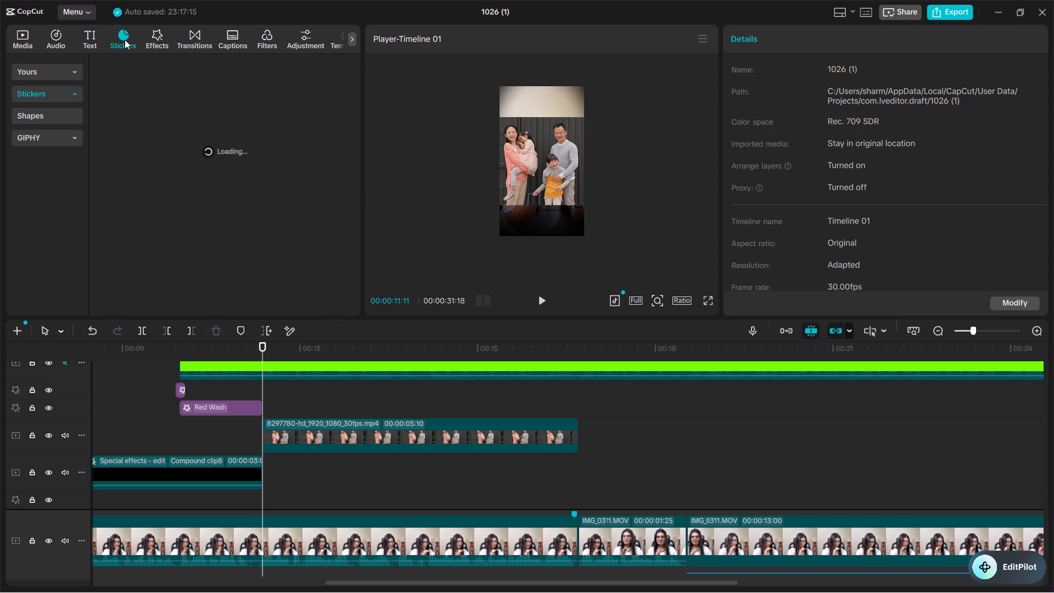
{"action": "left_click", "coordinate": [40, 109]}
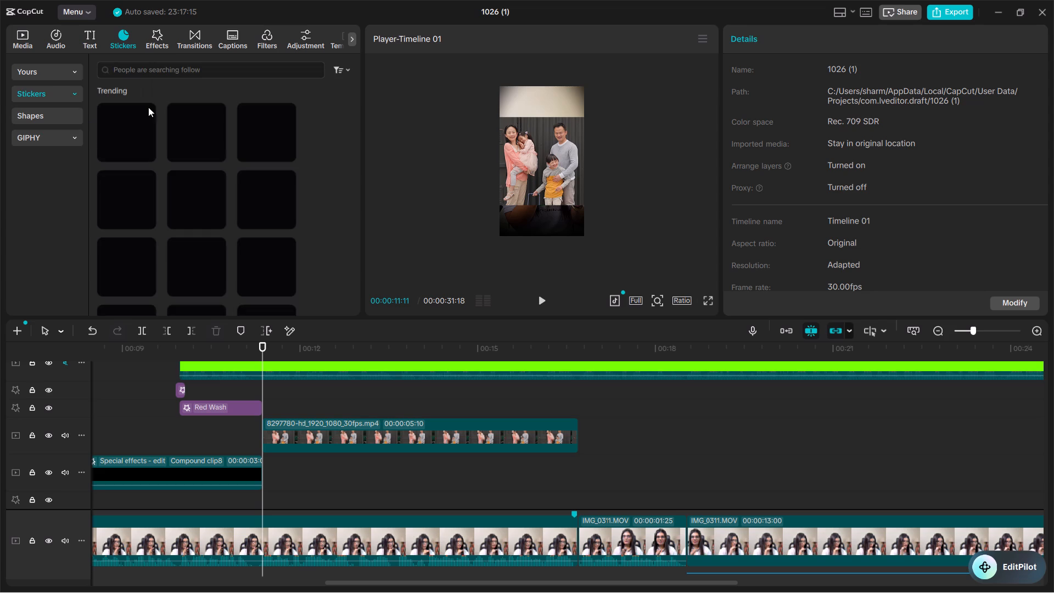
{"action": "left_click", "coordinate": [38, 120]}
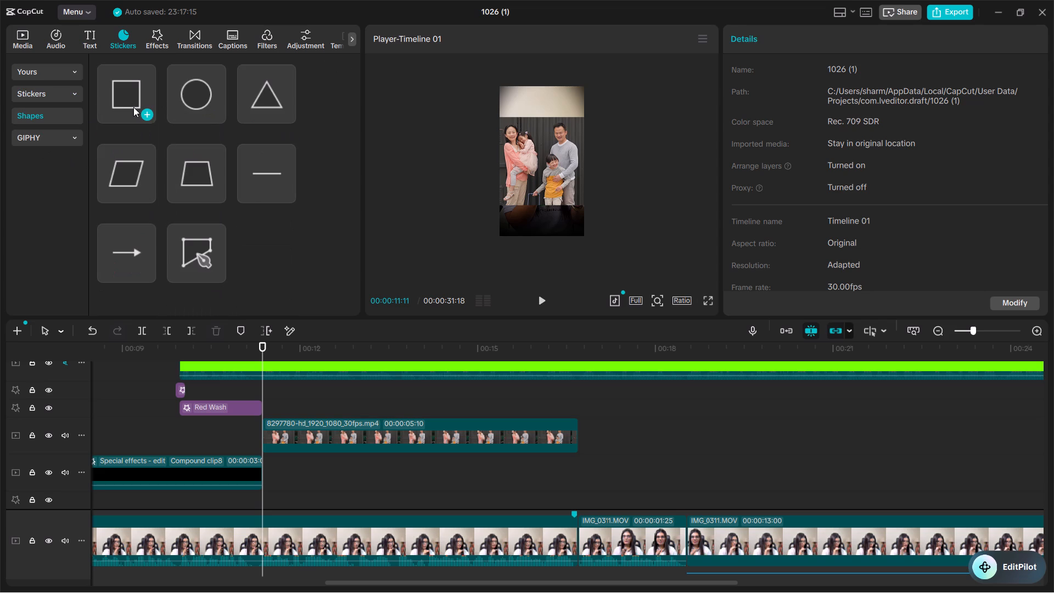
{"action": "left_click", "coordinate": [131, 108]}
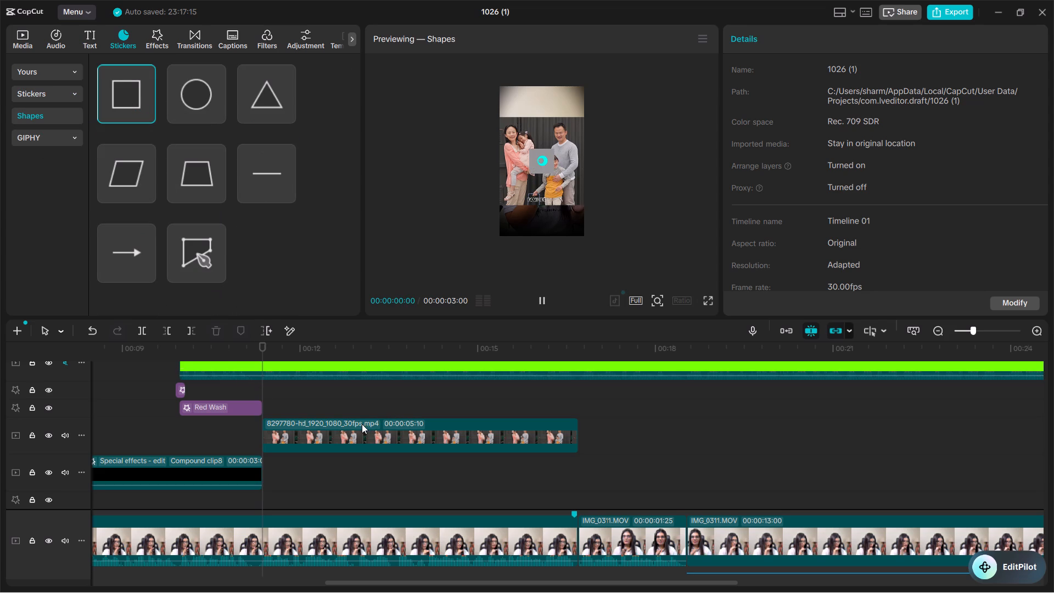
{"action": "scroll", "coordinate": [317, 407], "scroll_direction": "up", "scroll_amount": 3}
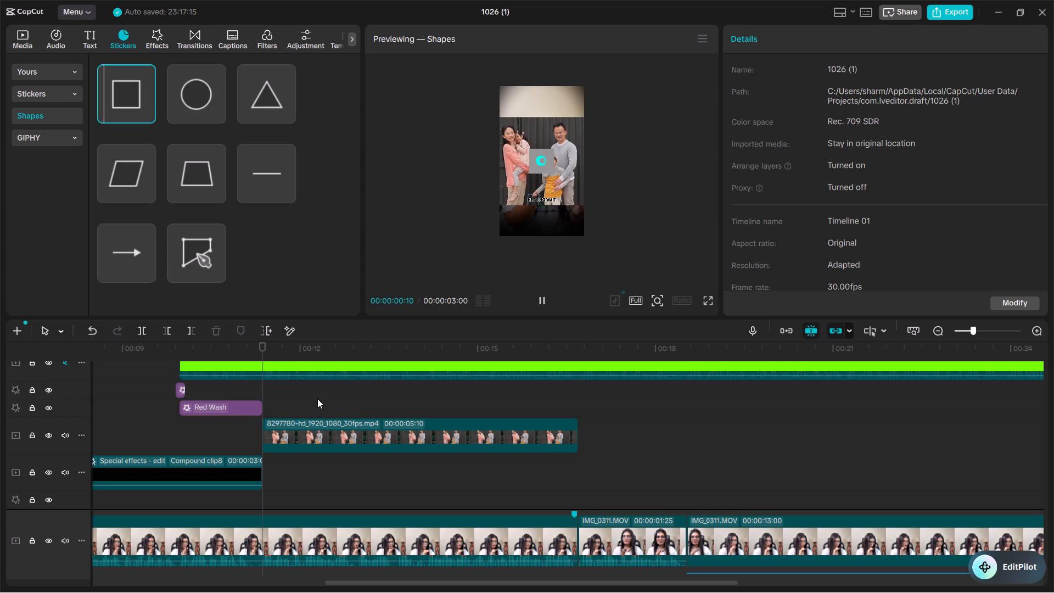
{"action": "left_click", "coordinate": [317, 399]}
{"action": "scroll", "coordinate": [317, 399], "scroll_direction": "up", "scroll_amount": 3}
{"action": "scroll", "coordinate": [317, 399], "scroll_direction": "down", "scroll_amount": 2}
{"action": "key", "text": "space"}
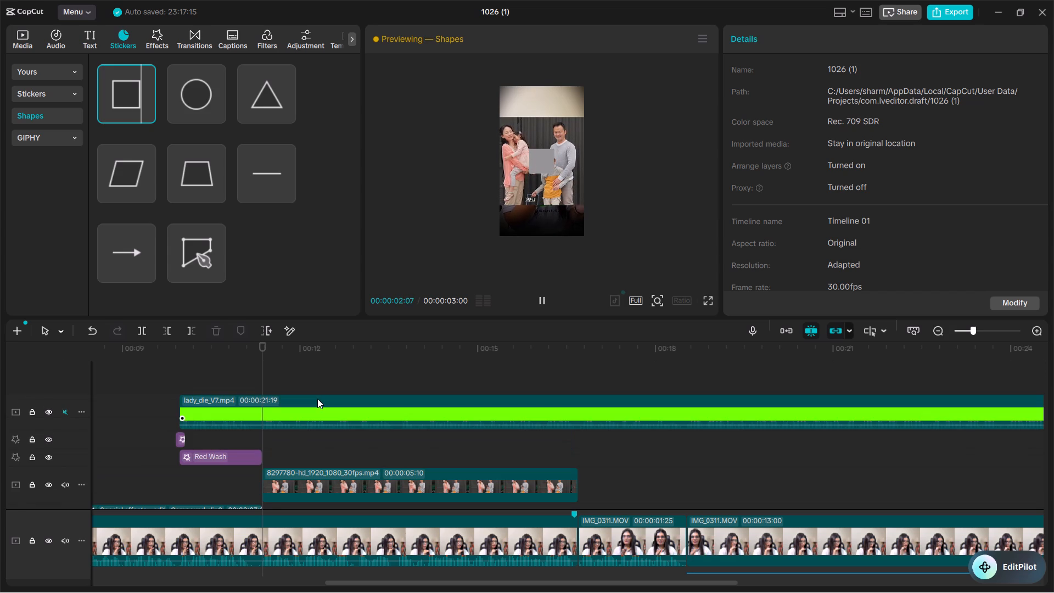
Play the timeline from the start of the family clip and stop at 00:00:12:07.
{"action": "left_click", "coordinate": [541, 299]}
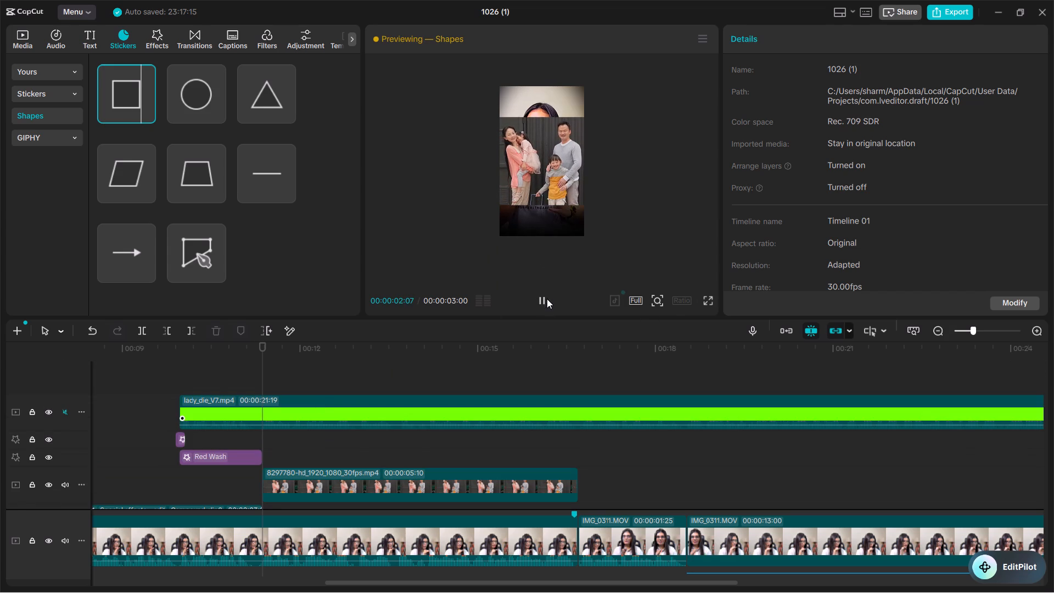
{"action": "left_click", "coordinate": [542, 300]}
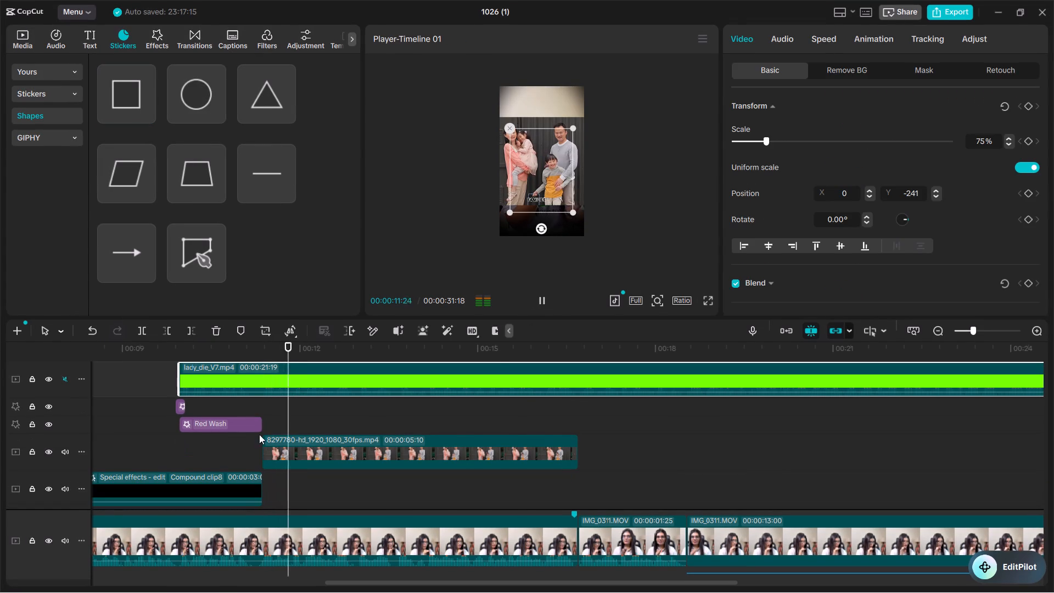
{"action": "key", "text": "space"}
{"action": "scroll", "coordinate": [323, 427], "scroll_direction": "up", "scroll_amount": 3}
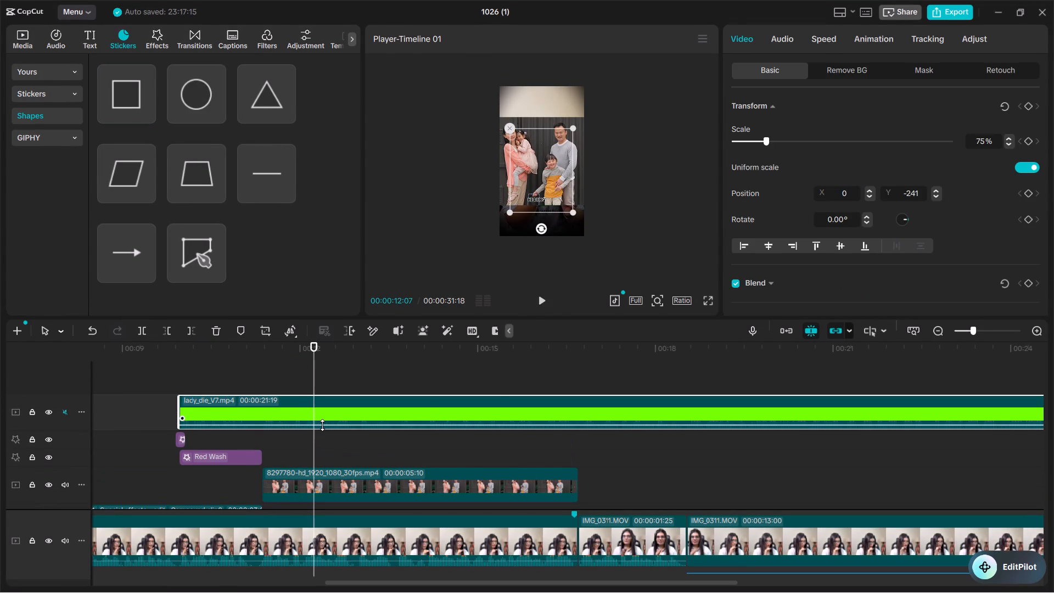
{"action": "scroll", "coordinate": [322, 425], "scroll_direction": "up", "scroll_amount": 3}
{"action": "scroll", "coordinate": [316, 413], "scroll_direction": "down", "scroll_amount": 4}
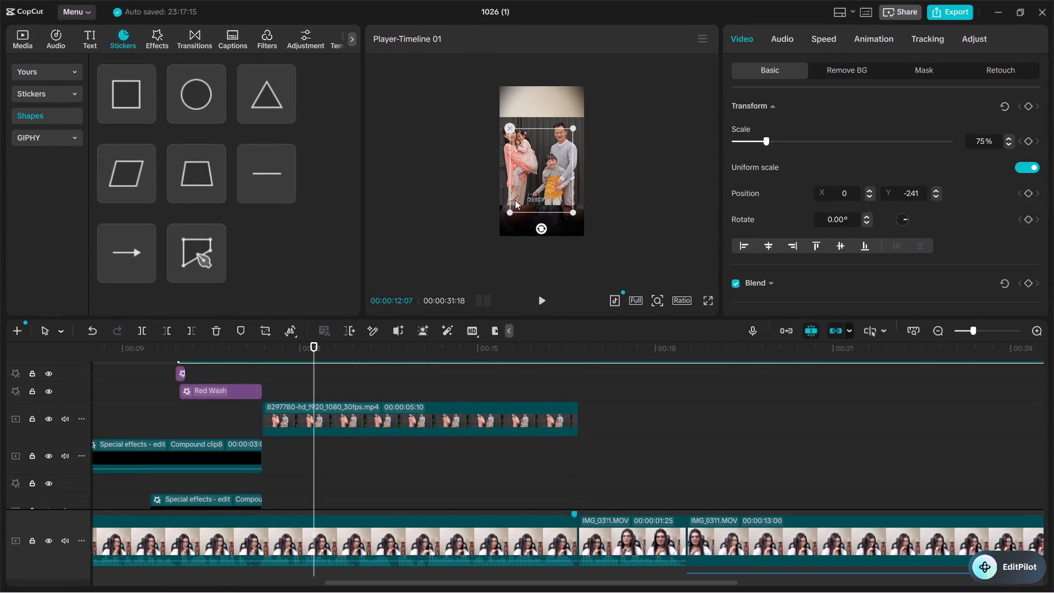
Add the square shape to the timeline at 00:00:12:07.
{"action": "left_click", "coordinate": [134, 102]}
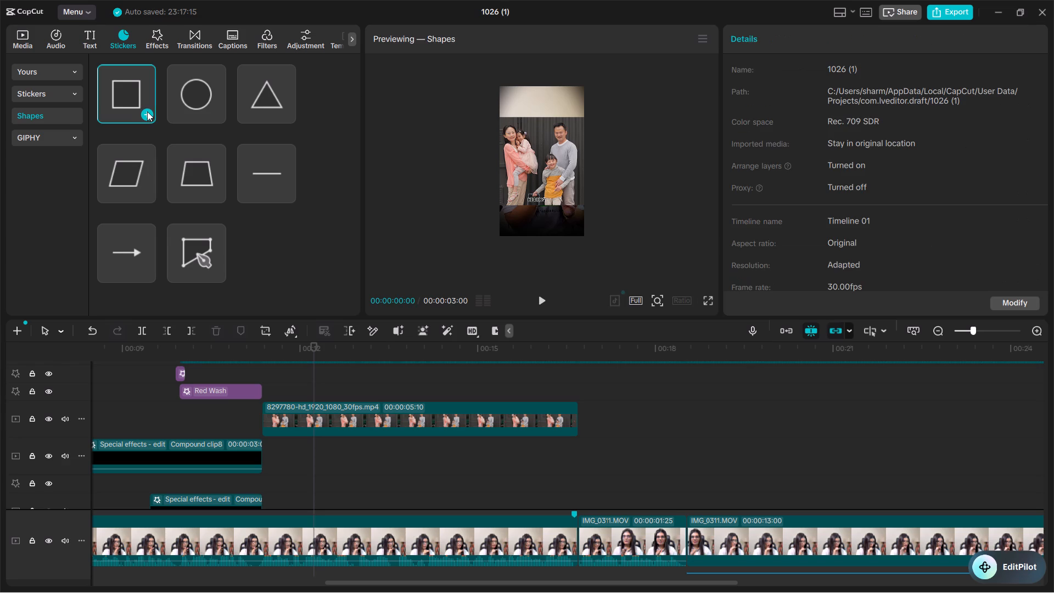
{"action": "scroll", "coordinate": [336, 380], "scroll_direction": "up", "scroll_amount": 2}
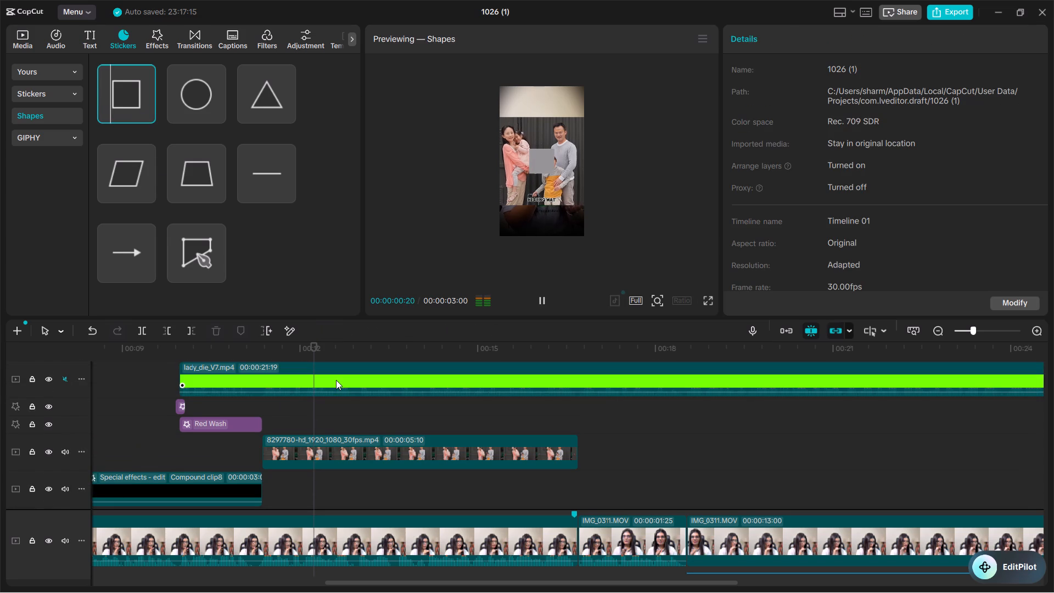
{"action": "scroll", "coordinate": [336, 380], "scroll_direction": "up", "scroll_amount": 2}
{"action": "scroll", "coordinate": [337, 382], "scroll_direction": "down", "scroll_amount": 2}
{"action": "left_click", "coordinate": [537, 153]}
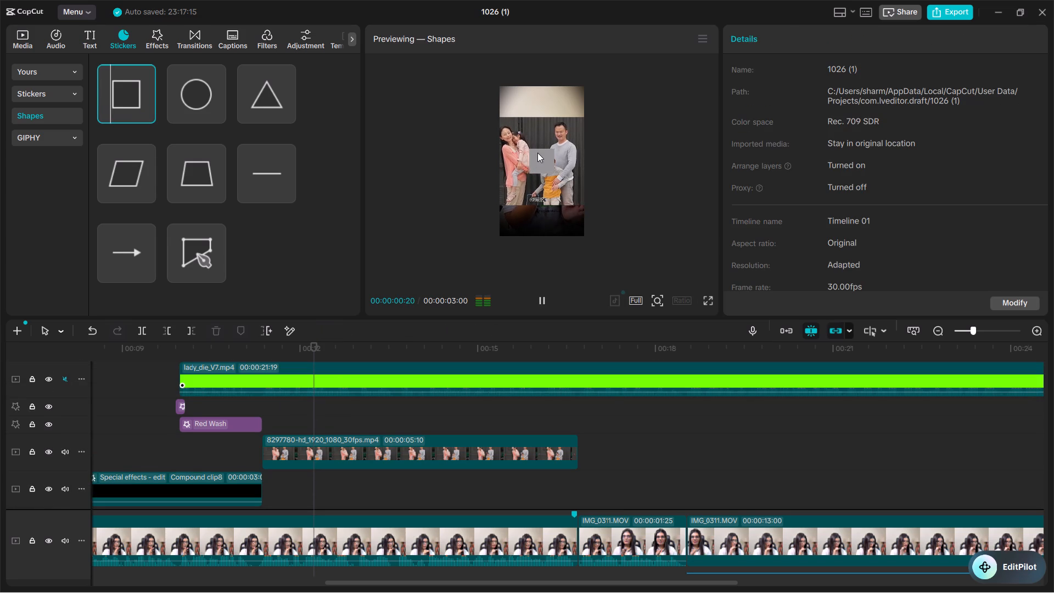
{"action": "key", "text": "space"}
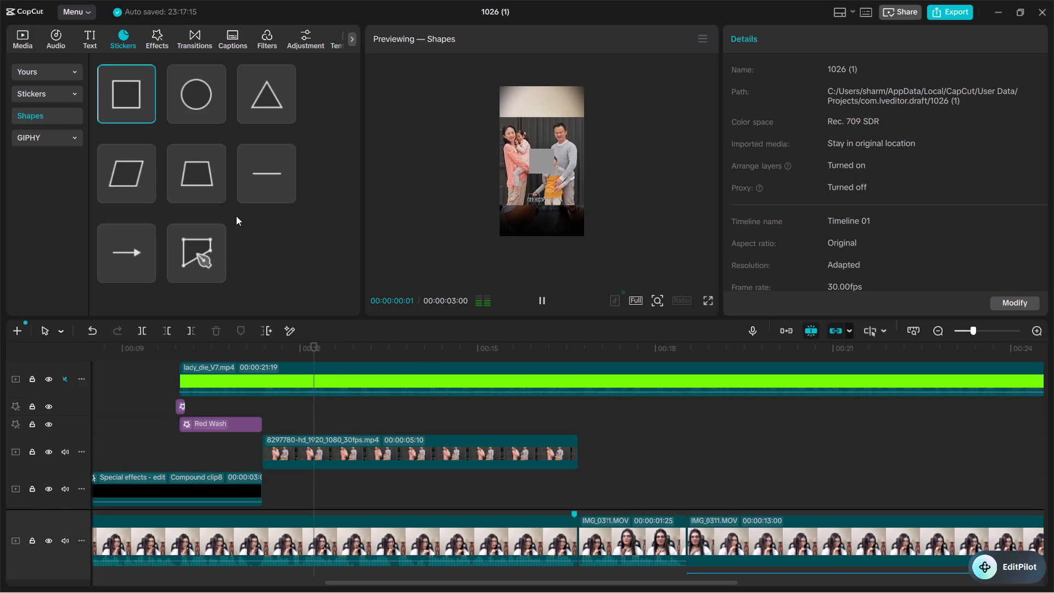
{"action": "key", "text": "space"}
{"action": "left_click", "coordinate": [148, 114]}
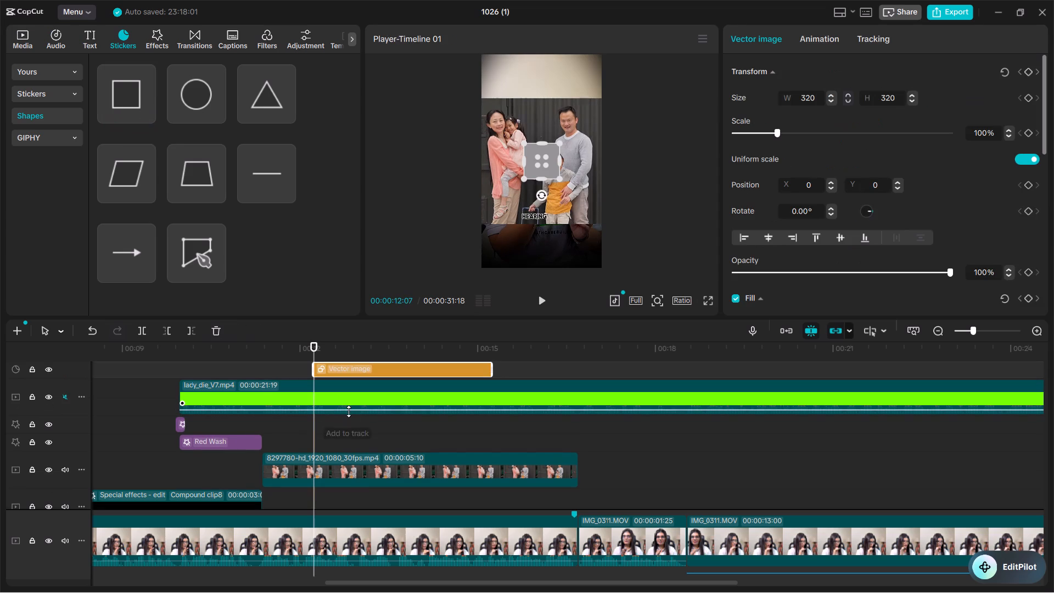
Move the square shape to a track beneath the family clip, starting near the clip's start, and extend its end to 00:00:16:19.
{"action": "left_click_drag", "start_coordinate": [361, 363], "coordinate": [319, 488]}
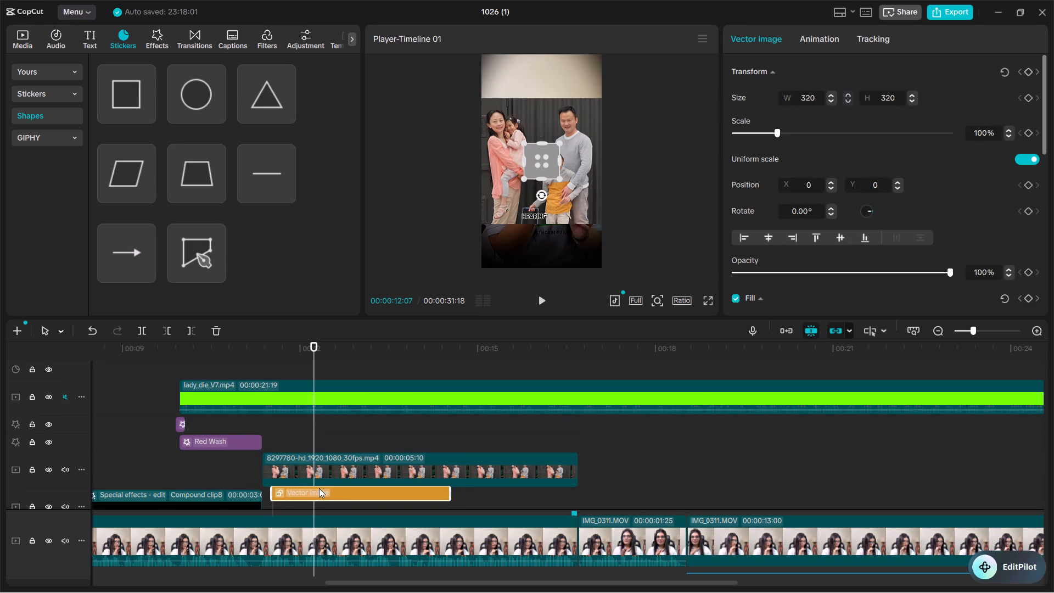
{"action": "left_click_drag", "start_coordinate": [319, 488], "coordinate": [313, 494]}
{"action": "scroll", "coordinate": [325, 452], "scroll_direction": "down", "scroll_amount": 1}
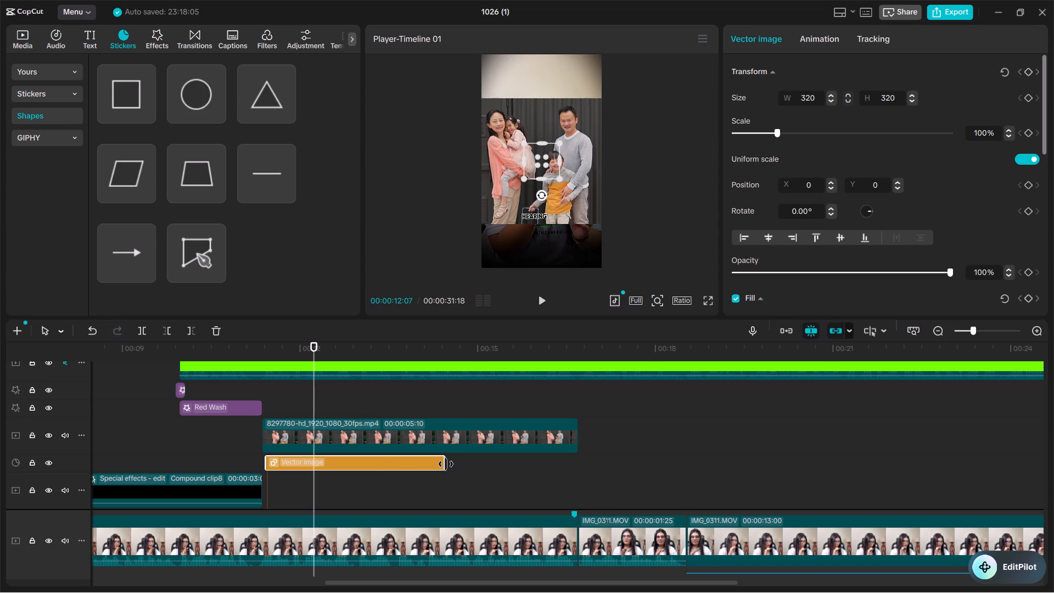
{"action": "left_click_drag", "start_coordinate": [446, 464], "coordinate": [570, 452]}
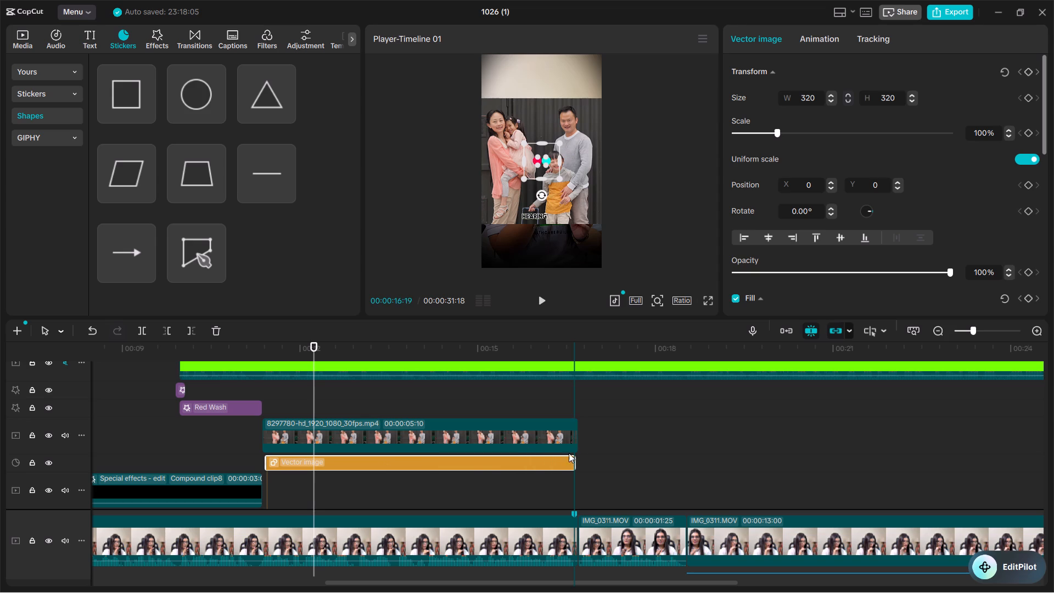
{"action": "left_click", "coordinate": [480, 467]}
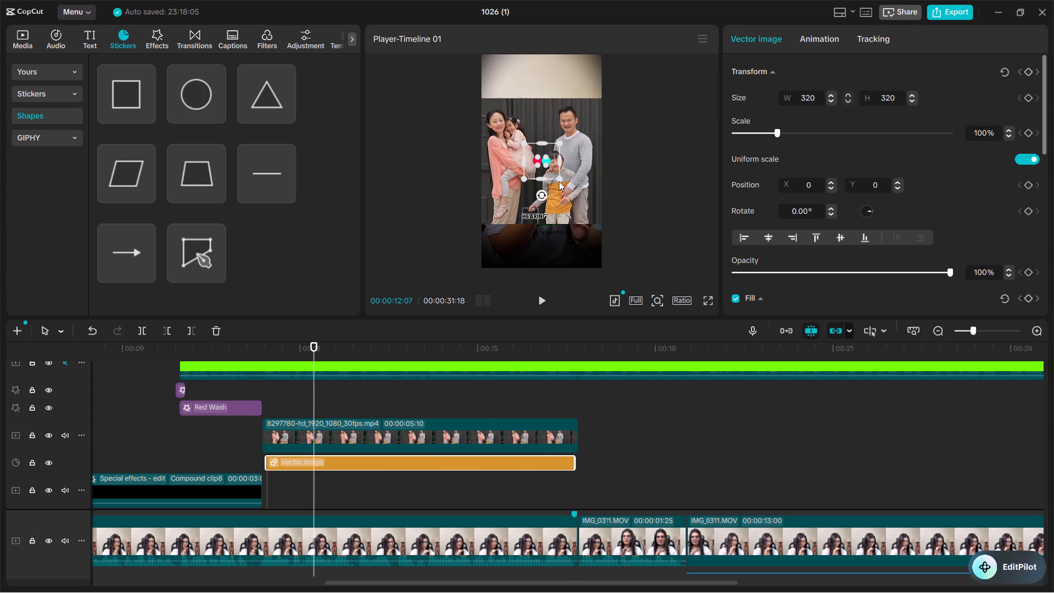
Enlarge the shape to about 2881 by 1973 so it fills the whole frame behind the family clip.
{"action": "left_click", "coordinate": [561, 180]}
{"action": "left_click_drag", "start_coordinate": [559, 175], "coordinate": [632, 223]}
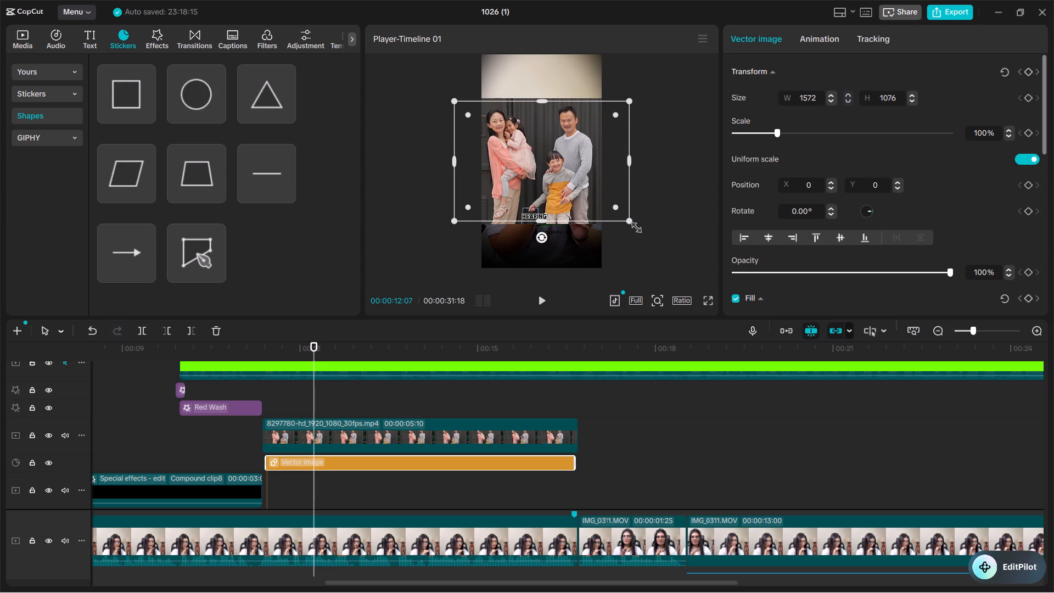
{"action": "left_click_drag", "start_coordinate": [632, 224], "coordinate": [703, 271]}
{"action": "scroll", "coordinate": [633, 234], "scroll_direction": "down", "scroll_amount": 2, "text": "ctrl"}
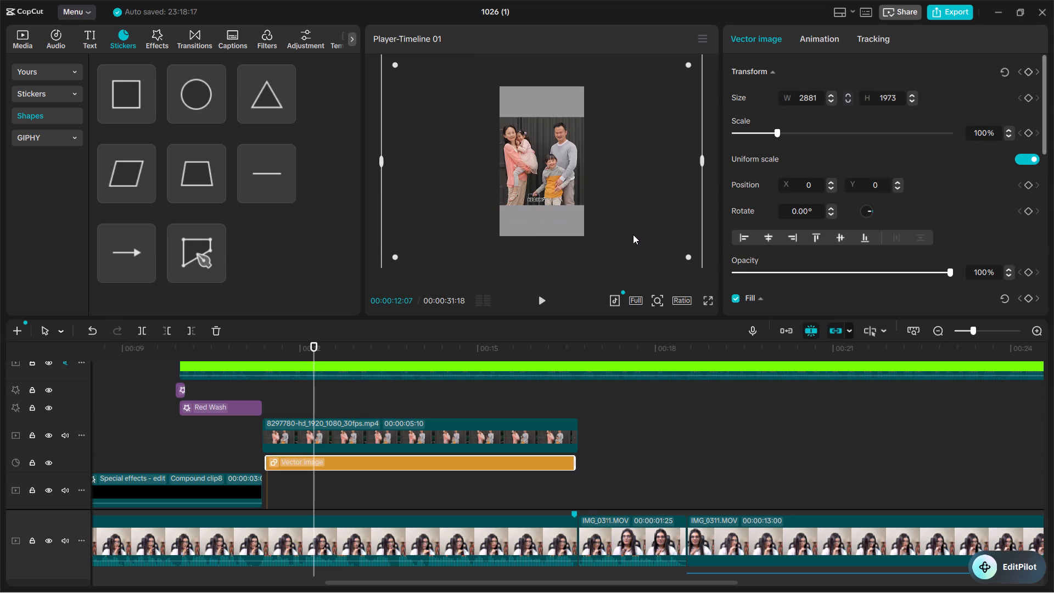
{"action": "scroll", "coordinate": [622, 194], "scroll_direction": "down", "scroll_amount": 2, "text": "alt"}
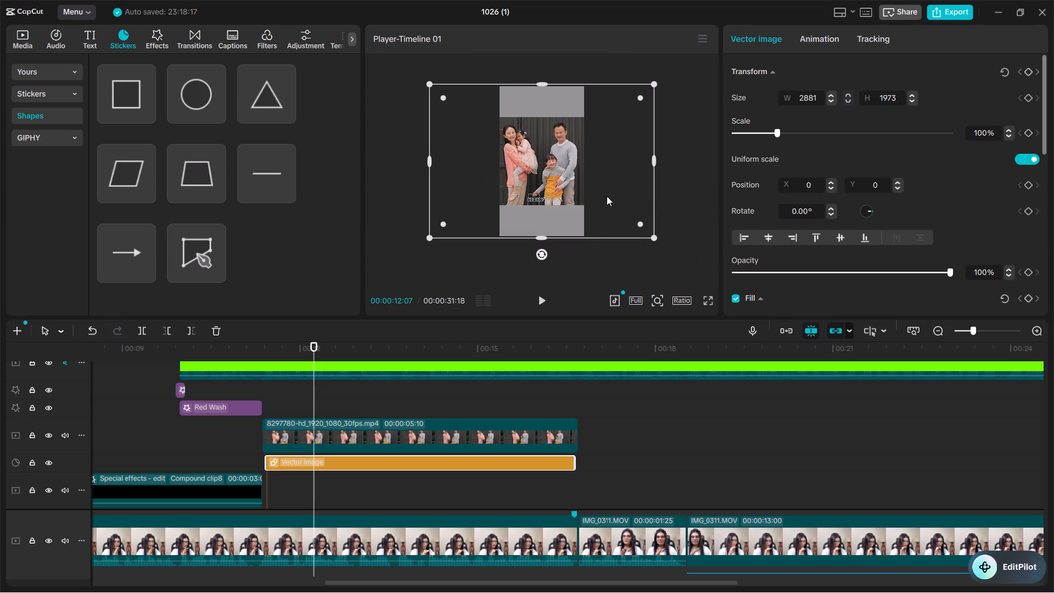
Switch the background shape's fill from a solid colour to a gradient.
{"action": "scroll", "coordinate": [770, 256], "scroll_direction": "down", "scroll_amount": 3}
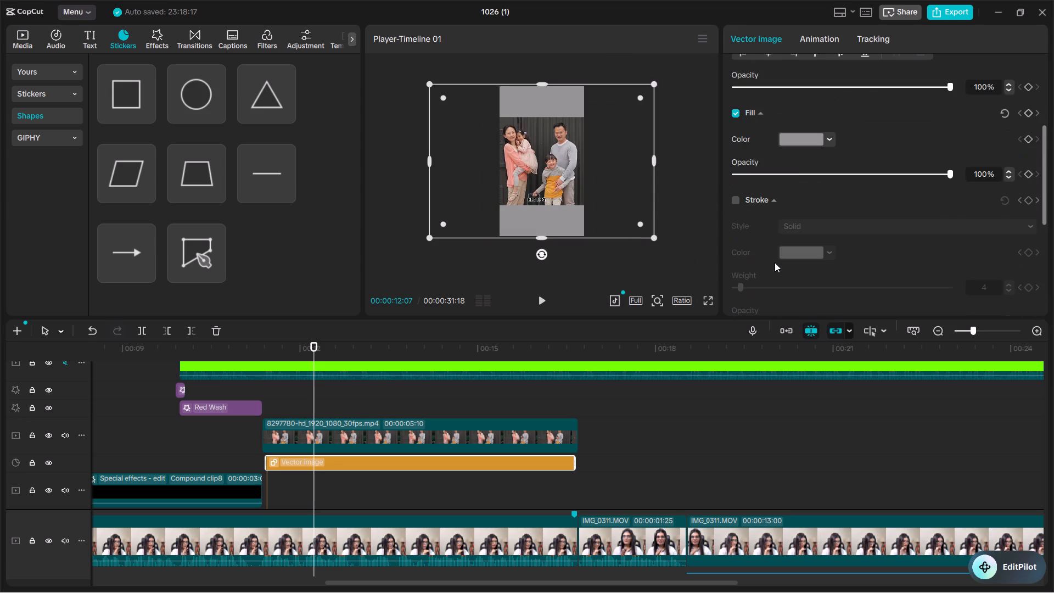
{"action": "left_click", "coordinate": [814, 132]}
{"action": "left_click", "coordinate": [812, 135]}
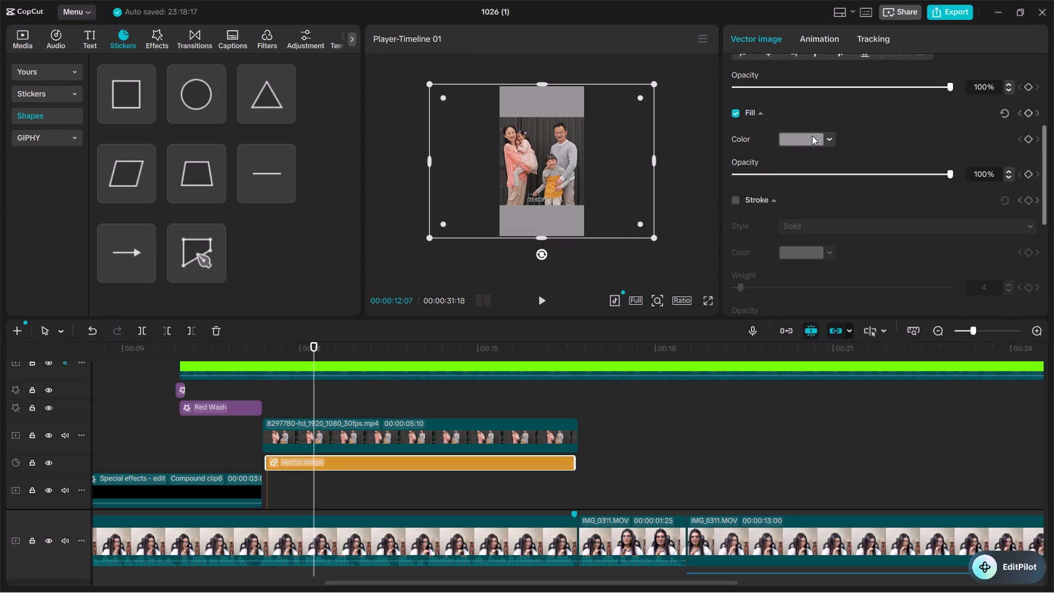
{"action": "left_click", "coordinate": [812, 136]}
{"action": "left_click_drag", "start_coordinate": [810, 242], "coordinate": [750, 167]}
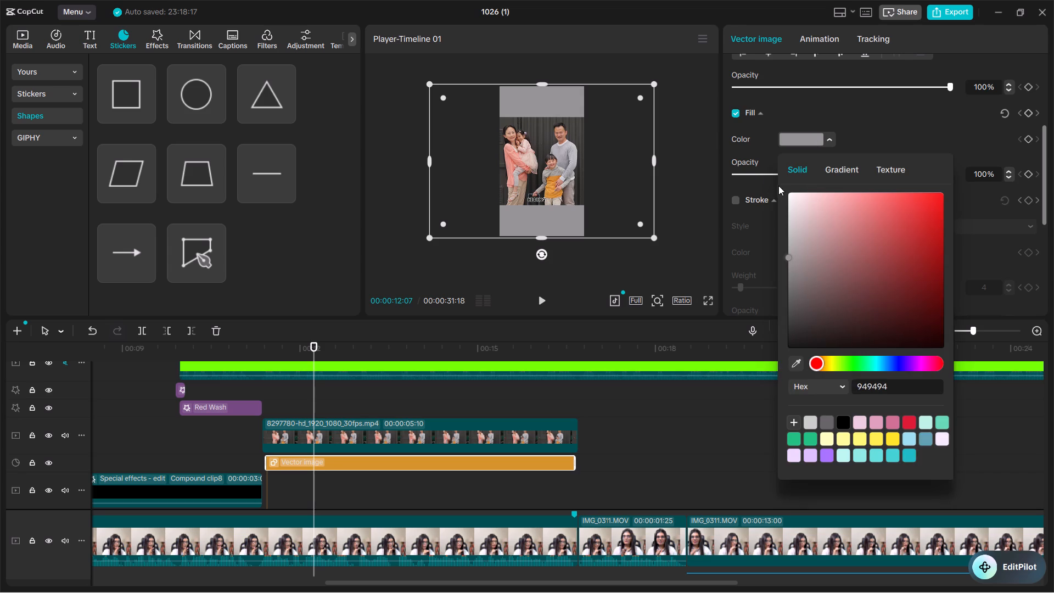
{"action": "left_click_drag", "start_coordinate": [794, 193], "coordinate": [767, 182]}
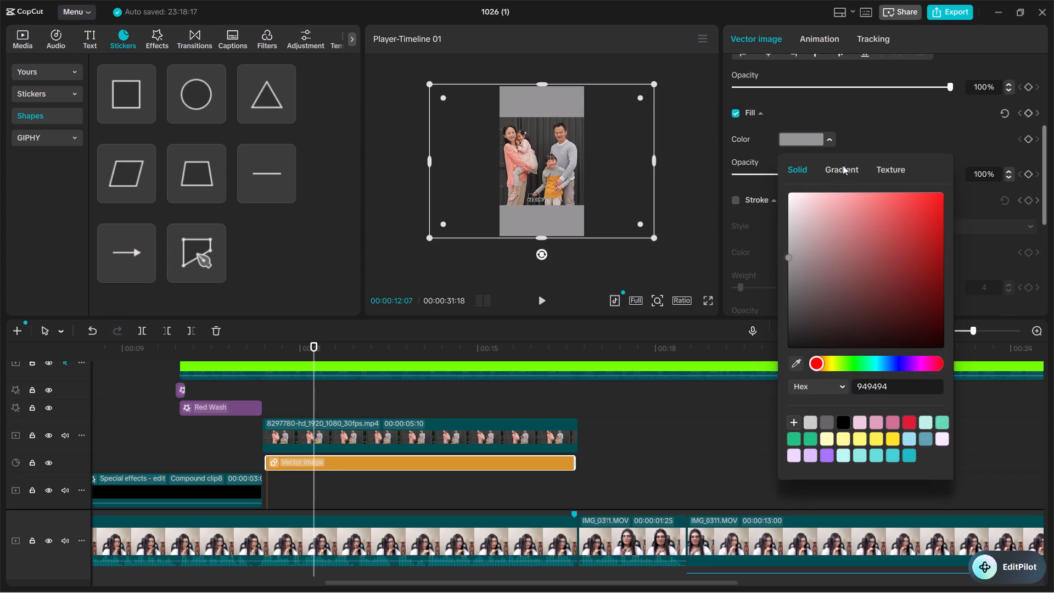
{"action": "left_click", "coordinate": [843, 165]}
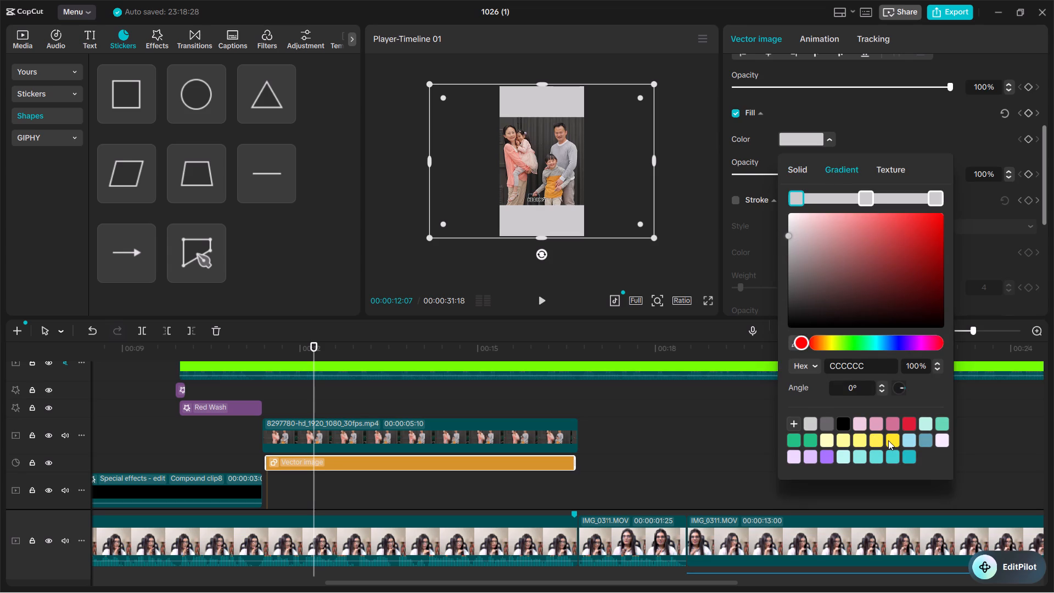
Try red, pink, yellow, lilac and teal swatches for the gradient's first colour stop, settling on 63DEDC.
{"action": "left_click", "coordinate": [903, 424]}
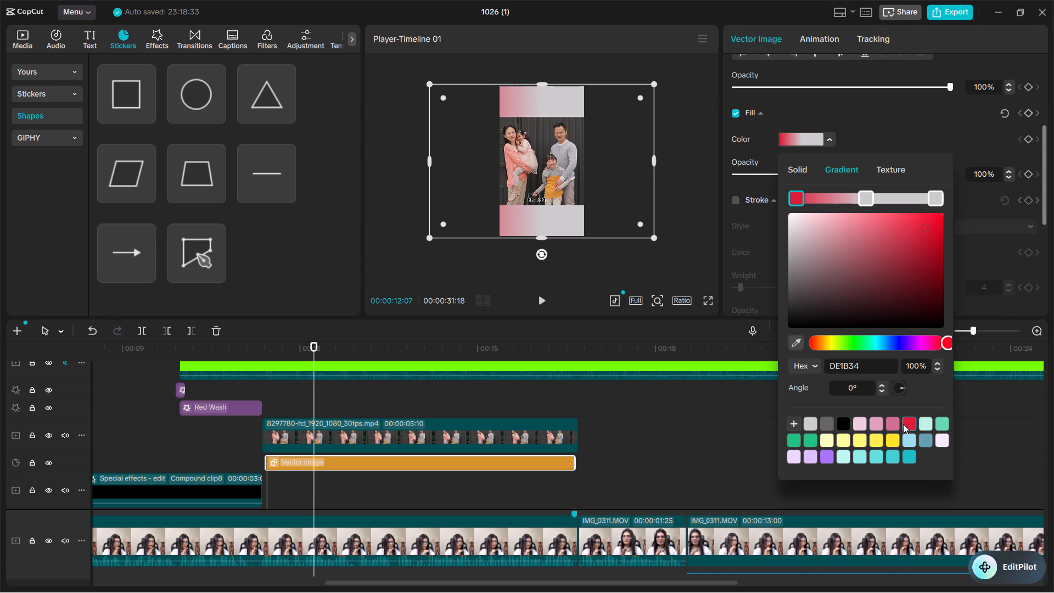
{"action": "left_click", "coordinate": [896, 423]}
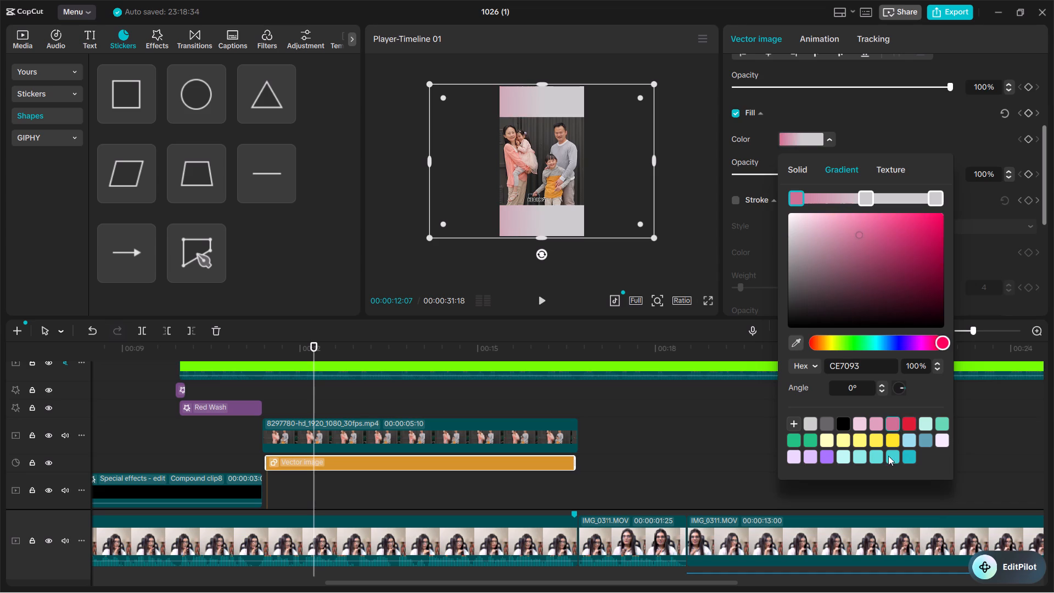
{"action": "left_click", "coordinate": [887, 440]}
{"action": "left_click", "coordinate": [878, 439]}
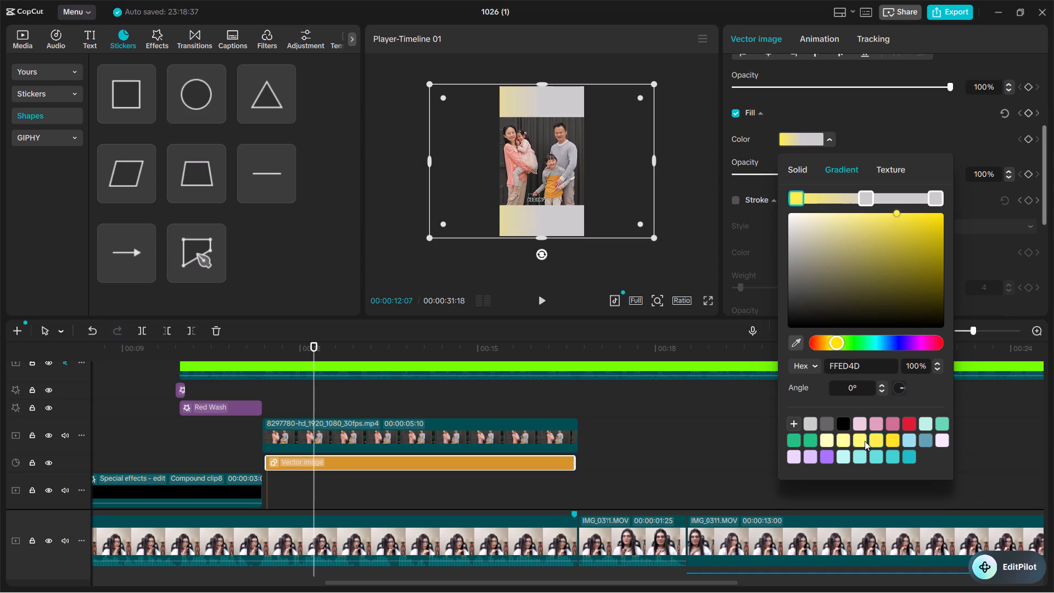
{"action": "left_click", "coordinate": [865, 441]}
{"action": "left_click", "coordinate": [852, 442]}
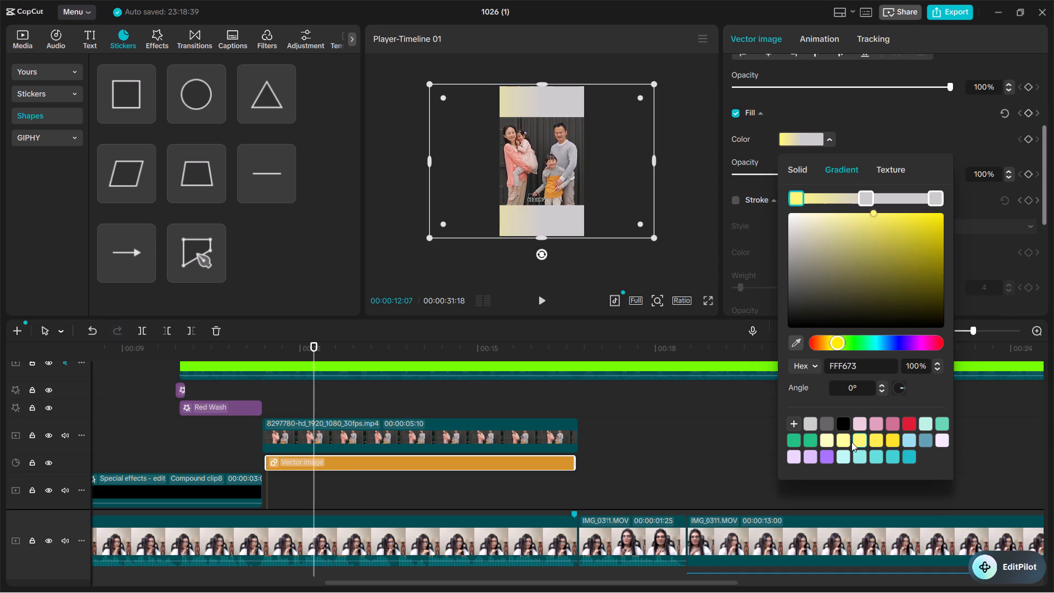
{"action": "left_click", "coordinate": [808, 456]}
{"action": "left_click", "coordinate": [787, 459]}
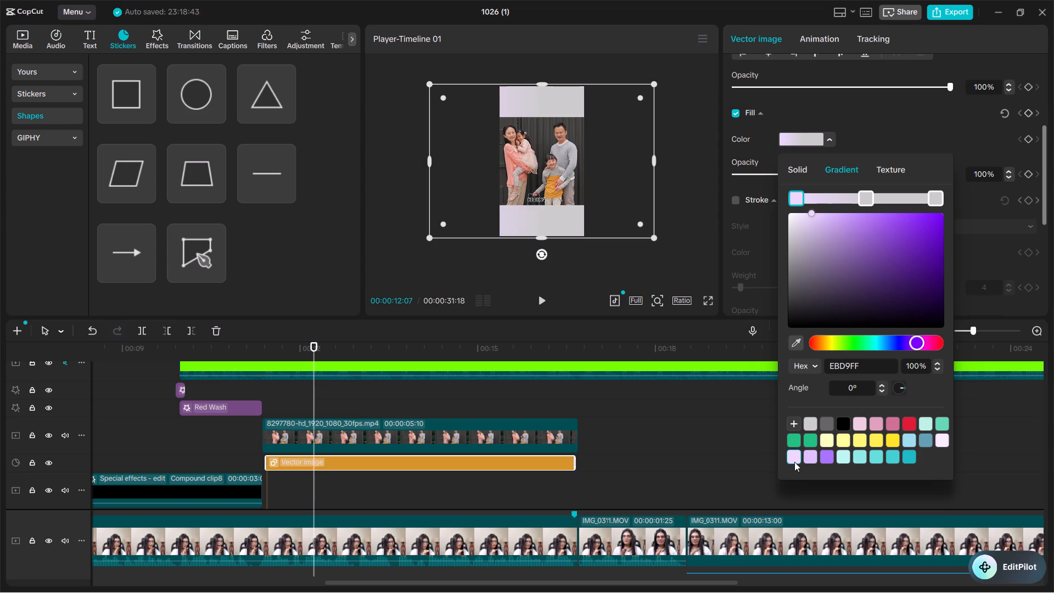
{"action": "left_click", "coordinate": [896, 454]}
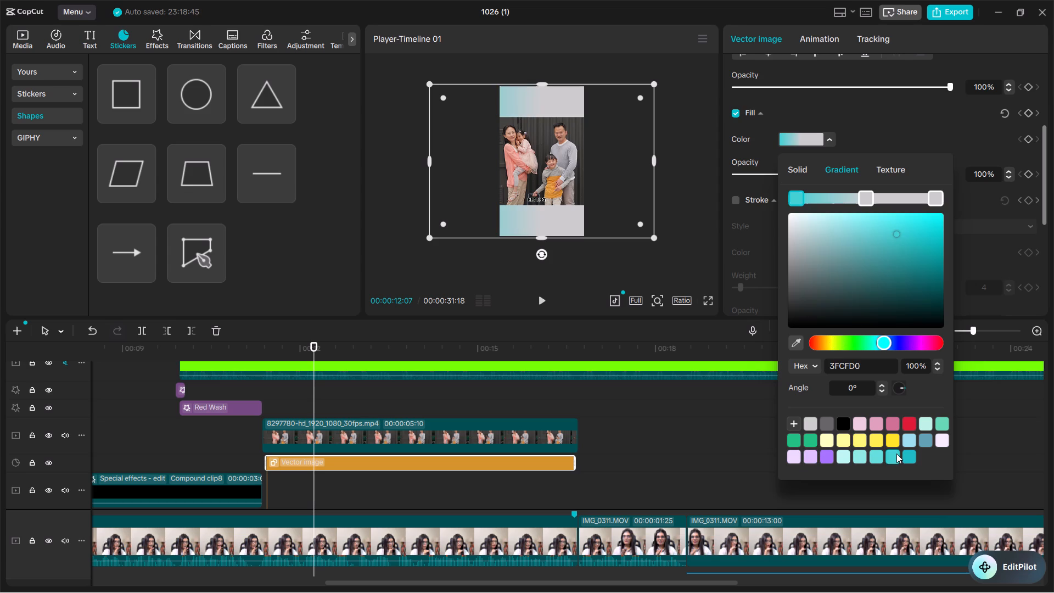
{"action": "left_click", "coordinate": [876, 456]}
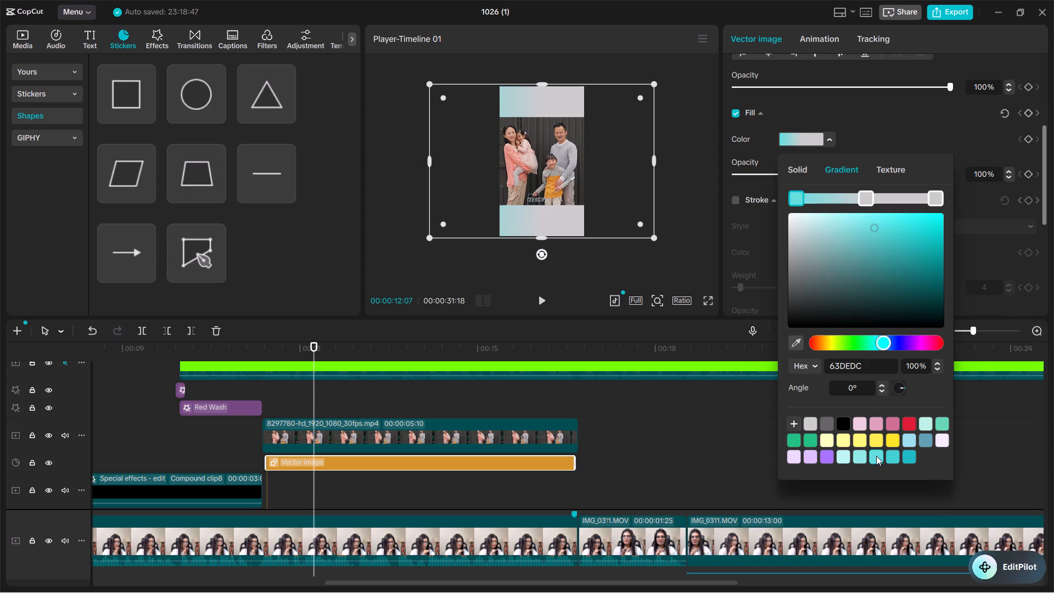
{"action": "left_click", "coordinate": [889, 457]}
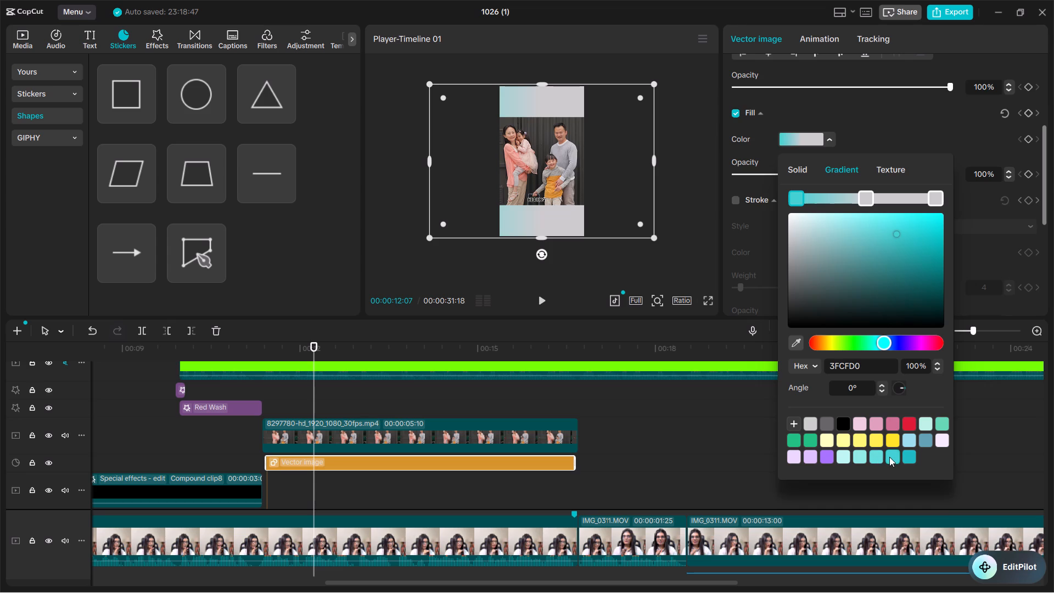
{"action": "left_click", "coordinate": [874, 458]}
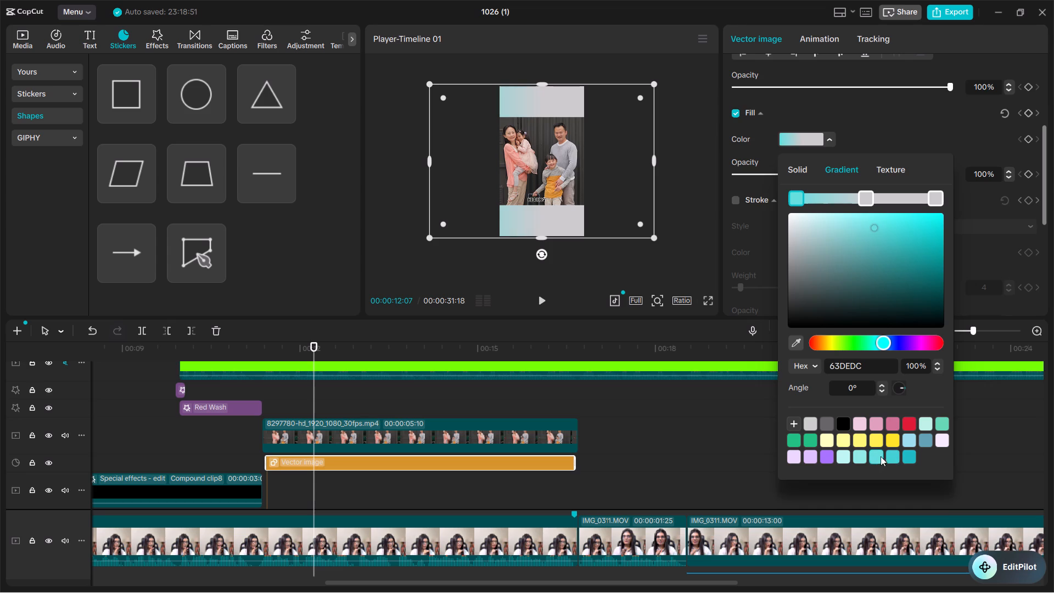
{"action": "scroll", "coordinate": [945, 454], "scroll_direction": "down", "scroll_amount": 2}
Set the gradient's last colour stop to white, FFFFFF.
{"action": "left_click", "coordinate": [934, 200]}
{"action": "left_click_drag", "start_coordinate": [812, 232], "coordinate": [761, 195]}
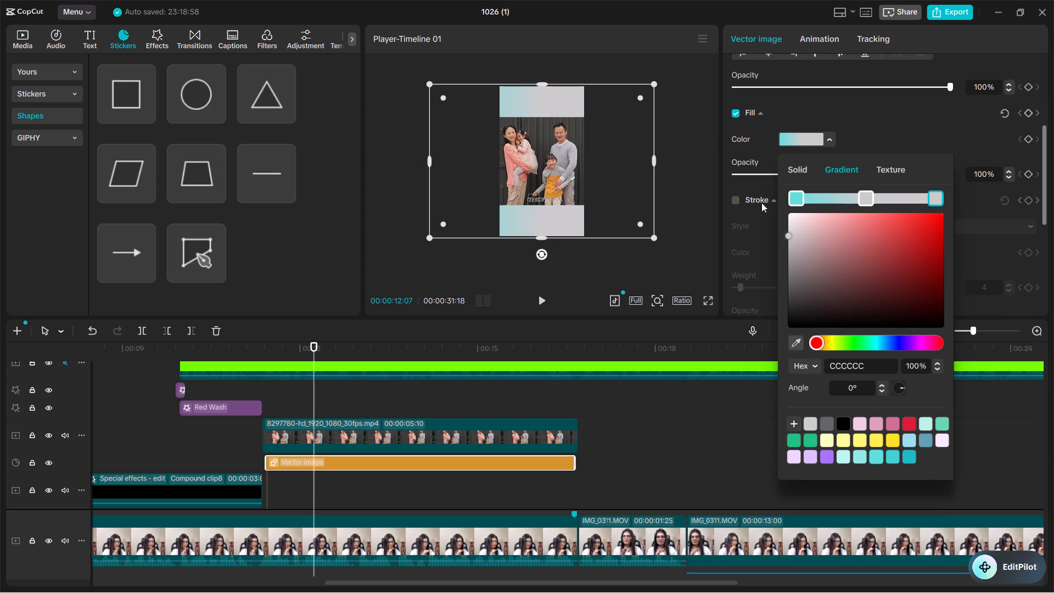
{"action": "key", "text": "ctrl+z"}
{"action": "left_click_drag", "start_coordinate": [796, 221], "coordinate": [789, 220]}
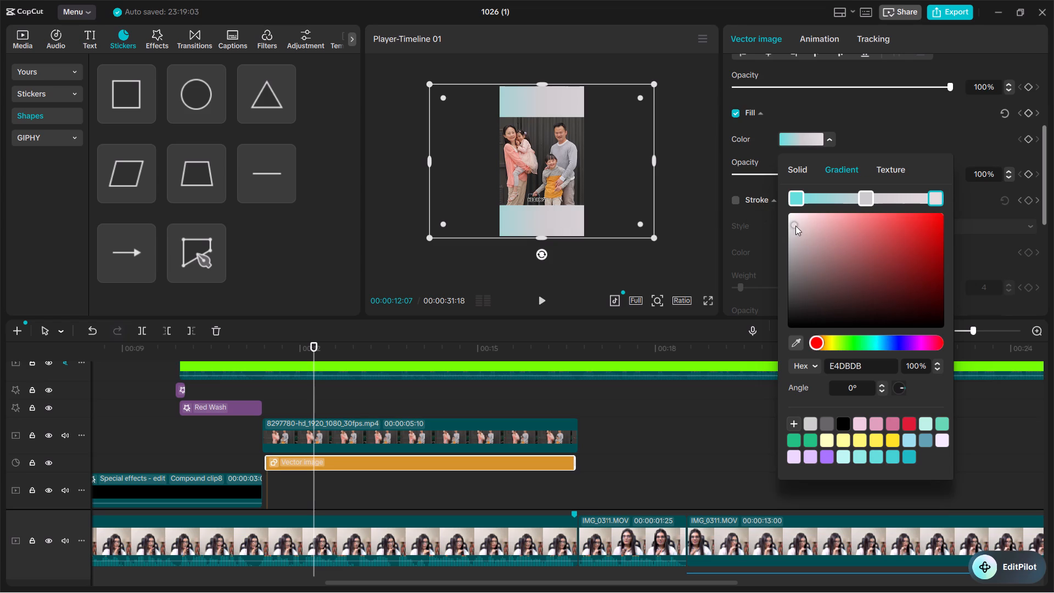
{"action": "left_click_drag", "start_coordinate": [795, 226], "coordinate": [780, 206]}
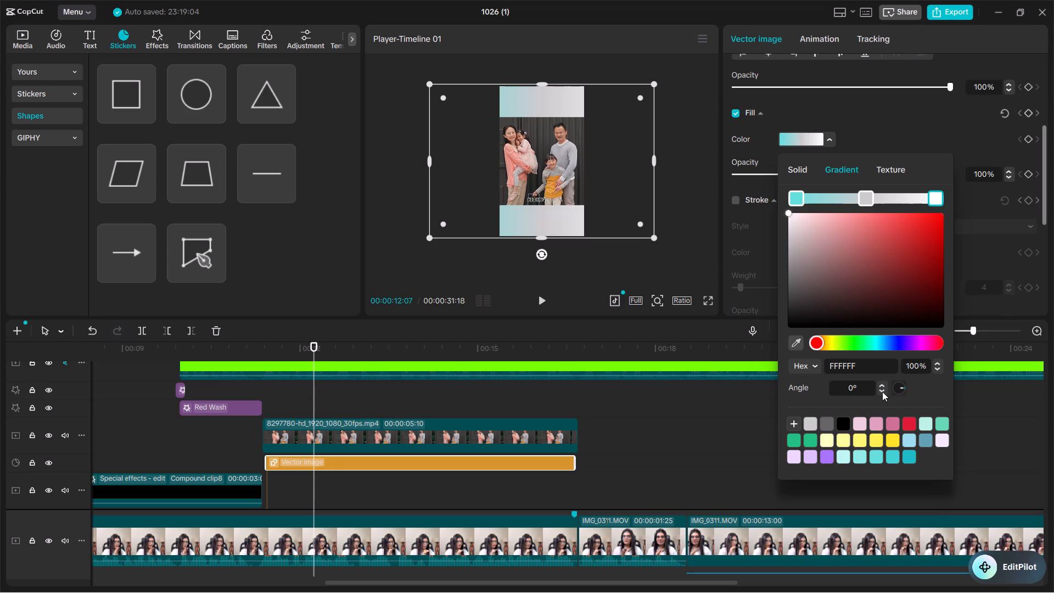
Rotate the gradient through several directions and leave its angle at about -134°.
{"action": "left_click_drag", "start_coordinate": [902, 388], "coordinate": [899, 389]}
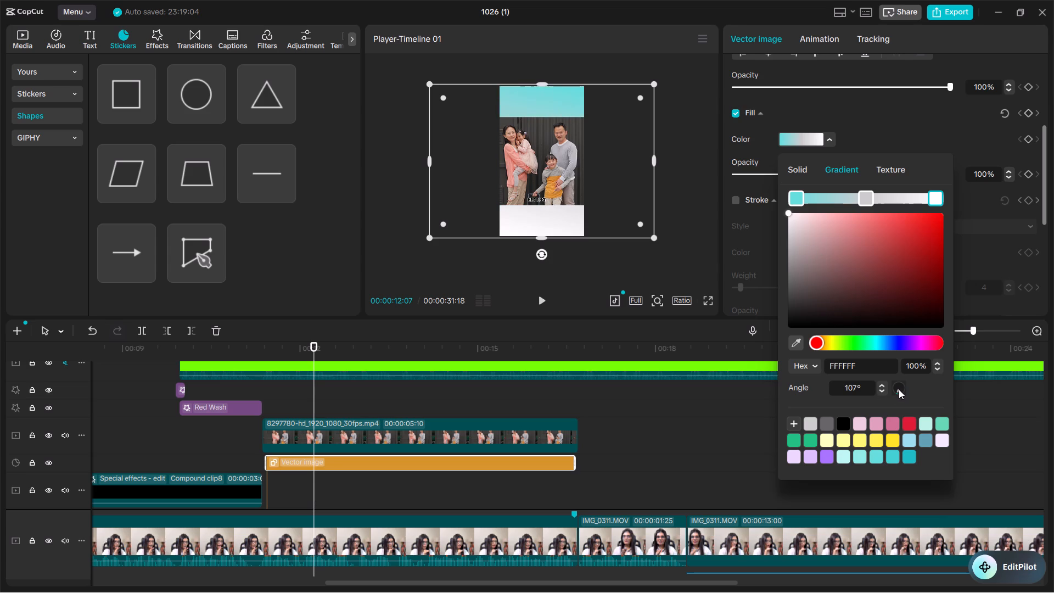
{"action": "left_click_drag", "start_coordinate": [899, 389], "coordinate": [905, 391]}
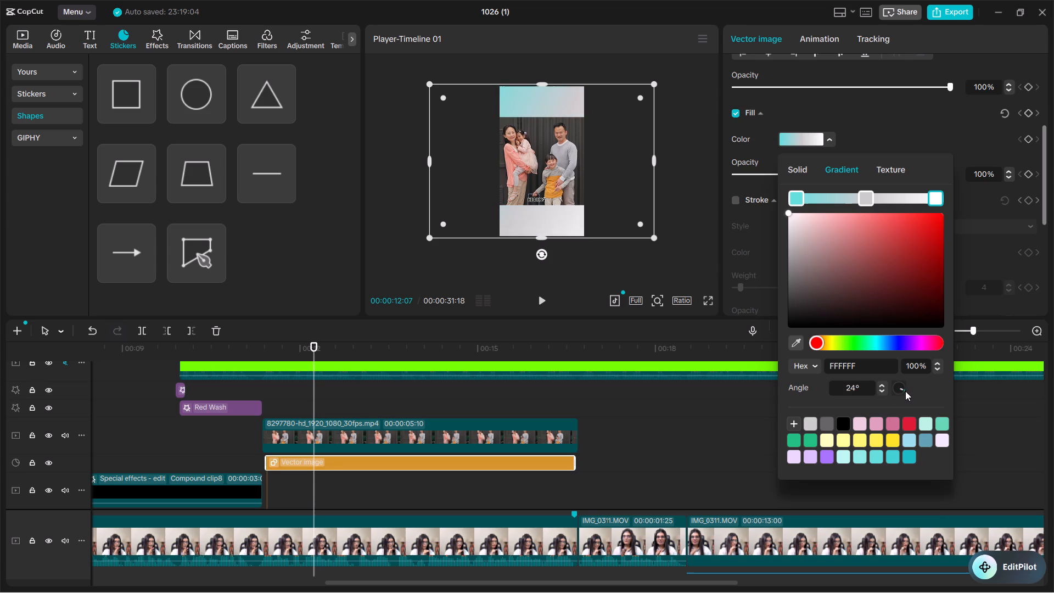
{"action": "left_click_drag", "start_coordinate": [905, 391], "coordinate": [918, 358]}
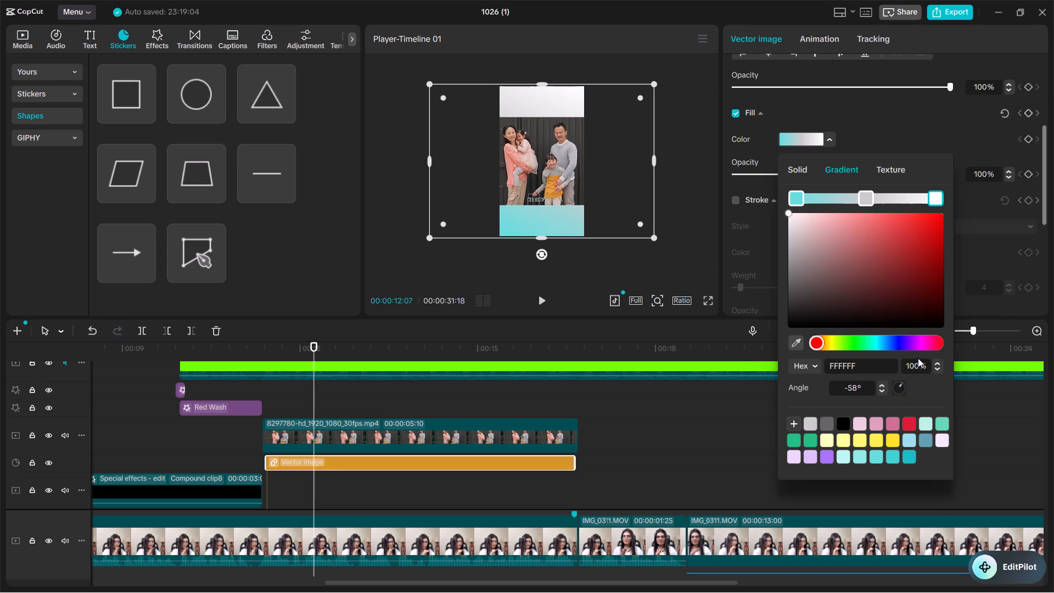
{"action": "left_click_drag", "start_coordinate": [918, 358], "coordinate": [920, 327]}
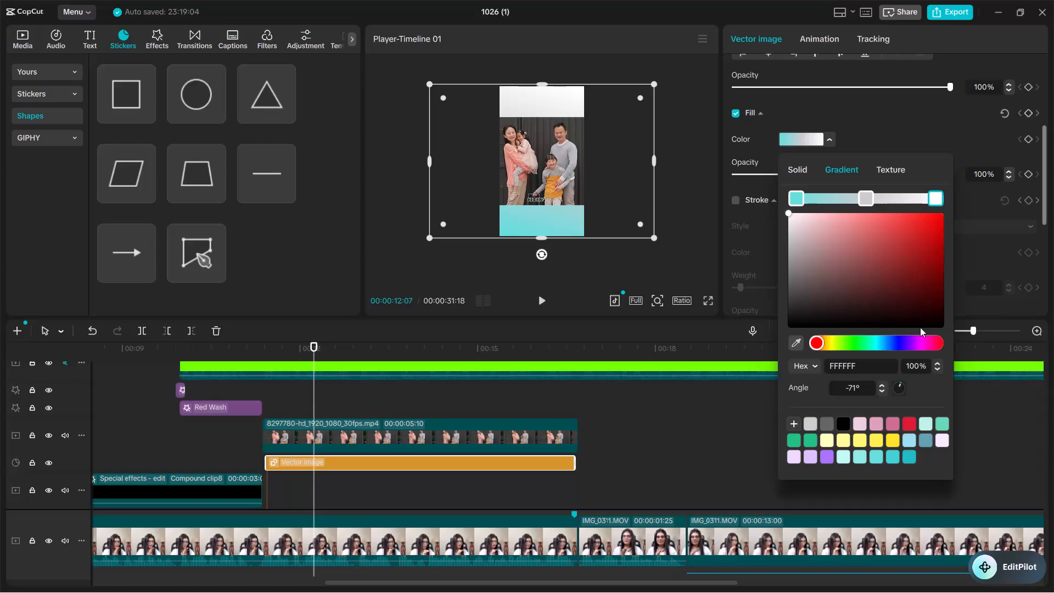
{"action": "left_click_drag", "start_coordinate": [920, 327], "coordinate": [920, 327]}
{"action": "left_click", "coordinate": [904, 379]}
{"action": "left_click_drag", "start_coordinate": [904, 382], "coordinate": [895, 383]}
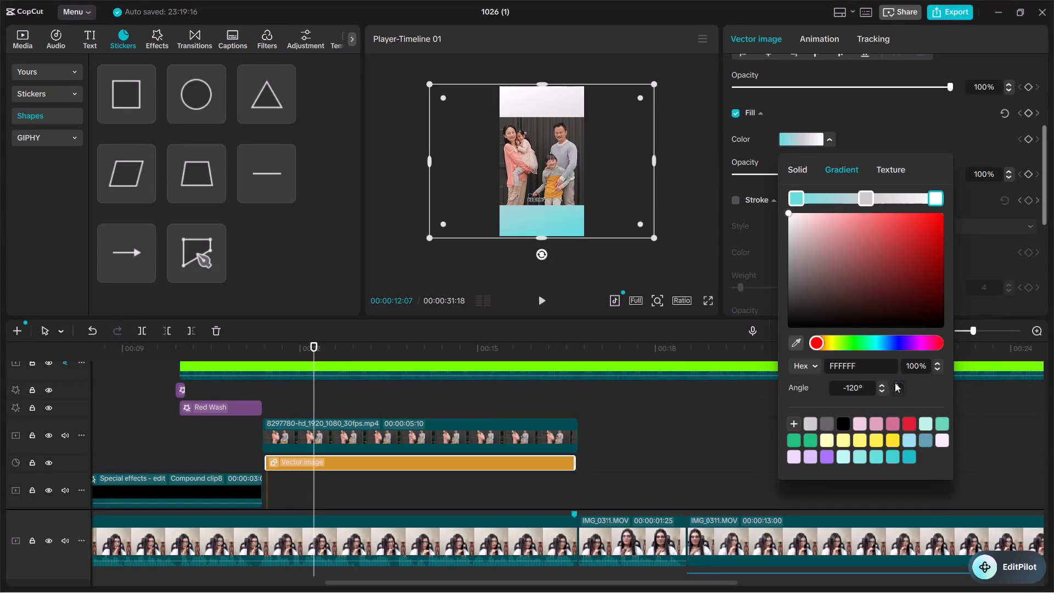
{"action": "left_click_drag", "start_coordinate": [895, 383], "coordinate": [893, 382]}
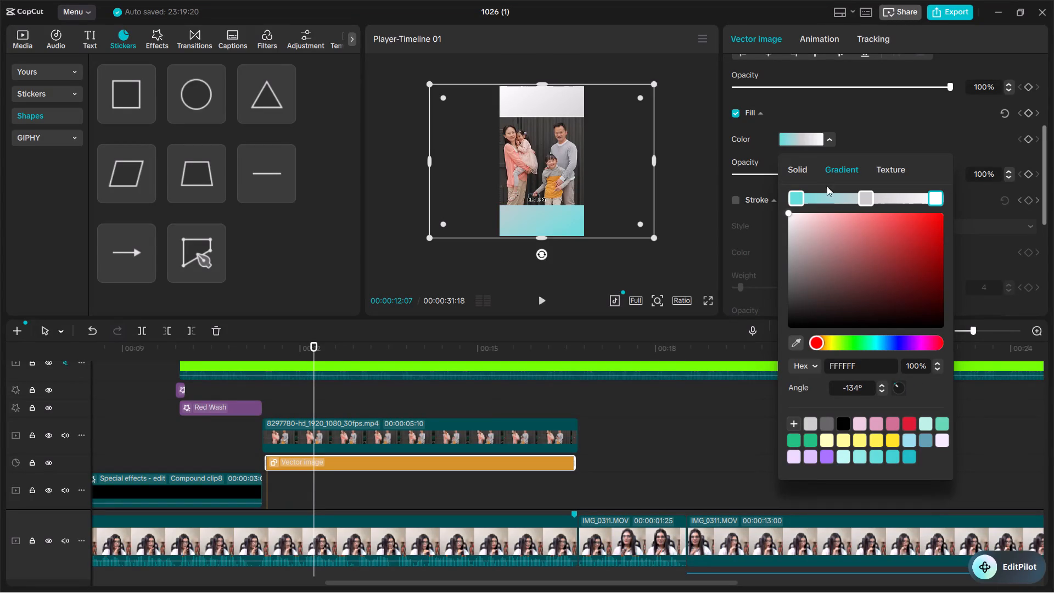
Change the background shape's fill to solid white, FFFFFF.
{"action": "left_click", "coordinate": [806, 164]}
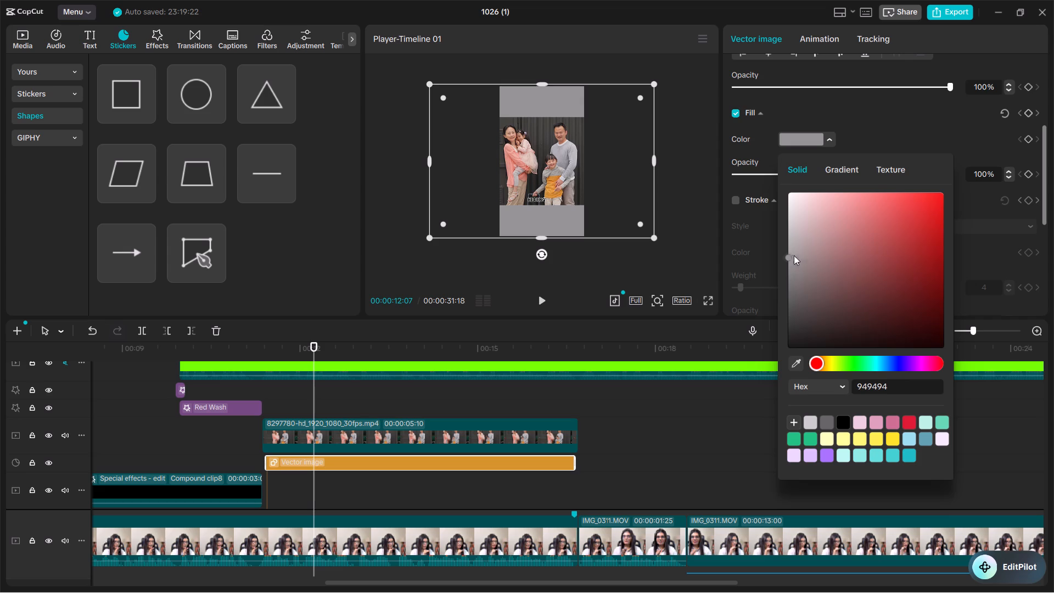
{"action": "left_click_drag", "start_coordinate": [799, 234], "coordinate": [786, 204]}
{"action": "left_click", "coordinate": [792, 195]}
{"action": "left_click_drag", "start_coordinate": [792, 196], "coordinate": [788, 195]}
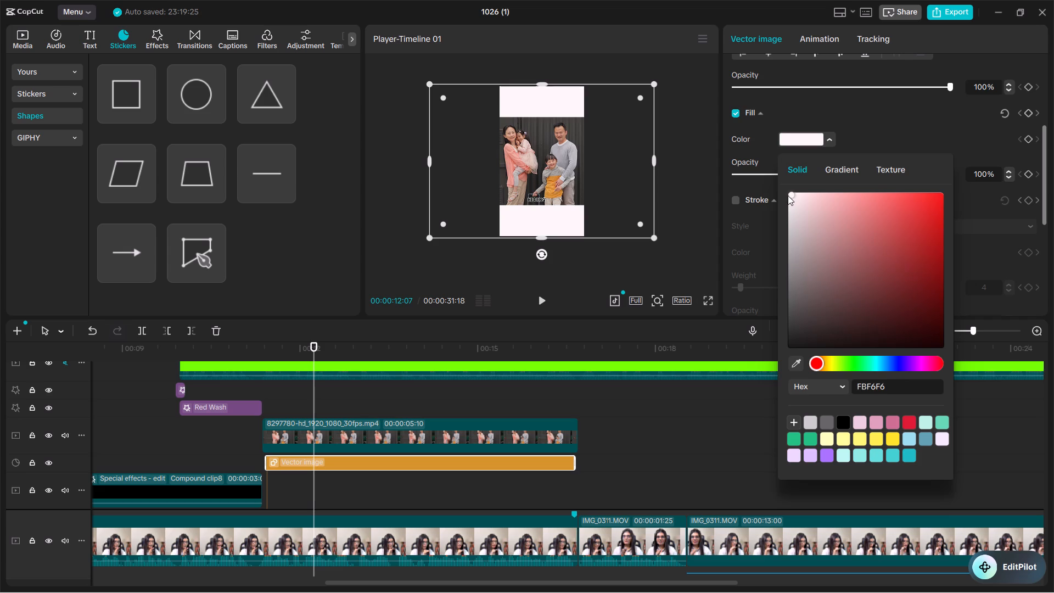
{"action": "left_click_drag", "start_coordinate": [788, 195], "coordinate": [773, 183]}
Play the family clip over its background from 00:00:11:25 and stop at 00:00:13:27.
{"action": "left_click", "coordinate": [290, 348]}
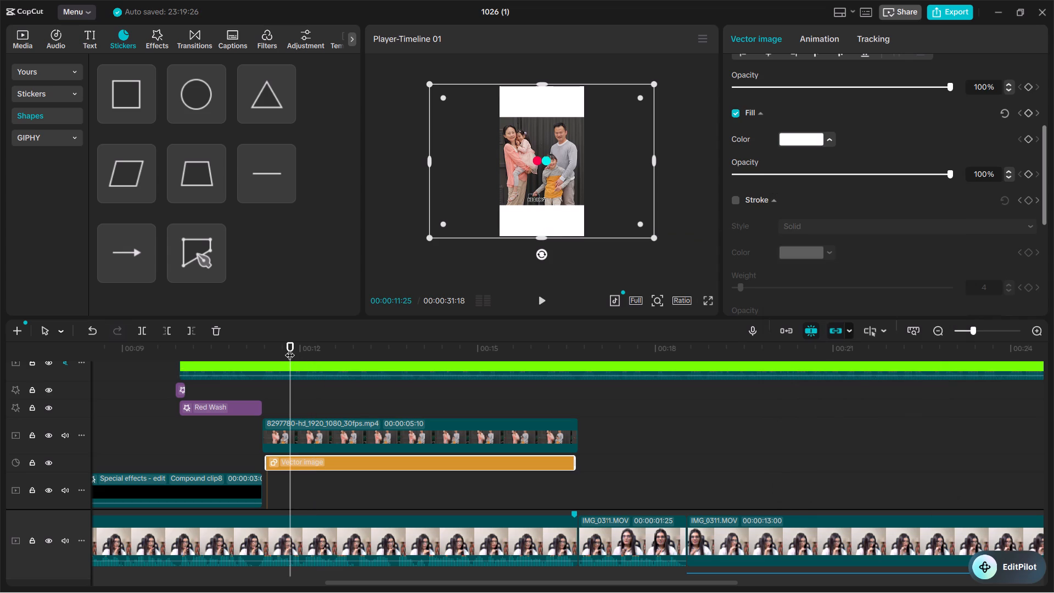
{"action": "key", "text": "space"}
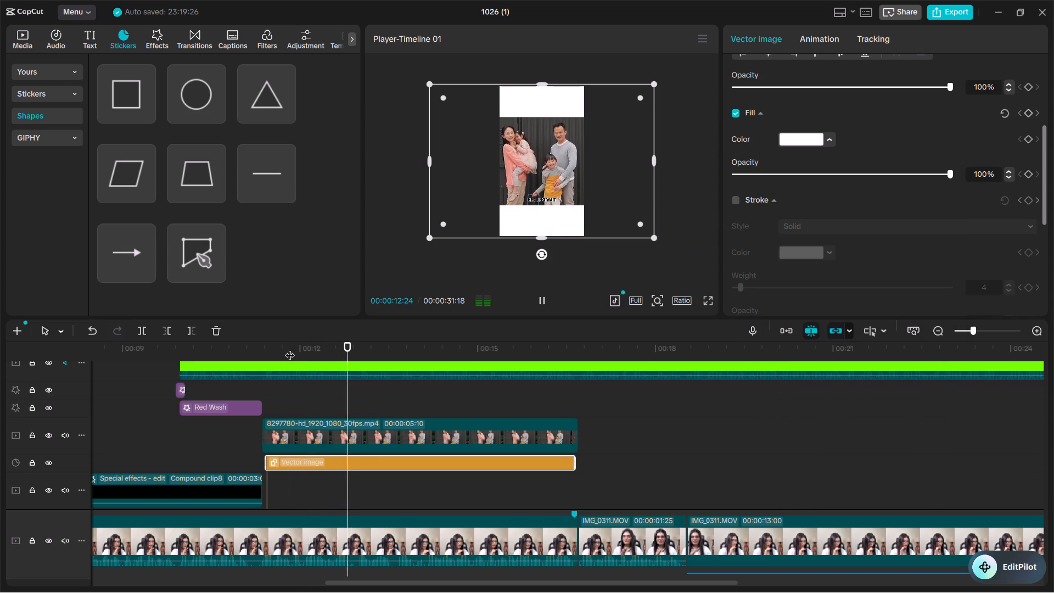
{"action": "key", "text": "space"}
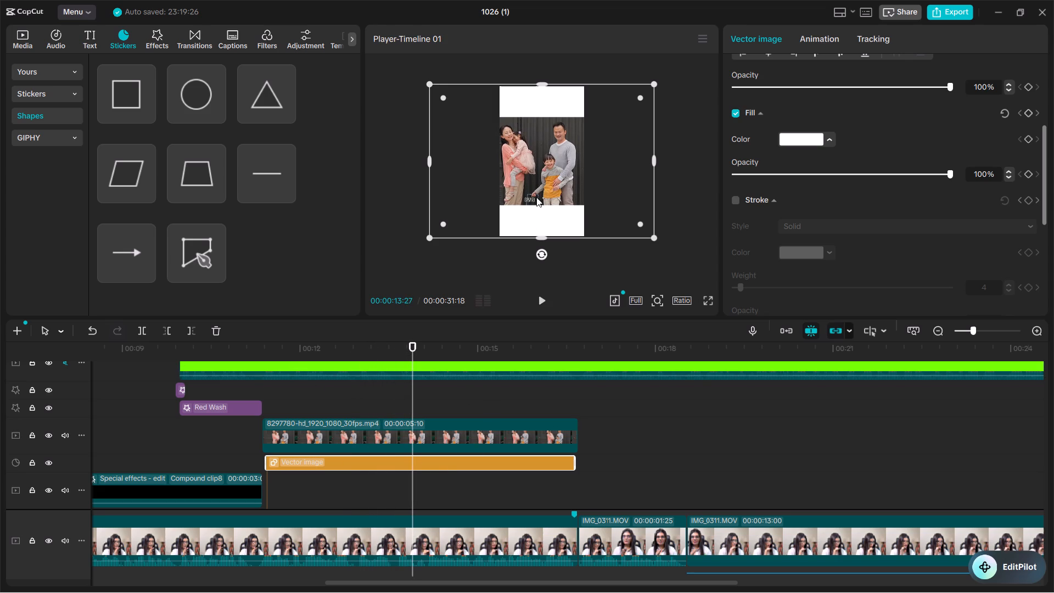
Scale the background shape down slightly, keeping the whole vertical frame covered.
{"action": "left_click", "coordinate": [655, 85]}
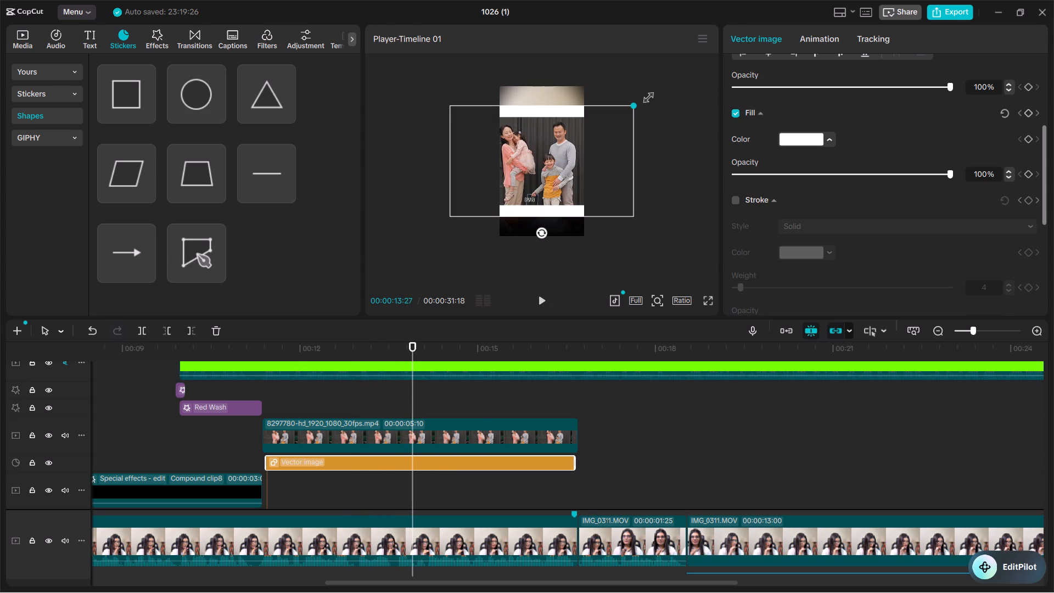
Scale the family clip up to 190% and add a Transform keyframe to it at 00:00:13:27.
{"action": "left_click", "coordinate": [403, 432]}
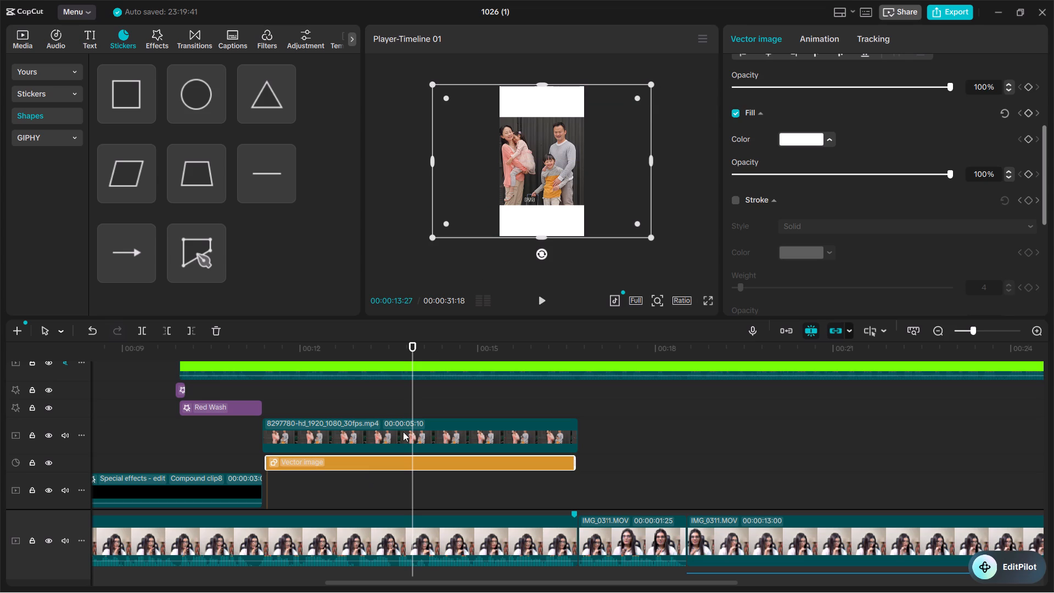
{"action": "left_click", "coordinate": [430, 428]}
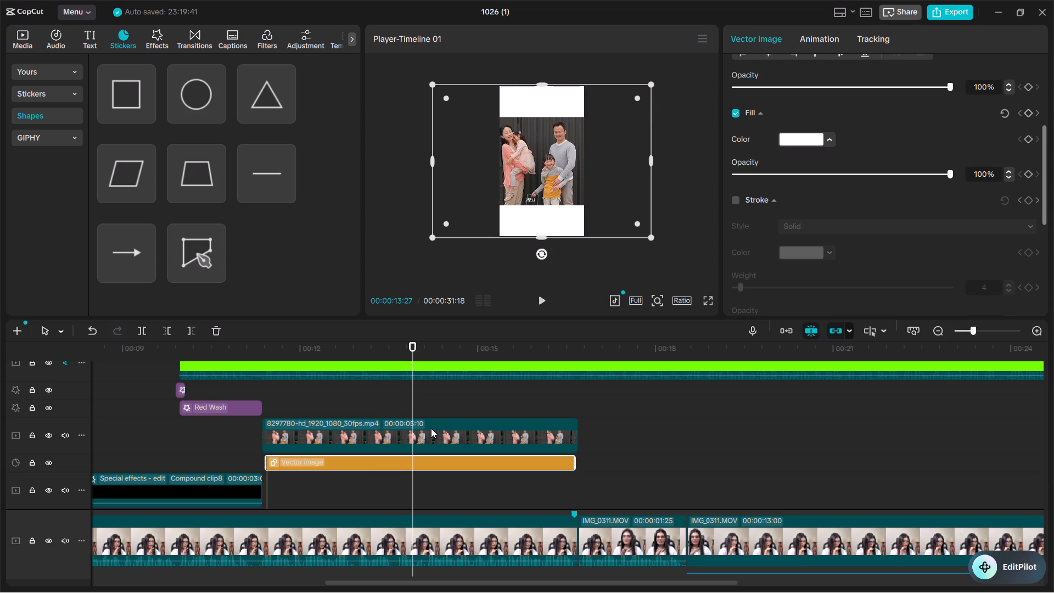
{"action": "left_click", "coordinate": [427, 429]}
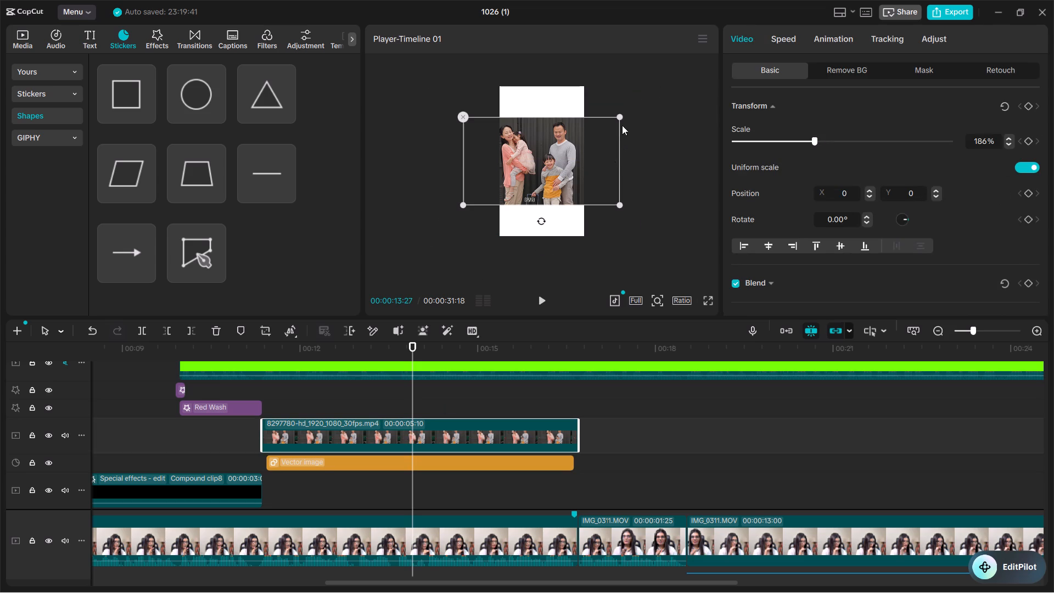
{"action": "left_click", "coordinate": [619, 115]}
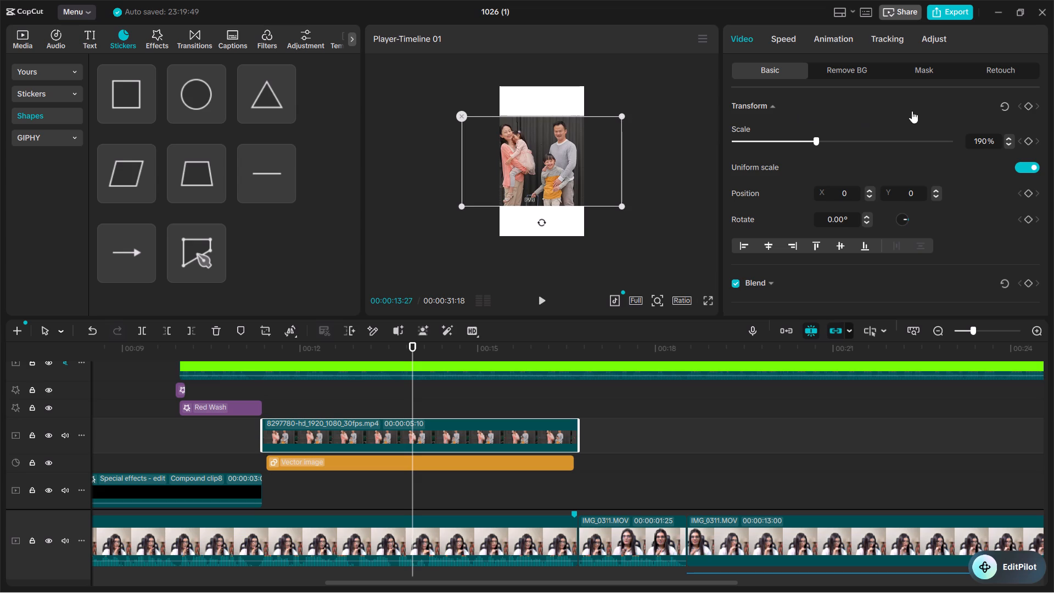
{"action": "left_click", "coordinate": [1028, 108]}
Shrink the family clip to about 154% at 00:00:14:05 for a quick zoom-out following its Transform keyframe.
{"action": "left_click_drag", "start_coordinate": [420, 346], "coordinate": [425, 339]}
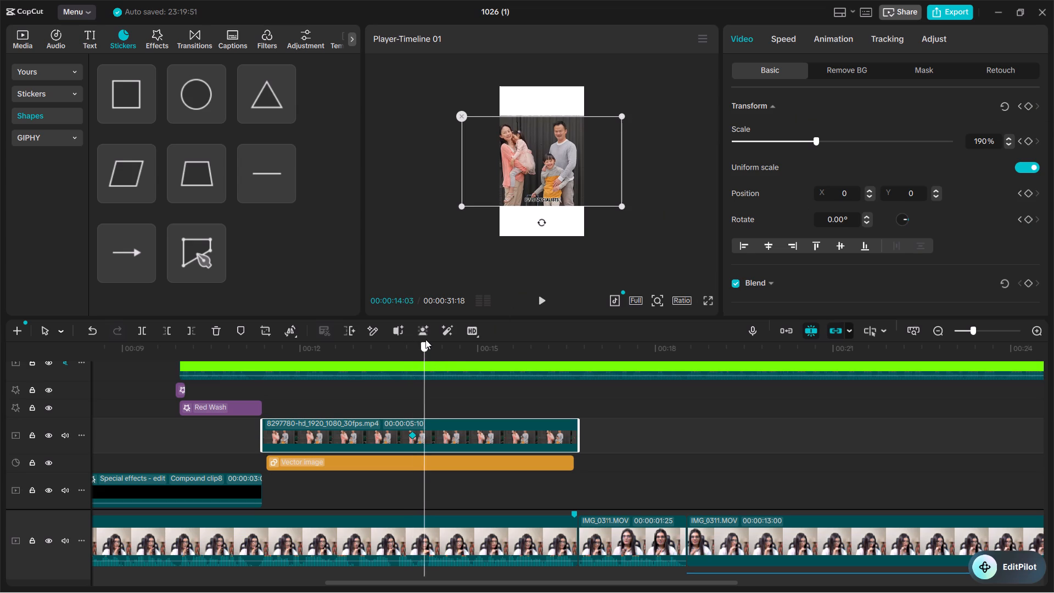
{"action": "left_click_drag", "start_coordinate": [425, 339], "coordinate": [429, 338]}
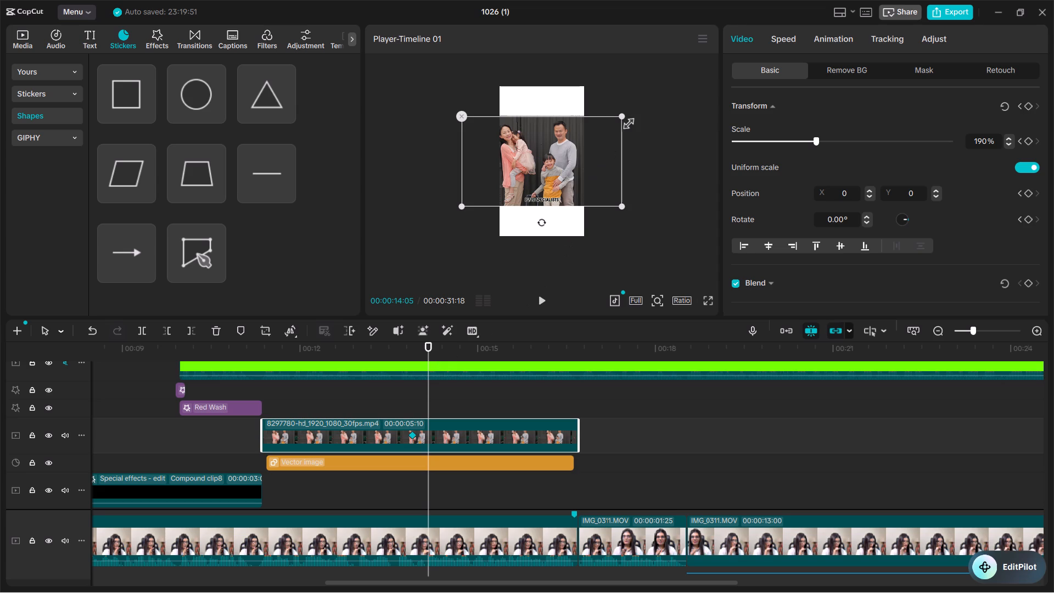
{"action": "left_click_drag", "start_coordinate": [624, 114], "coordinate": [608, 126]}
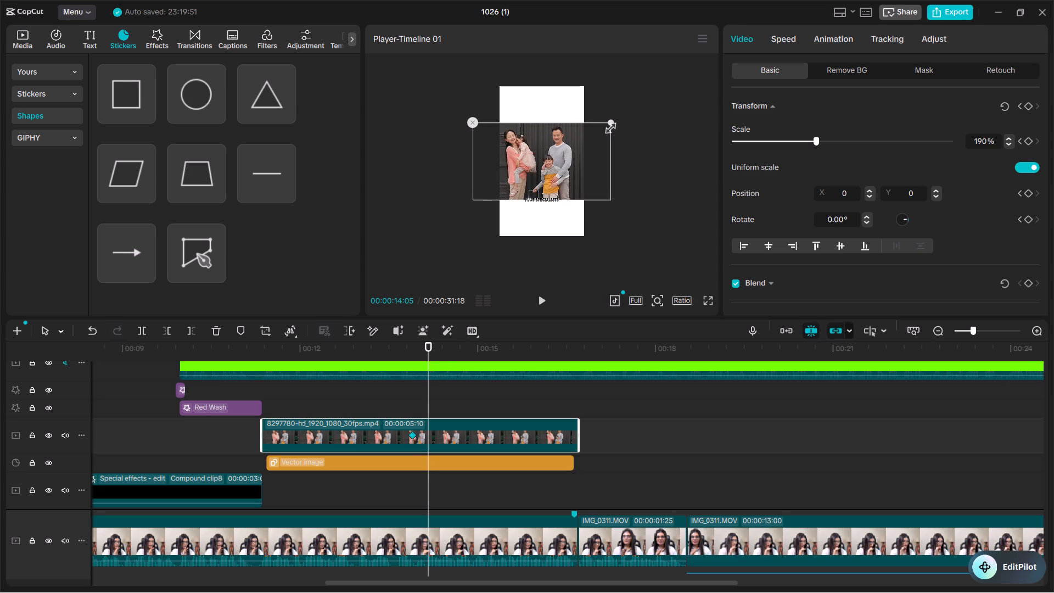
{"action": "left_click_drag", "start_coordinate": [608, 126], "coordinate": [604, 130]}
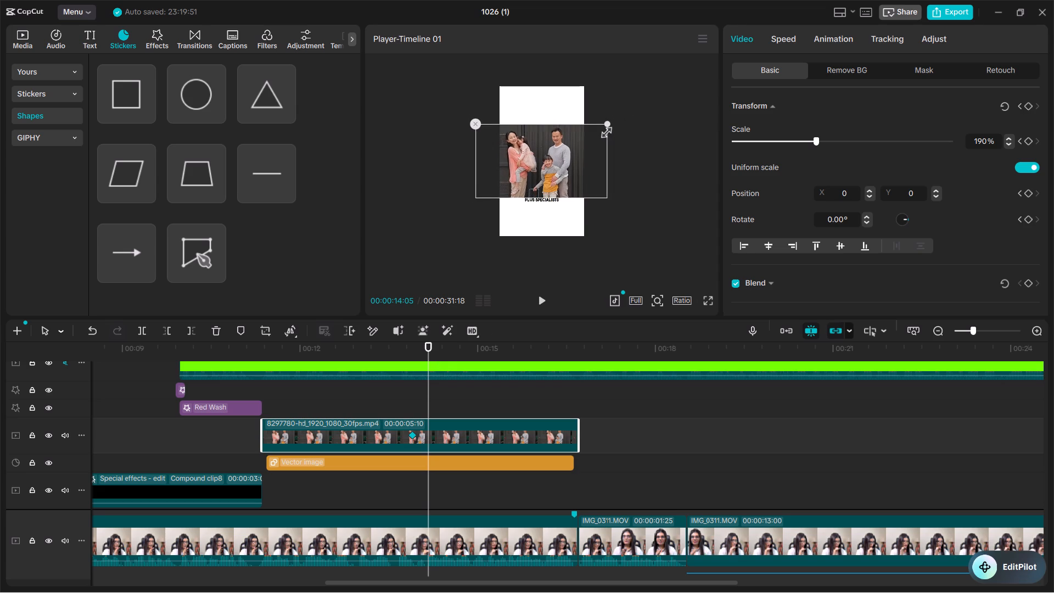
{"action": "left_click_drag", "start_coordinate": [604, 130], "coordinate": [601, 135]}
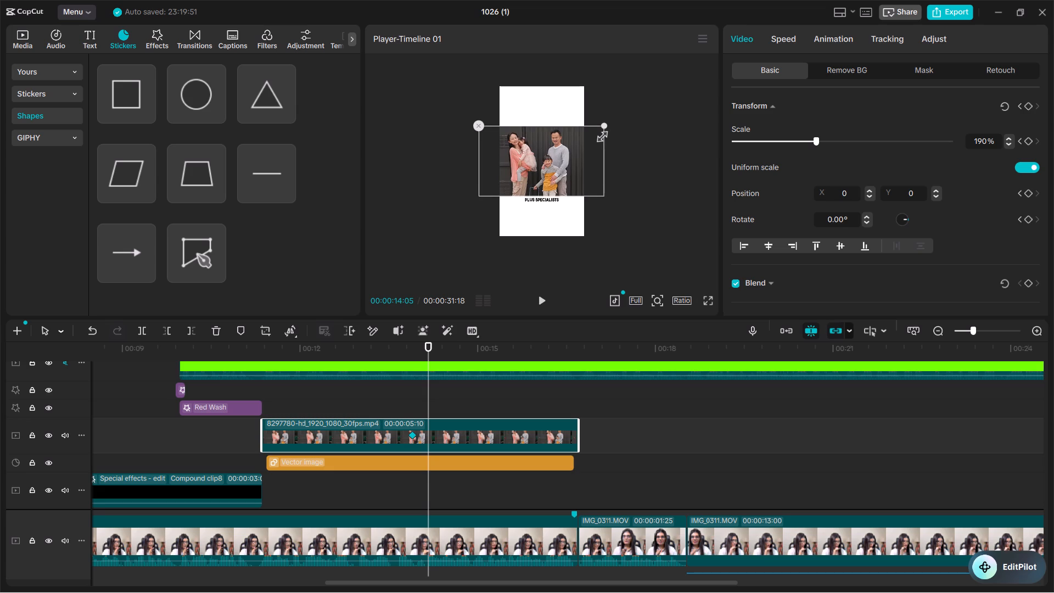
{"action": "left_click_drag", "start_coordinate": [601, 135], "coordinate": [604, 133]}
{"action": "left_click", "coordinate": [621, 219]}
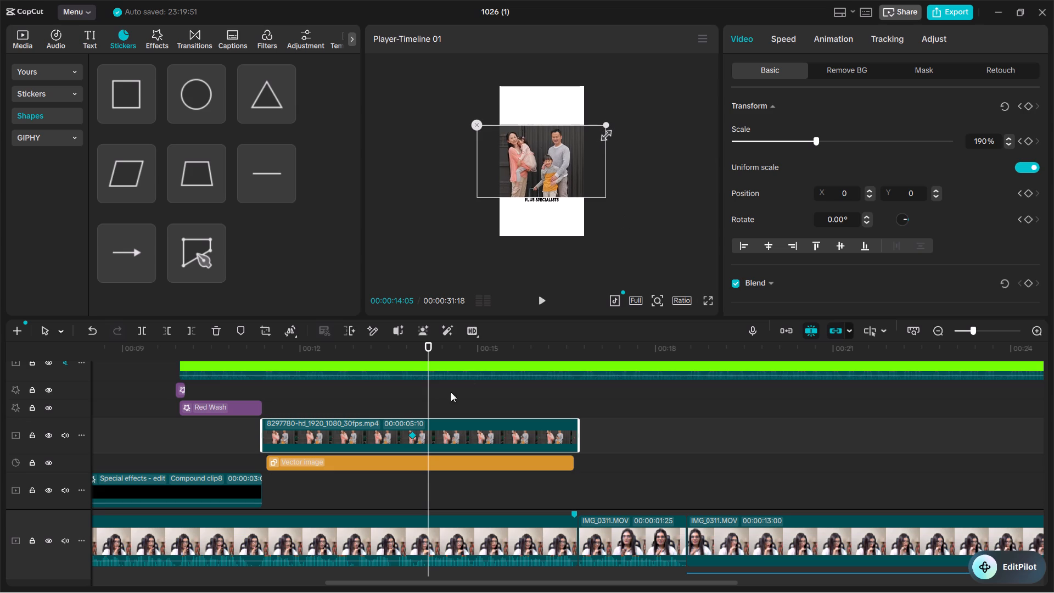
{"action": "left_click", "coordinate": [411, 345]}
{"action": "left_click", "coordinate": [411, 345]}
{"action": "left_click_drag", "start_coordinate": [411, 345], "coordinate": [392, 344]}
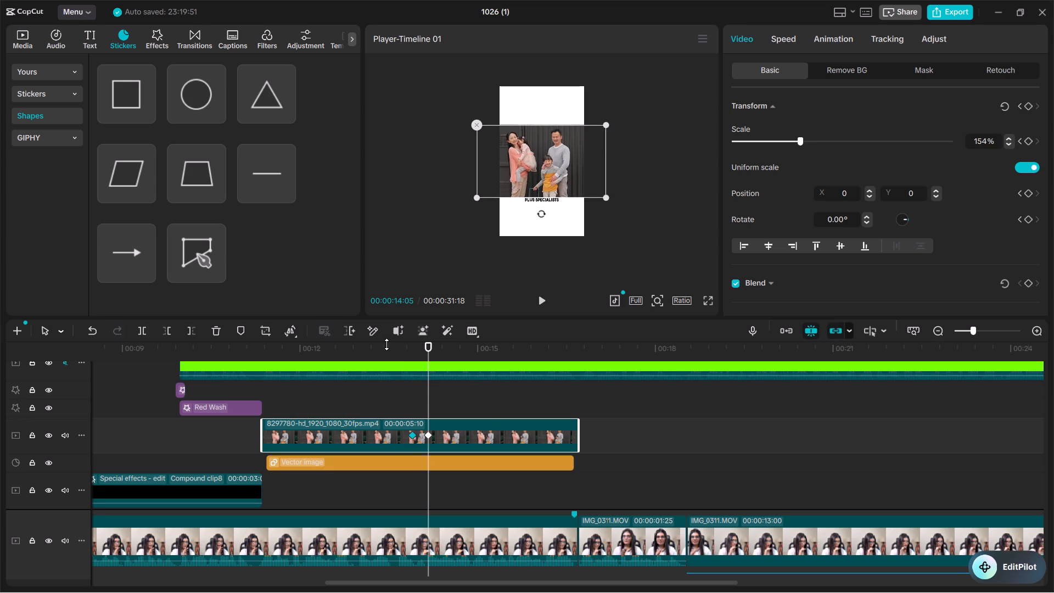
Extend the start of the white background shape back to the family clip's start at 00:00:11:11.
{"action": "left_click", "coordinate": [388, 349]}
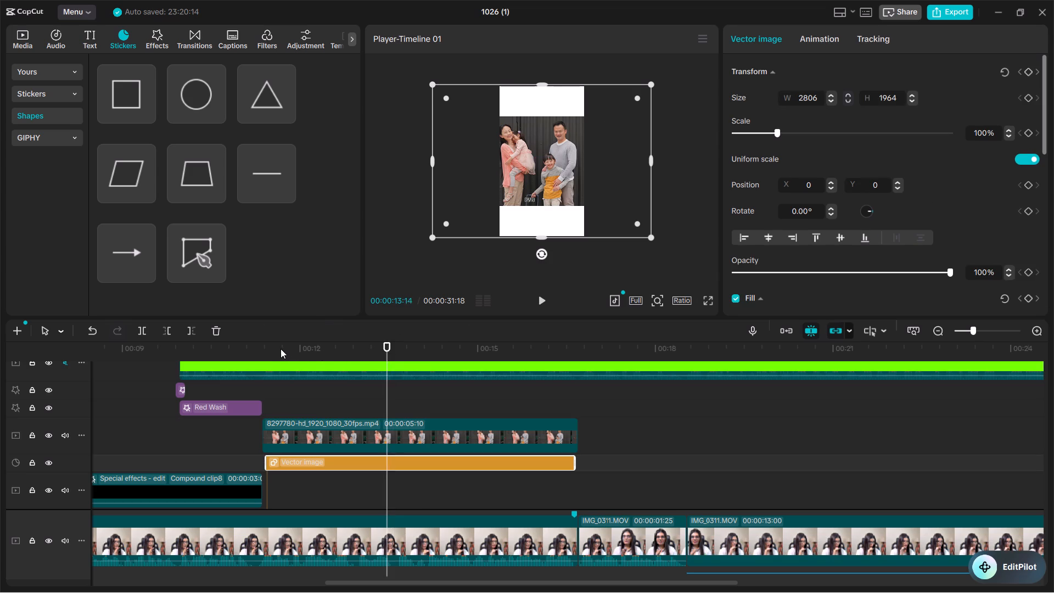
{"action": "left_click_drag", "start_coordinate": [278, 348], "coordinate": [264, 350]}
{"action": "left_click", "coordinate": [265, 350]}
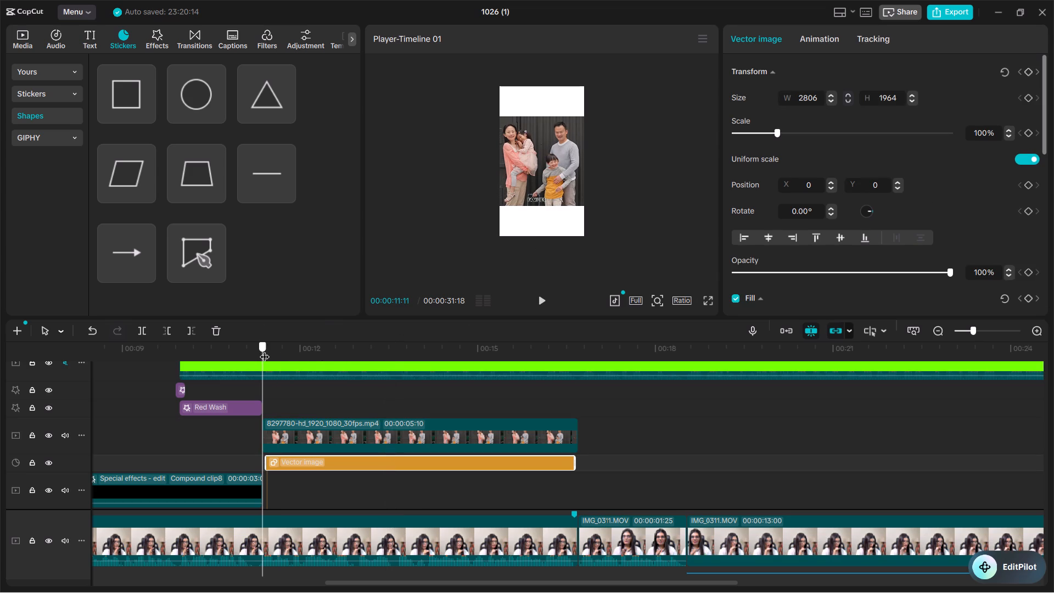
{"action": "left_click", "coordinate": [267, 350]}
{"action": "left_click", "coordinate": [270, 427]}
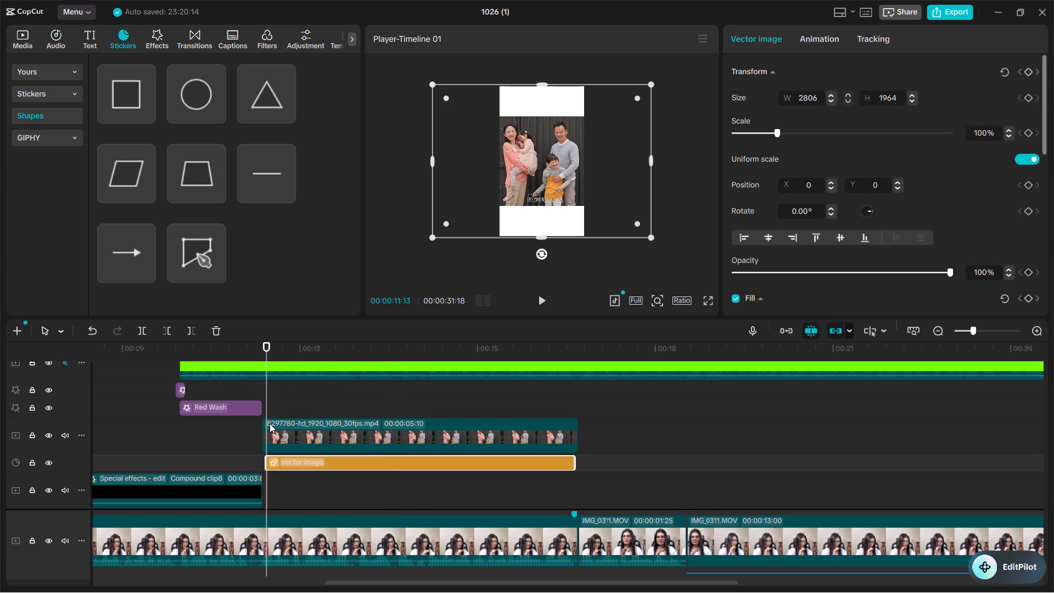
{"action": "left_click", "coordinate": [259, 342]}
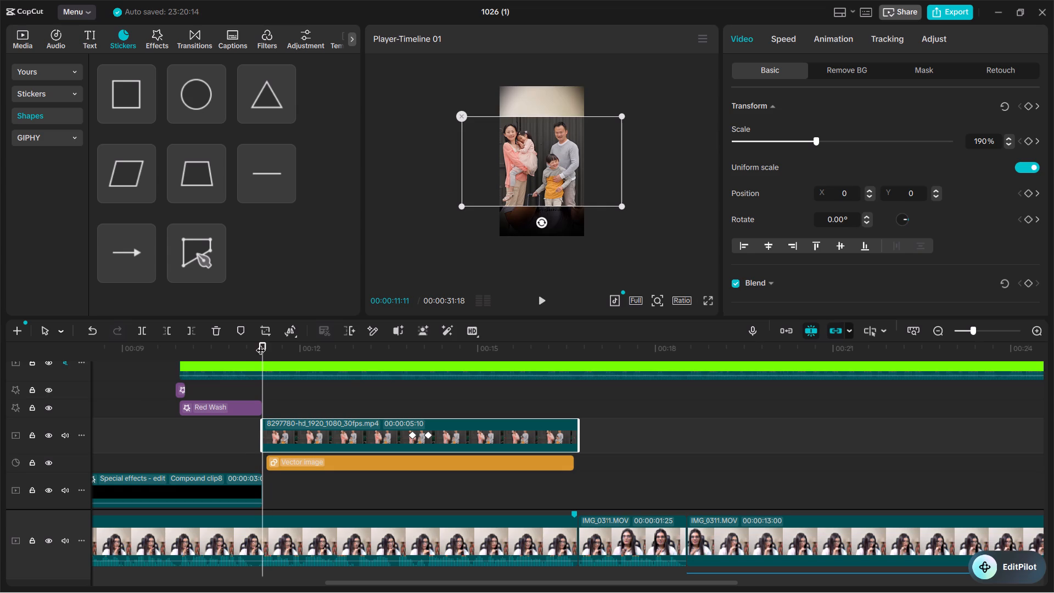
{"action": "left_click", "coordinate": [268, 459]}
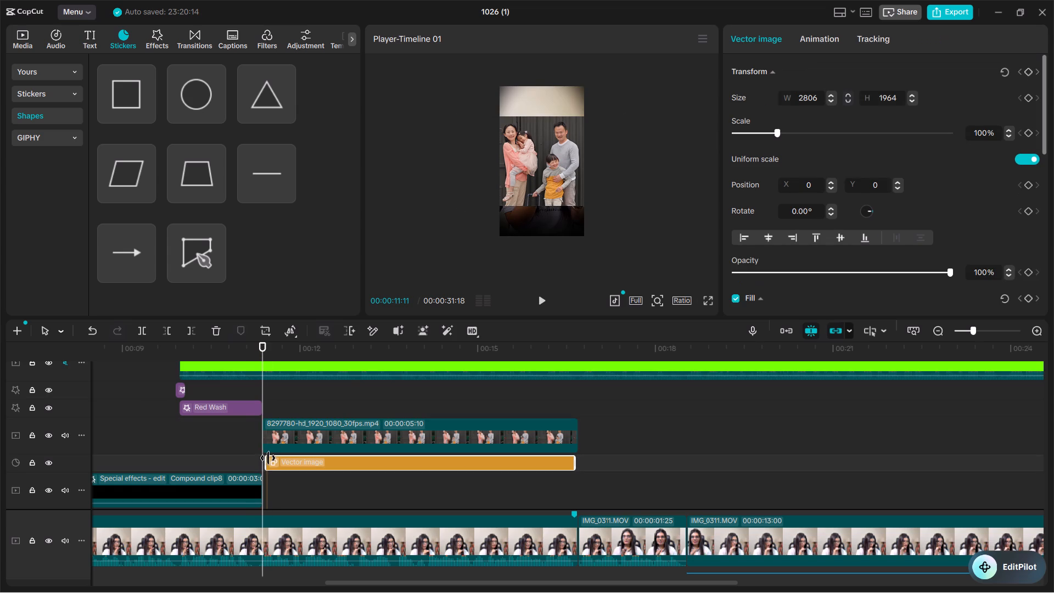
Enlarge the family clip to about 384% at 00:00:11:11 and reposition it to X 977, Y -413, framing the mother and child.
{"action": "left_click", "coordinate": [278, 430]}
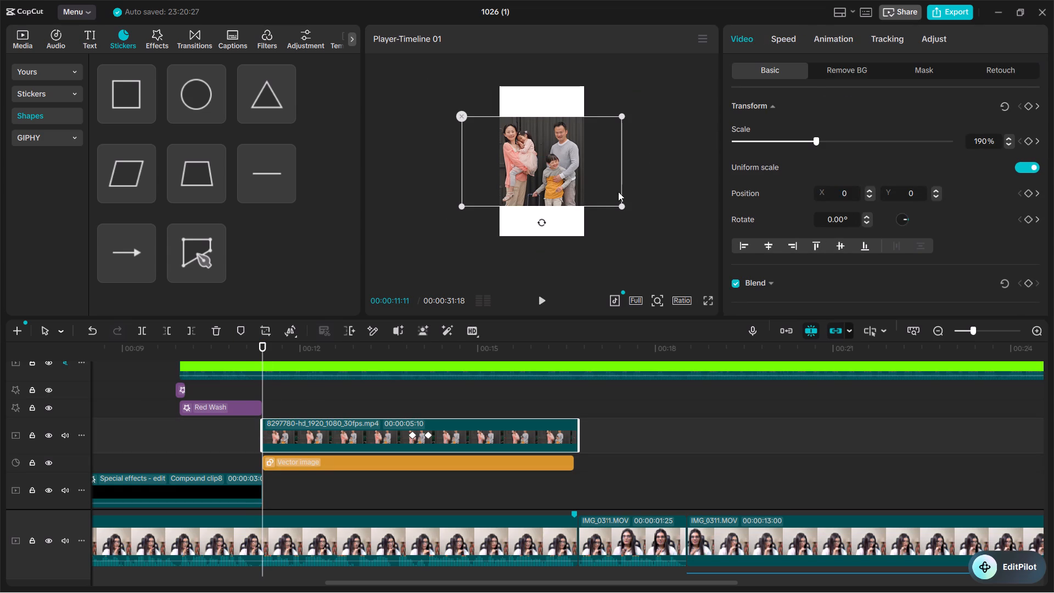
{"action": "left_click_drag", "start_coordinate": [625, 205], "coordinate": [741, 294]}
{"action": "left_click_drag", "start_coordinate": [568, 217], "coordinate": [614, 232]}
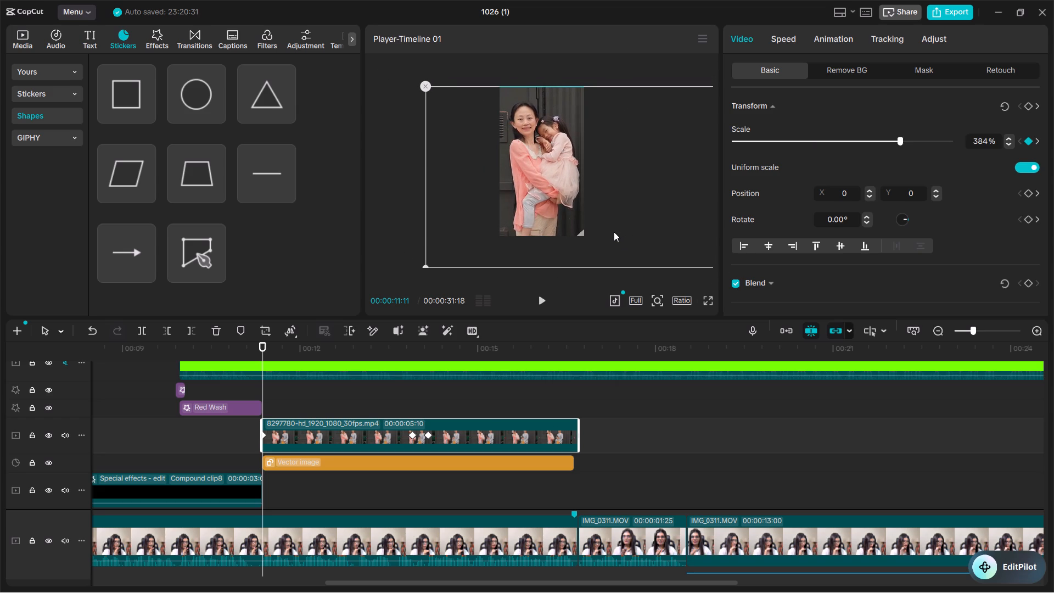
{"action": "left_click_drag", "start_coordinate": [614, 232], "coordinate": [606, 232]}
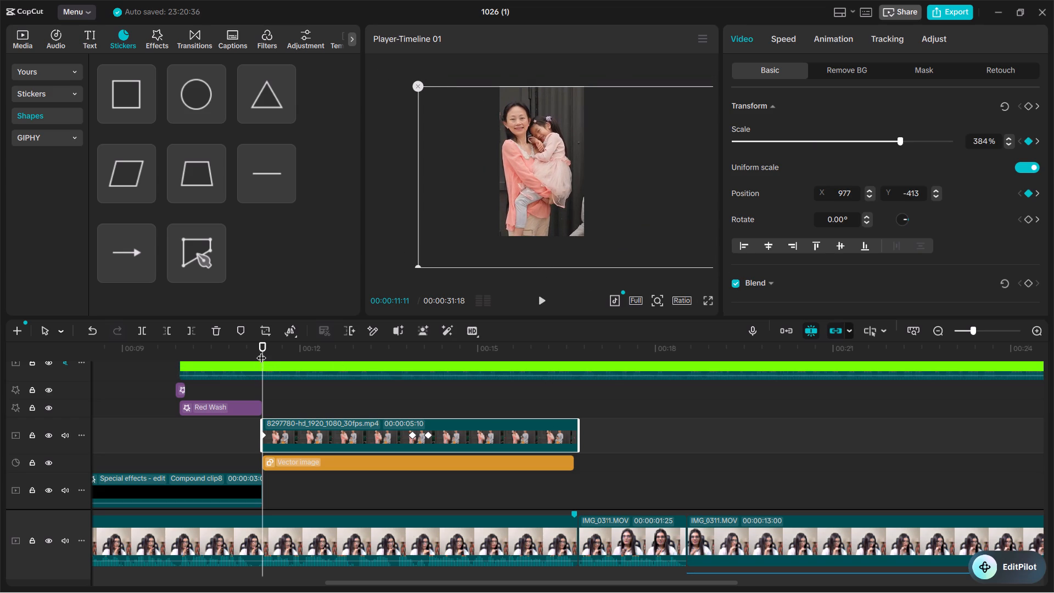
Copy the family clip's opening keyframe at 00:00:11:11 and paste it at 00:00:11:25.
{"action": "left_click_drag", "start_coordinate": [270, 344], "coordinate": [272, 343]}
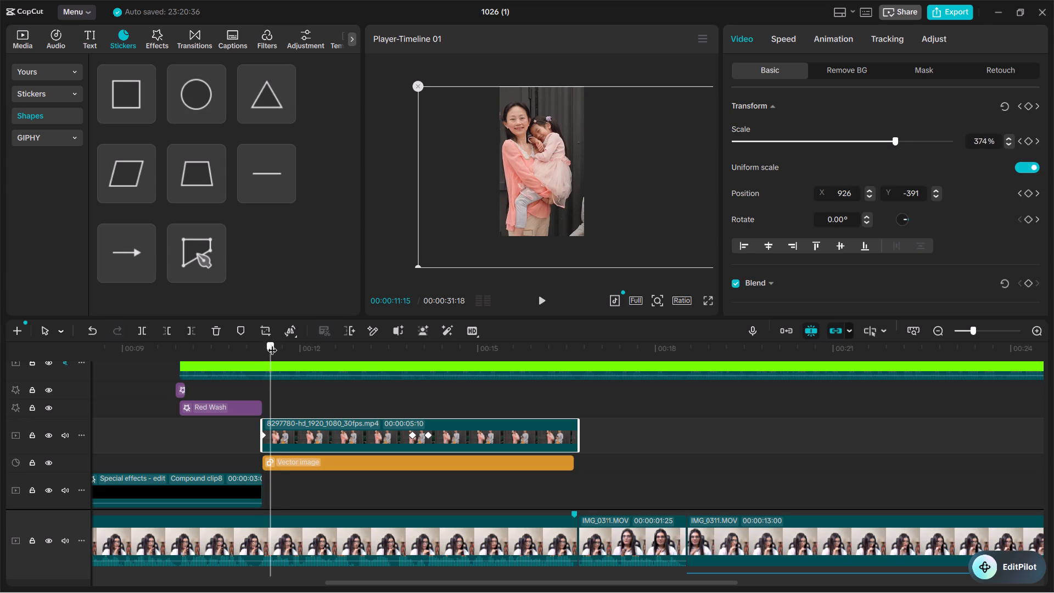
{"action": "left_click_drag", "start_coordinate": [272, 343], "coordinate": [292, 339]}
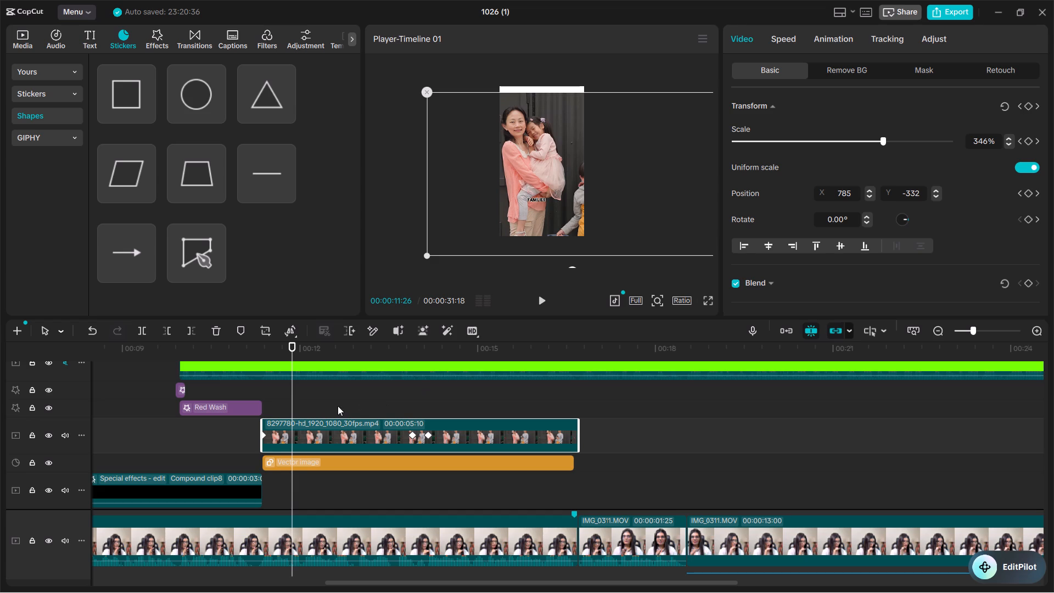
{"action": "left_click", "coordinate": [265, 436]}
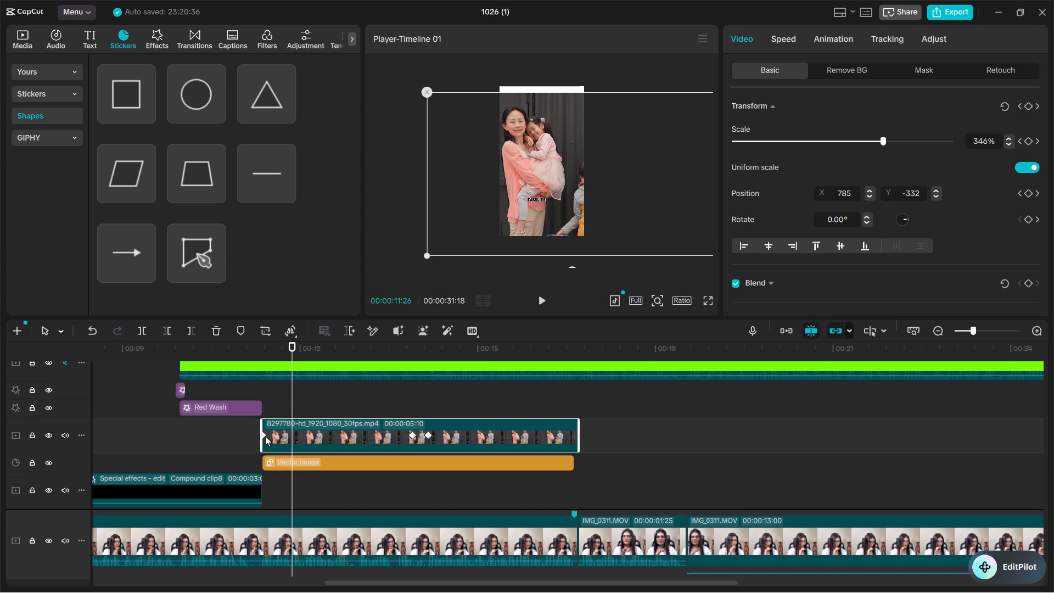
{"action": "left_click", "coordinate": [265, 434]}
{"action": "left_click", "coordinate": [265, 433]}
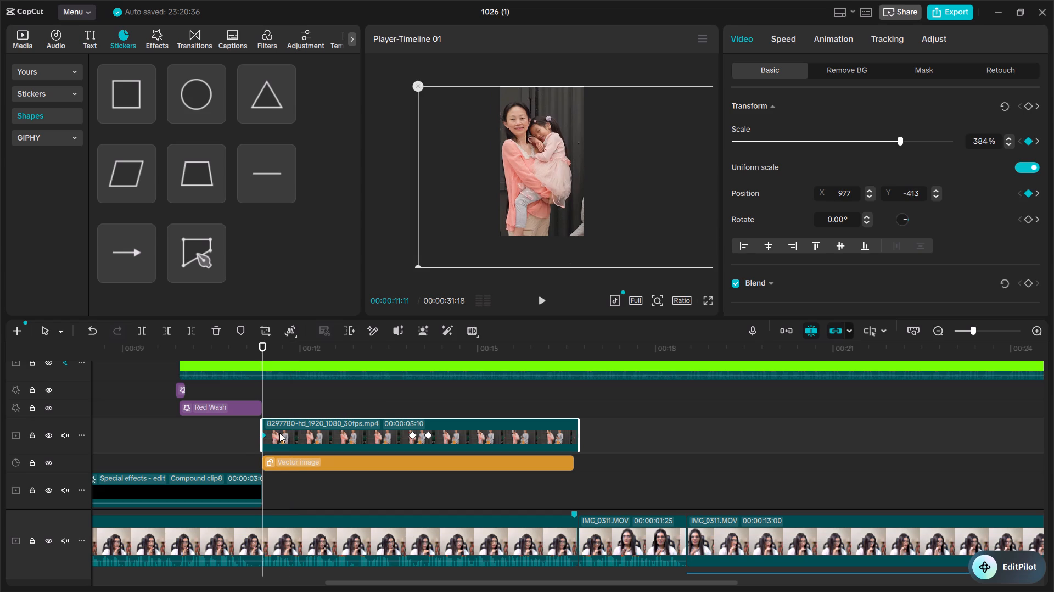
{"action": "key", "text": "ctrl+c"}
{"action": "left_click_drag", "start_coordinate": [284, 341], "coordinate": [291, 343]}
{"action": "key", "text": "ctrl+v"}
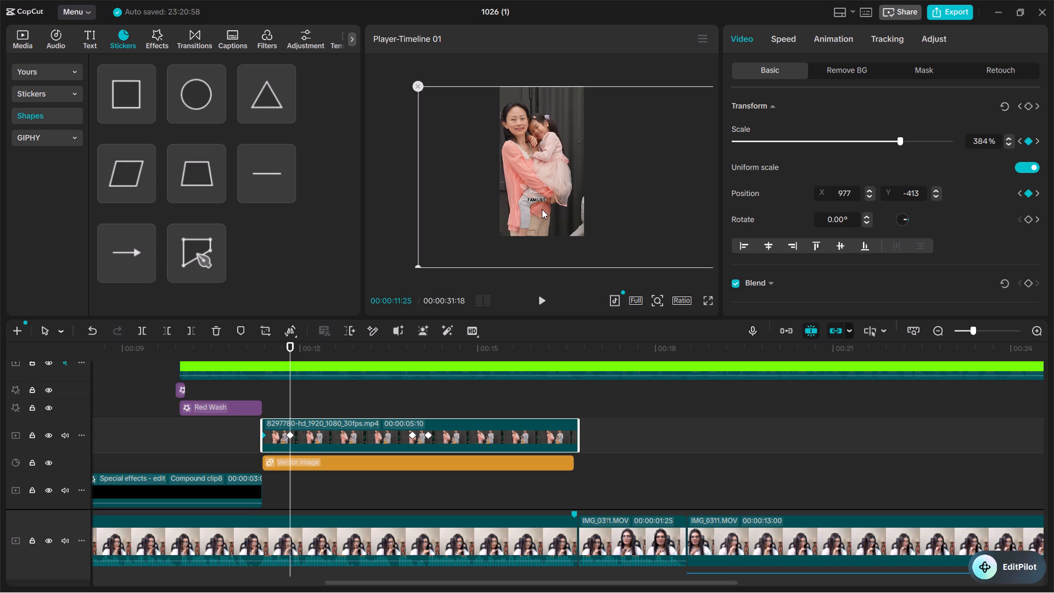
Shift the family clip slightly rightward at the 00:00:11:25 keyframe to centre the mother and child in the frame.
{"action": "left_click_drag", "start_coordinate": [542, 209], "coordinate": [545, 209]}
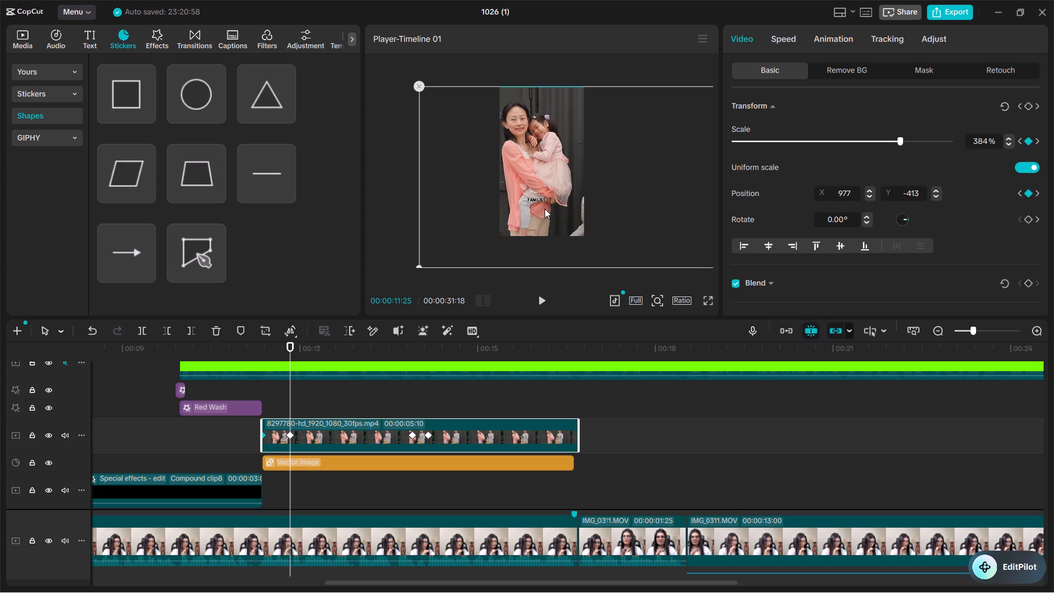
{"action": "left_click_drag", "start_coordinate": [545, 209], "coordinate": [559, 208]}
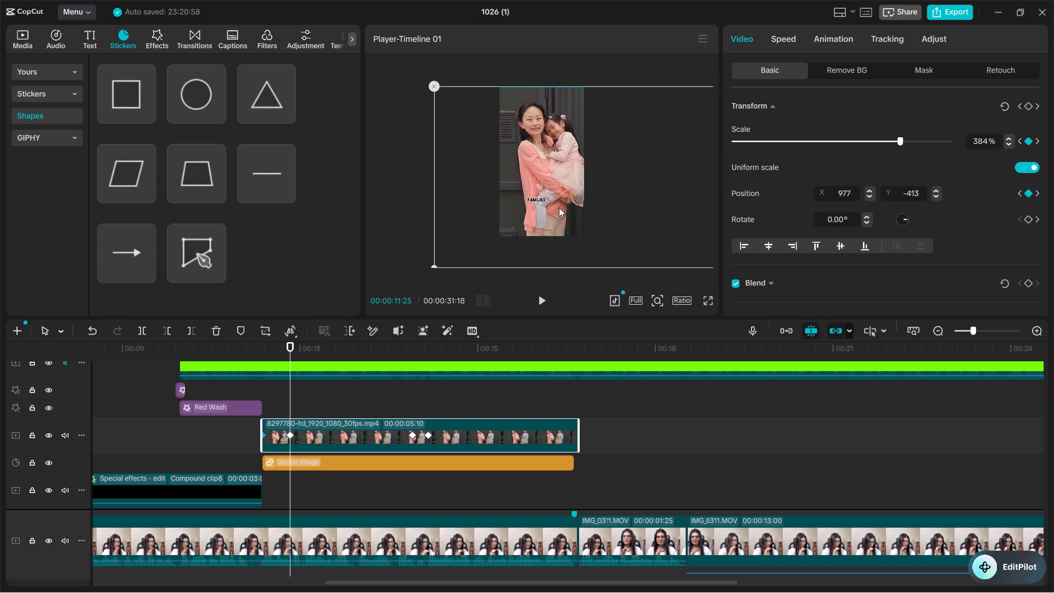
{"action": "left_click_drag", "start_coordinate": [559, 208], "coordinate": [554, 208]}
Play the family clip's zoom from 00:00:11:04 and check its framing at 00:00:13:19, 00:00:13:24 and 00:00:12:05.
{"action": "left_click", "coordinate": [249, 348]}
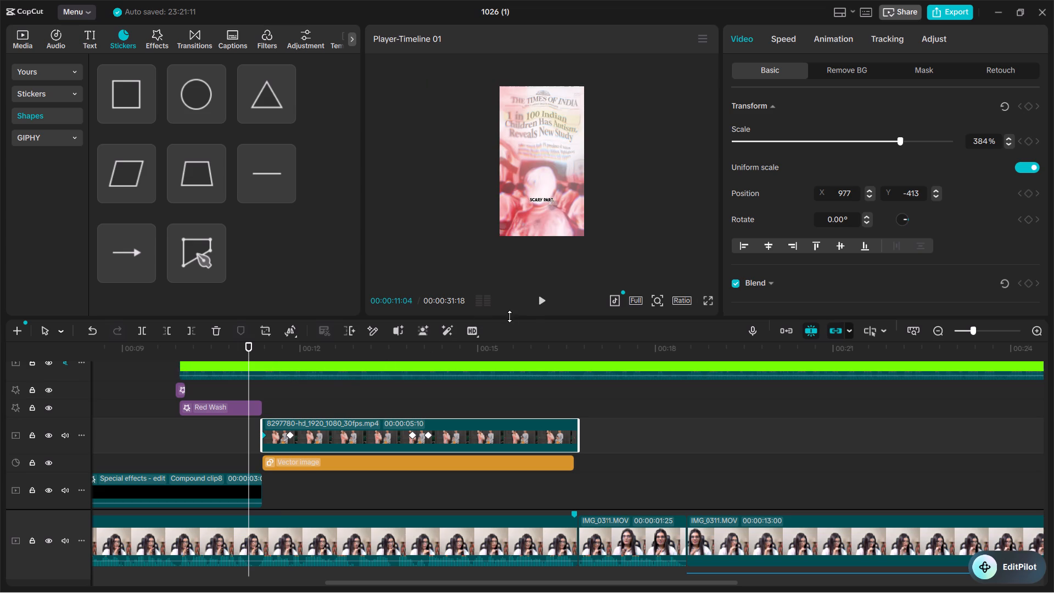
{"action": "key", "text": "space"}
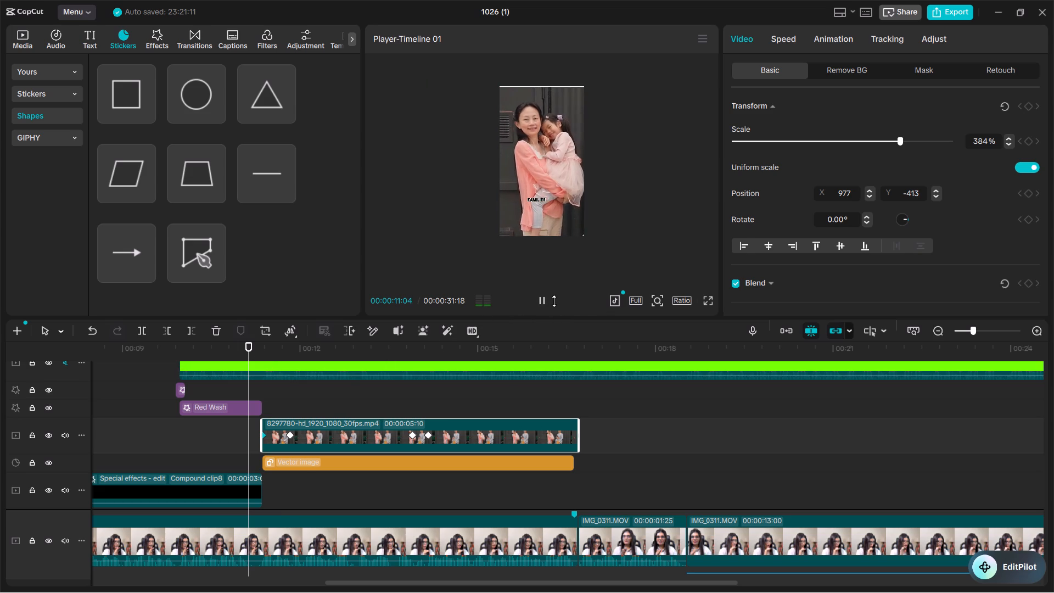
{"action": "key", "text": "space"}
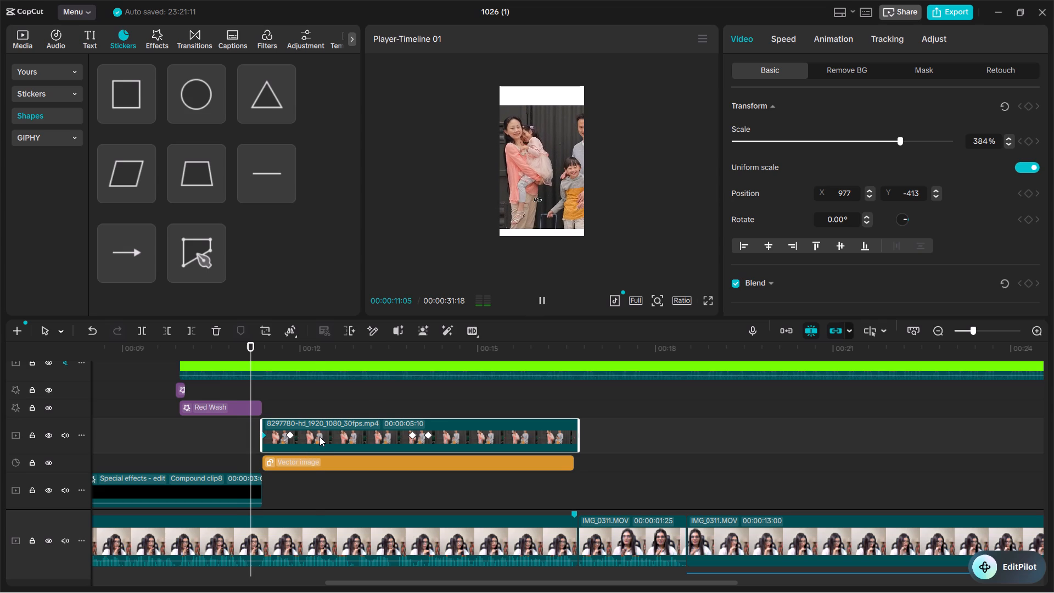
{"action": "left_click", "coordinate": [320, 437]}
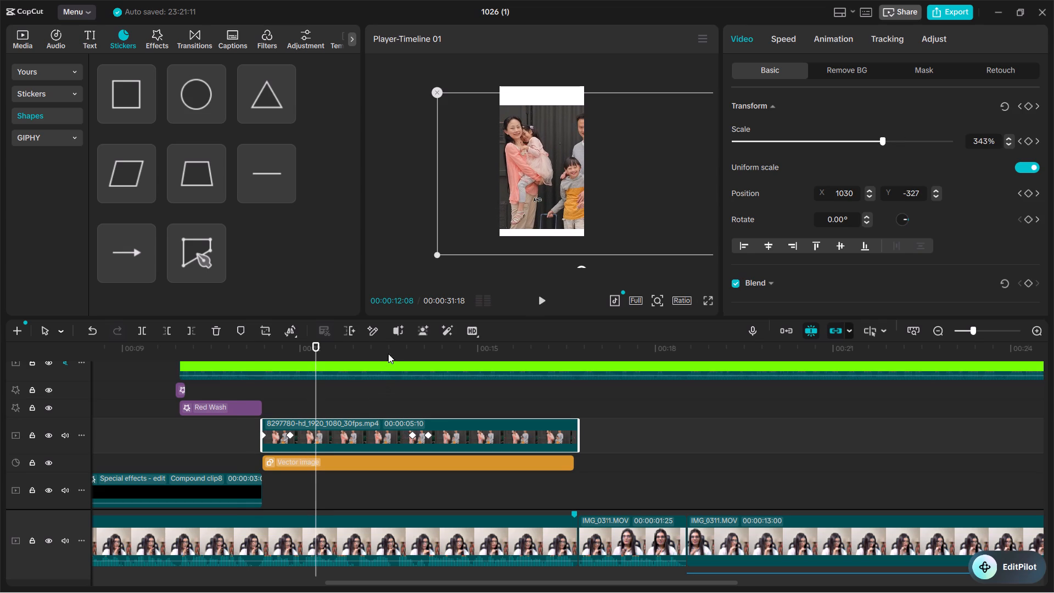
{"action": "left_click_drag", "start_coordinate": [388, 347], "coordinate": [397, 346]}
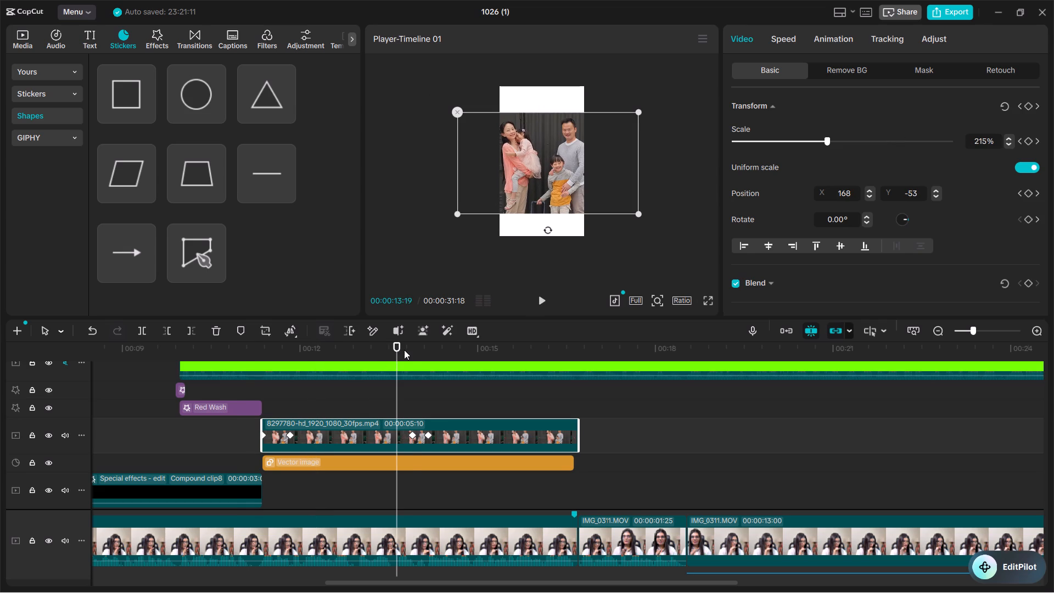
{"action": "left_click", "coordinate": [404, 350]}
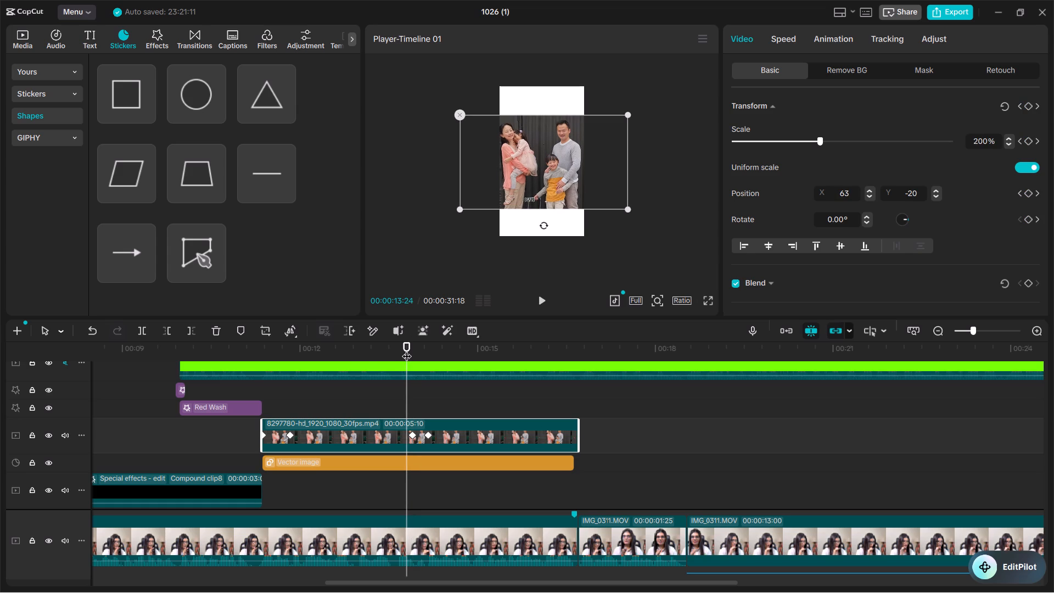
{"action": "left_click", "coordinate": [310, 352]}
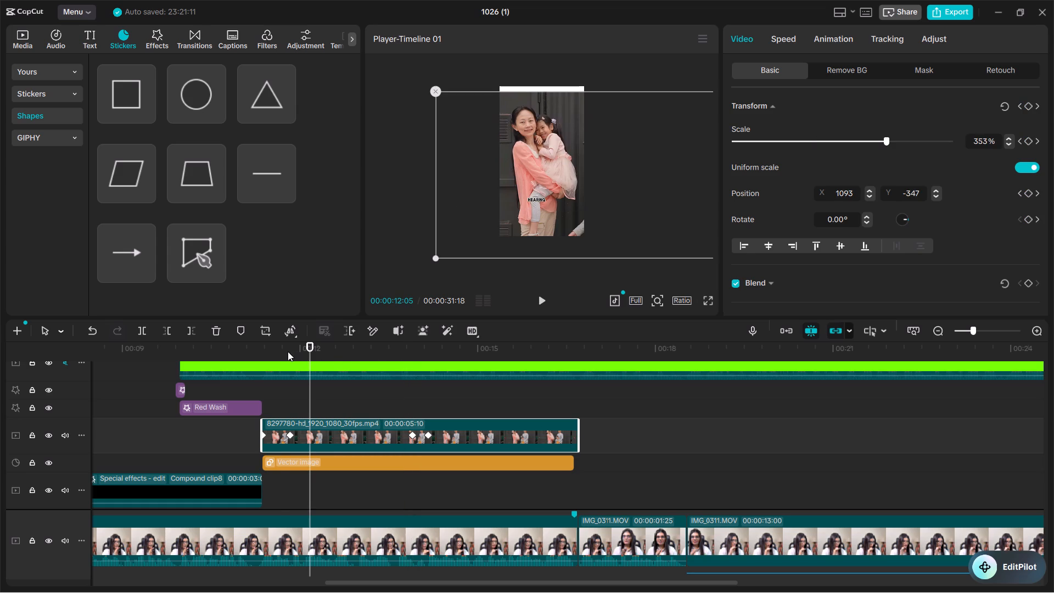
Shift the family clip slightly leftward at its opening 00:00:11:11 keyframe, keeping the mother and child in frame.
{"action": "left_click_drag", "start_coordinate": [282, 354], "coordinate": [294, 353]}
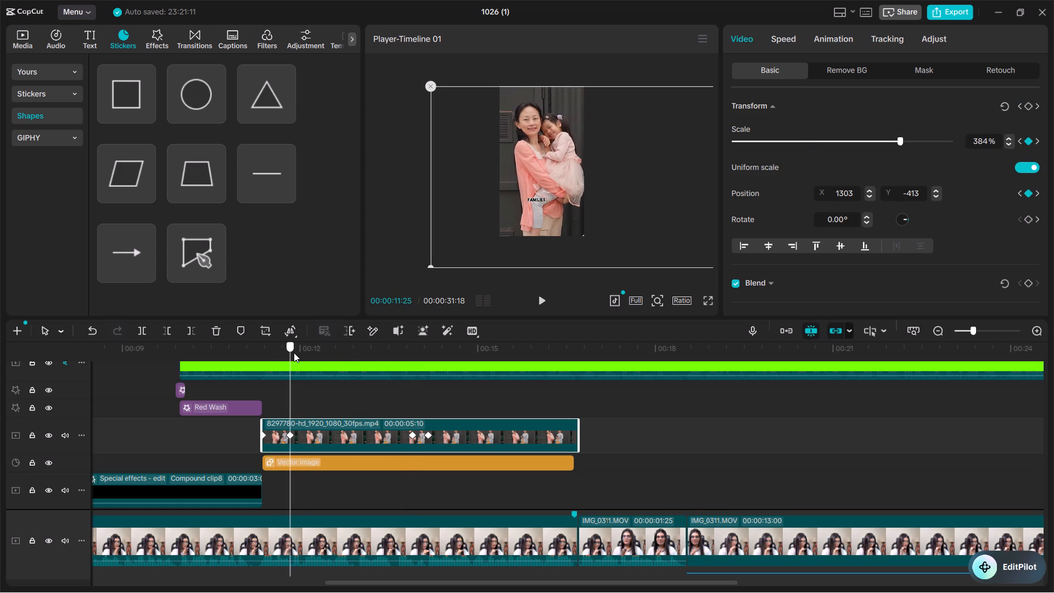
{"action": "left_click_drag", "start_coordinate": [294, 353], "coordinate": [267, 356]}
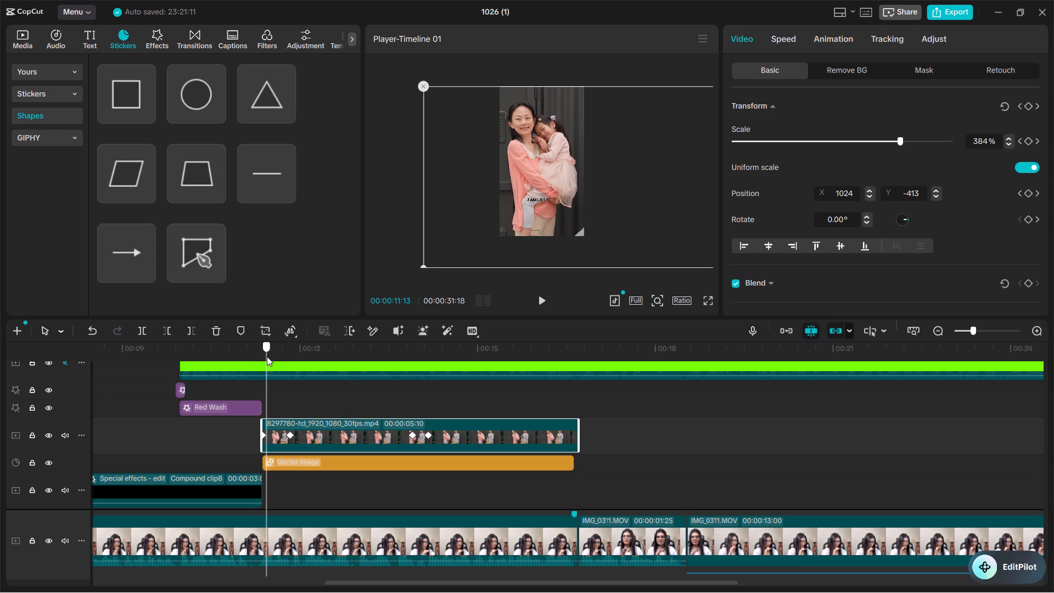
{"action": "left_click_drag", "start_coordinate": [267, 356], "coordinate": [261, 359]}
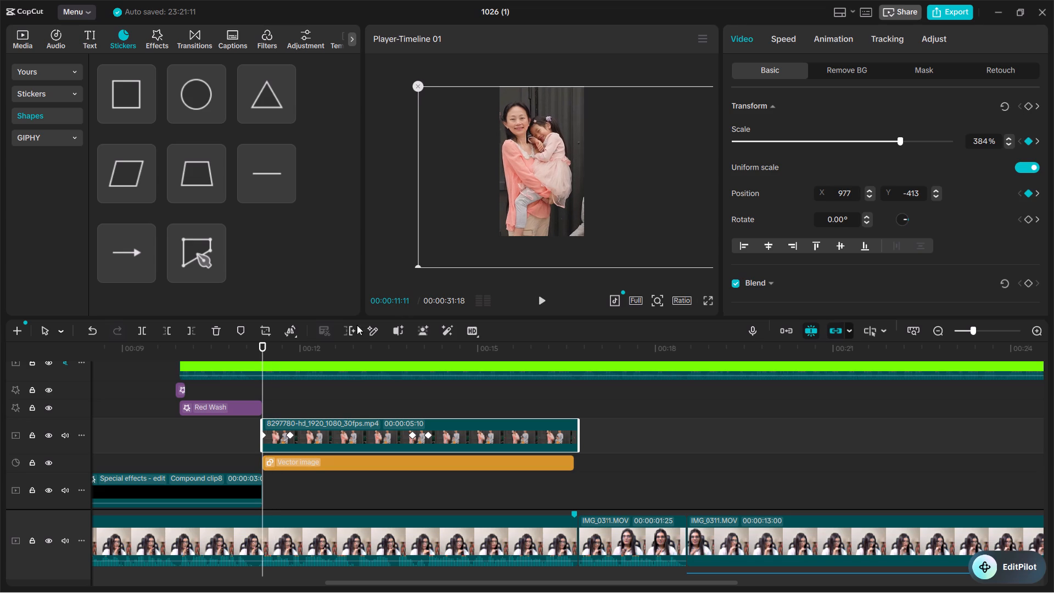
{"action": "left_click", "coordinate": [529, 183]}
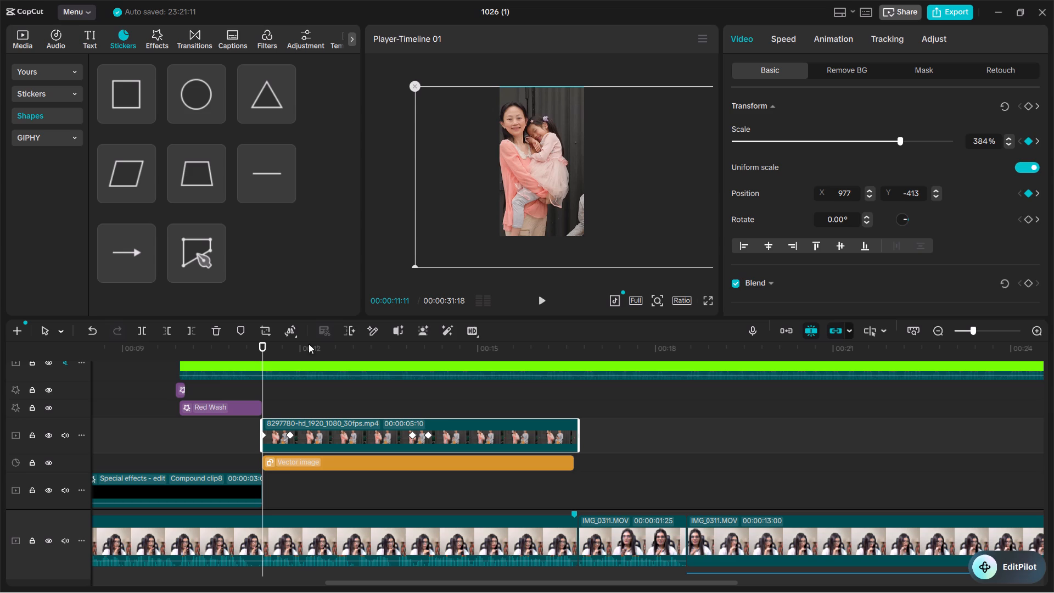
Copy the family clip's 00:00:11:25 keyframe and paste it at 00:00:11:27 to hold the mother-and-child framing.
{"action": "left_click_drag", "start_coordinate": [288, 344], "coordinate": [300, 340]}
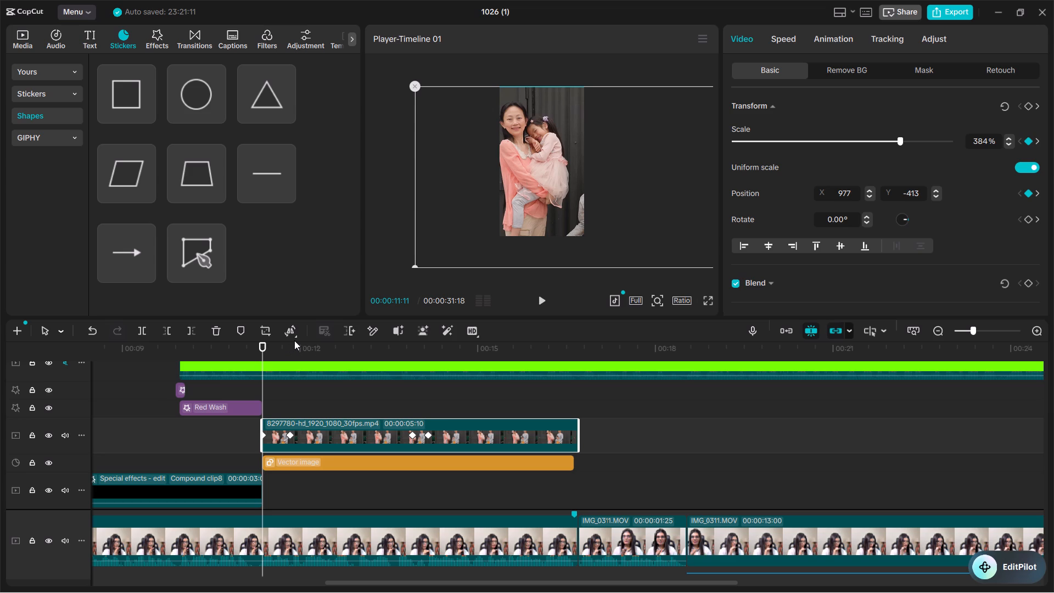
{"action": "left_click", "coordinate": [290, 342]}
{"action": "left_click", "coordinate": [285, 346]}
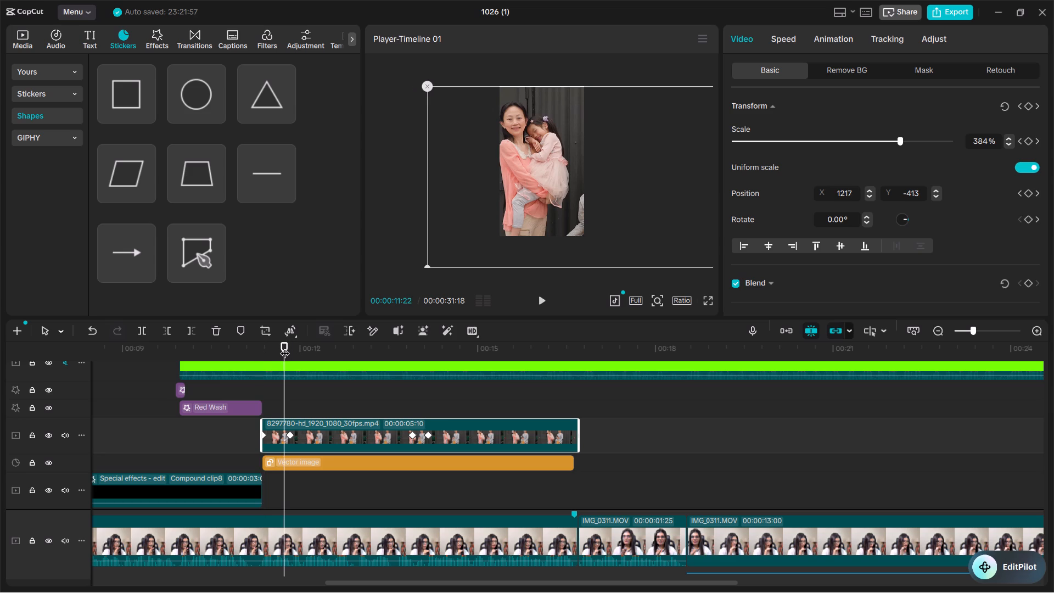
{"action": "left_click_drag", "start_coordinate": [289, 347], "coordinate": [294, 344]}
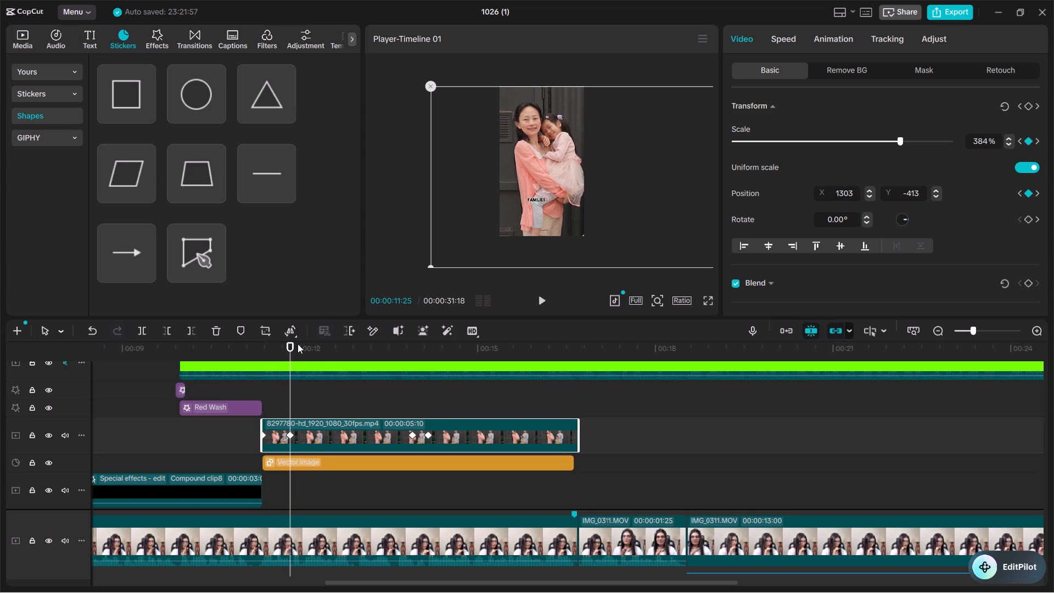
{"action": "key", "text": "Right"}
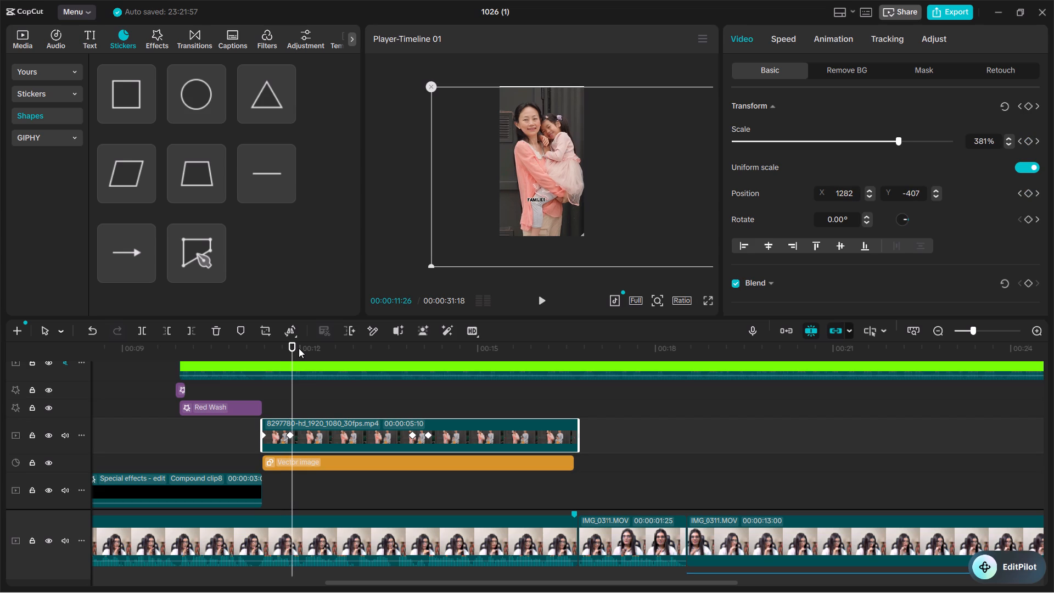
{"action": "key", "text": "Right"}
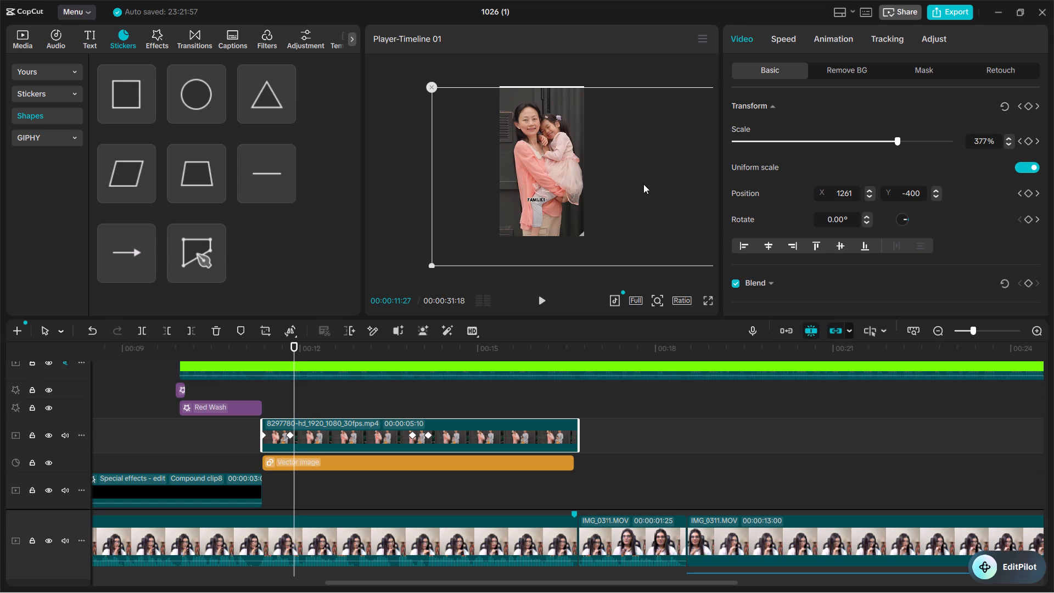
{"action": "key", "text": "Left"}
{"action": "key", "text": "Left"}
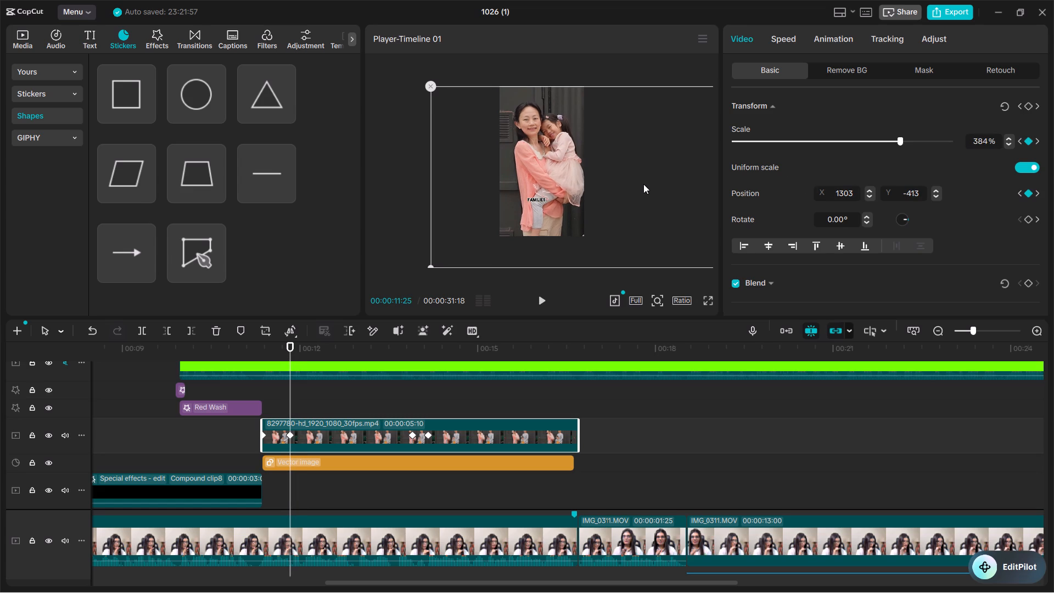
{"action": "left_click", "coordinate": [291, 434]}
{"action": "key", "text": "ctrl+c"}
{"action": "key", "text": "Right"}
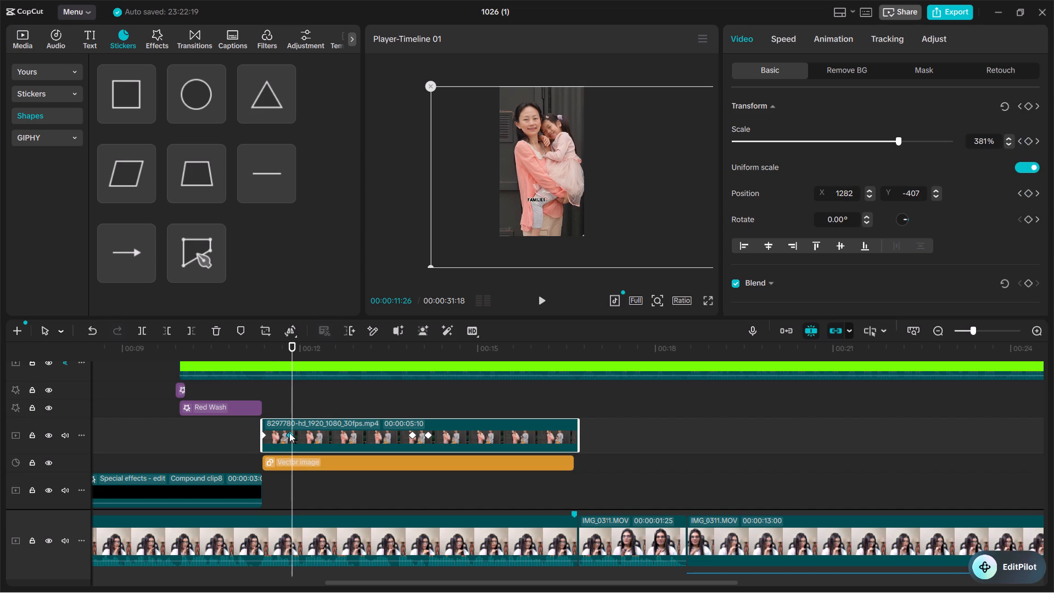
{"action": "key", "text": "Right"}
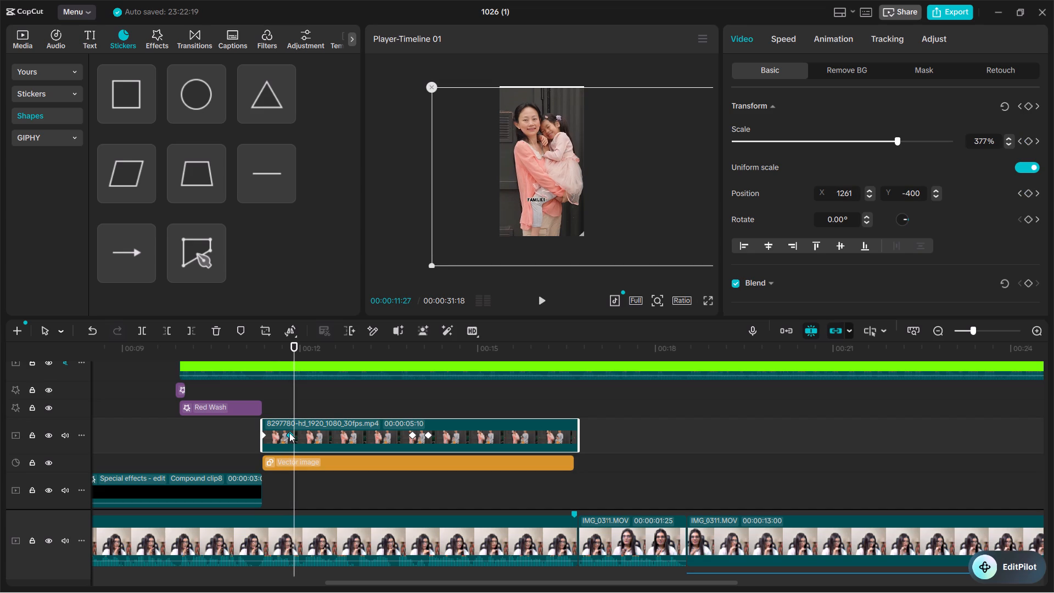
{"action": "key", "text": "ctrl+v"}
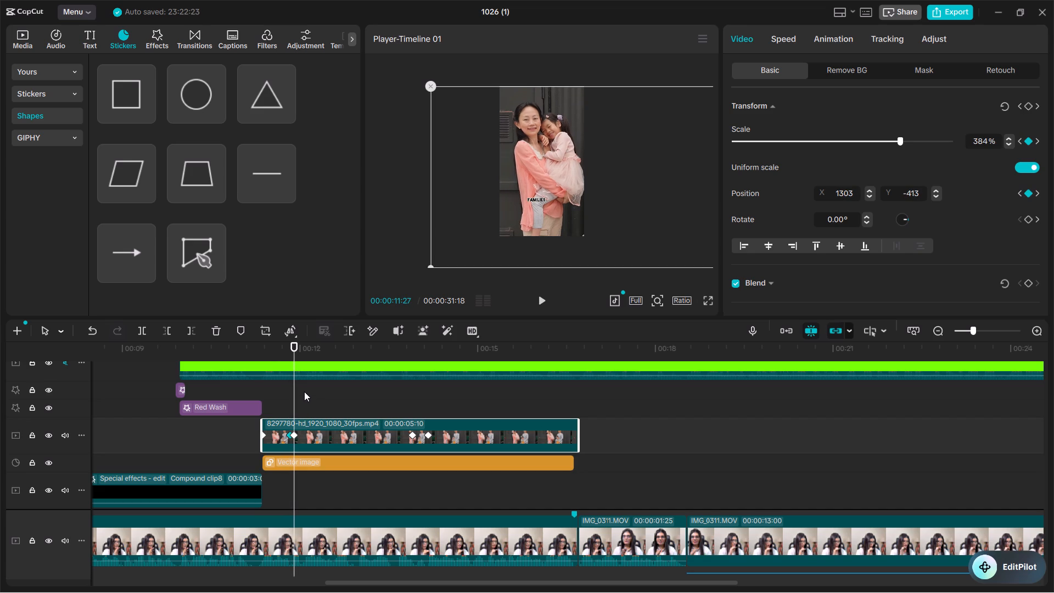
Reposition the family clip at 00:00:11:29 to X -633, Y -374, framing the father and boy.
{"action": "key", "text": "Right"}
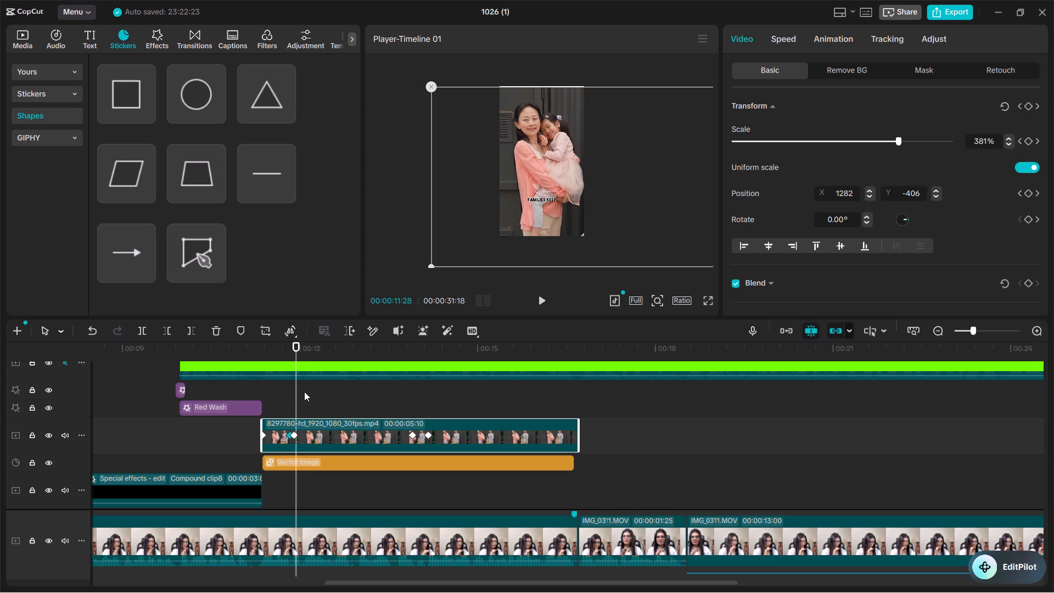
{"action": "key", "text": "Right"}
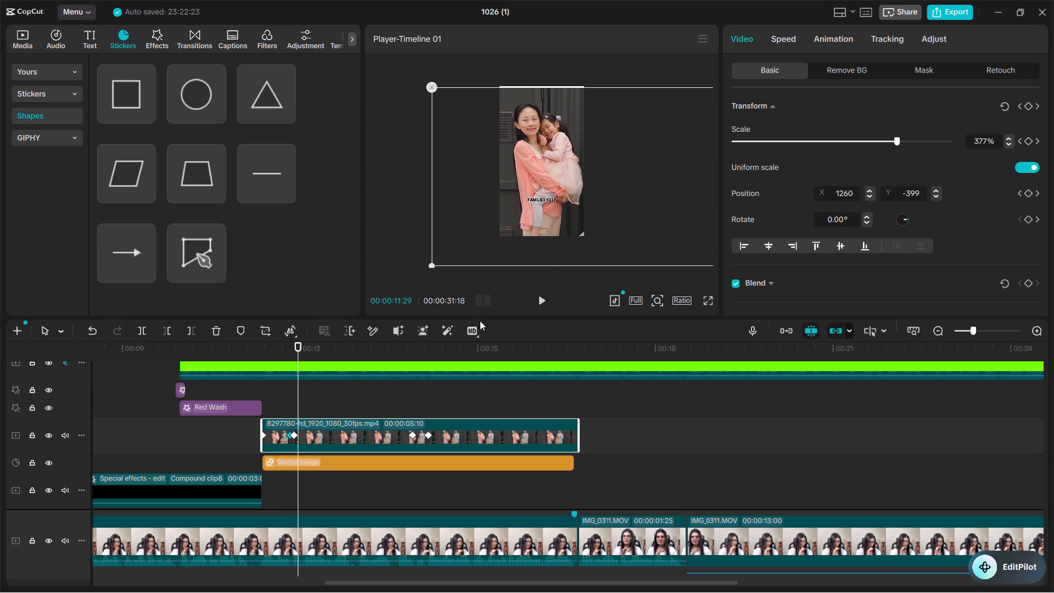
{"action": "left_click_drag", "start_coordinate": [540, 199], "coordinate": [424, 205]}
{"action": "left_click_drag", "start_coordinate": [517, 170], "coordinate": [396, 192]}
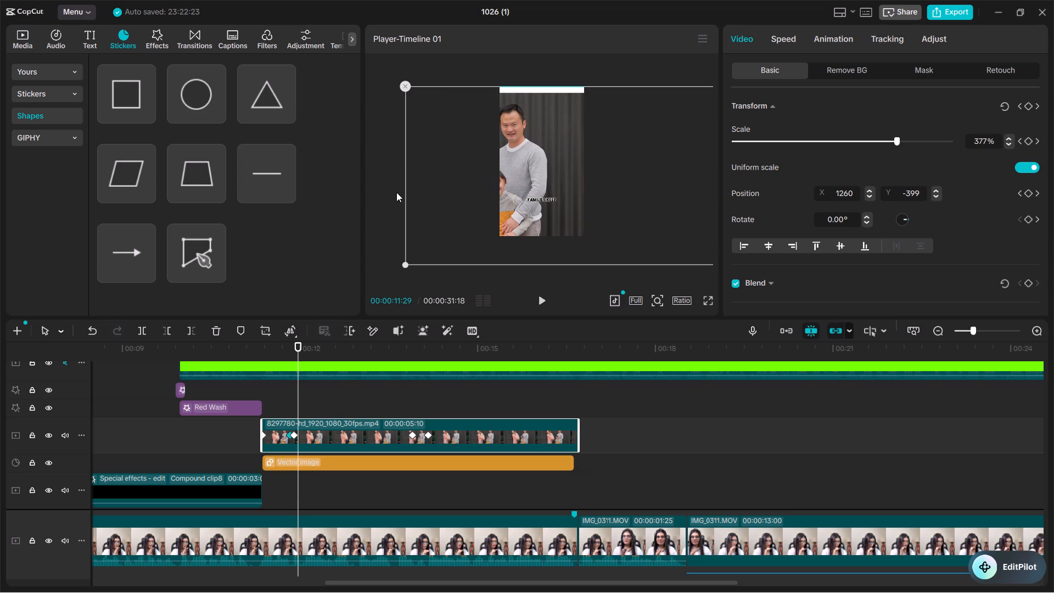
{"action": "left_click_drag", "start_coordinate": [528, 174], "coordinate": [563, 158]}
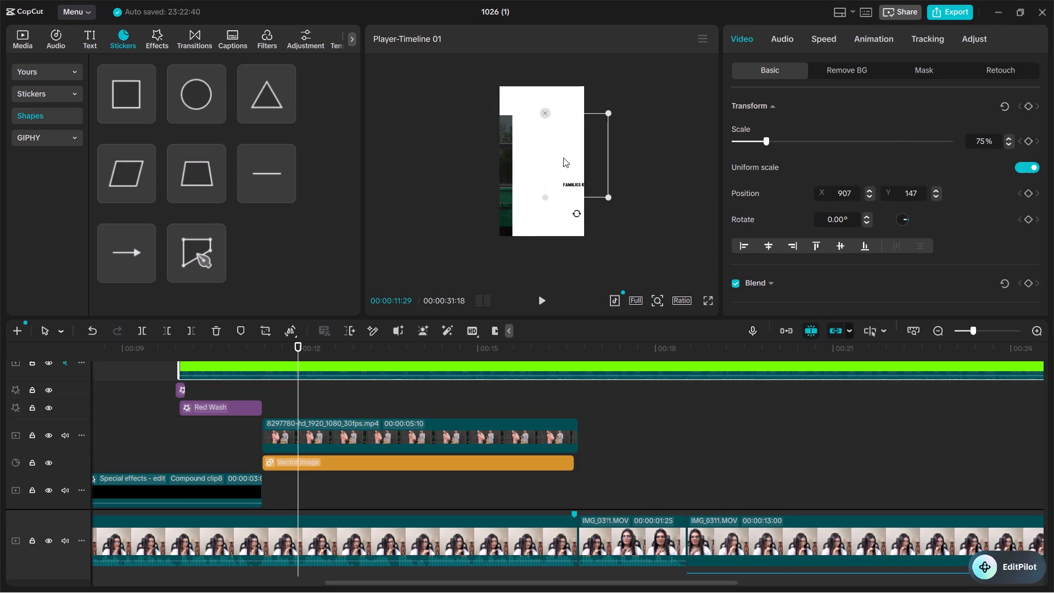
{"action": "left_click", "coordinate": [507, 178]}
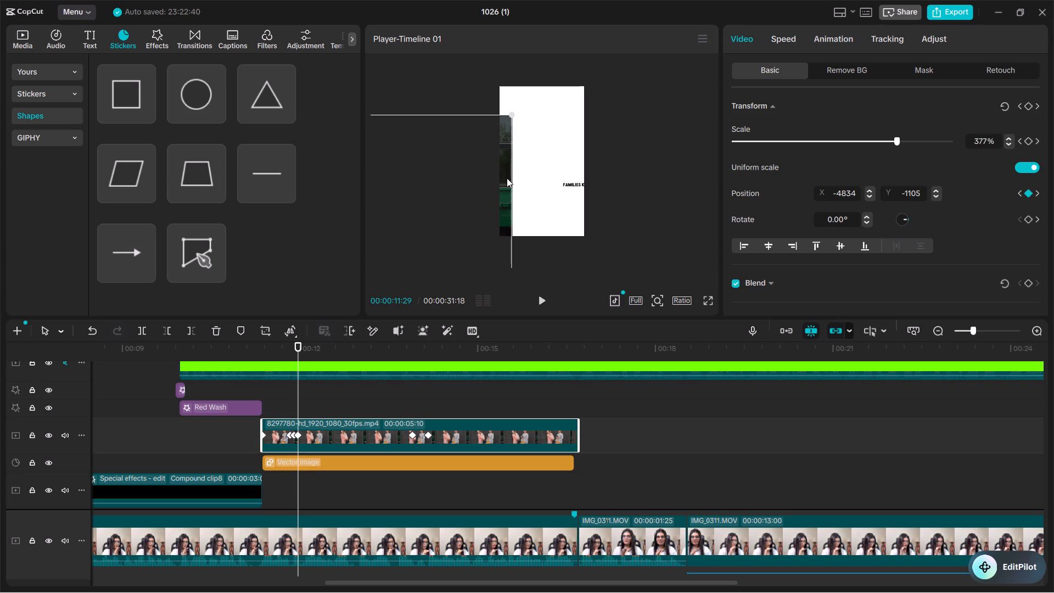
{"action": "left_click_drag", "start_coordinate": [507, 178], "coordinate": [666, 147]}
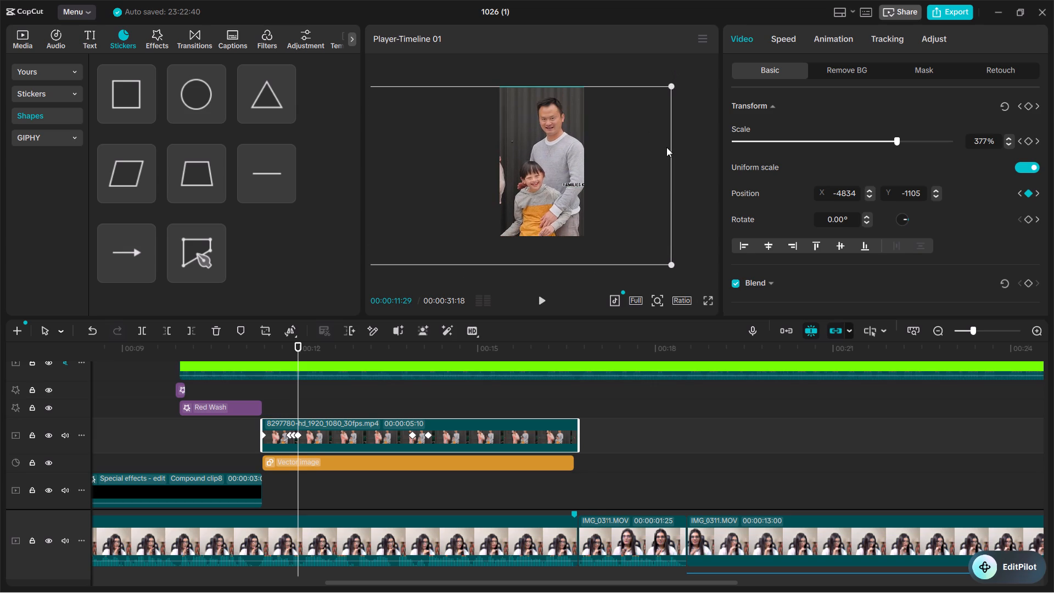
{"action": "left_click_drag", "start_coordinate": [666, 147], "coordinate": [668, 148]}
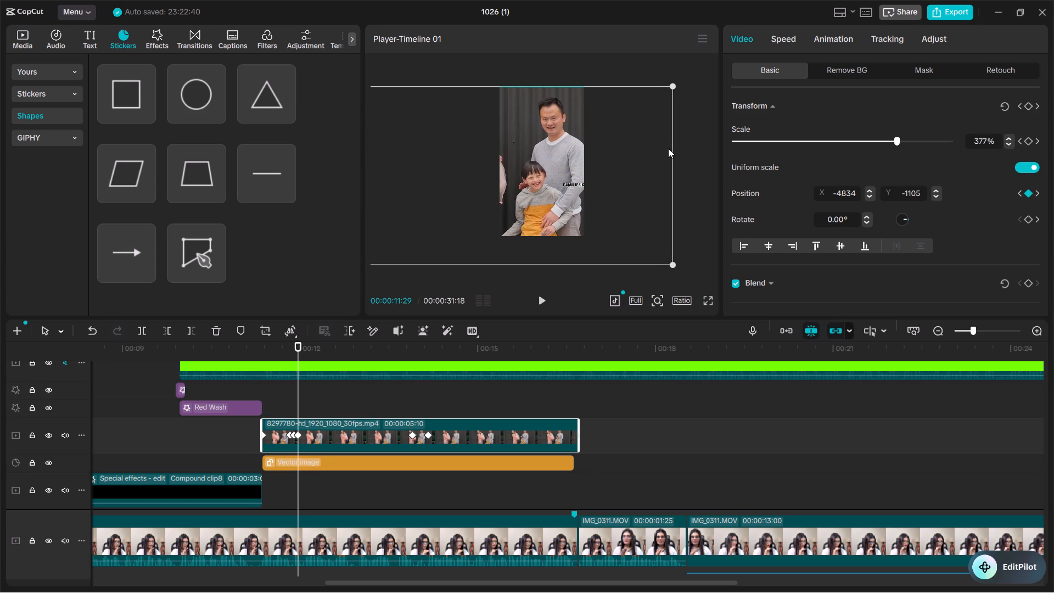
{"action": "left_click_drag", "start_coordinate": [668, 148], "coordinate": [673, 146]}
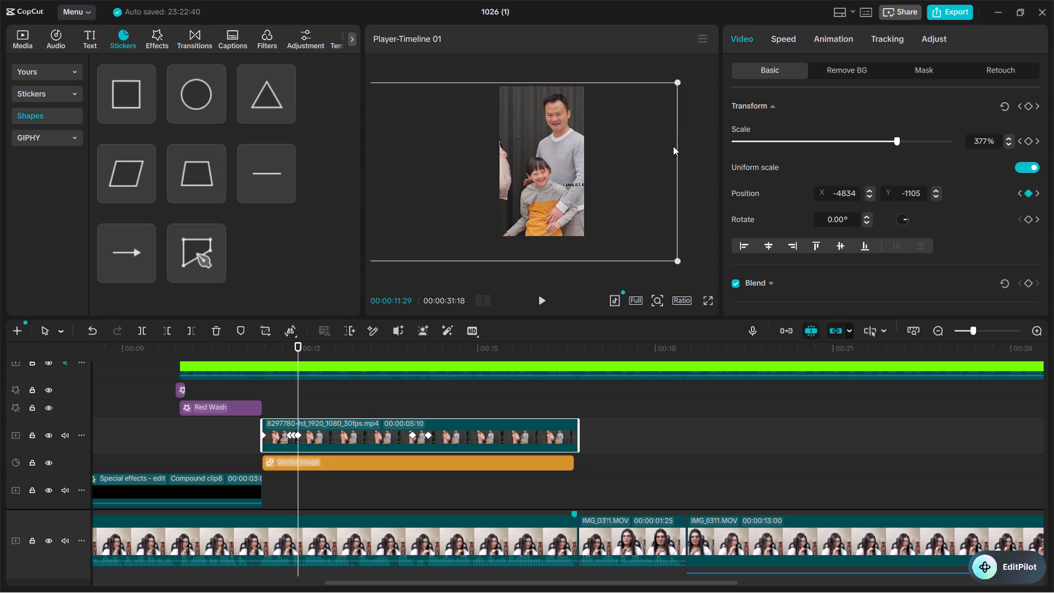
{"action": "left_click_drag", "start_coordinate": [673, 146], "coordinate": [671, 147]}
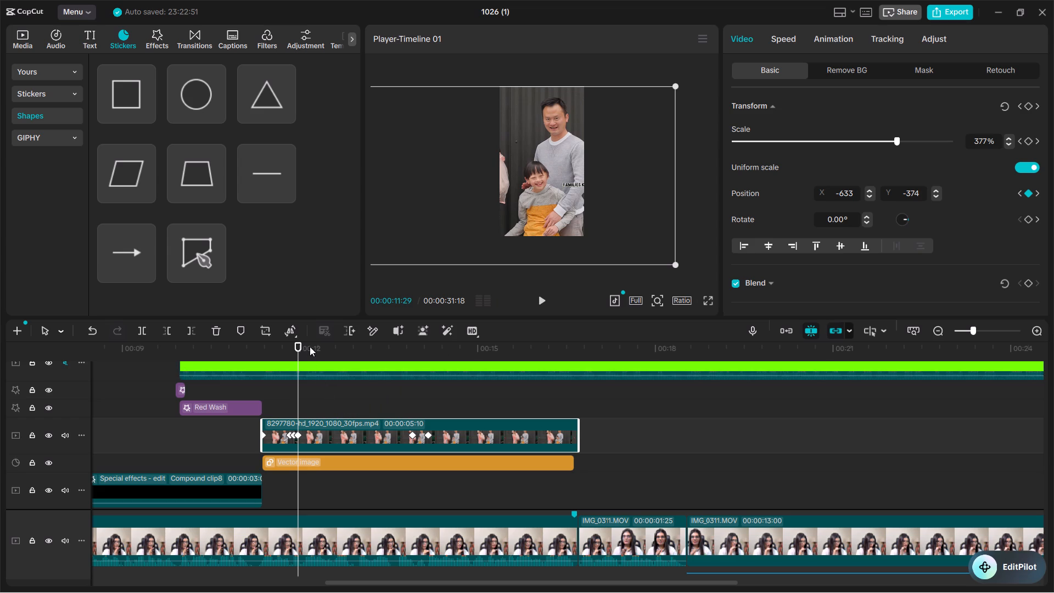
Play the family clip from 00:00:11:29 and check its framing at 00:00:13:06, 00:00:13:19 and 00:00:12:21.
{"action": "key", "text": "space"}
{"action": "key", "text": "space"}
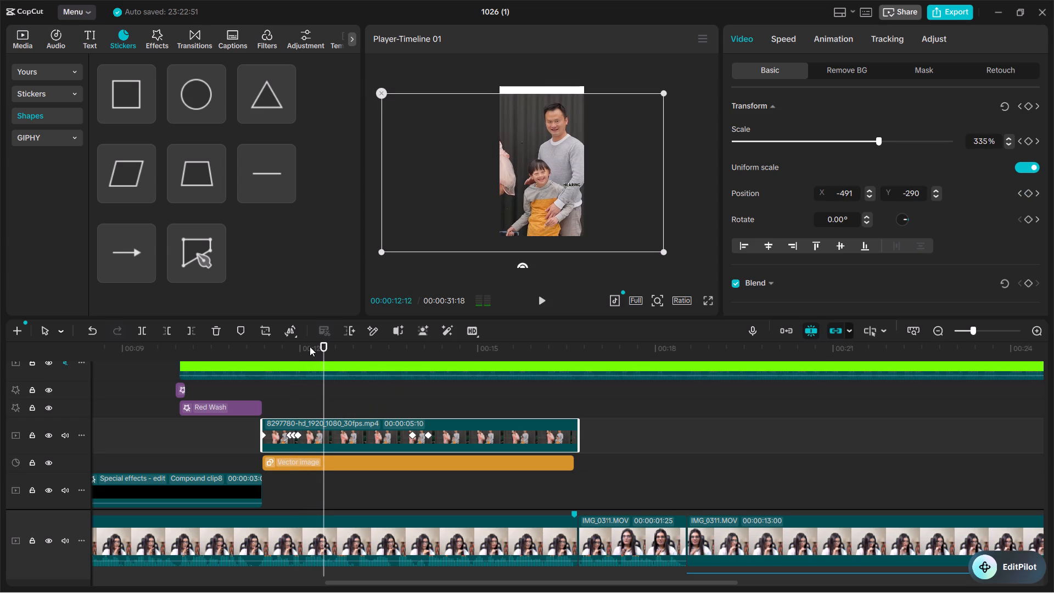
{"action": "key", "text": "space"}
{"action": "key", "text": "space"}
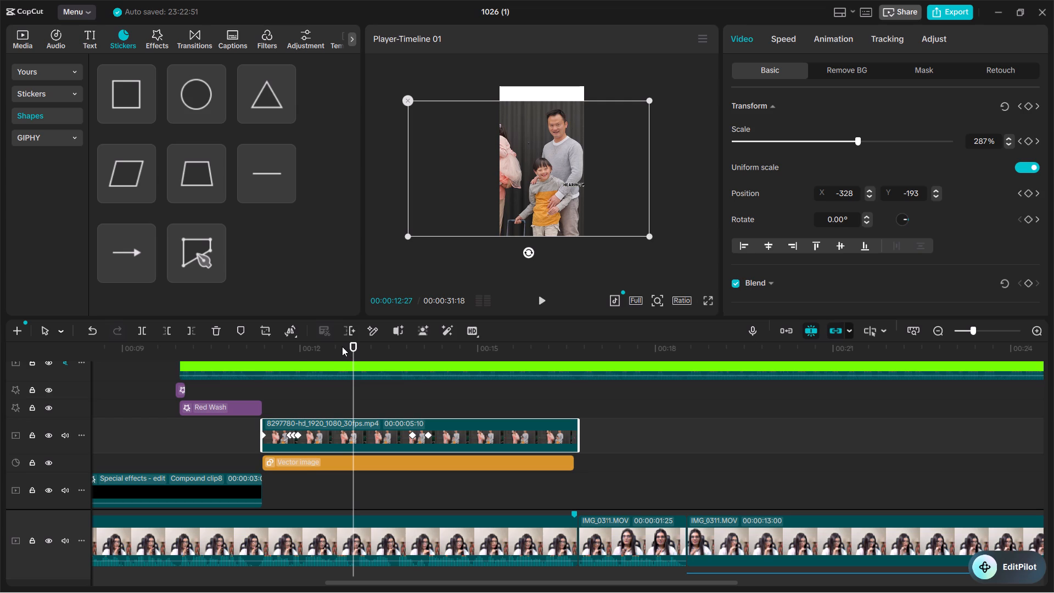
{"action": "key", "text": "space"}
{"action": "key", "text": "space"}
{"action": "key", "text": "space"}
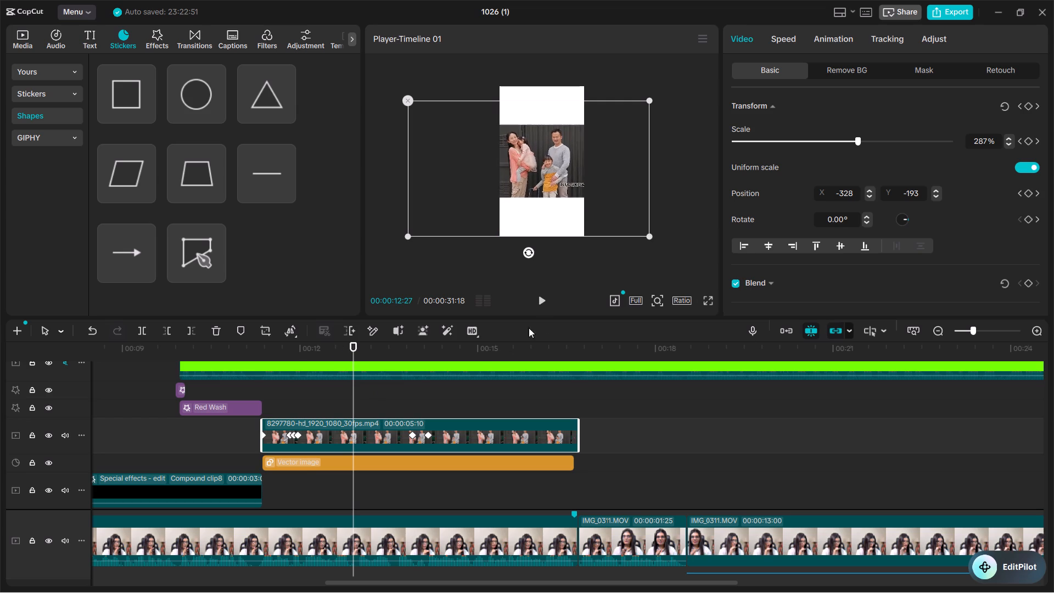
{"action": "left_click", "coordinate": [542, 298]}
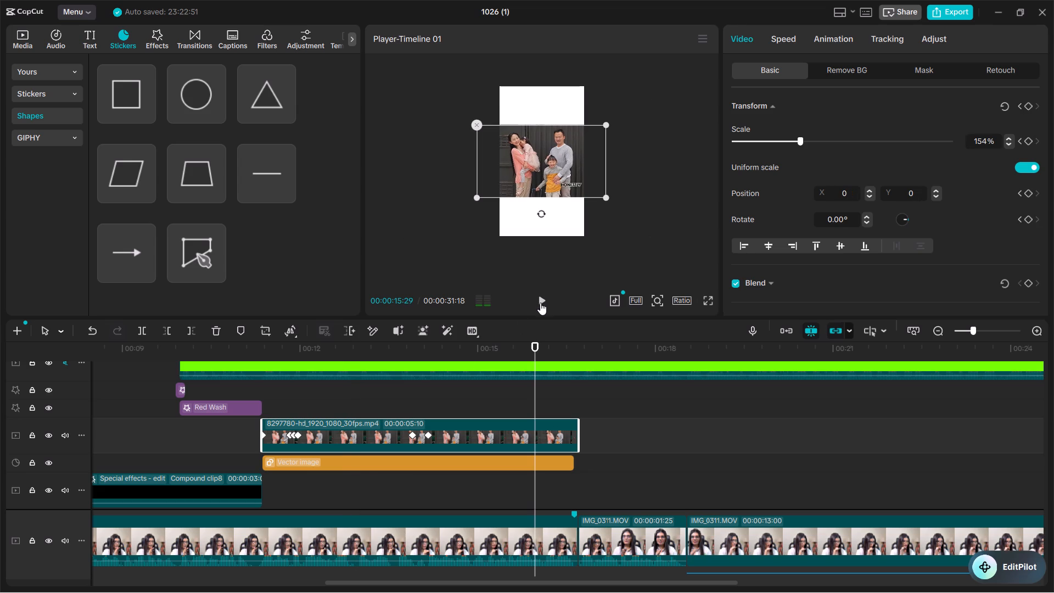
{"action": "left_click_drag", "start_coordinate": [377, 351], "coordinate": [374, 351]}
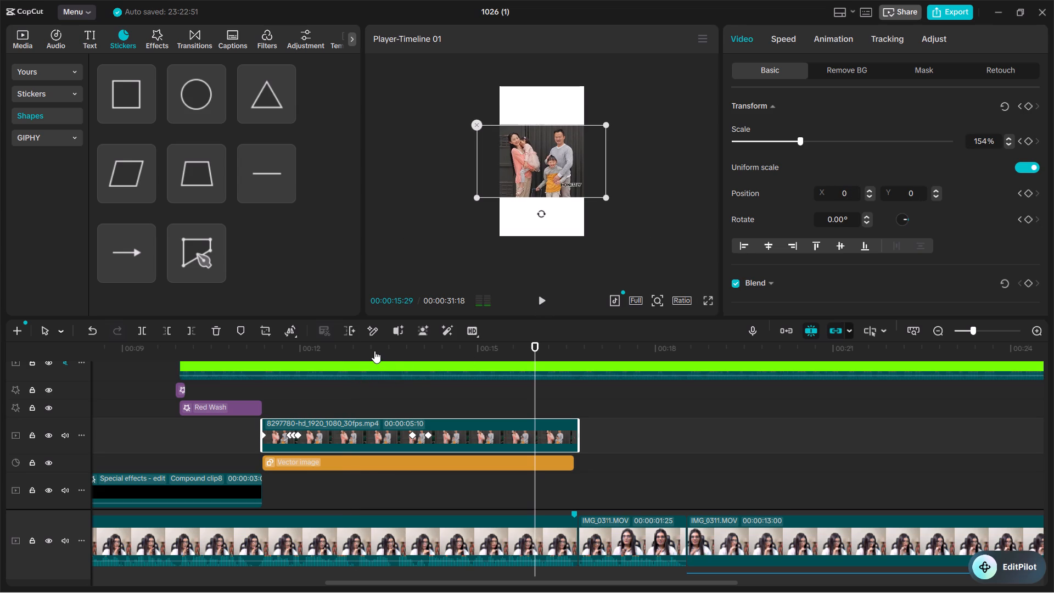
{"action": "left_click_drag", "start_coordinate": [374, 351], "coordinate": [372, 351]}
{"action": "left_click", "coordinate": [380, 349]}
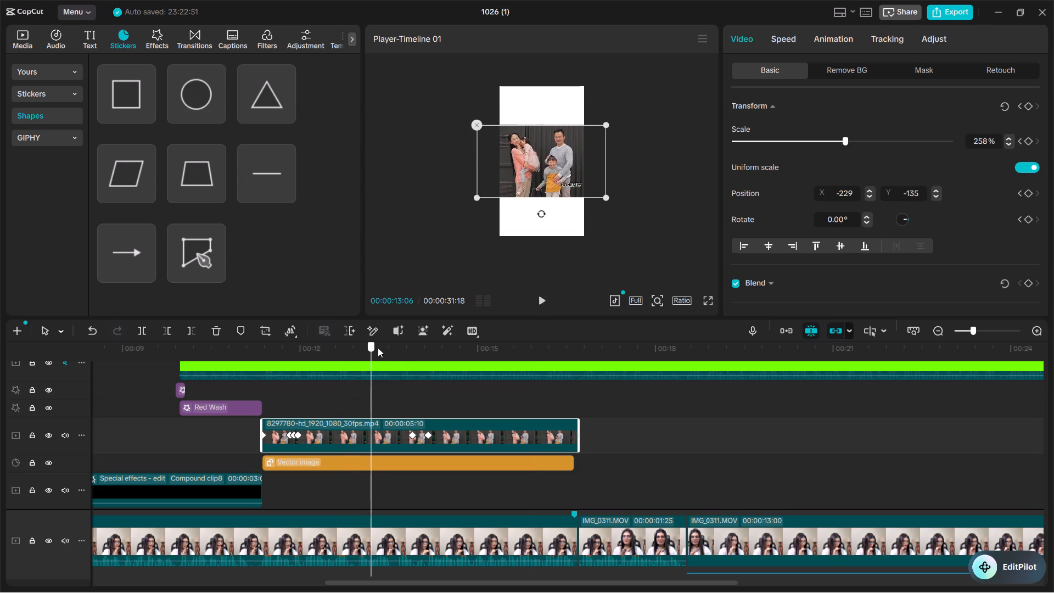
{"action": "left_click_drag", "start_coordinate": [378, 348], "coordinate": [396, 346]}
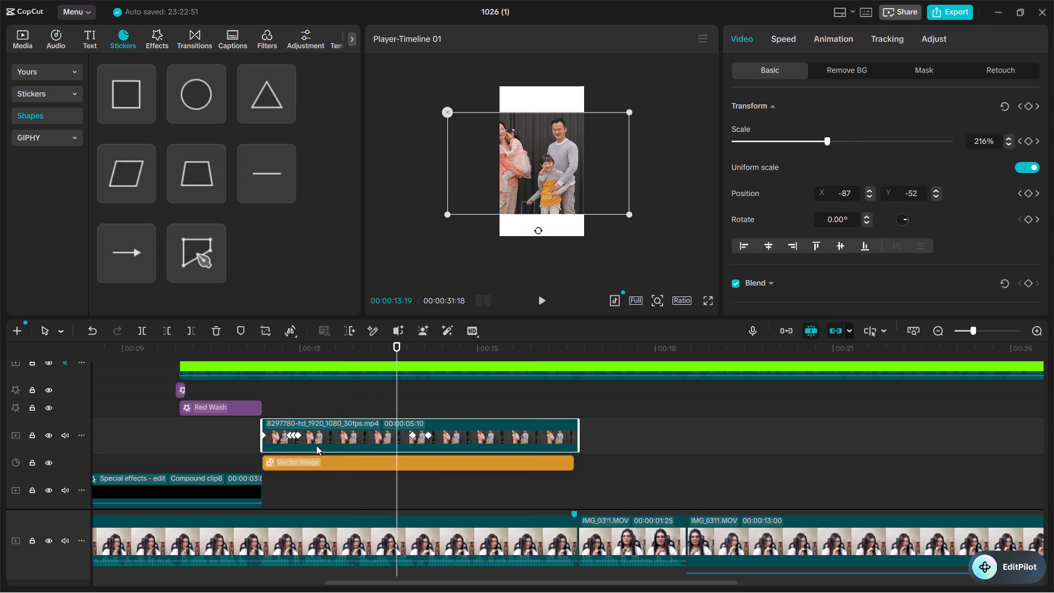
{"action": "left_click", "coordinate": [327, 434]}
{"action": "left_click", "coordinate": [322, 428]}
{"action": "left_click", "coordinate": [342, 348]}
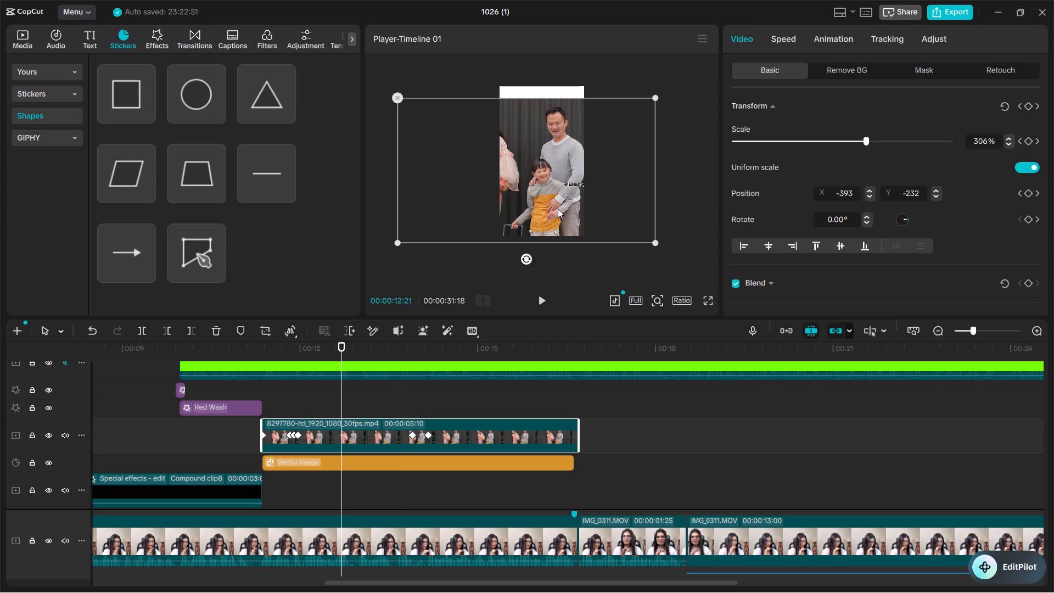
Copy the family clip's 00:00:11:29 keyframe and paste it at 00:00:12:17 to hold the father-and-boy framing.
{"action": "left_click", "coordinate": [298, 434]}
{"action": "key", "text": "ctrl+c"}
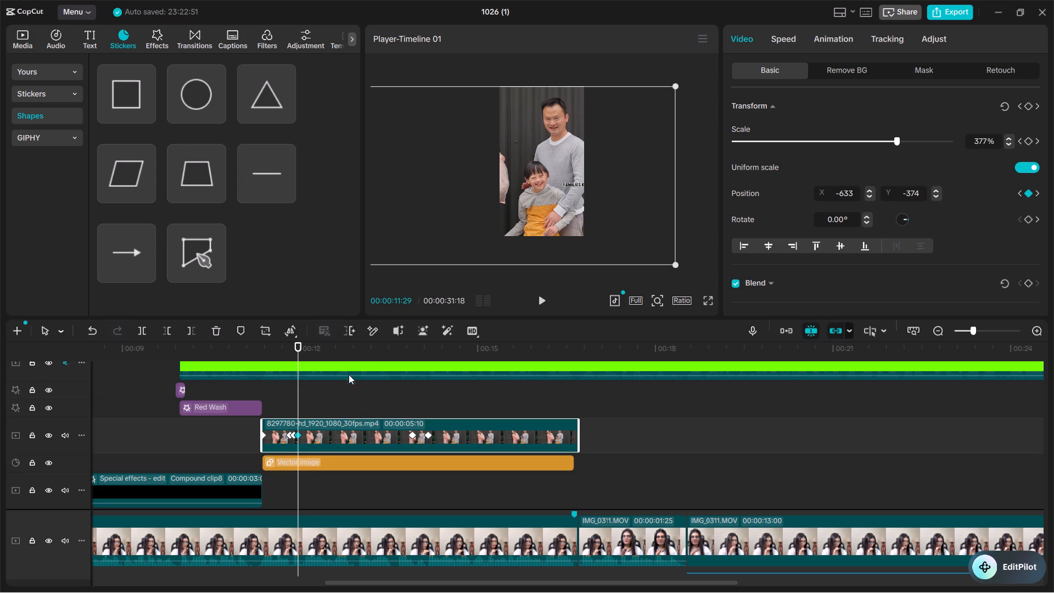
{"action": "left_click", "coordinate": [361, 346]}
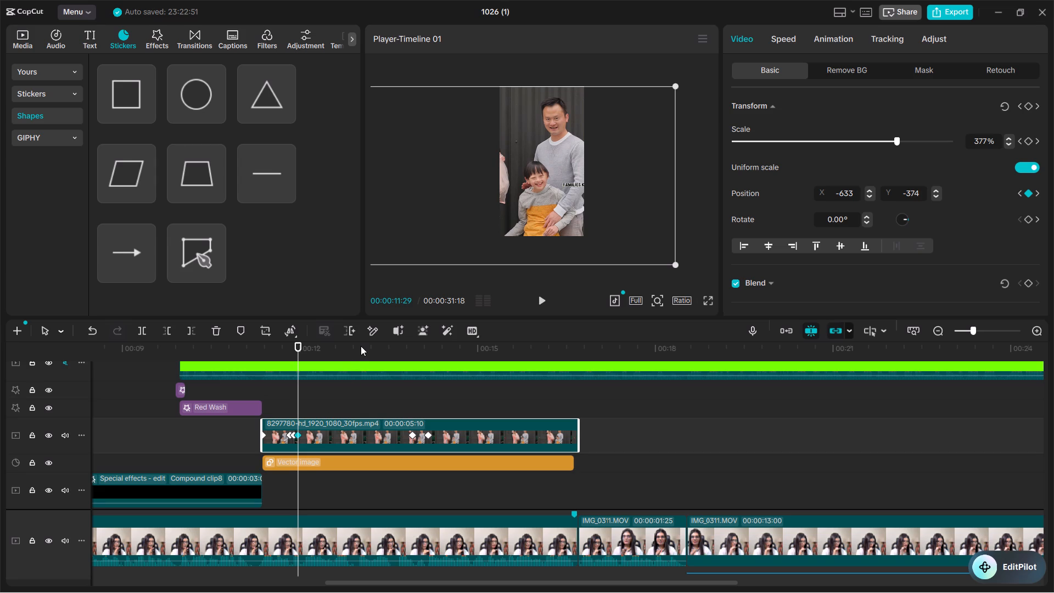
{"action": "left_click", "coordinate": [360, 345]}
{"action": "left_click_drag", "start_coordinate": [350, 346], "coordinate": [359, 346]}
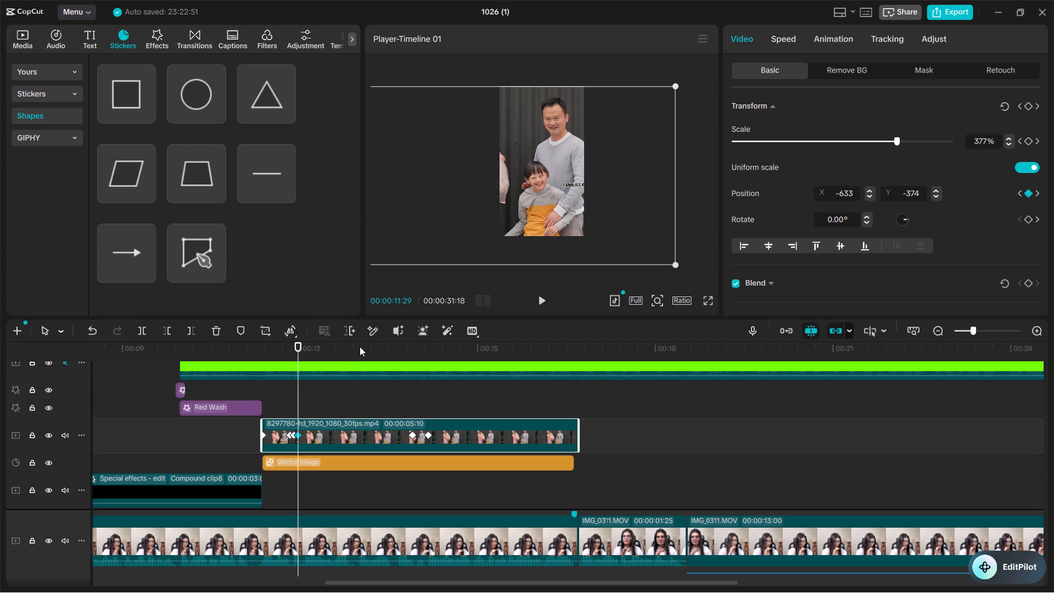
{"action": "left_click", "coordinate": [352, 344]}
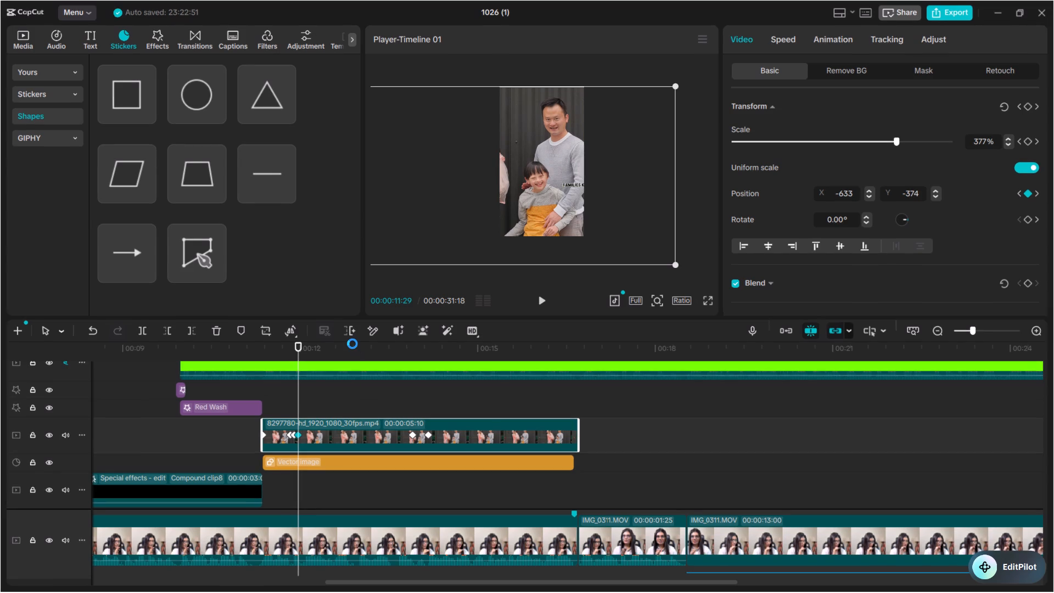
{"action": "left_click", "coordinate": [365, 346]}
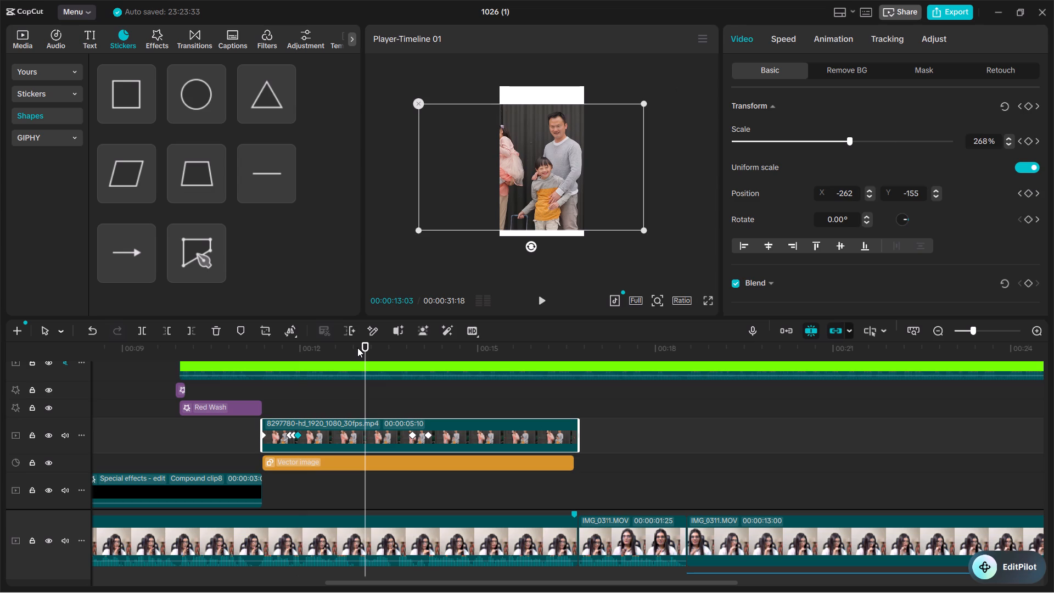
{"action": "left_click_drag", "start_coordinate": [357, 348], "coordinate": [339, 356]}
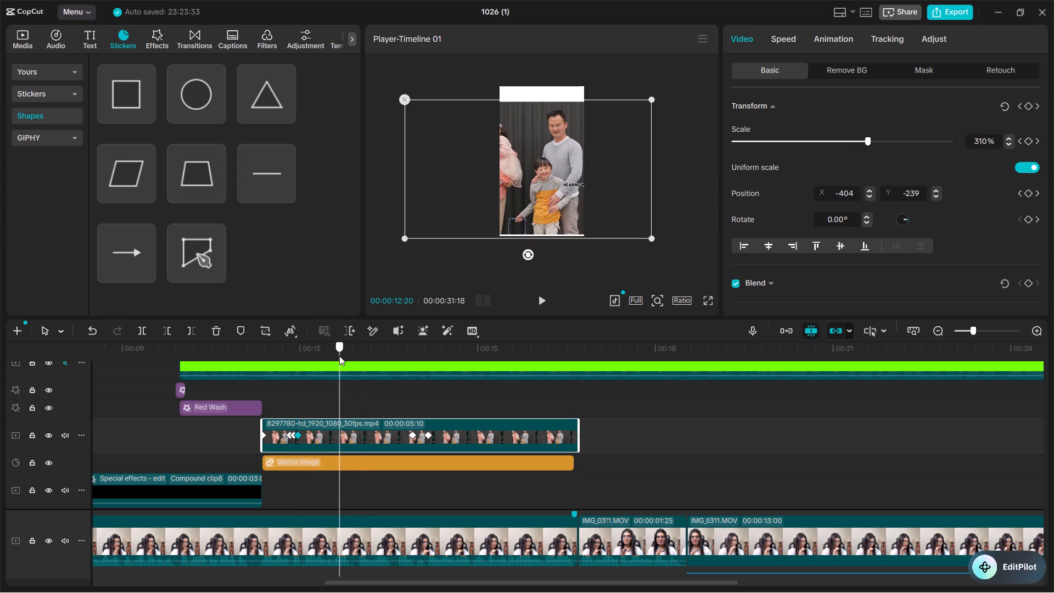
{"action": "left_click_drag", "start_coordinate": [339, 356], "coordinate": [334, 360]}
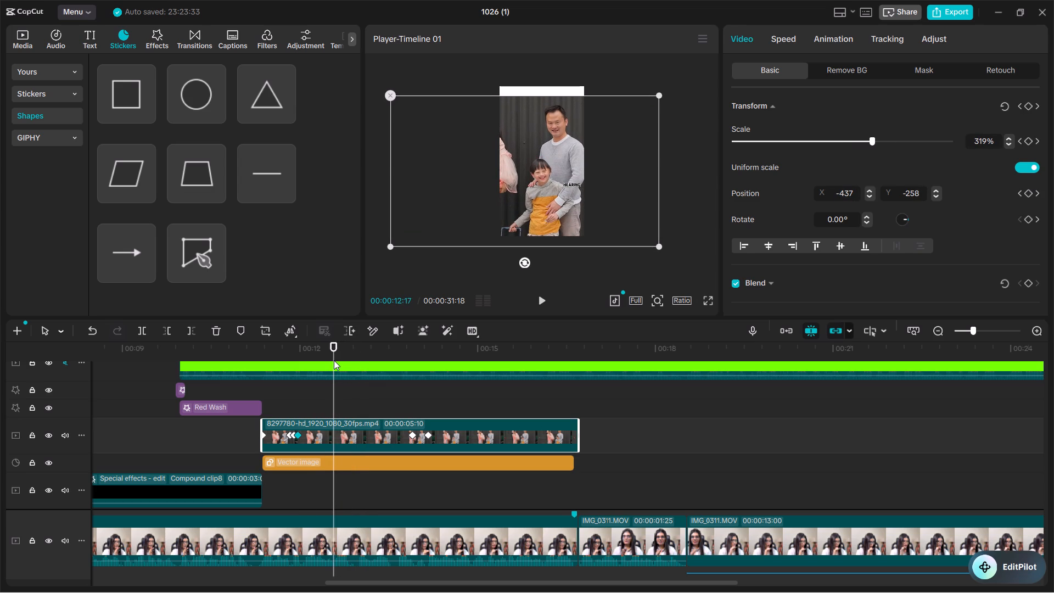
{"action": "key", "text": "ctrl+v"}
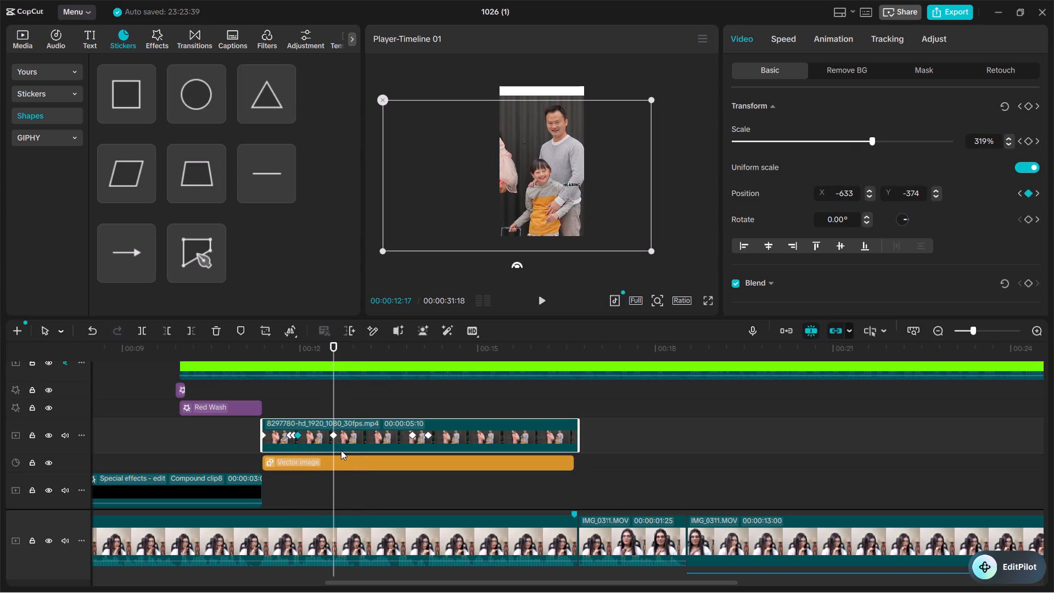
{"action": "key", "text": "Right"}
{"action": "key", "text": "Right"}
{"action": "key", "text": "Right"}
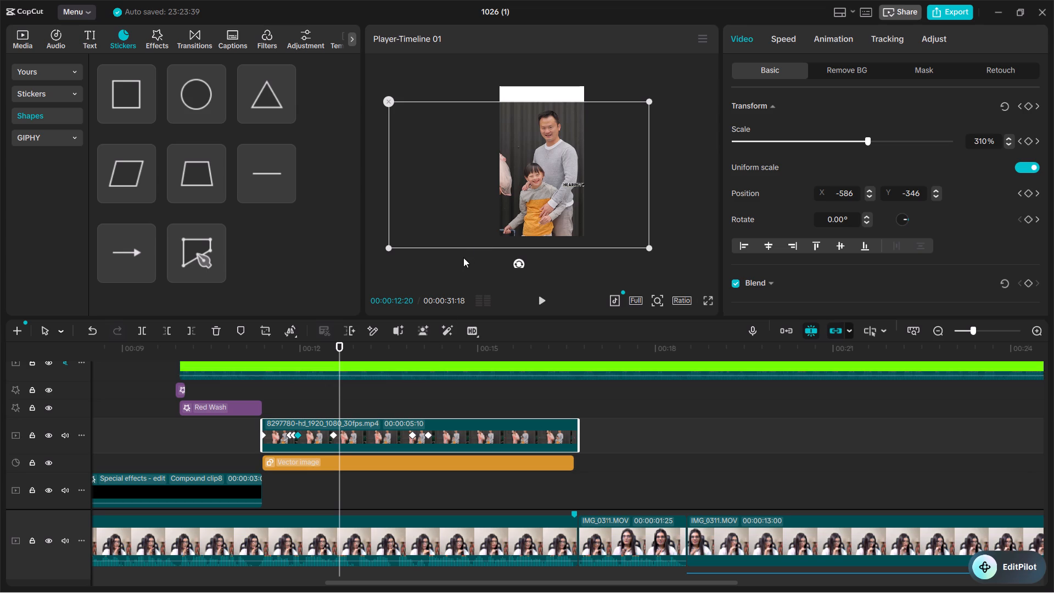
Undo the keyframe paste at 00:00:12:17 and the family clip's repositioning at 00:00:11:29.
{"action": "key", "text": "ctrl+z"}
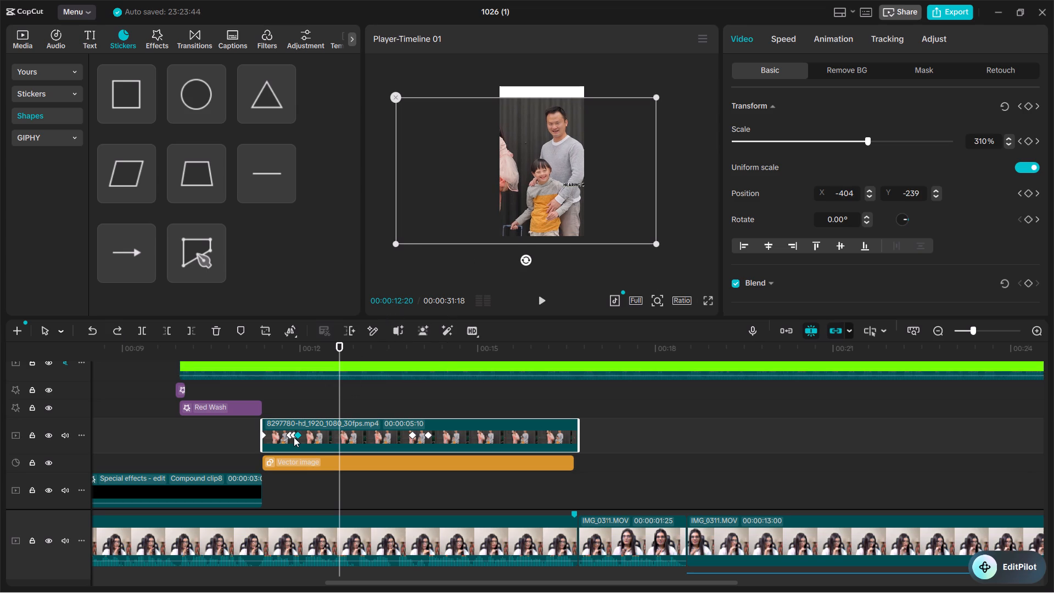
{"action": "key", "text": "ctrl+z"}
Delete the family clip's two last keyframes, at 00:00:13:27 and 00:00:14:05.
{"action": "left_click", "coordinate": [411, 434]}
{"action": "key", "text": "Delete"}
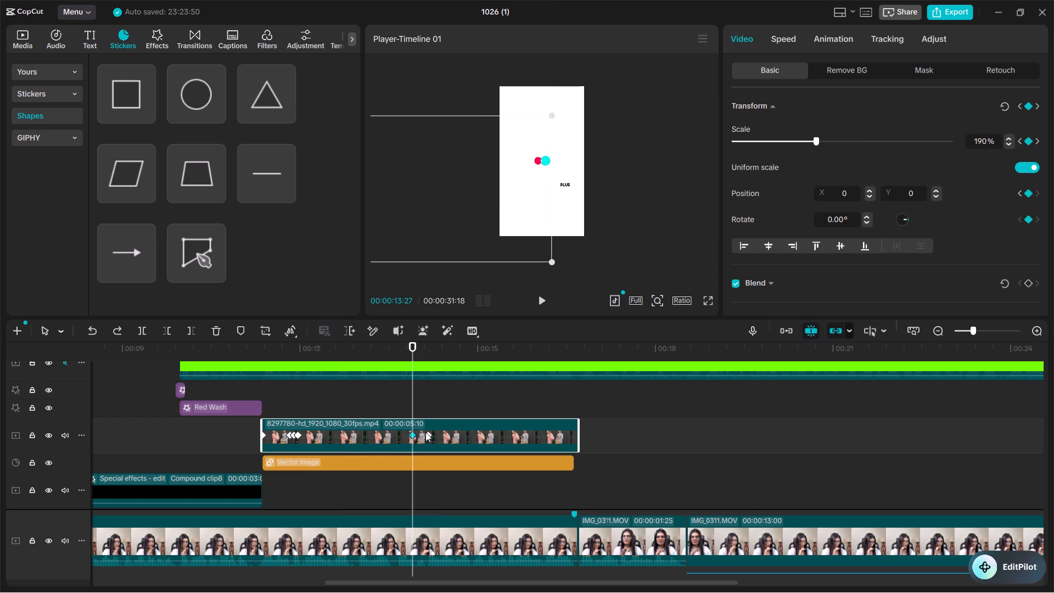
{"action": "left_click", "coordinate": [425, 432]}
{"action": "key", "text": "Delete"}
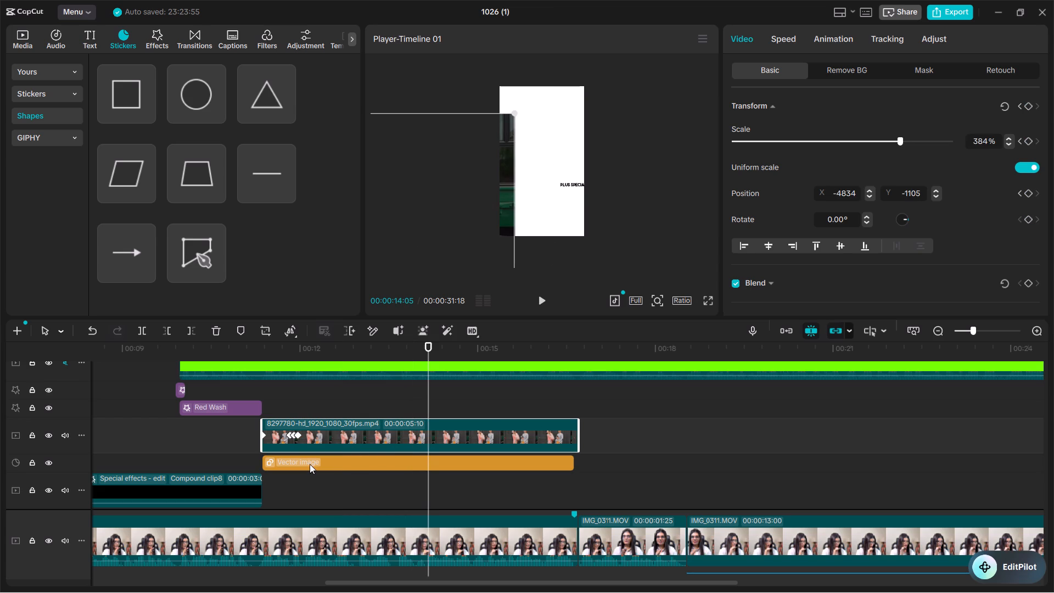
Play the family clip repeatedly from its start at 00:00:11:11 and check the movement through its remaining keyframes.
{"action": "left_click", "coordinate": [277, 350]}
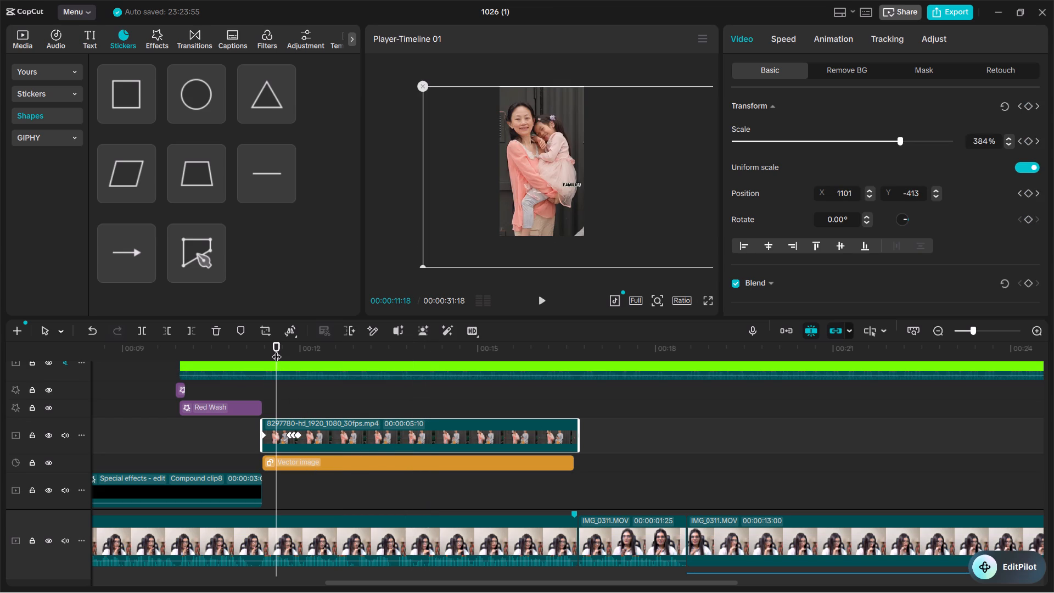
{"action": "left_click", "coordinate": [263, 346]}
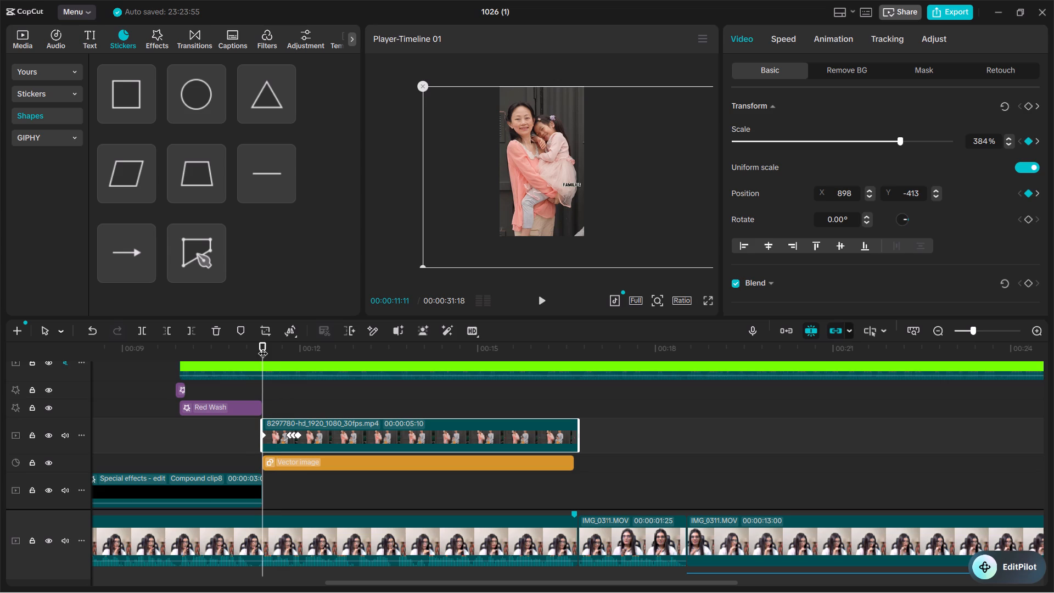
{"action": "key", "text": "space"}
{"action": "key", "text": "space"}
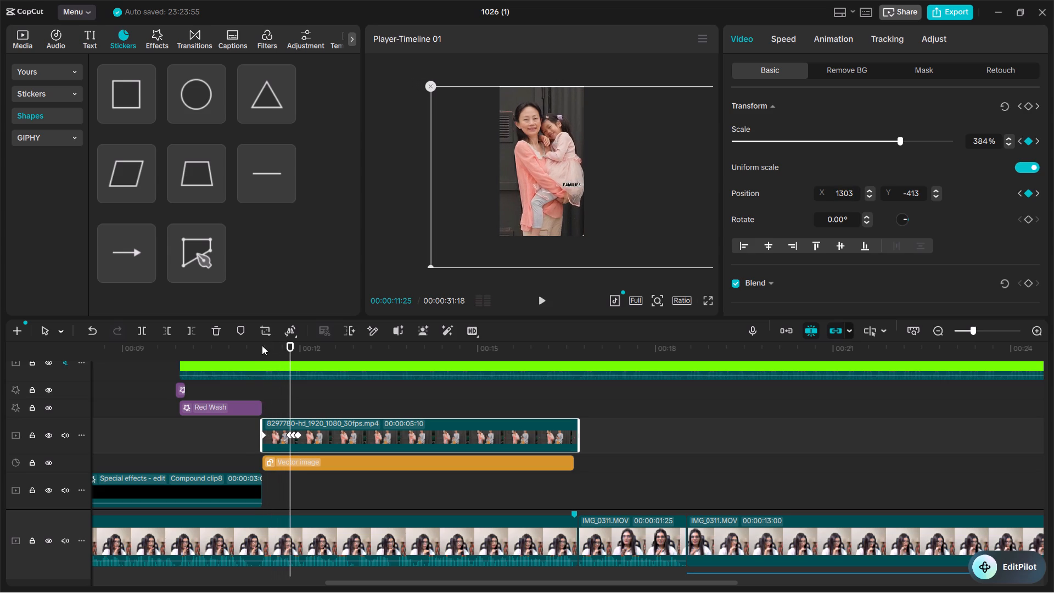
{"action": "left_click", "coordinate": [262, 345]}
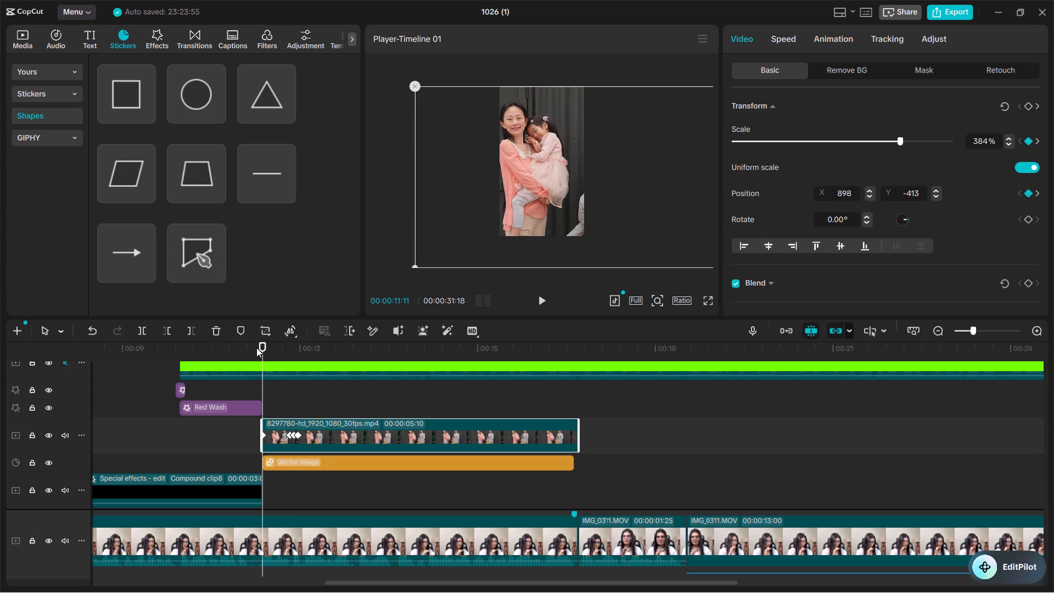
{"action": "key", "text": "space"}
{"action": "key", "text": "space"}
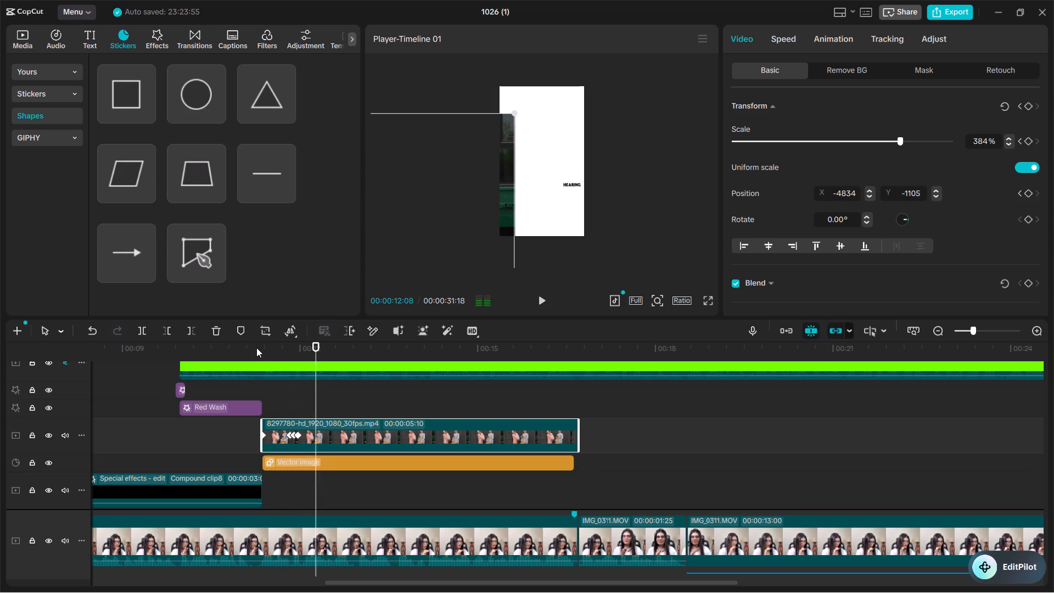
{"action": "left_click", "coordinate": [259, 349]}
{"action": "key", "text": "space"}
{"action": "key", "text": "space"}
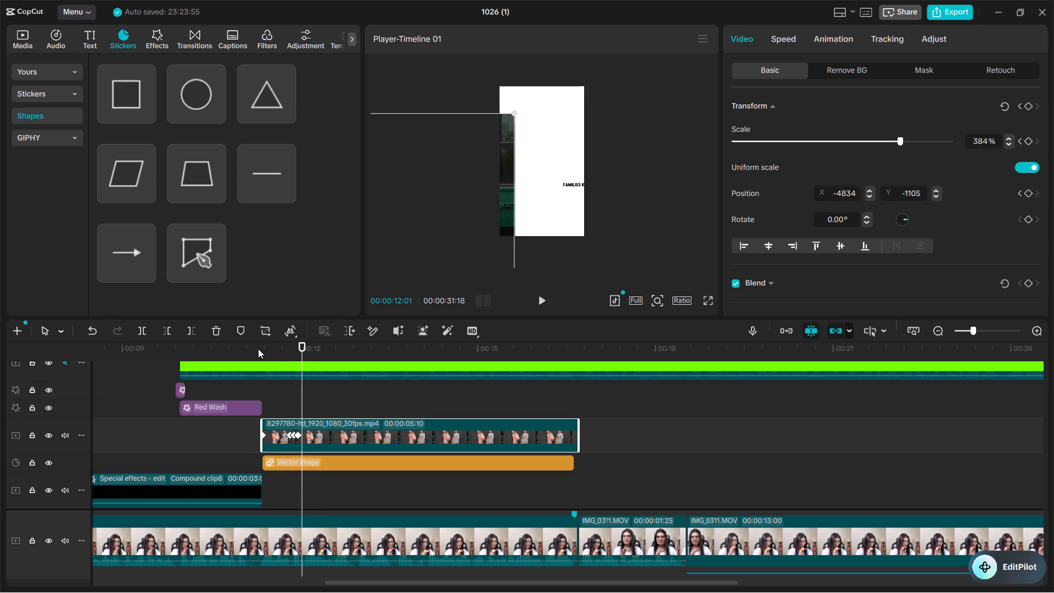
Delete the family clip's keyframe at 00:00:11:29.
{"action": "scroll", "coordinate": [289, 441], "scroll_direction": "up", "scroll_amount": 9, "text": "ctrl"}
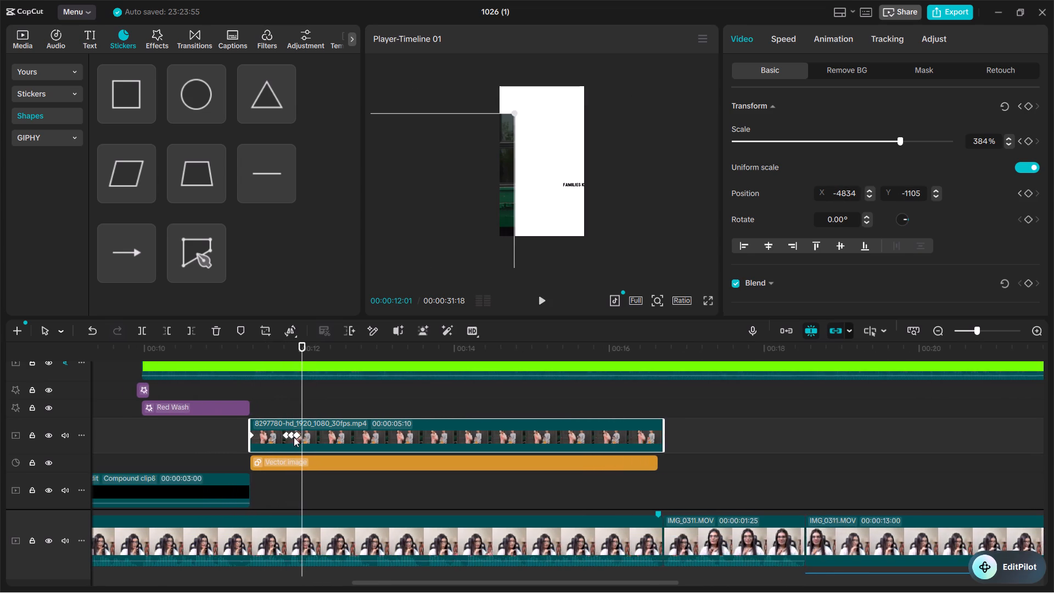
{"action": "scroll", "coordinate": [294, 437], "scroll_direction": "up", "scroll_amount": 5, "text": "ctrl"}
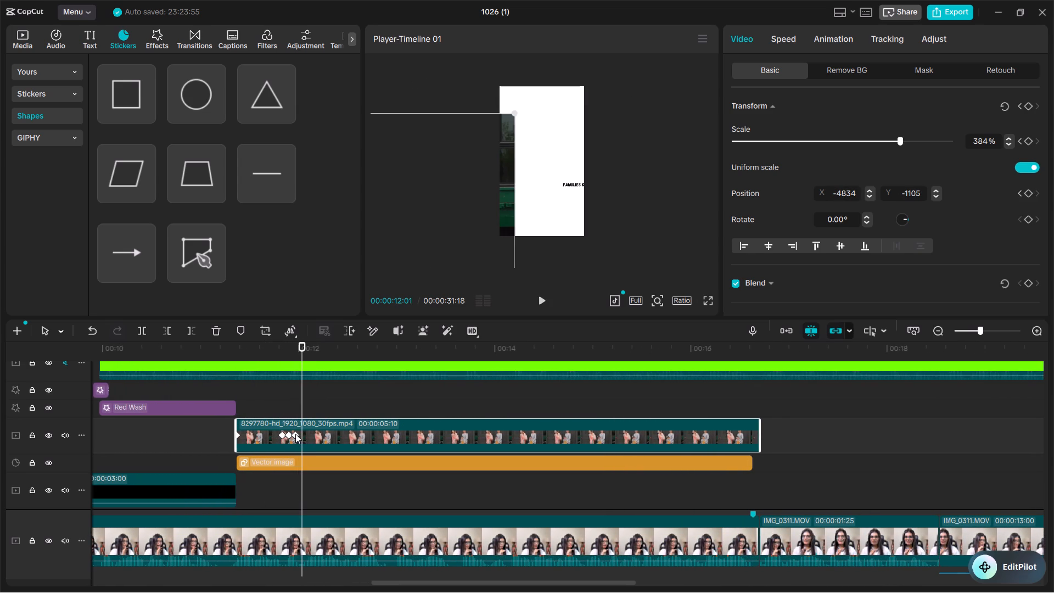
{"action": "left_click", "coordinate": [295, 434]}
{"action": "key", "text": "Delete"}
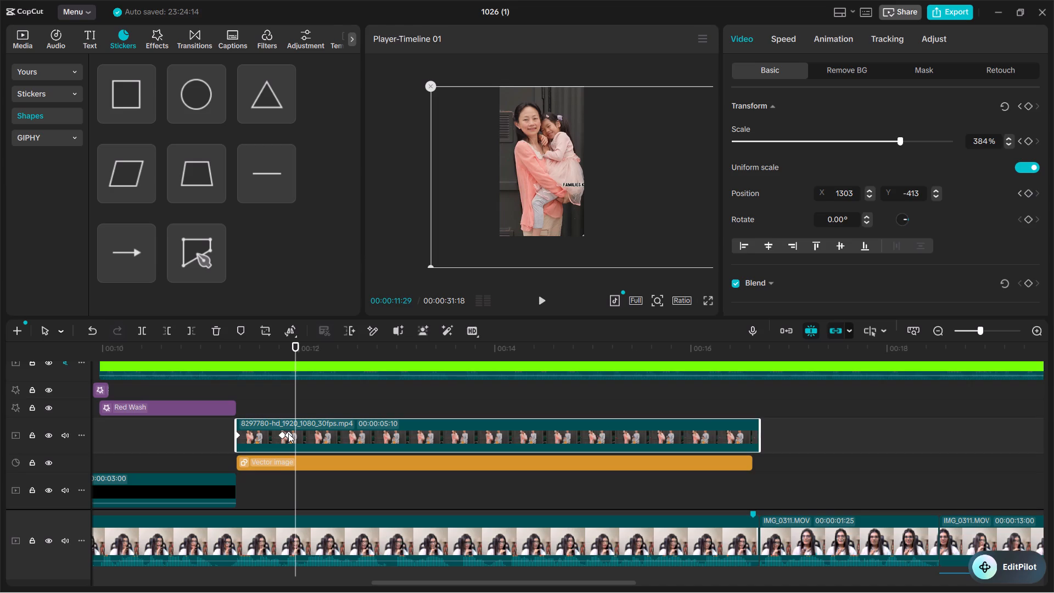
Reposition the family clip at 00:00:11:28 to X -572, Y -413, framing the father and boy, and add a full Transform keyframe.
{"action": "left_click", "coordinate": [239, 354]}
{"action": "key", "text": "space"}
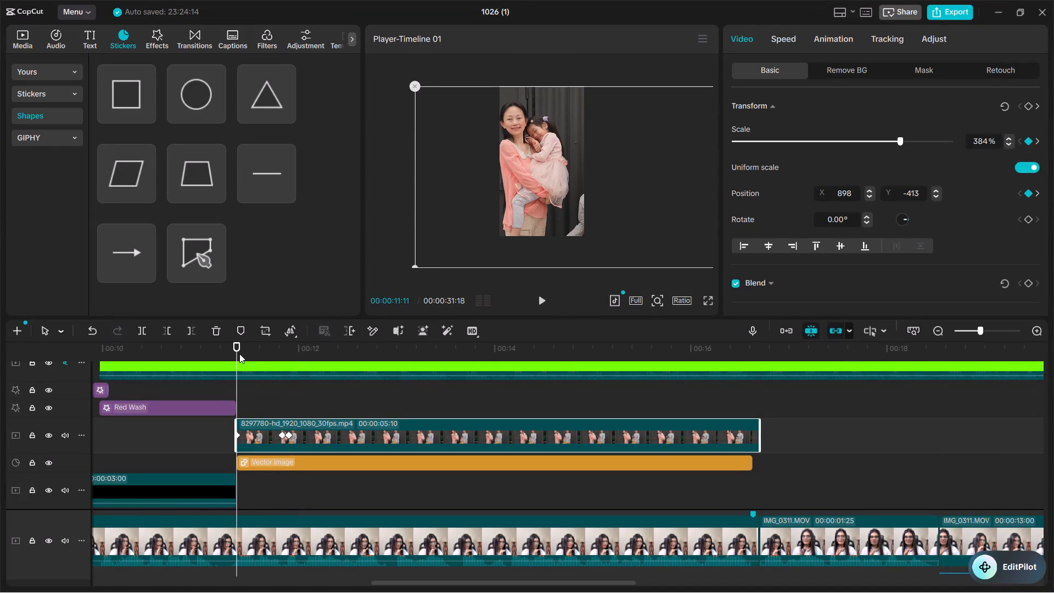
{"action": "key", "text": "space"}
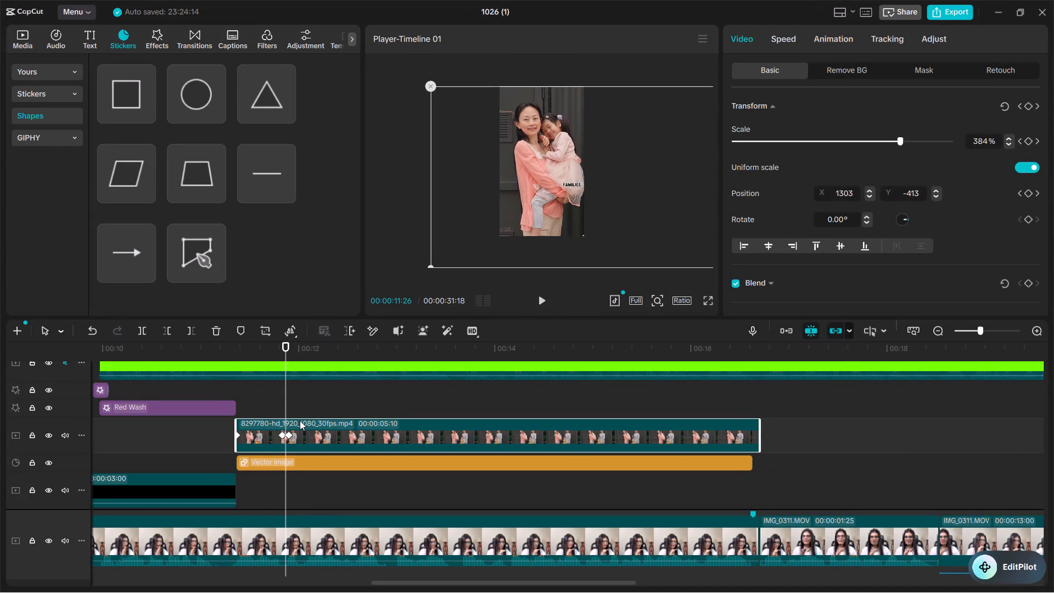
{"action": "key", "text": "space"}
{"action": "key", "text": "space"}
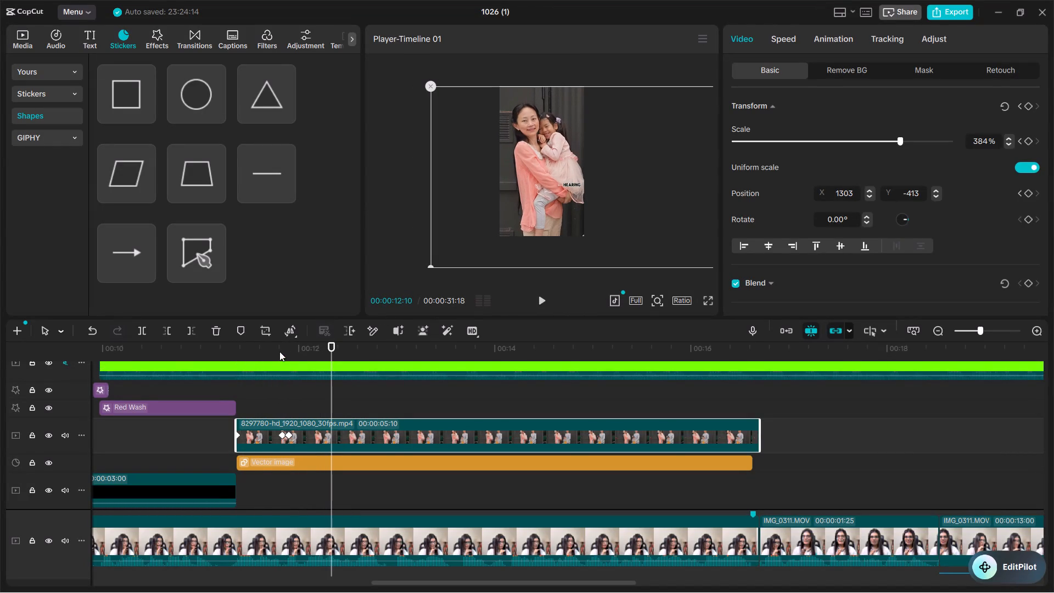
{"action": "left_click_drag", "start_coordinate": [279, 351], "coordinate": [288, 347]}
{"action": "key", "text": "Right"}
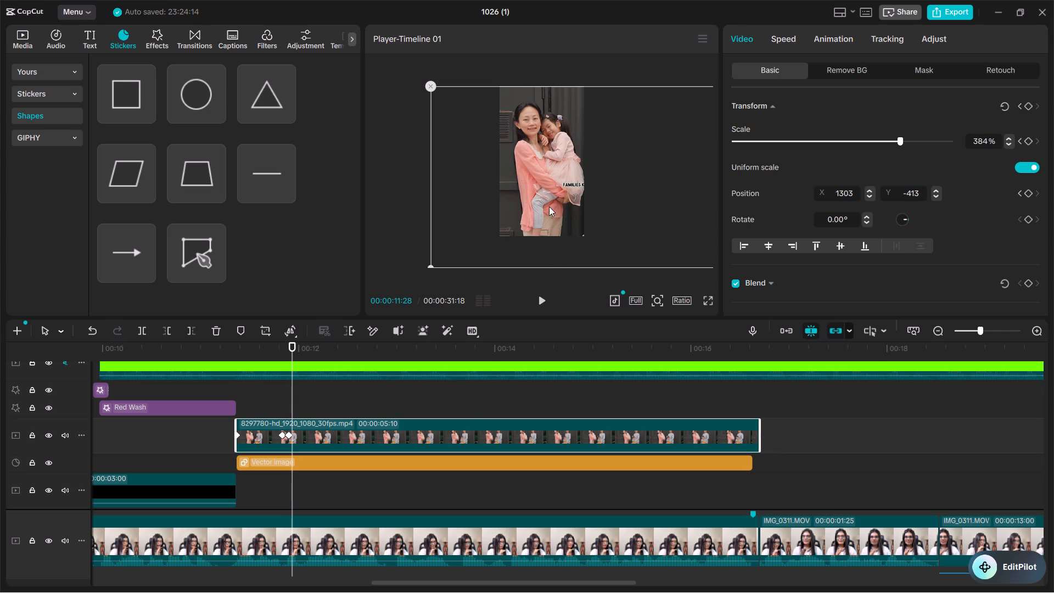
{"action": "left_click_drag", "start_coordinate": [557, 195], "coordinate": [423, 195]}
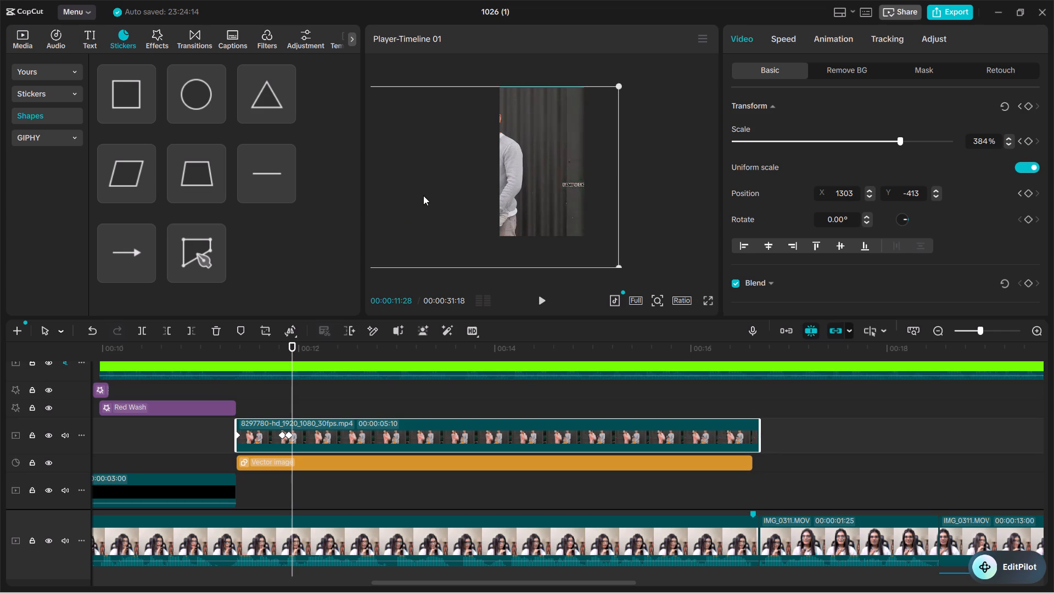
{"action": "left_click_drag", "start_coordinate": [423, 195], "coordinate": [474, 189]}
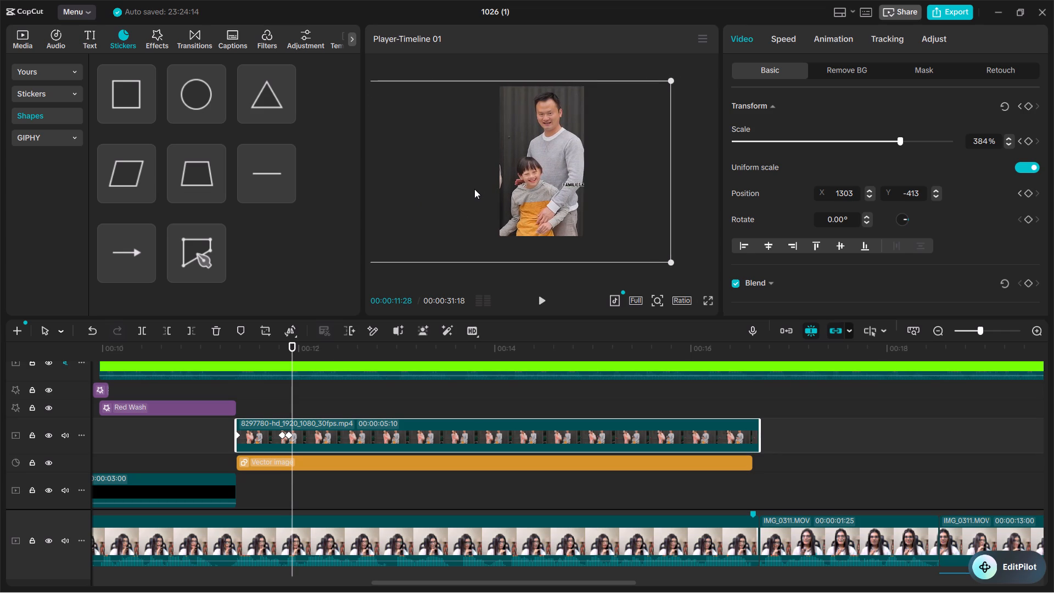
{"action": "left_click_drag", "start_coordinate": [474, 189], "coordinate": [485, 193]}
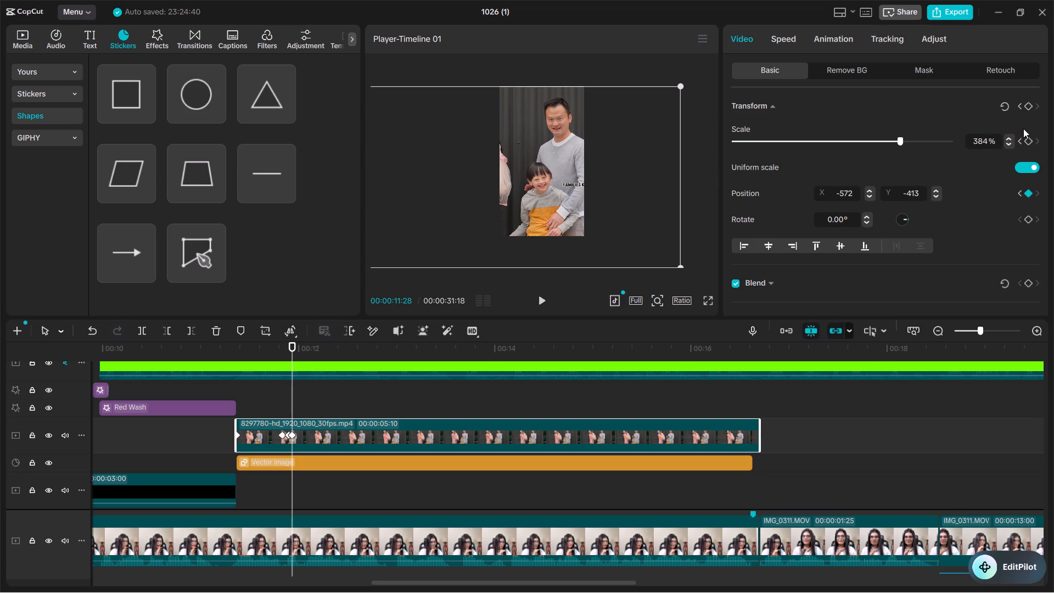
{"action": "left_click", "coordinate": [1028, 108]}
Reposition the family clip at 00:00:12:11 to X -1092, Y -413, shifting the father and boy sideways.
{"action": "left_click_drag", "start_coordinate": [305, 350], "coordinate": [312, 349]}
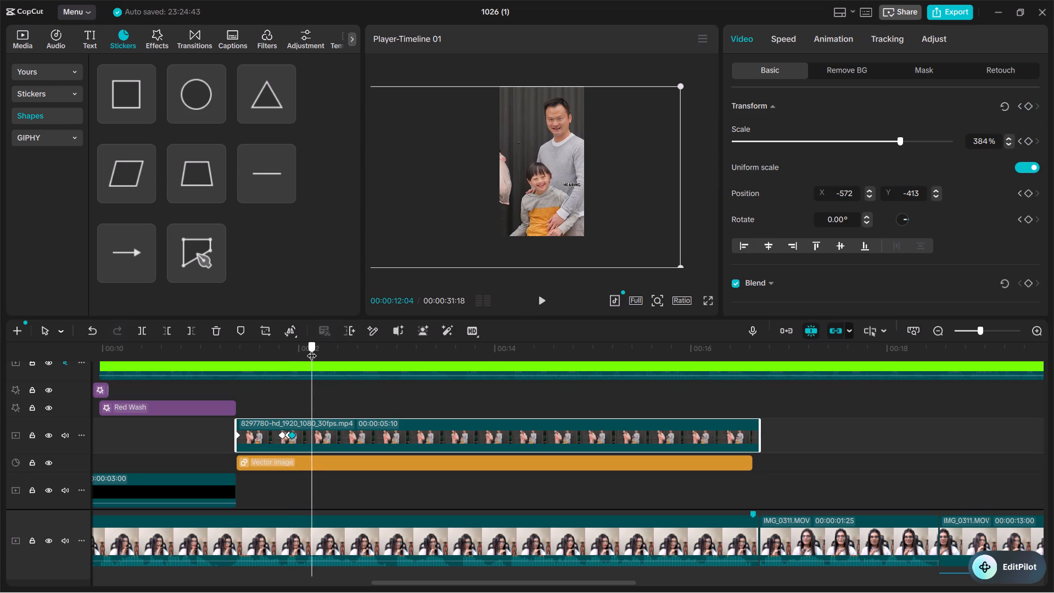
{"action": "left_click_drag", "start_coordinate": [312, 349], "coordinate": [335, 343]}
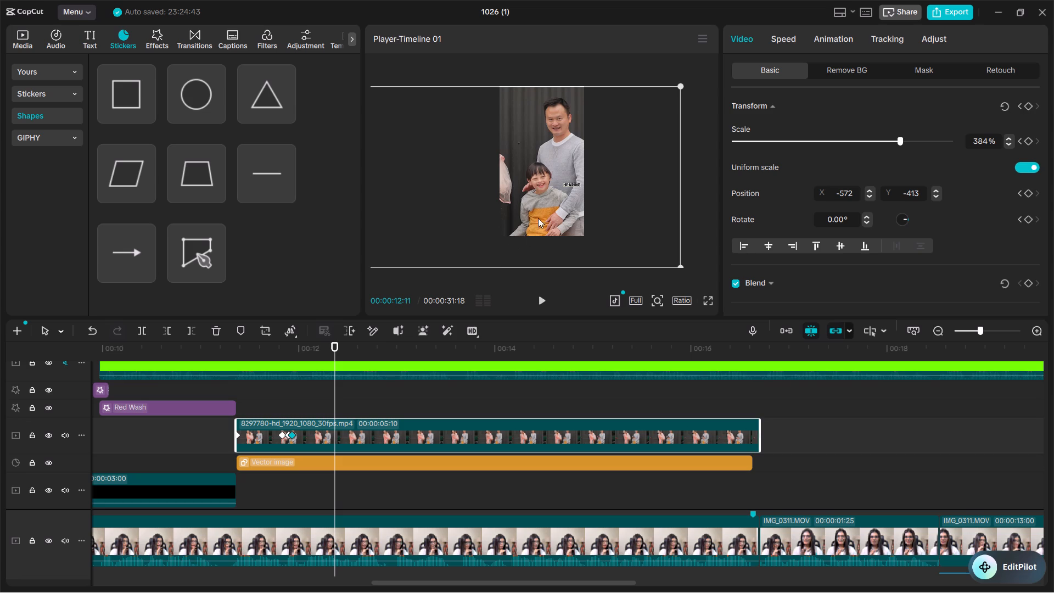
{"action": "left_click_drag", "start_coordinate": [544, 192], "coordinate": [545, 191]}
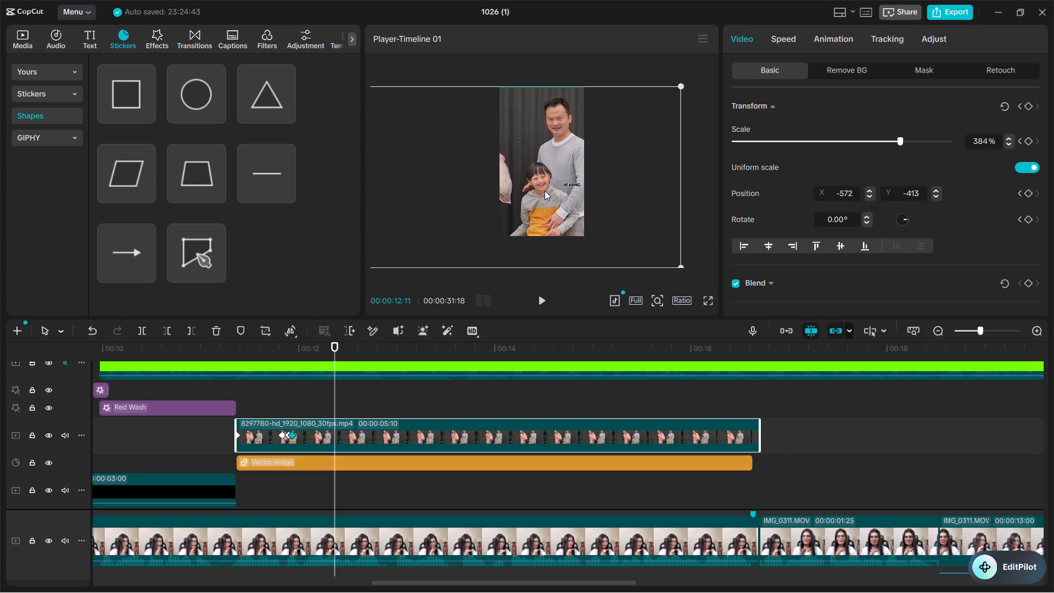
{"action": "left_click_drag", "start_coordinate": [545, 191], "coordinate": [524, 193]}
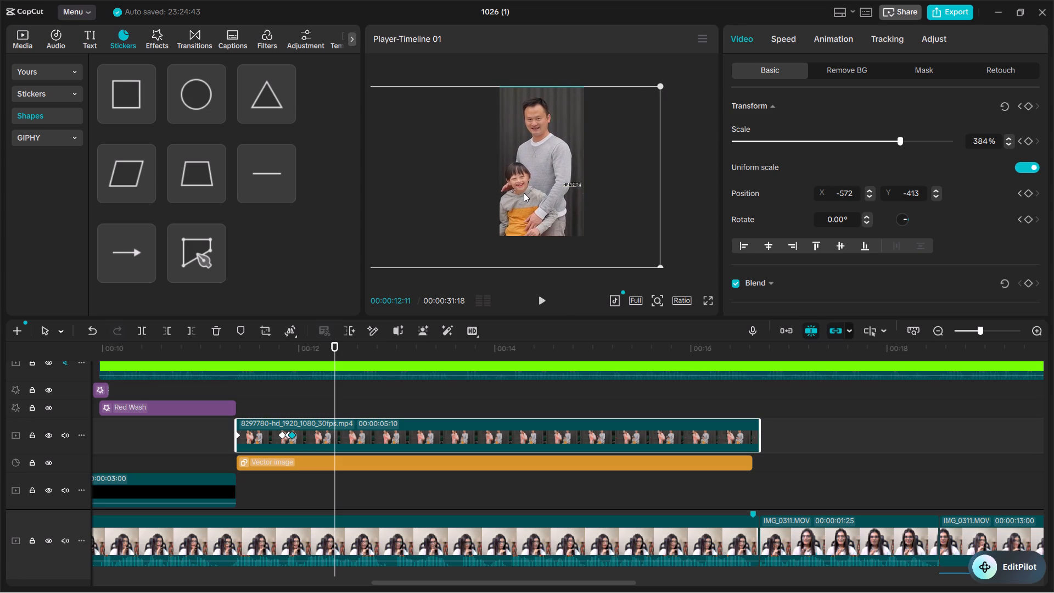
{"action": "left_click_drag", "start_coordinate": [524, 193], "coordinate": [524, 192]}
Play the family clip from just before its start, at 00:00:11:07, and check the movement through the keyframes.
{"action": "left_click", "coordinate": [244, 342]}
{"action": "left_click", "coordinate": [223, 348]}
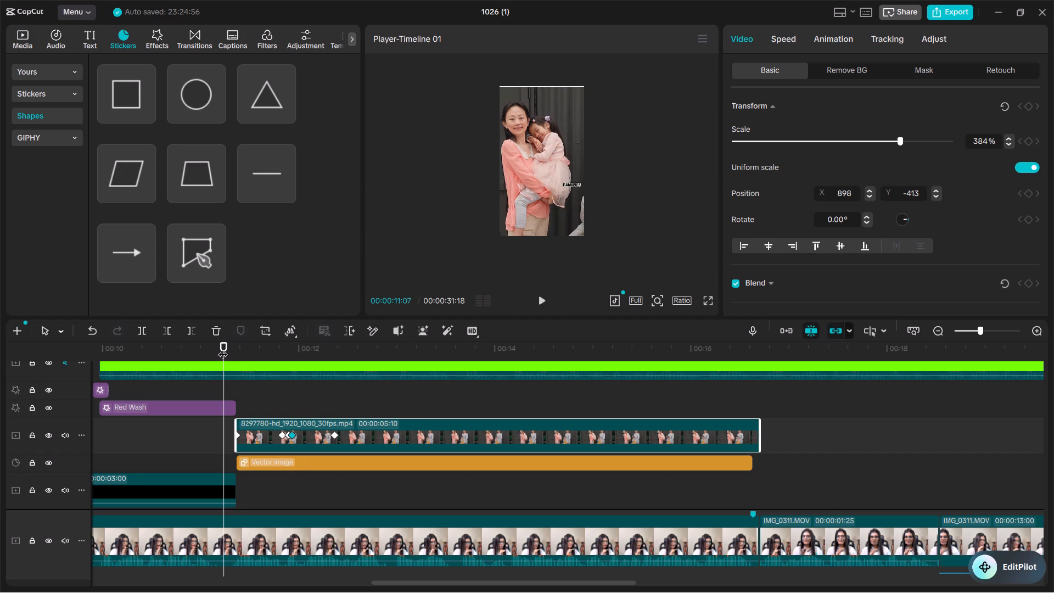
{"action": "key", "text": "space"}
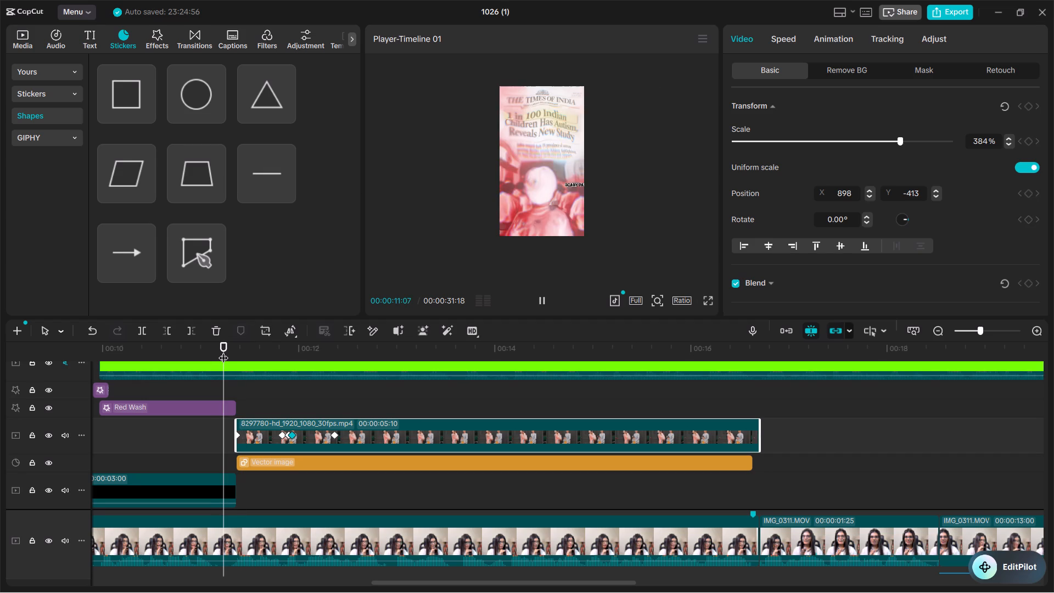
{"action": "key", "text": "space"}
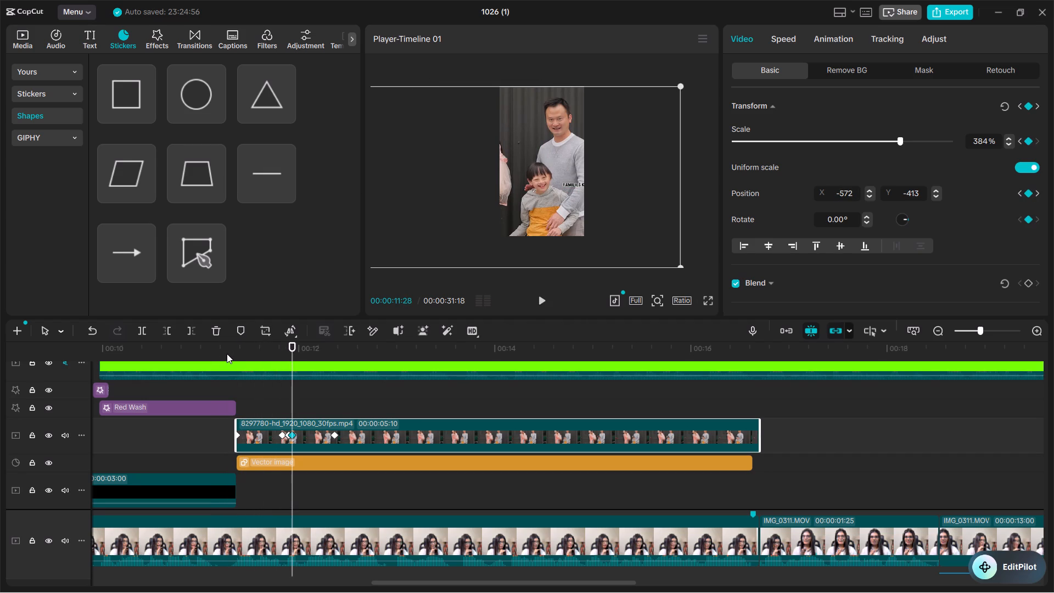
{"action": "key", "text": "space"}
{"action": "key", "text": "space"}
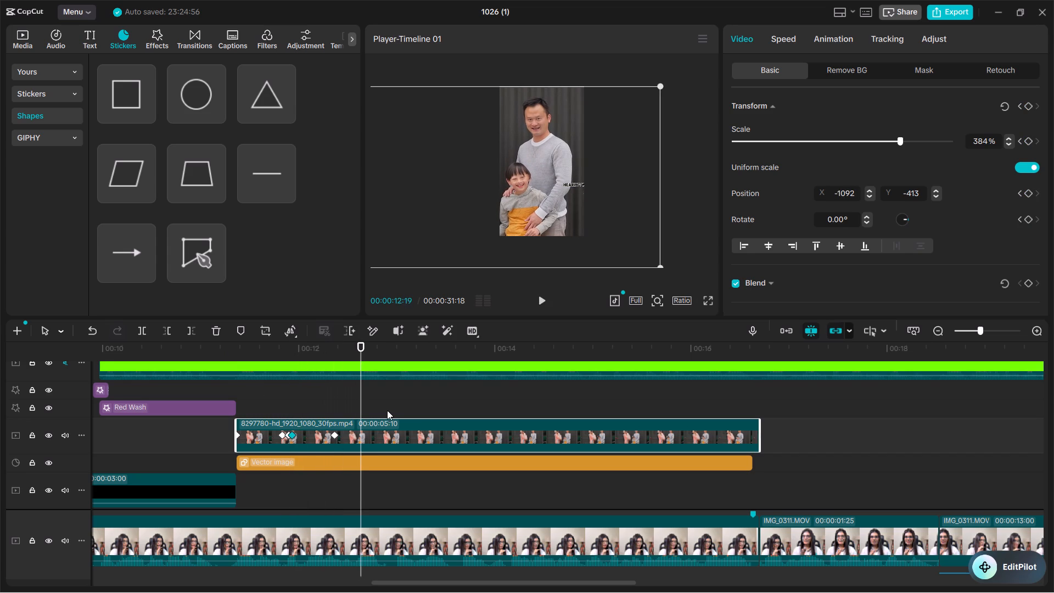
{"action": "key", "text": "space"}
{"action": "key", "text": "space"}
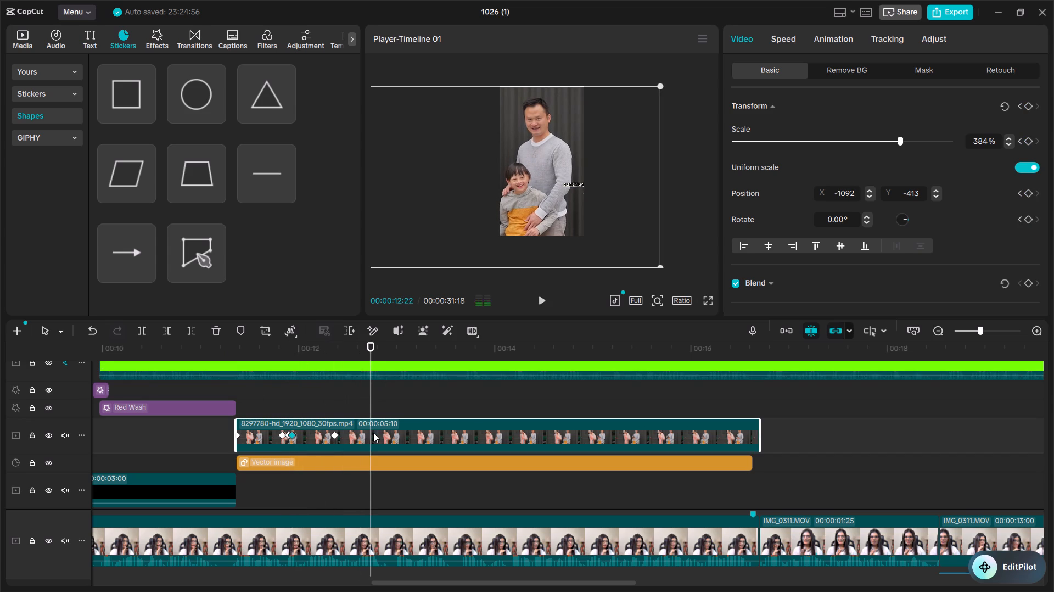
Add a full Transform keyframe to the family clip at 00:00:12:13, holding the father-and-boy framing.
{"action": "left_click", "coordinate": [373, 433]}
{"action": "left_click_drag", "start_coordinate": [354, 349], "coordinate": [341, 349]}
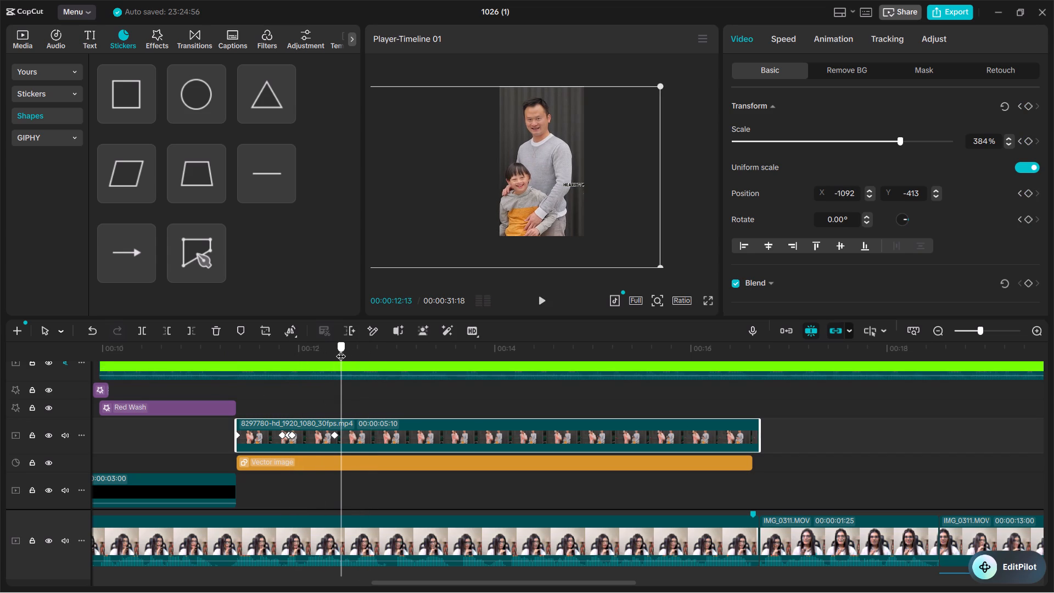
{"action": "left_click_drag", "start_coordinate": [341, 349], "coordinate": [342, 353]}
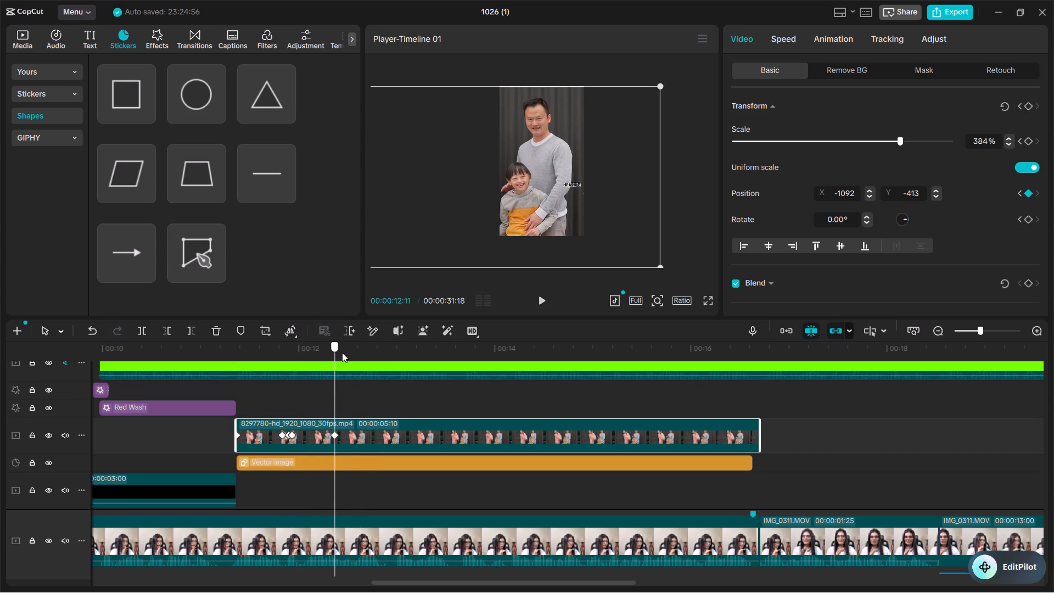
{"action": "left_click_drag", "start_coordinate": [342, 353], "coordinate": [342, 355]}
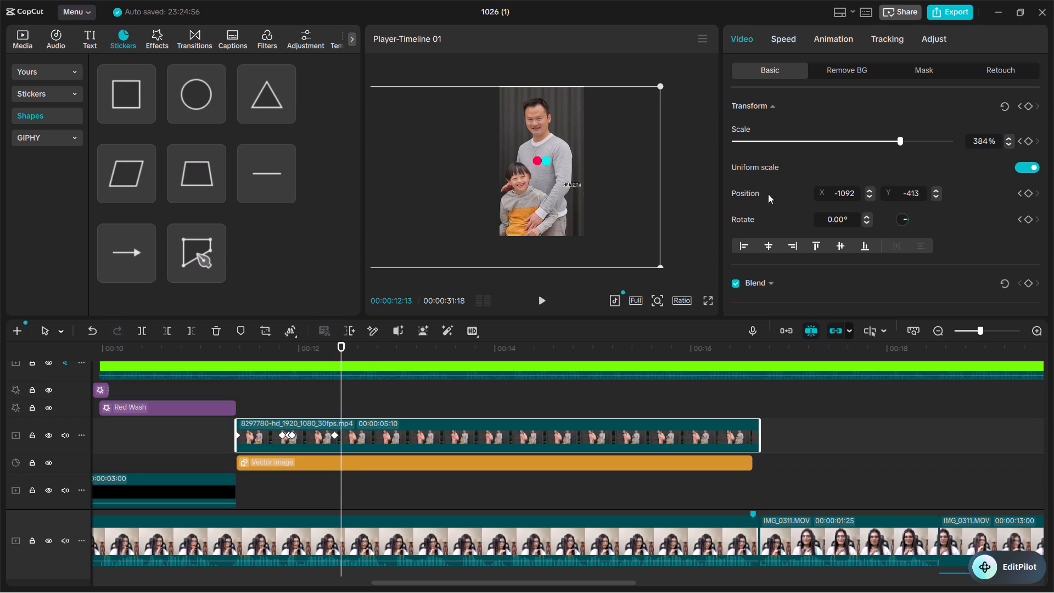
{"action": "left_click", "coordinate": [1029, 106]}
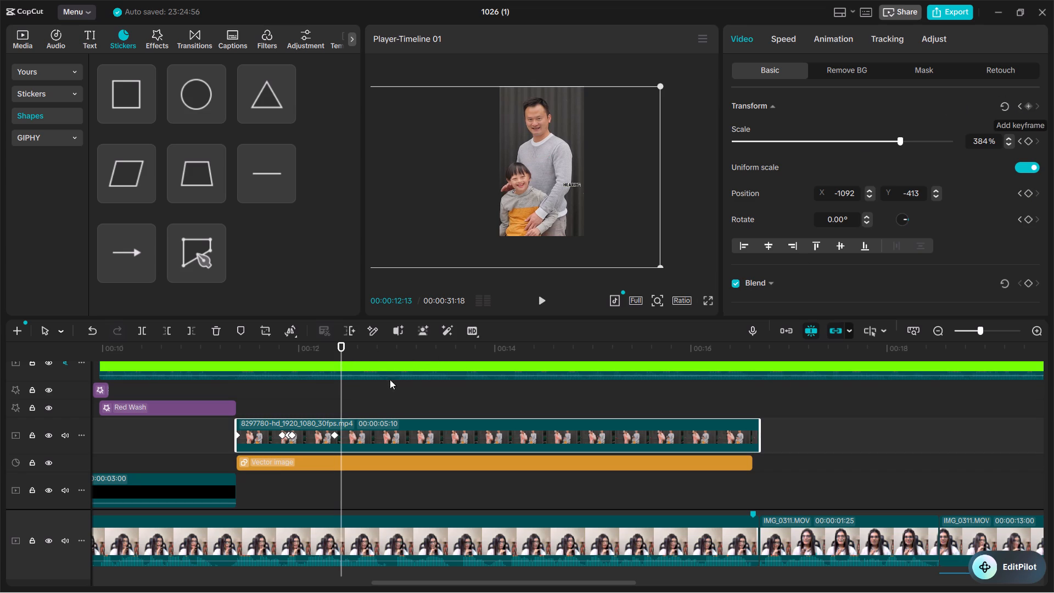
Scale the family clip down to 202% at 00:00:12:15.
{"action": "left_click_drag", "start_coordinate": [352, 350], "coordinate": [351, 350]}
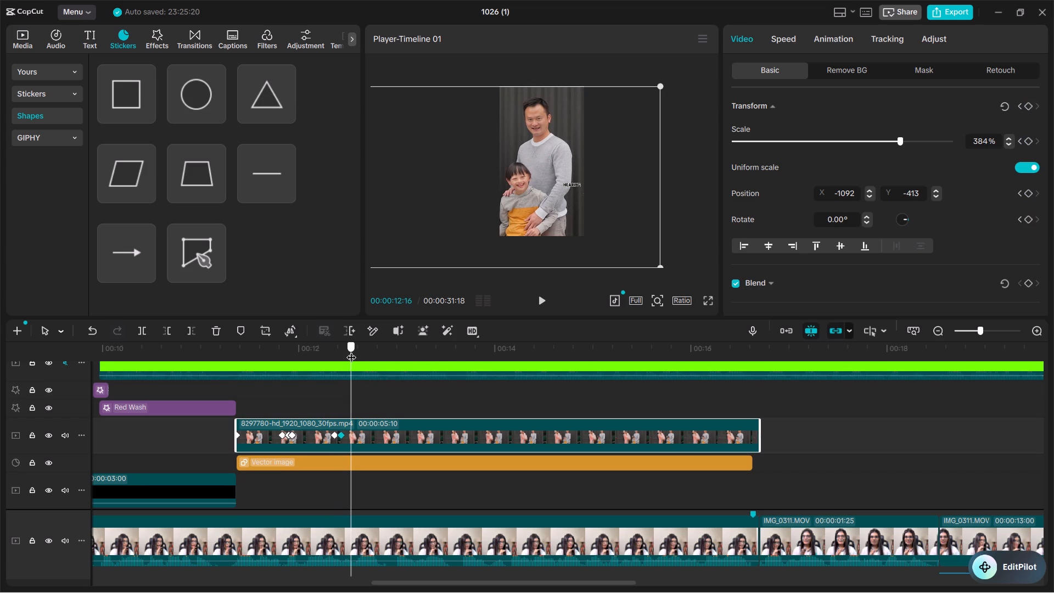
{"action": "left_click_drag", "start_coordinate": [351, 350], "coordinate": [341, 351]}
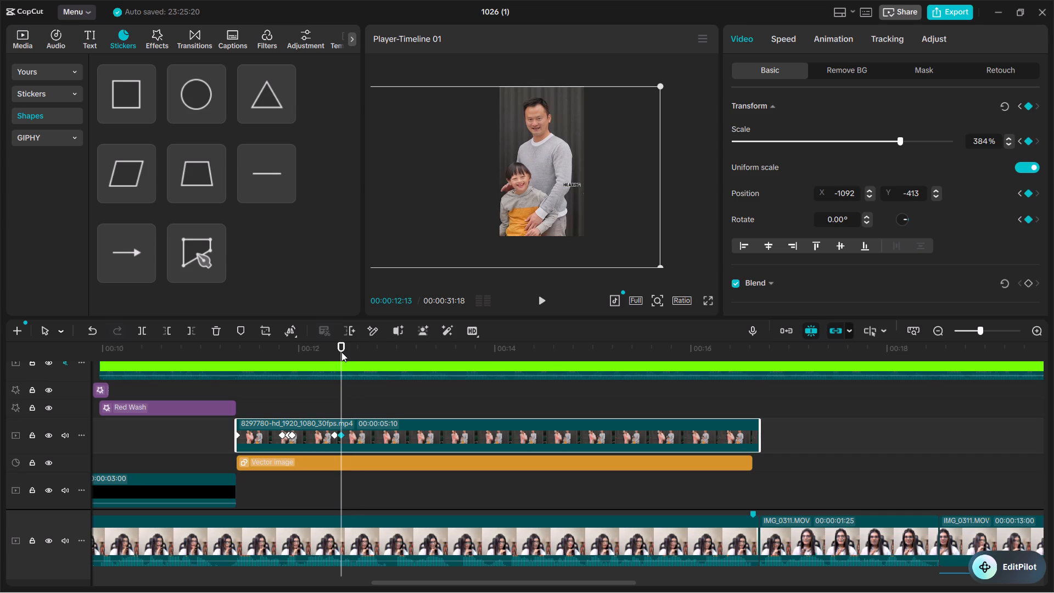
{"action": "key", "text": "Right"}
{"action": "key", "text": "Right"}
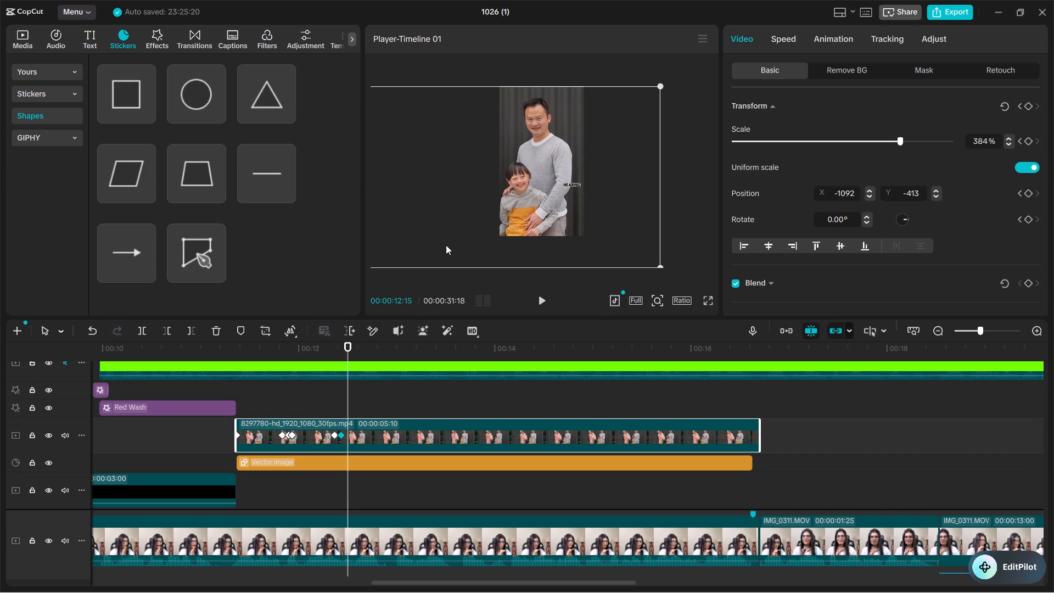
{"action": "scroll", "coordinate": [491, 203], "scroll_direction": "down", "scroll_amount": 2}
{"action": "left_click", "coordinate": [602, 176]}
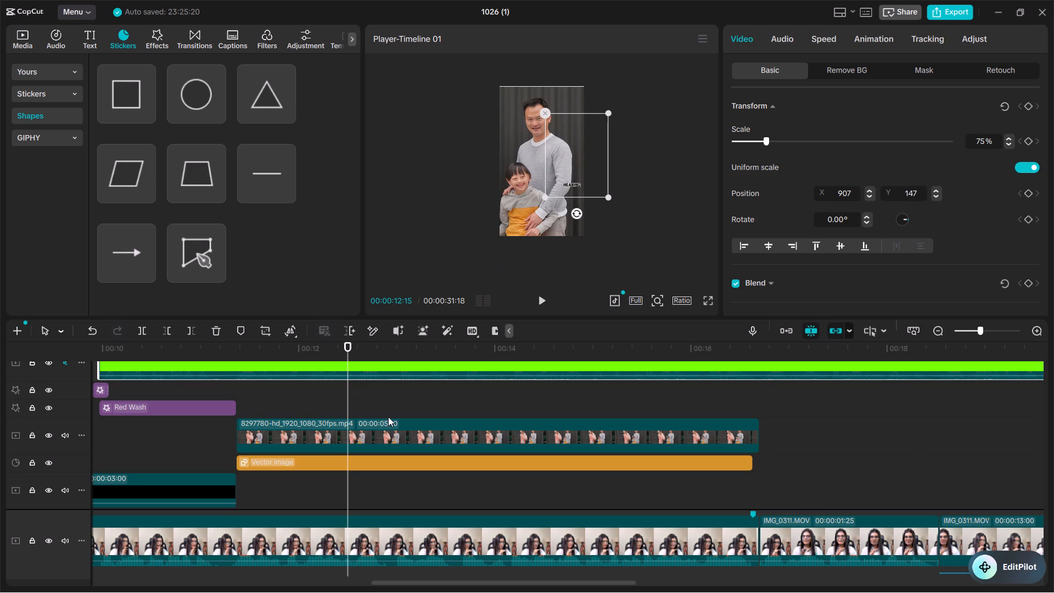
{"action": "left_click", "coordinate": [370, 429]}
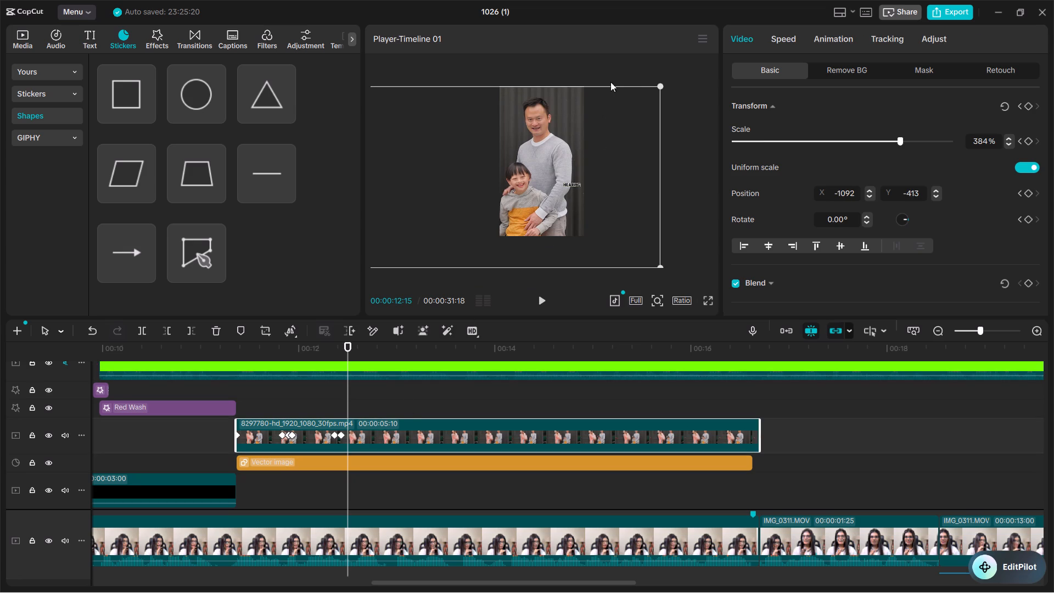
{"action": "left_click_drag", "start_coordinate": [657, 88], "coordinate": [546, 148]}
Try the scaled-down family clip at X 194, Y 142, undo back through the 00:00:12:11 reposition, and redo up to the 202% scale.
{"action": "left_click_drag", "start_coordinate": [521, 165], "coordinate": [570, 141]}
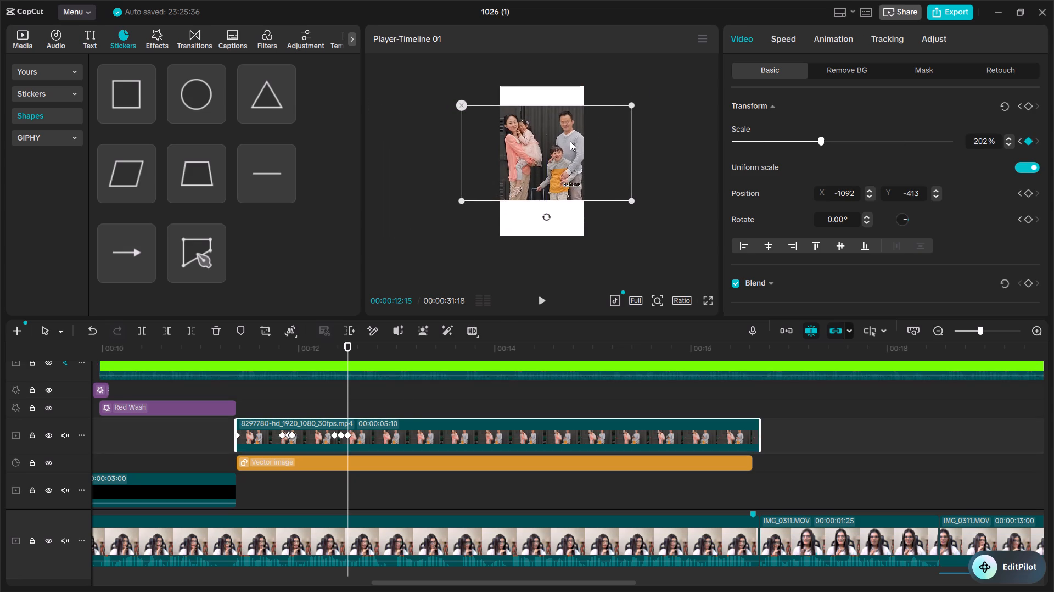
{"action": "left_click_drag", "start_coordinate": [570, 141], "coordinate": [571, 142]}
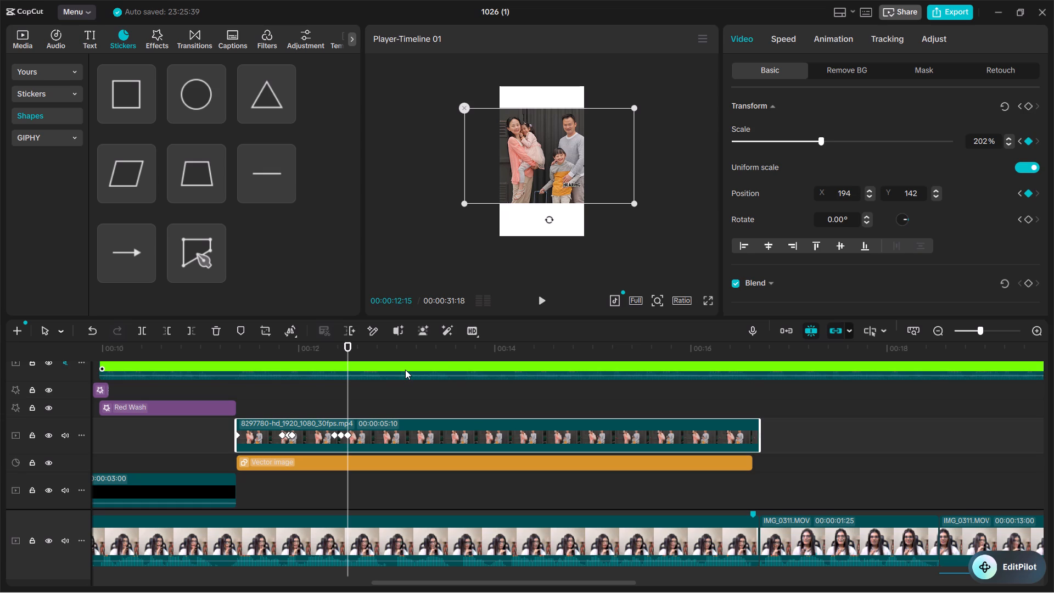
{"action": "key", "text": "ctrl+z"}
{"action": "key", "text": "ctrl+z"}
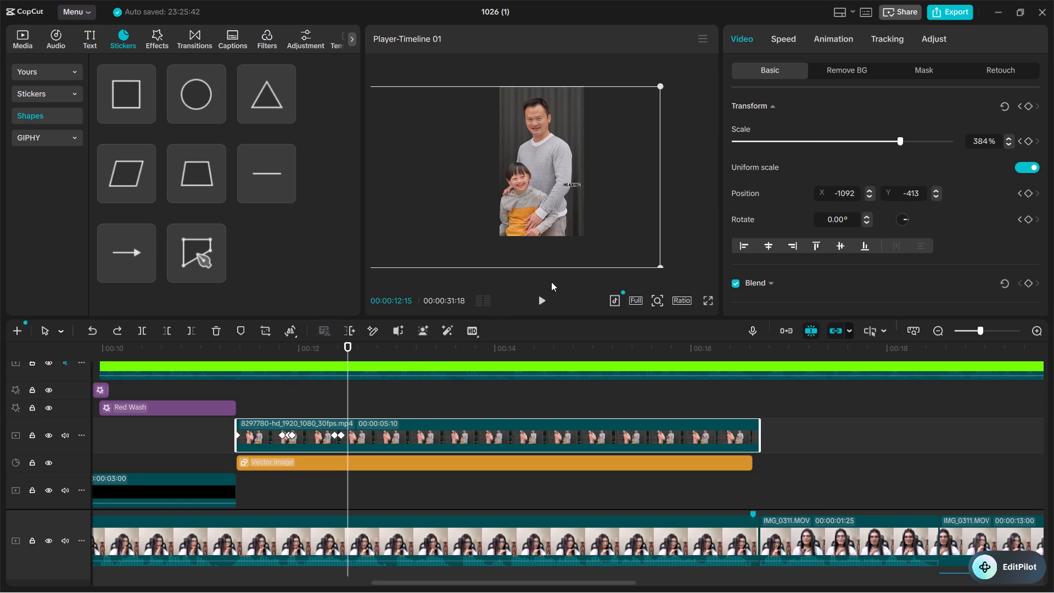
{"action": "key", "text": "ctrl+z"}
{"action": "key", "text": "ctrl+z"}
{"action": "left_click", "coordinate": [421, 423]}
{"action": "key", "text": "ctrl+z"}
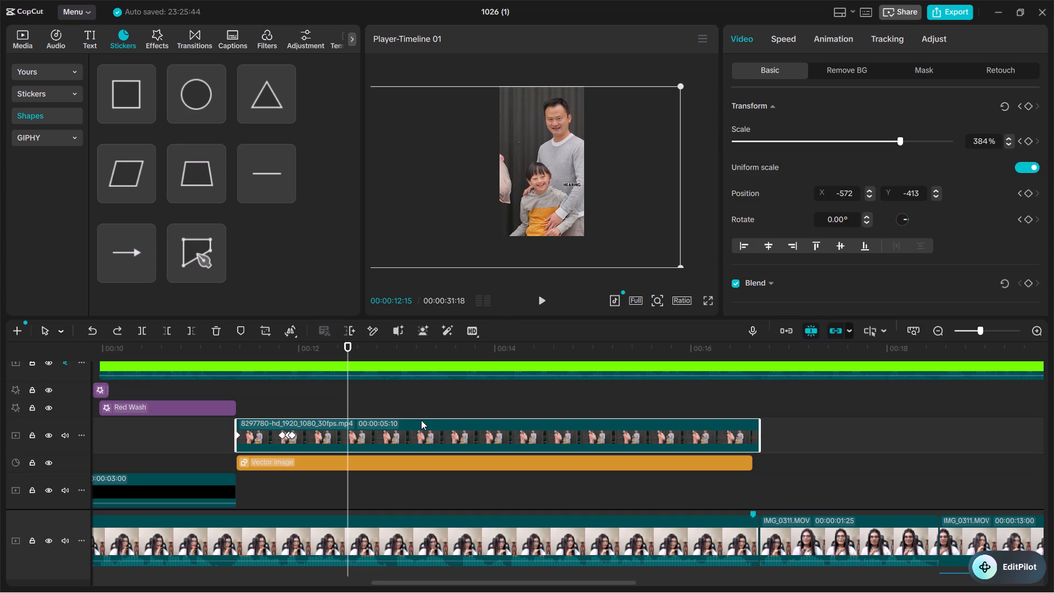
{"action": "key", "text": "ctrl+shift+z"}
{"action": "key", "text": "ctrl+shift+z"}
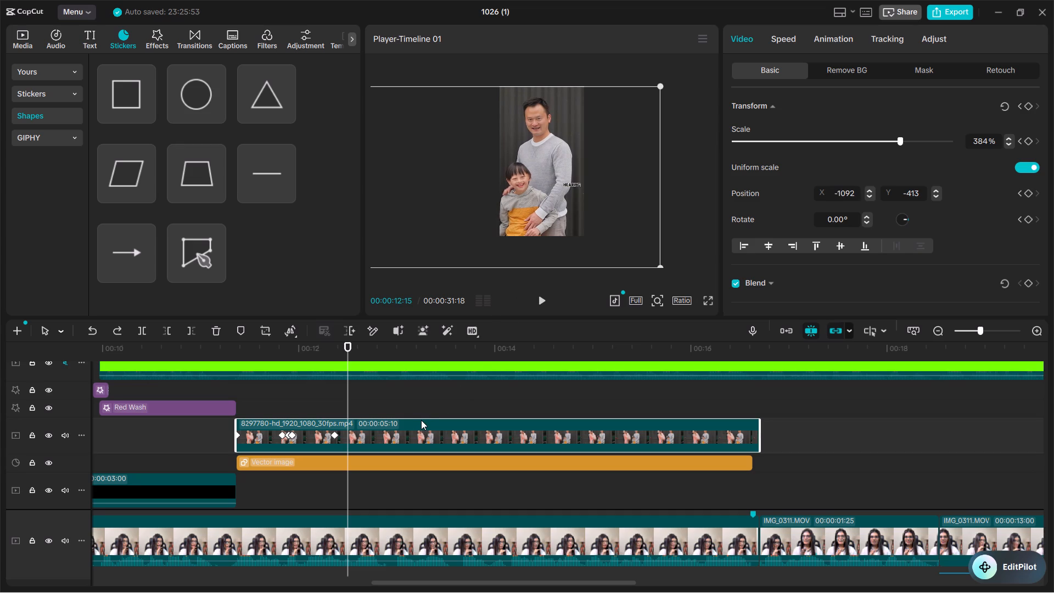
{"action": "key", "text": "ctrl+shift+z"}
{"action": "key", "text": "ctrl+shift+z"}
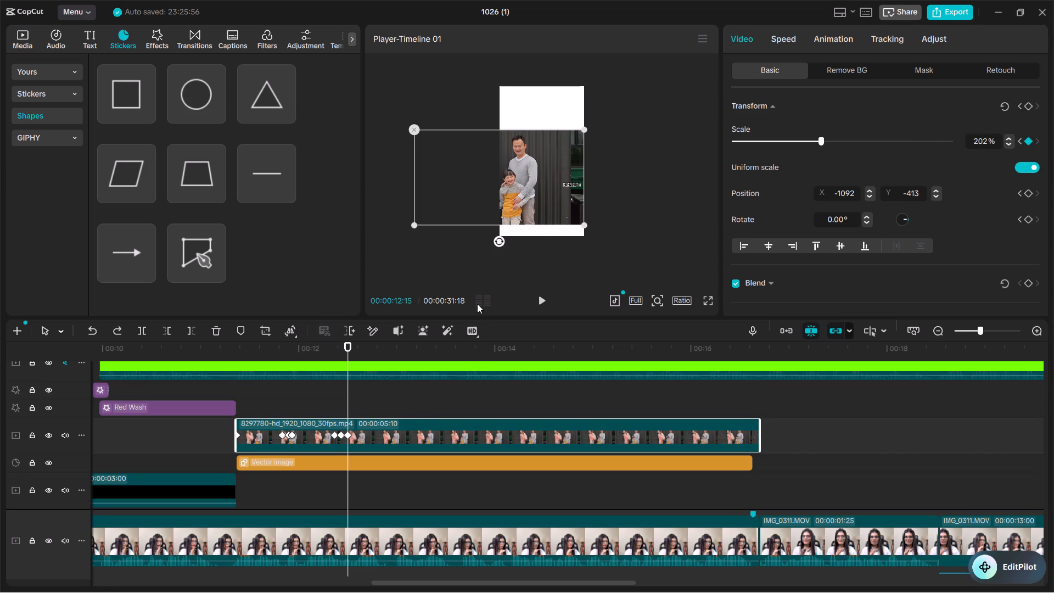
Centre the scaled-down family clip at X 0, Y 0 at 00:00:12:15 so the whole family is framed.
{"action": "left_click_drag", "start_coordinate": [511, 171], "coordinate": [556, 161]}
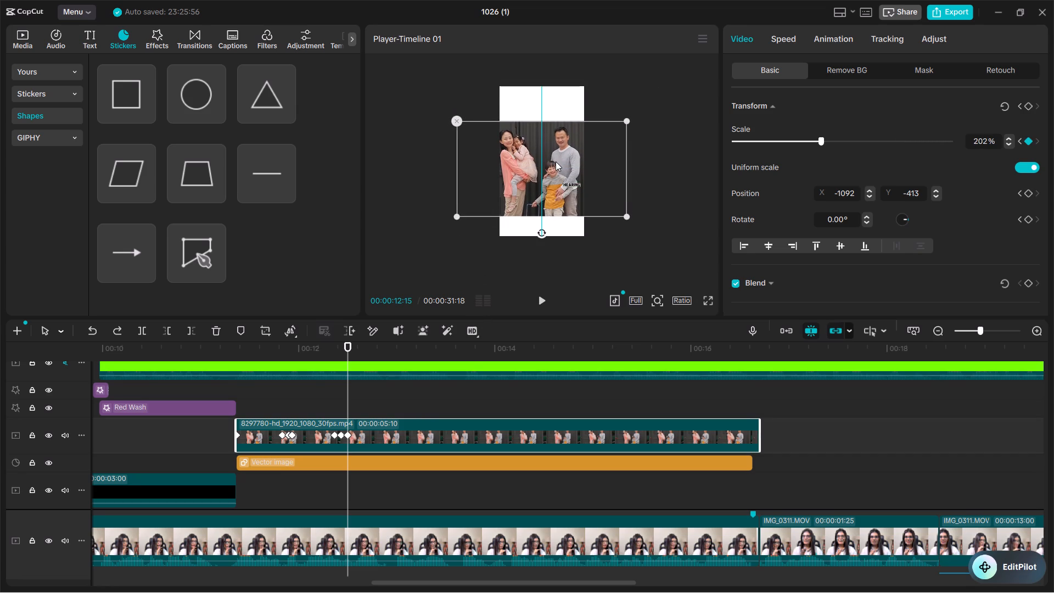
{"action": "left_click_drag", "start_coordinate": [556, 161], "coordinate": [554, 156]}
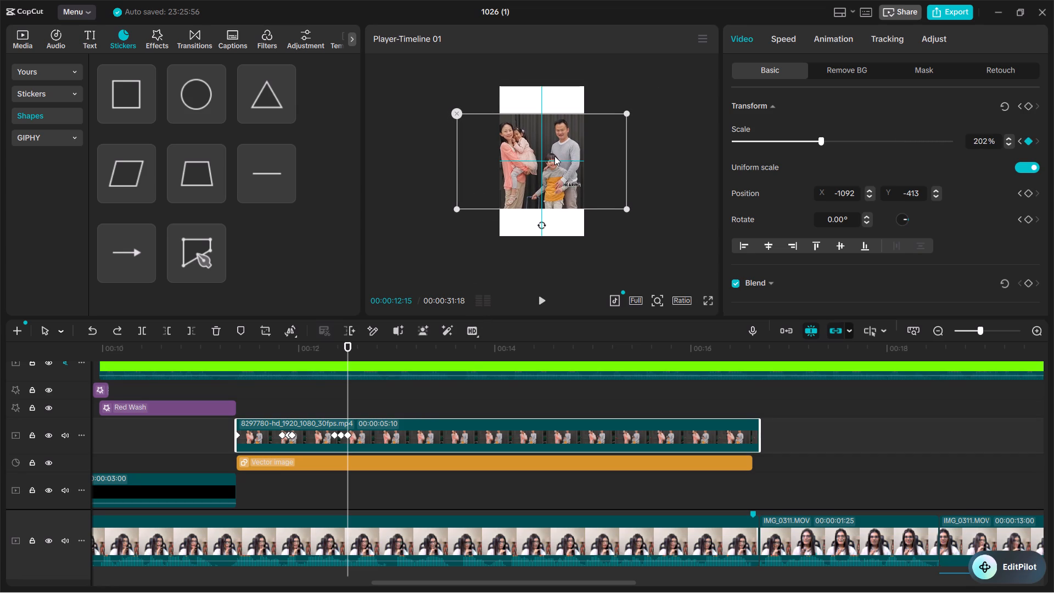
{"action": "left_click_drag", "start_coordinate": [554, 156], "coordinate": [559, 156]}
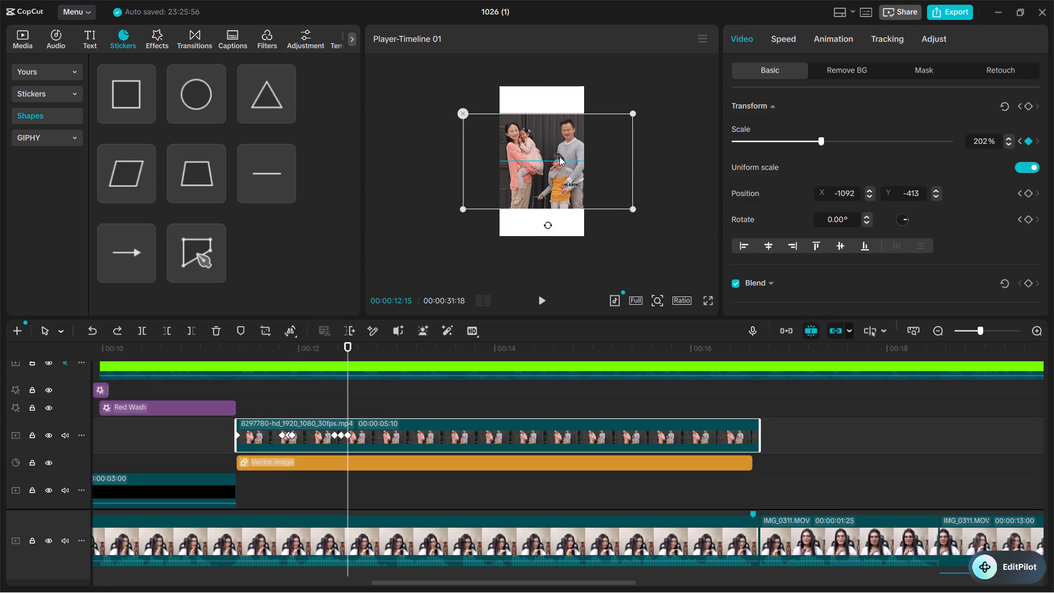
{"action": "left_click_drag", "start_coordinate": [559, 156], "coordinate": [556, 156]}
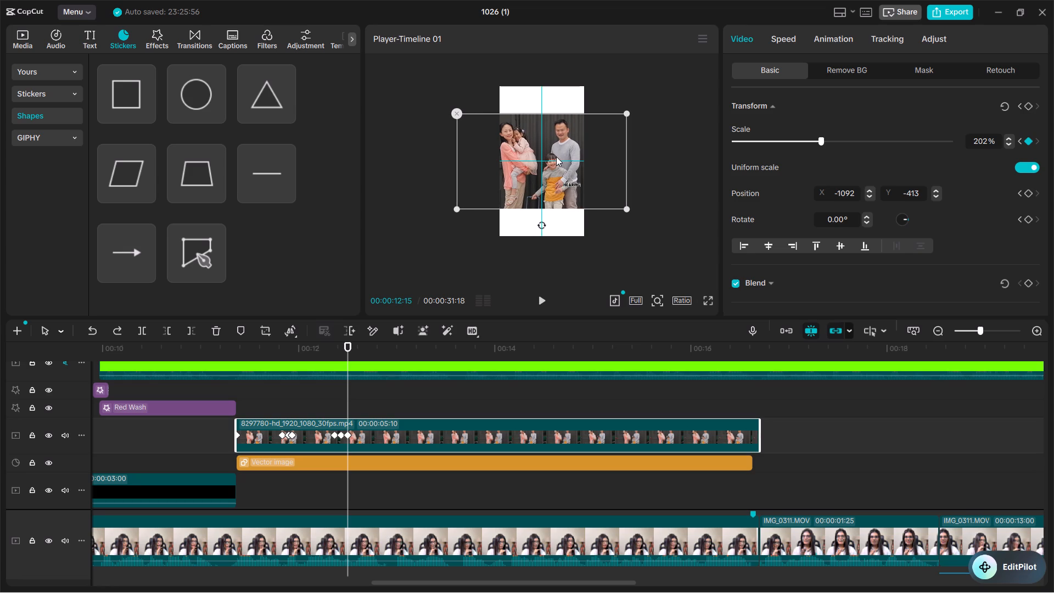
{"action": "left_click_drag", "start_coordinate": [556, 156], "coordinate": [557, 156]}
{"action": "left_click_drag", "start_coordinate": [557, 156], "coordinate": [559, 156]}
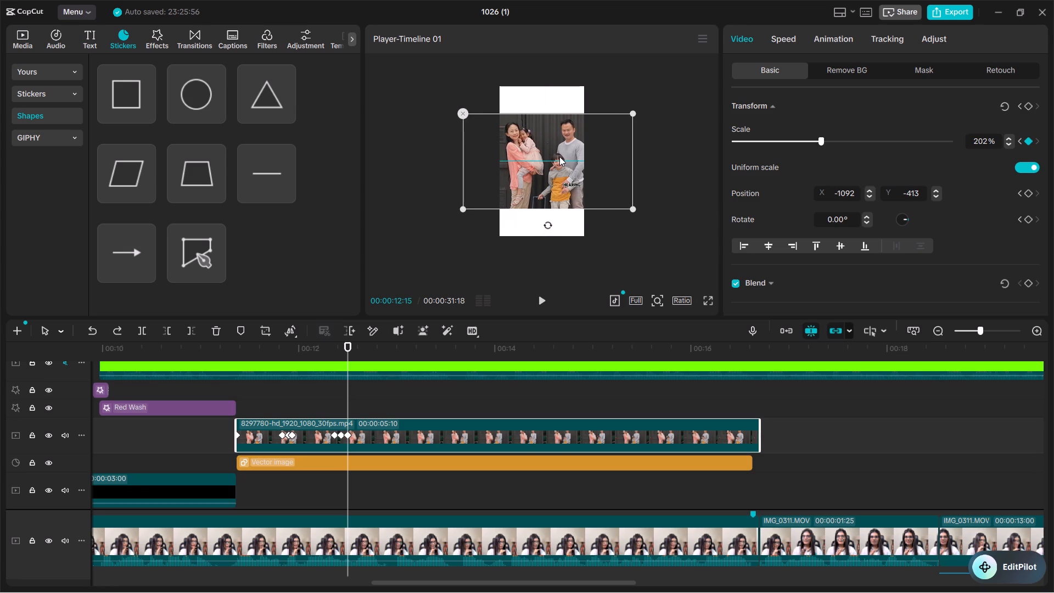
{"action": "left_click_drag", "start_coordinate": [559, 156], "coordinate": [556, 156]}
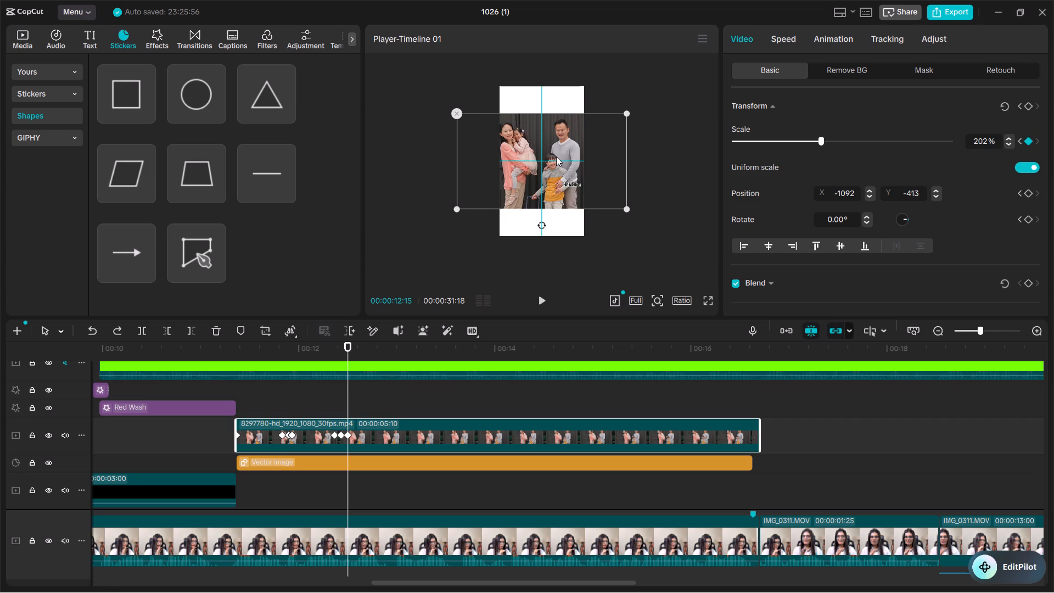
{"action": "left_click_drag", "start_coordinate": [556, 156], "coordinate": [557, 155]}
{"action": "left_click_drag", "start_coordinate": [557, 155], "coordinate": [556, 155]}
{"action": "scroll", "coordinate": [552, 142], "scroll_direction": "up", "scroll_amount": 5, "text": "alt"}
{"action": "scroll", "coordinate": [539, 136], "scroll_direction": "up", "scroll_amount": 4}
{"action": "scroll", "coordinate": [539, 136], "scroll_direction": "up", "scroll_amount": 3, "text": "alt"}
{"action": "left_click", "coordinate": [568, 149]}
Shift the family clip slightly sideways to X 89, Y 0 at 00:00:12:15, checking the framing in an enlarged preview.
{"action": "scroll", "coordinate": [537, 148], "scroll_direction": "up", "scroll_amount": 3, "text": "alt"}
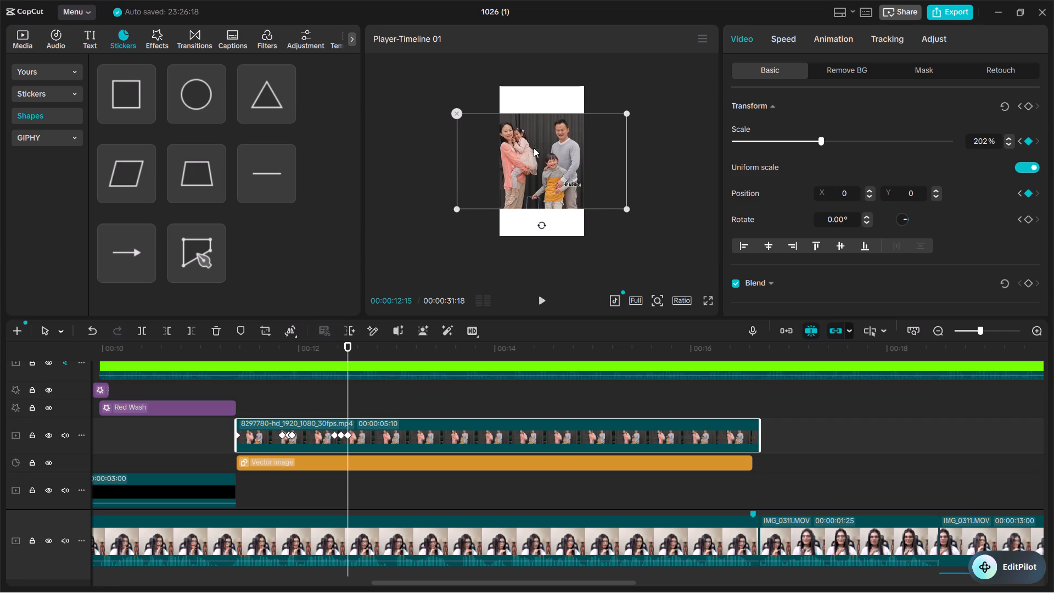
{"action": "scroll", "coordinate": [534, 148], "scroll_direction": "up", "scroll_amount": 4, "text": "alt"}
{"action": "scroll", "coordinate": [522, 150], "scroll_direction": "up", "scroll_amount": 7, "text": "ctrl"}
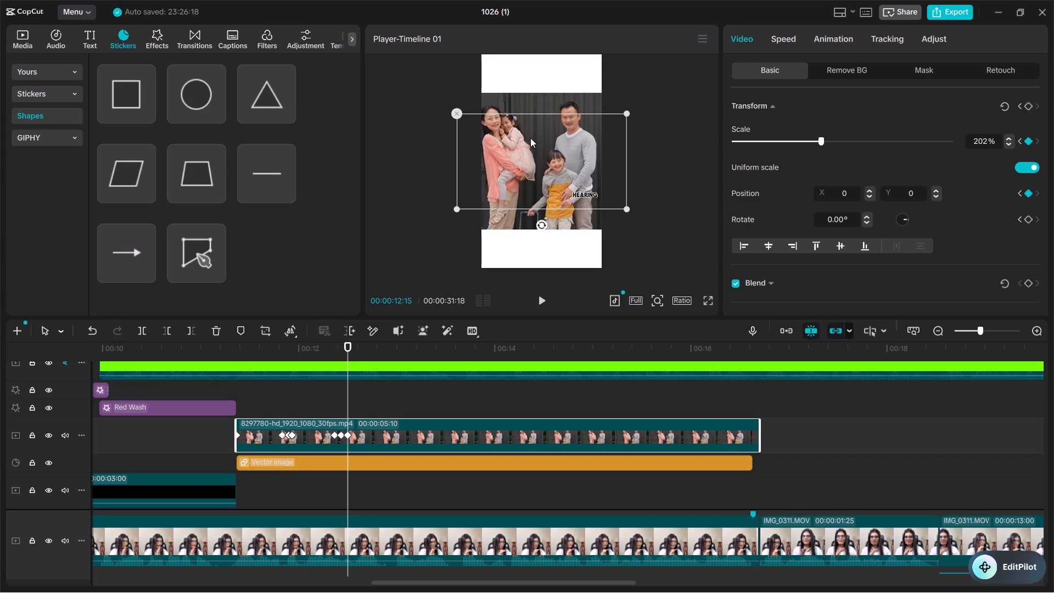
{"action": "left_click", "coordinate": [505, 141]}
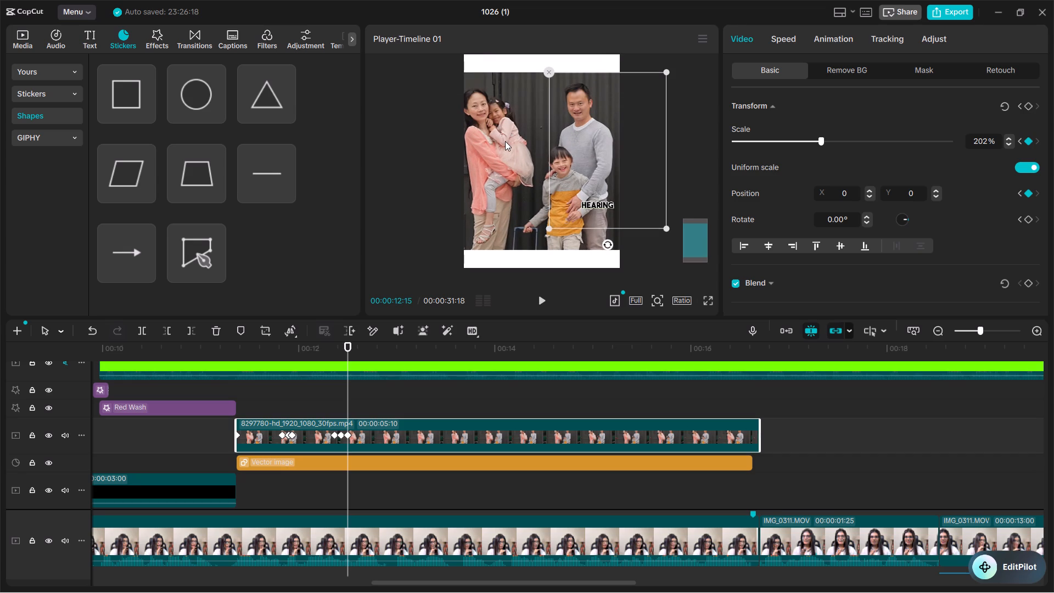
{"action": "scroll", "coordinate": [501, 141], "scroll_direction": "down", "scroll_amount": 4, "text": "ctrl"}
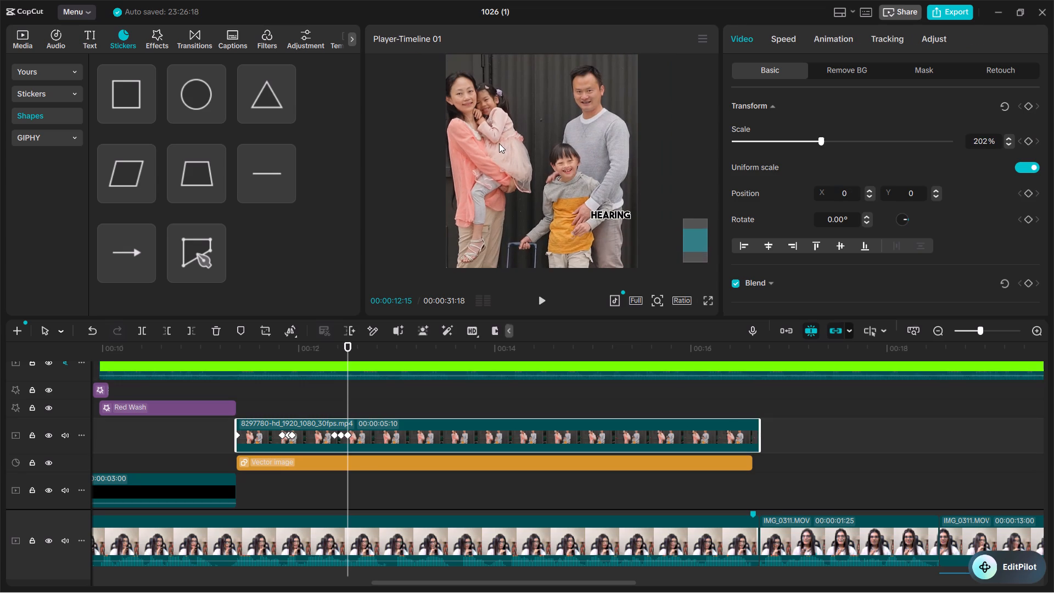
{"action": "left_click_drag", "start_coordinate": [489, 147], "coordinate": [500, 146]}
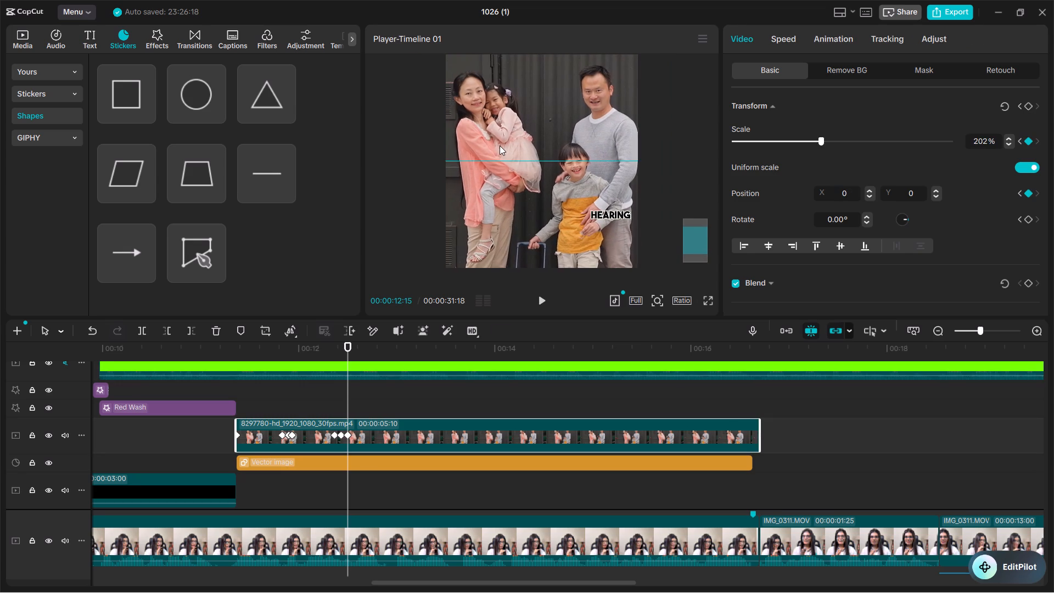
{"action": "left_click_drag", "start_coordinate": [500, 146], "coordinate": [497, 146]}
{"action": "scroll", "coordinate": [498, 149], "scroll_direction": "down", "scroll_amount": 3, "text": "ctrl"}
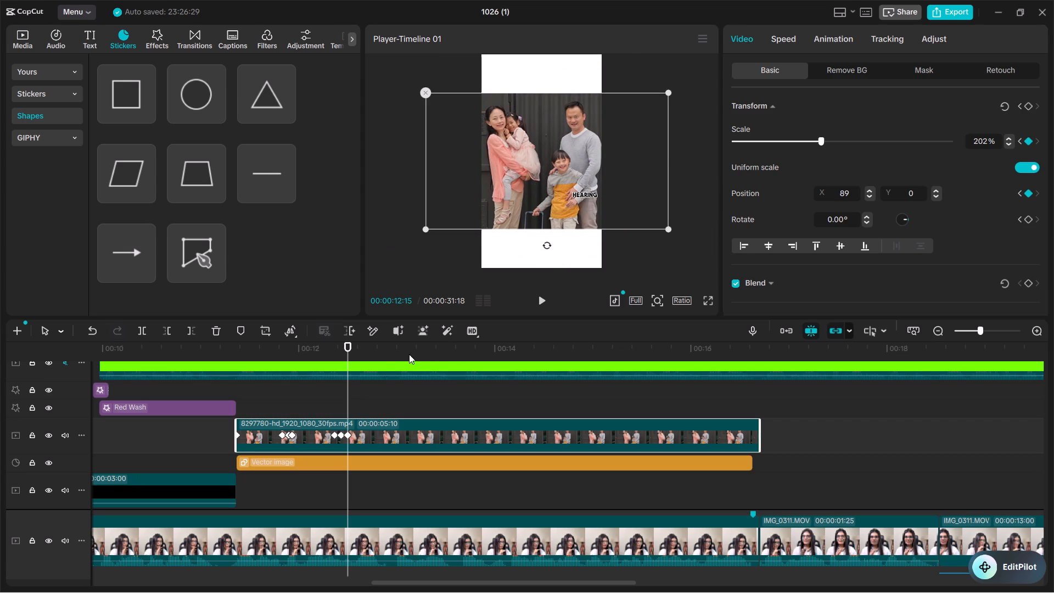
Add a full Transform keyframe to the family clip at 00:00:12:15, fixing the whole-family framing.
{"action": "left_click", "coordinate": [1026, 103]}
Scale the family clip down to 179% at 00:00:12:28 for a slow zoom-out.
{"action": "left_click", "coordinate": [385, 349]}
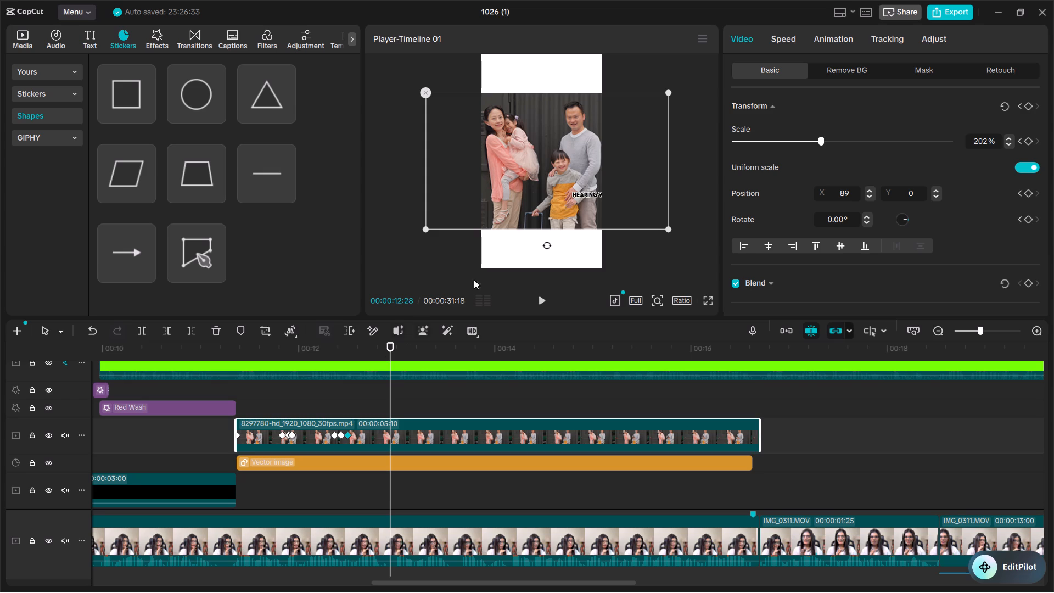
{"action": "left_click_drag", "start_coordinate": [667, 93], "coordinate": [651, 100]}
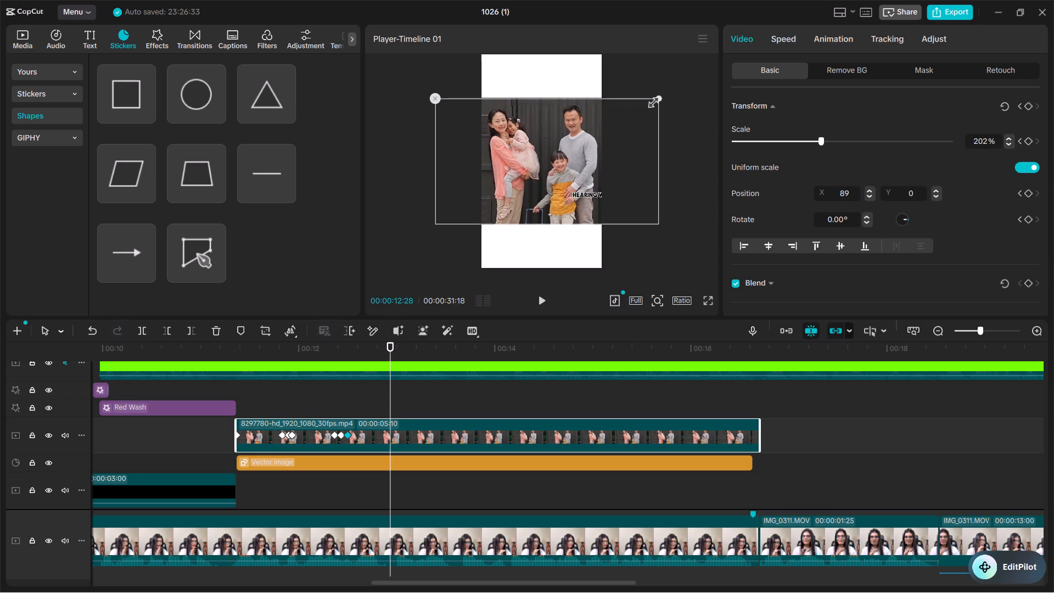
{"action": "left_click_drag", "start_coordinate": [651, 100], "coordinate": [645, 102]}
Play the family clip from 00:00:11:07 and replay its sections to check the moves between framings and the final zoom-out.
{"action": "left_click_drag", "start_coordinate": [348, 348], "coordinate": [346, 346]}
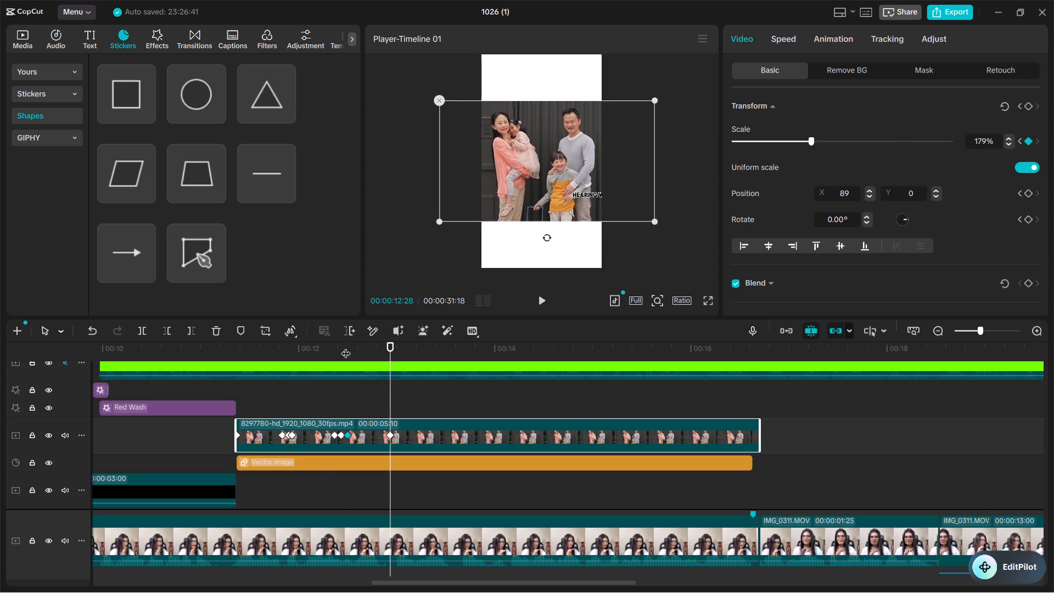
{"action": "left_click_drag", "start_coordinate": [346, 346], "coordinate": [223, 363]}
{"action": "key", "text": "space"}
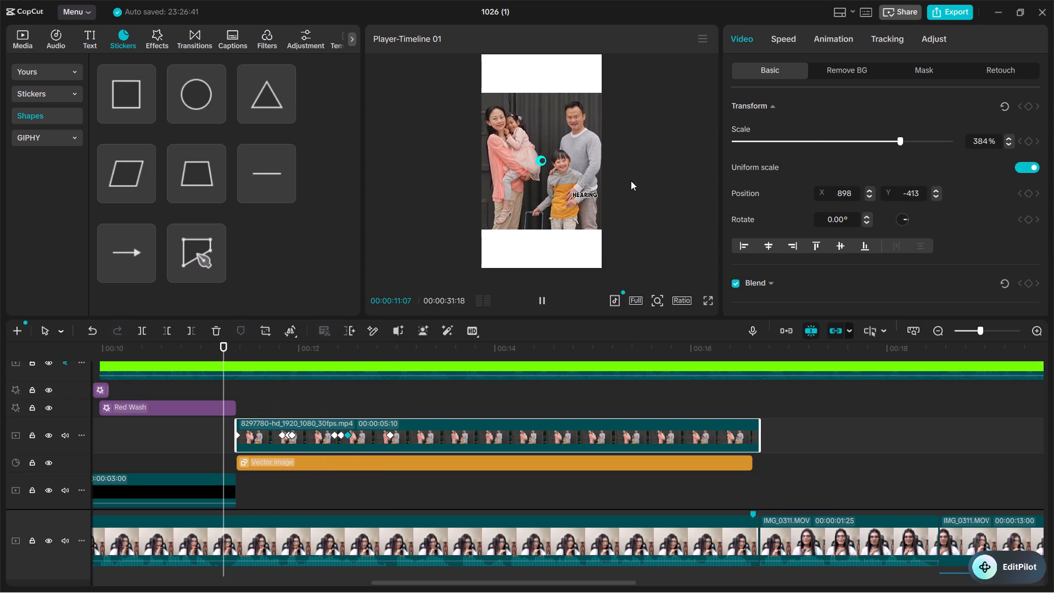
{"action": "key", "text": "space"}
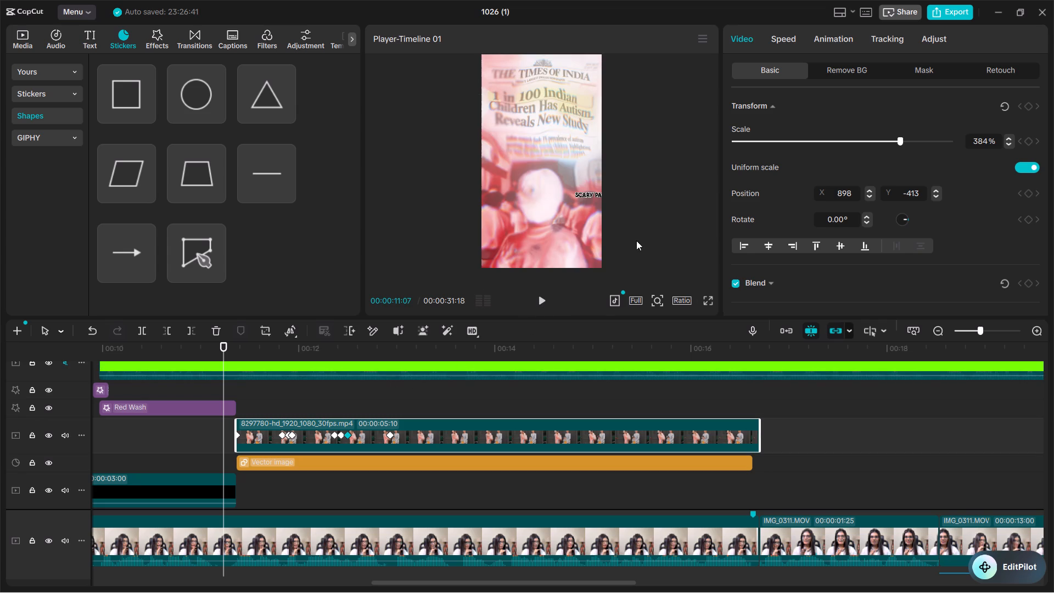
{"action": "left_click", "coordinate": [542, 294]}
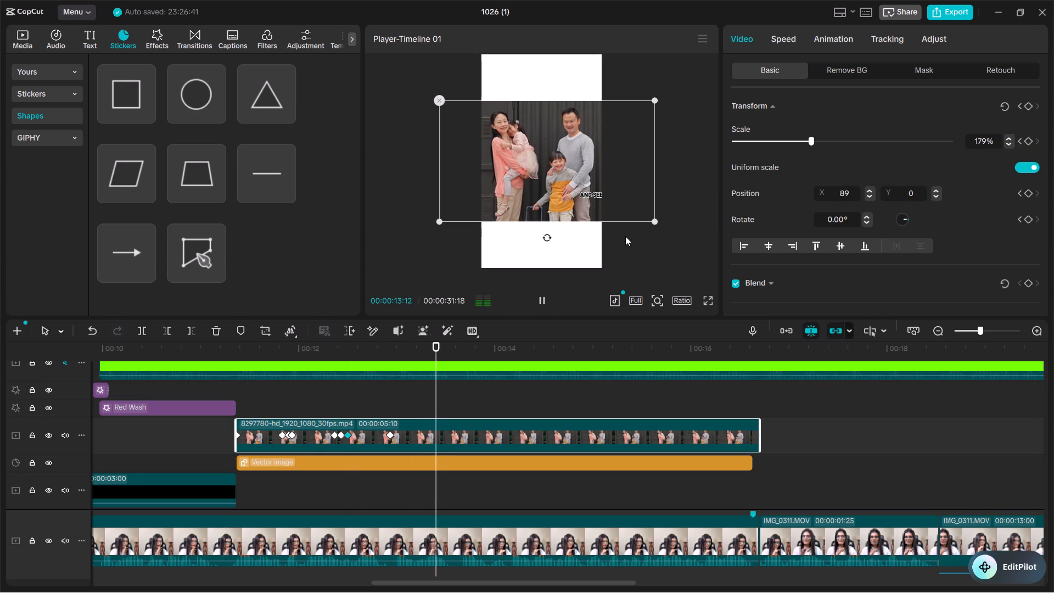
{"action": "key", "text": "space"}
{"action": "left_click", "coordinate": [343, 350]}
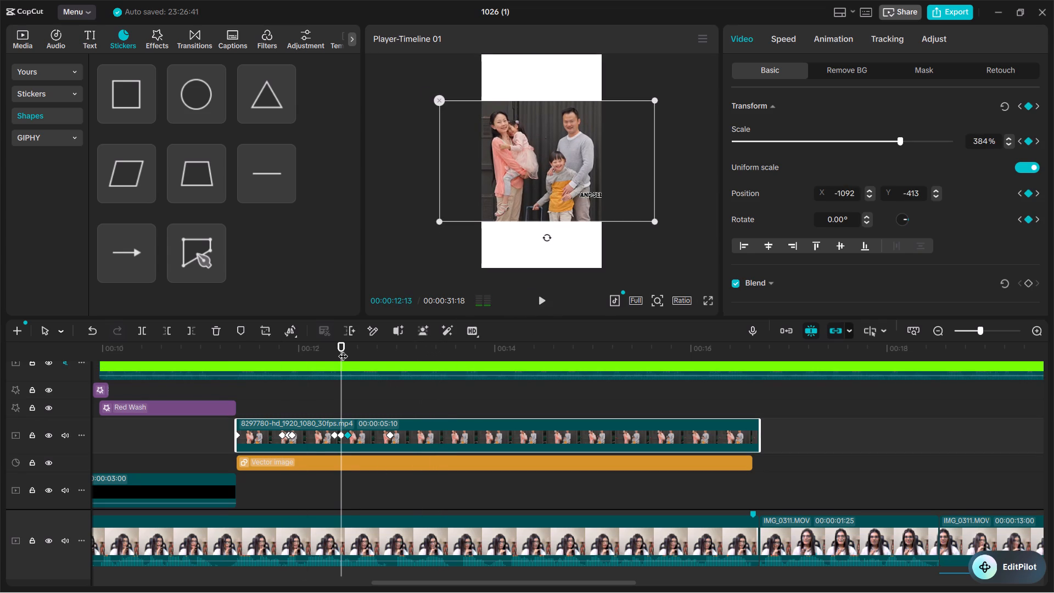
{"action": "key", "text": "space"}
{"action": "key", "text": "space"}
{"action": "left_click", "coordinate": [312, 348]}
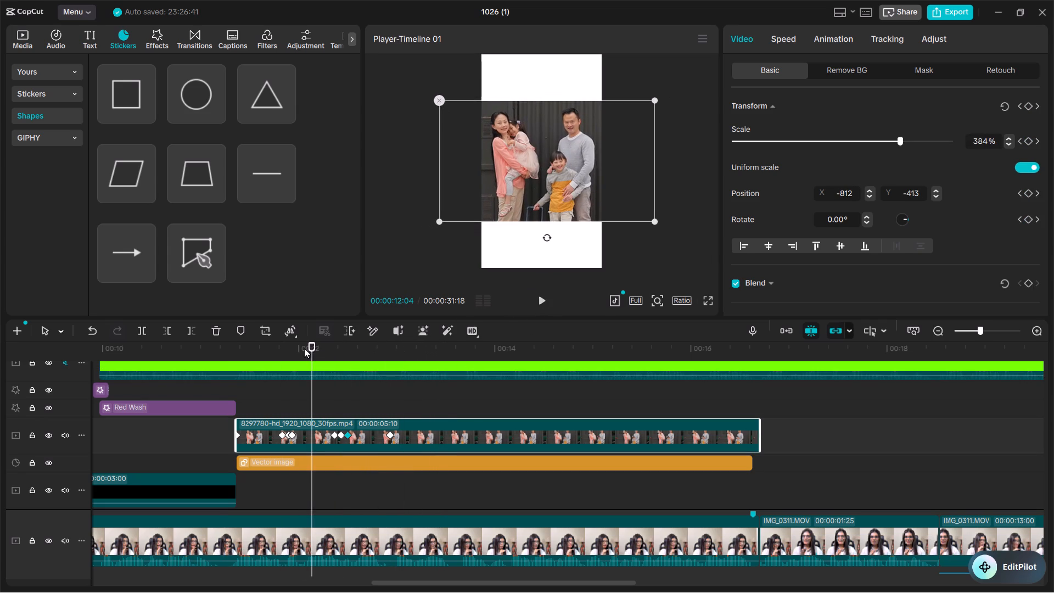
{"action": "left_click", "coordinate": [256, 354]}
{"action": "key", "text": "space"}
{"action": "key", "text": "space"}
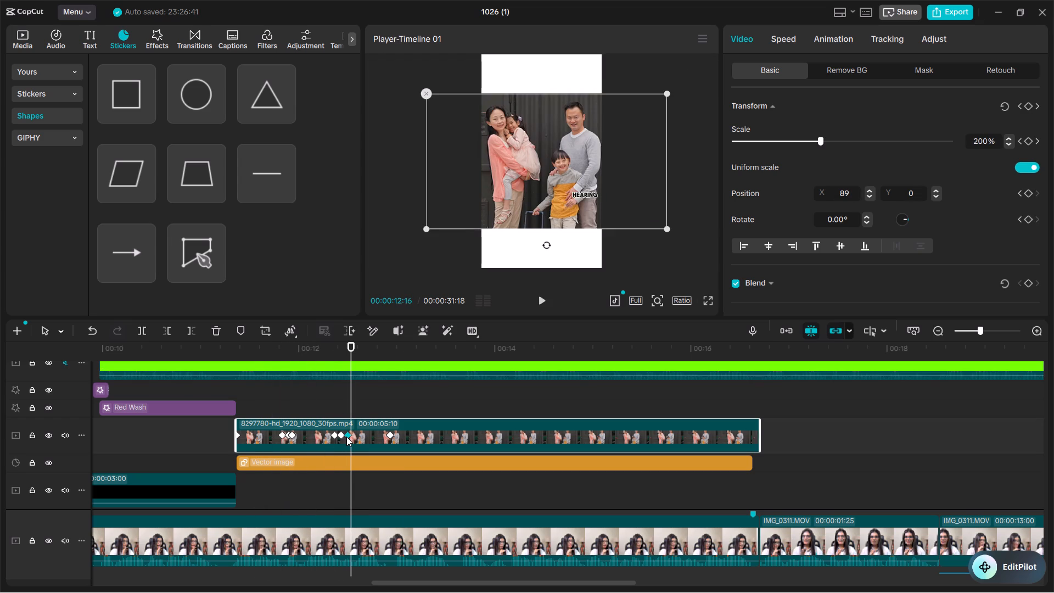
{"action": "key", "text": "space"}
{"action": "key", "text": "space"}
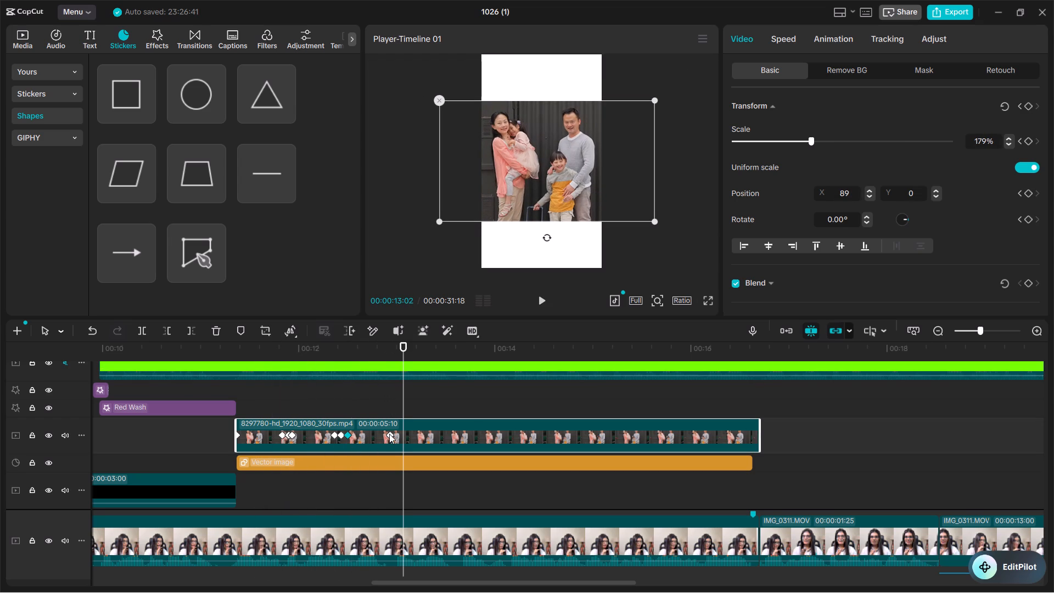
Move the family clip's last scale keyframe from 00:00:12:28 to about 00:00:13:17, slowing the zoom-out.
{"action": "left_click_drag", "start_coordinate": [389, 434], "coordinate": [452, 433]}
Replay the family clip from around its start at 00:00:11:10 to check the framing moves and the slowed zoom-out.
{"action": "key", "text": "space"}
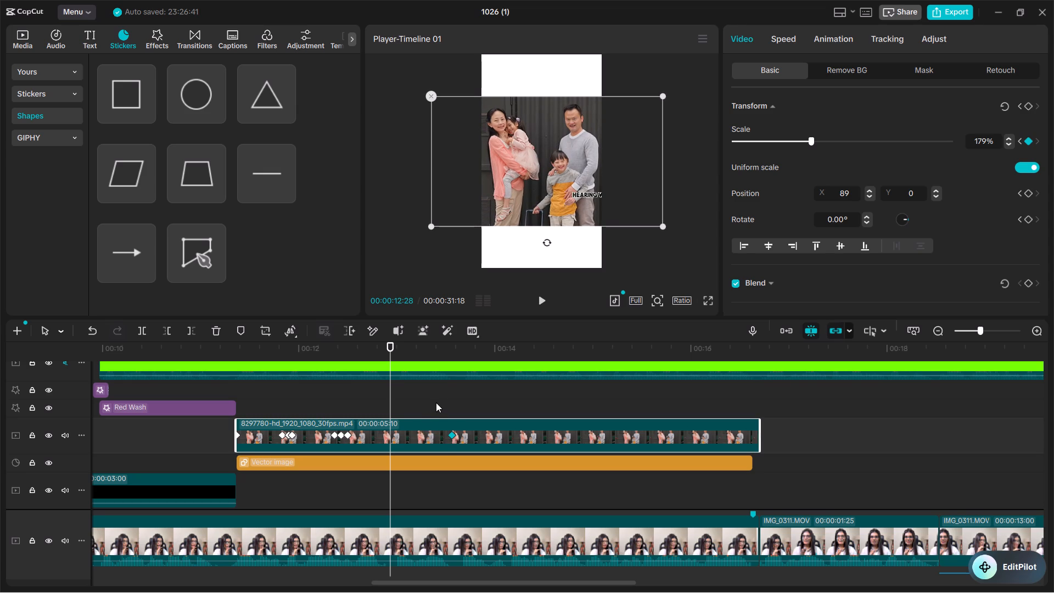
{"action": "left_click", "coordinate": [444, 398]}
{"action": "left_click", "coordinate": [364, 350]}
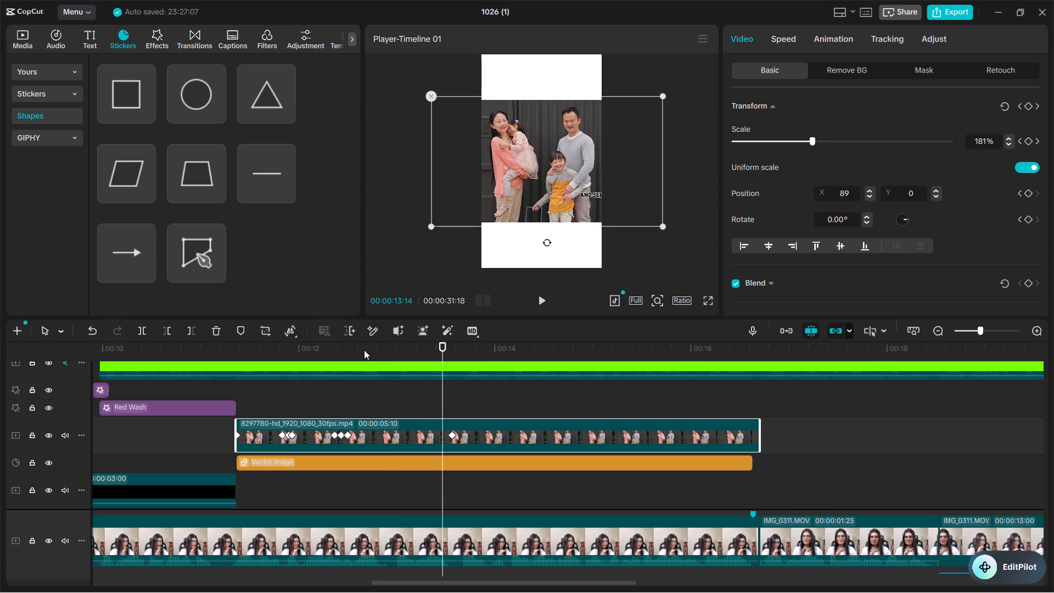
{"action": "left_click", "coordinate": [335, 349]}
{"action": "left_click", "coordinate": [335, 349]}
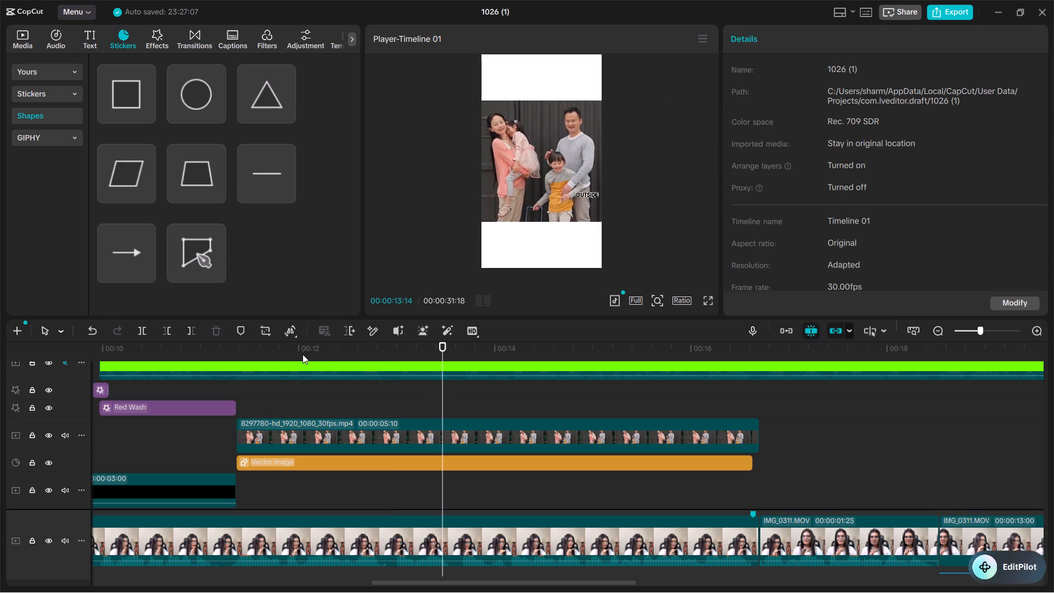
{"action": "left_click", "coordinate": [298, 354]}
{"action": "left_click", "coordinate": [259, 359]}
{"action": "left_click", "coordinate": [258, 348]}
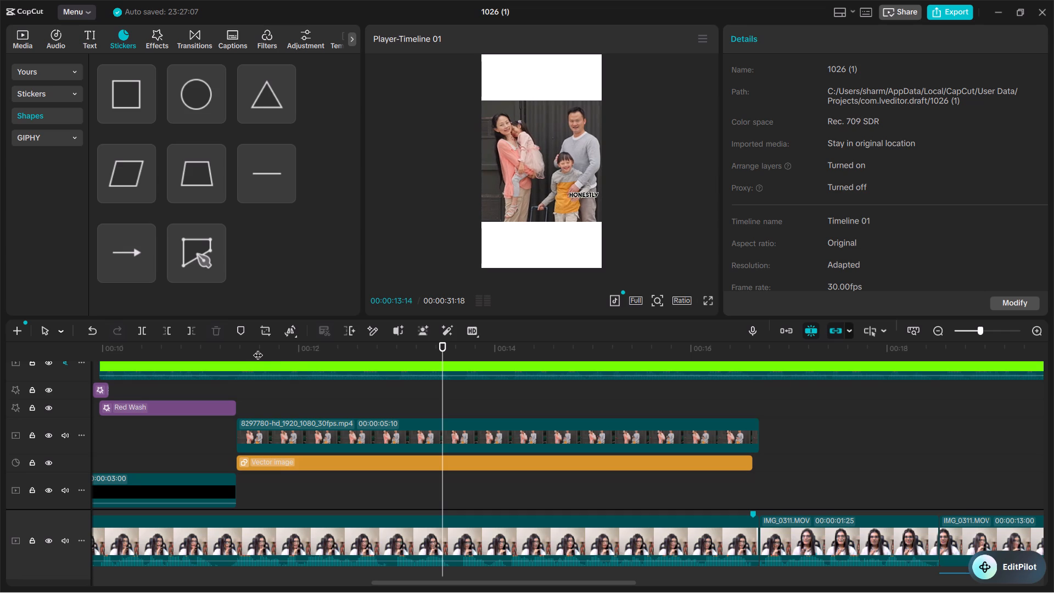
{"action": "key", "text": "space"}
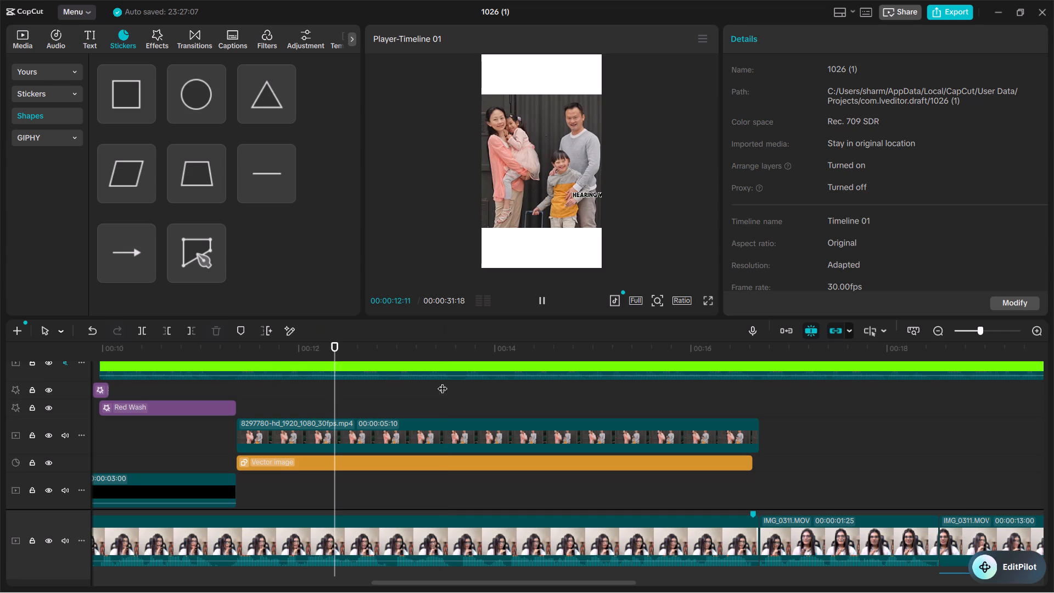
{"action": "left_click", "coordinate": [611, 491]}
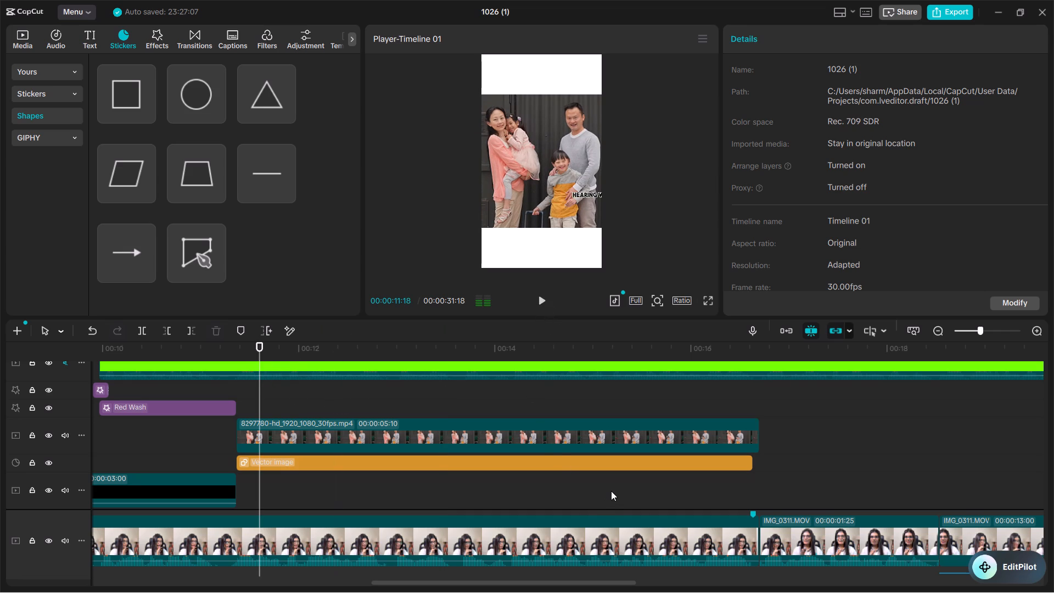
{"action": "key", "text": "space"}
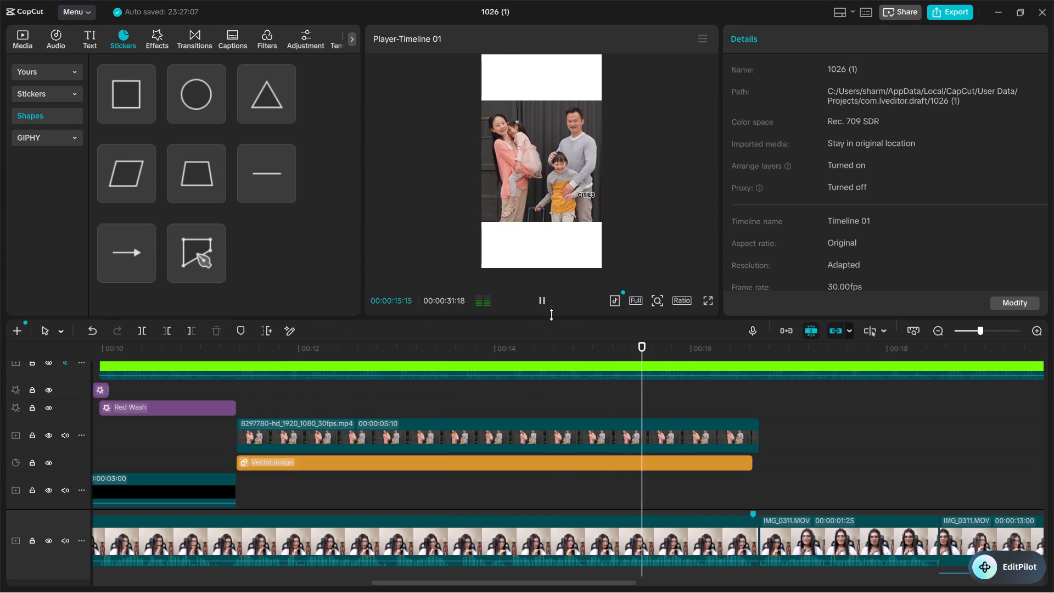
{"action": "key", "text": "space"}
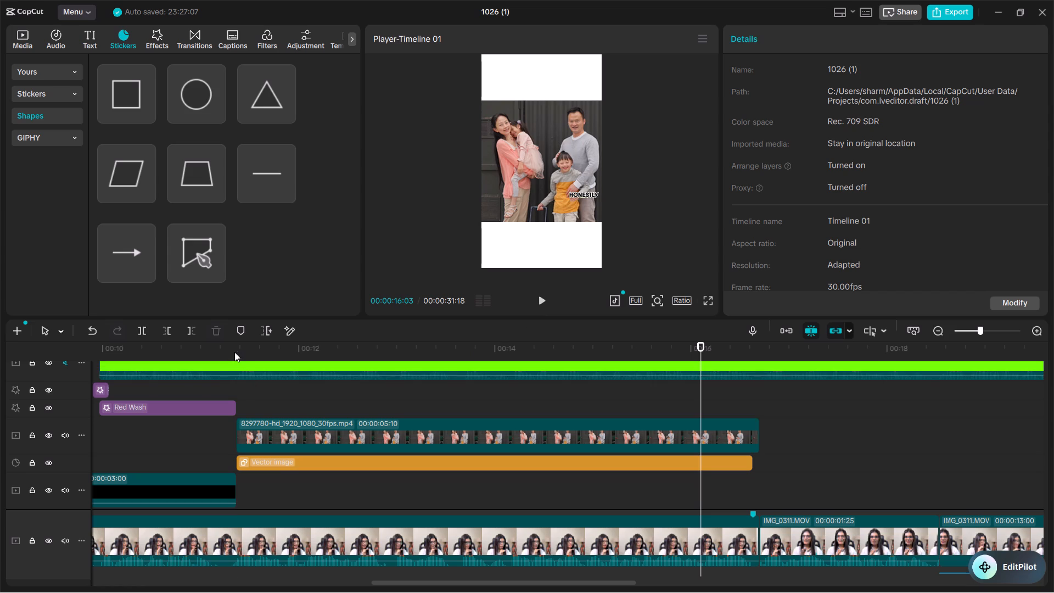
{"action": "left_click", "coordinate": [234, 352]}
{"action": "key", "text": "space"}
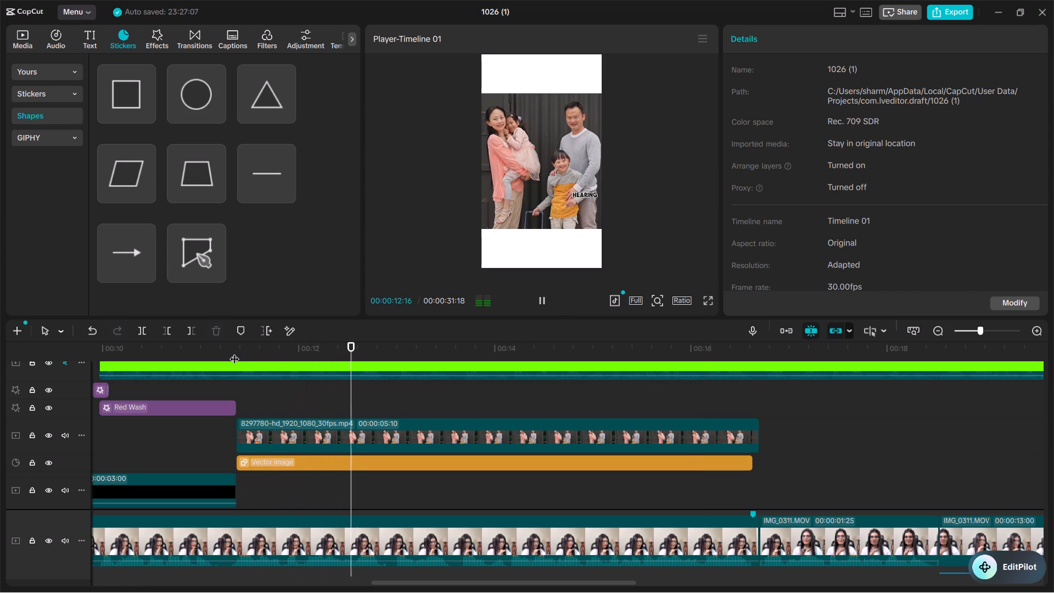
{"action": "key", "text": "space"}
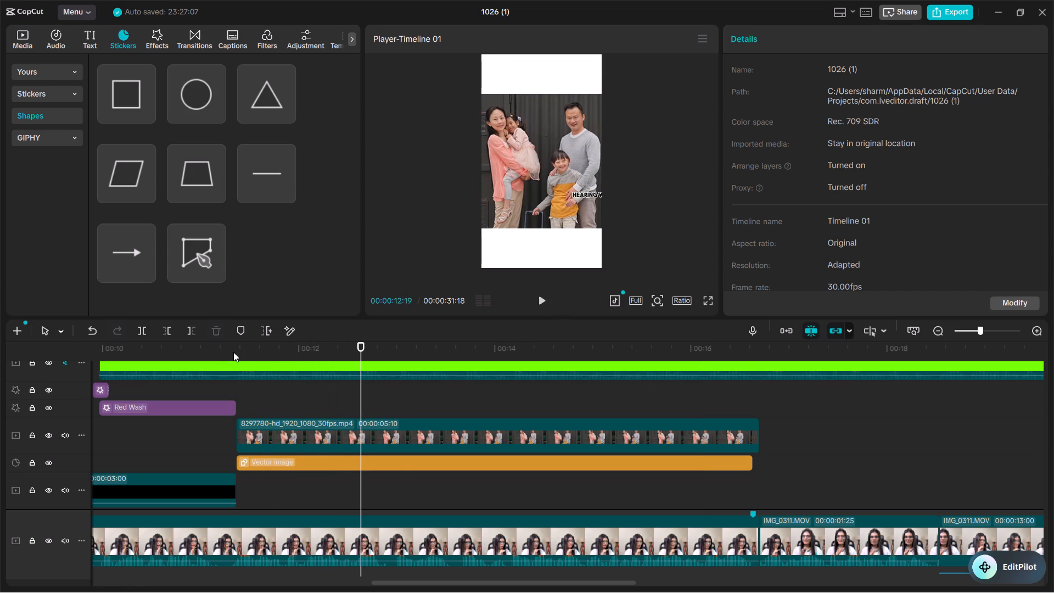
{"action": "key", "text": "space"}
{"action": "key", "text": "space"}
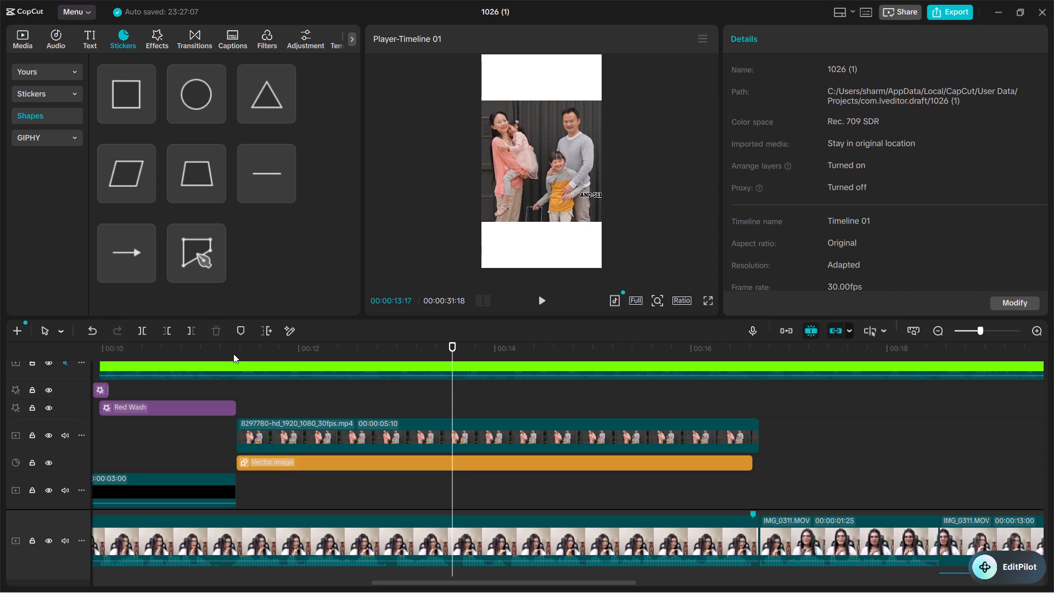
{"action": "key", "text": "space"}
{"action": "key", "text": "space"}
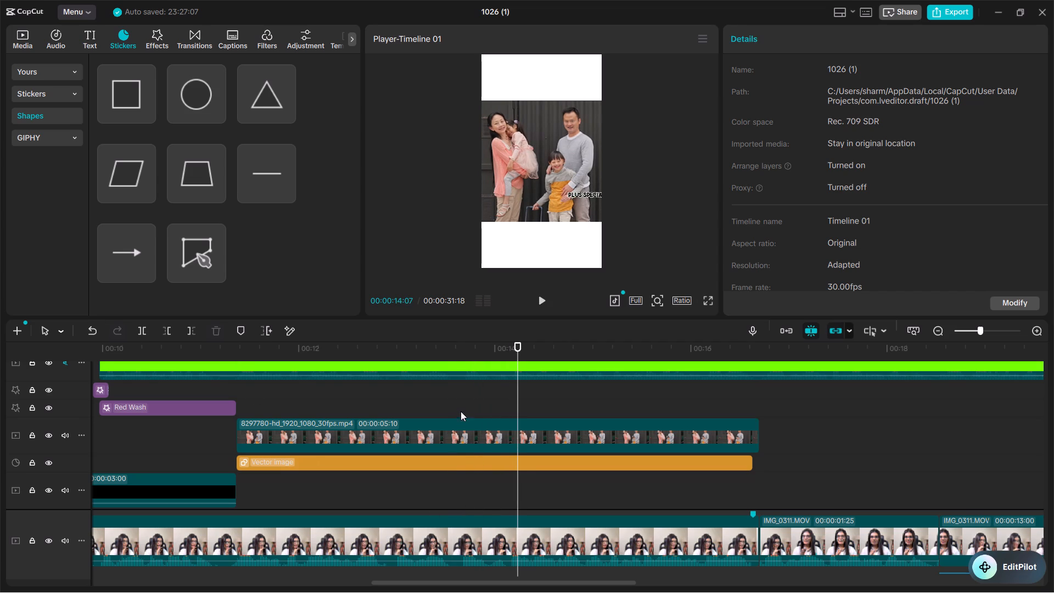
Trim the end of the family clip back to 00:00:13:19, just after its last scale keyframe.
{"action": "left_click", "coordinate": [457, 350]}
{"action": "left_click", "coordinate": [628, 423]}
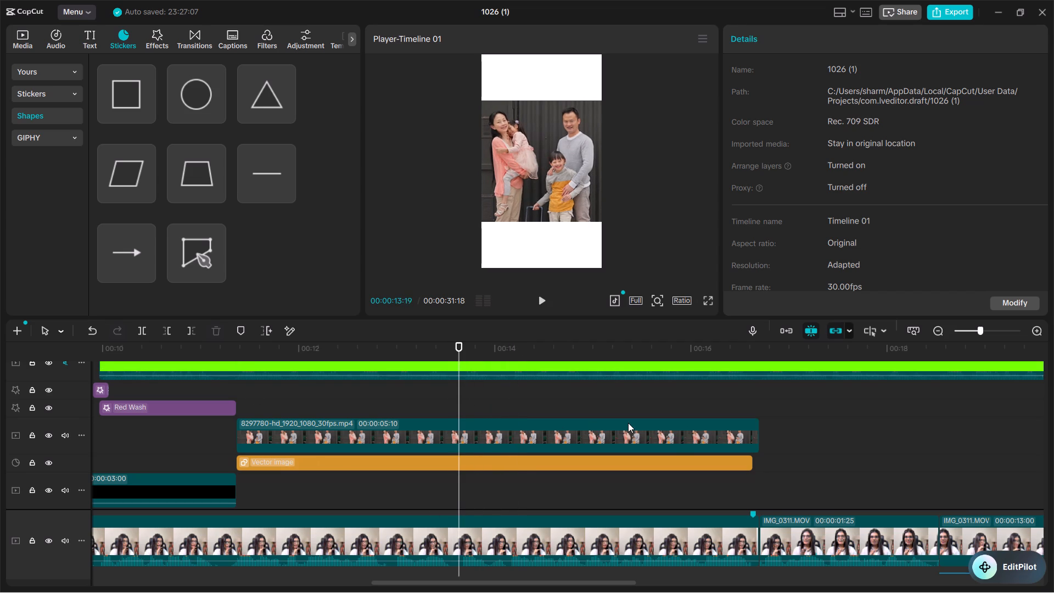
{"action": "left_click", "coordinate": [720, 435]}
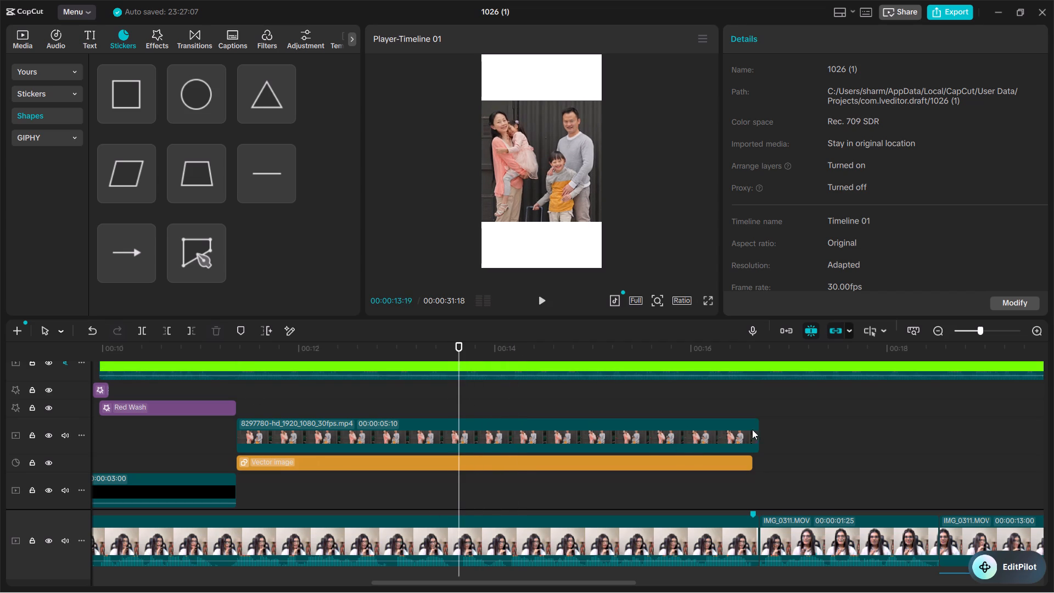
{"action": "left_click", "coordinate": [750, 429]}
{"action": "left_click", "coordinate": [728, 426]}
{"action": "left_click", "coordinate": [725, 430]}
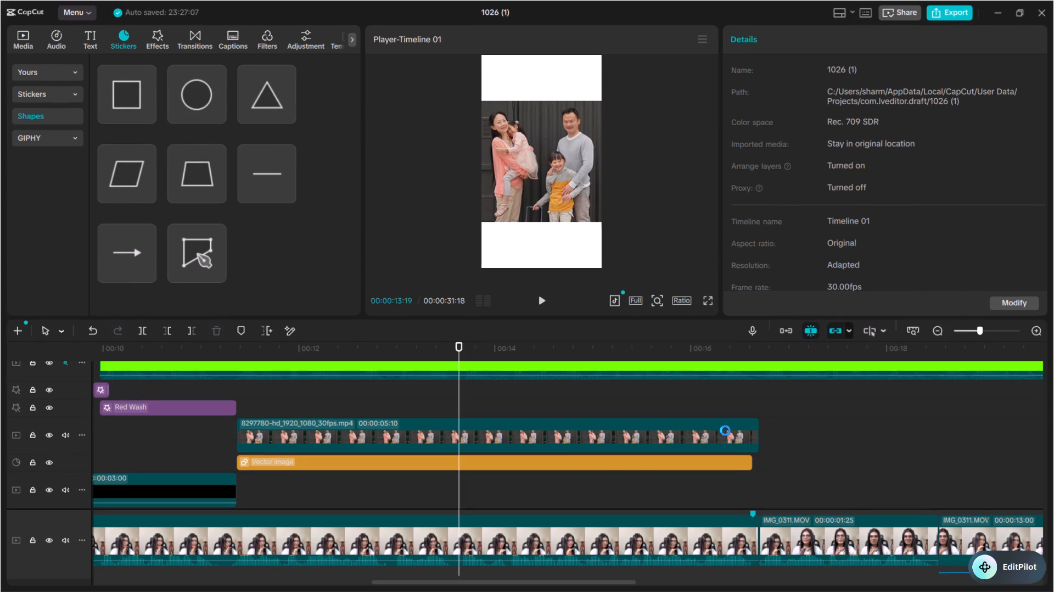
{"action": "left_click", "coordinate": [731, 436]}
{"action": "left_click", "coordinate": [761, 434]}
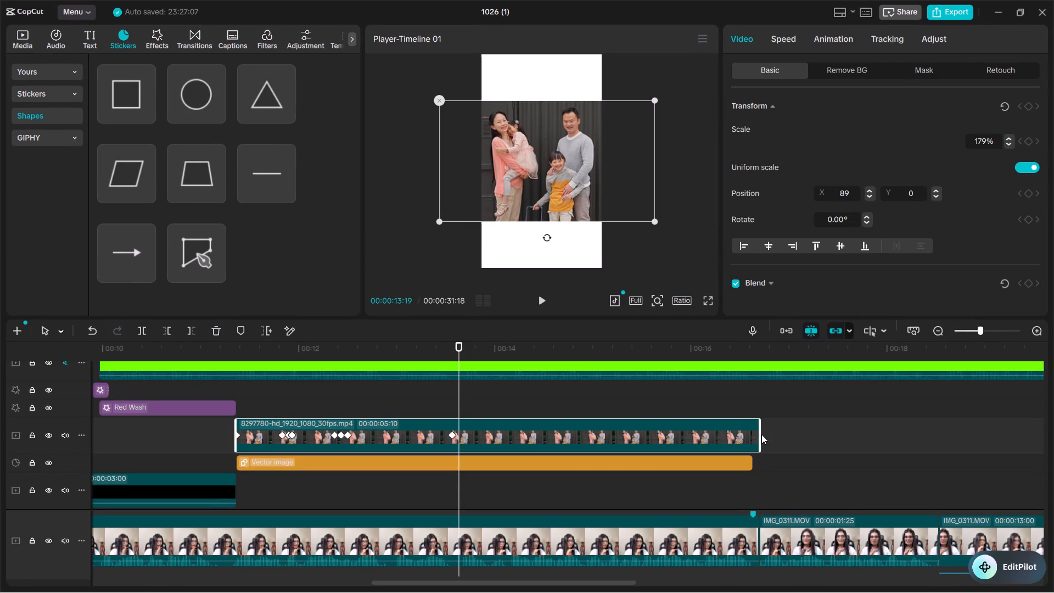
{"action": "left_click", "coordinate": [759, 433]}
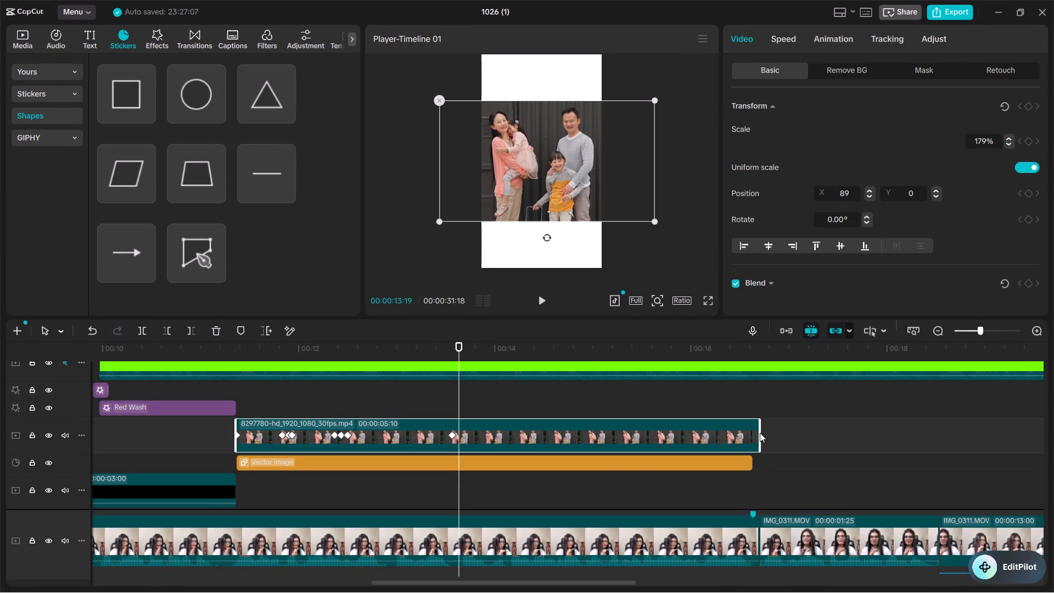
{"action": "left_click", "coordinate": [761, 437]}
{"action": "left_click_drag", "start_coordinate": [761, 433], "coordinate": [710, 440]}
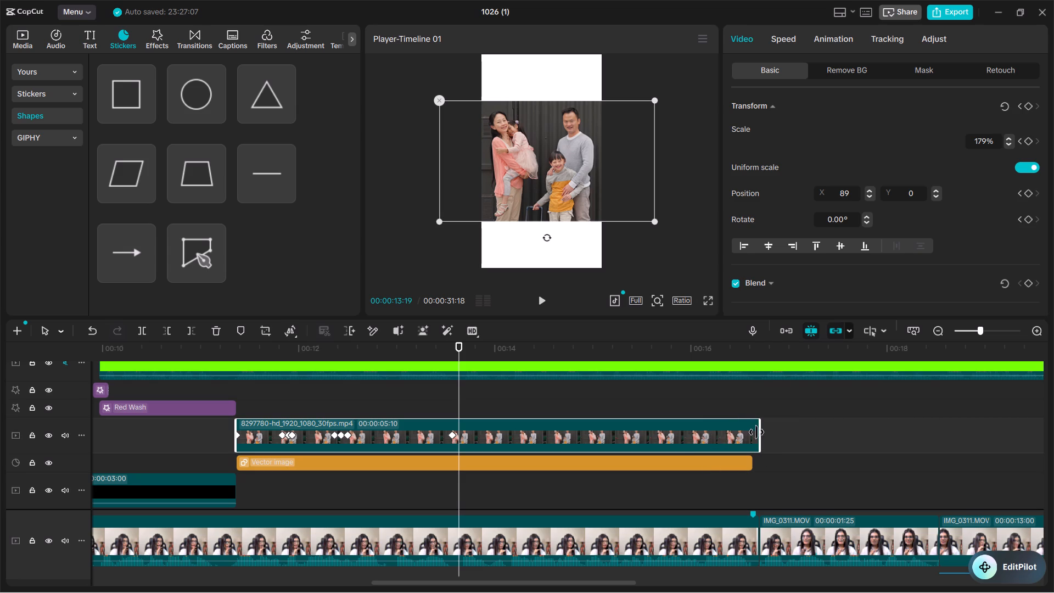
{"action": "left_click_drag", "start_coordinate": [757, 432], "coordinate": [462, 435]}
{"action": "left_click_drag", "start_coordinate": [462, 435], "coordinate": [459, 435]}
{"action": "left_click_drag", "start_coordinate": [772, 463], "coordinate": [713, 381]}
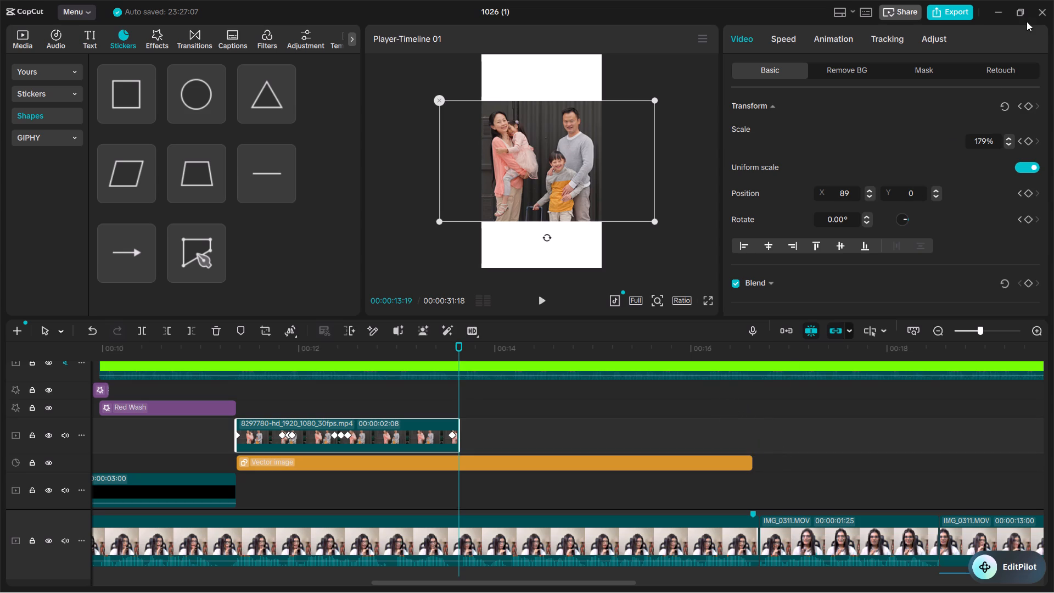
Close the 1026 (1) project and return to the home screen.
{"action": "left_click", "coordinate": [1041, 15]}
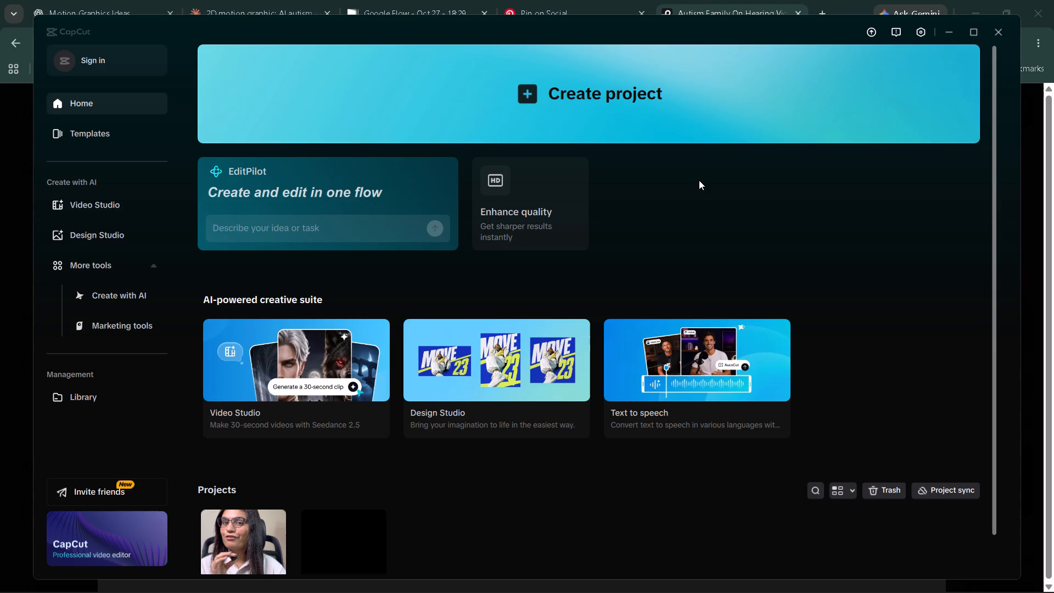
Open the application's Settings from the home screen to reach the Draft save locations.
{"action": "left_click", "coordinate": [917, 33]}
{"action": "left_click", "coordinate": [923, 35]}
{"action": "left_click", "coordinate": [921, 32]}
{"action": "left_click", "coordinate": [857, 172]}
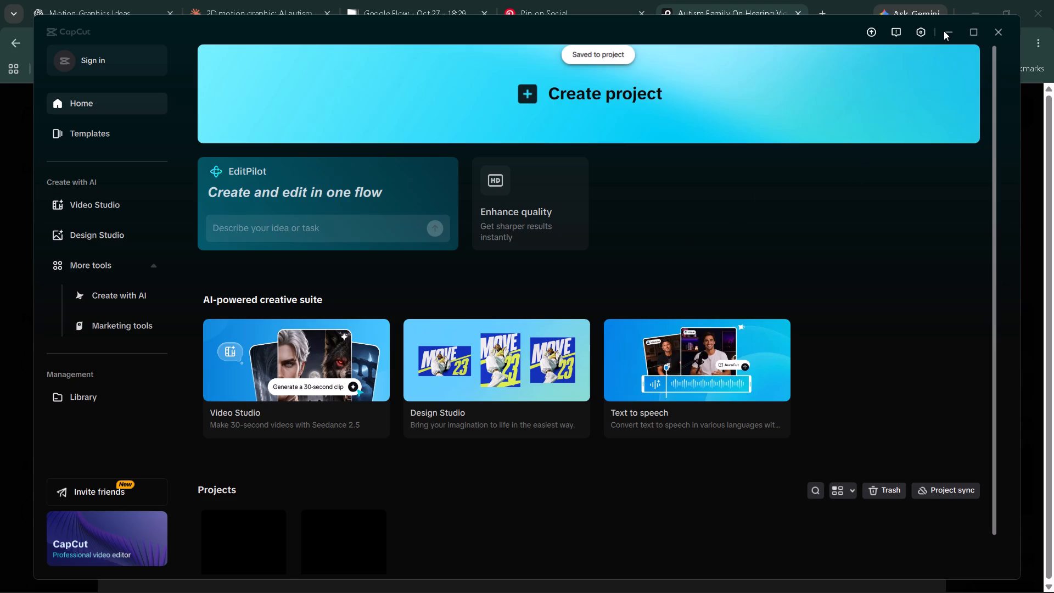
{"action": "left_click", "coordinate": [918, 32]}
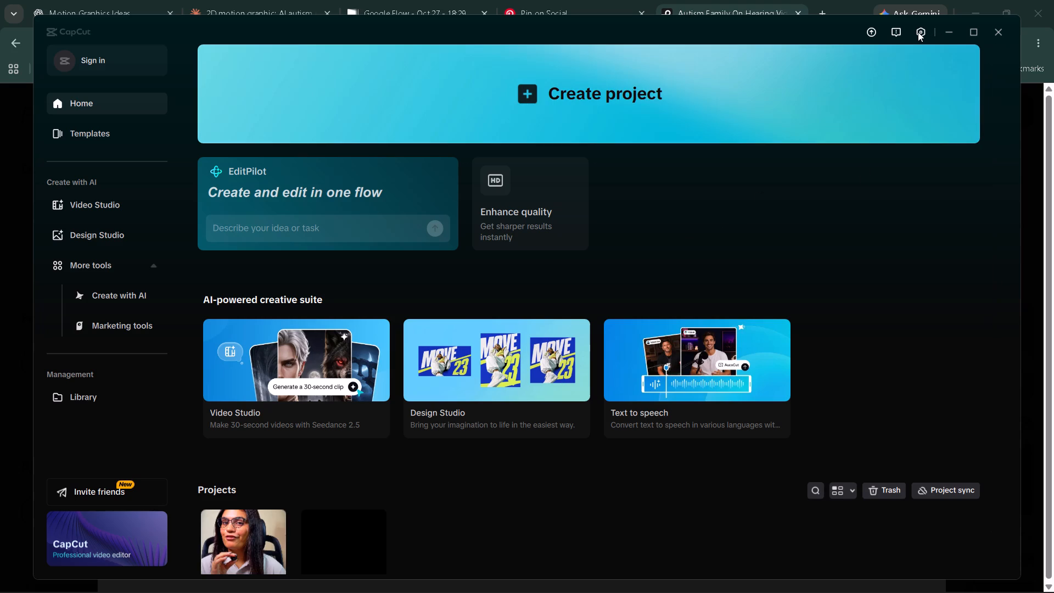
{"action": "left_click", "coordinate": [924, 32]}
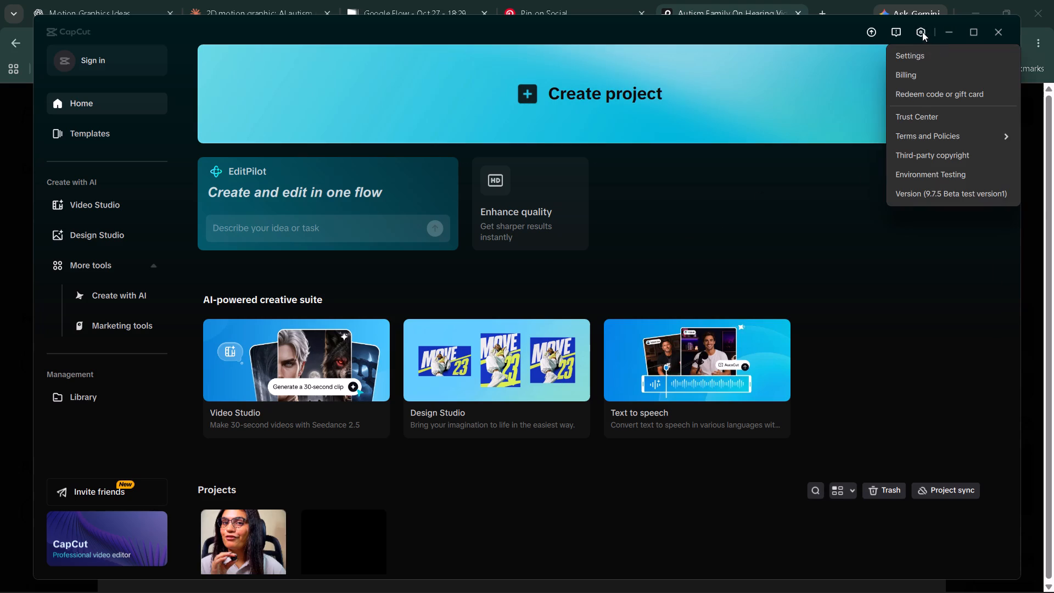
{"action": "left_click", "coordinate": [910, 56]}
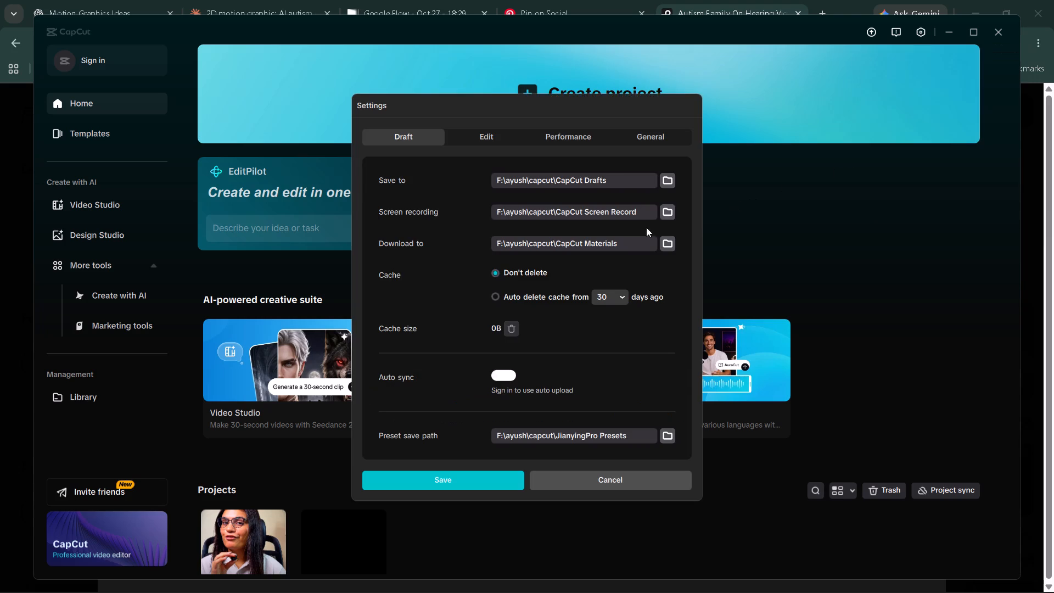
Create a folder named capcut on New Volume (D:) and choose it as the draft Save to location.
{"action": "left_click", "coordinate": [674, 181]}
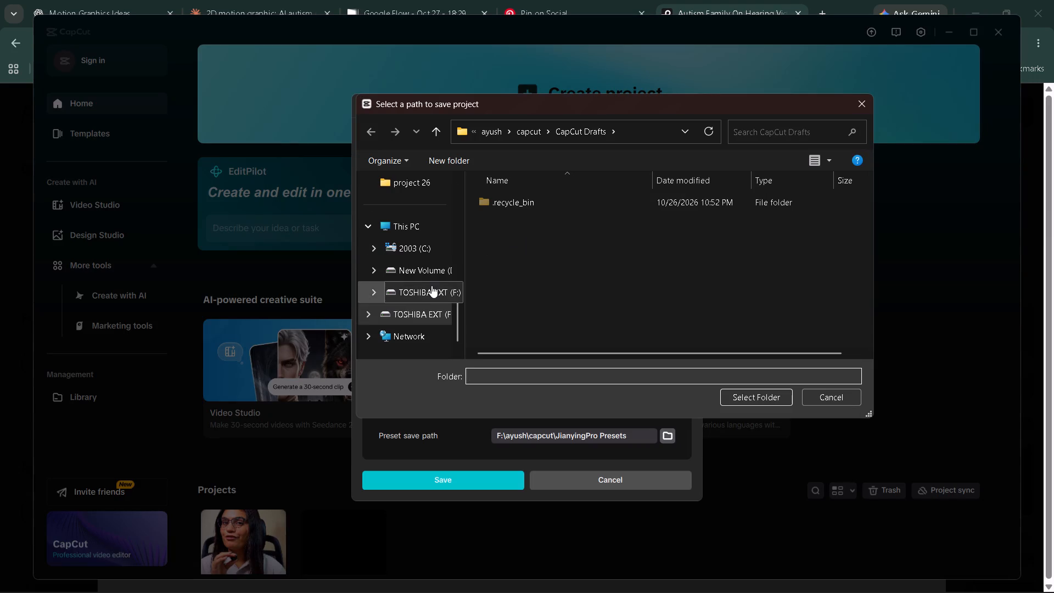
{"action": "left_click", "coordinate": [430, 279]}
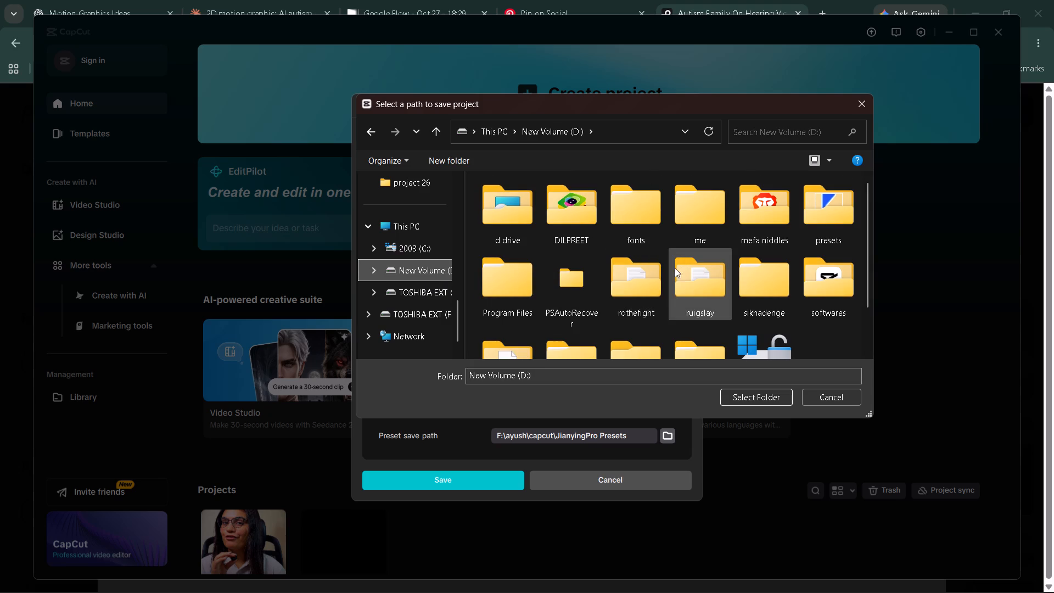
{"action": "right_click", "coordinate": [670, 318]}
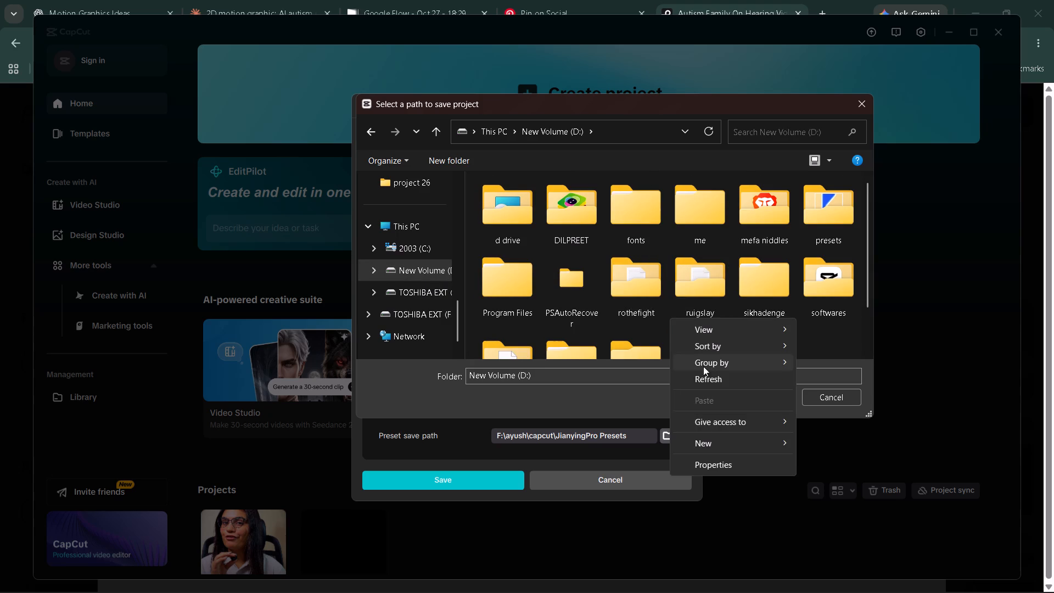
{"action": "left_click", "coordinate": [710, 438]}
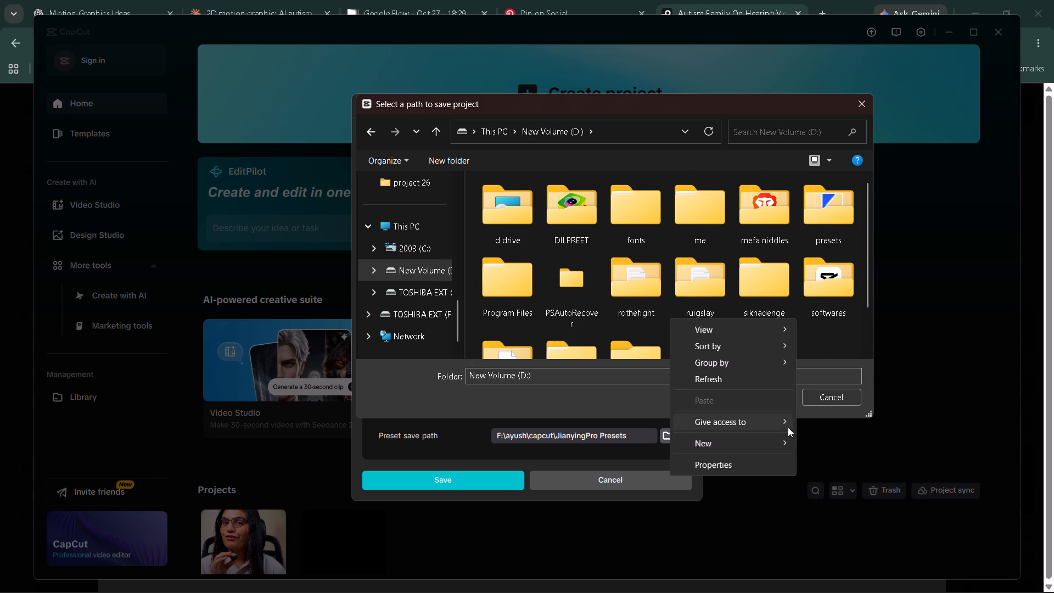
{"action": "left_click", "coordinate": [787, 424]}
{"action": "left_click", "coordinate": [780, 419]}
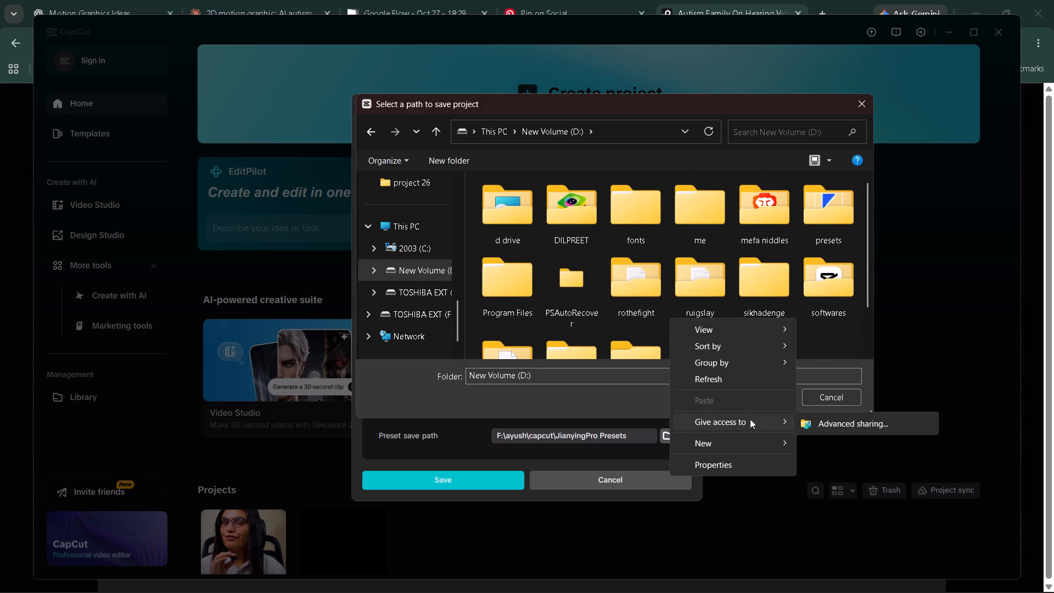
{"action": "left_click", "coordinate": [716, 447]}
{"action": "left_click", "coordinate": [833, 447]}
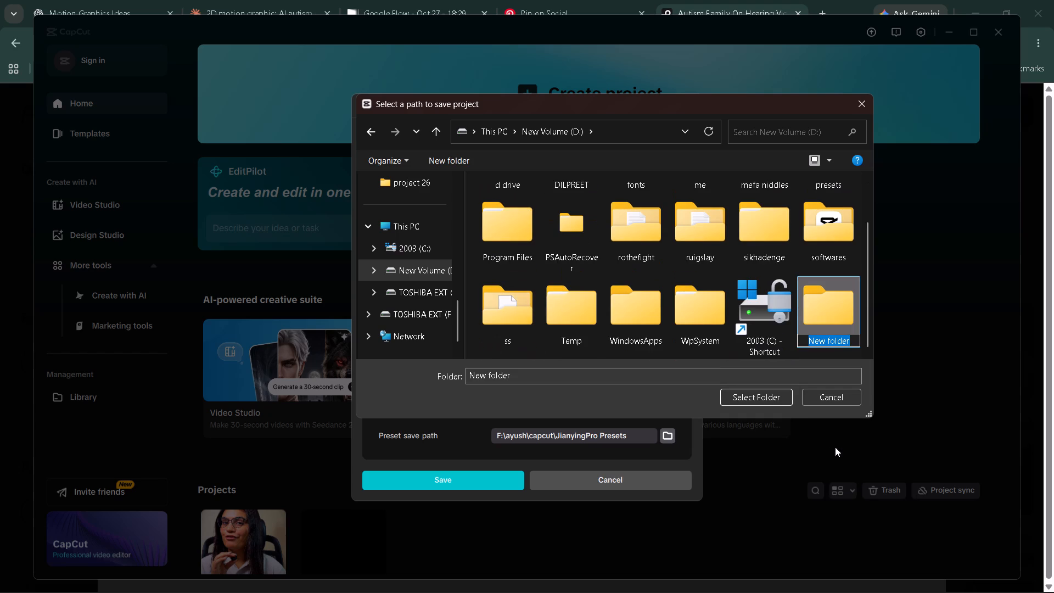
{"action": "type", "text": "cap"}
{"action": "type", "text": "cut"}
{"action": "key", "text": "Return"}
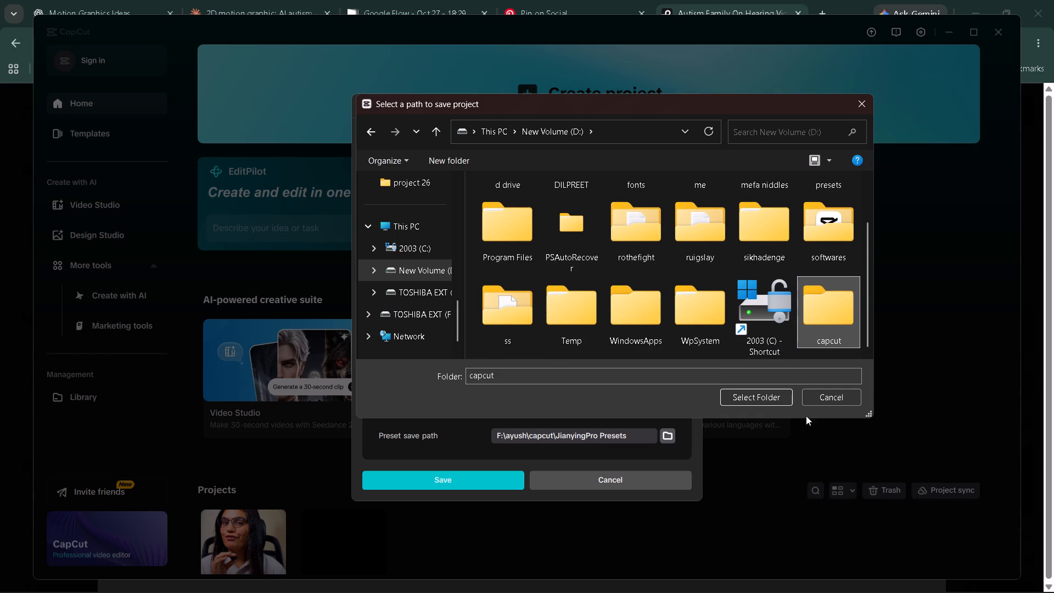
{"action": "left_click", "coordinate": [773, 400]}
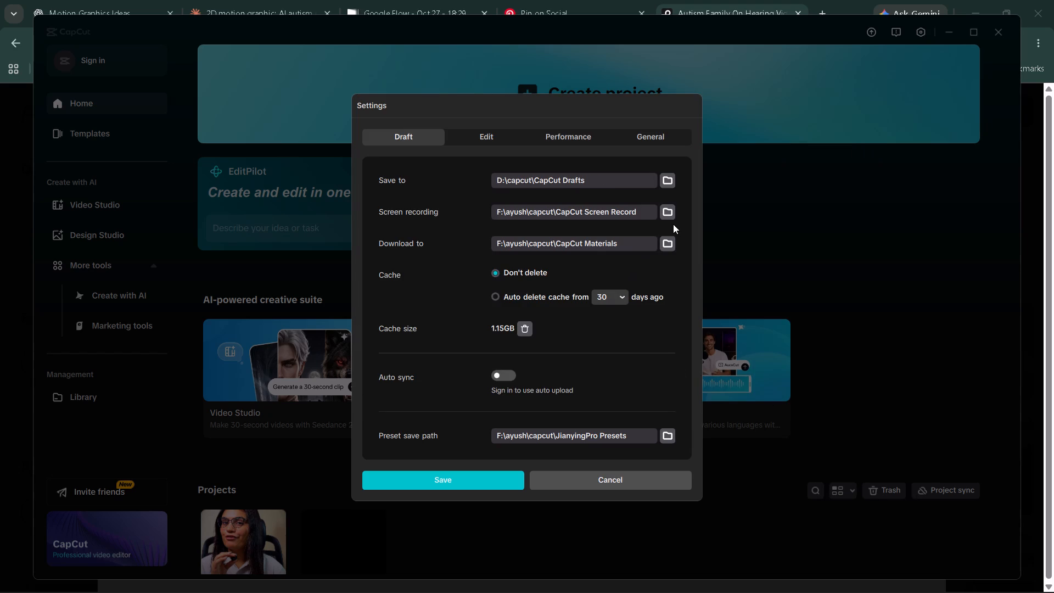
Change the Screen recording save location to the capcut folder on New Volume (D:).
{"action": "left_click", "coordinate": [664, 214]}
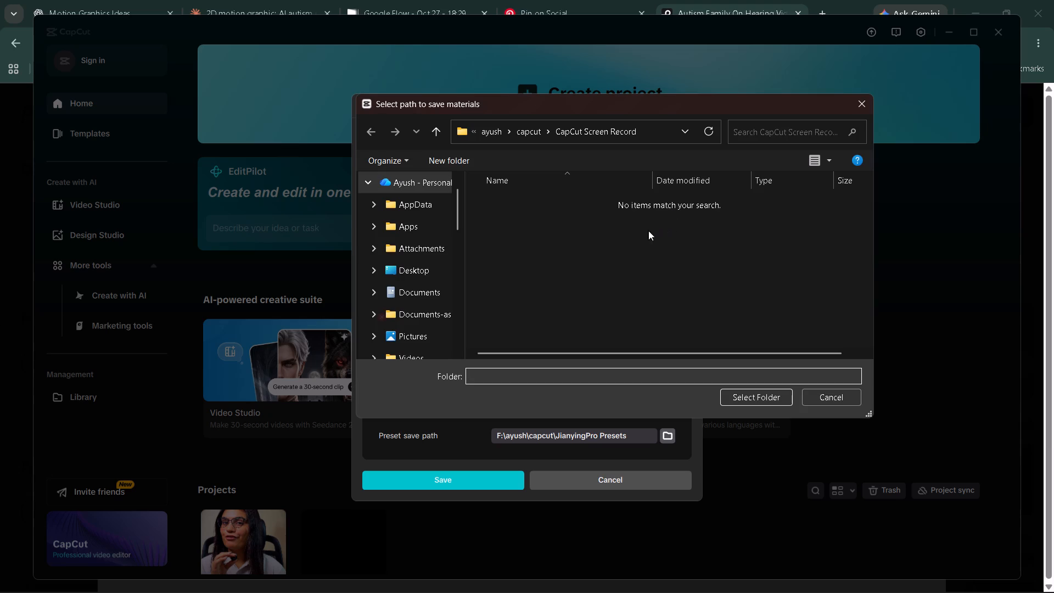
{"action": "scroll", "coordinate": [414, 305], "scroll_direction": "down", "scroll_amount": 2}
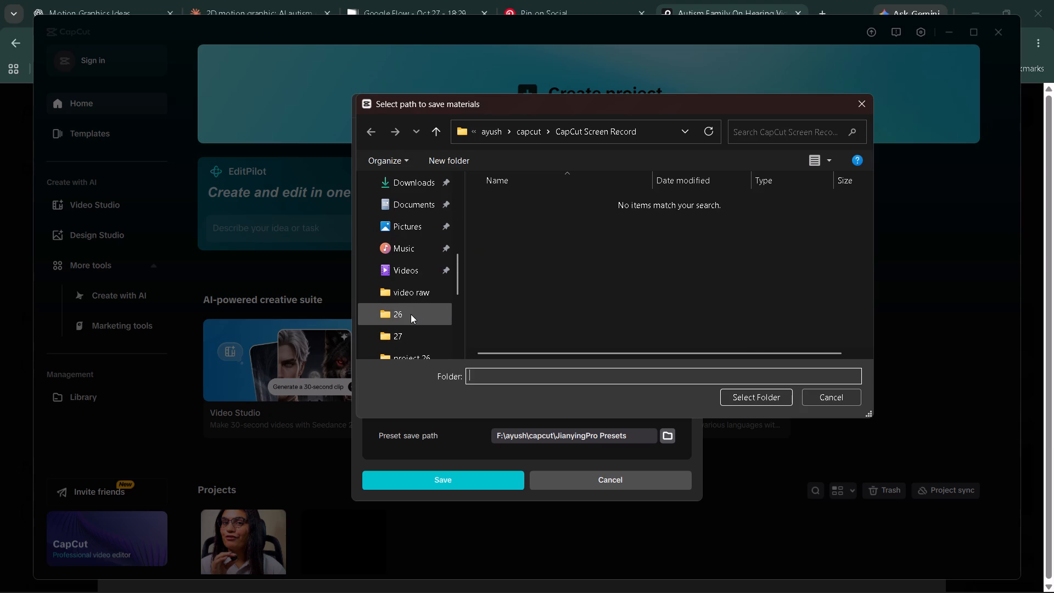
{"action": "scroll", "coordinate": [411, 308], "scroll_direction": "down", "scroll_amount": 1}
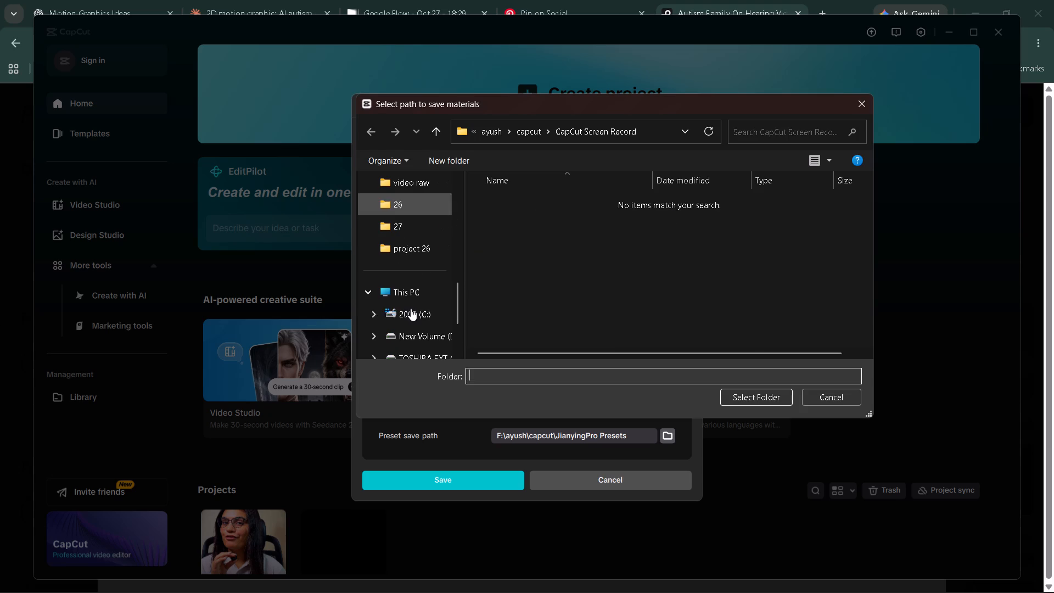
{"action": "left_click", "coordinate": [413, 333]}
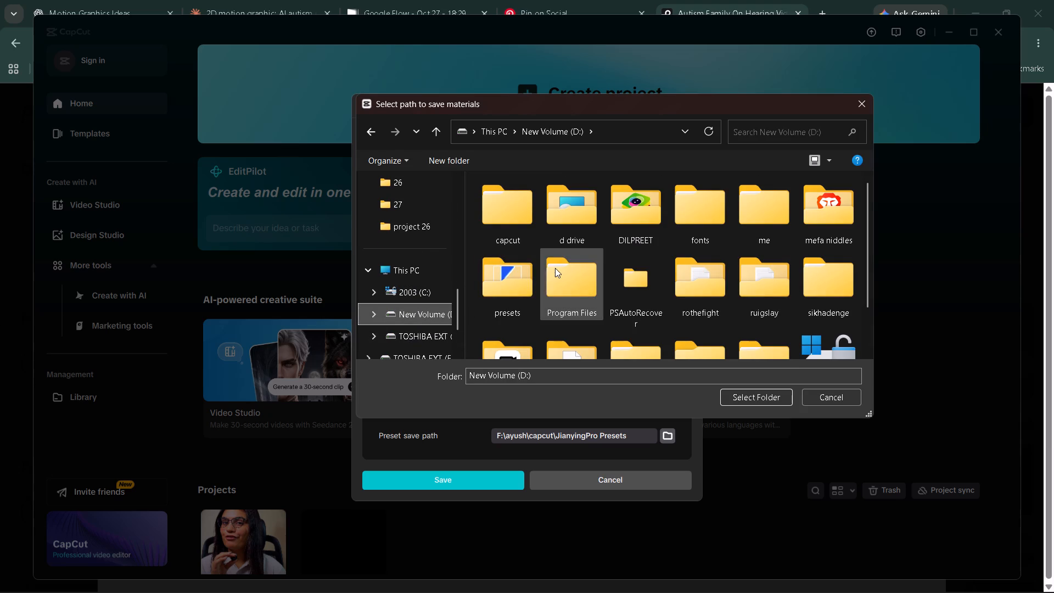
{"action": "scroll", "coordinate": [785, 294], "scroll_direction": "down", "scroll_amount": 1}
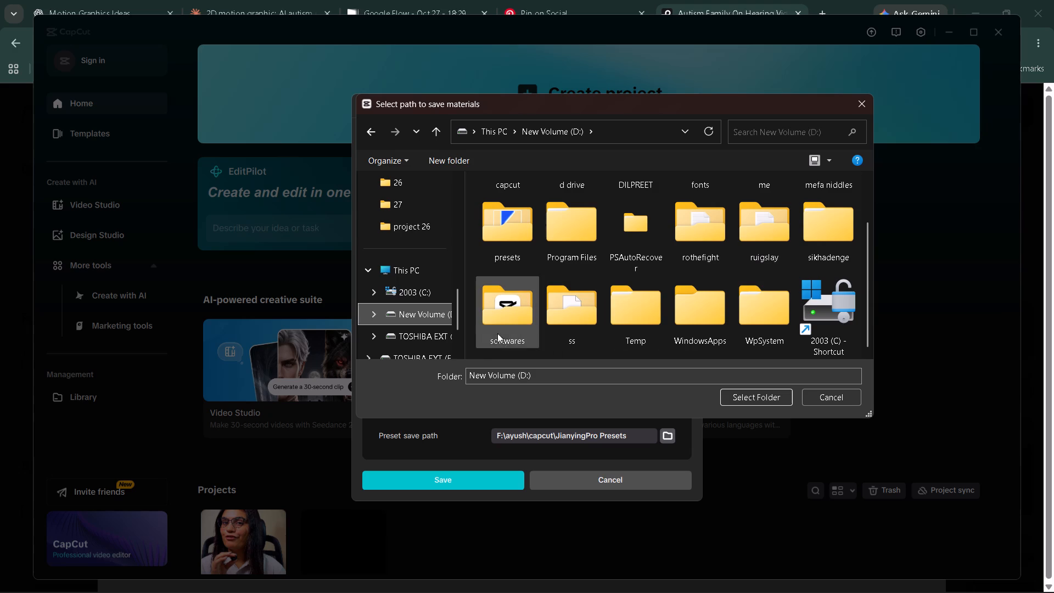
{"action": "scroll", "coordinate": [712, 273], "scroll_direction": "up", "scroll_amount": 1}
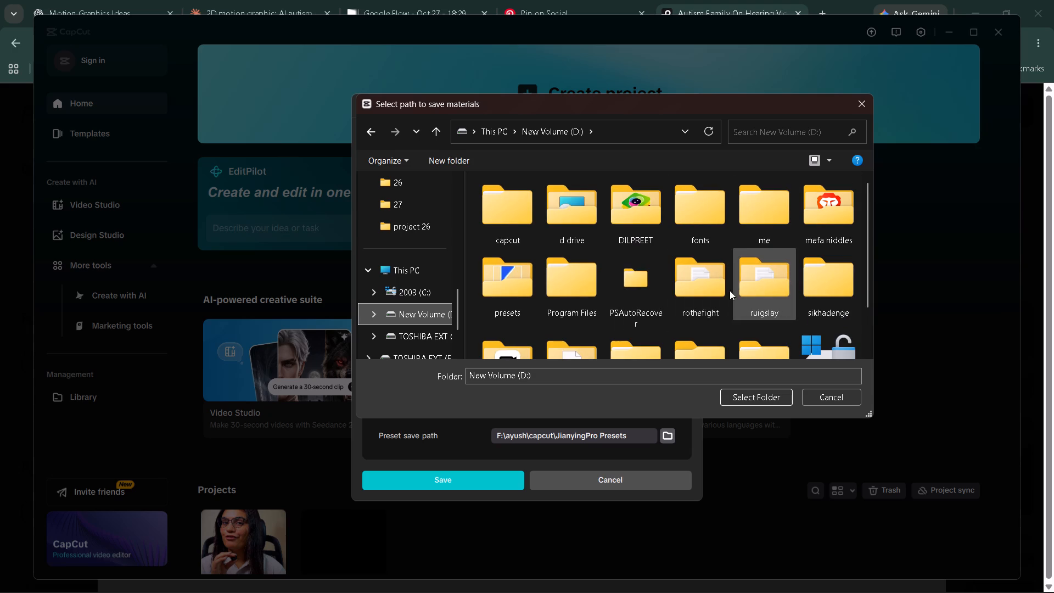
{"action": "left_click", "coordinate": [518, 242]}
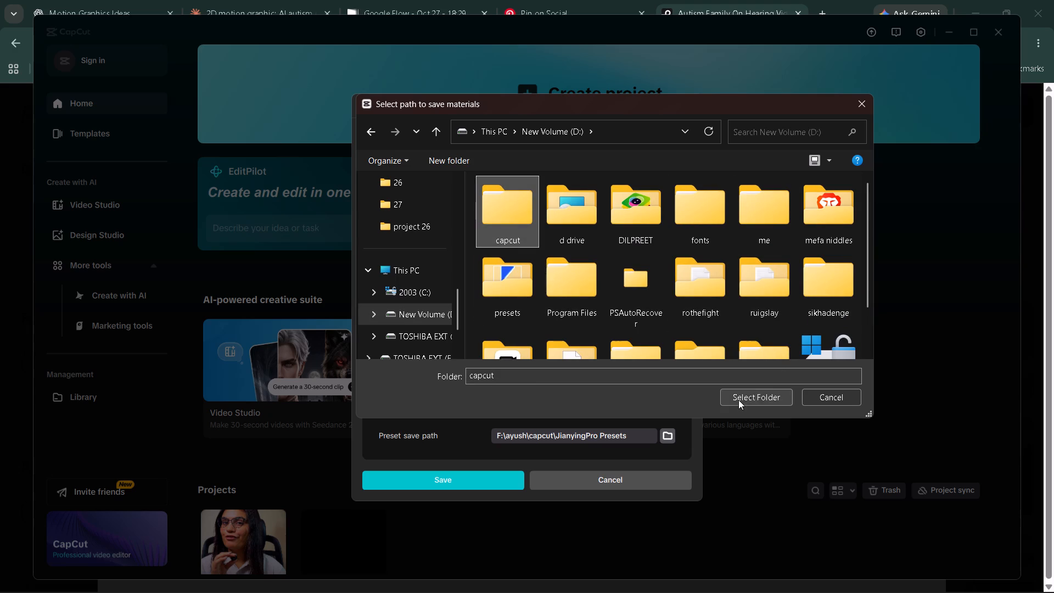
{"action": "left_click", "coordinate": [738, 400]}
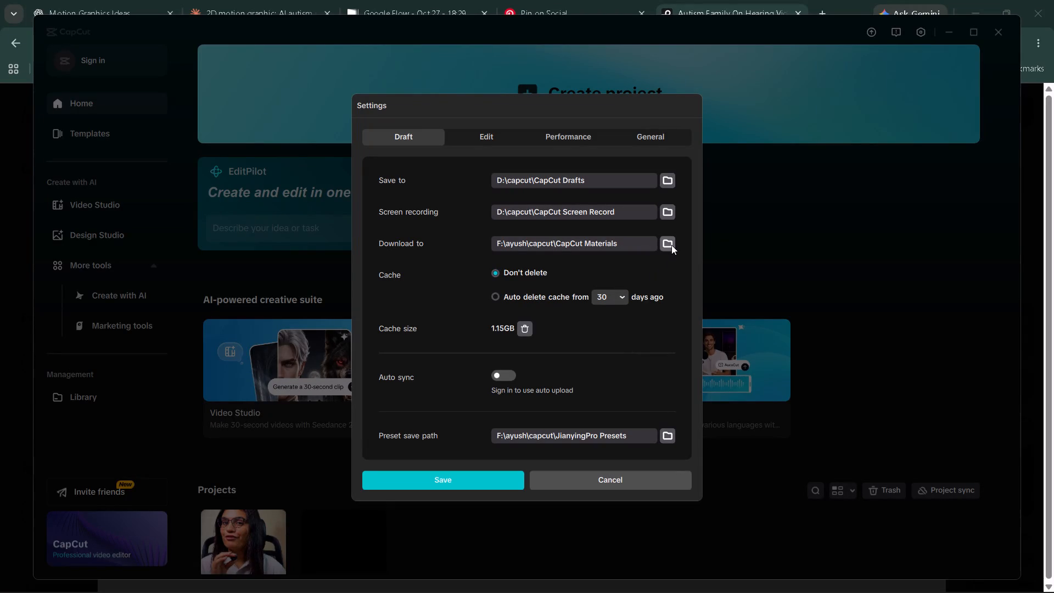
Change the Download to location for materials to the capcut folder on New Volume (D:).
{"action": "left_click", "coordinate": [671, 245]}
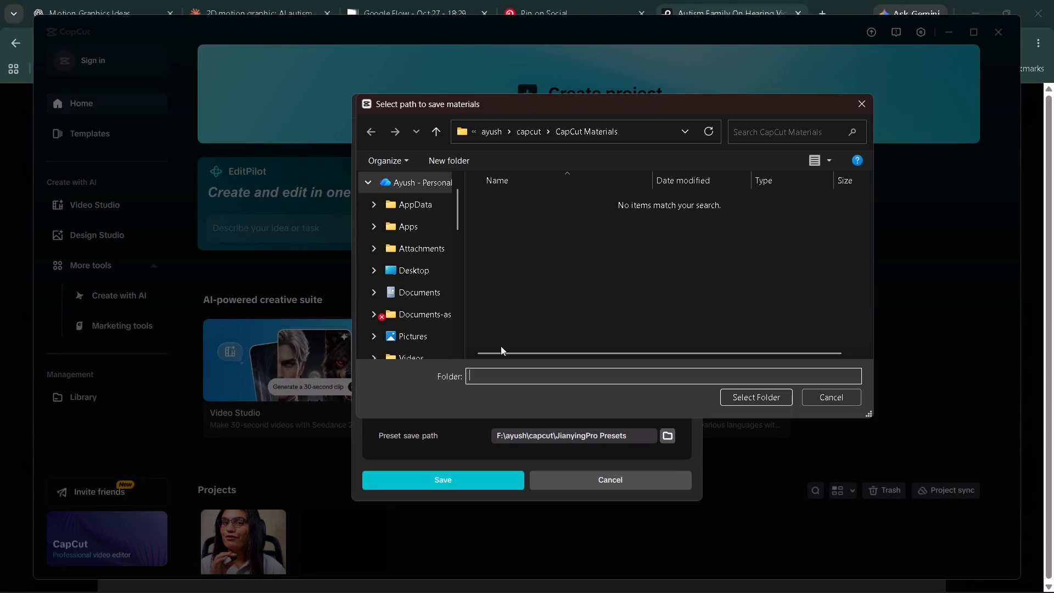
{"action": "scroll", "coordinate": [421, 337], "scroll_direction": "down", "scroll_amount": 3}
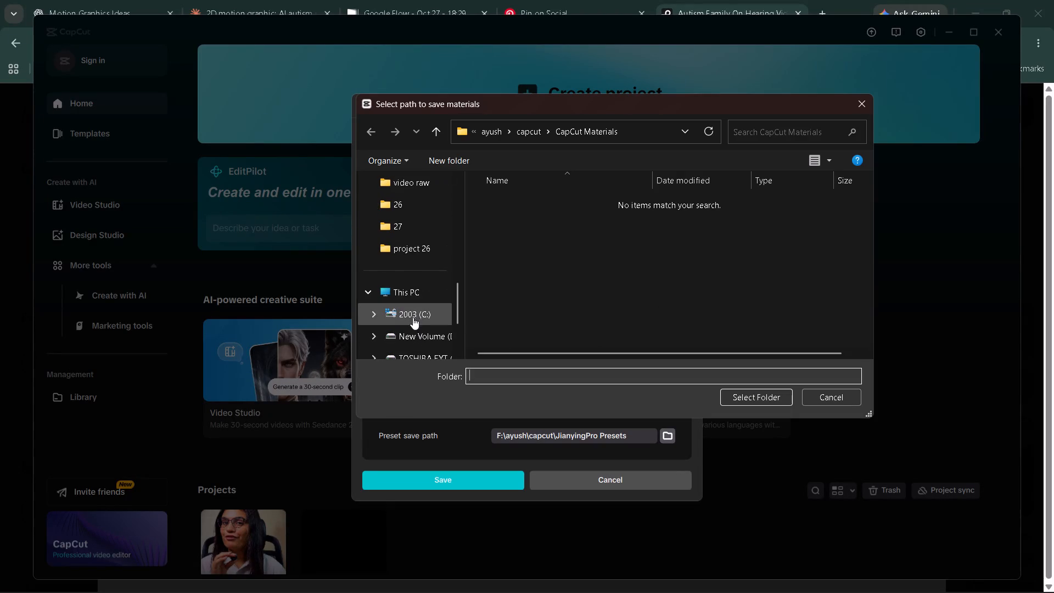
{"action": "left_click", "coordinate": [408, 327]}
{"action": "left_click", "coordinate": [517, 249]}
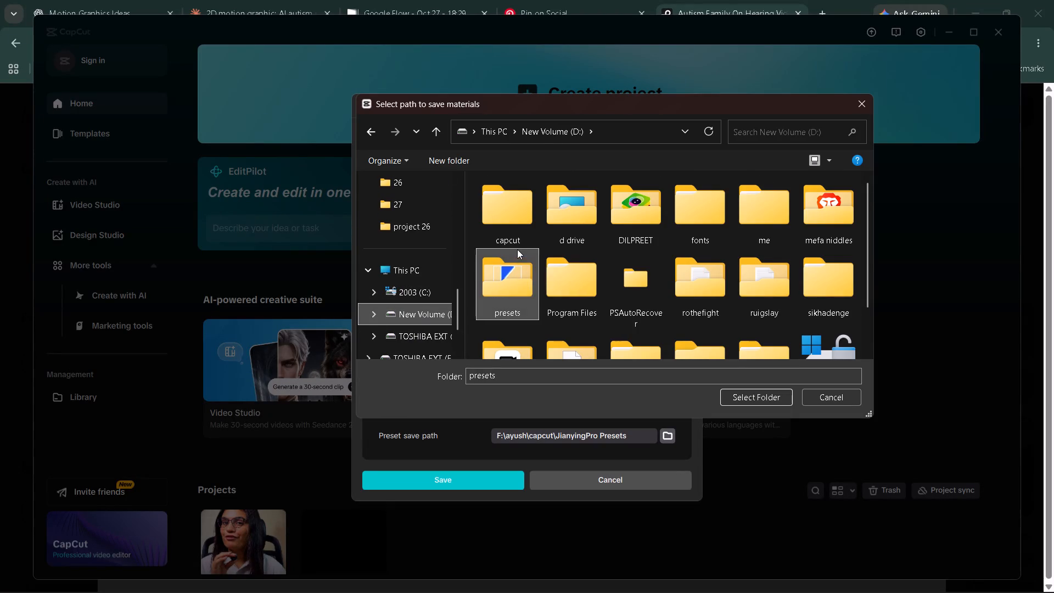
{"action": "left_click", "coordinate": [514, 242]}
{"action": "left_click", "coordinate": [733, 388]}
{"action": "left_click", "coordinate": [733, 393]}
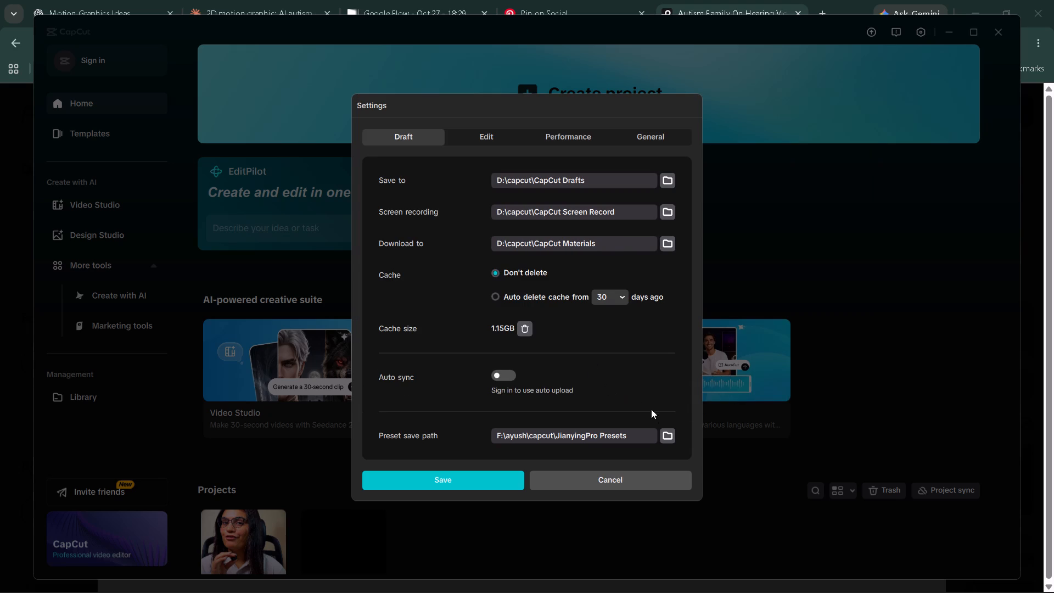
Change the Preset save path to the capcut folder on New Volume (D:).
{"action": "left_click", "coordinate": [673, 439]}
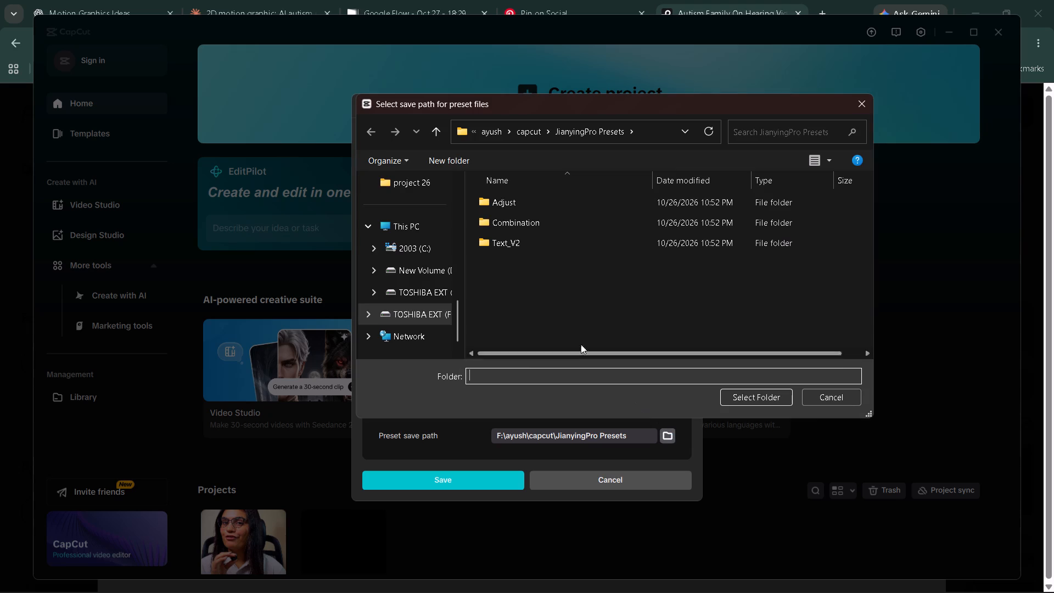
{"action": "left_click", "coordinate": [413, 277]}
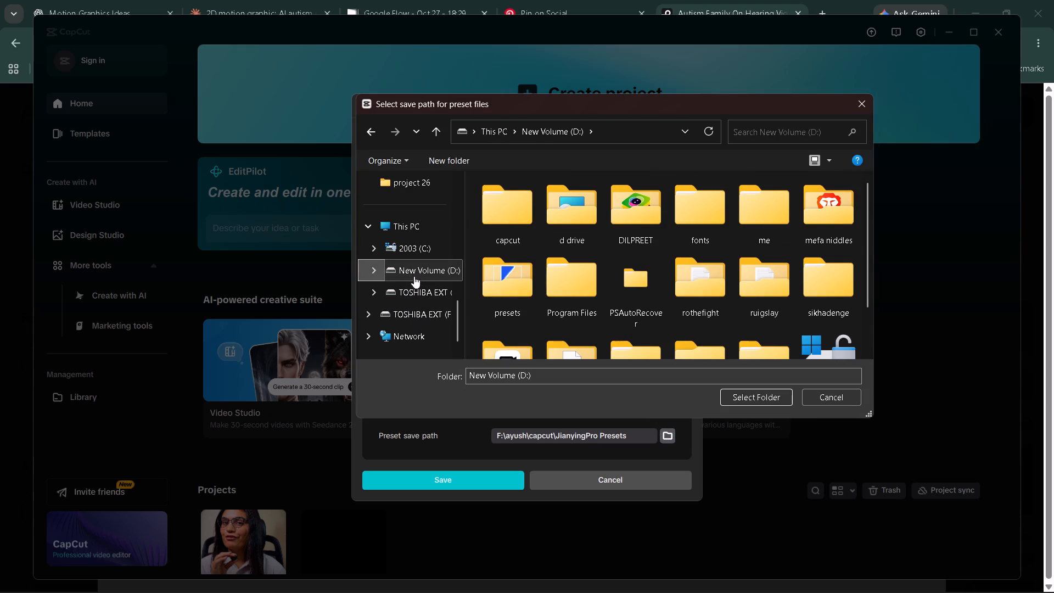
{"action": "left_click", "coordinate": [505, 226]}
{"action": "left_click", "coordinate": [744, 403]}
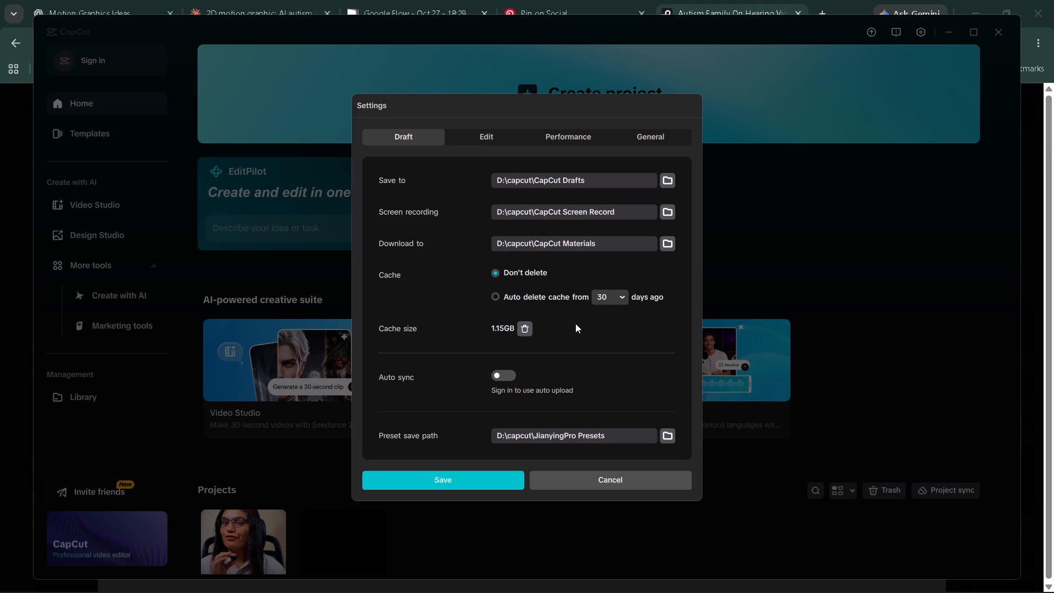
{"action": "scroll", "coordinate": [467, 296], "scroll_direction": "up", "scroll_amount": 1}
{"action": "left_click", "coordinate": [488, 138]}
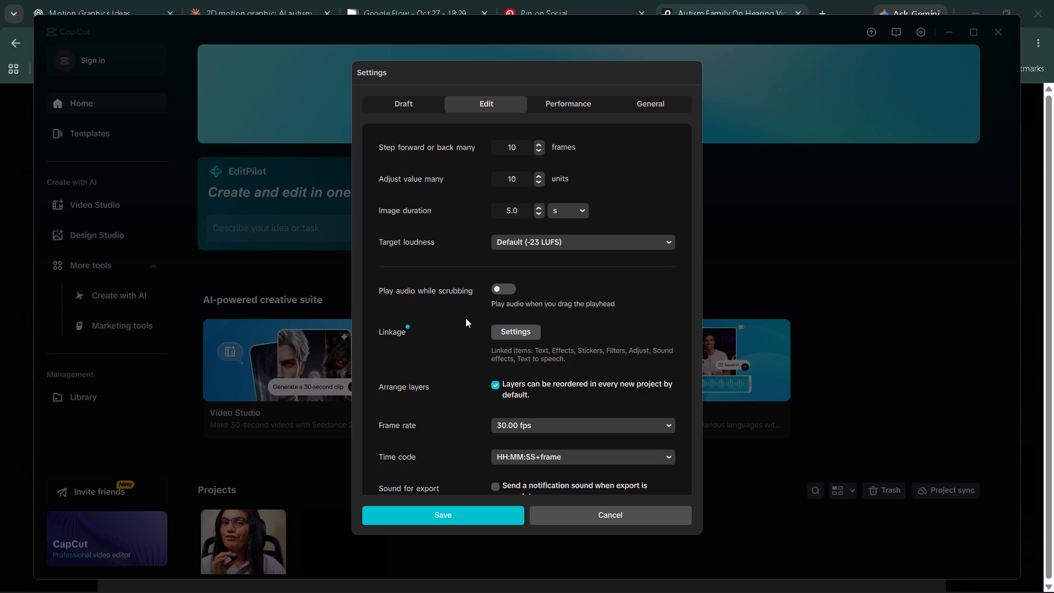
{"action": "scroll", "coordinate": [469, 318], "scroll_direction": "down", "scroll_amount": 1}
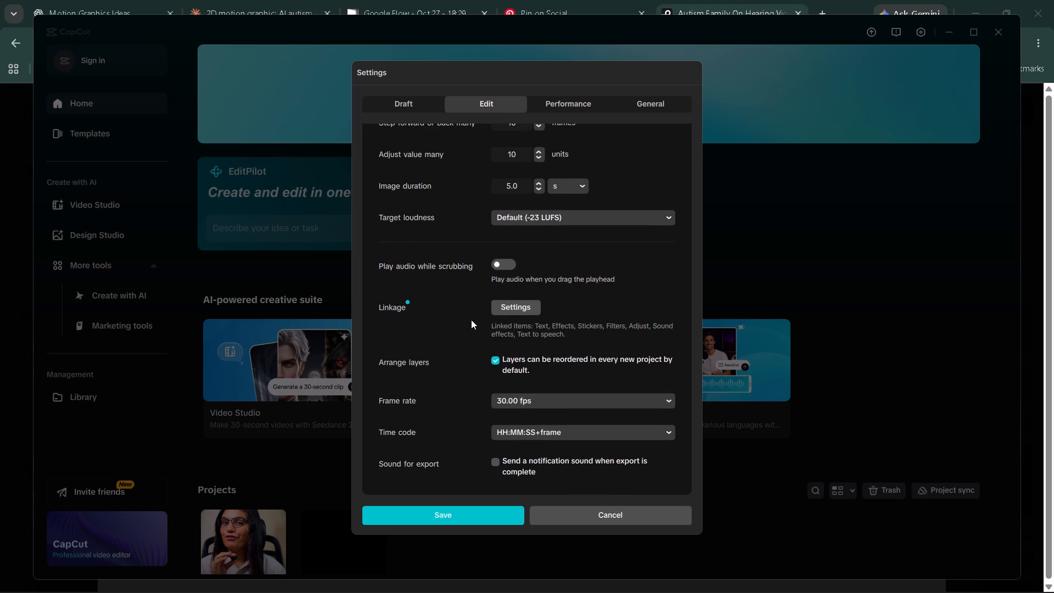
In the Performance settings, set the proxy save location to D:\capcut and turn on Proxy for smoother editing.
{"action": "left_click", "coordinate": [558, 103]}
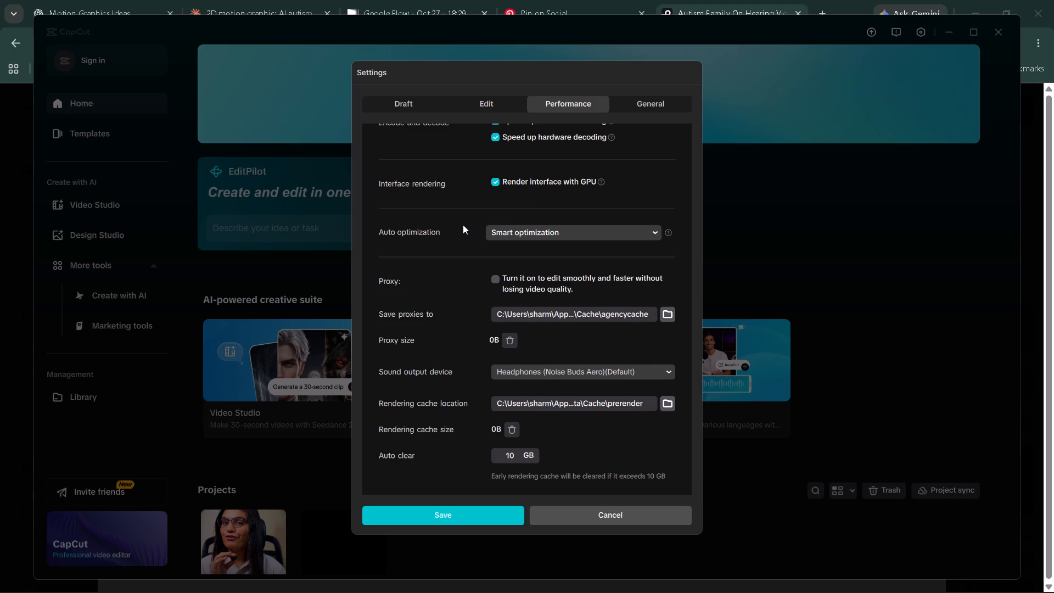
{"action": "left_click", "coordinate": [666, 316]}
{"action": "scroll", "coordinate": [417, 286], "scroll_direction": "down", "scroll_amount": 3}
{"action": "left_click", "coordinate": [415, 299]}
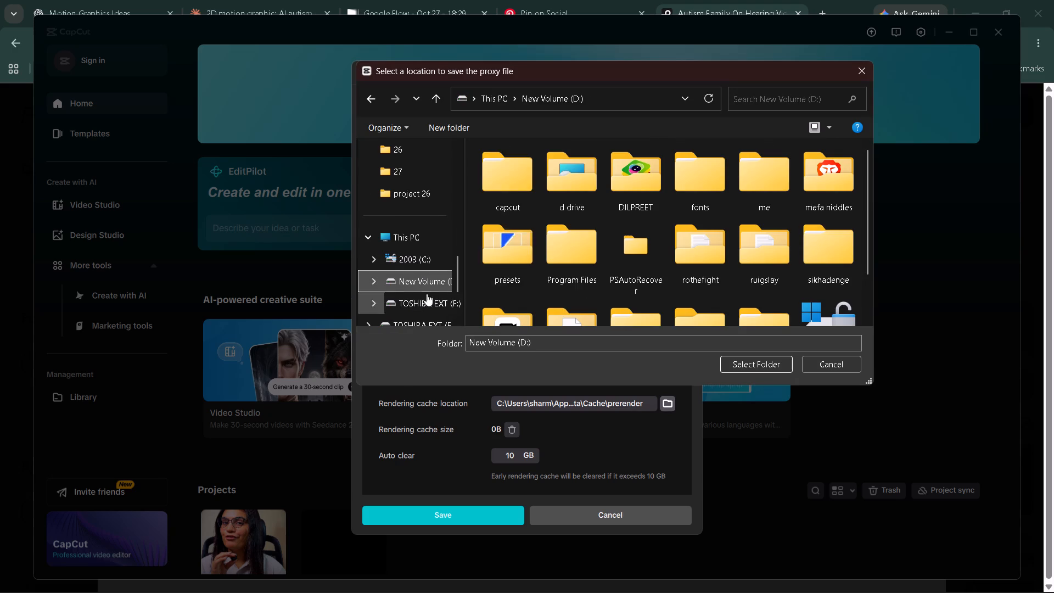
{"action": "left_click", "coordinate": [511, 197]}
{"action": "left_click", "coordinate": [732, 367]}
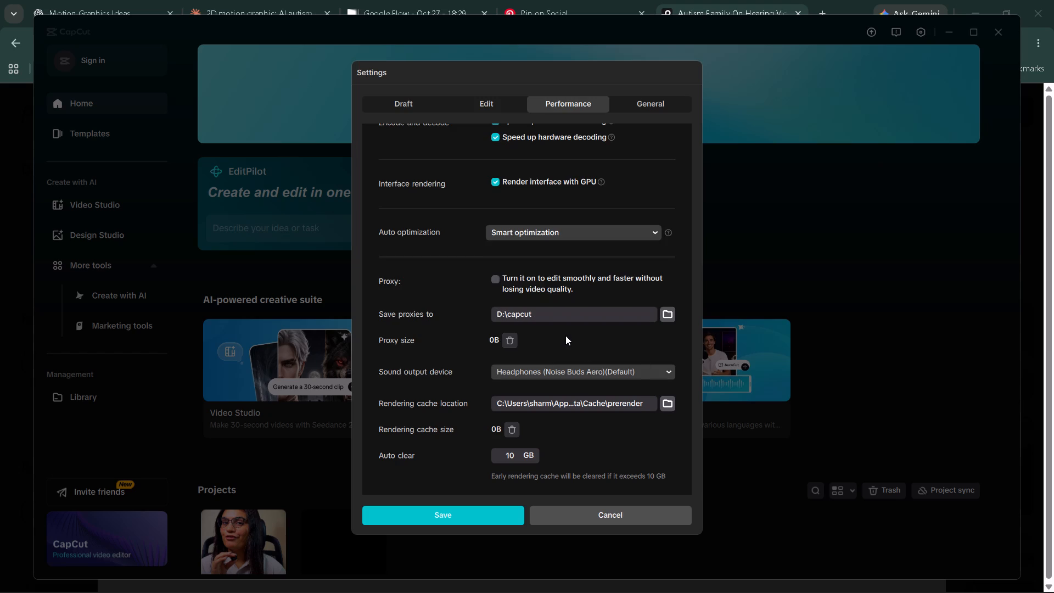
{"action": "left_click", "coordinate": [494, 275]}
Change the Rendering cache location to the capcut folder on New Volume (D:).
{"action": "left_click", "coordinate": [669, 404]}
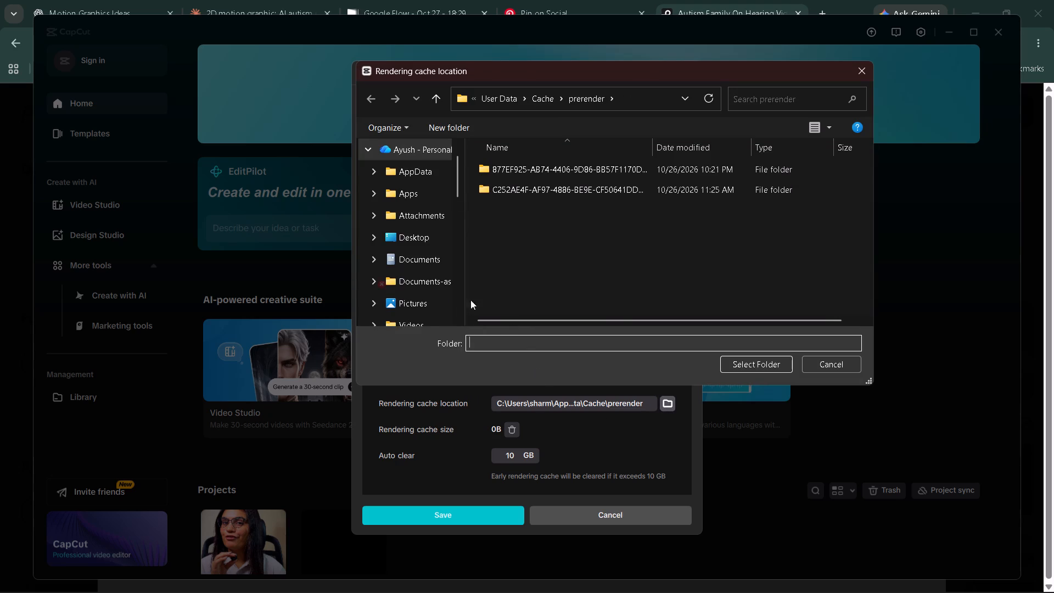
{"action": "scroll", "coordinate": [430, 288], "scroll_direction": "down", "scroll_amount": 3}
{"action": "left_click", "coordinate": [414, 309]}
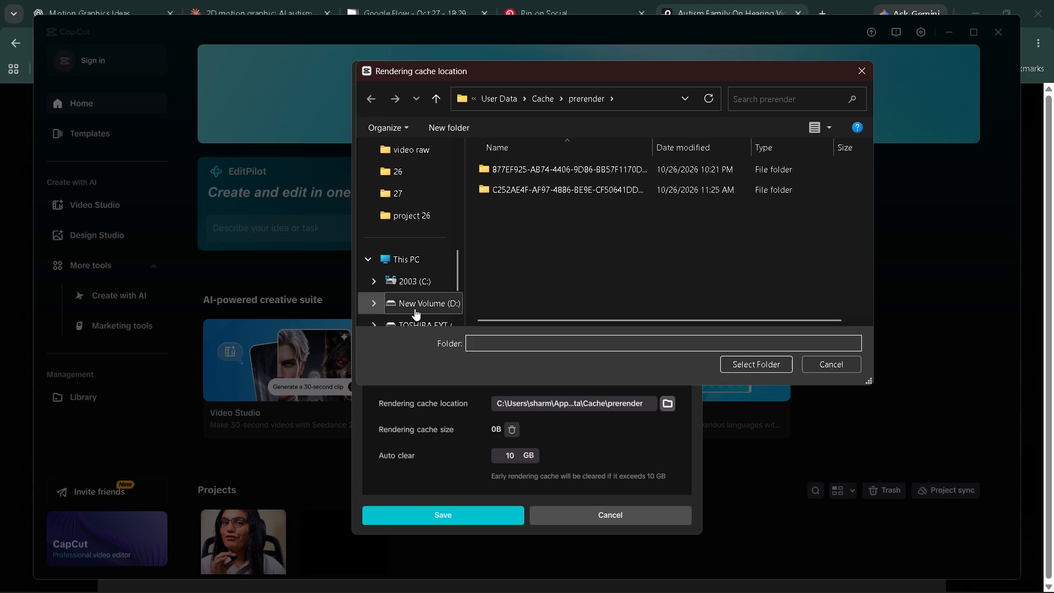
{"action": "left_click", "coordinate": [503, 193]}
{"action": "left_click", "coordinate": [736, 355]}
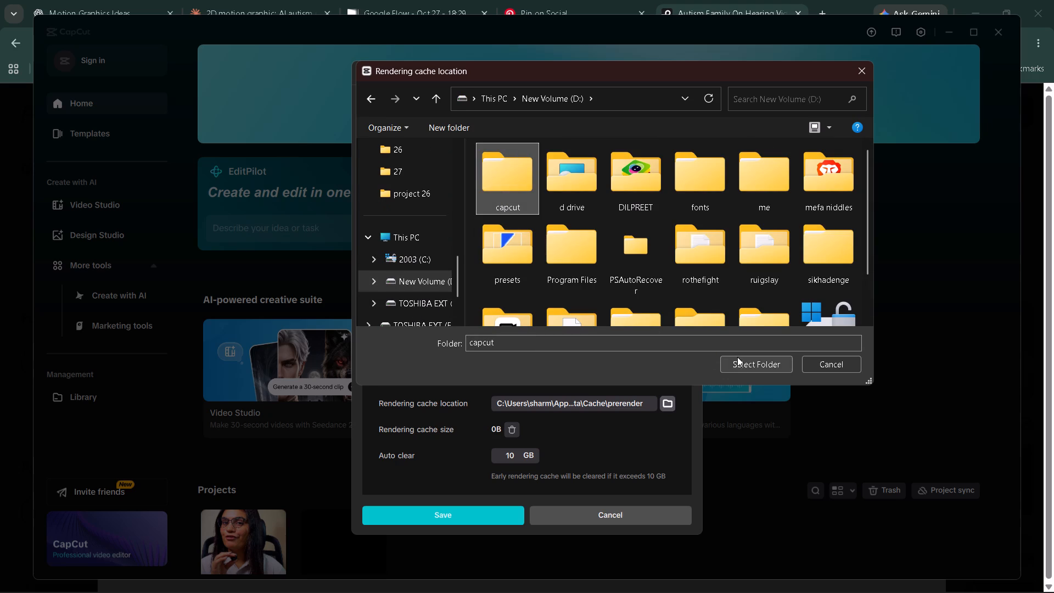
{"action": "left_click", "coordinate": [736, 363]}
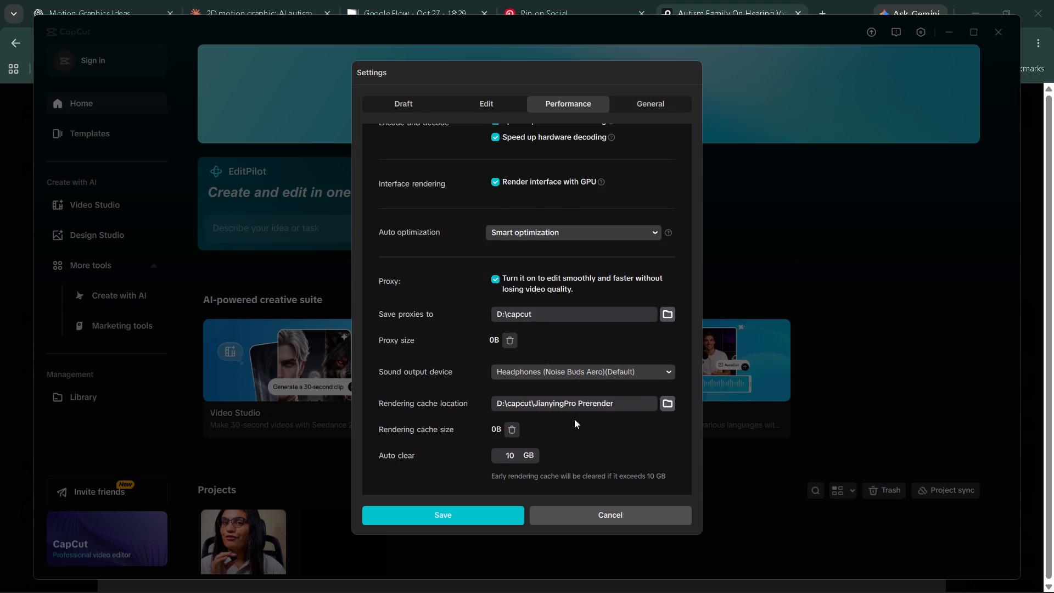
Turn on Auto render in the Performance settings.
{"action": "scroll", "coordinate": [574, 419], "scroll_direction": "down", "scroll_amount": 1}
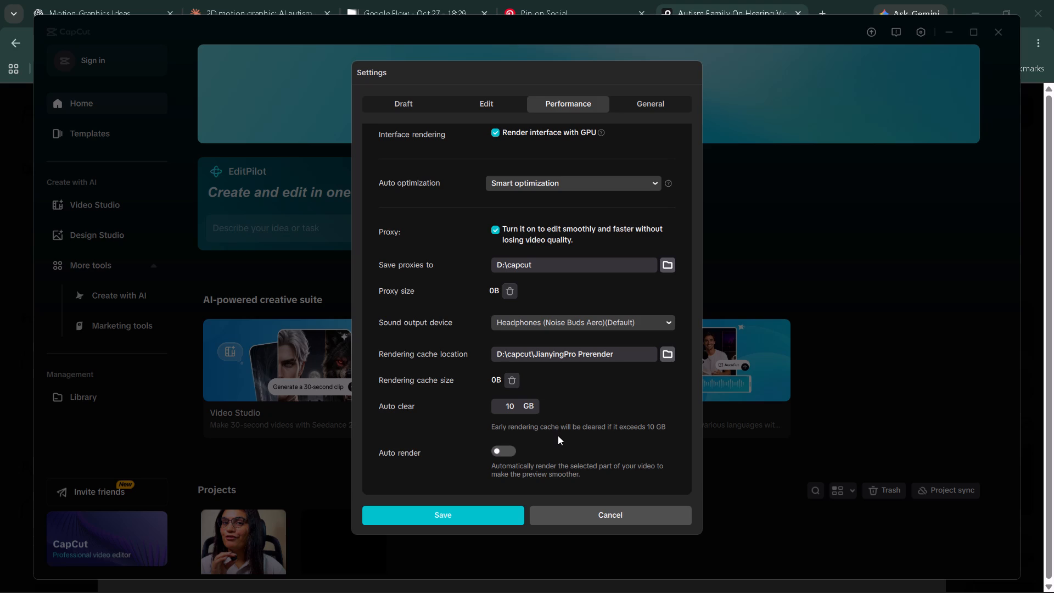
{"action": "left_click", "coordinate": [508, 453]}
{"action": "scroll", "coordinate": [592, 413], "scroll_direction": "up", "scroll_amount": 1}
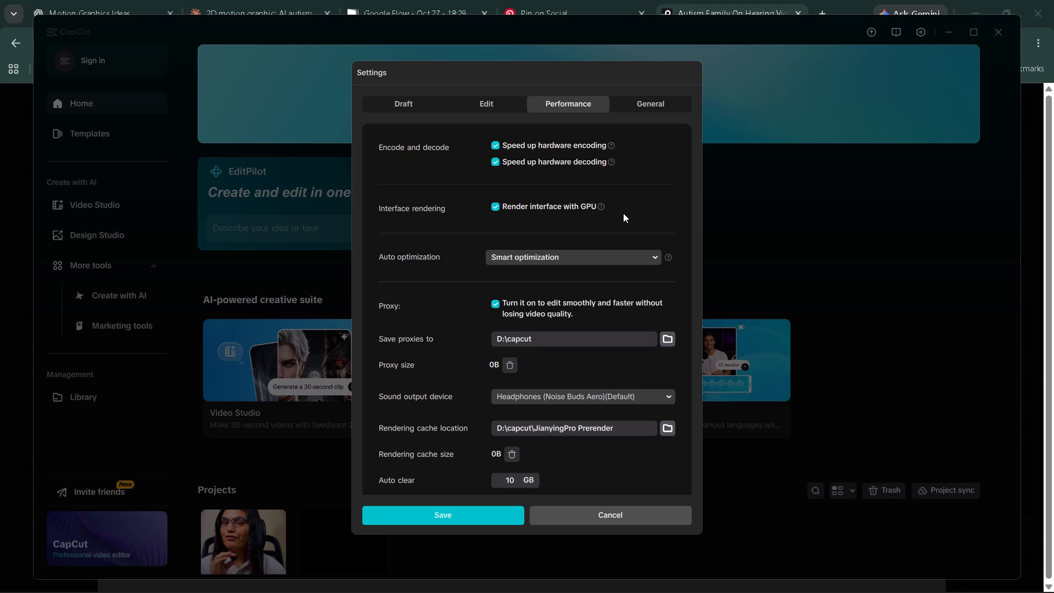
Review the Auto optimization choices and the General settings, keeping them as they are, and save the settings.
{"action": "scroll", "coordinate": [567, 206], "scroll_direction": "up", "scroll_amount": 1}
{"action": "left_click", "coordinate": [558, 258]}
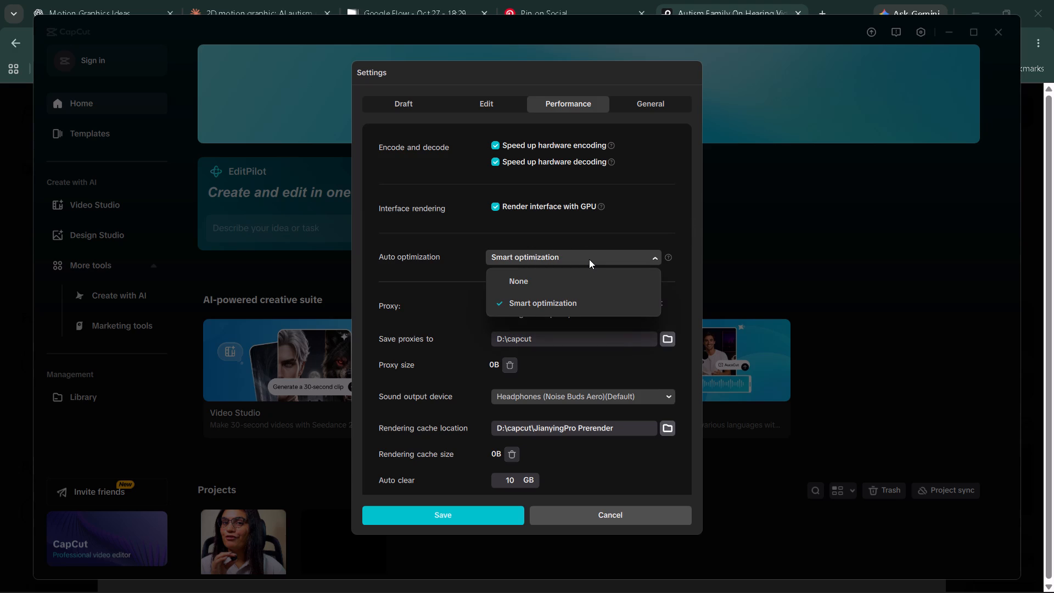
{"action": "left_click", "coordinate": [590, 259]}
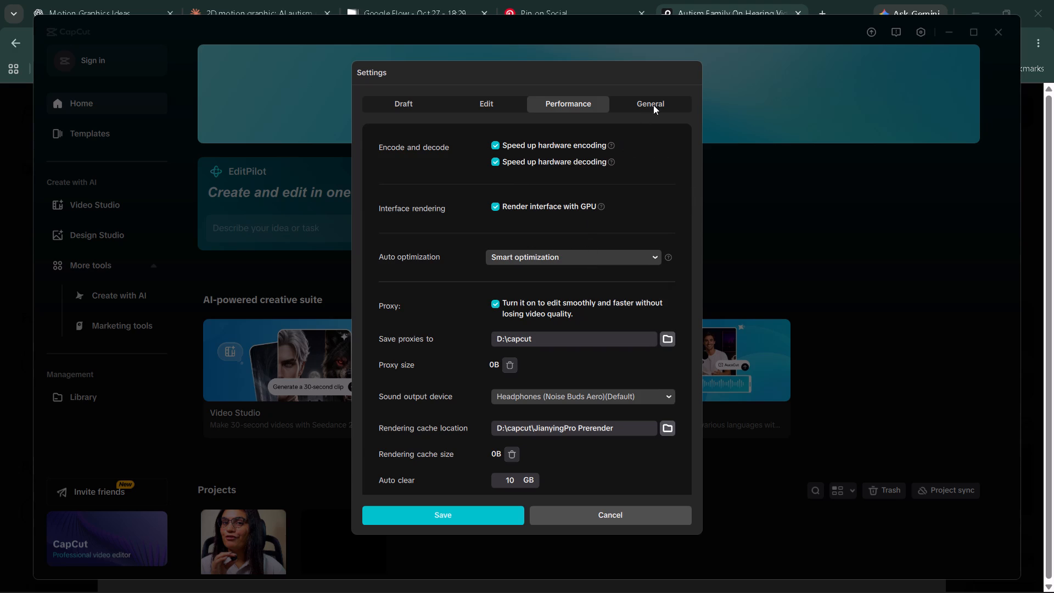
{"action": "left_click", "coordinate": [654, 103]}
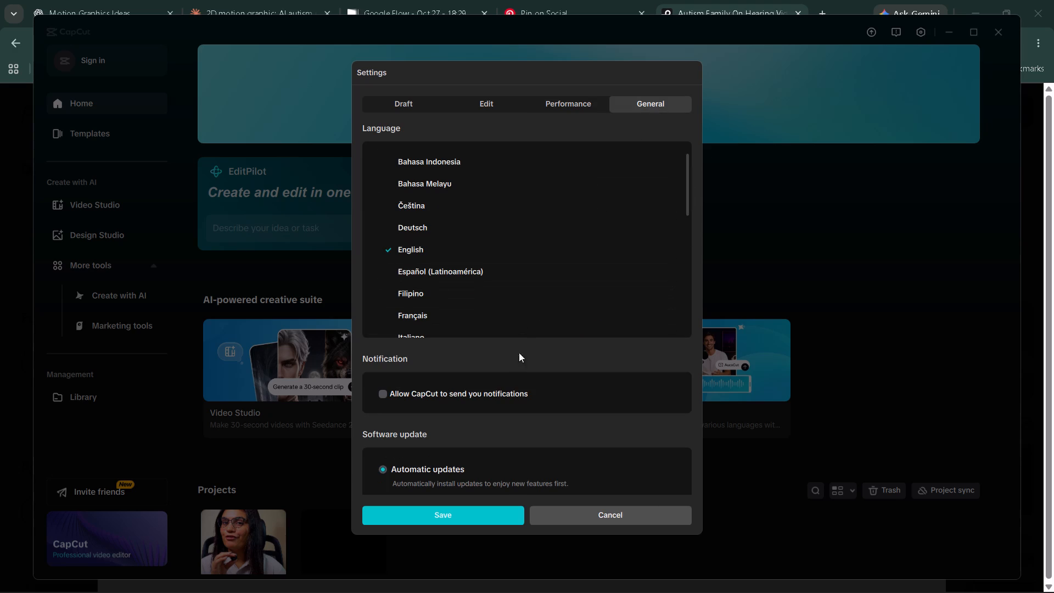
{"action": "scroll", "coordinate": [519, 423], "scroll_direction": "down", "scroll_amount": 1}
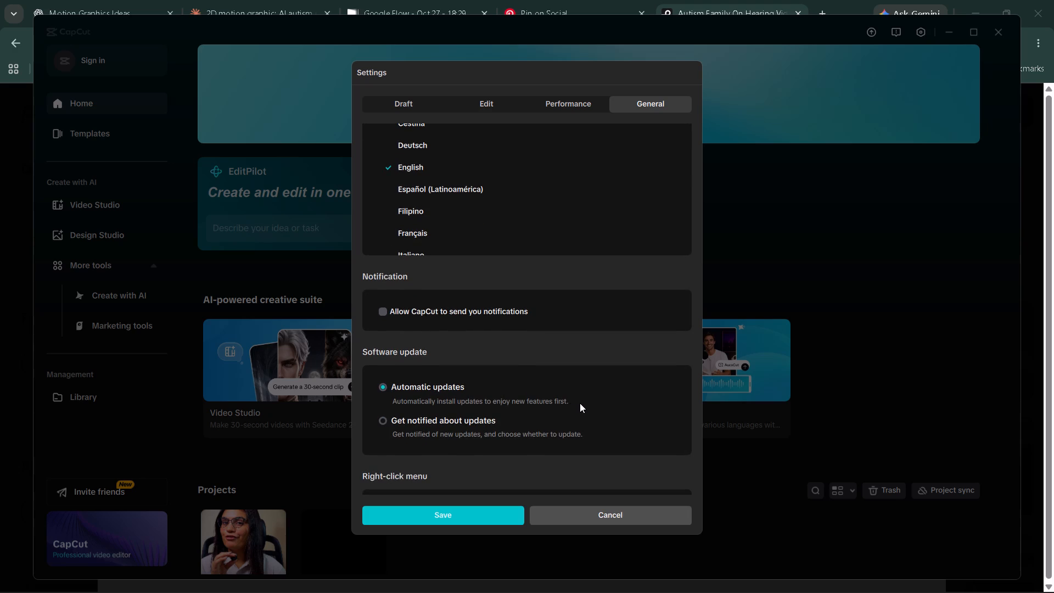
{"action": "scroll", "coordinate": [582, 404], "scroll_direction": "down", "scroll_amount": 1}
{"action": "scroll", "coordinate": [485, 421], "scroll_direction": "down", "scroll_amount": 1}
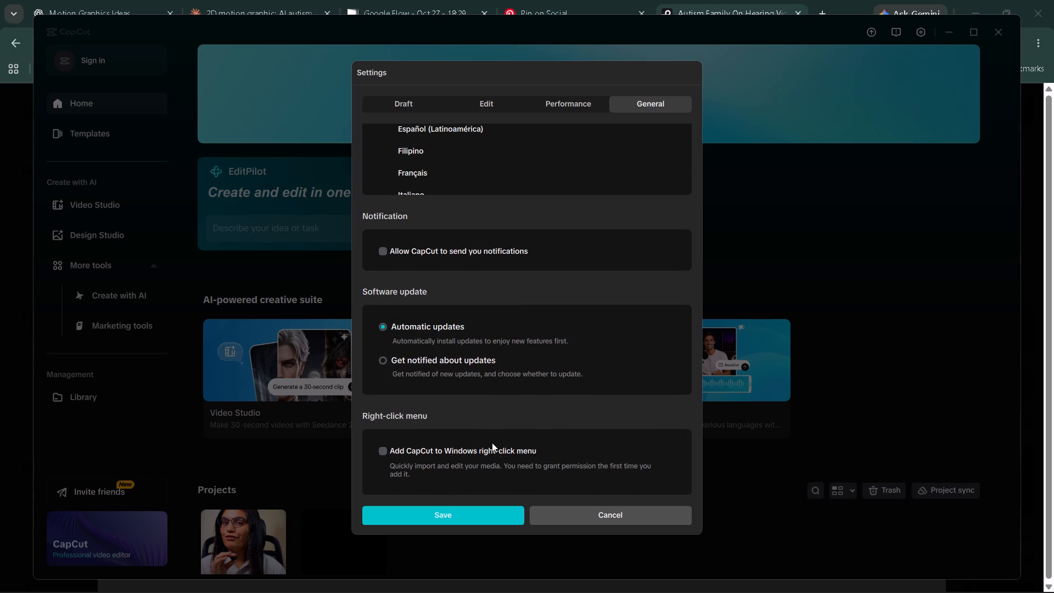
{"action": "left_click", "coordinate": [457, 511]}
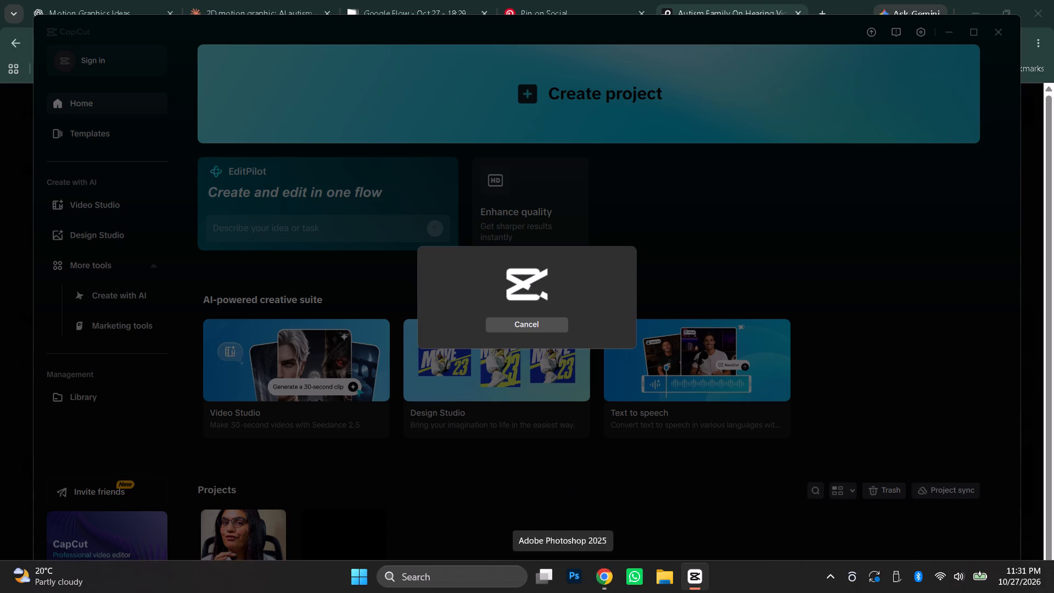
Switch to Chrome, preview the family posing together video on Pexels, and close it to return to the search results.
{"action": "left_click", "coordinate": [608, 584]}
{"action": "left_click", "coordinate": [913, 205]}
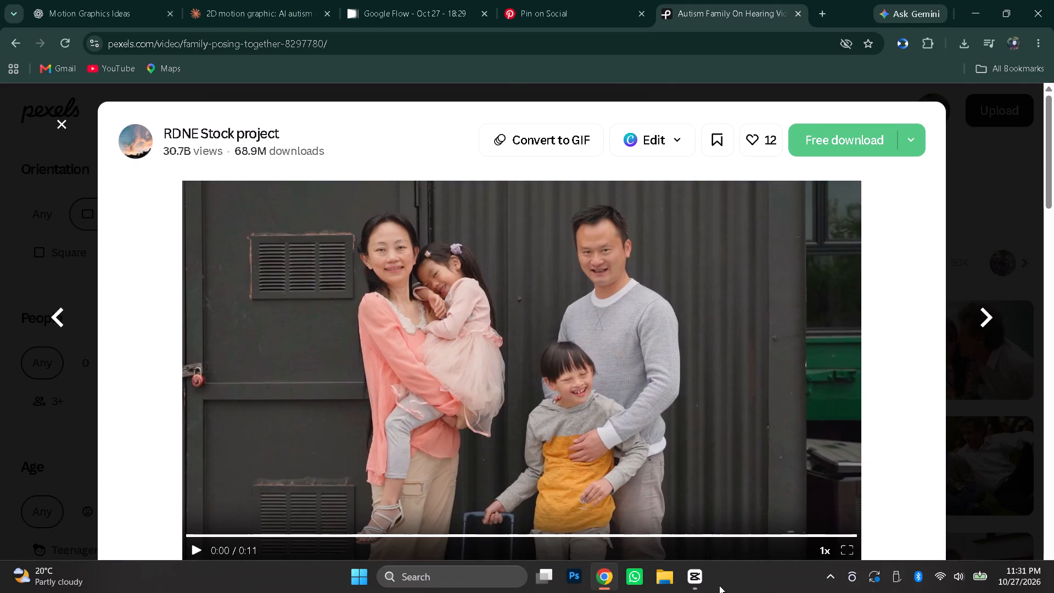
{"action": "left_click", "coordinate": [693, 586]}
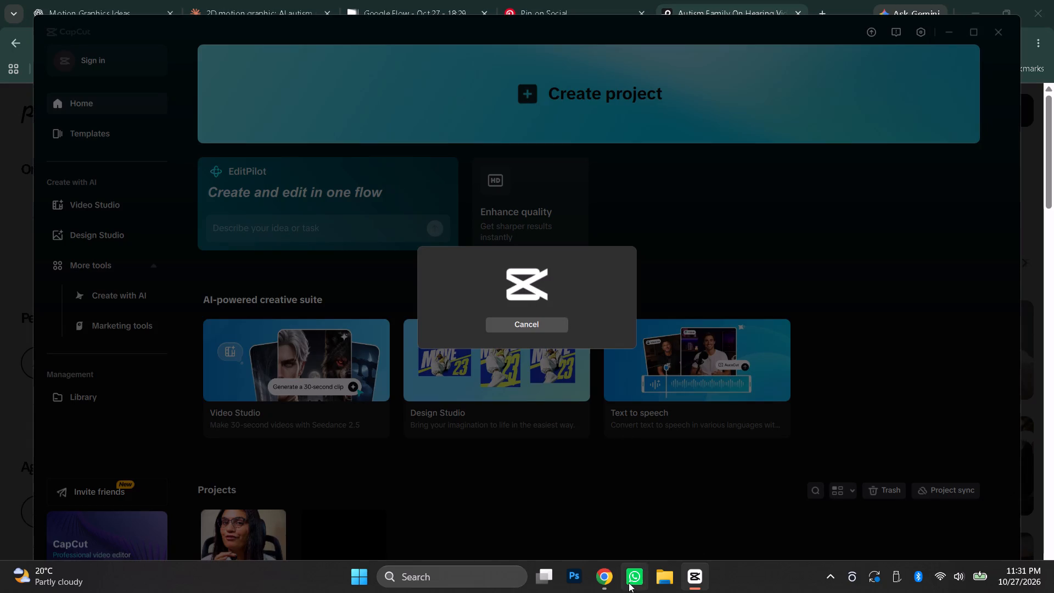
{"action": "left_click", "coordinate": [602, 584]}
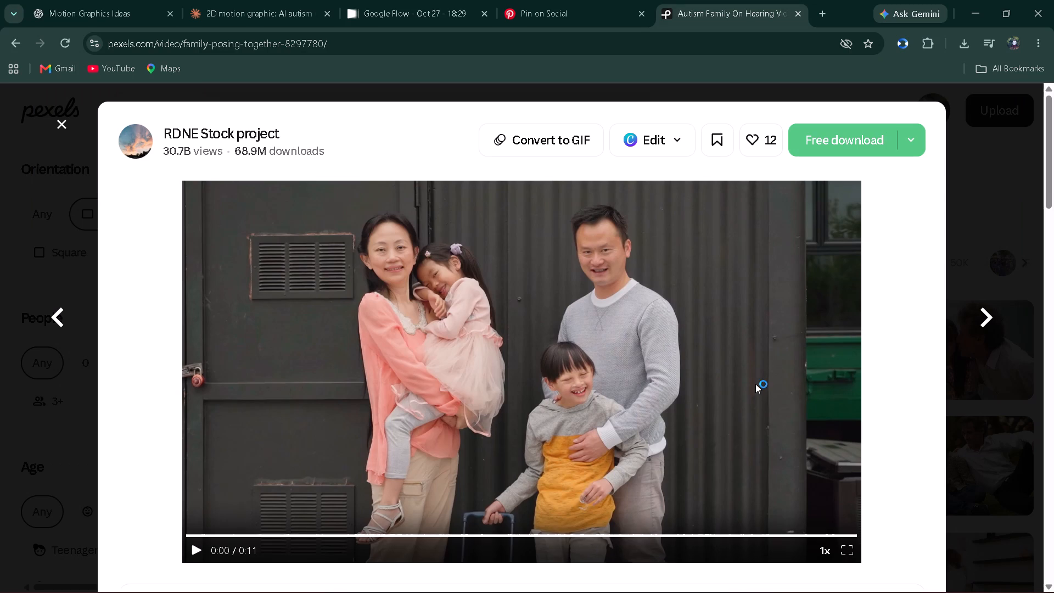
{"action": "left_click", "coordinate": [618, 377]}
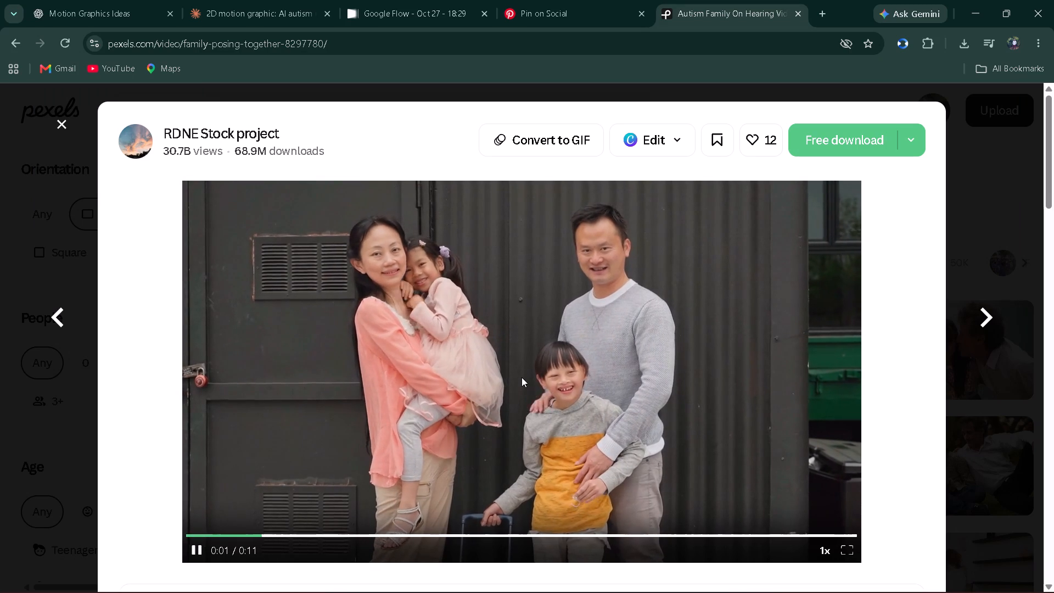
{"action": "left_click", "coordinate": [522, 377]}
{"action": "left_click", "coordinate": [962, 346]}
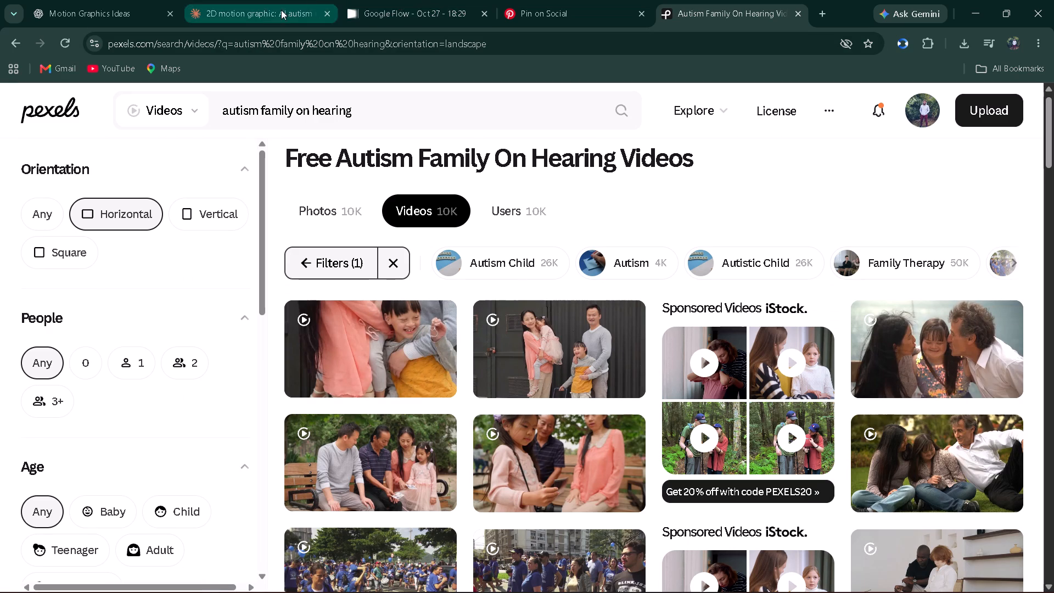
Search Pinterest for "text align video" and check CapCut's progress while the results load.
{"action": "left_click", "coordinate": [526, 0]}
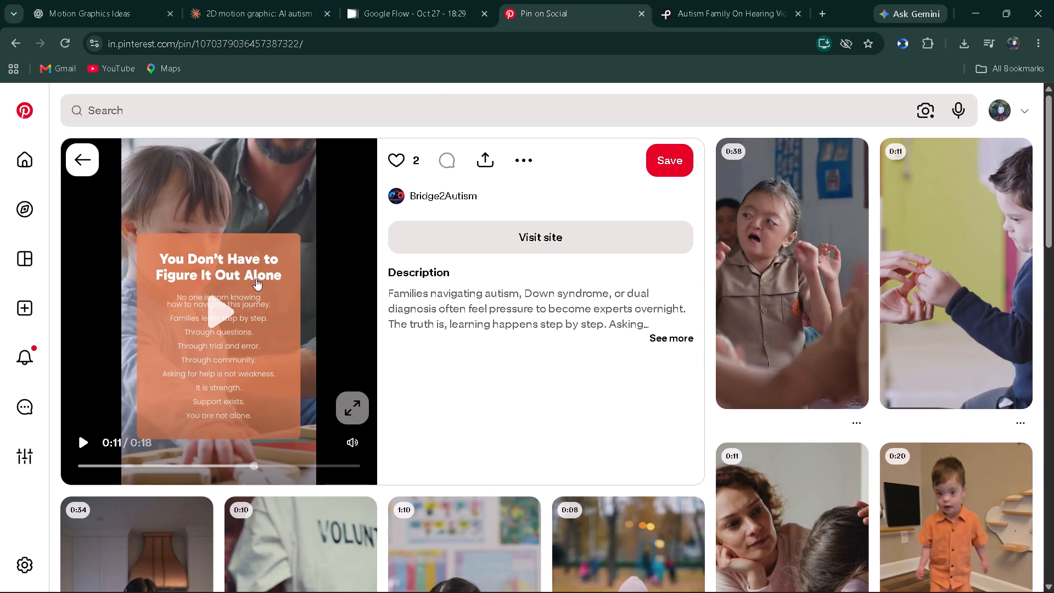
{"action": "left_click", "coordinate": [132, 124]}
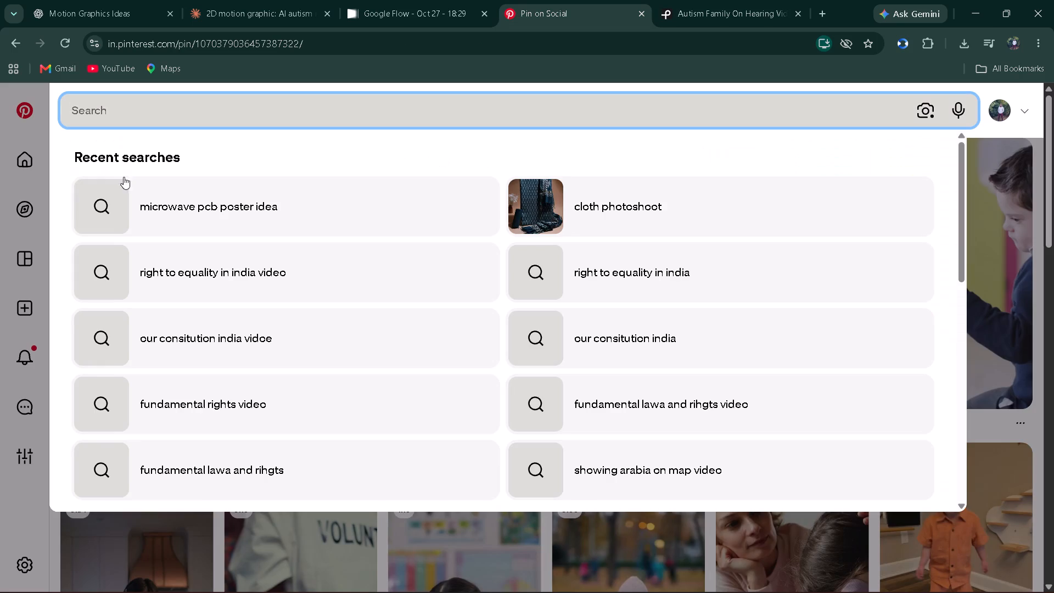
{"action": "left_click", "coordinate": [252, 102]}
{"action": "type", "text": "text"}
{"action": "key", "text": "space"}
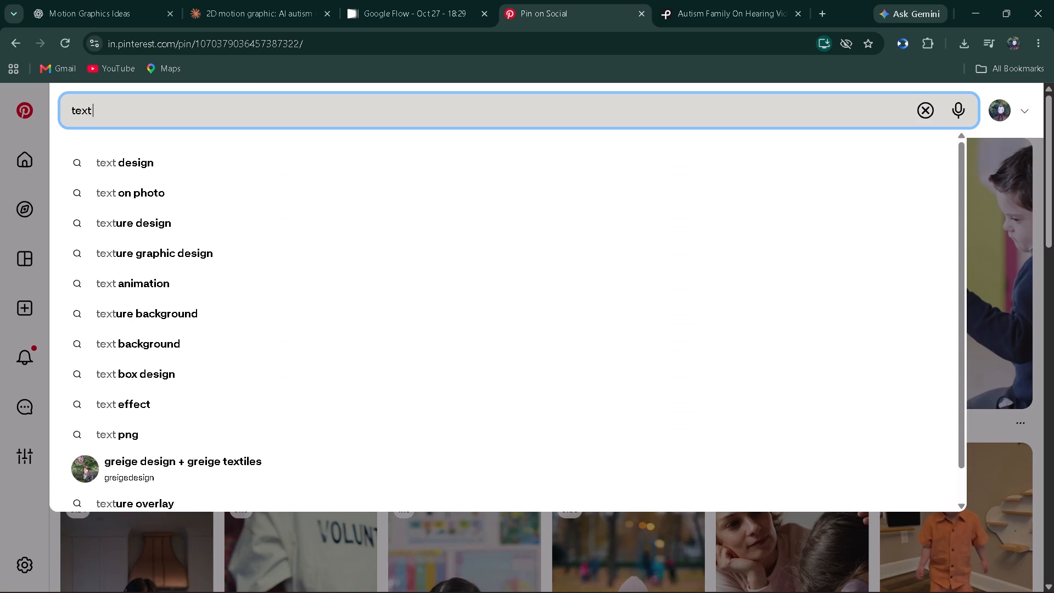
{"action": "type", "text": "align"}
{"action": "key", "text": "space"}
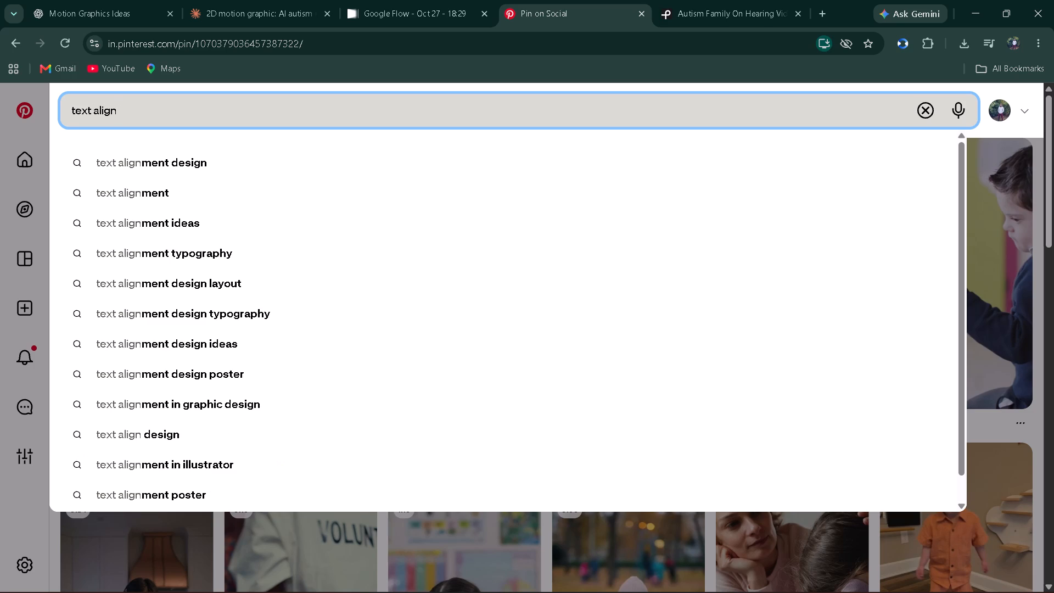
{"action": "type", "text": "video"}
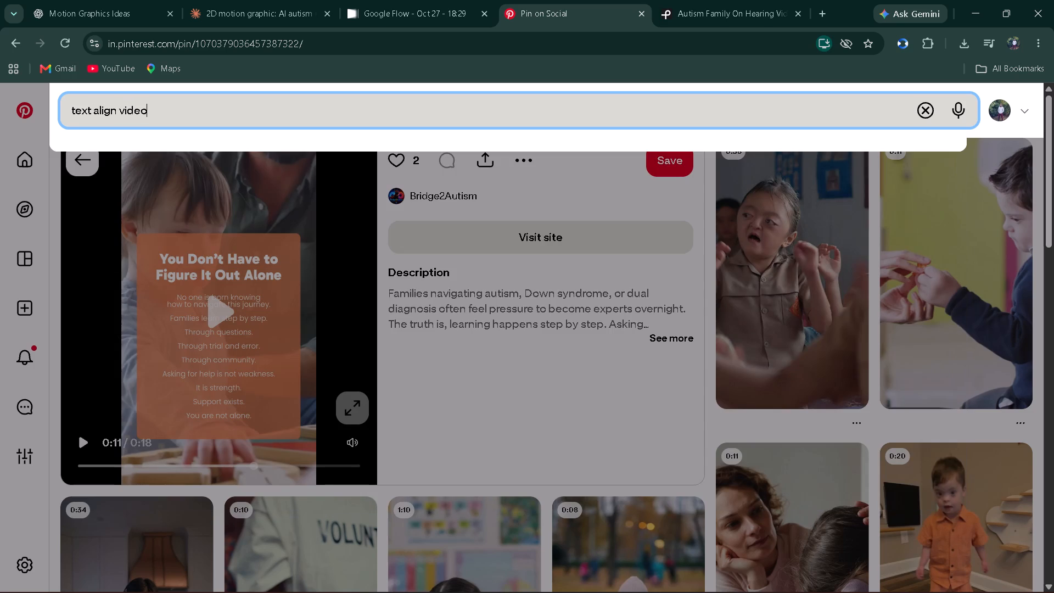
{"action": "key", "text": "Return"}
{"action": "key", "text": "alt+Tab"}
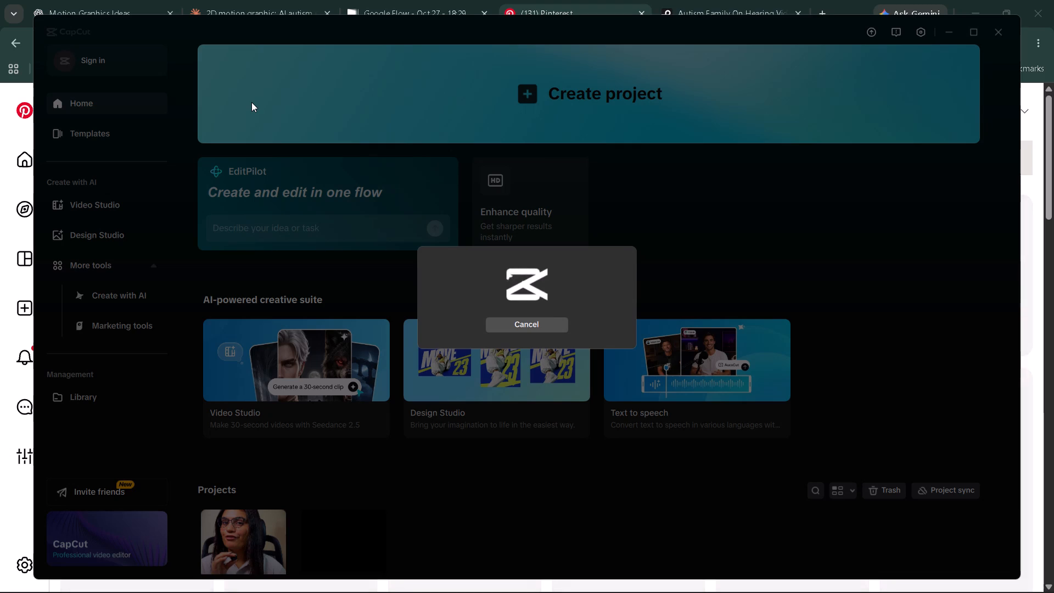
{"action": "key", "text": "alt+Tab"}
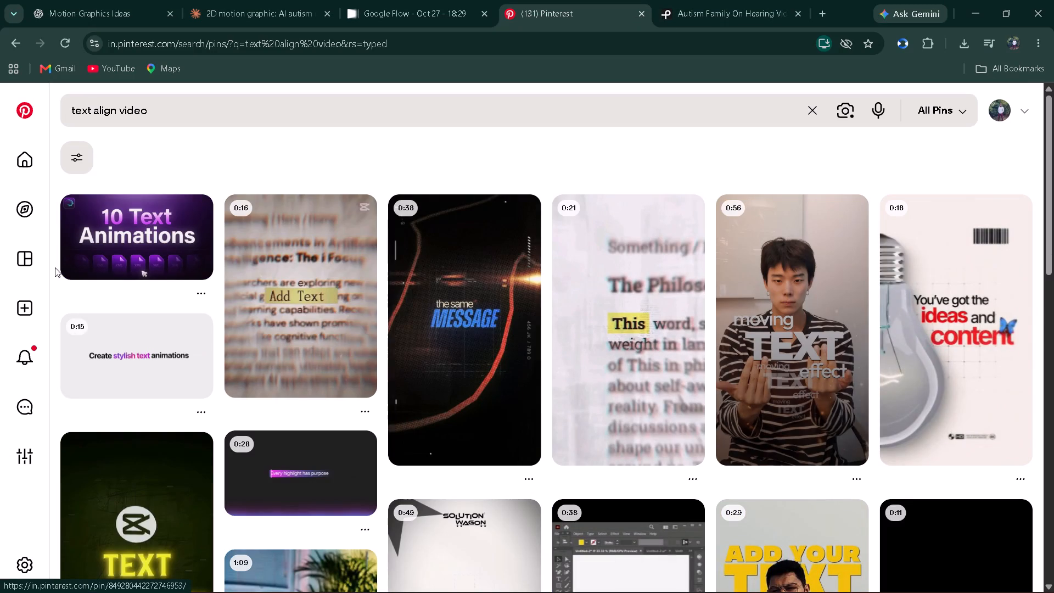
Refine the Pinterest search to "text alignment video" and look over the resulting pins.
{"action": "left_click", "coordinate": [118, 110]}
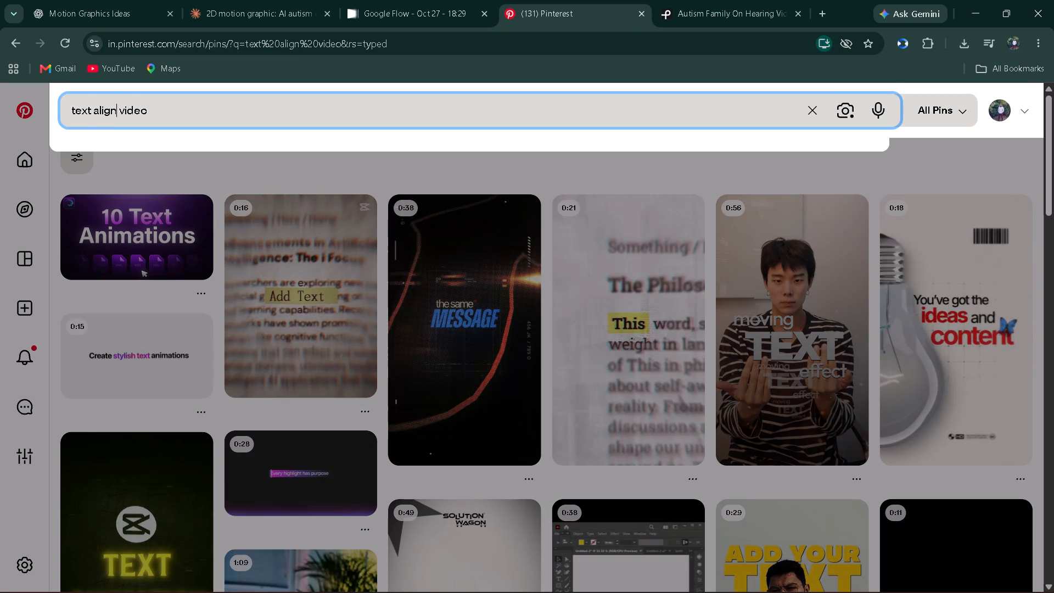
{"action": "type", "text": "m3"}
{"action": "key", "text": "BackSpace"}
{"action": "type", "text": "ent"}
{"action": "key", "text": "Return"}
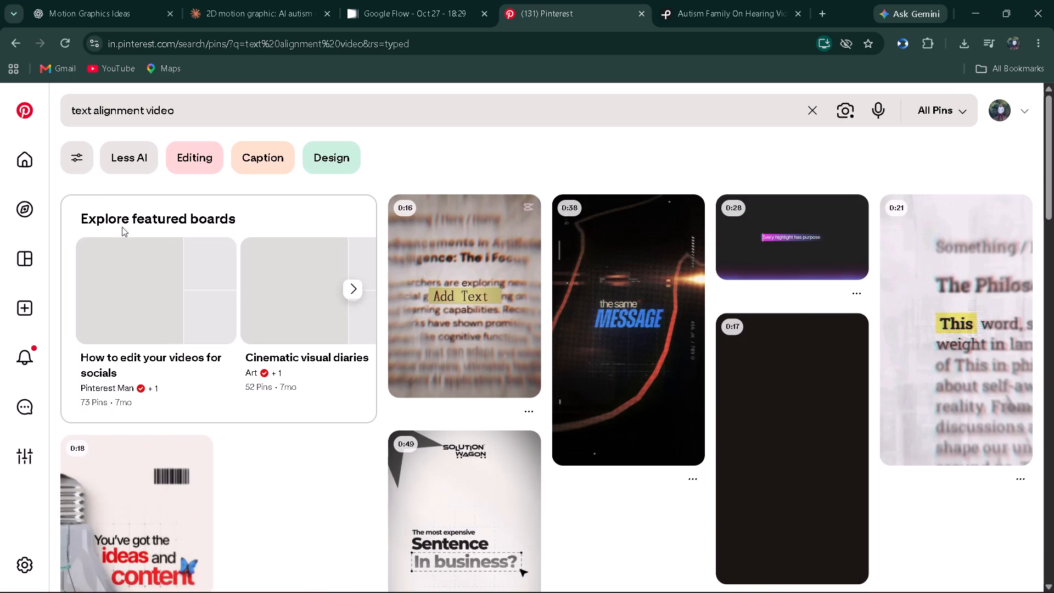
{"action": "scroll", "coordinate": [262, 319], "scroll_direction": "down", "scroll_amount": 1}
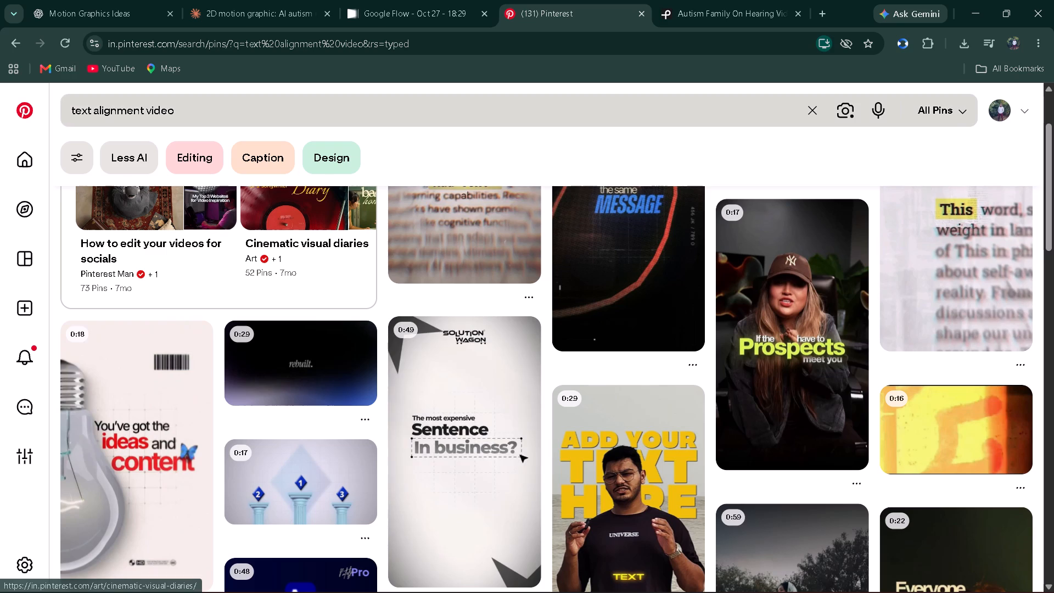
Search Pinterest for "background video" and look over the resulting pins.
{"action": "left_click_drag", "start_coordinate": [212, 113], "coordinate": [71, 131]}
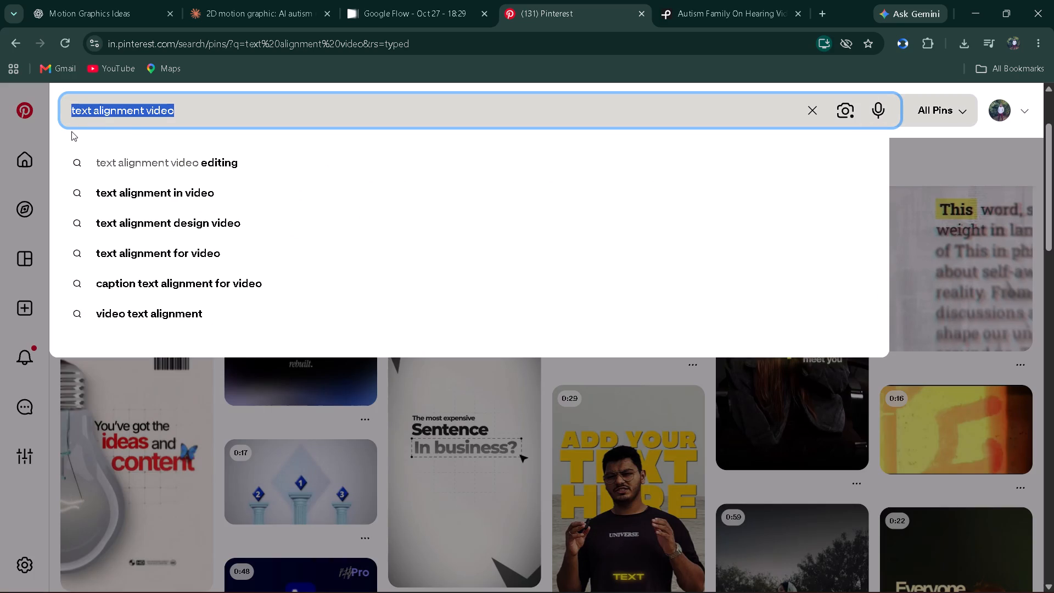
{"action": "type", "text": "background"}
{"action": "key", "text": "space"}
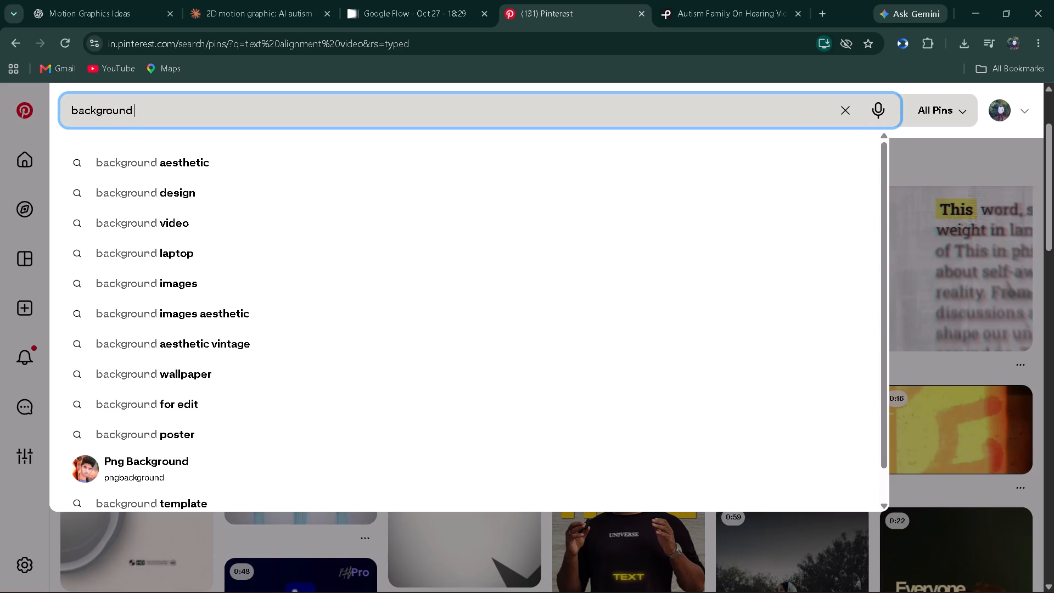
{"action": "type", "text": "video"}
{"action": "key", "text": "Return"}
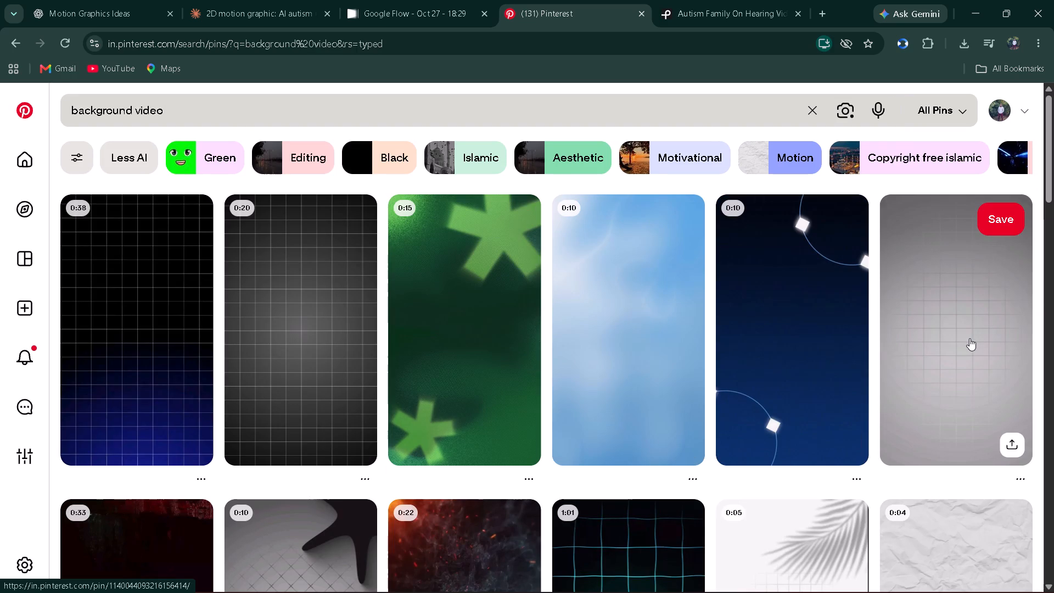
{"action": "scroll", "coordinate": [965, 327], "scroll_direction": "down", "scroll_amount": 1}
{"action": "scroll", "coordinate": [937, 310], "scroll_direction": "up", "scroll_amount": 1}
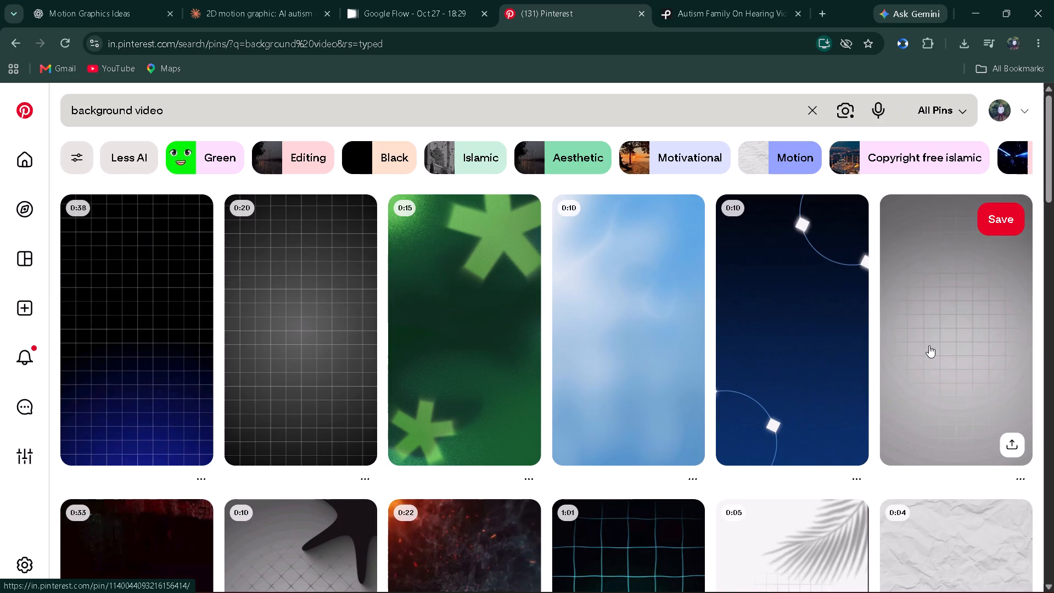
Preview the light grey grid background pin with sound, browse its related pins, and return to the search results.
{"action": "left_click", "coordinate": [929, 345]}
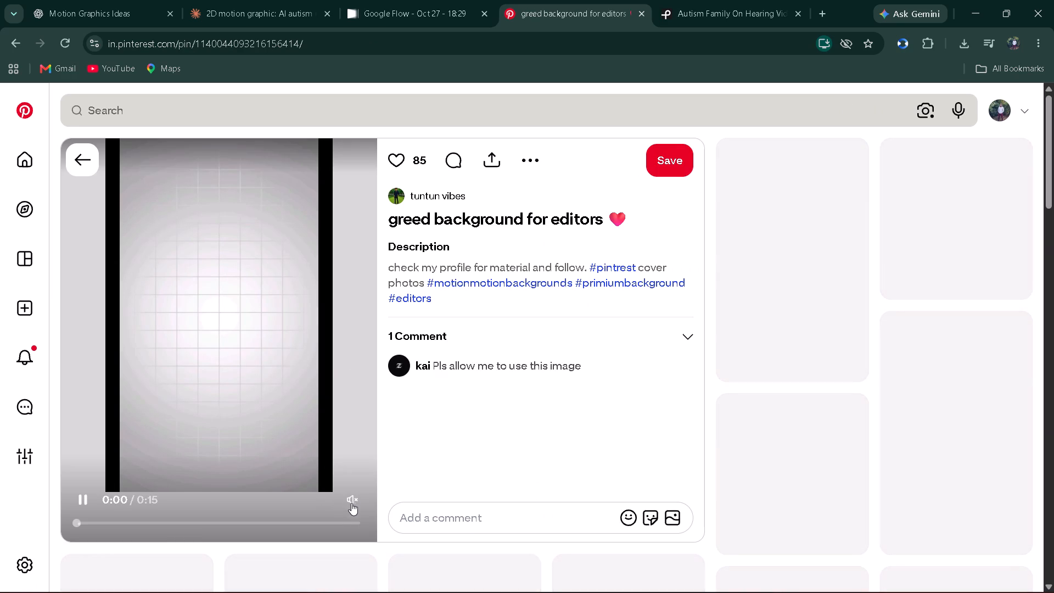
{"action": "left_click", "coordinate": [355, 499]}
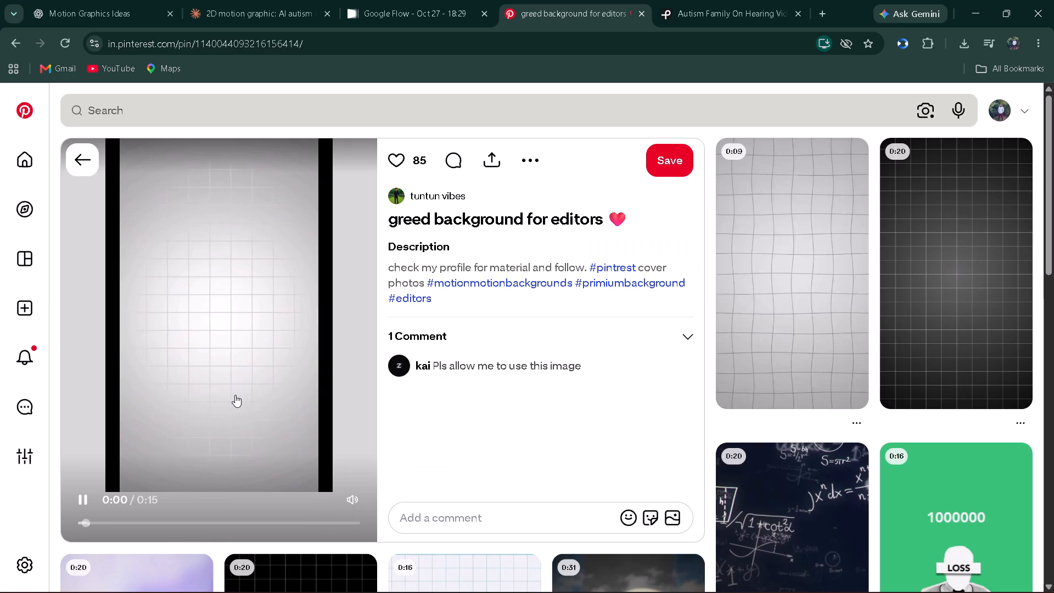
{"action": "scroll", "coordinate": [363, 455], "scroll_direction": "down", "scroll_amount": 2}
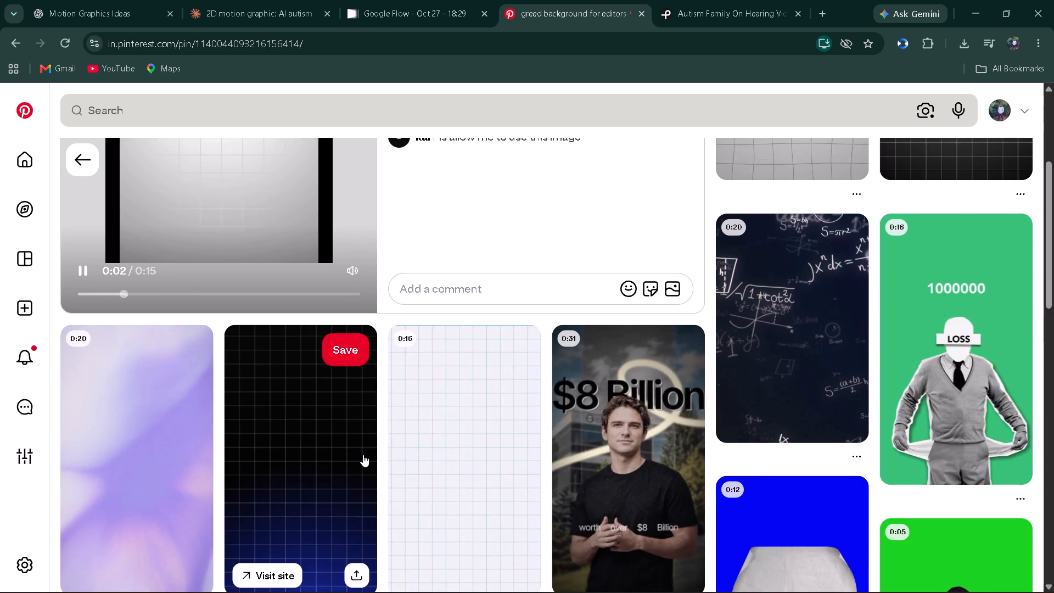
{"action": "scroll", "coordinate": [363, 454], "scroll_direction": "down", "scroll_amount": 2}
{"action": "left_click_drag", "start_coordinate": [385, 443], "coordinate": [393, 439]}
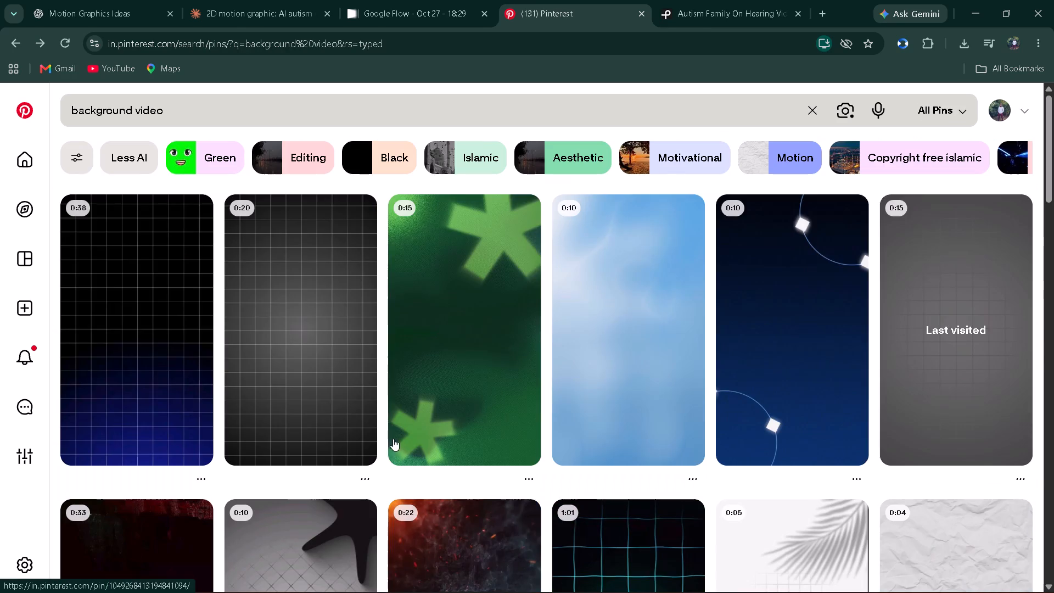
Preview the grey diagonal-grid background with dark star shapes with sound, and open the related grey background with dotted curves.
{"action": "scroll", "coordinate": [615, 398], "scroll_direction": "down", "scroll_amount": 2}
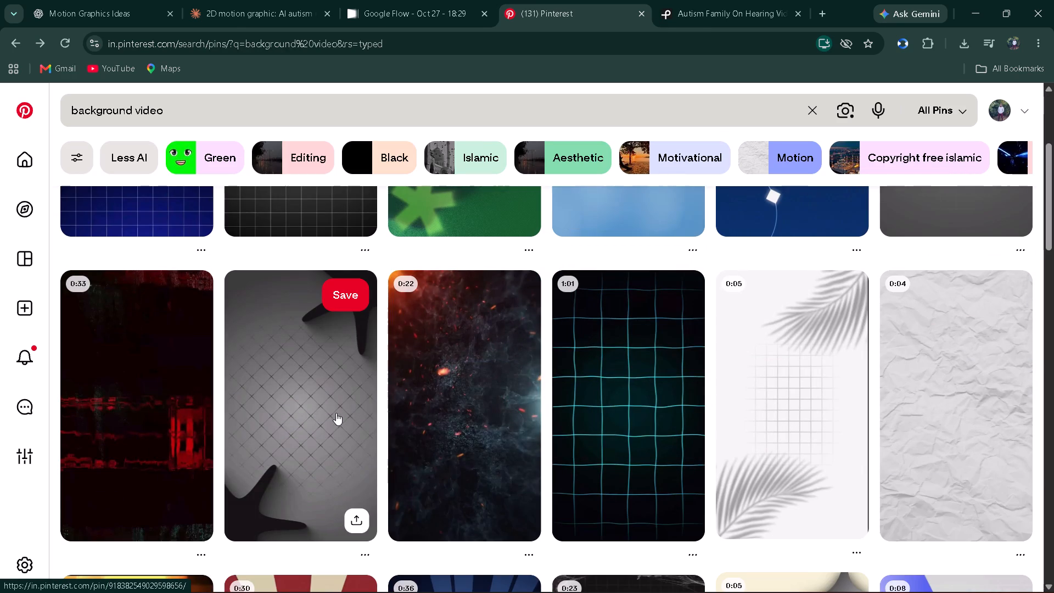
{"action": "left_click", "coordinate": [324, 424]}
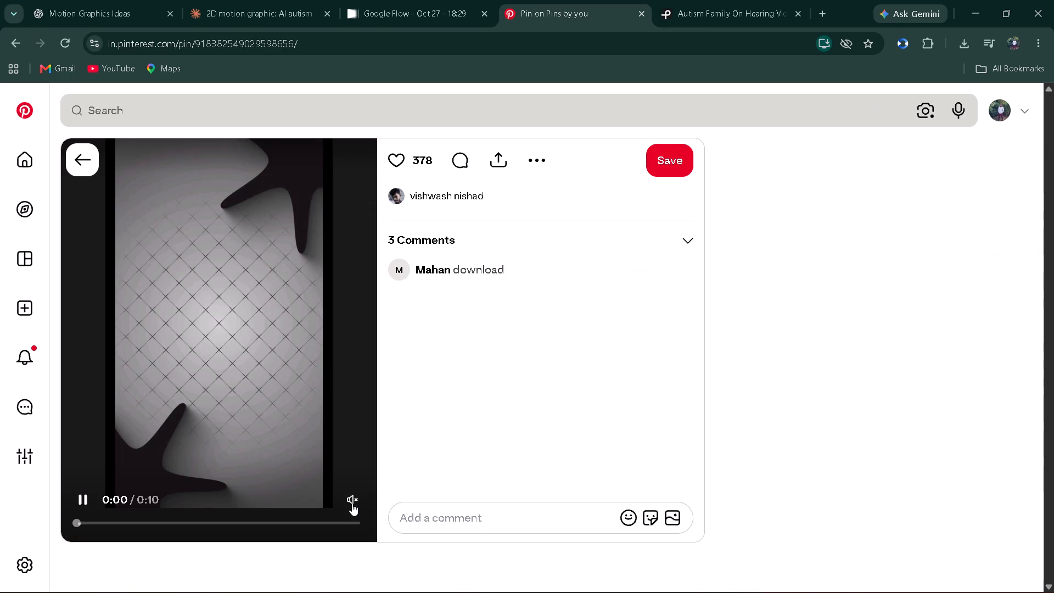
{"action": "left_click", "coordinate": [352, 504]}
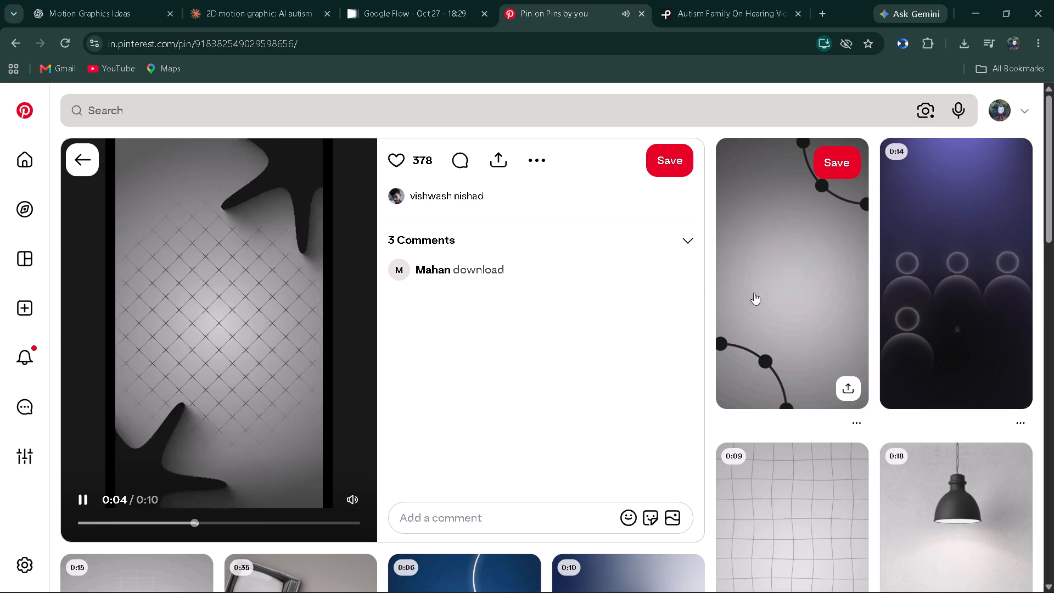
{"action": "left_click", "coordinate": [780, 283]}
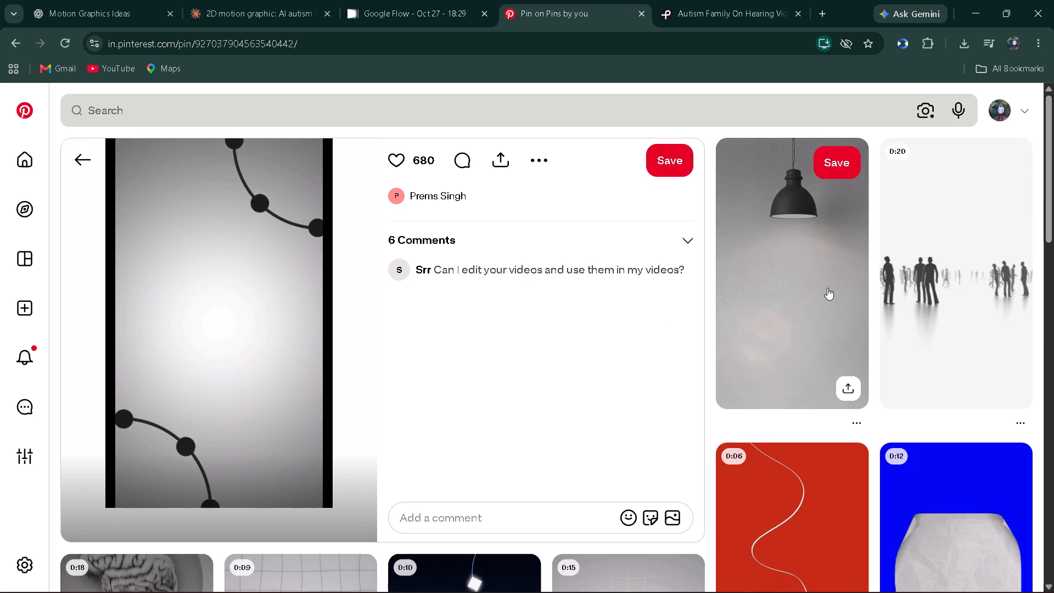
Preview the grey wall background with the hanging lamp, and play the related "Light in the night" bulb pin with sound.
{"action": "left_click", "coordinate": [798, 289]}
{"action": "left_click", "coordinate": [220, 316]}
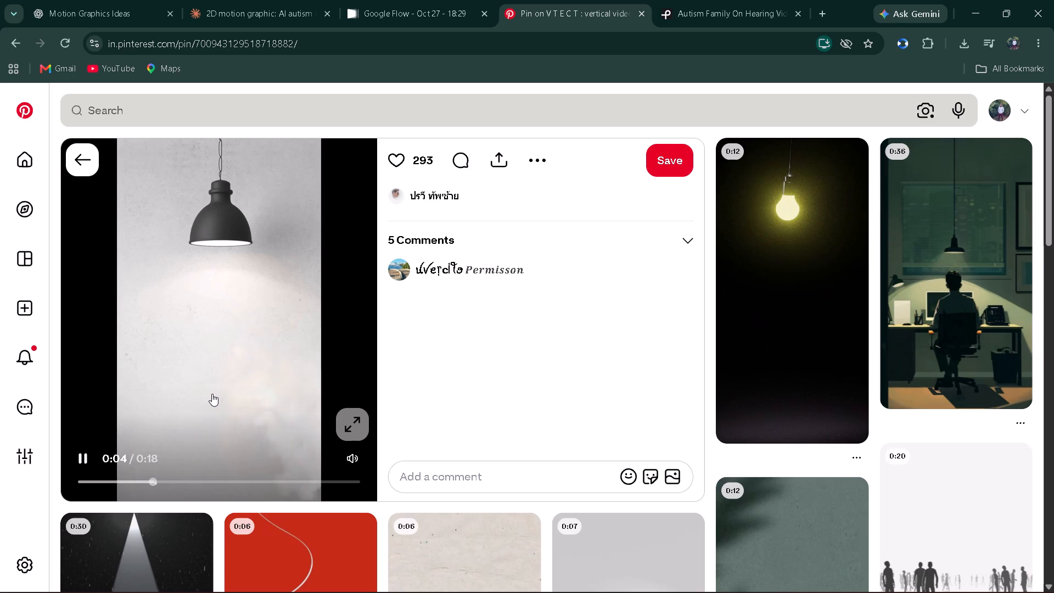
{"action": "left_click", "coordinate": [803, 329]}
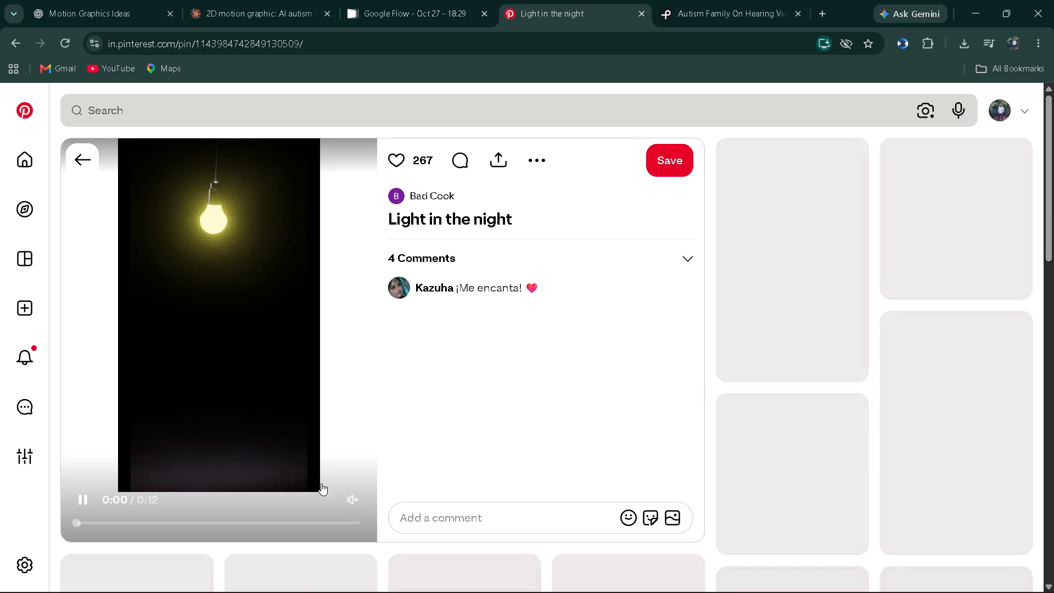
{"action": "left_click", "coordinate": [355, 496]}
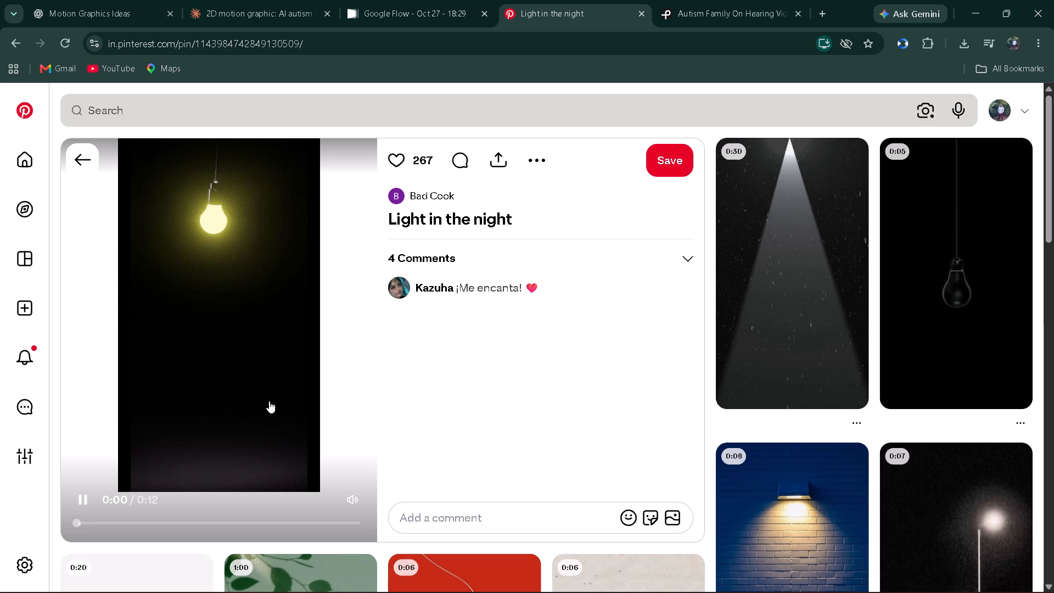
{"action": "left_click", "coordinate": [237, 421]}
{"action": "left_click", "coordinate": [270, 343]}
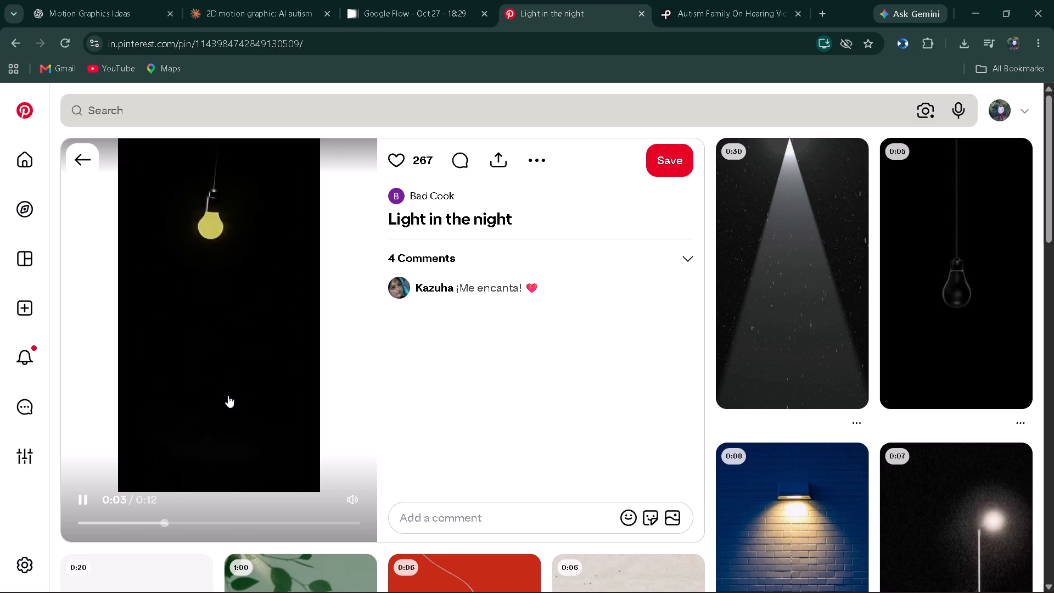
{"action": "left_click", "coordinate": [226, 396]}
Preview the "Snowfall Animation" spotlight background at several points in the video and look over its related pins.
{"action": "left_click", "coordinate": [750, 274]}
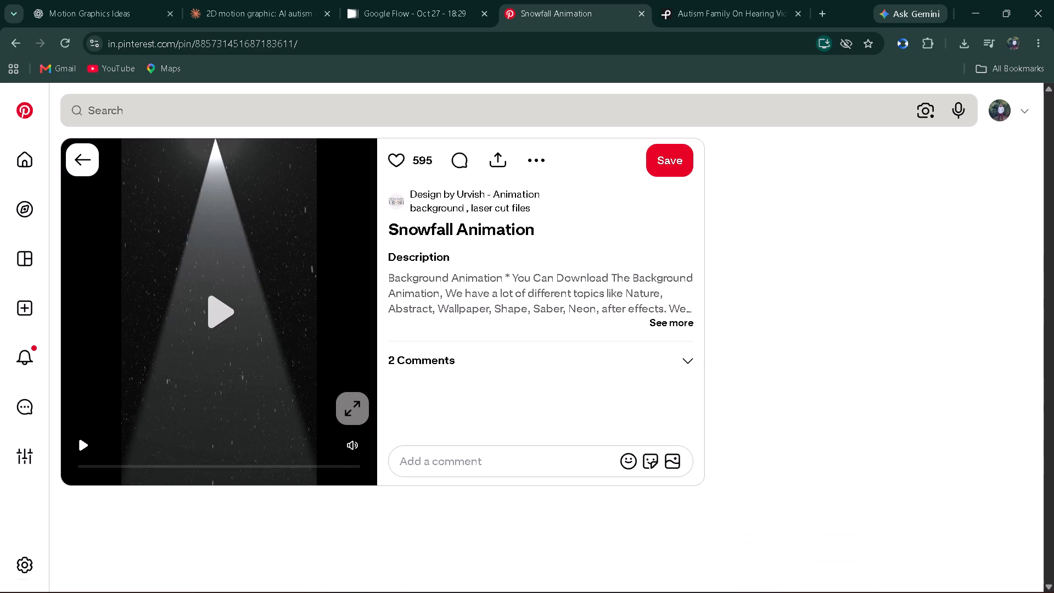
{"action": "left_click", "coordinate": [214, 319]}
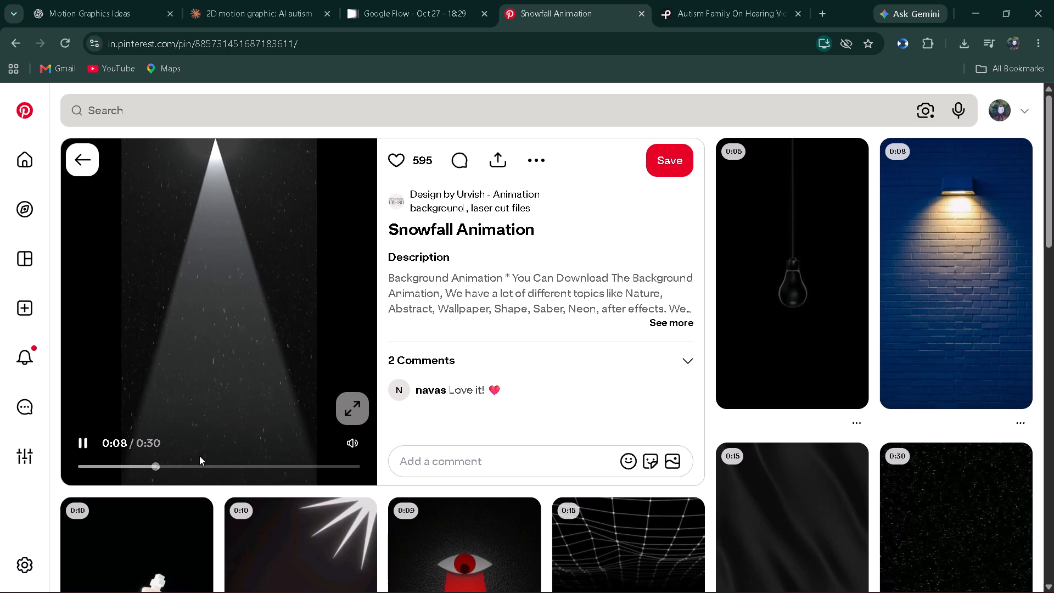
{"action": "left_click", "coordinate": [236, 461]}
{"action": "left_click", "coordinate": [257, 465]}
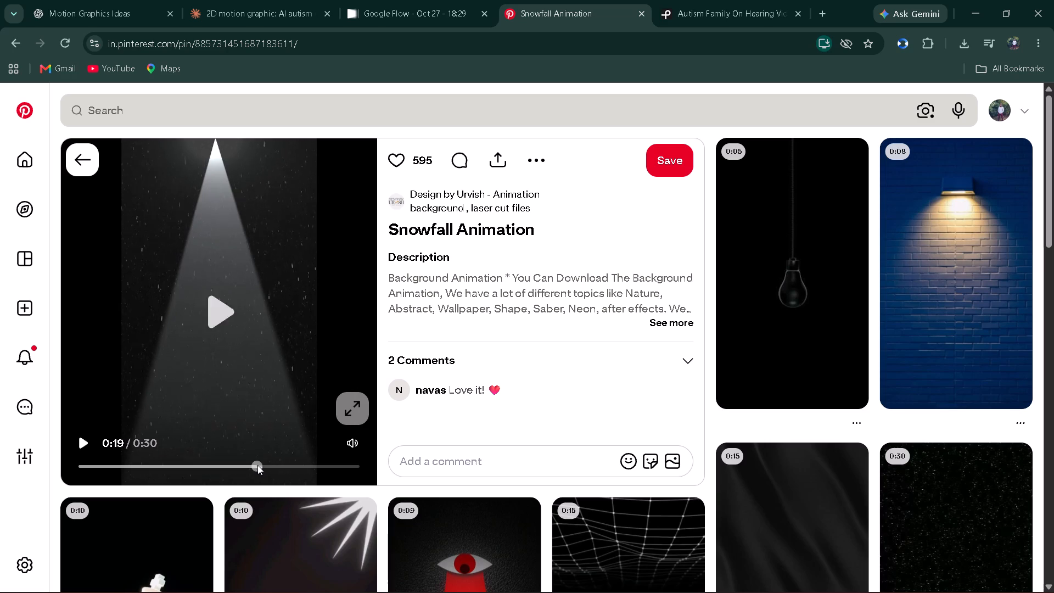
{"action": "left_click", "coordinate": [295, 467]}
{"action": "scroll", "coordinate": [289, 409], "scroll_direction": "down", "scroll_amount": 1}
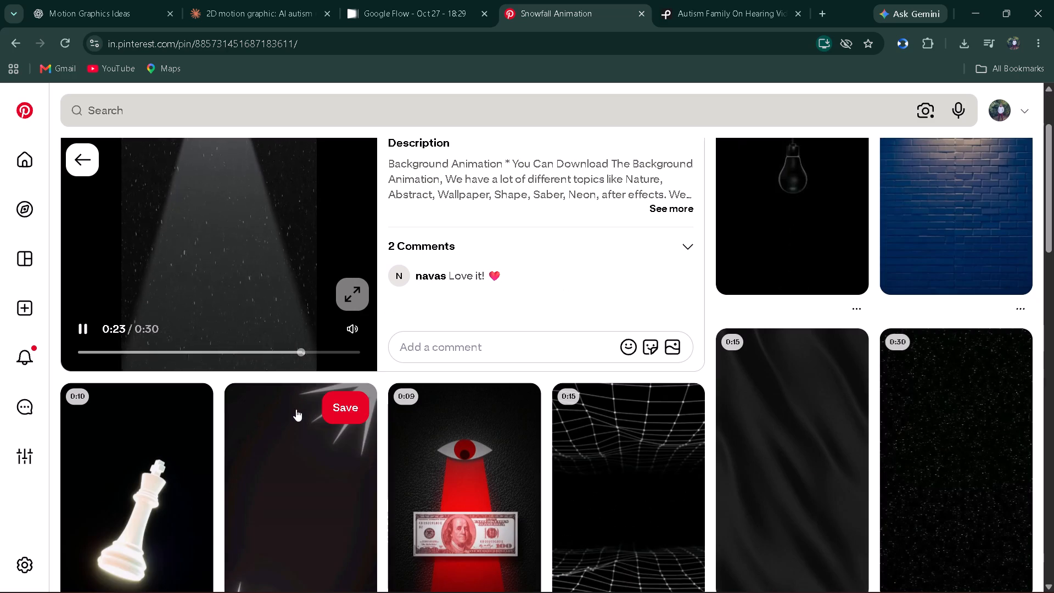
{"action": "scroll", "coordinate": [285, 489], "scroll_direction": "down", "scroll_amount": 1}
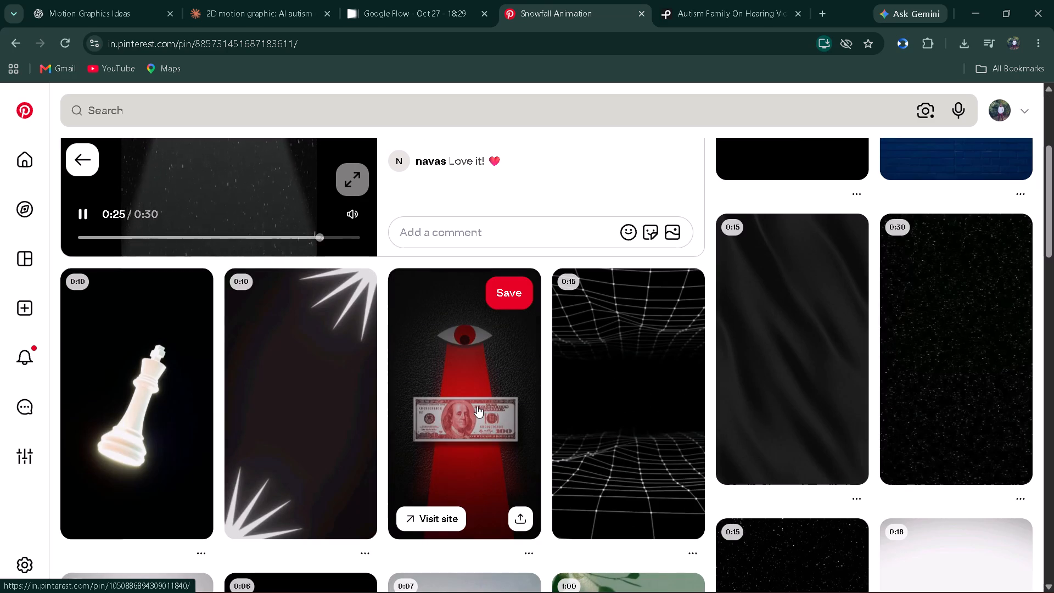
{"action": "scroll", "coordinate": [478, 406], "scroll_direction": "down", "scroll_amount": 3}
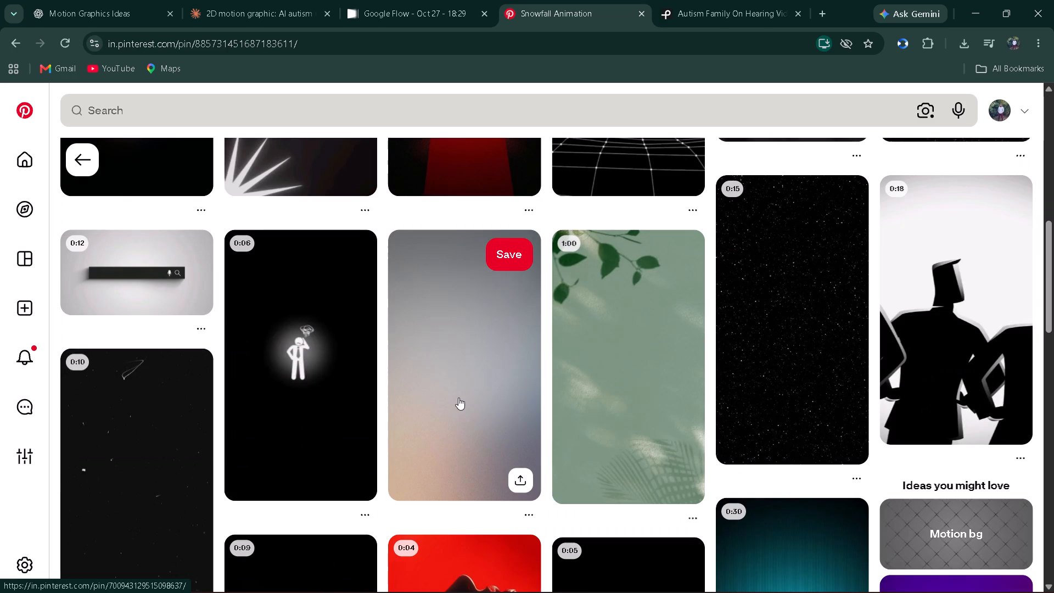
Switch to CapCut to check whether the project has loaded, and return to the Pinterest page in Chrome.
{"action": "left_click", "coordinate": [685, 575]}
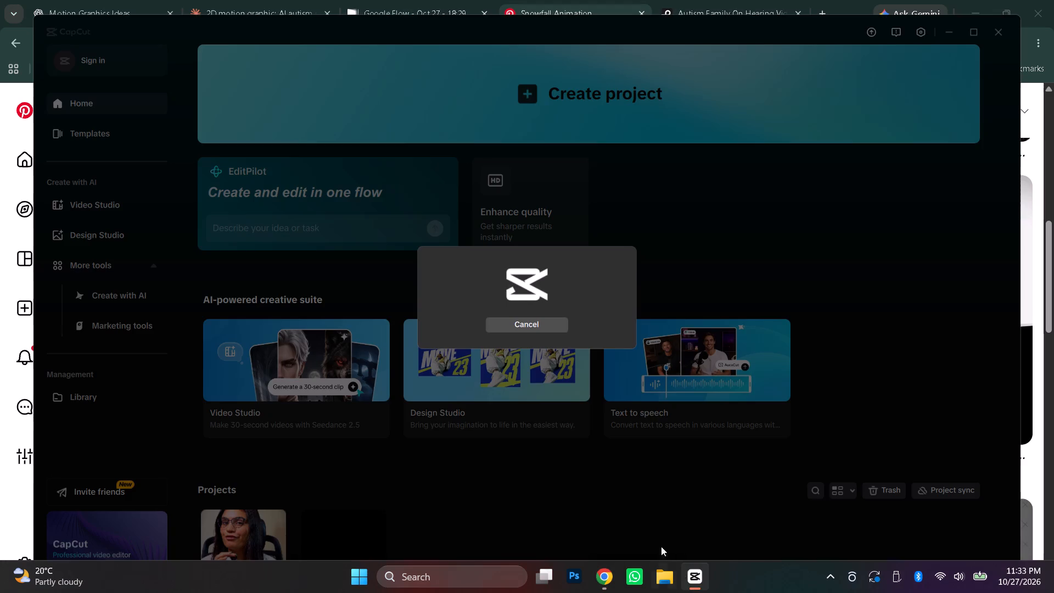
{"action": "left_click", "coordinate": [523, 457]}
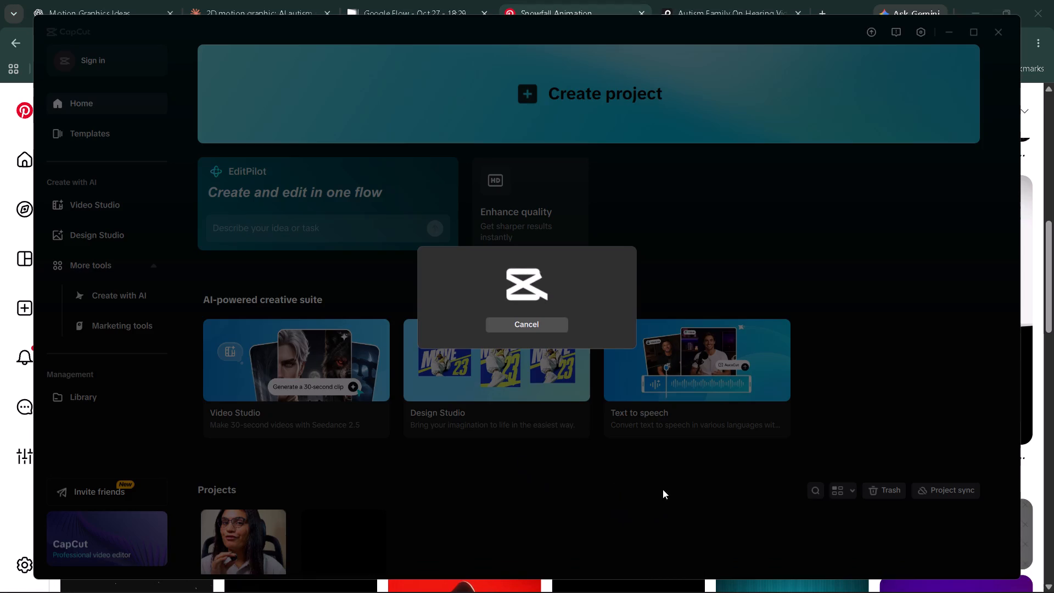
{"action": "left_click", "coordinate": [650, 480]}
{"action": "left_click", "coordinate": [693, 574]}
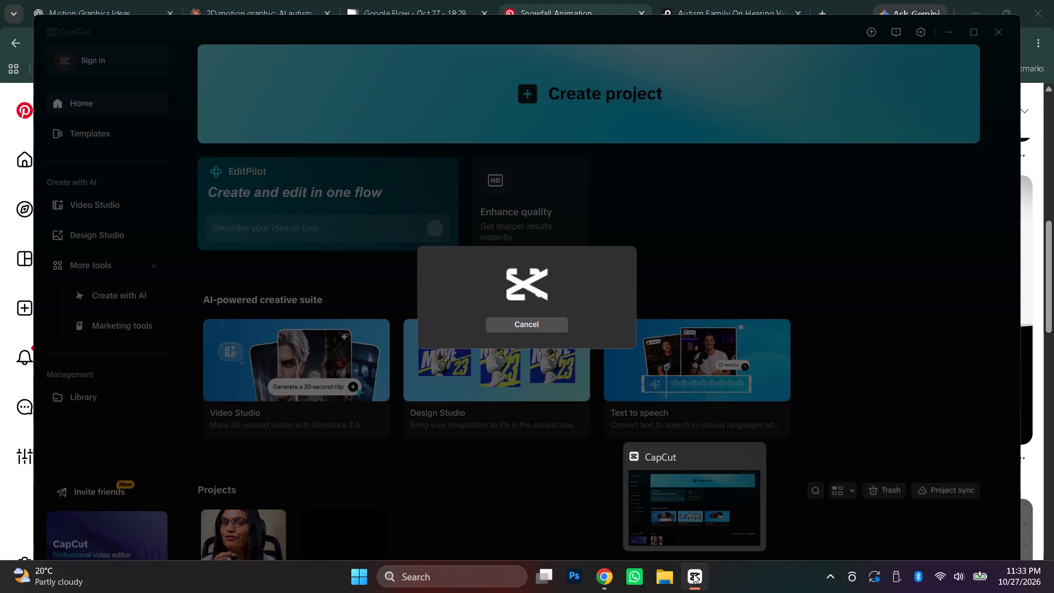
{"action": "left_click", "coordinate": [604, 574]}
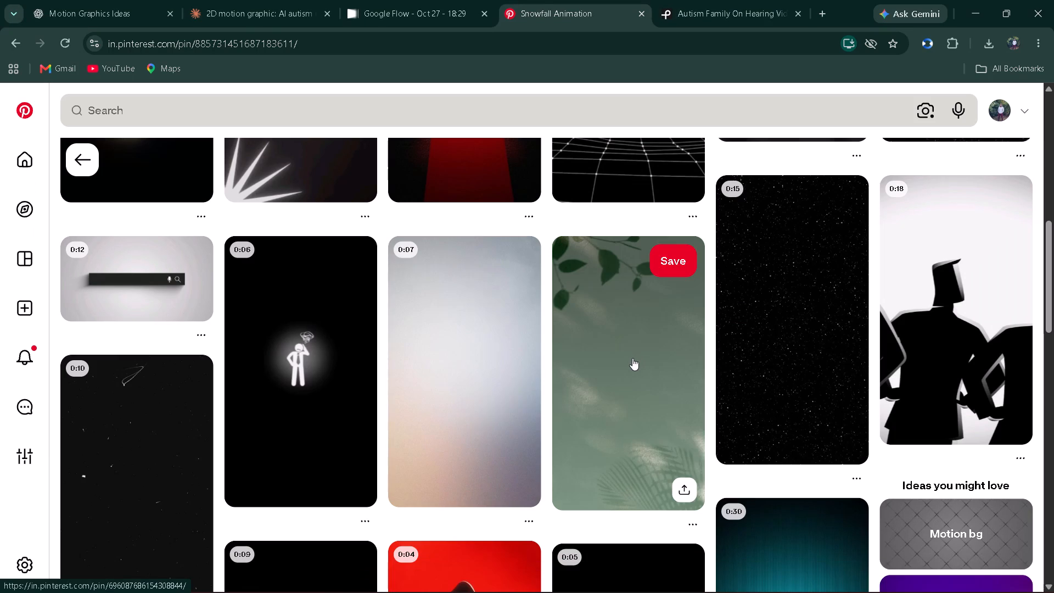
Preview the green leaf-shadow "Story motion" background and look over its related pins.
{"action": "left_click", "coordinate": [614, 366]}
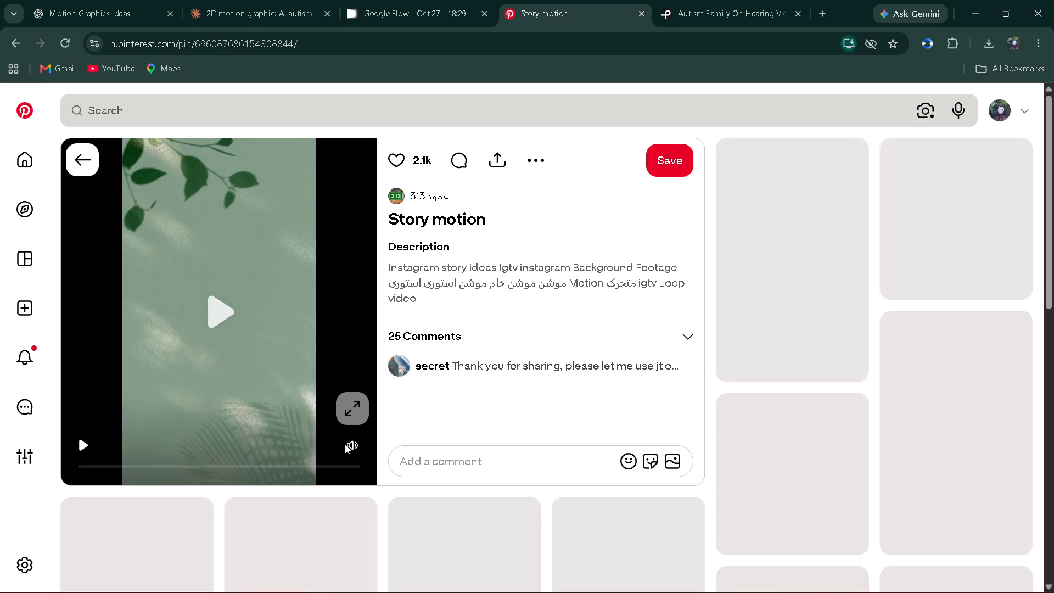
{"action": "left_click", "coordinate": [225, 326]}
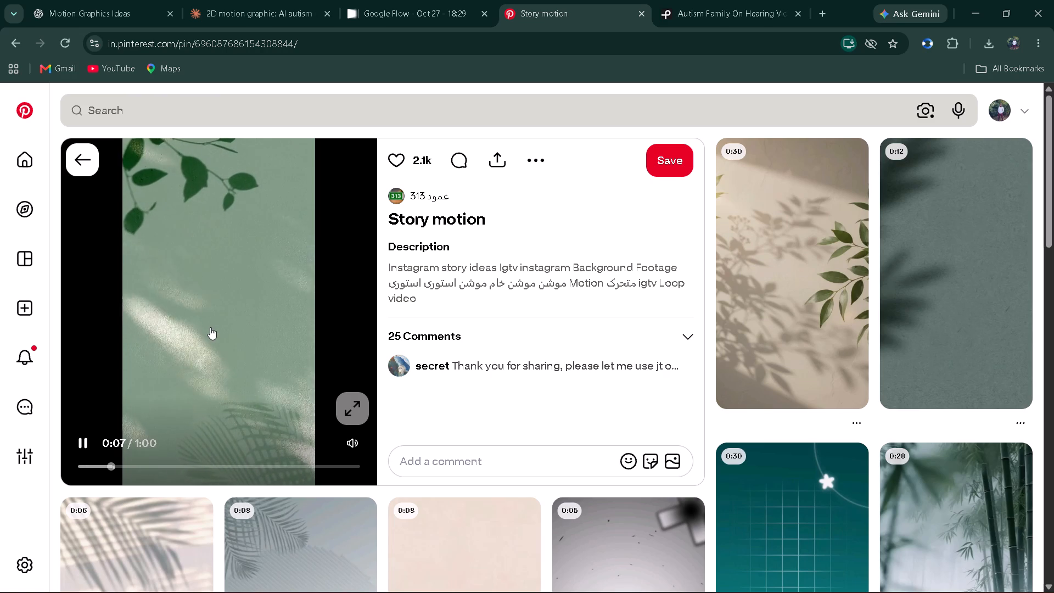
{"action": "scroll", "coordinate": [213, 328], "scroll_direction": "down", "scroll_amount": 2}
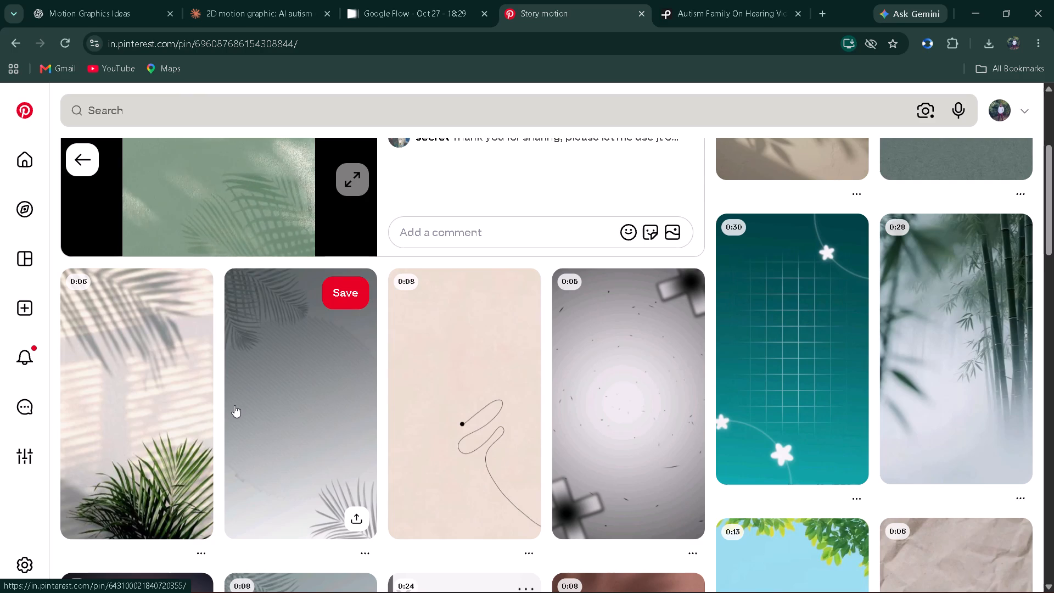
{"action": "scroll", "coordinate": [240, 360], "scroll_direction": "up", "scroll_amount": 2}
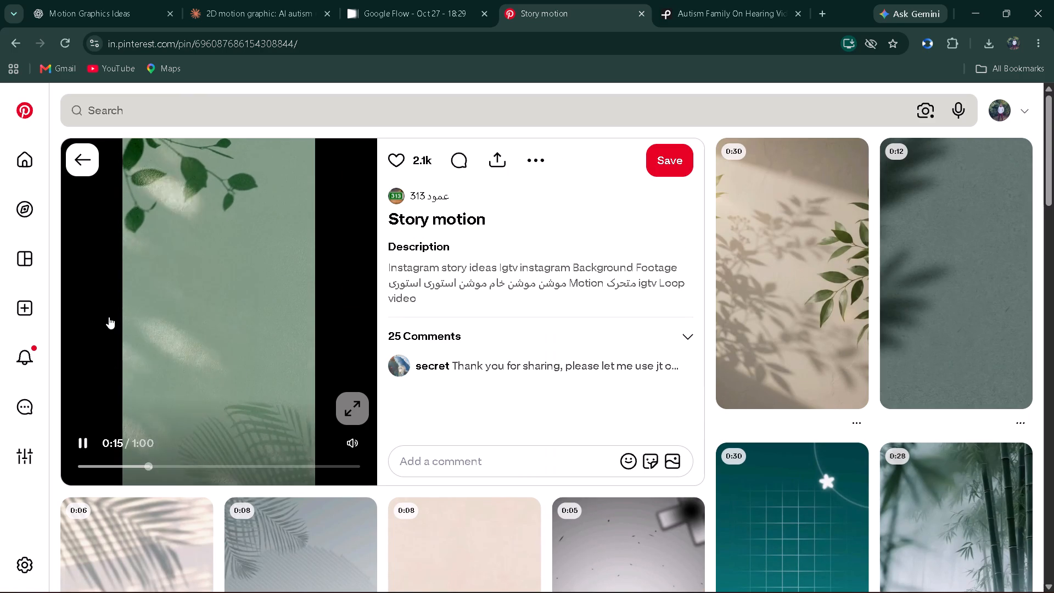
{"action": "scroll", "coordinate": [233, 328], "scroll_direction": "down", "scroll_amount": 2}
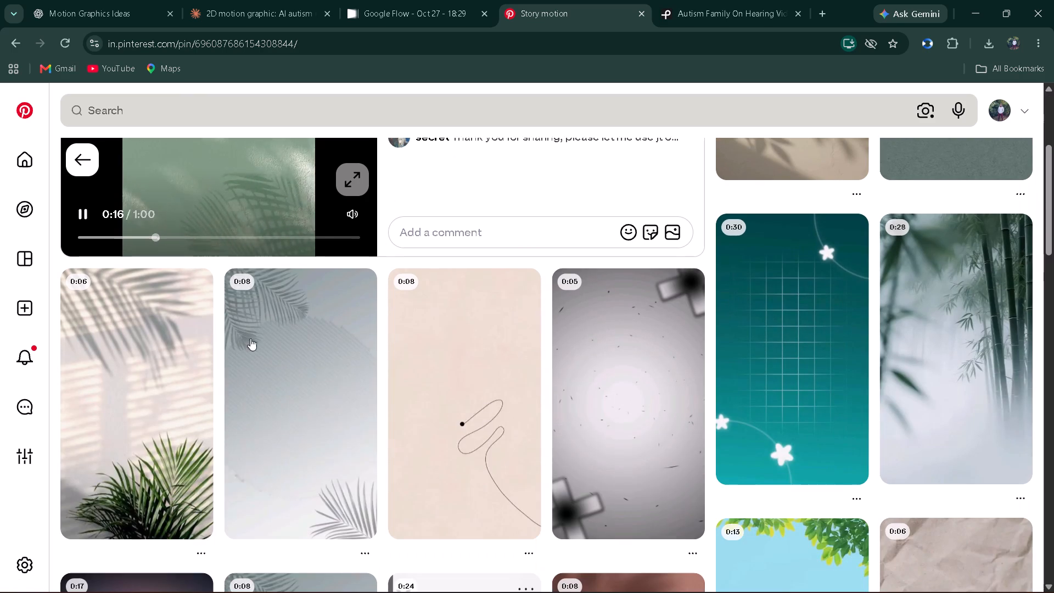
Preview the teal "premium motion background" pin and the related cream "motion graphics" pin with a tilted grid.
{"action": "left_click", "coordinate": [754, 342]}
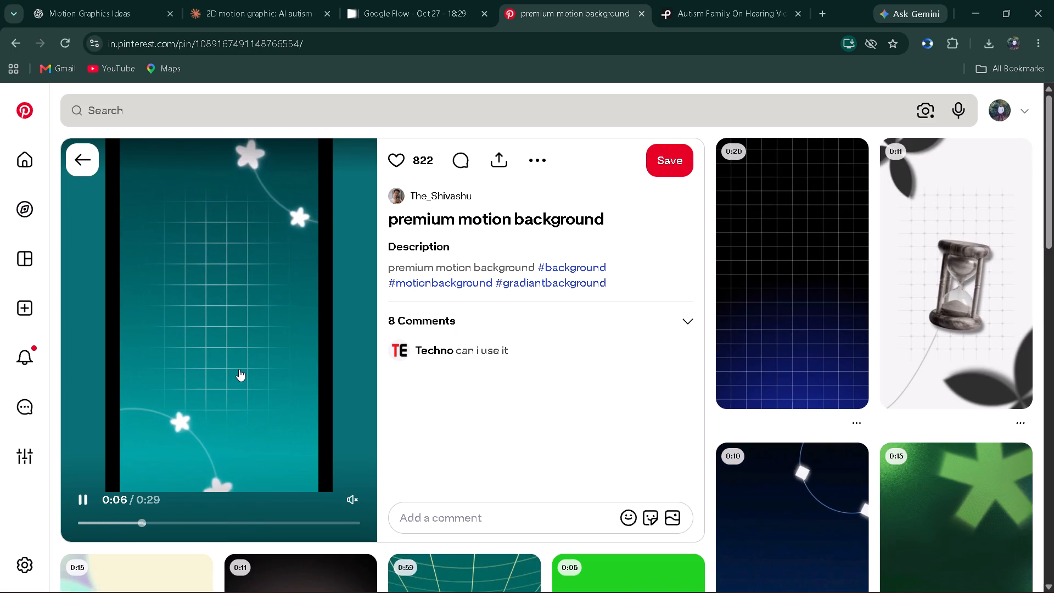
{"action": "scroll", "coordinate": [239, 369], "scroll_direction": "down", "scroll_amount": 2}
{"action": "scroll", "coordinate": [210, 404], "scroll_direction": "down", "scroll_amount": 1}
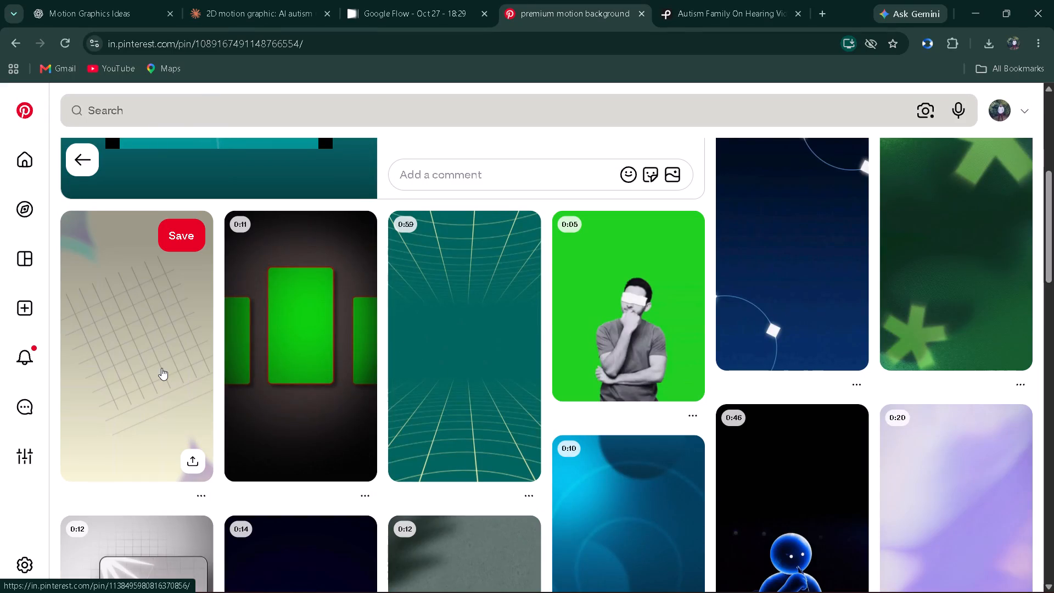
{"action": "left_click", "coordinate": [161, 368]}
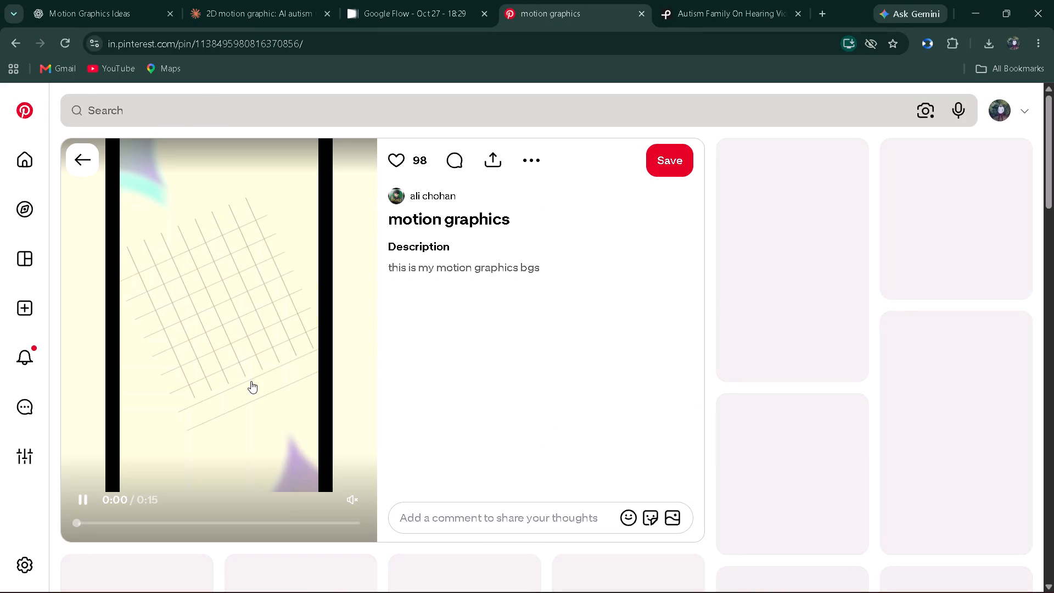
{"action": "left_click", "coordinate": [251, 381]}
{"action": "left_click", "coordinate": [251, 381]}
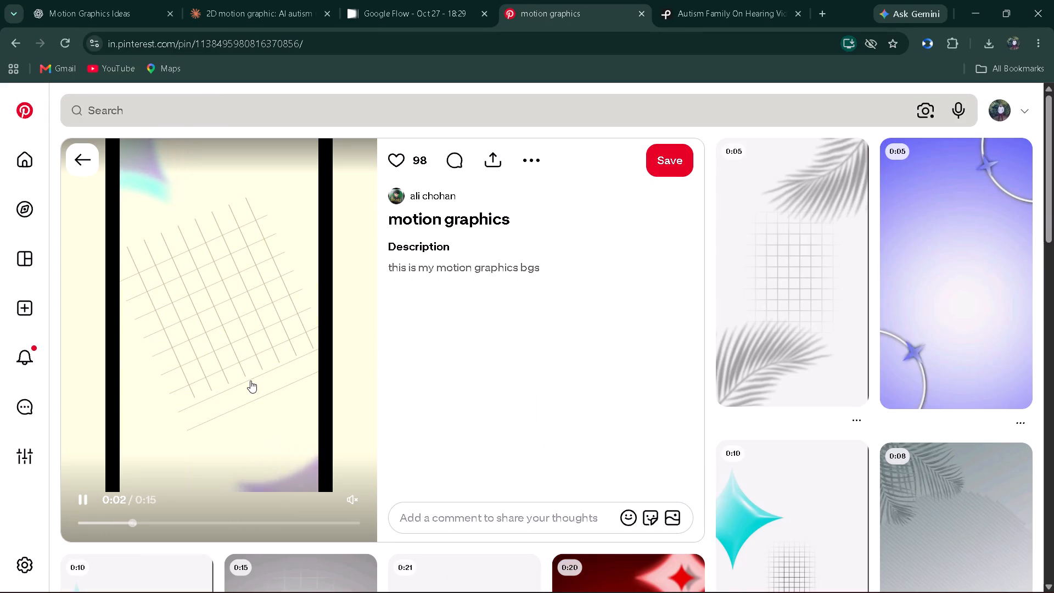
Preview the palm-shadow "white background for reels or shorts video" pin, look over its related pins, and return to the "motion graphics" pin.
{"action": "left_click", "coordinate": [781, 297]}
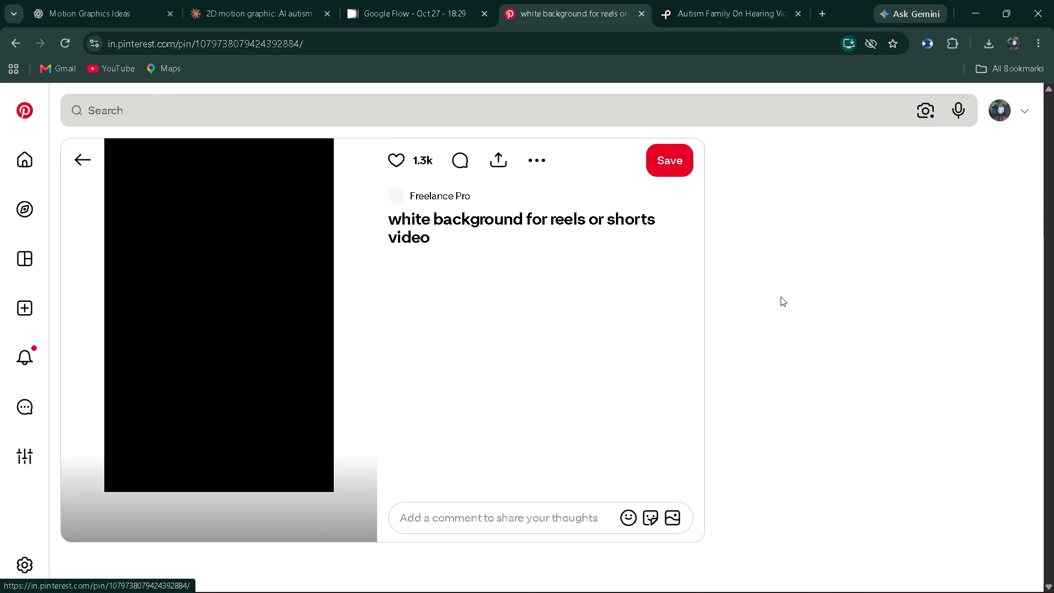
{"action": "left_click", "coordinate": [230, 375]}
{"action": "left_click", "coordinate": [229, 376]}
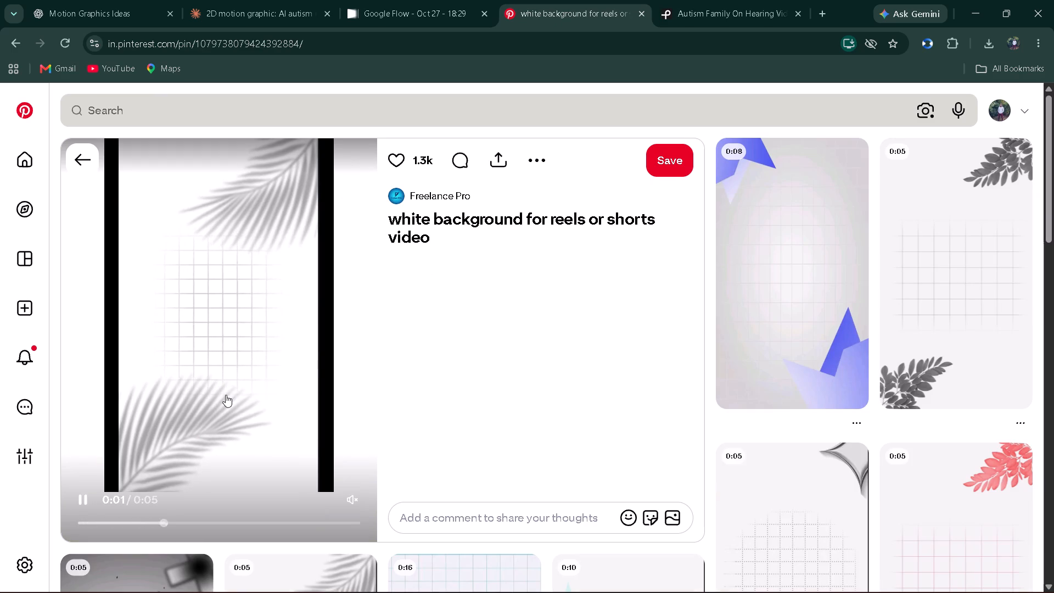
{"action": "scroll", "coordinate": [233, 395], "scroll_direction": "down", "scroll_amount": 2}
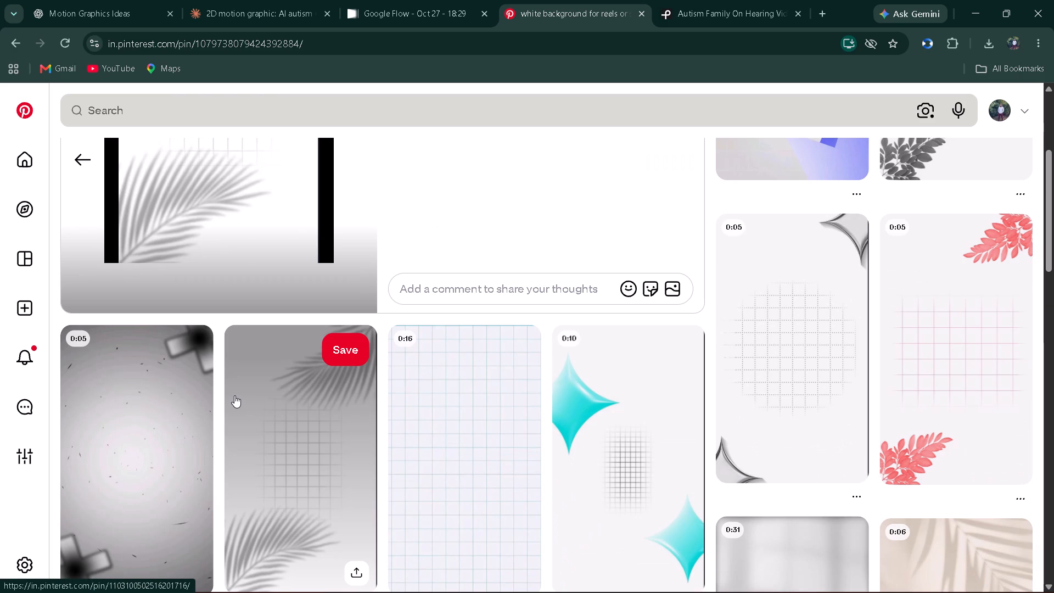
{"action": "left_click", "coordinate": [255, 402]}
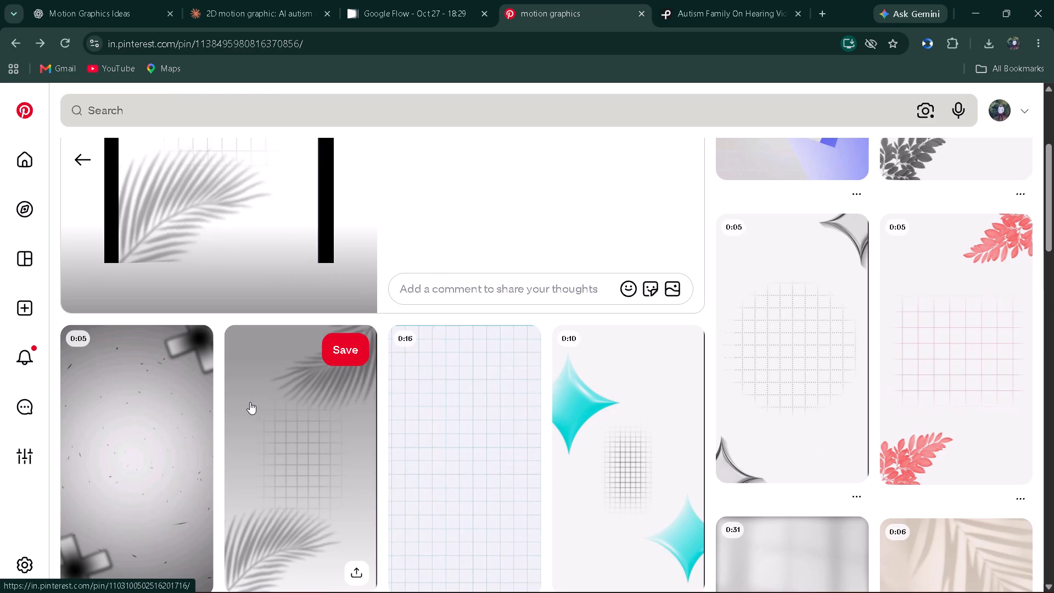
{"action": "scroll", "coordinate": [276, 393], "scroll_direction": "down", "scroll_amount": 3}
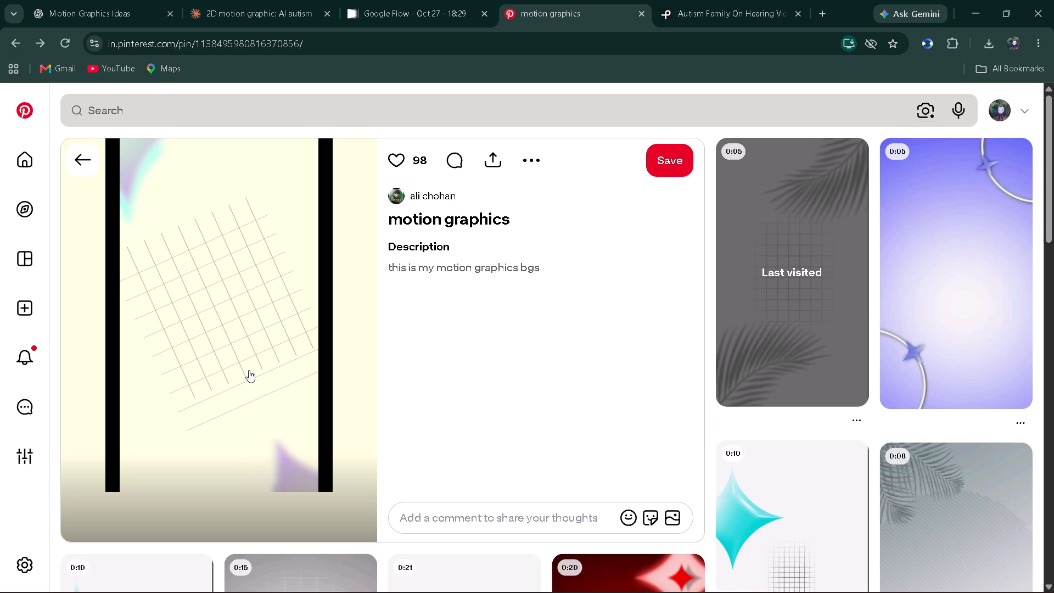
{"action": "left_click", "coordinate": [249, 370]}
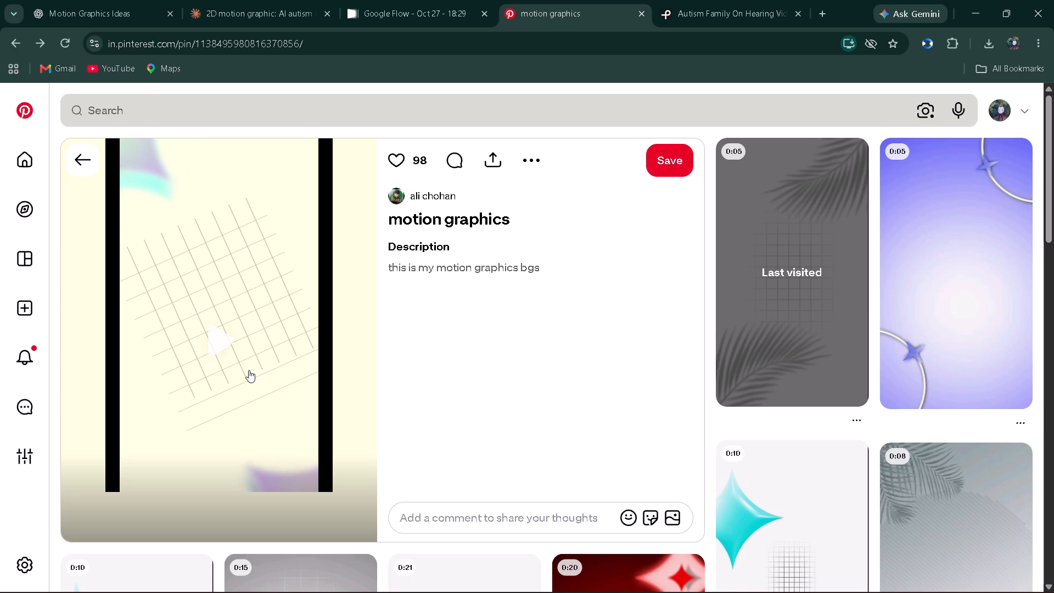
Copy the link of the cream "motion graphics" grid background pin.
{"action": "left_click", "coordinate": [315, 51]}
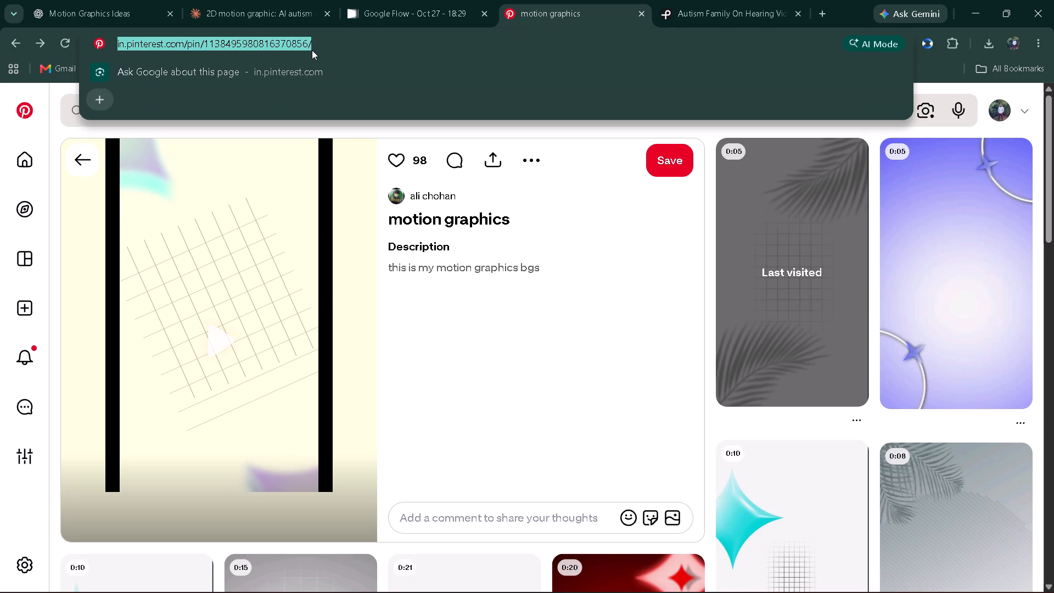
{"action": "key", "text": "ctrl+c"}
Search Google for "pinterest video downloader" in a new tab.
{"action": "left_click", "coordinate": [827, 11]}
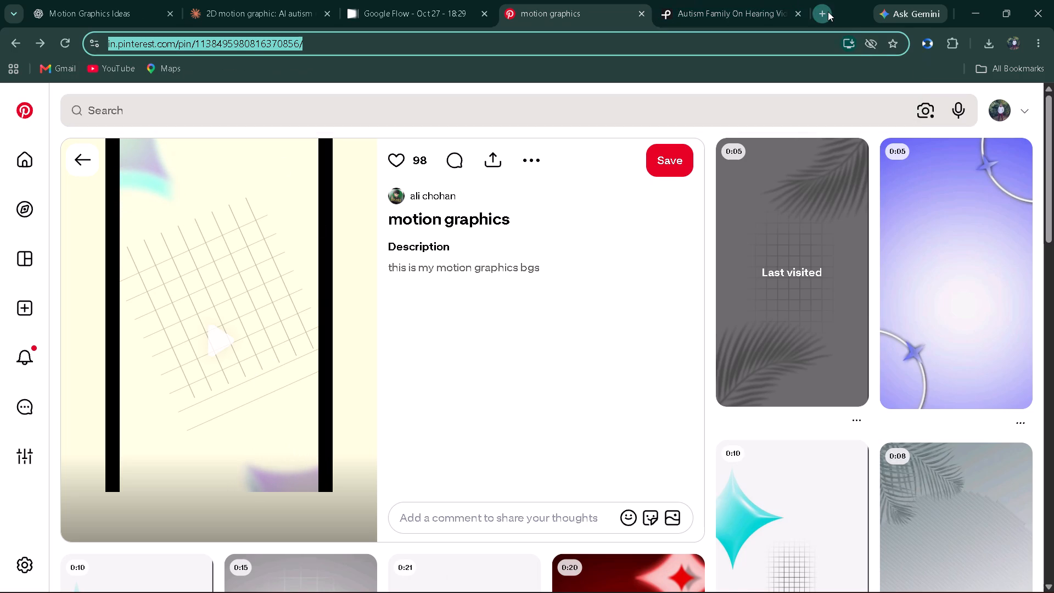
{"action": "type", "text": "pin"}
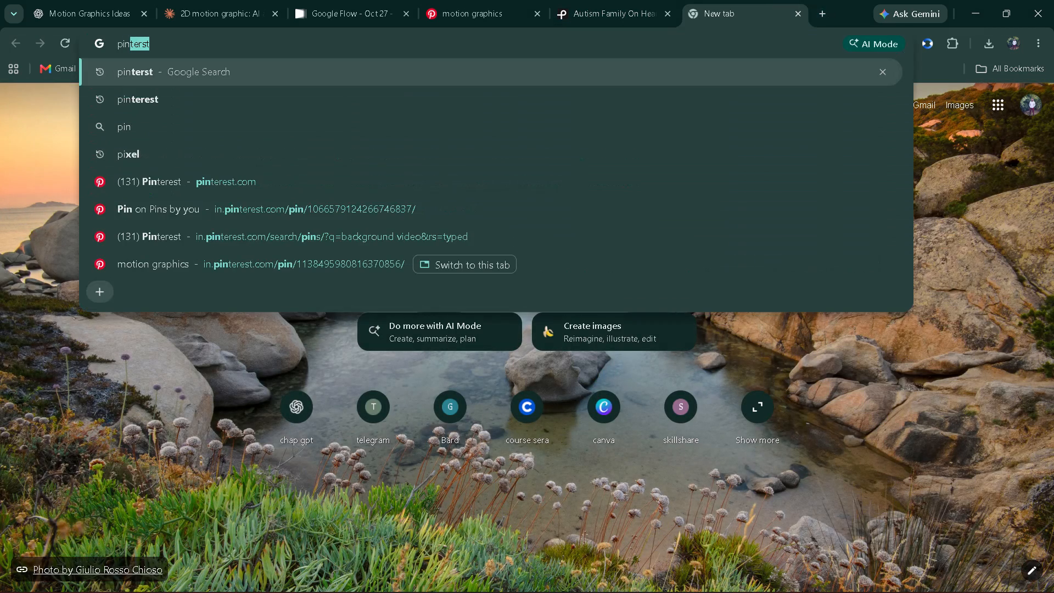
{"action": "type", "text": "te"}
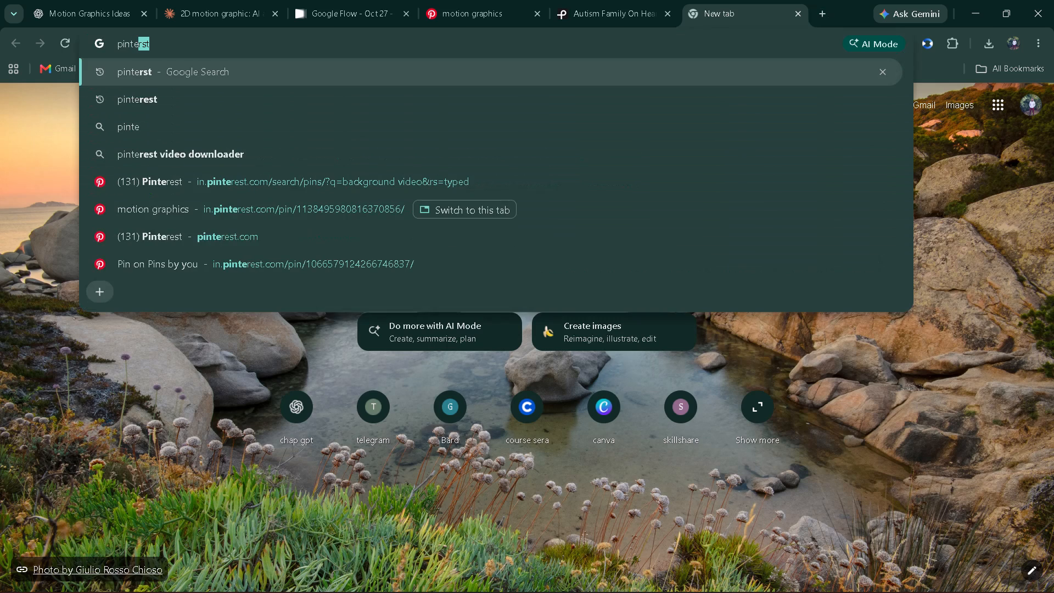
{"action": "type", "text": "rst video"}
{"action": "left_click", "coordinate": [452, 108]}
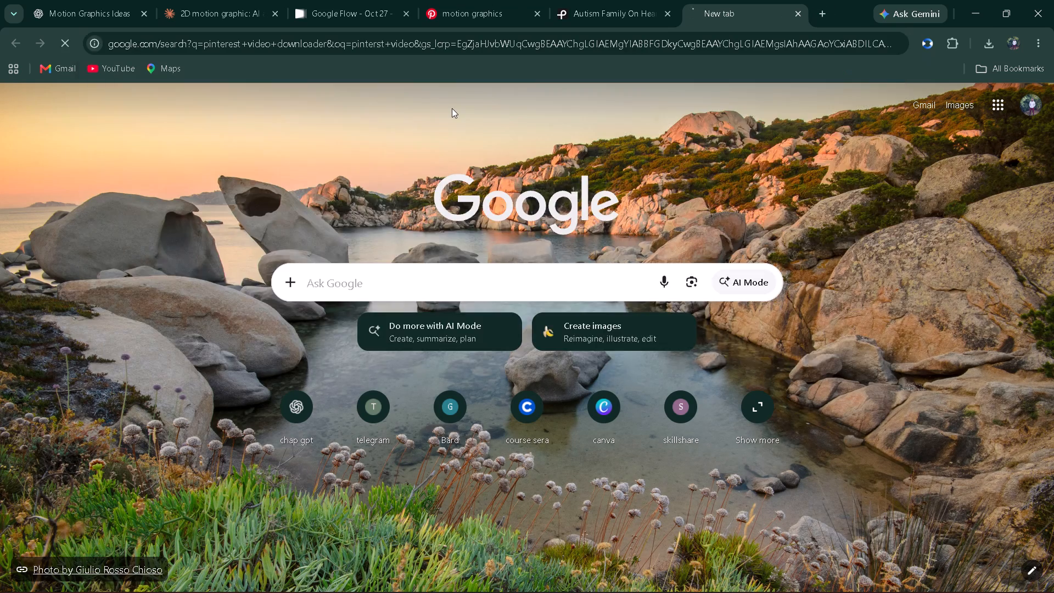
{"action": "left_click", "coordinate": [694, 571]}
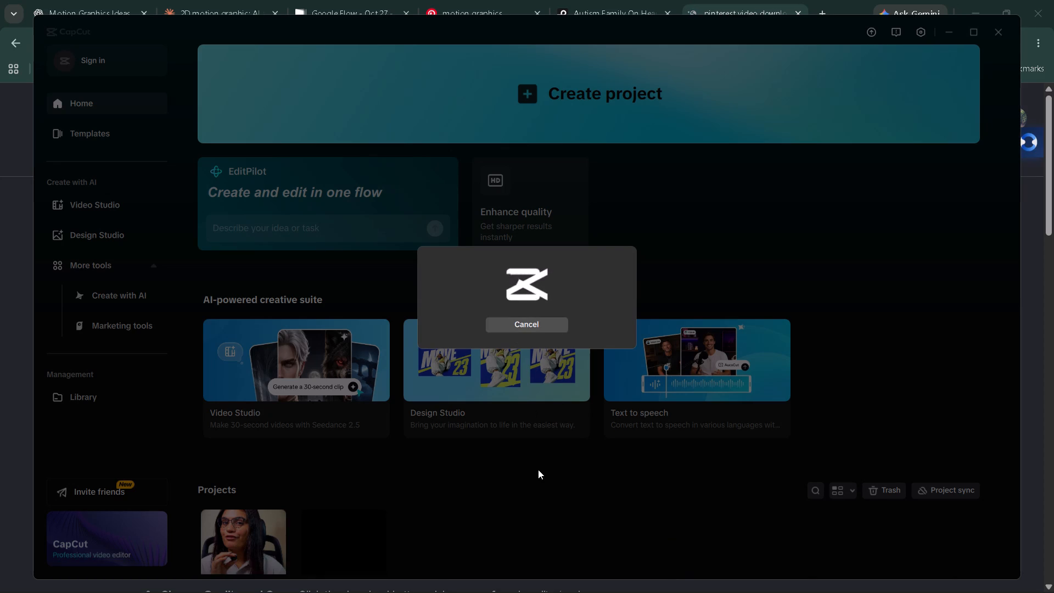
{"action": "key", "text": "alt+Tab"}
Open the KlickPin Pinterest video downloader from the search results and submit the copied pin link.
{"action": "left_click", "coordinate": [311, 229]}
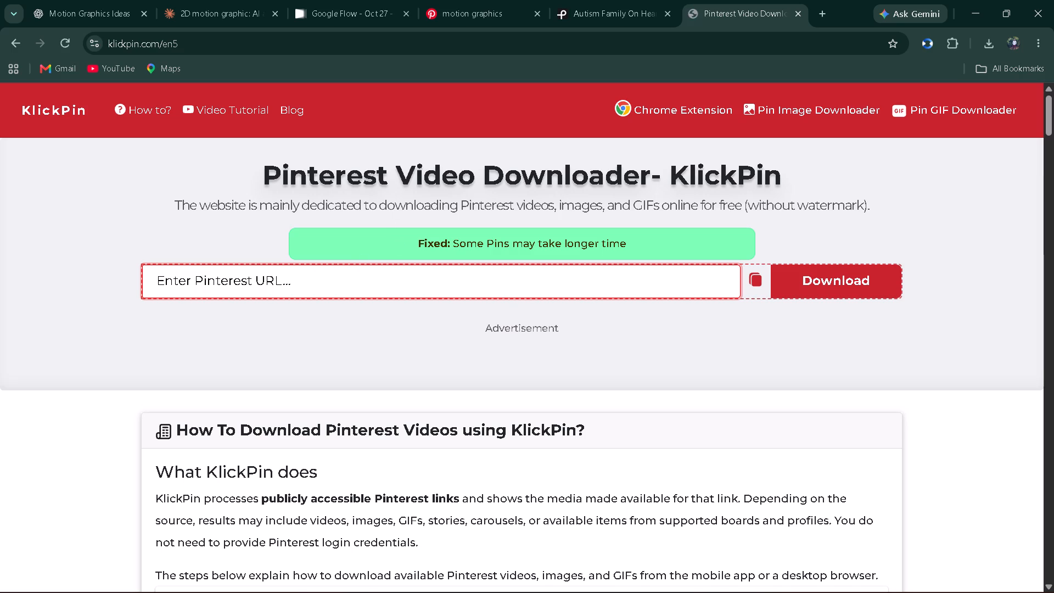
{"action": "key", "text": "ctrl+v"}
{"action": "key", "text": "Return"}
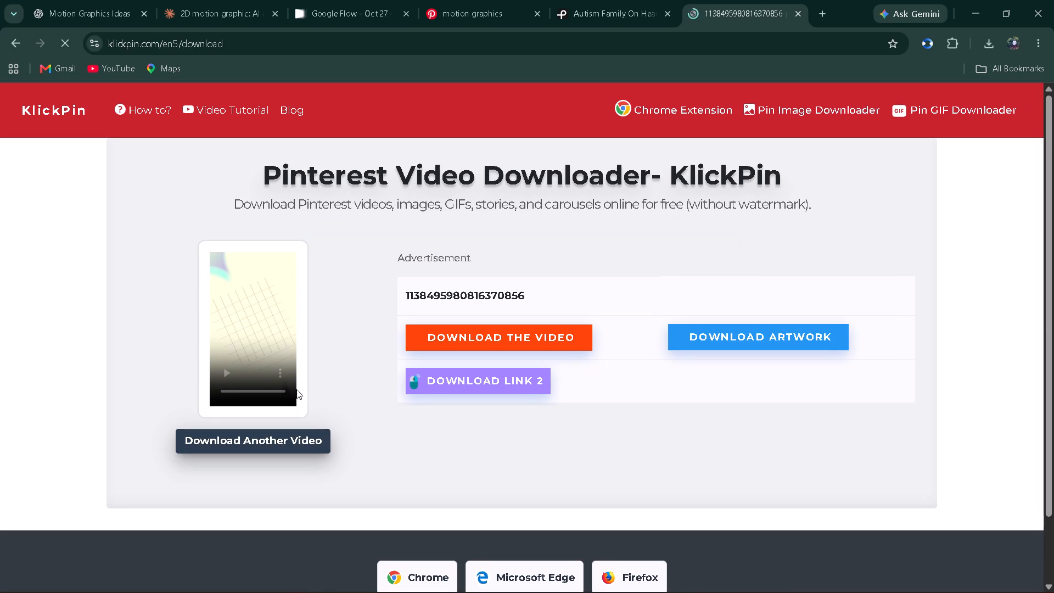
Download the cream grid background video as an MP4 into the project 26 folder from its preview player.
{"action": "left_click", "coordinate": [281, 375]}
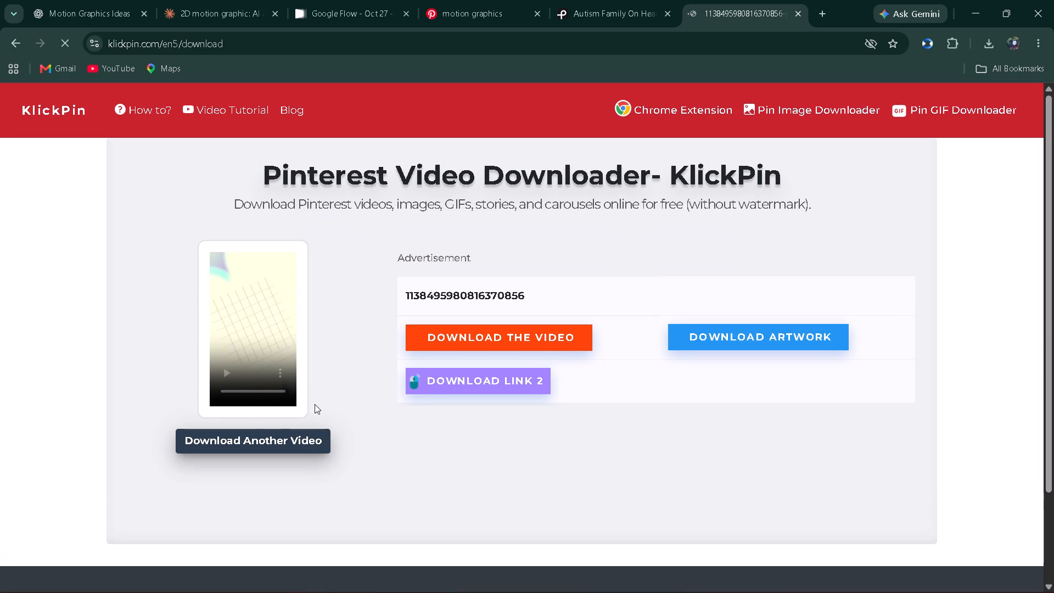
{"action": "left_click", "coordinate": [280, 217]}
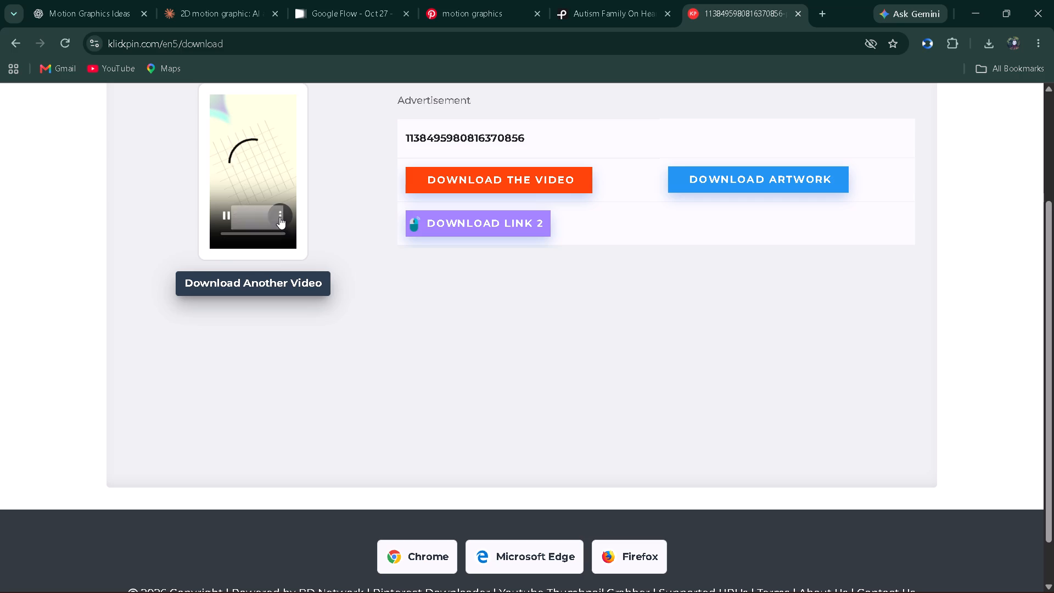
{"action": "left_click", "coordinate": [276, 220]}
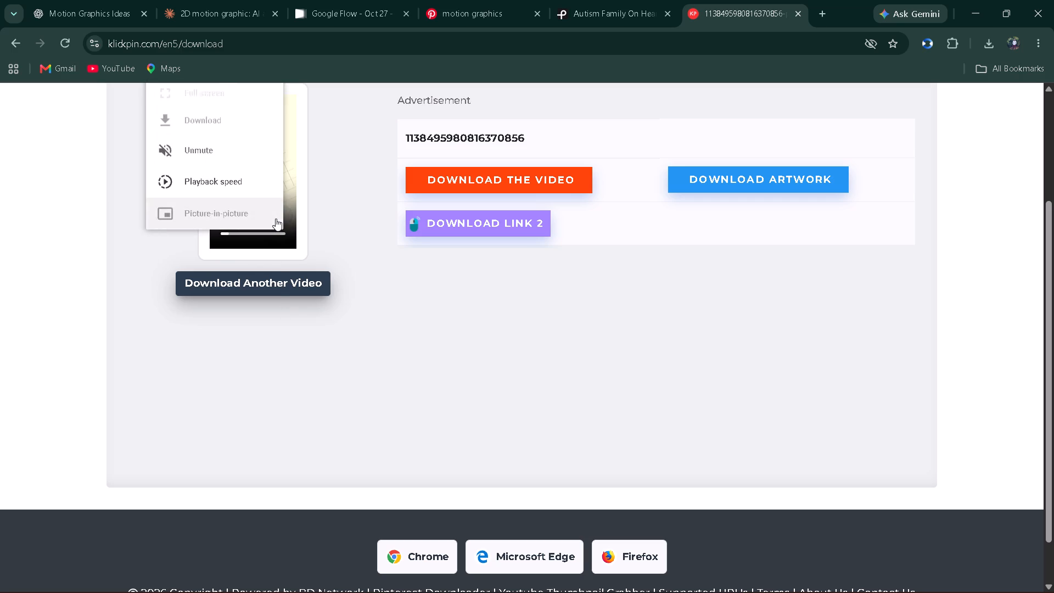
{"action": "left_click", "coordinate": [225, 124]}
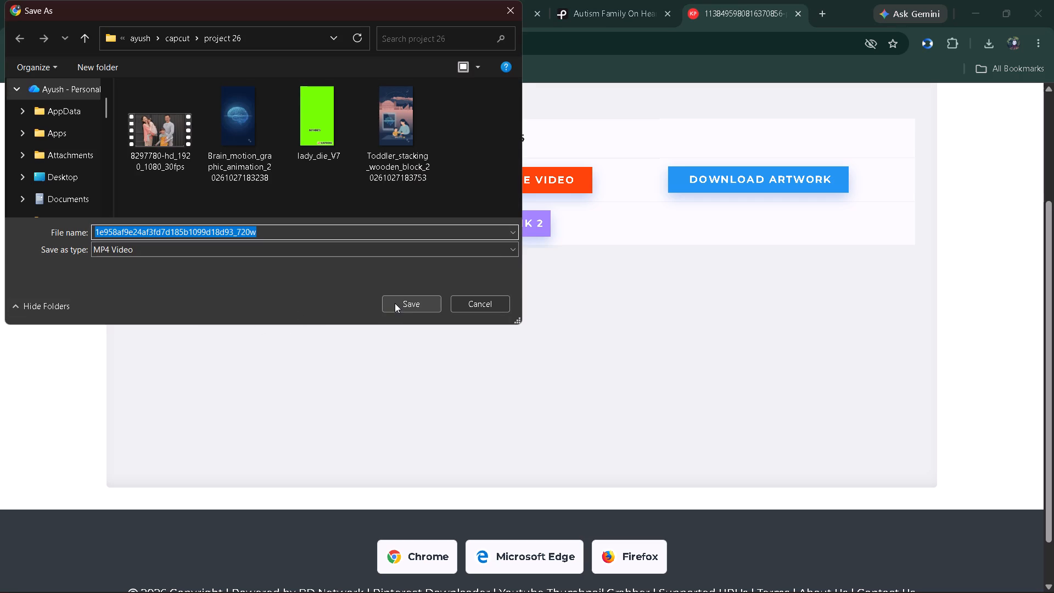
{"action": "left_click", "coordinate": [394, 303]}
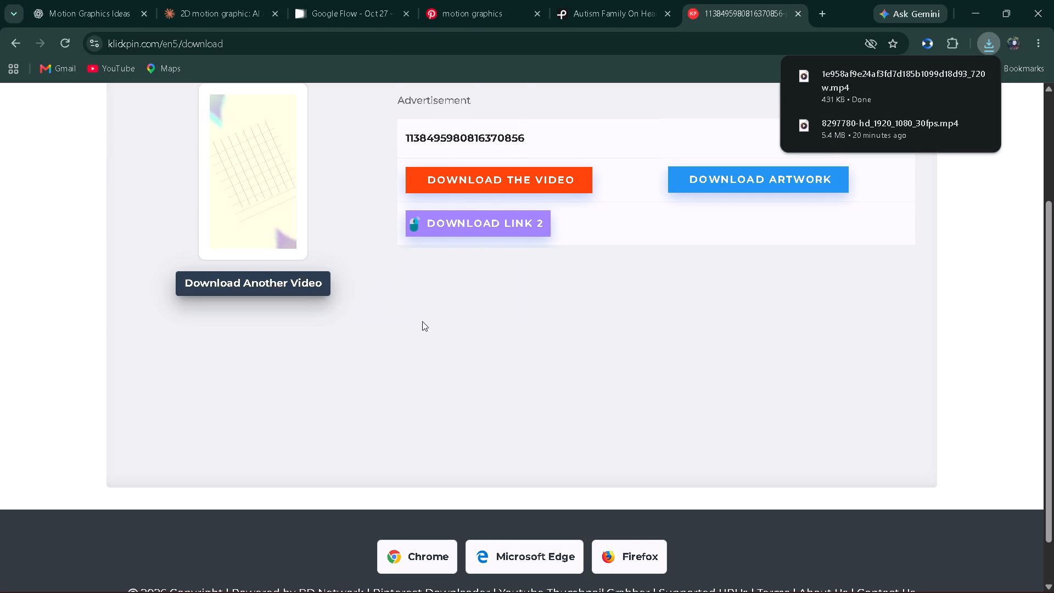
Switch to CapCut, cancel the project loading, and review the Draft settings.
{"action": "key", "text": "alt+Tab"}
{"action": "left_click", "coordinate": [542, 327]}
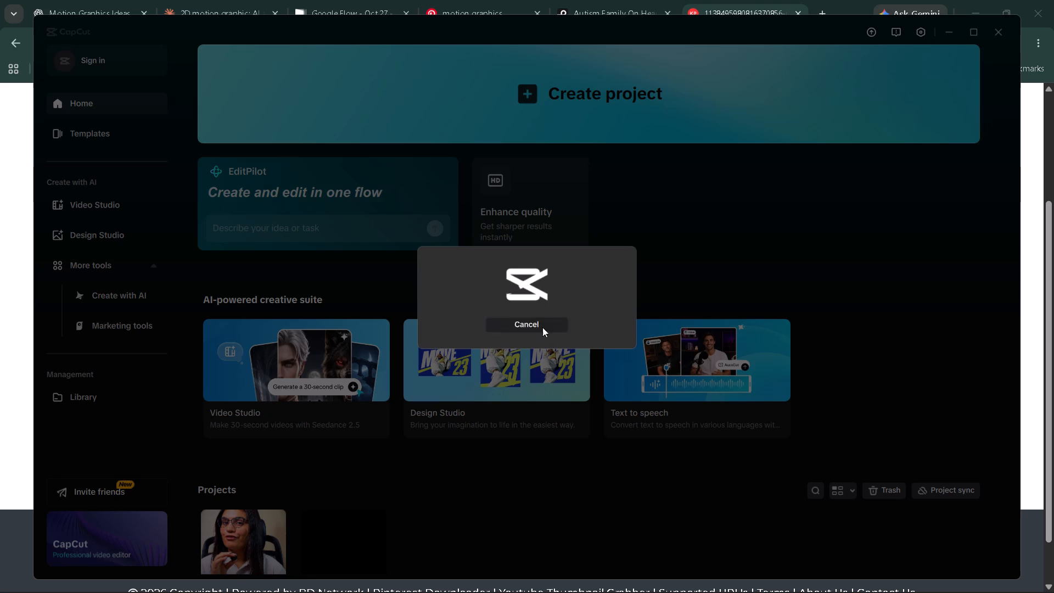
{"action": "left_click", "coordinate": [923, 35]}
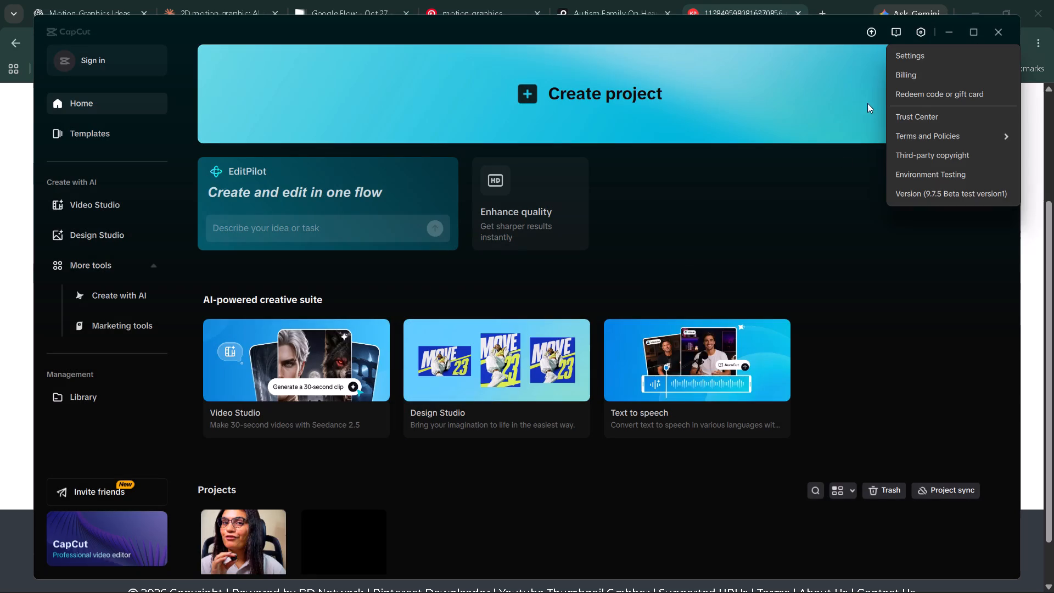
{"action": "left_click", "coordinate": [918, 56]}
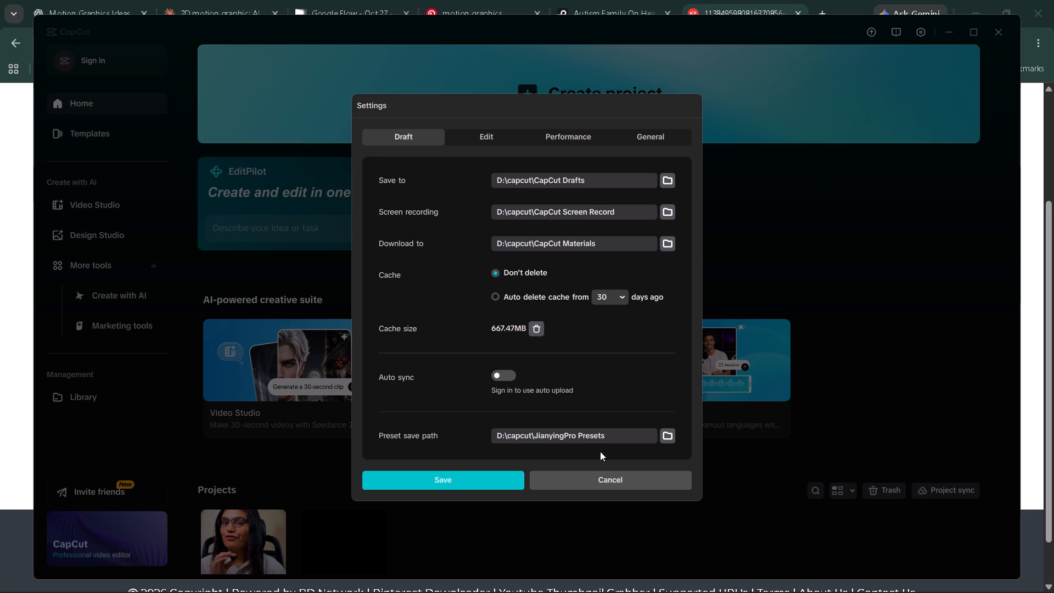
{"action": "left_click", "coordinate": [514, 474]}
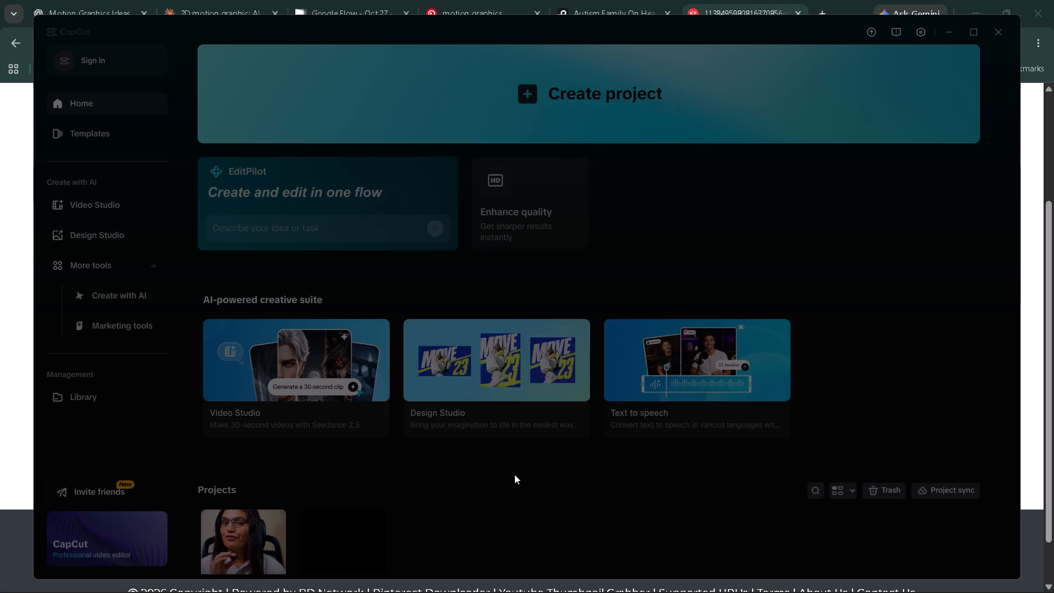
Open the 1026 (1) project from the Projects list.
{"action": "left_click", "coordinate": [682, 266]}
{"action": "left_click", "coordinate": [268, 544]}
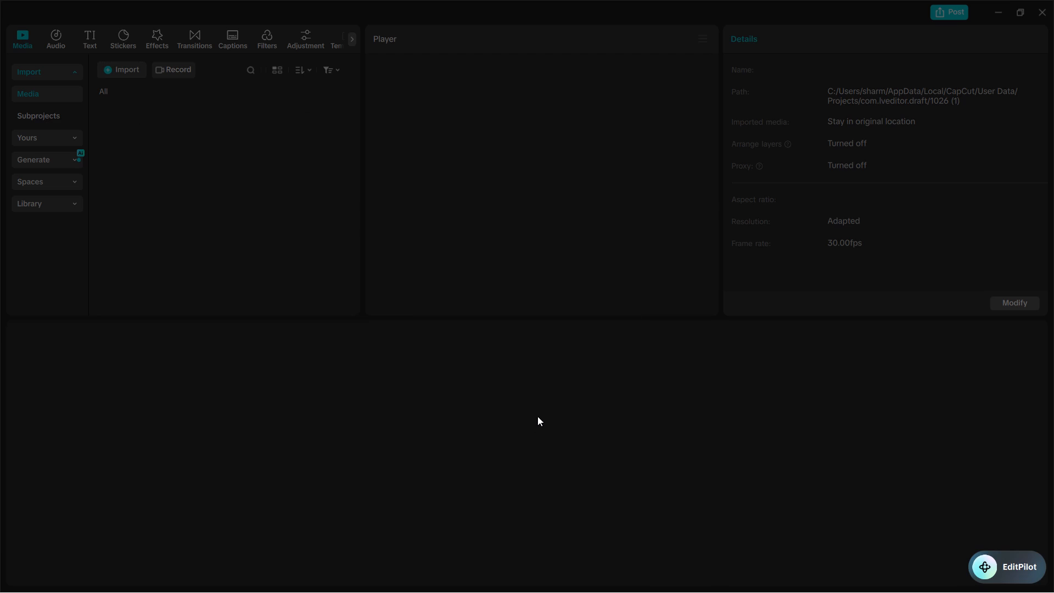
{"action": "left_click", "coordinate": [552, 366]}
{"action": "left_click", "coordinate": [548, 343]}
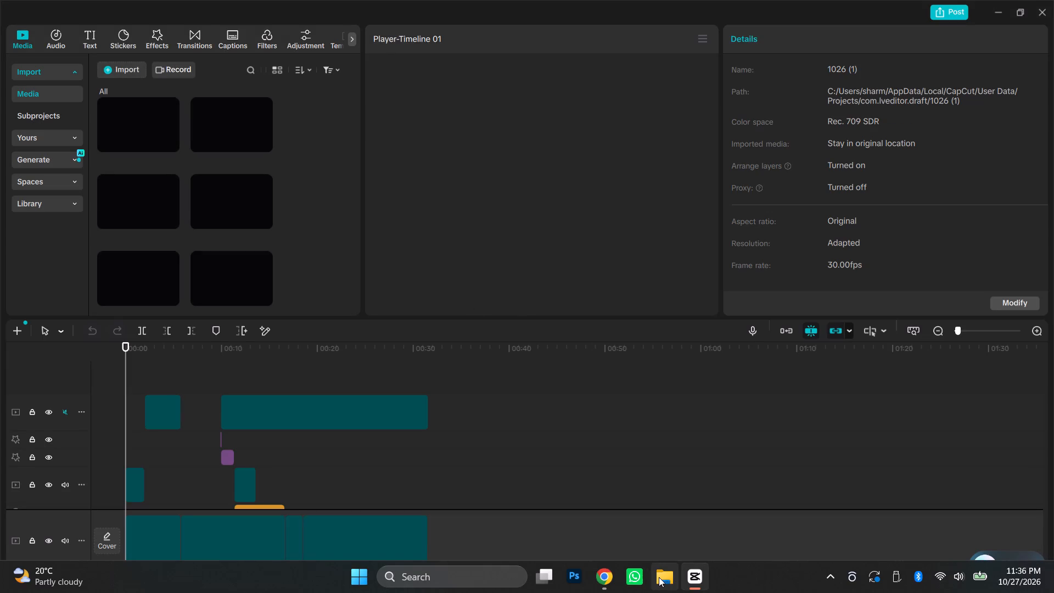
View the drives under This PC in File Explorer and close the window.
{"action": "left_click", "coordinate": [659, 577]}
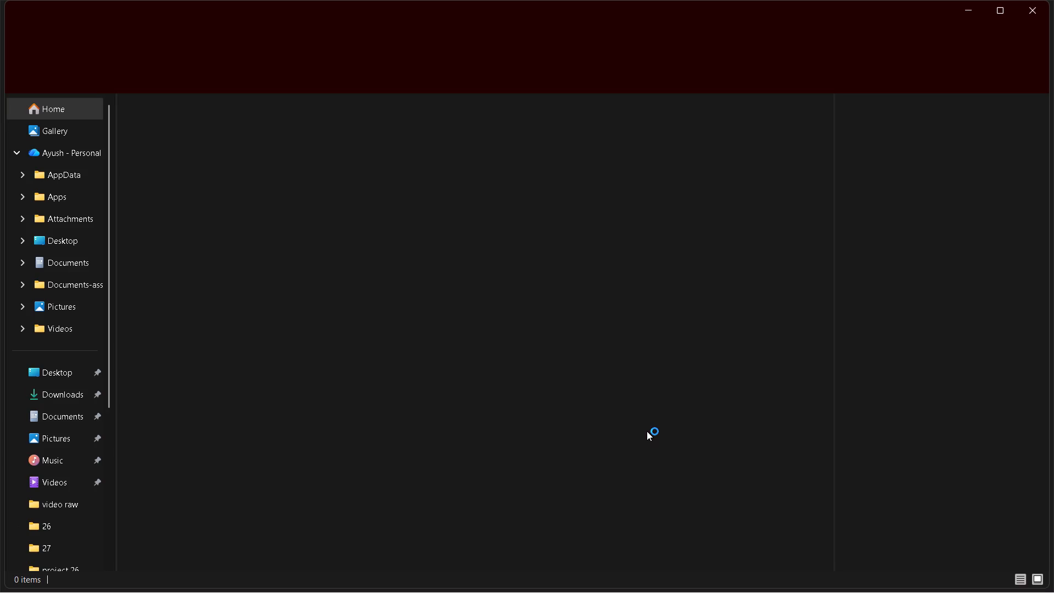
{"action": "scroll", "coordinate": [52, 514], "scroll_direction": "down", "scroll_amount": 1}
{"action": "left_click", "coordinate": [54, 497]}
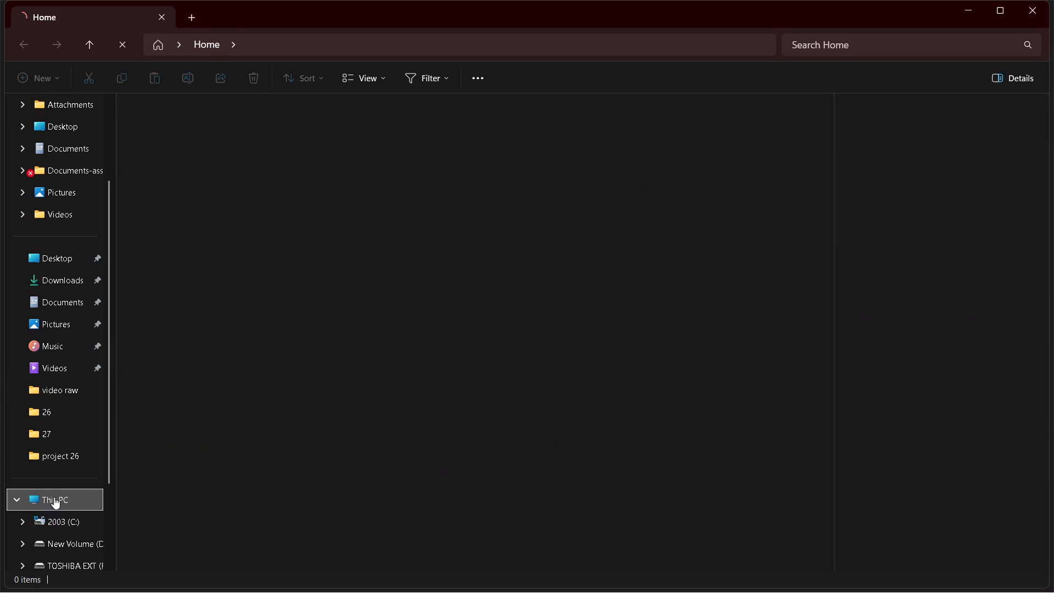
{"action": "left_click", "coordinate": [116, 53]}
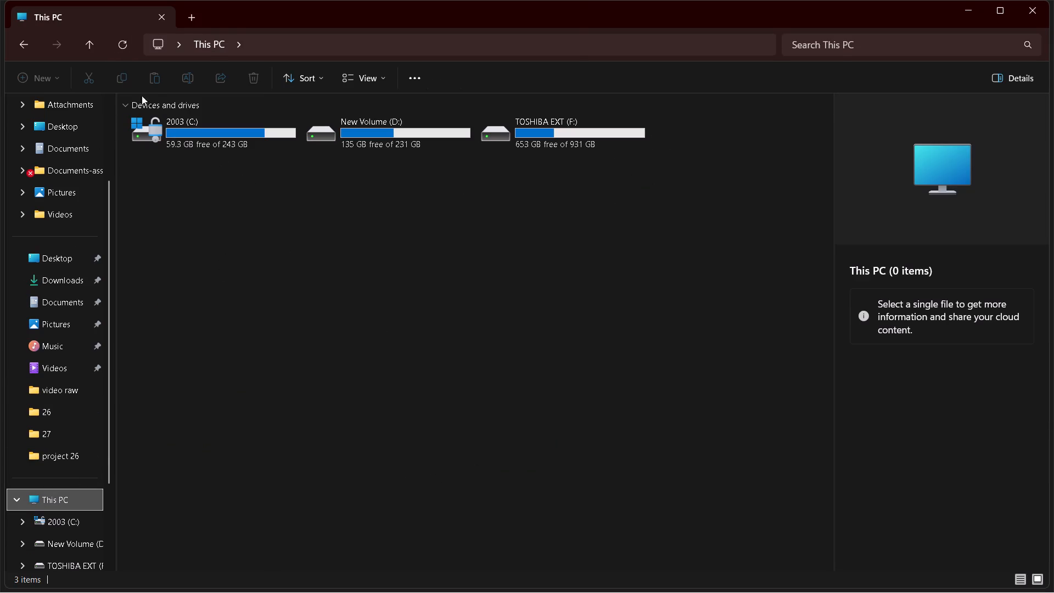
{"action": "left_click", "coordinate": [1037, 12]}
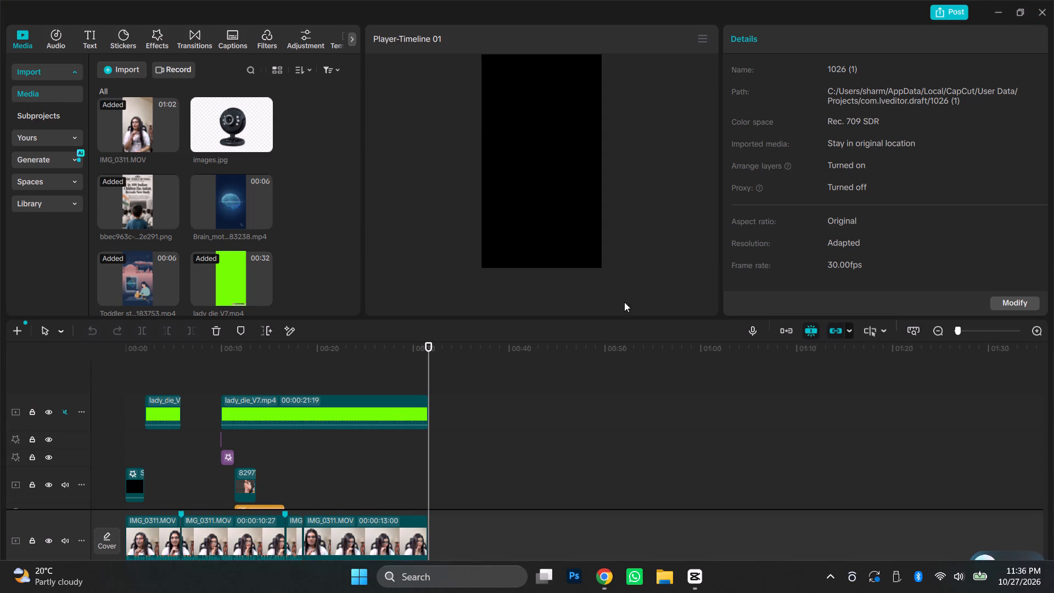
Import the downloaded grid background video from Chrome's recent downloads into the 1026 (1) project's media.
{"action": "left_click", "coordinate": [320, 362]}
{"action": "left_click_drag", "start_coordinate": [321, 349], "coordinate": [119, 354]}
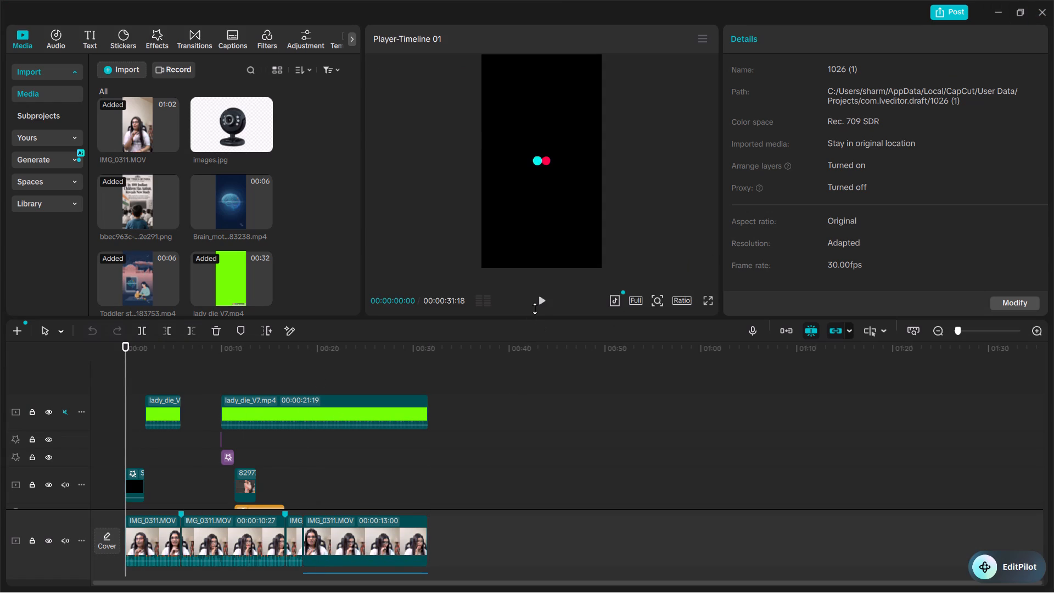
{"action": "left_click", "coordinate": [304, 209]}
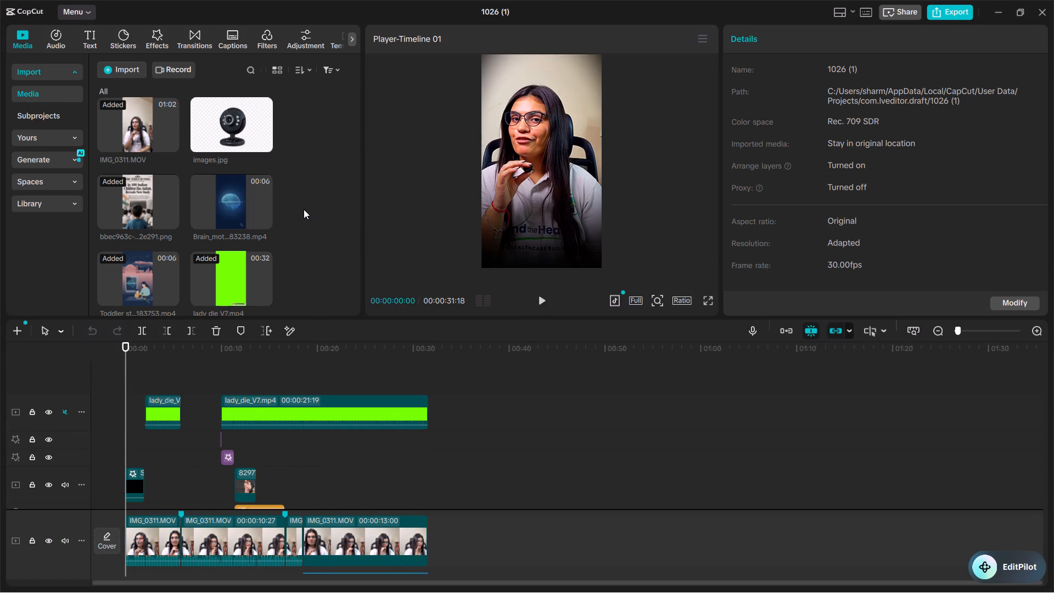
{"action": "scroll", "coordinate": [309, 214], "scroll_direction": "down", "scroll_amount": 3}
{"action": "key", "text": "alt+Tab"}
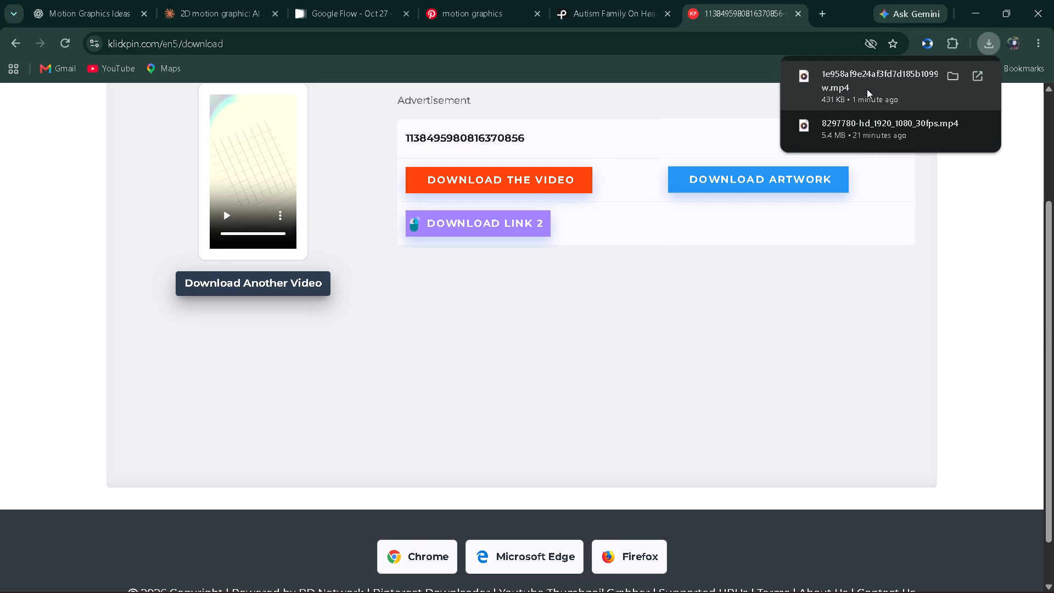
{"action": "left_click_drag", "start_coordinate": [855, 87], "coordinate": [249, 225]}
{"action": "key", "text": "alt+Tab"}
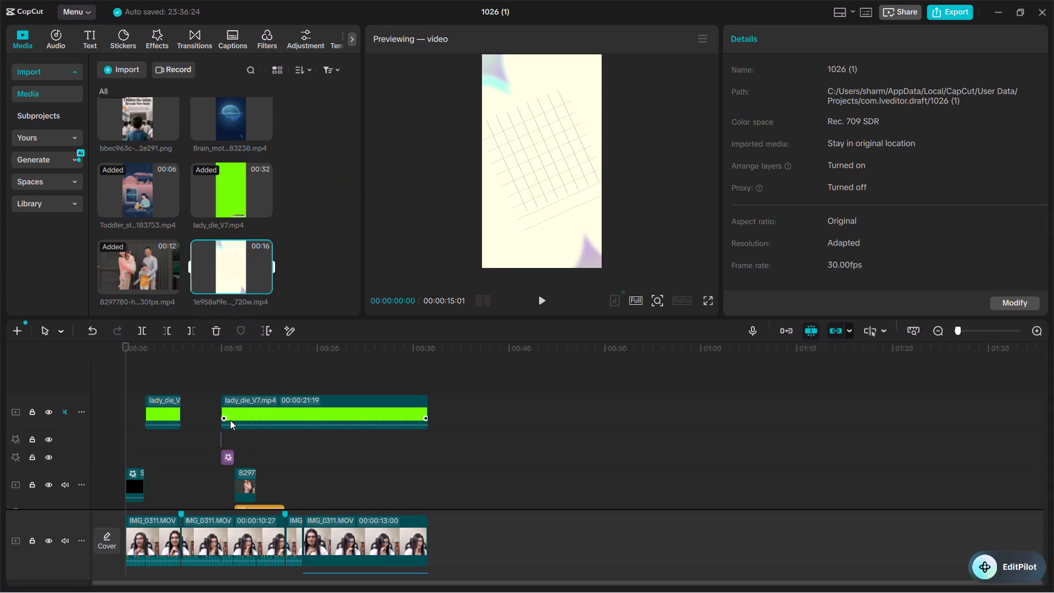
Play the video full screen from the start through the "1 LAPTOP" title into the illustrated tablet-and-toddler scene, pausing at 00:00:03:28.
{"action": "scroll", "coordinate": [288, 455], "scroll_direction": "down", "scroll_amount": 2, "text": "ctrl"}
{"action": "scroll", "coordinate": [272, 454], "scroll_direction": "up", "scroll_amount": 9, "text": "ctrl"}
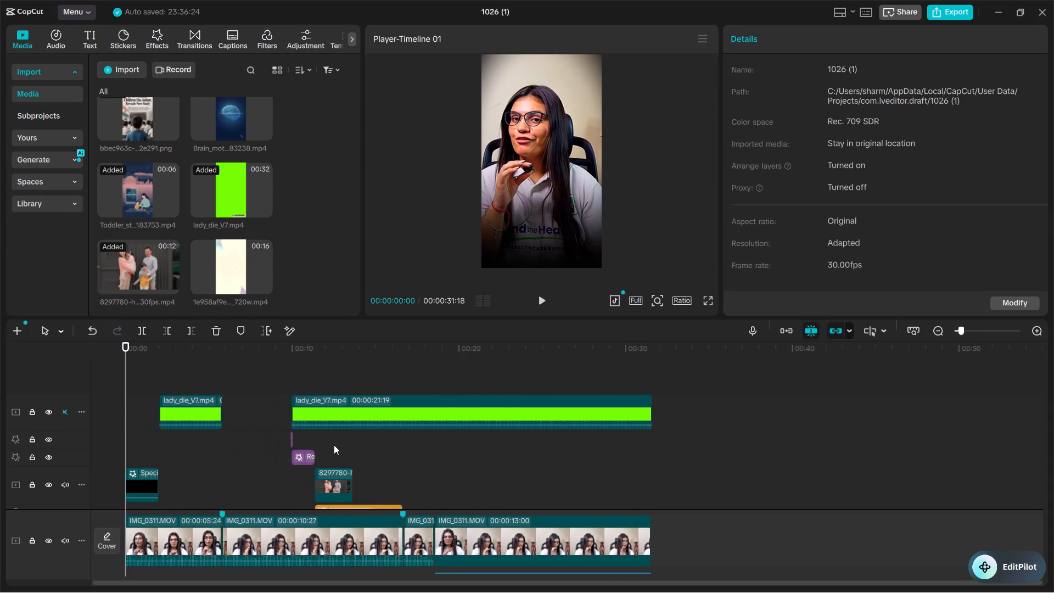
{"action": "scroll", "coordinate": [334, 445], "scroll_direction": "up", "scroll_amount": 7, "text": "ctrl"}
{"action": "key", "text": "space"}
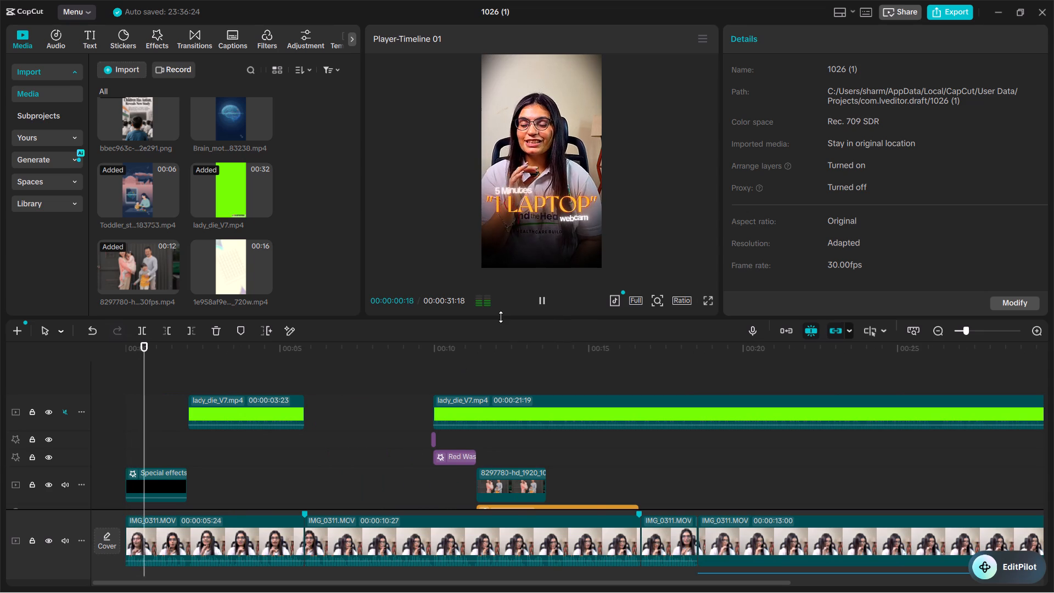
{"action": "key", "text": "space"}
{"action": "left_click_drag", "start_coordinate": [149, 350], "coordinate": [115, 355]}
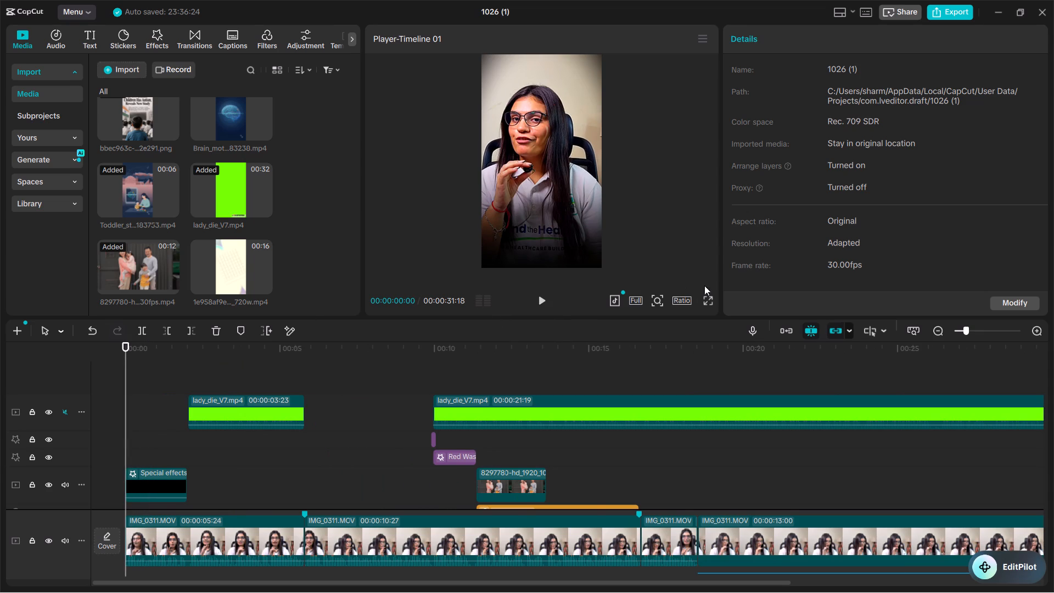
{"action": "left_click", "coordinate": [705, 298]}
{"action": "key", "text": "space"}
{"action": "key", "text": "space"}
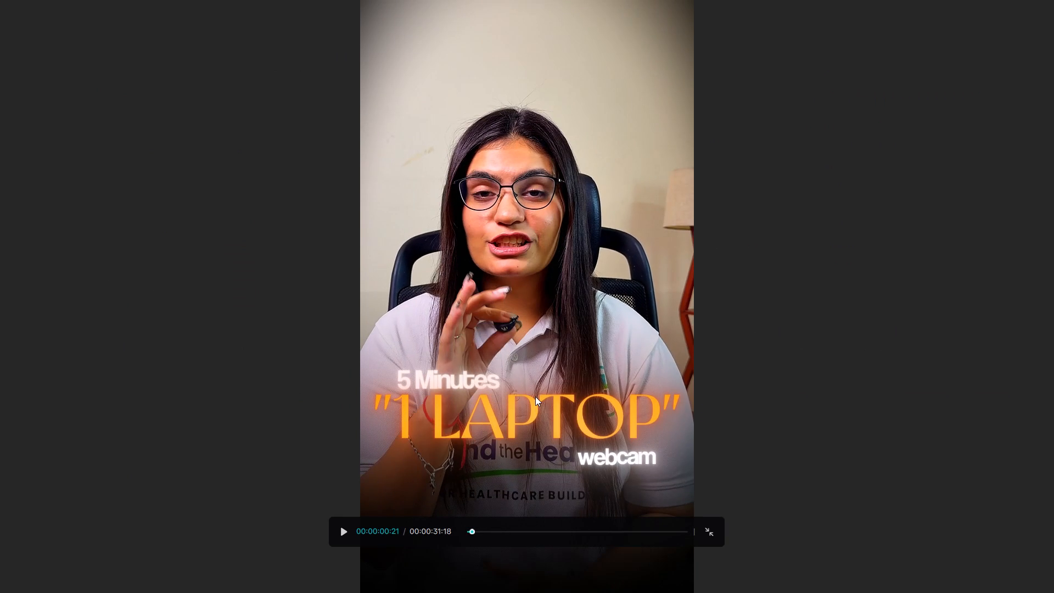
{"action": "key", "text": "space"}
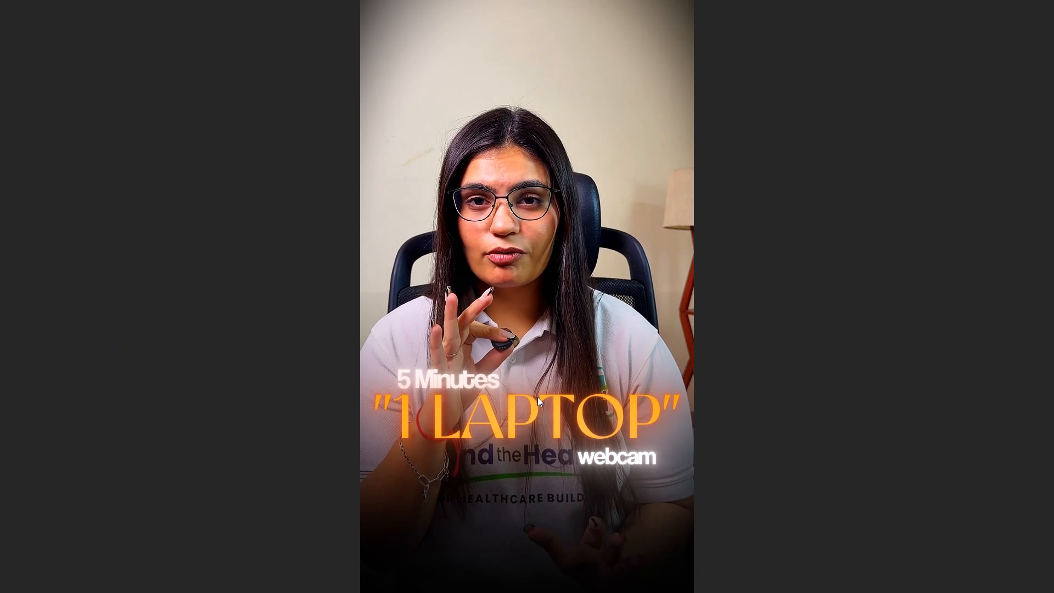
{"action": "key", "text": "space"}
{"action": "key", "text": "space"}
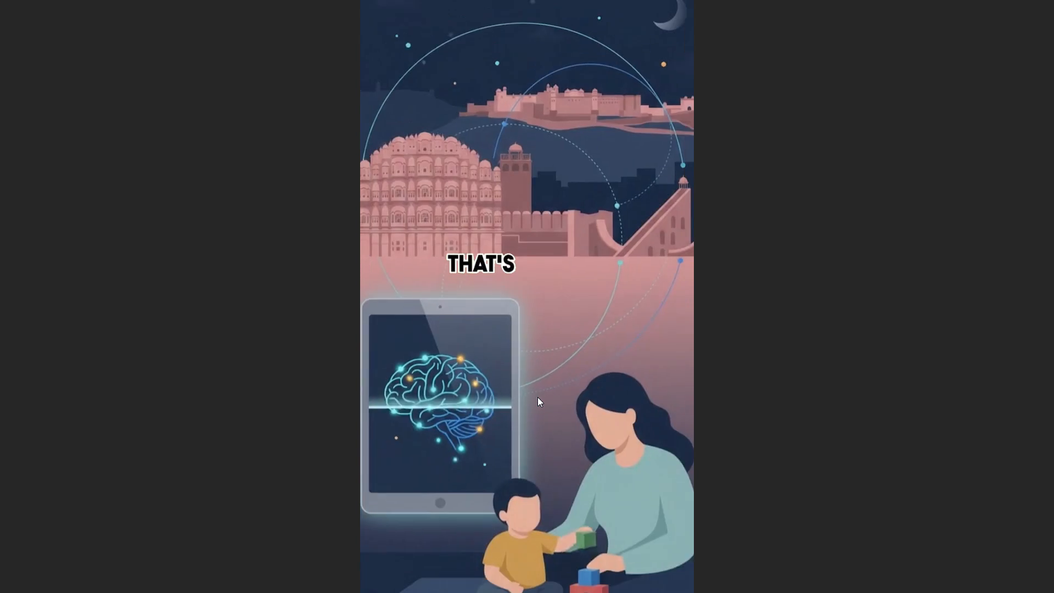
{"action": "key", "text": "space"}
{"action": "key", "text": "space"}
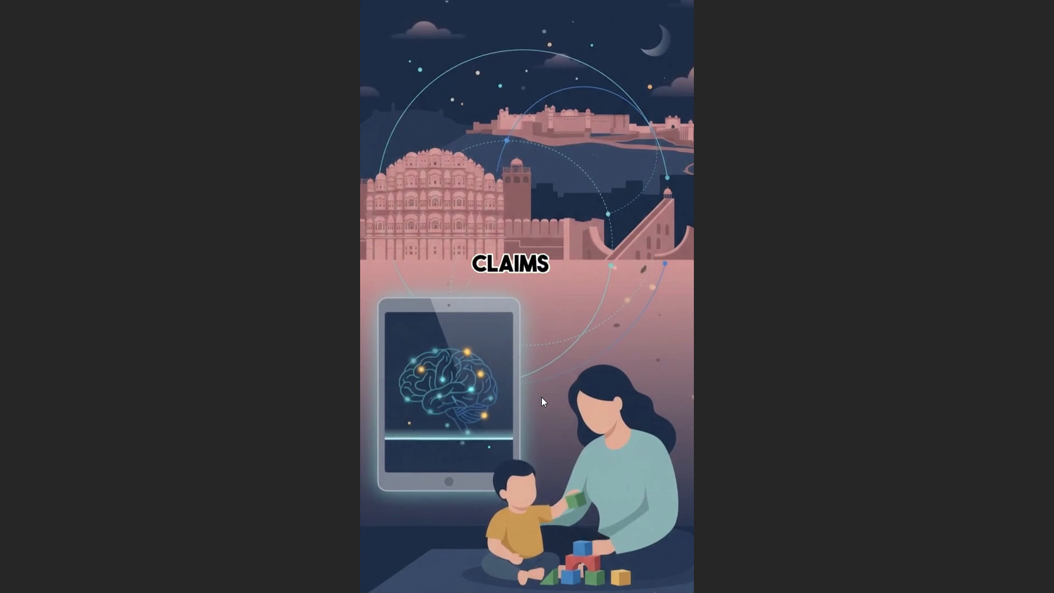
{"action": "key", "text": "space"}
{"action": "left_click", "coordinate": [601, 366]}
{"action": "key", "text": "Escape"}
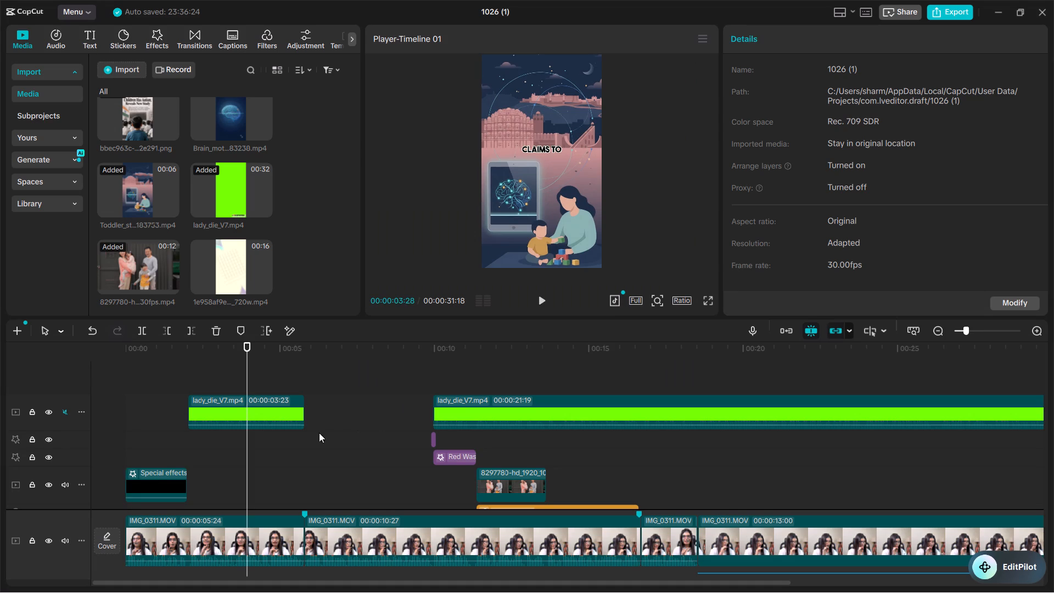
Scale the first lady_die_V7.mp4 overlay clip, the 00:00:03:23 one, down to 61%.
{"action": "left_click", "coordinate": [247, 417]}
{"action": "left_click", "coordinate": [245, 396]}
{"action": "left_click", "coordinate": [208, 410]}
{"action": "left_click", "coordinate": [267, 409]}
{"action": "left_click", "coordinate": [275, 412]}
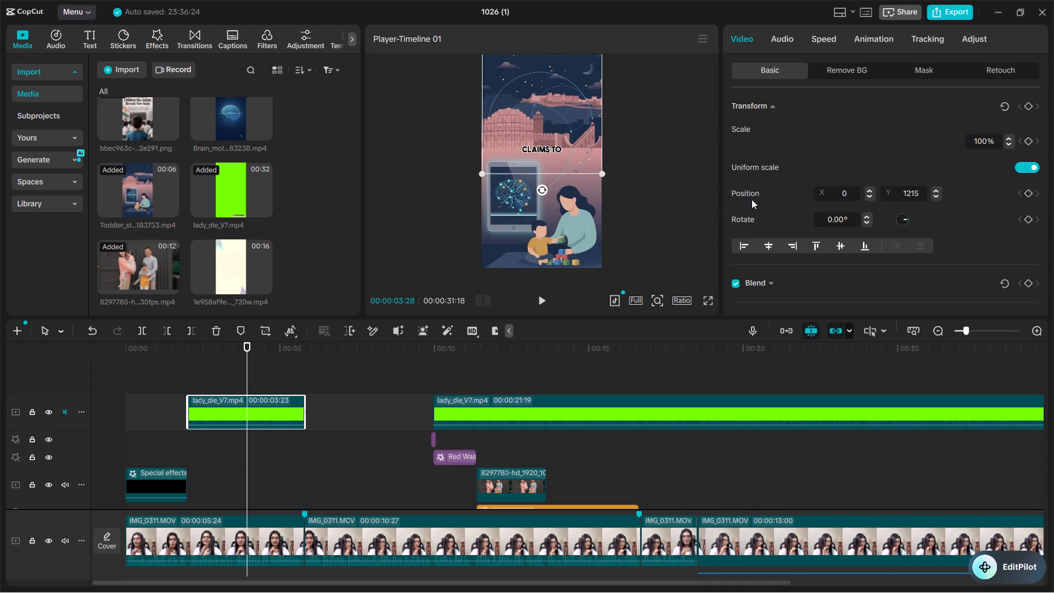
{"action": "left_click", "coordinate": [833, 142]}
{"action": "left_click_drag", "start_coordinate": [769, 139], "coordinate": [765, 140]}
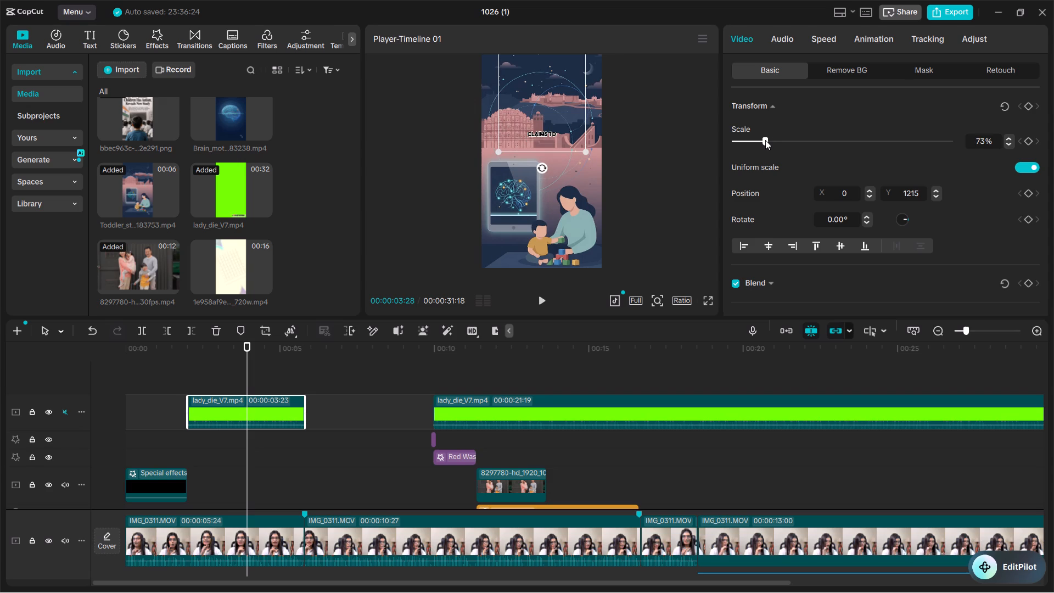
{"action": "left_click_drag", "start_coordinate": [765, 140], "coordinate": [763, 143]}
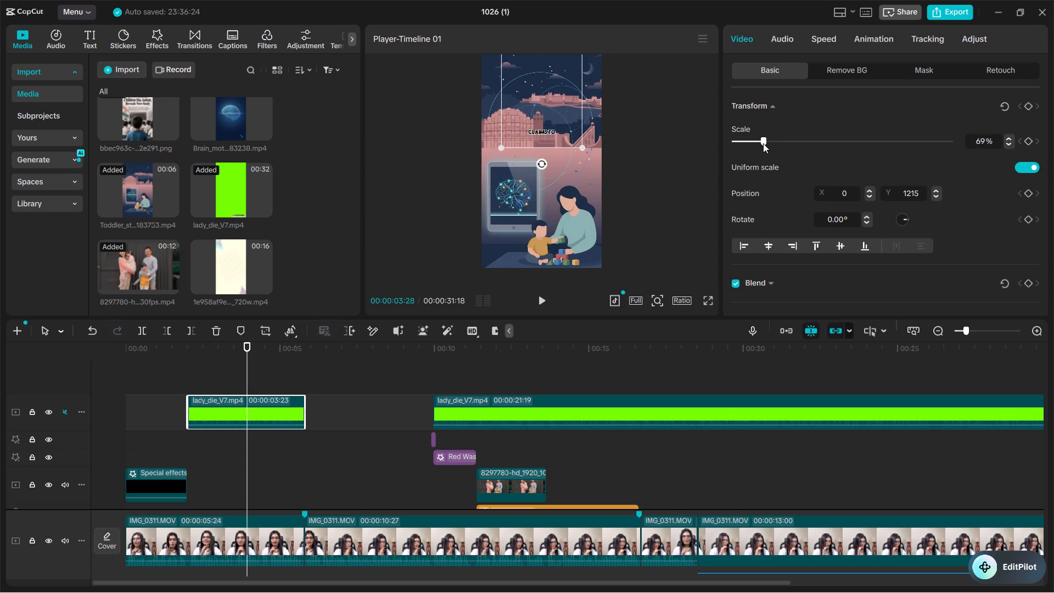
{"action": "left_click_drag", "start_coordinate": [763, 143], "coordinate": [760, 145]}
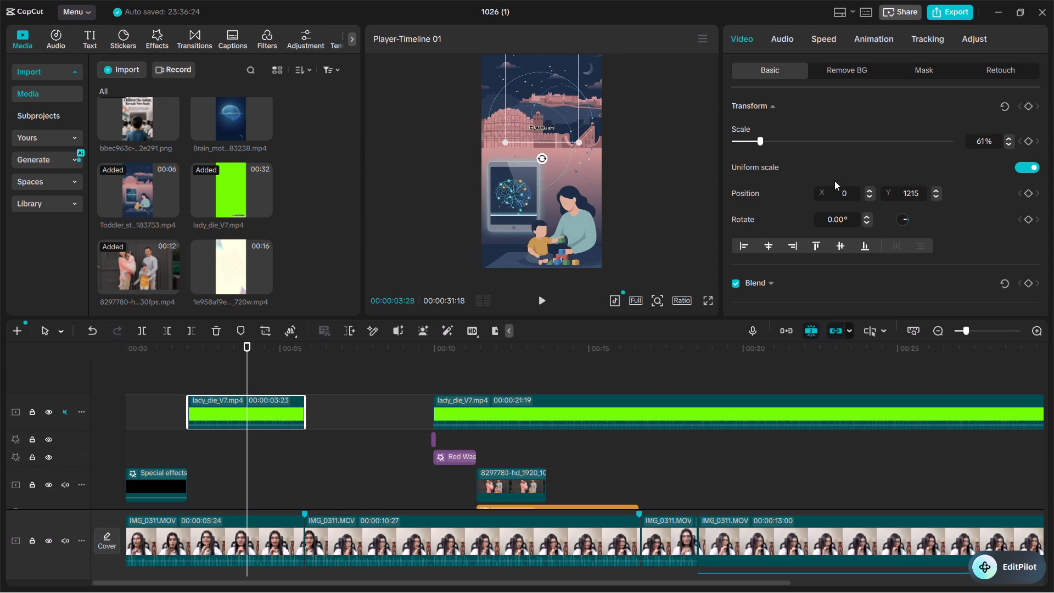
Lower the scaled overlay caption in the frame to position X 0, Y 851, checking its placement full screen.
{"action": "left_click_drag", "start_coordinate": [557, 117], "coordinate": [557, 132]}
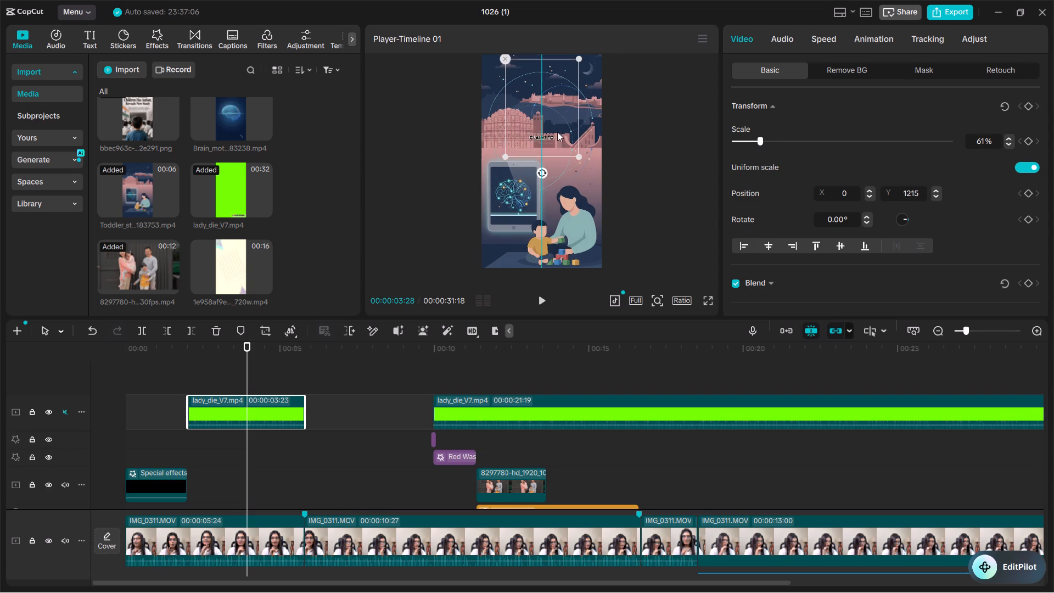
{"action": "left_click_drag", "start_coordinate": [557, 132], "coordinate": [558, 138]}
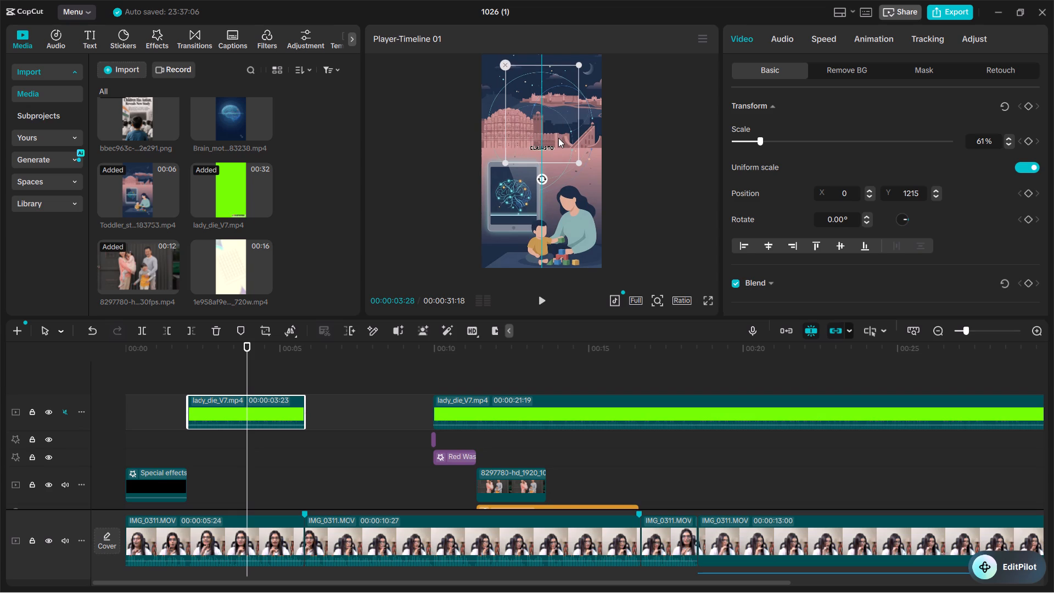
{"action": "left_click_drag", "start_coordinate": [558, 138], "coordinate": [558, 137]}
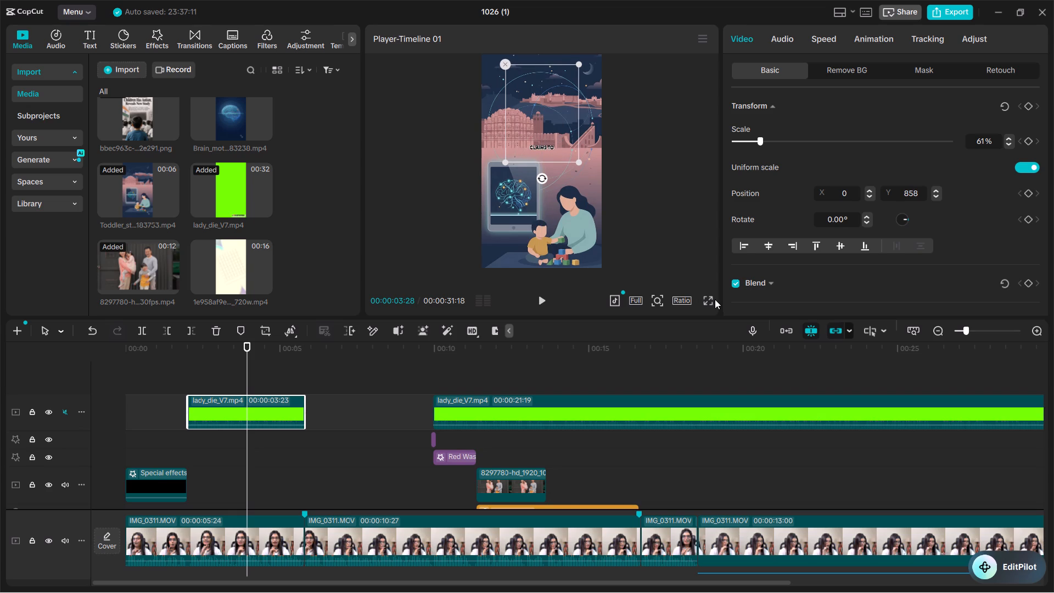
{"action": "left_click", "coordinate": [715, 299]}
{"action": "left_click", "coordinate": [710, 299]}
{"action": "key", "text": "Escape"}
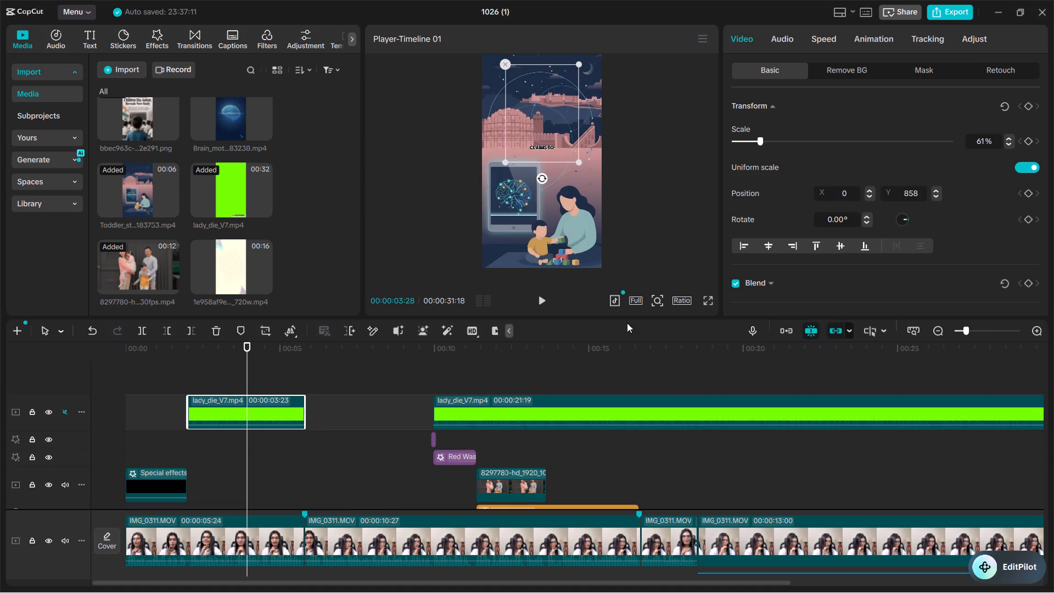
{"action": "left_click", "coordinate": [933, 196]}
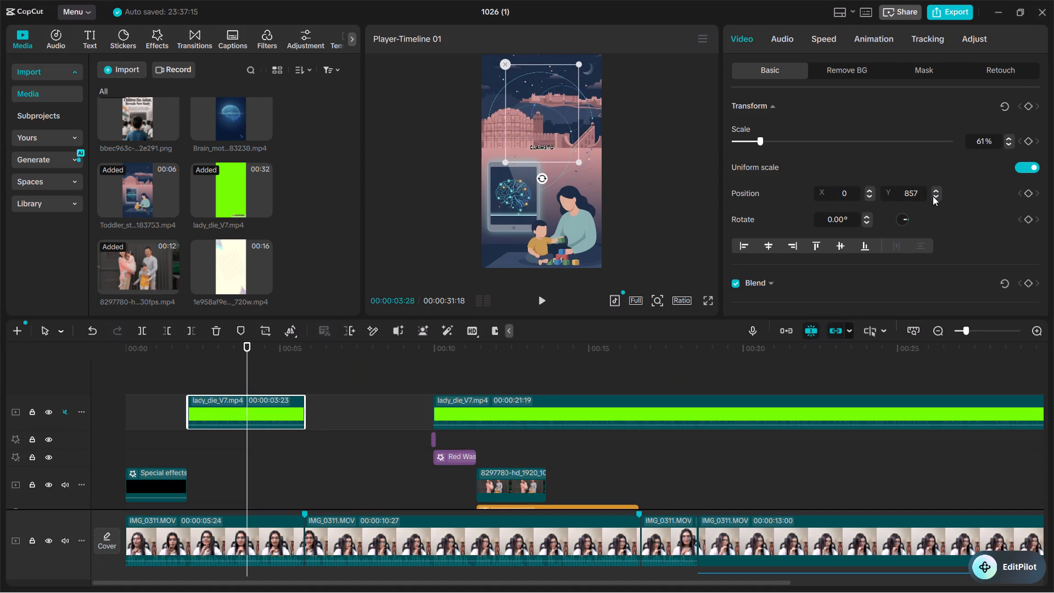
{"action": "double_click", "coordinate": [933, 196]}
{"action": "triple_click", "coordinate": [933, 196]}
{"action": "left_click", "coordinate": [933, 196]}
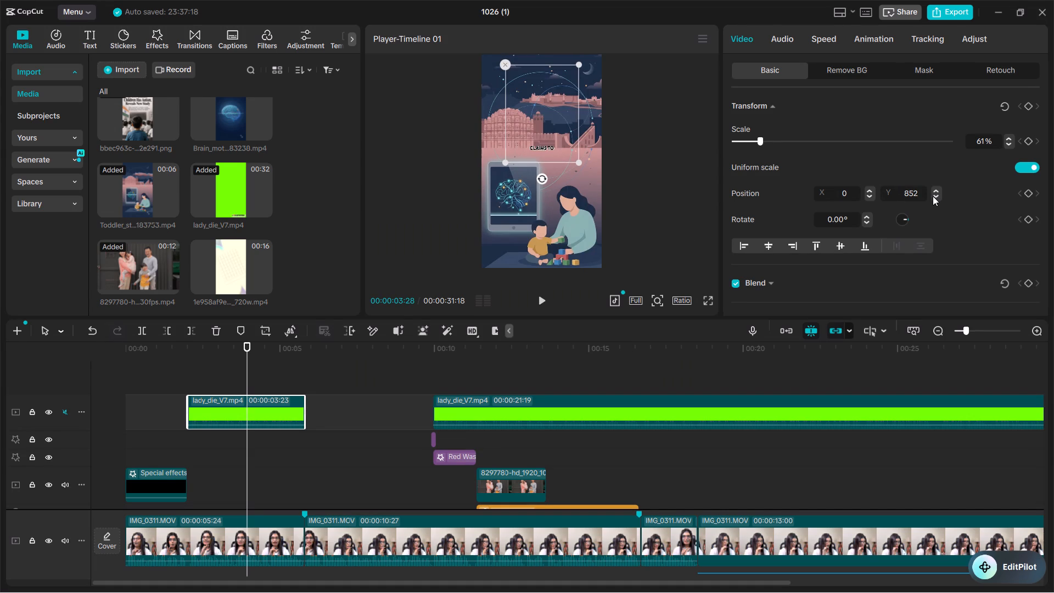
{"action": "left_click", "coordinate": [708, 303]}
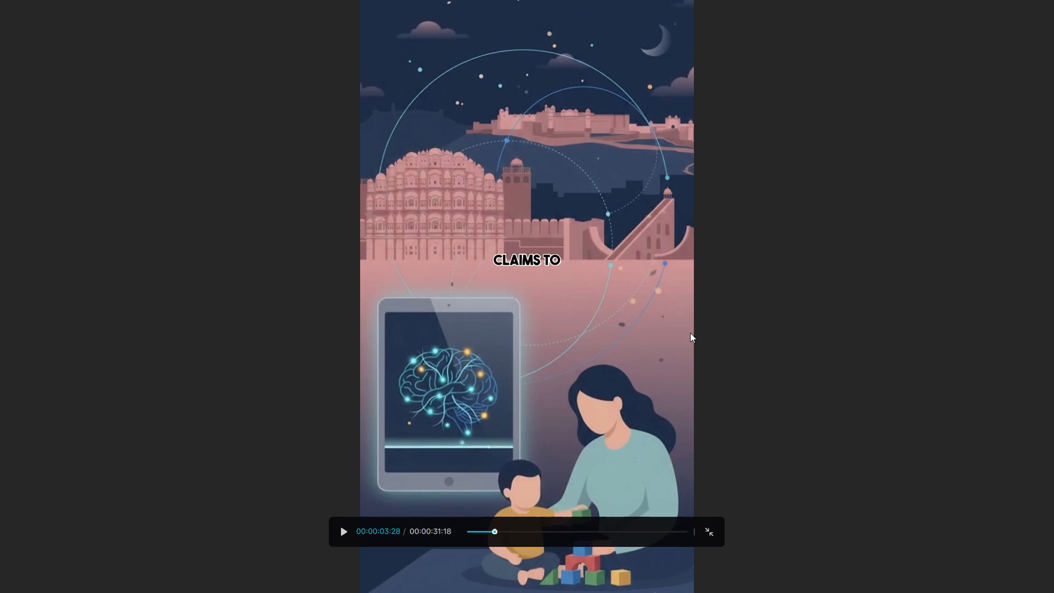
{"action": "key", "text": "Escape"}
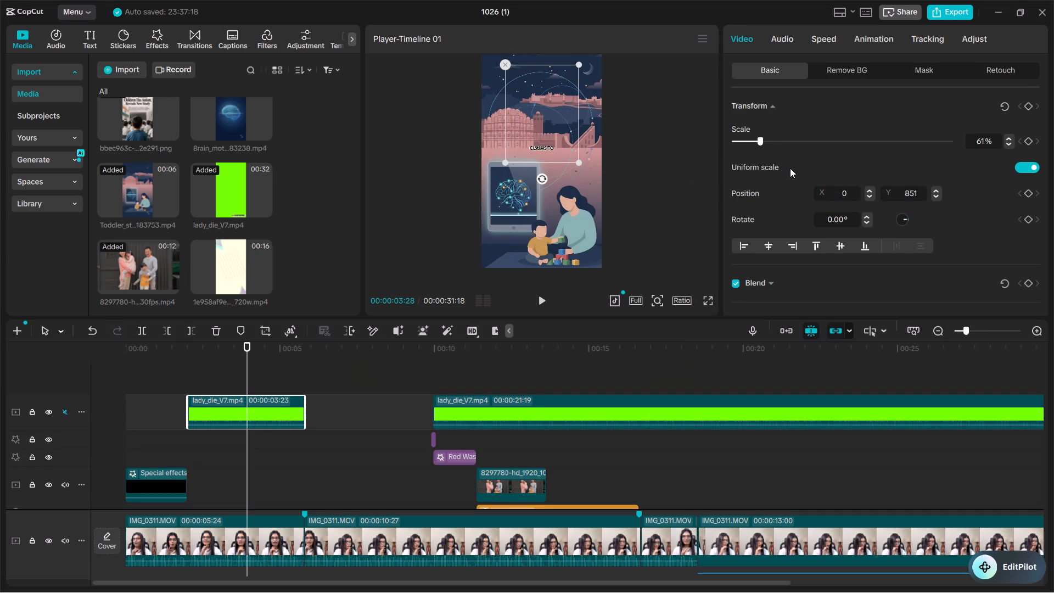
Play the video full screen from 00:00:03:28 through the Times of India newspaper scene, stopping at 00:00:13:25.
{"action": "left_click", "coordinate": [707, 300]}
{"action": "key", "text": "space"}
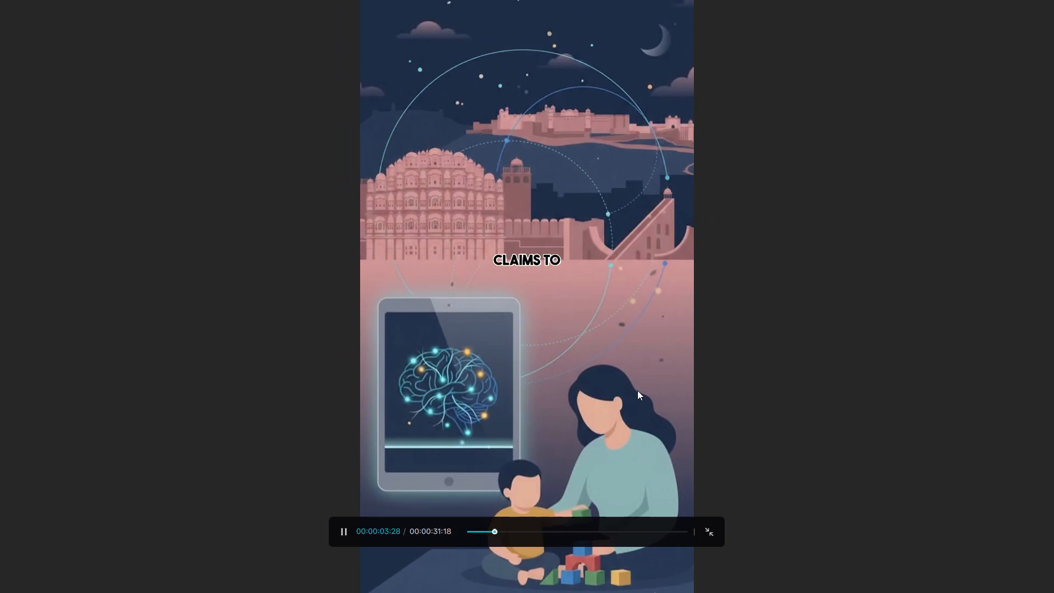
{"action": "key", "text": "space"}
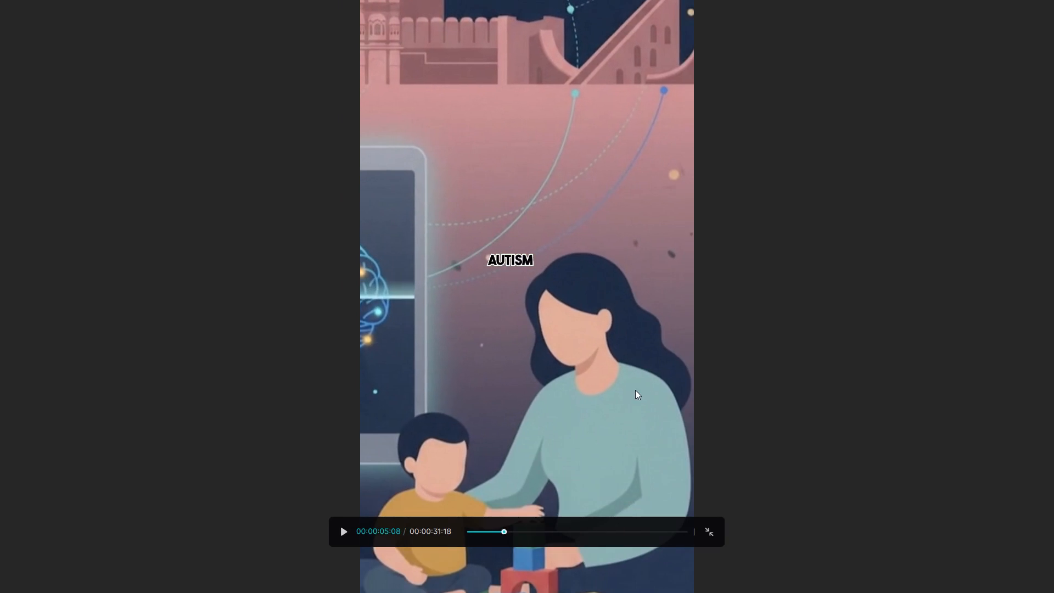
{"action": "key", "text": "space"}
{"action": "key", "text": "space"}
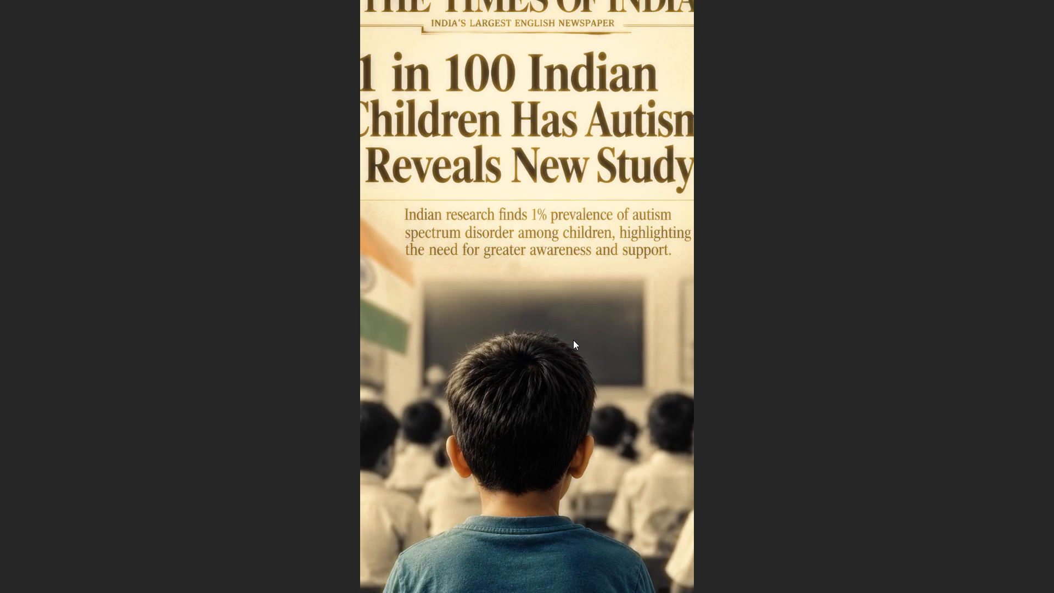
{"action": "key", "text": "space"}
{"action": "key", "text": "space"}
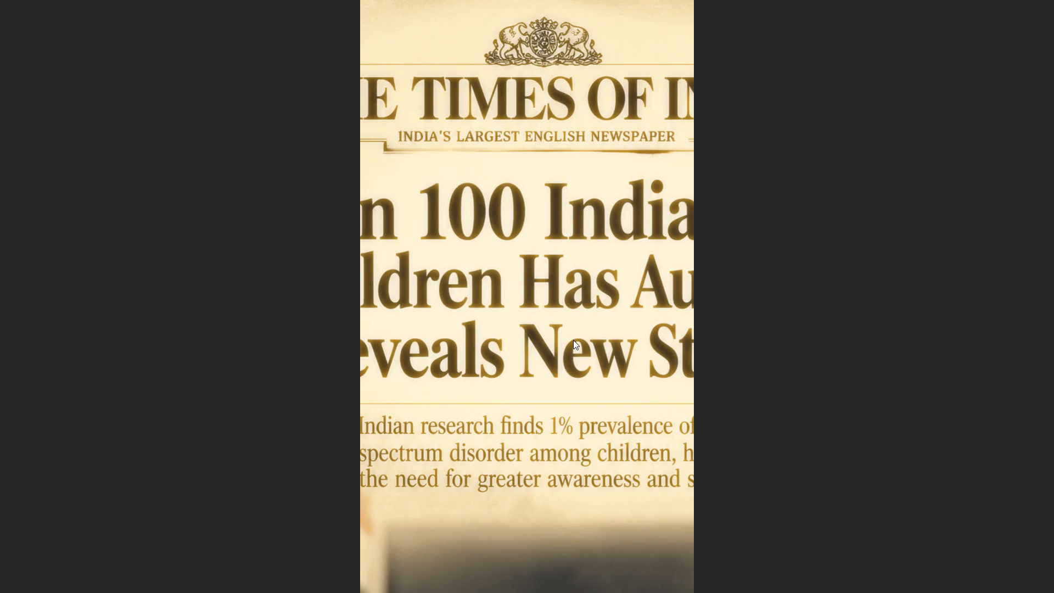
{"action": "key", "text": "space"}
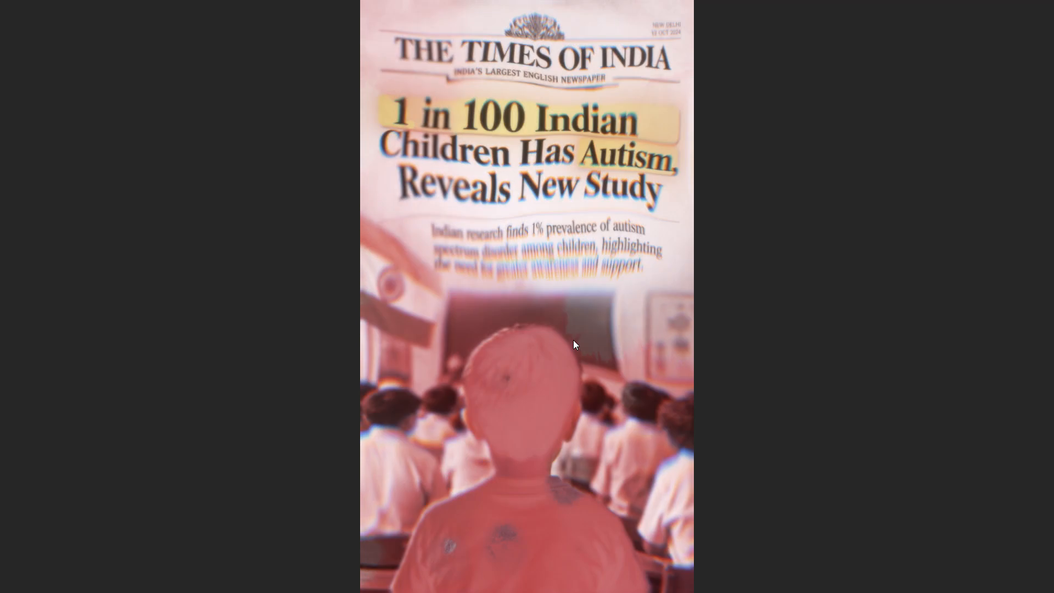
{"action": "key", "text": "space"}
{"action": "key", "text": "Escape"}
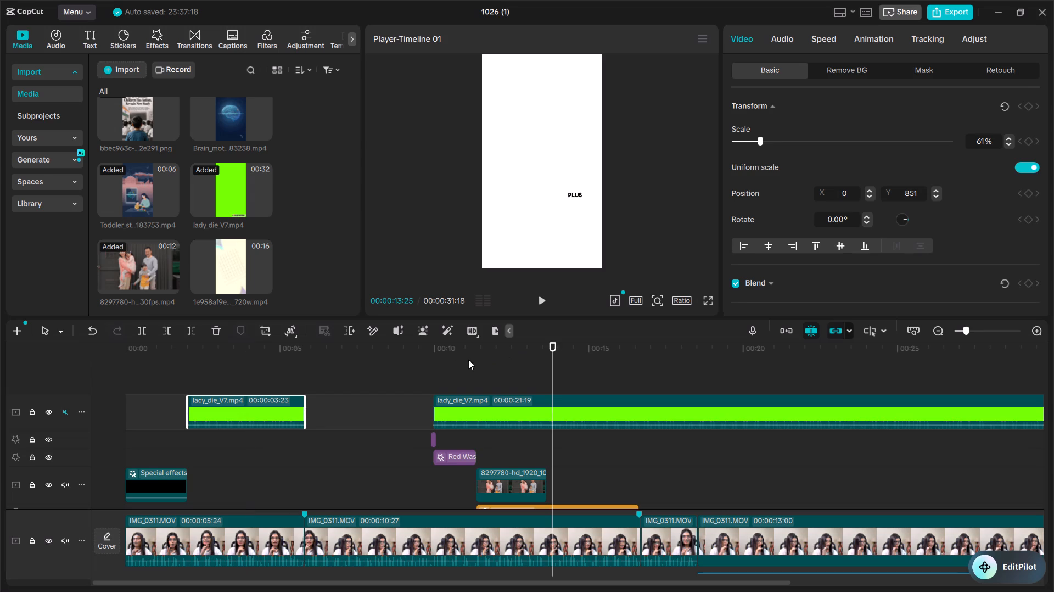
Replay the end of the newspaper scene from about 00:00:09 into the family clip, checking the "SCARY" caption under Red Wash.
{"action": "left_click", "coordinate": [406, 352]}
{"action": "key", "text": "space"}
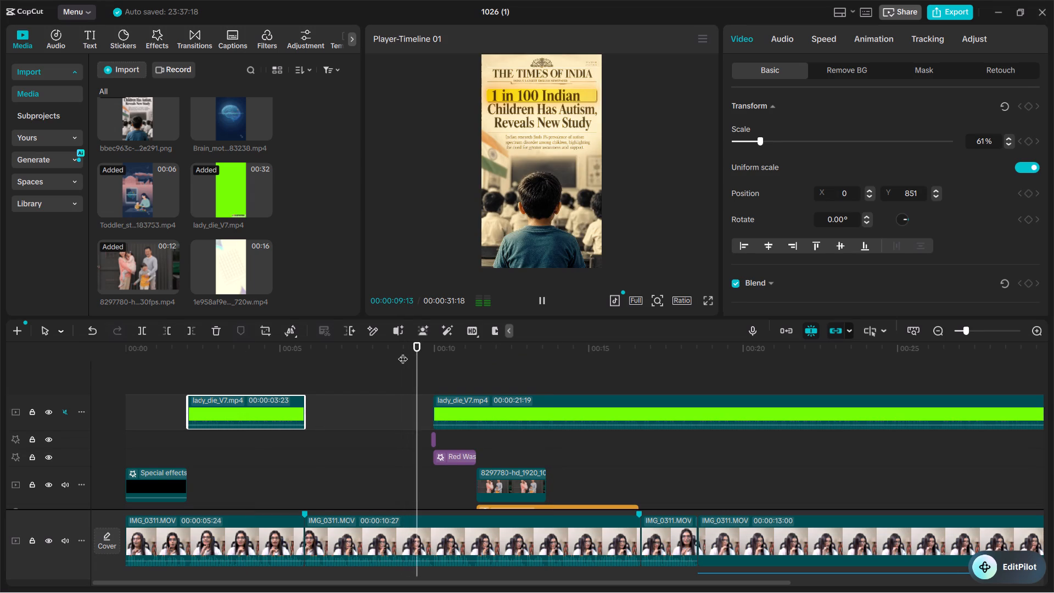
{"action": "key", "text": "space"}
{"action": "key", "text": "space"}
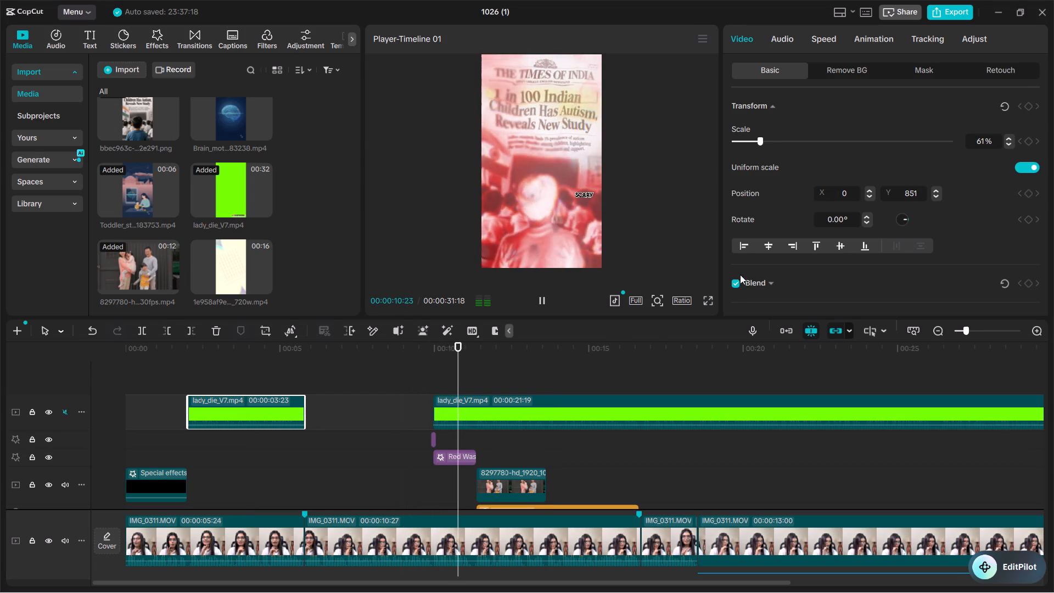
{"action": "key", "text": "space"}
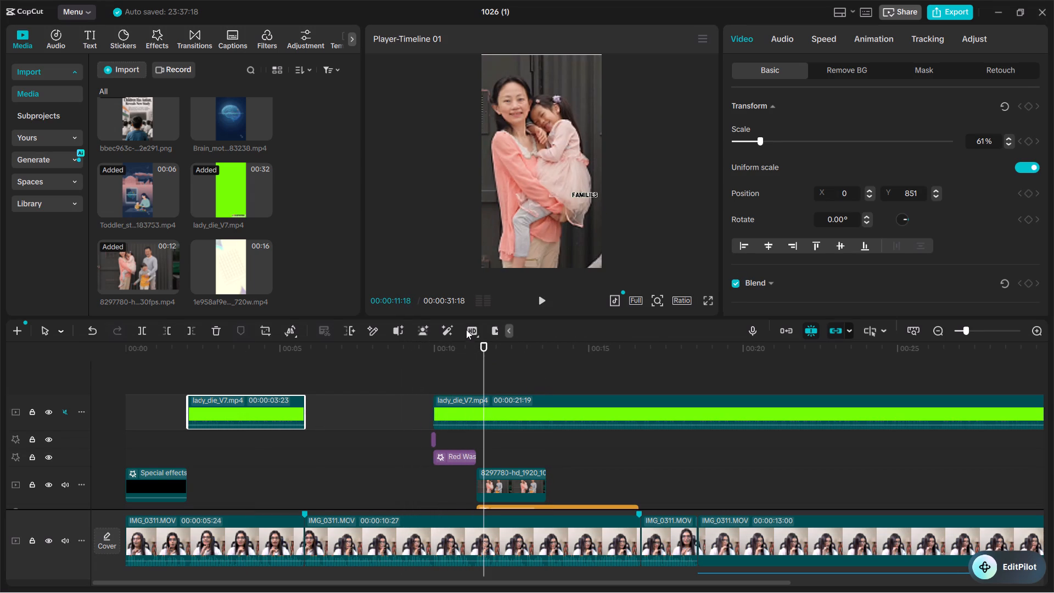
{"action": "left_click", "coordinate": [460, 343]}
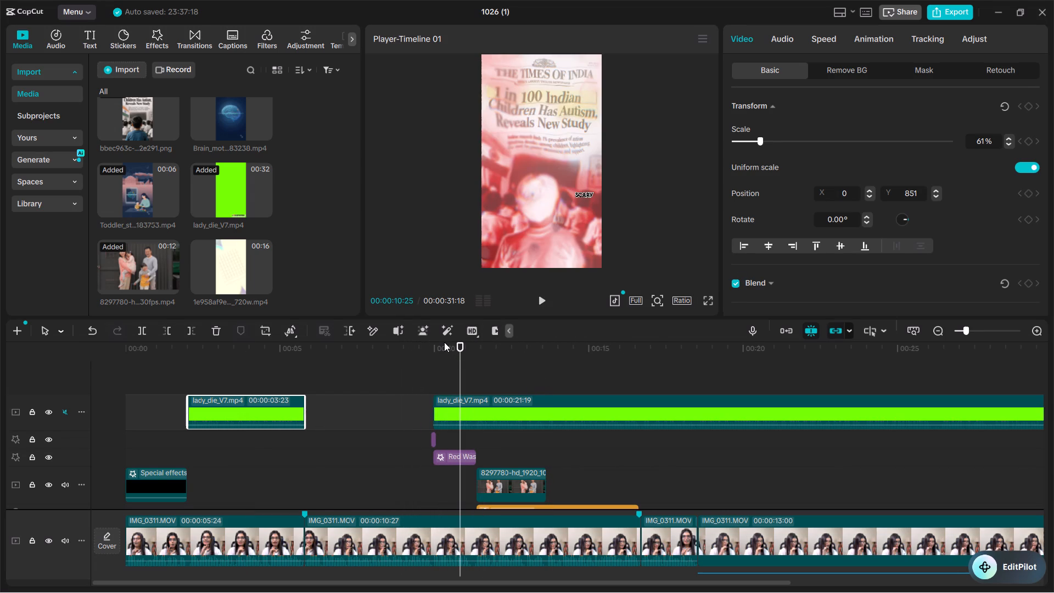
{"action": "key", "text": "space"}
{"action": "key", "text": "space"}
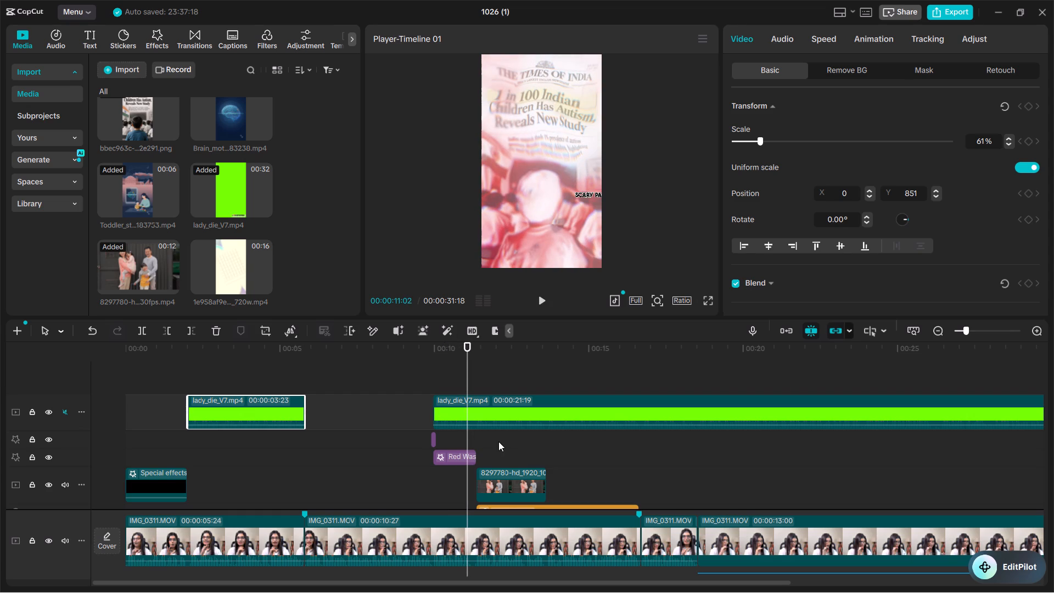
Examine the "SCARY" caption timing between about 00:00:10:17 and 00:00:11:00 against the Red Wash effect and the compound clips.
{"action": "scroll", "coordinate": [474, 440], "scroll_direction": "up", "scroll_amount": 16, "text": "ctrl"}
{"action": "left_click", "coordinate": [439, 352]}
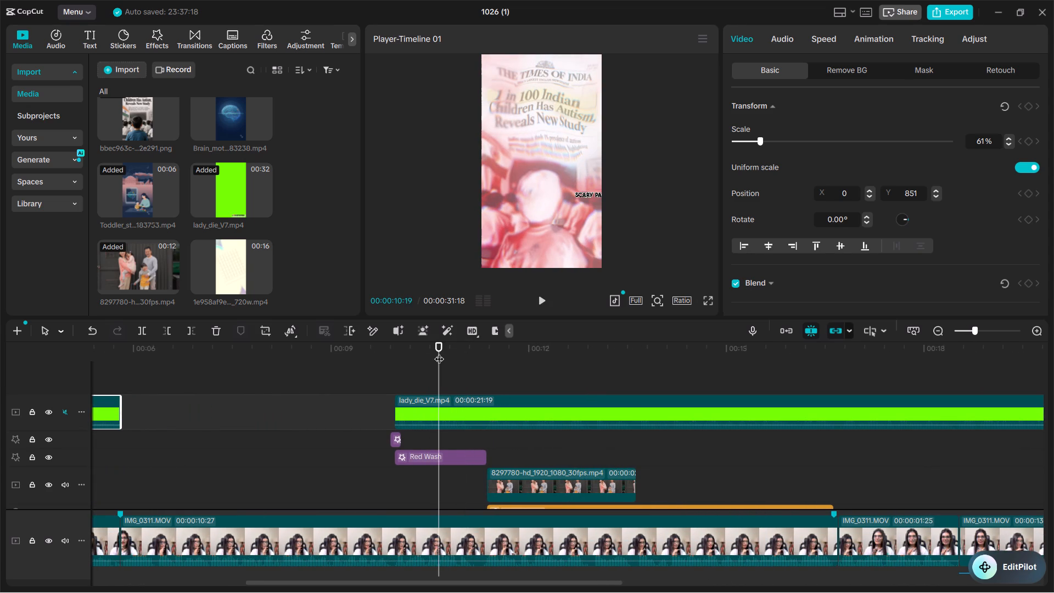
{"action": "key", "text": "space"}
{"action": "key", "text": "space"}
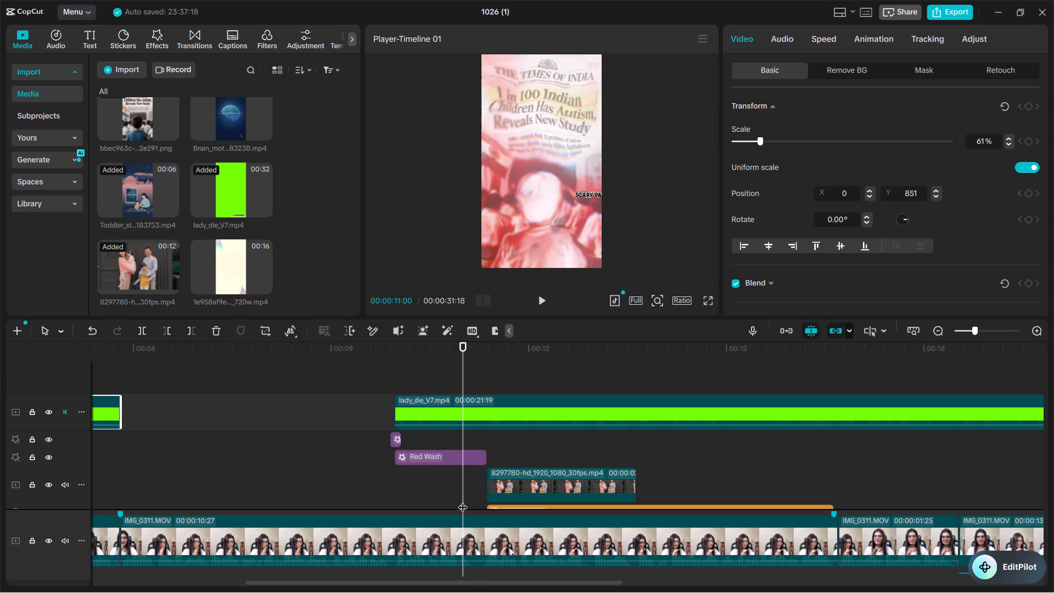
{"action": "scroll", "coordinate": [451, 493], "scroll_direction": "down", "scroll_amount": 9}
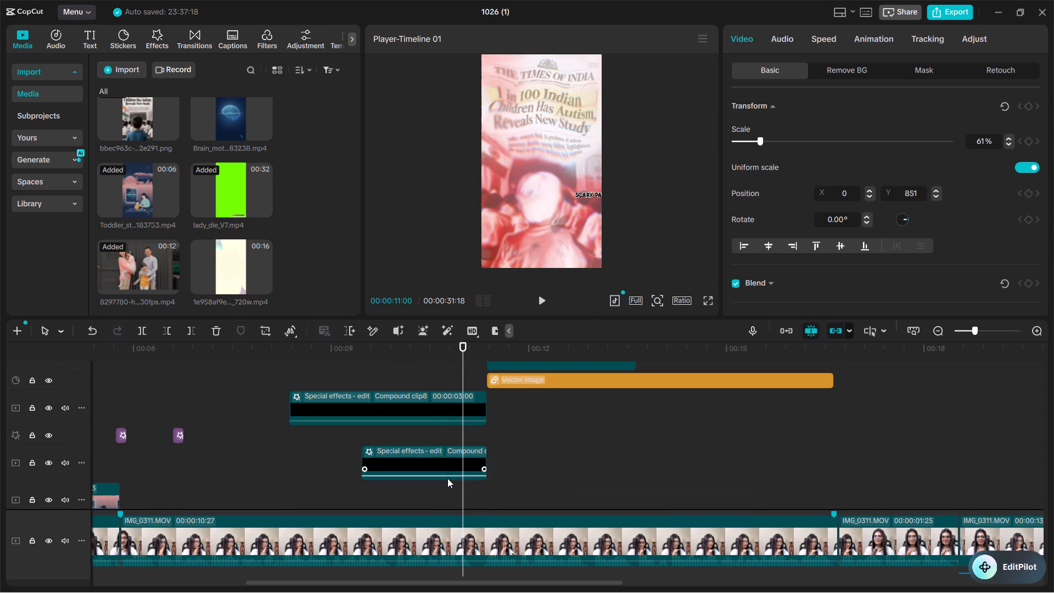
{"action": "left_click", "coordinate": [437, 344]}
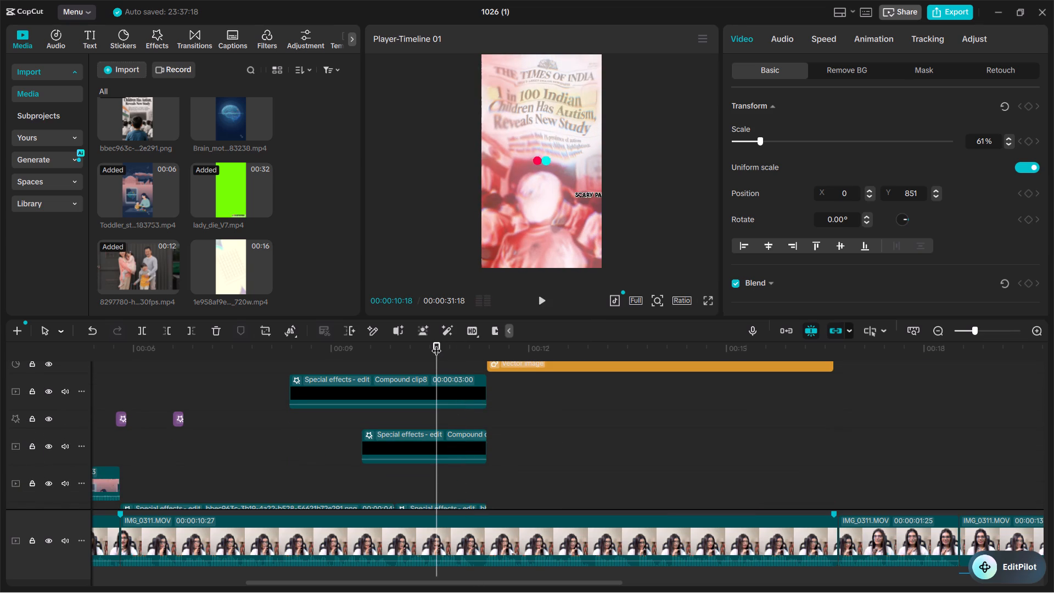
{"action": "key", "text": "space"}
{"action": "key", "text": "space"}
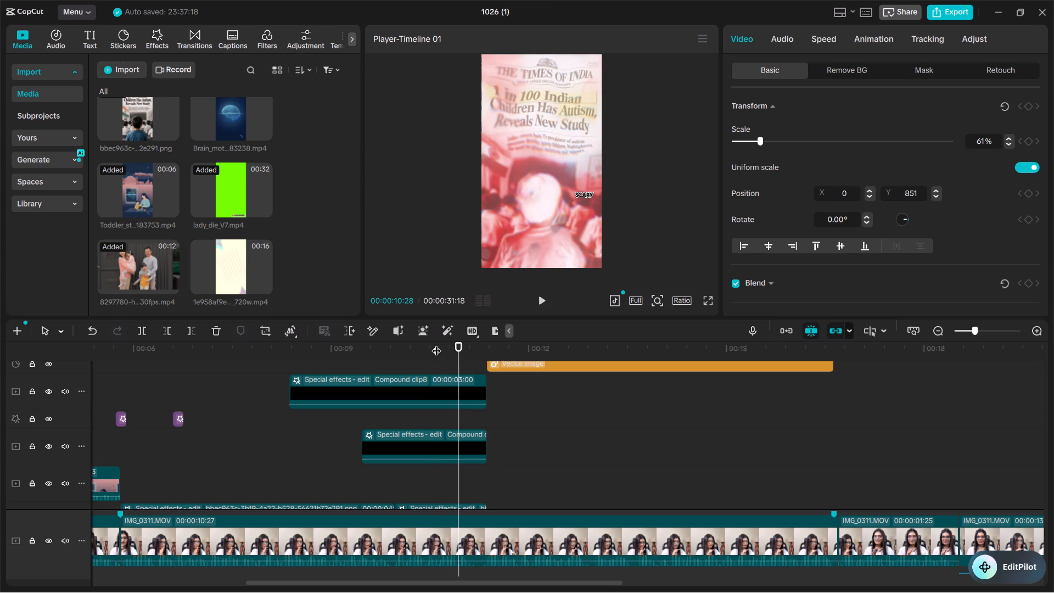
{"action": "left_click", "coordinate": [433, 344]}
{"action": "key", "text": "space"}
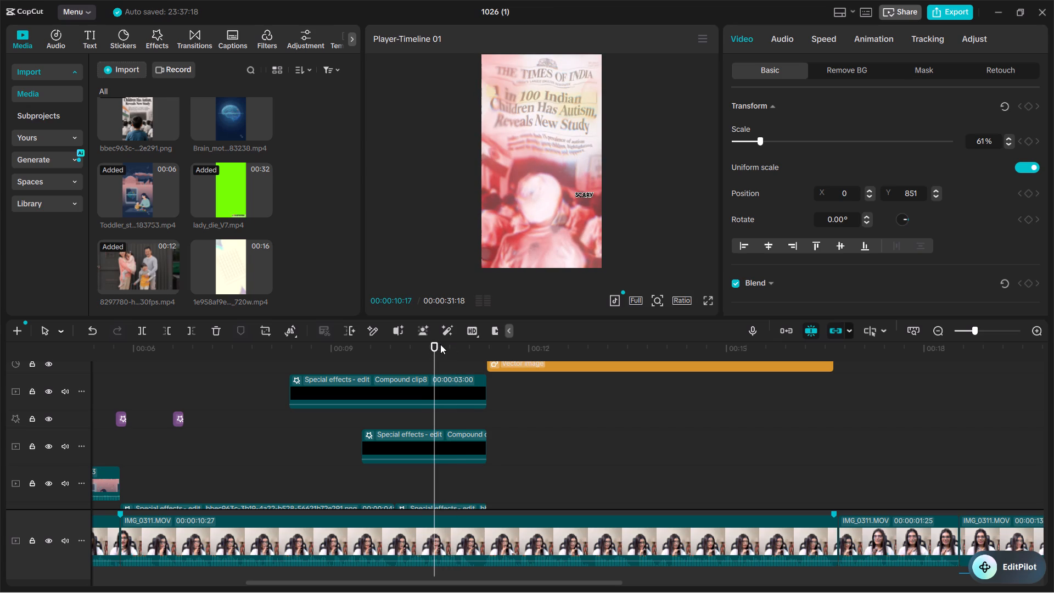
{"action": "key", "text": "space"}
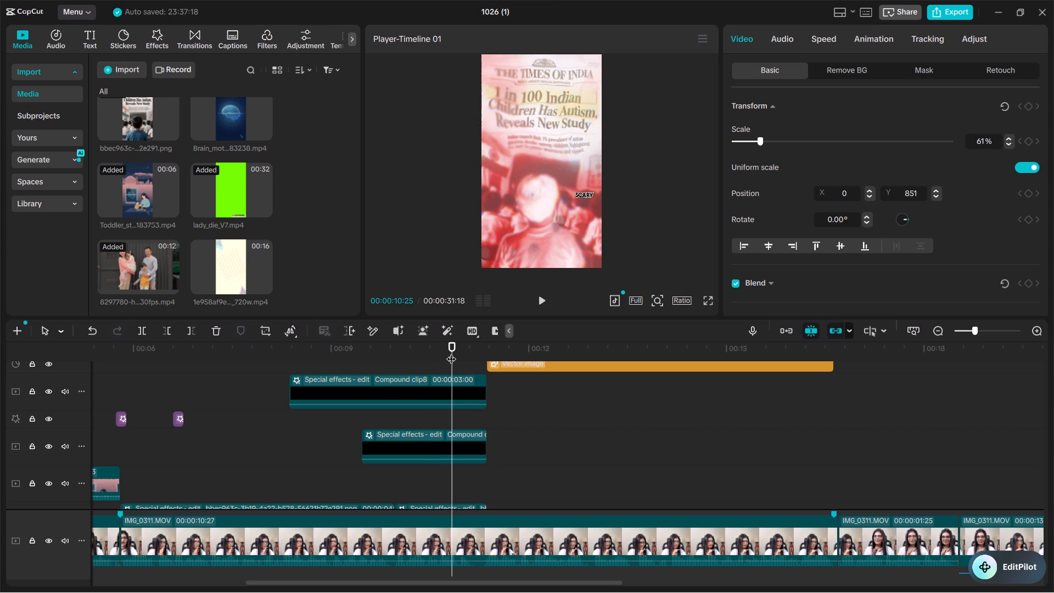
{"action": "left_click", "coordinate": [425, 340]}
{"action": "left_click", "coordinate": [423, 346]}
{"action": "key", "text": "space"}
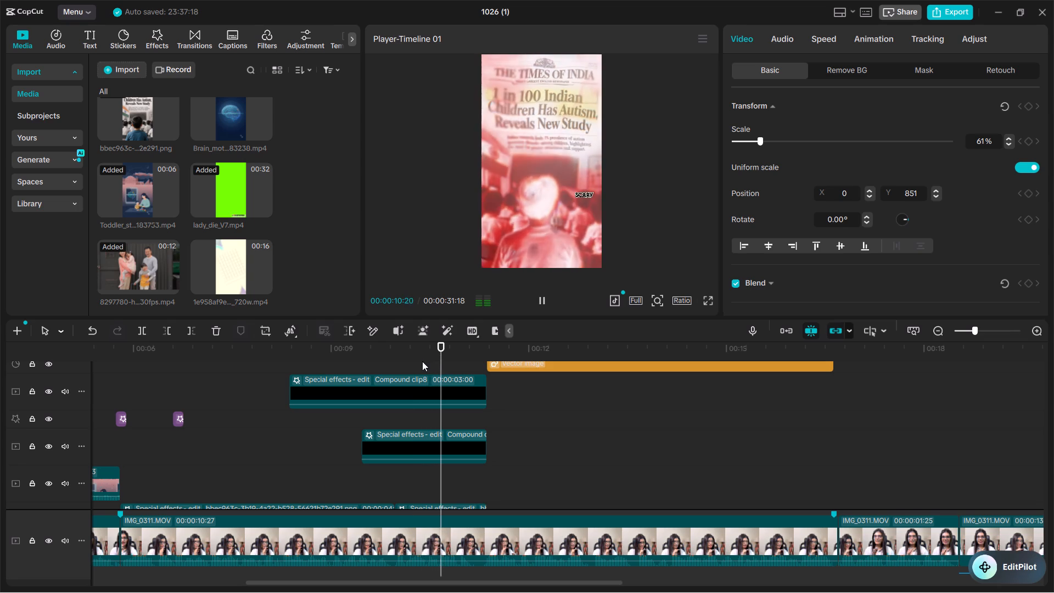
{"action": "key", "text": "space"}
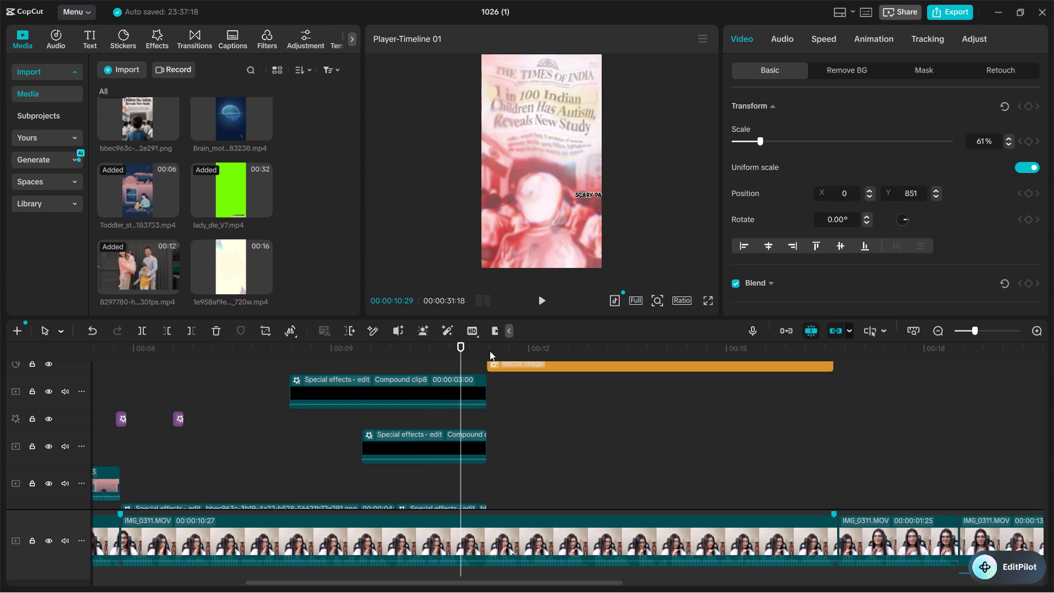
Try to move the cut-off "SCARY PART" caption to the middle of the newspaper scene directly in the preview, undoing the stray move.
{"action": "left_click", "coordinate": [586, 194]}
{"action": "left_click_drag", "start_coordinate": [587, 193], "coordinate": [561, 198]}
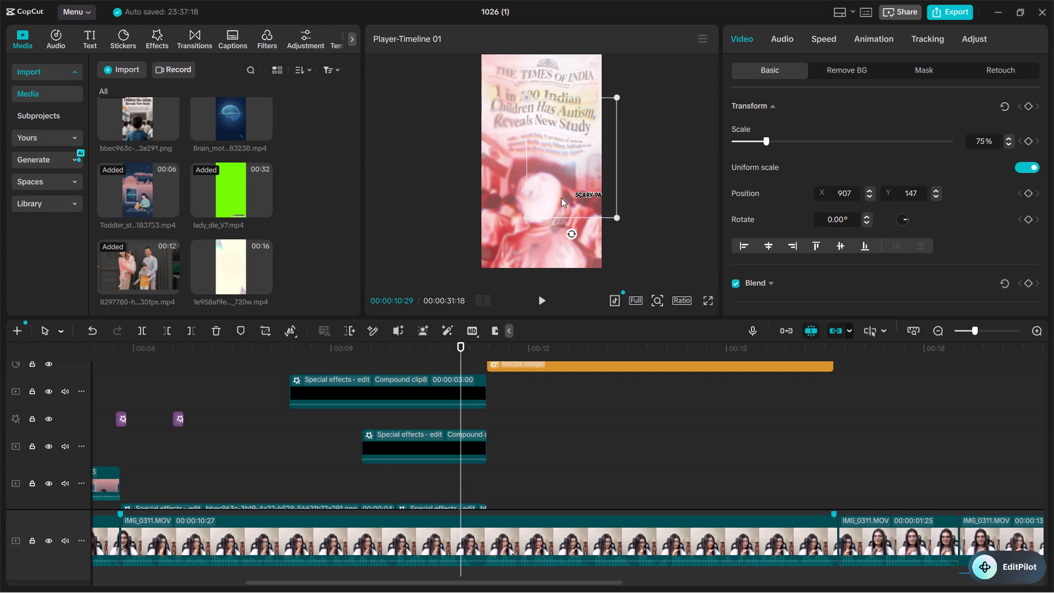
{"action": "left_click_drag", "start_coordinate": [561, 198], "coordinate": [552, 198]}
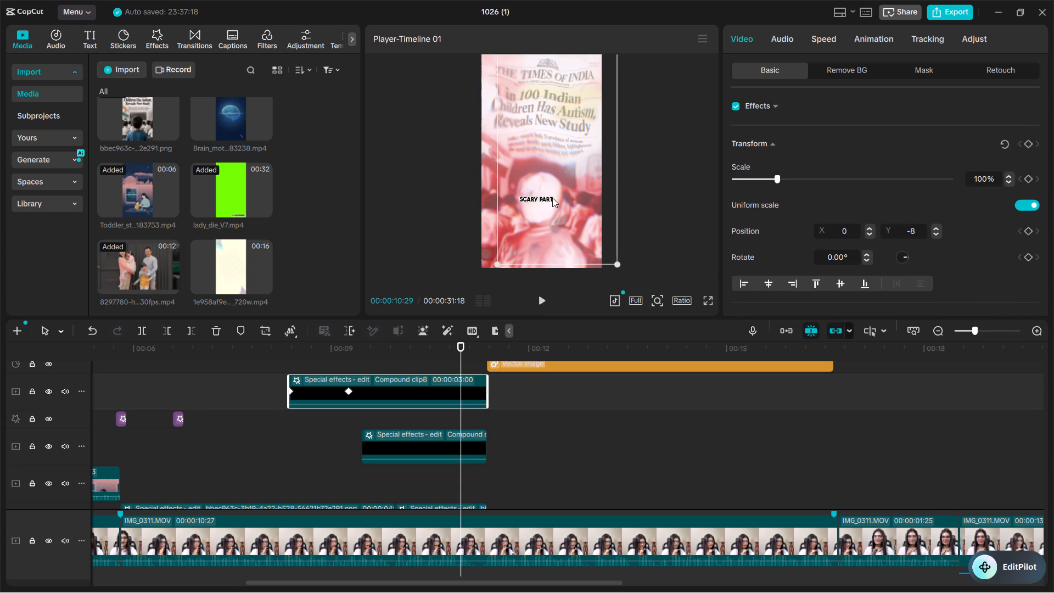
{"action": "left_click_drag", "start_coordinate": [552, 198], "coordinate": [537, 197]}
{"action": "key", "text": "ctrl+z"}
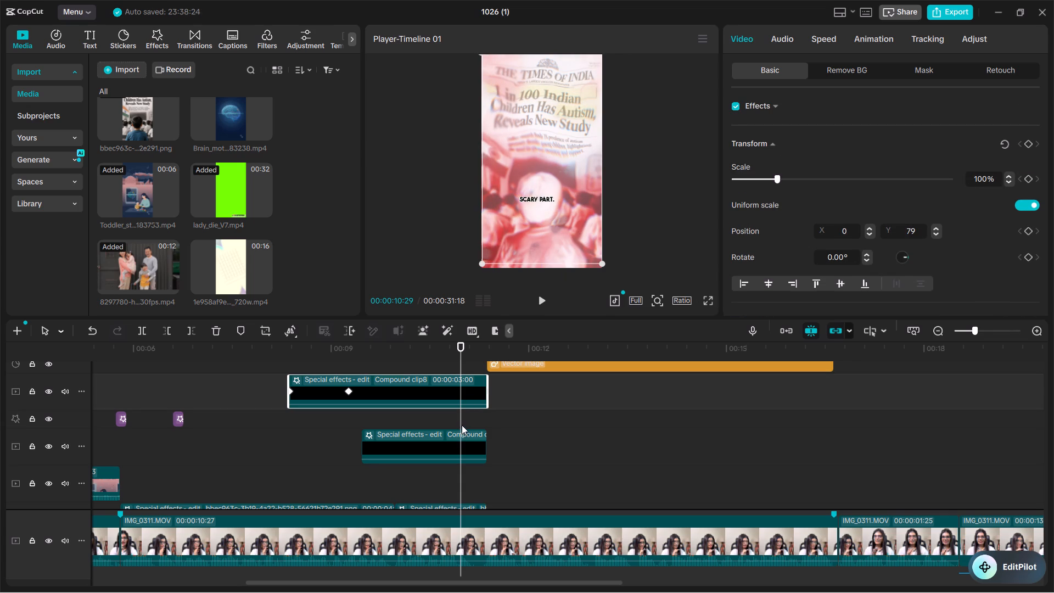
Centre the lady_die_V7.mp4 caption overlay starting near 00:00:09:24 horizontally in the frame, at position X 0.
{"action": "scroll", "coordinate": [462, 382], "scroll_direction": "up", "scroll_amount": 5}
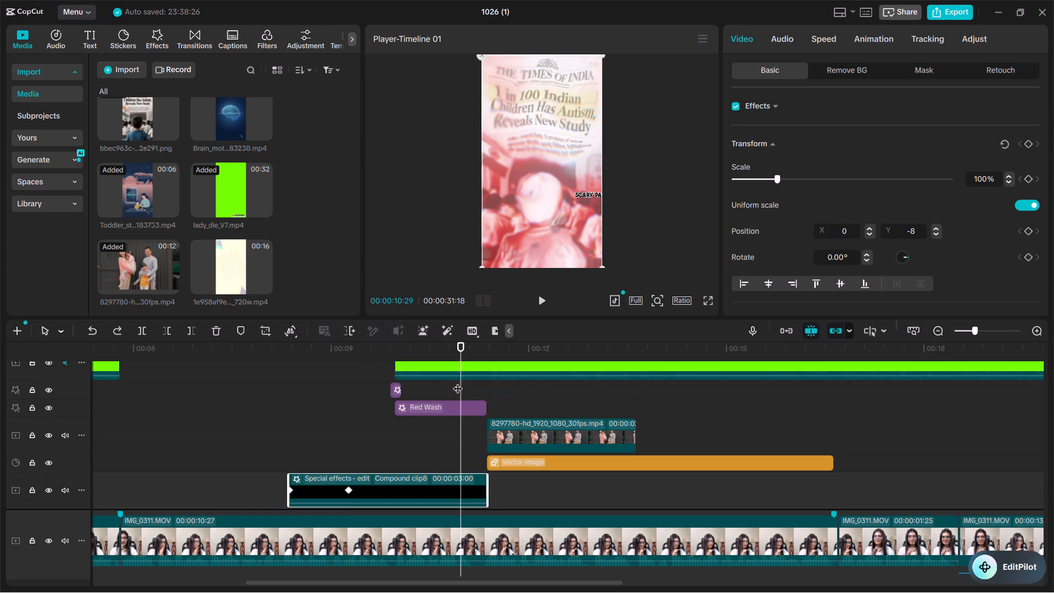
{"action": "scroll", "coordinate": [458, 382], "scroll_direction": "up", "scroll_amount": 4}
{"action": "left_click", "coordinate": [452, 399]}
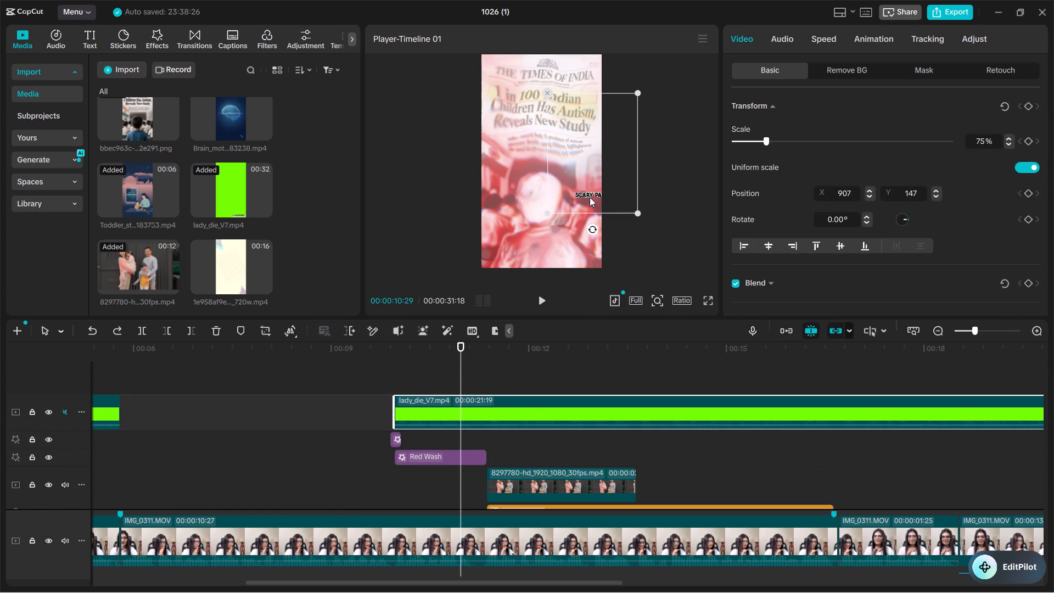
{"action": "left_click", "coordinate": [767, 248]}
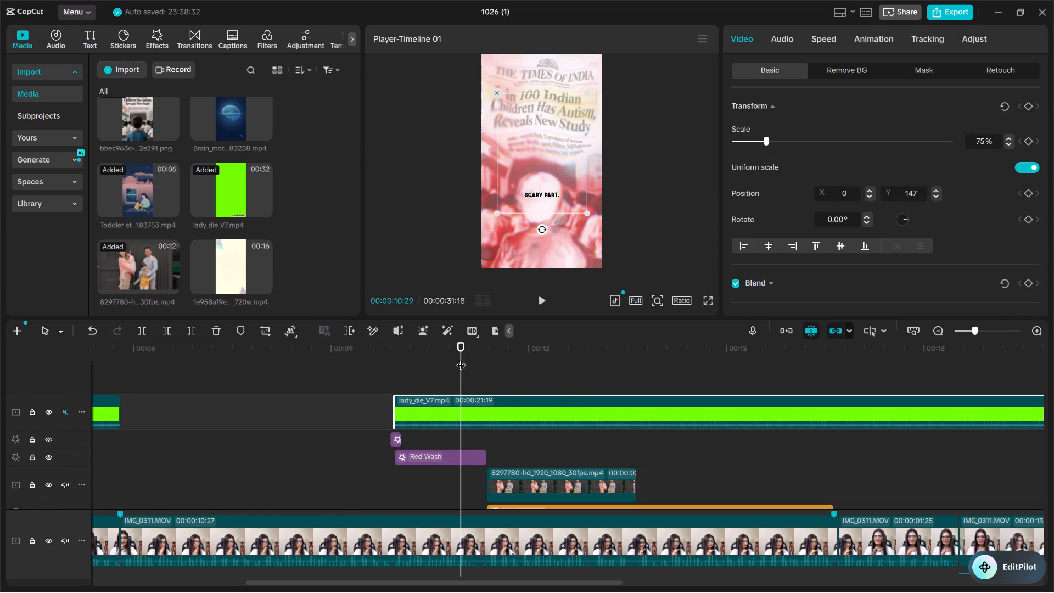
Replay from about 00:00:10:18 across the cut into the family clip, stopping at 00:00:12:06, to check the captions and the pan.
{"action": "left_click", "coordinate": [436, 345]}
{"action": "key", "text": "space"}
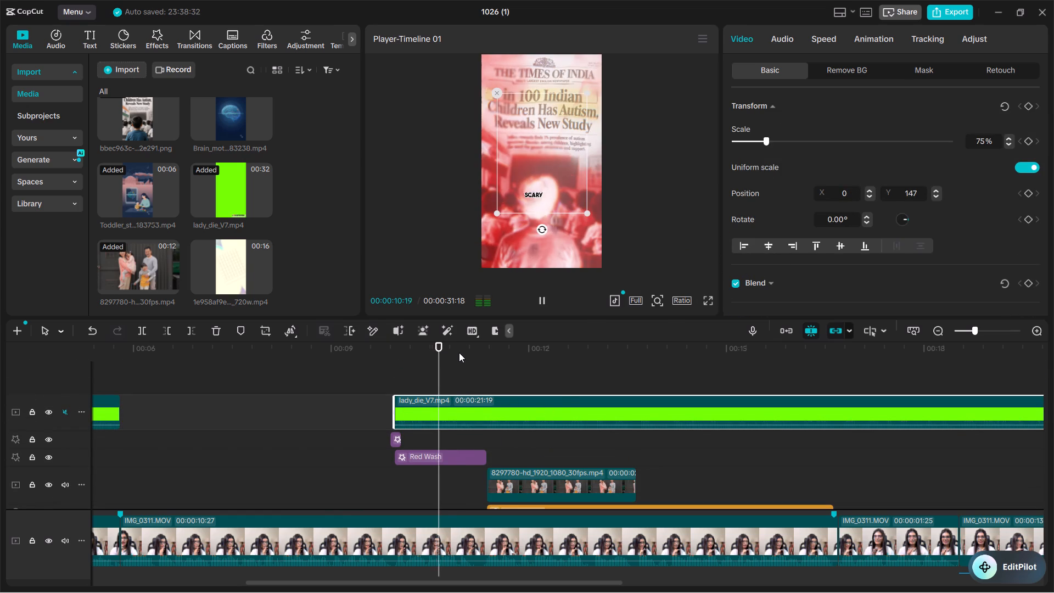
{"action": "key", "text": "space"}
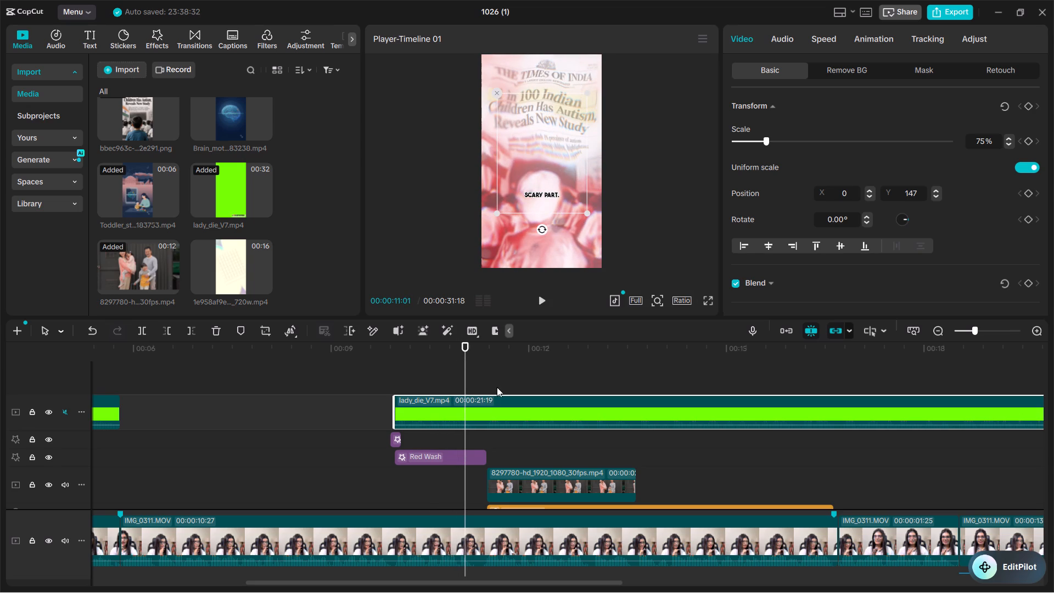
{"action": "scroll", "coordinate": [494, 393], "scroll_direction": "down", "scroll_amount": 3}
{"action": "left_click", "coordinate": [448, 440]}
{"action": "key", "text": "space"}
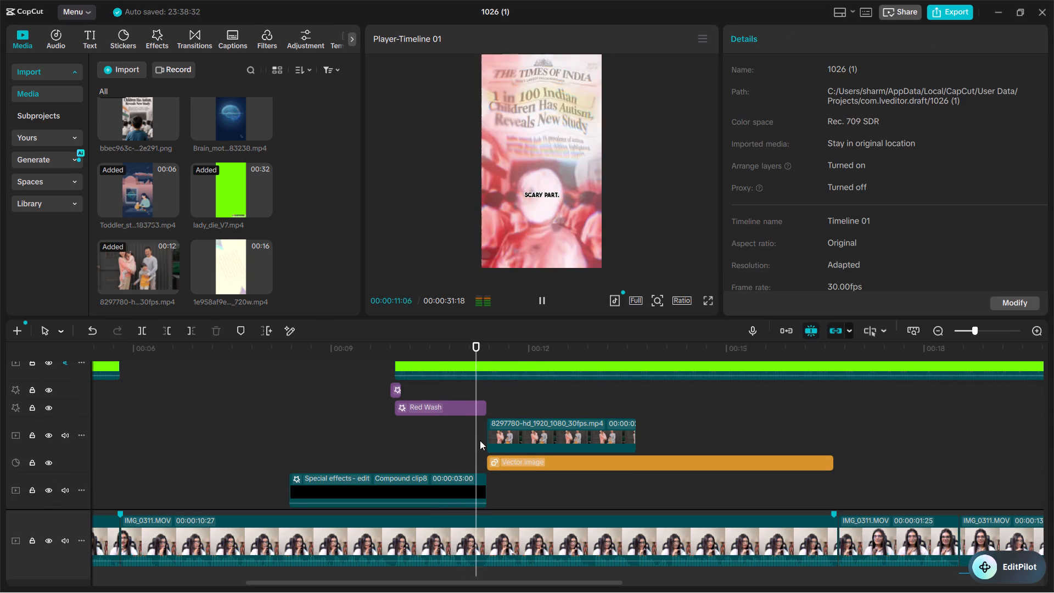
{"action": "key", "text": "space"}
{"action": "left_click", "coordinate": [485, 351]}
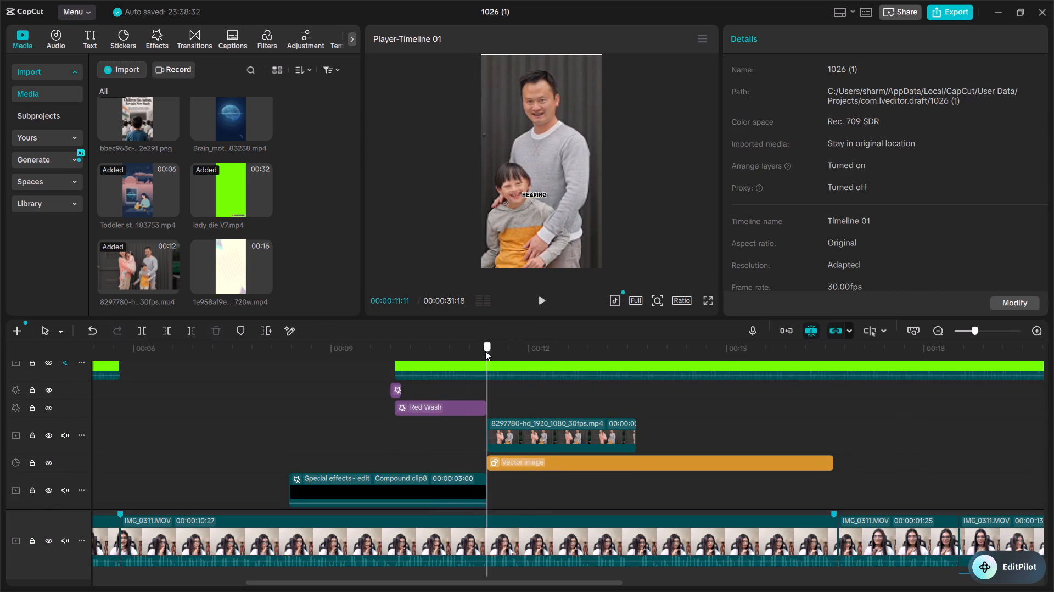
{"action": "key", "text": "space"}
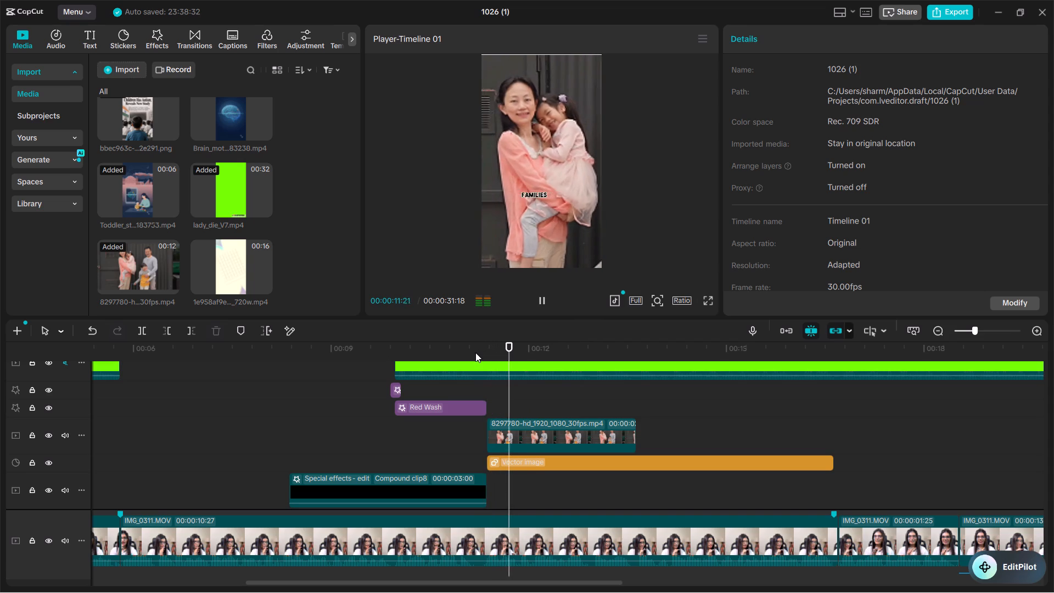
{"action": "key", "text": "space"}
{"action": "left_click", "coordinate": [478, 344]}
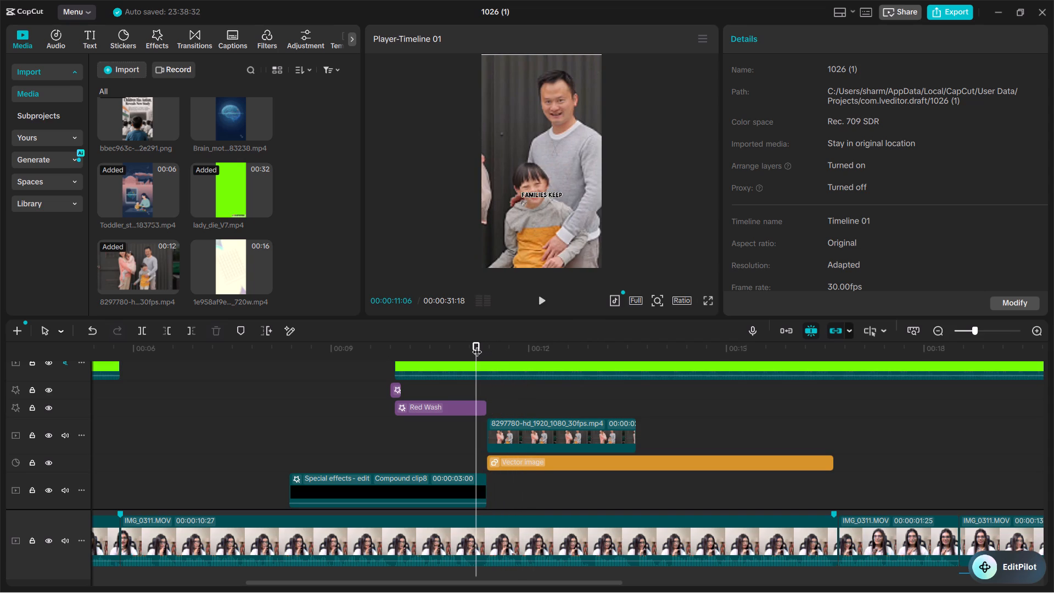
{"action": "key", "text": "space"}
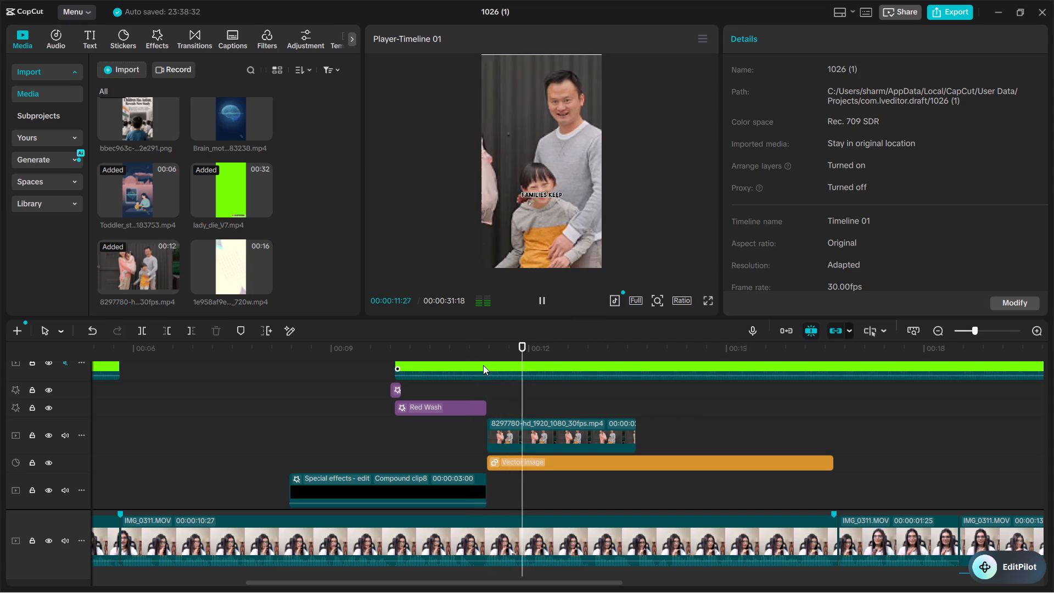
{"action": "key", "text": "space"}
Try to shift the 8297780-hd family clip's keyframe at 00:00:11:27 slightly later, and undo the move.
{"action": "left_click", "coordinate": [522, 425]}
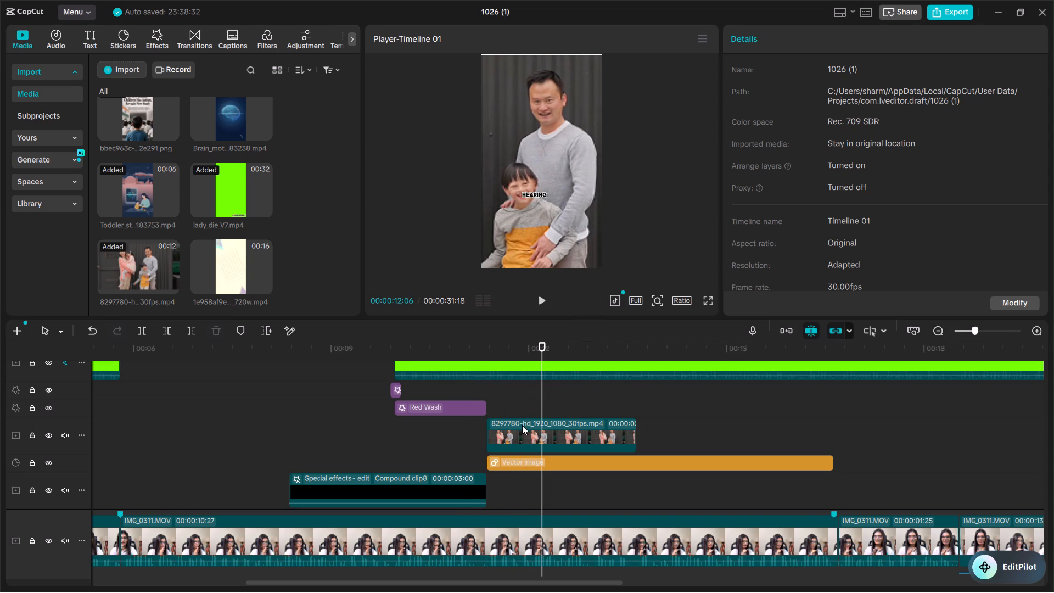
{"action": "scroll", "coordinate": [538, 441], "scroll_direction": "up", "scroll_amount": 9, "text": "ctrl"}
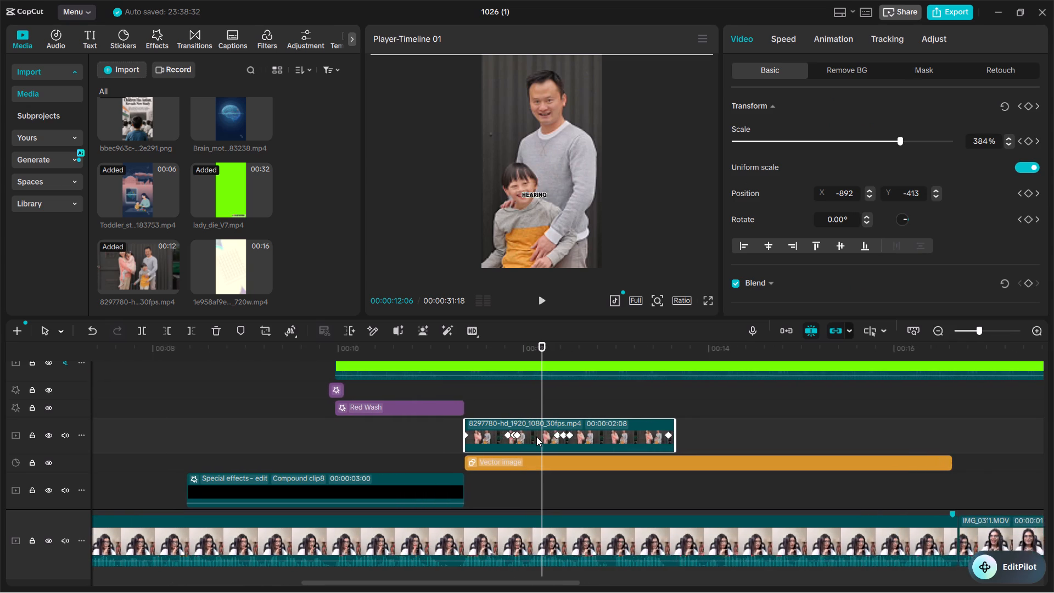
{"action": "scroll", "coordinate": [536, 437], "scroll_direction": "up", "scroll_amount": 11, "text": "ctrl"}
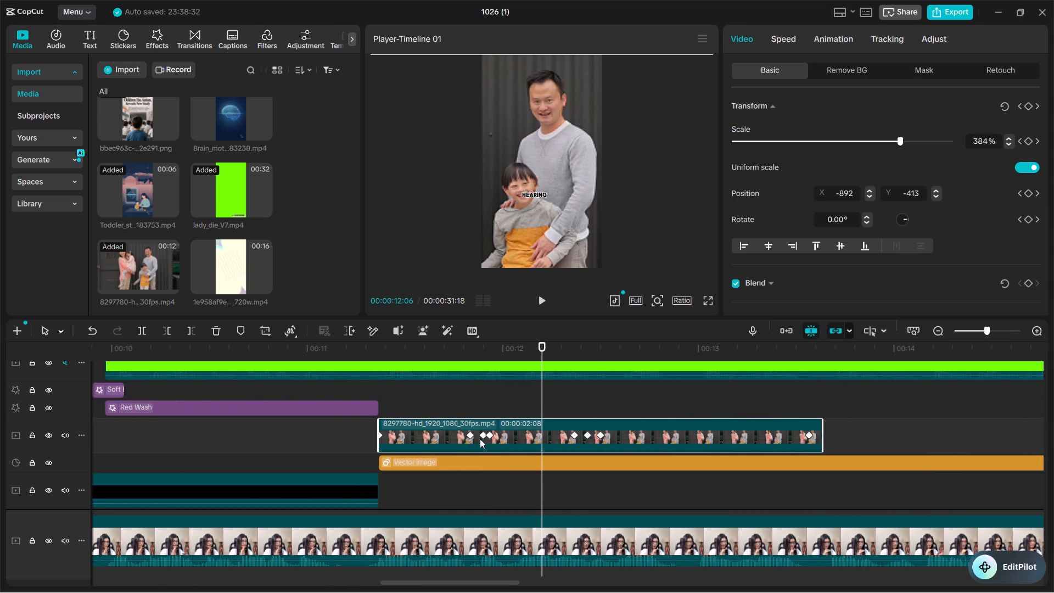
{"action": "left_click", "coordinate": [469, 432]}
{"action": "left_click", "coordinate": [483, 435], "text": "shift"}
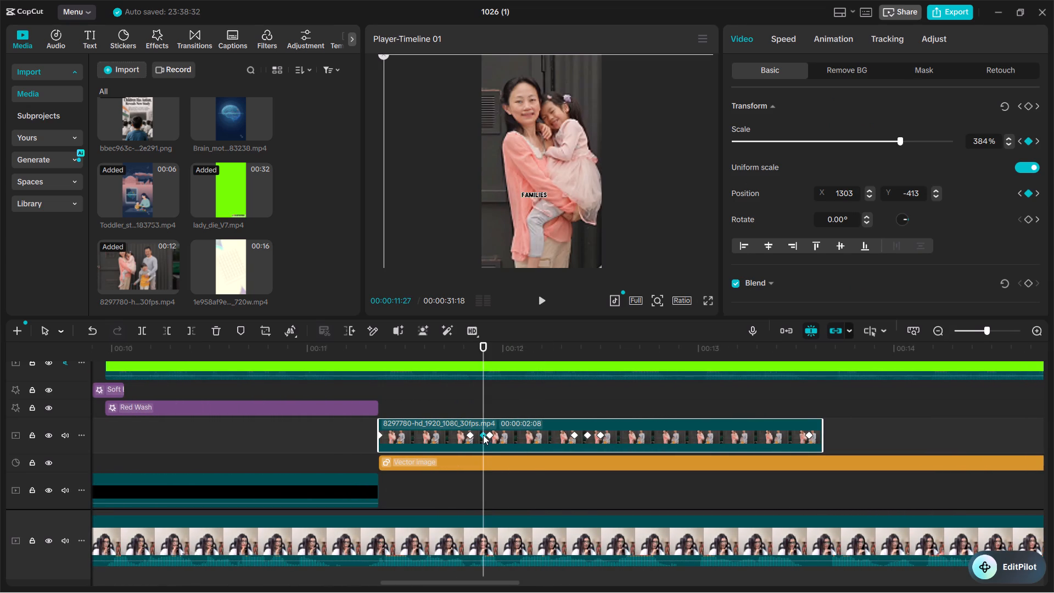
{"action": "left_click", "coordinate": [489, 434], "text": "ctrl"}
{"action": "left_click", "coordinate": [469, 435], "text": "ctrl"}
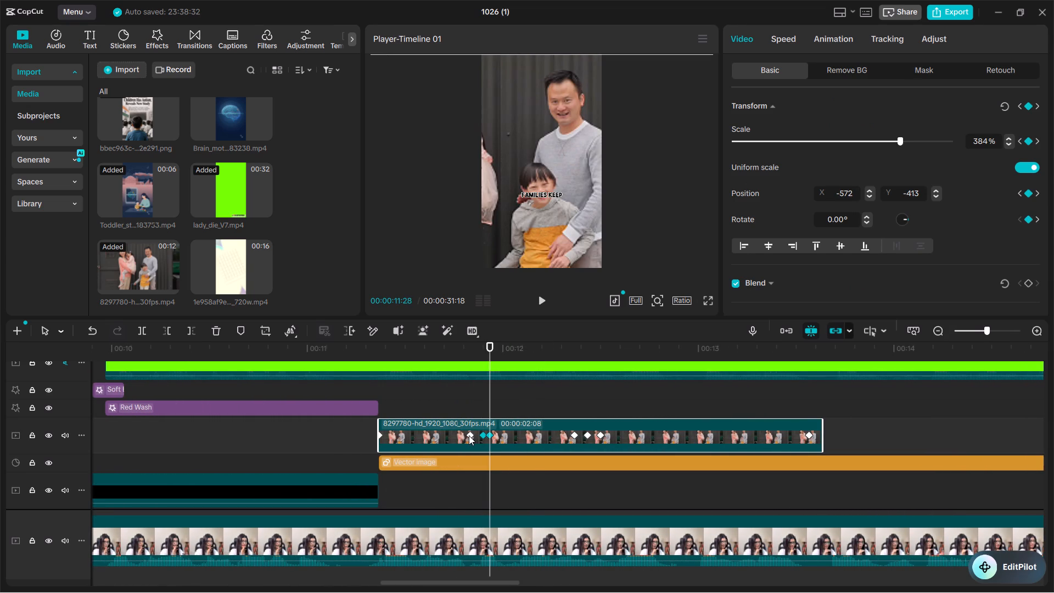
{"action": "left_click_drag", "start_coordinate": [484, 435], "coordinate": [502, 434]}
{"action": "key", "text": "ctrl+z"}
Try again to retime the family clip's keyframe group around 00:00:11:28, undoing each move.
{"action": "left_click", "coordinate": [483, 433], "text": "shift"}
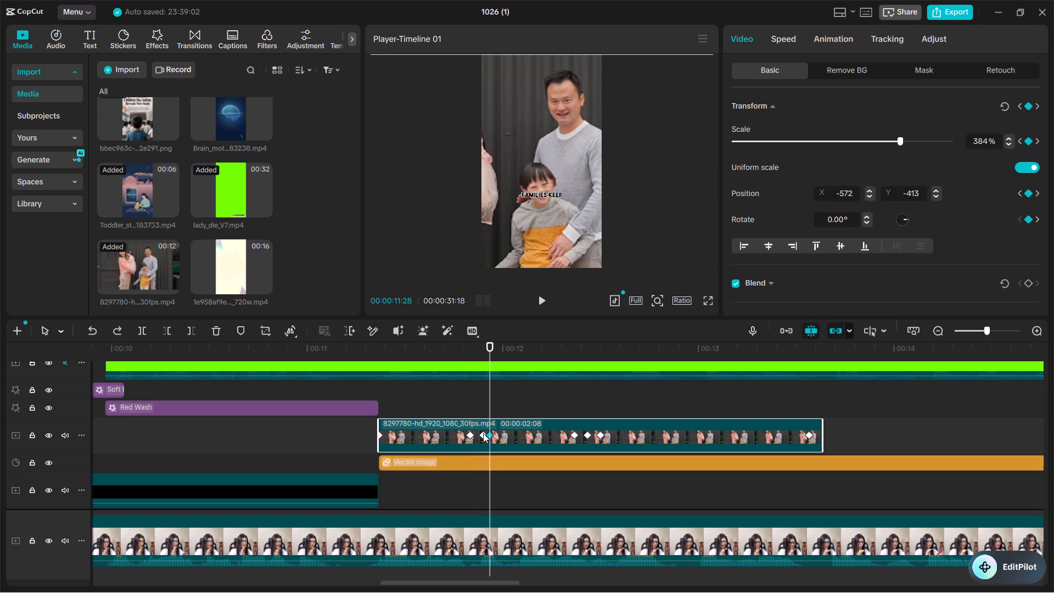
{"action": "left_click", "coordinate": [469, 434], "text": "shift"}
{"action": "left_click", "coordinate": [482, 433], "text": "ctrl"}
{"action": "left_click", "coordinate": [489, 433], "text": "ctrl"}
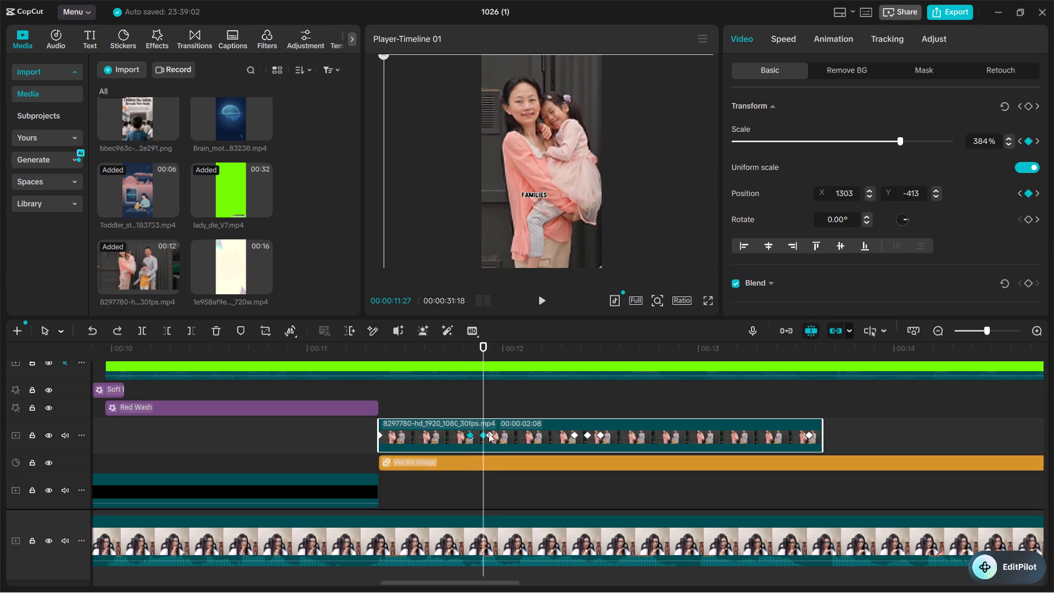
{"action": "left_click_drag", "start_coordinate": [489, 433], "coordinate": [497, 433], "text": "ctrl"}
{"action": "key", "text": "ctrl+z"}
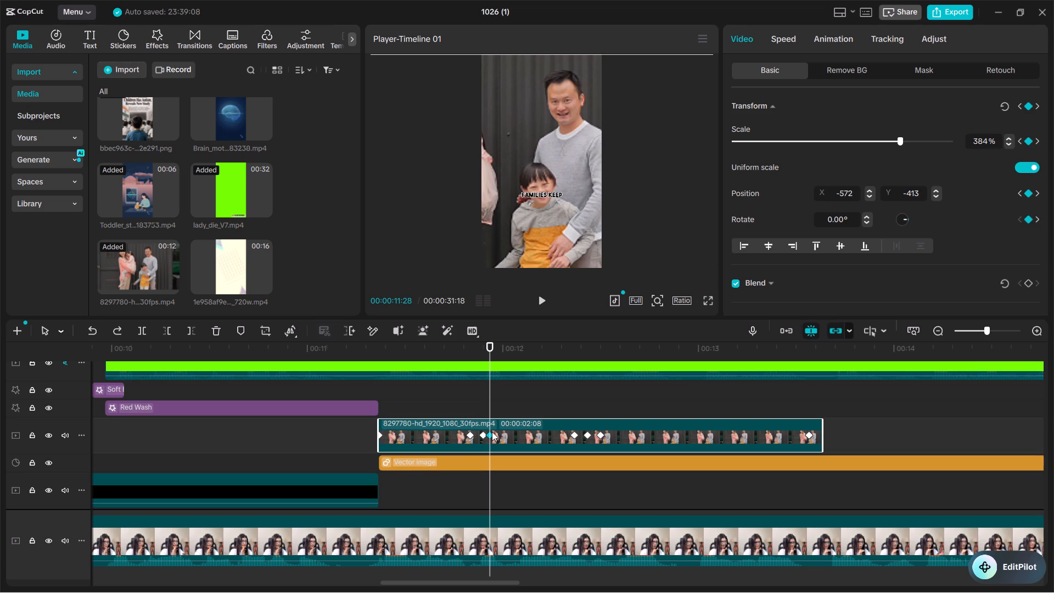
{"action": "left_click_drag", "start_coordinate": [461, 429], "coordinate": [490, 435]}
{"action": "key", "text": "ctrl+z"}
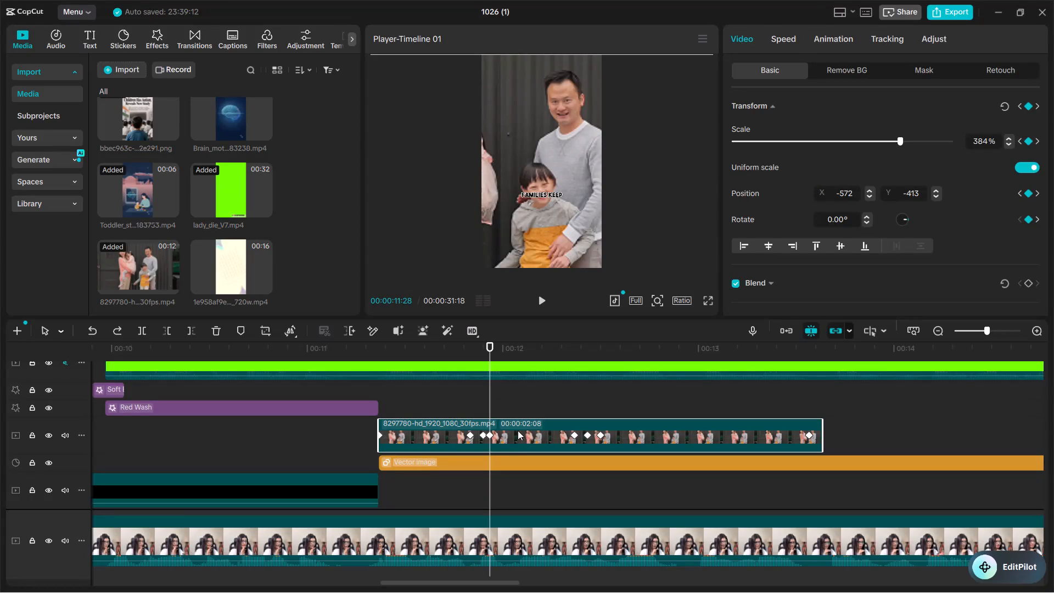
Play the family clip from about 00:00:11:10 through 00:00:13:26, checking its pan and zoom, and examine the empty stretch after it.
{"action": "left_click", "coordinate": [369, 348]}
{"action": "key", "text": "space"}
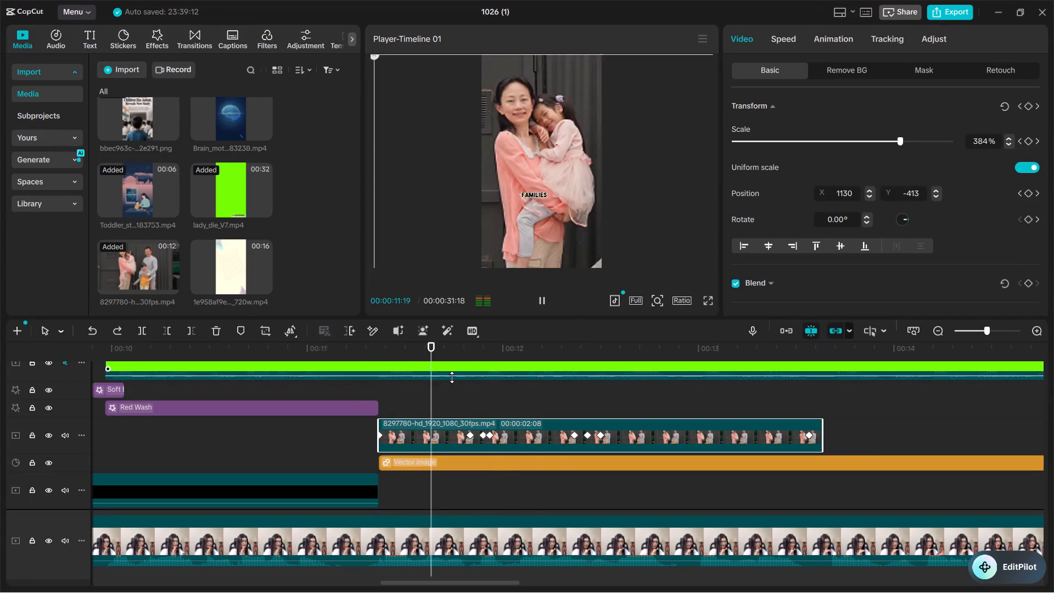
{"action": "key", "text": "space"}
{"action": "left_click", "coordinate": [391, 349]}
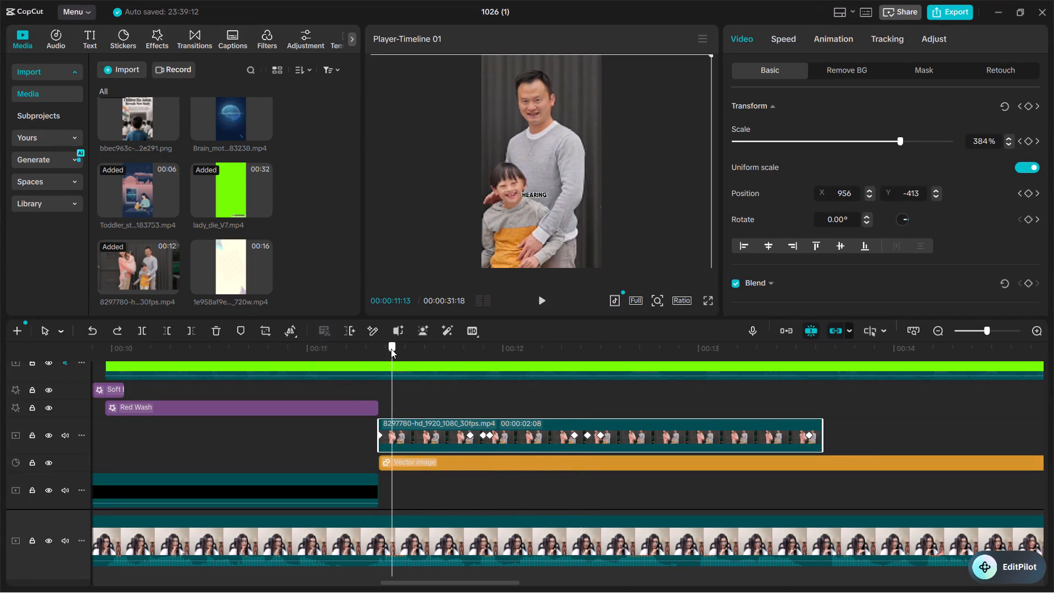
{"action": "key", "text": "space"}
{"action": "key", "text": "space"}
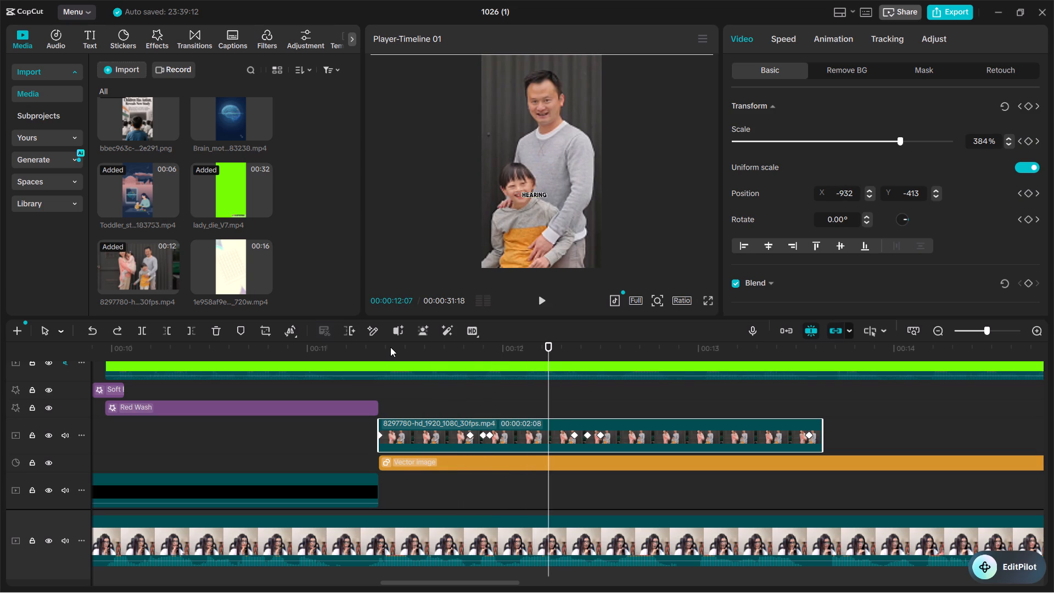
{"action": "key", "text": "space"}
{"action": "key", "text": "space"}
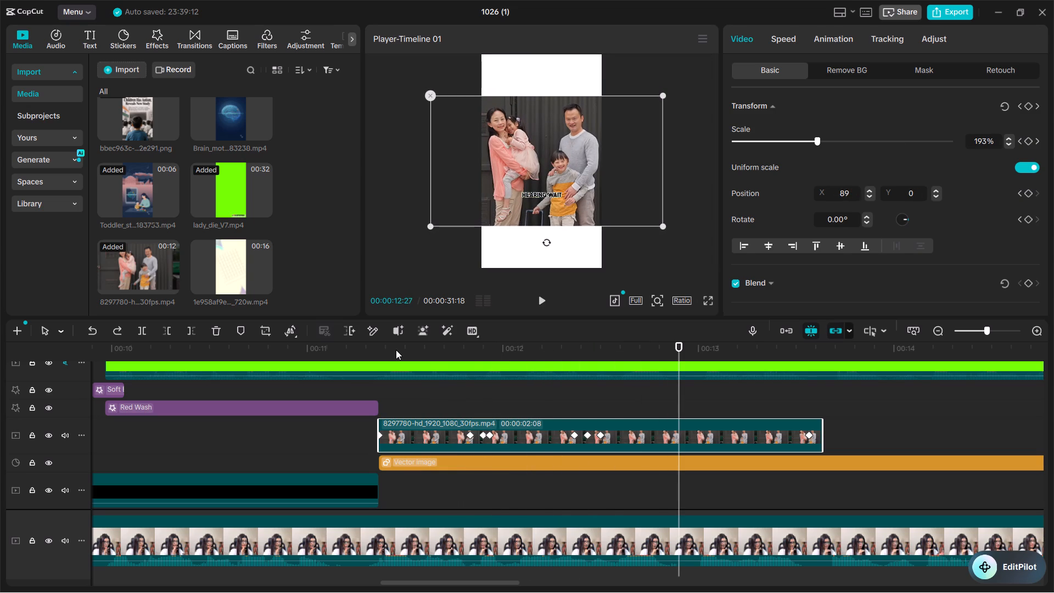
{"action": "key", "text": "space"}
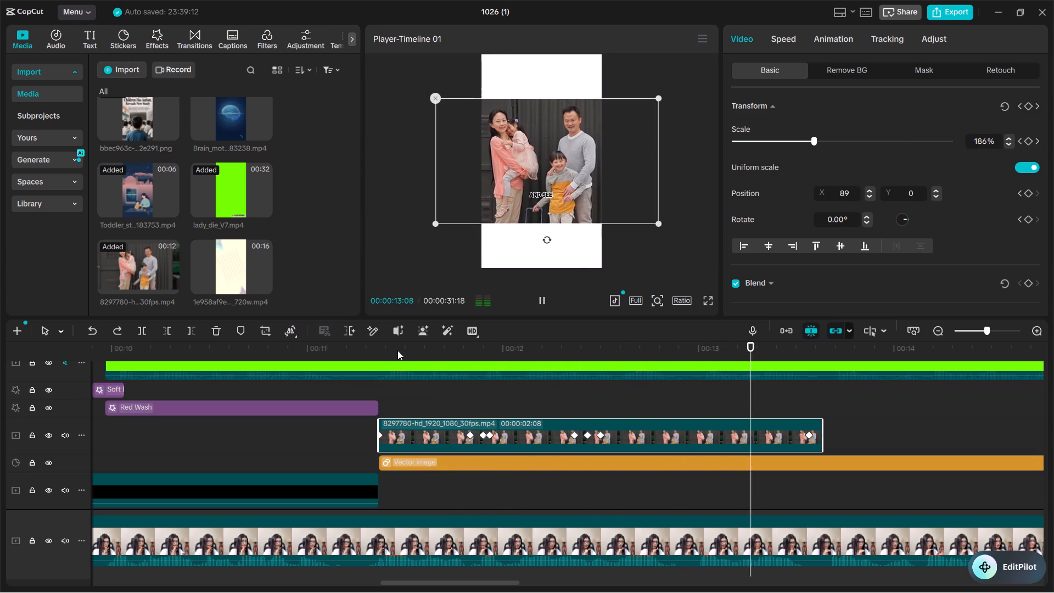
{"action": "key", "text": "space"}
{"action": "scroll", "coordinate": [634, 424], "scroll_direction": "down", "scroll_amount": 1}
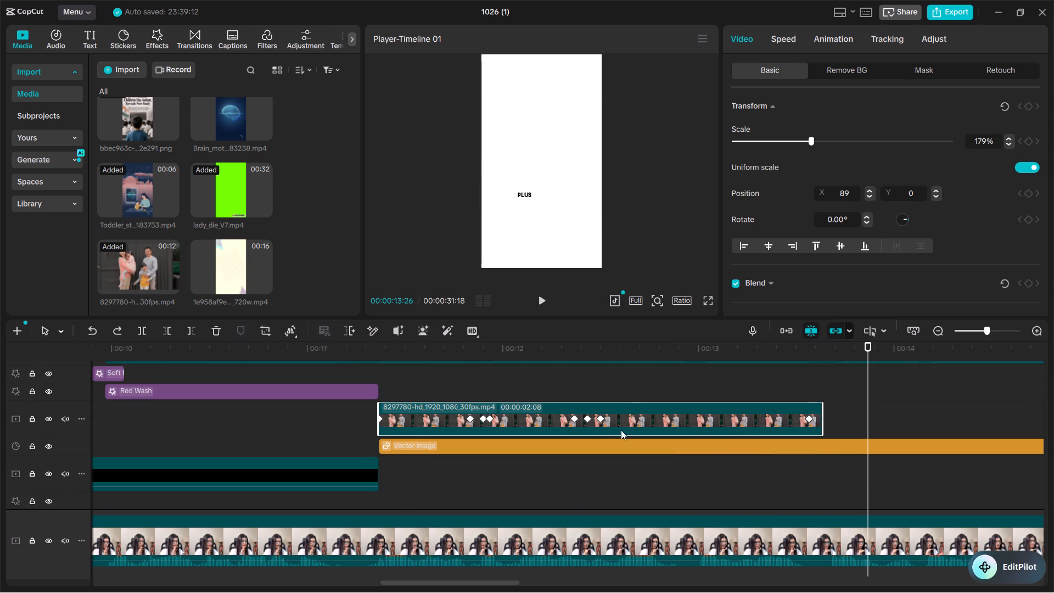
{"action": "scroll", "coordinate": [621, 430], "scroll_direction": "down", "scroll_amount": 1}
{"action": "scroll", "coordinate": [570, 428], "scroll_direction": "down", "scroll_amount": 4, "text": "alt"}
{"action": "scroll", "coordinate": [515, 456], "scroll_direction": "down", "scroll_amount": 8, "text": "ctrl"}
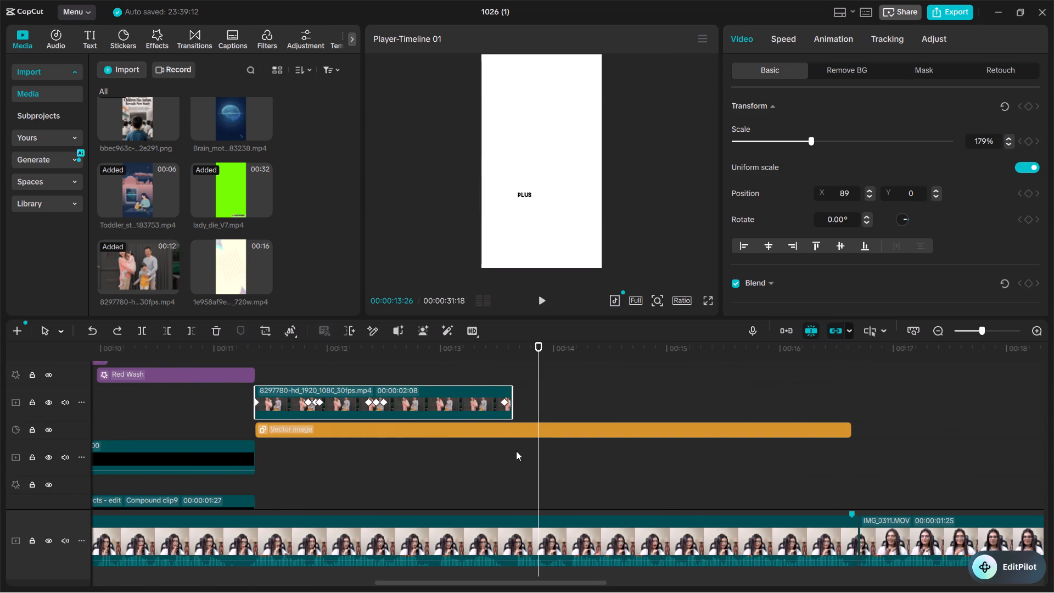
{"action": "left_click", "coordinate": [588, 405]}
Switch to Chrome, browse the Family Therapy videos on Pexels, and open the vertical clip of a therapist talking to a boy.
{"action": "key", "text": "alt+Tab"}
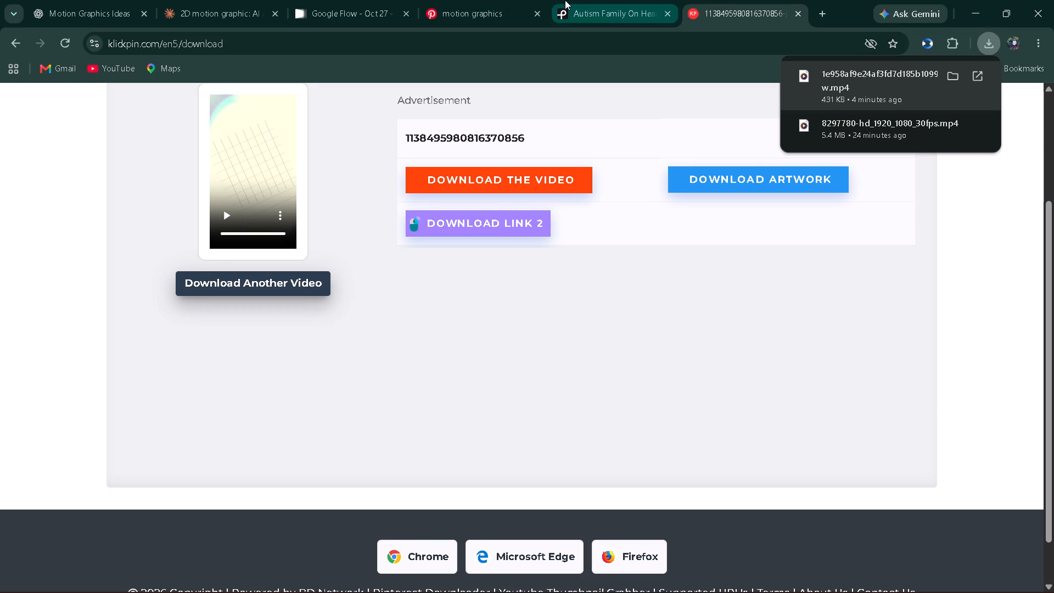
{"action": "left_click", "coordinate": [565, 0]}
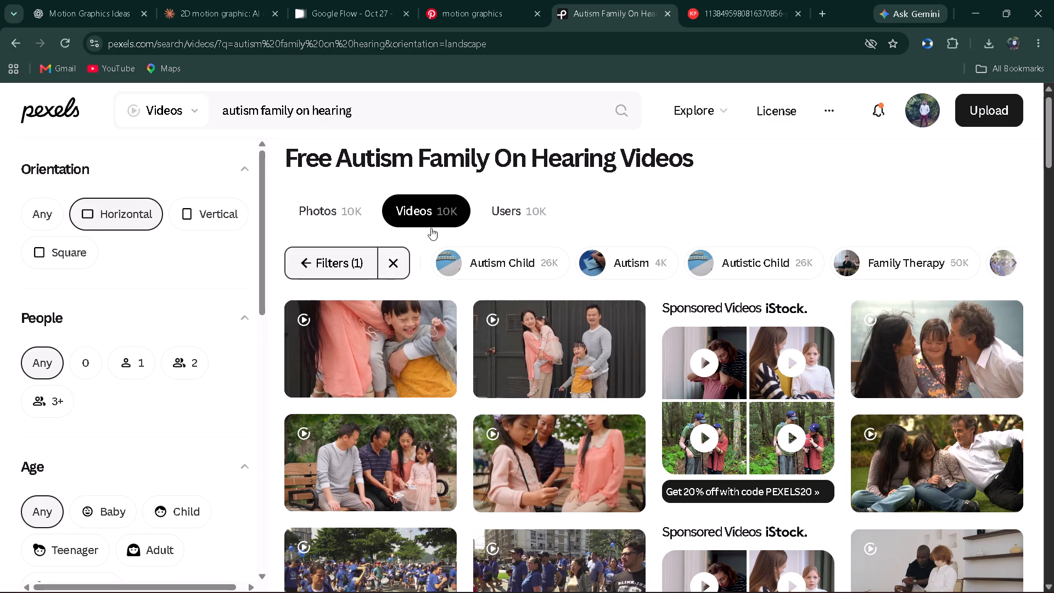
{"action": "left_click", "coordinate": [871, 265]}
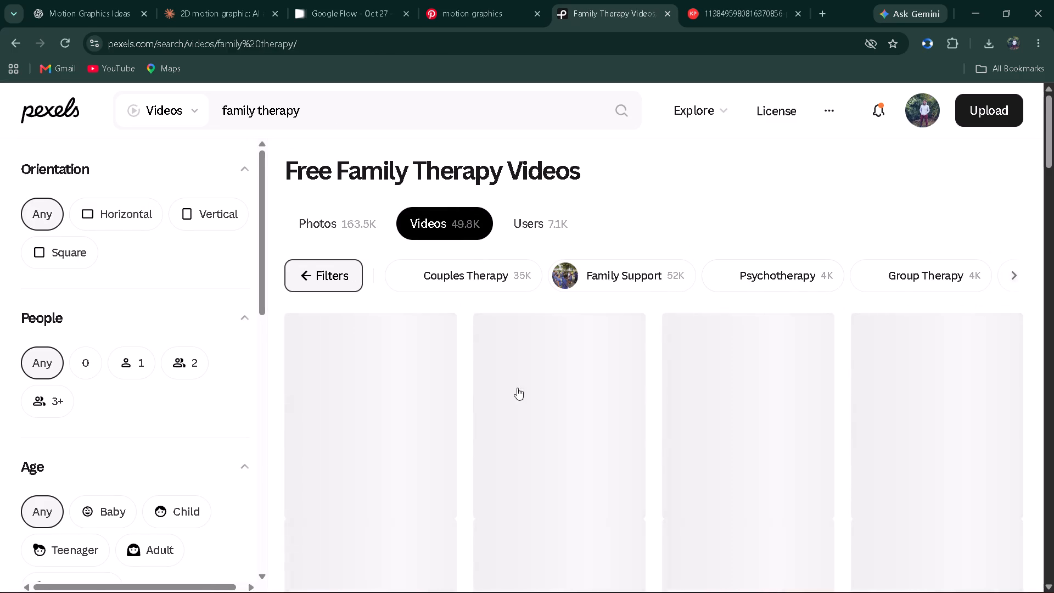
{"action": "scroll", "coordinate": [558, 385], "scroll_direction": "down", "scroll_amount": 2}
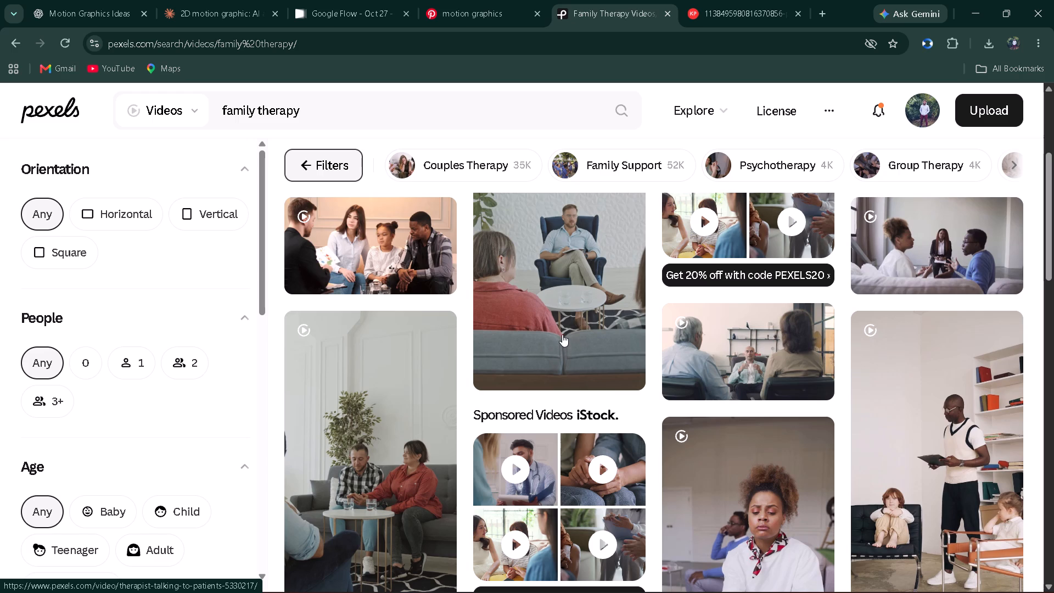
{"action": "scroll", "coordinate": [562, 349], "scroll_direction": "down", "scroll_amount": 1}
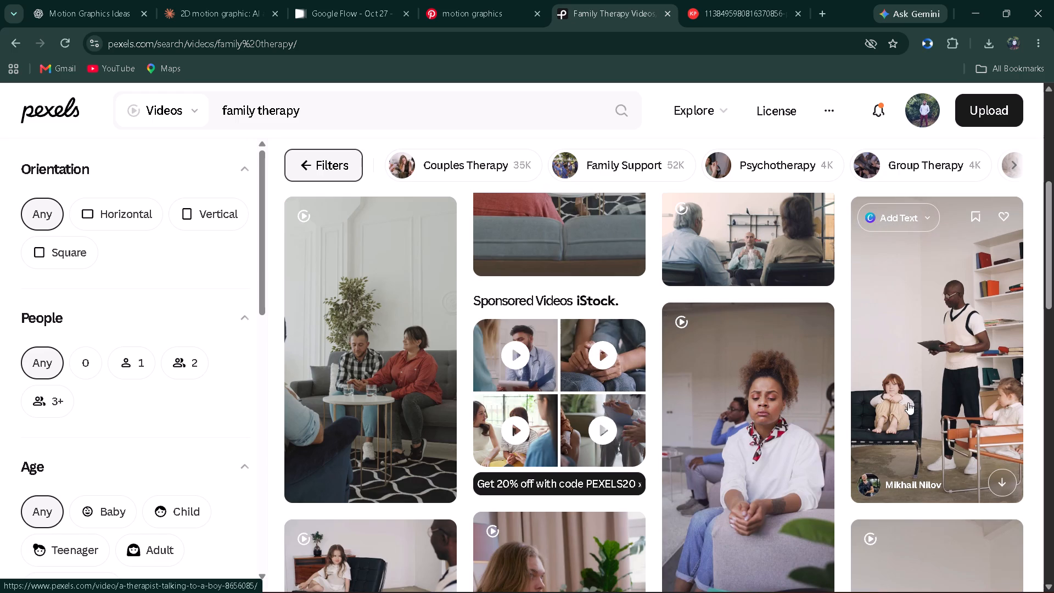
{"action": "left_click", "coordinate": [909, 402]}
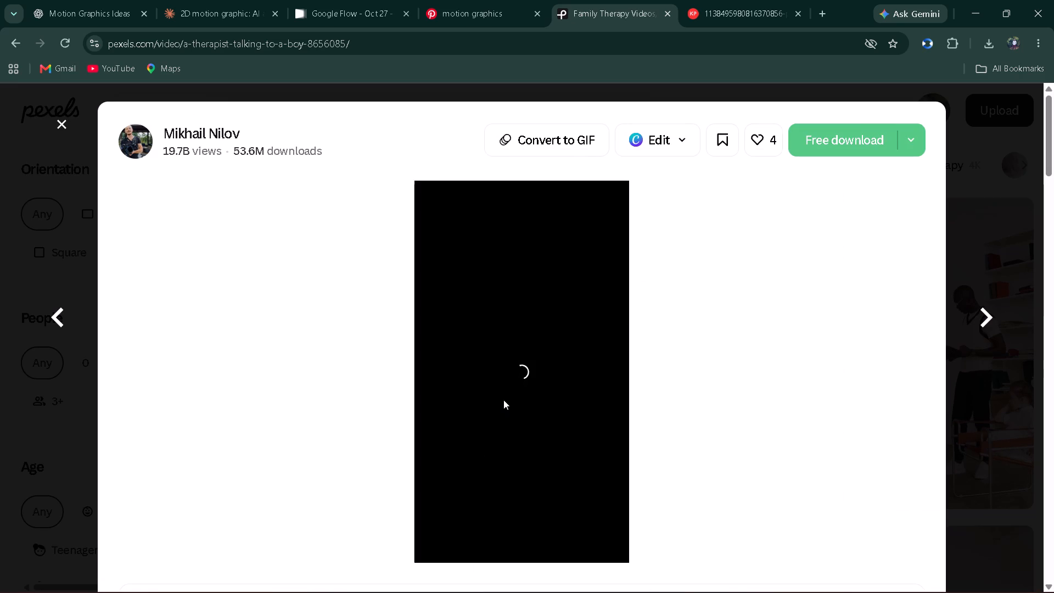
Switch to CapCut and play the timeline from the blank stretch after the family clip through about 00:00:17:04, checking the captions and narration.
{"action": "key", "text": "alt+Tab"}
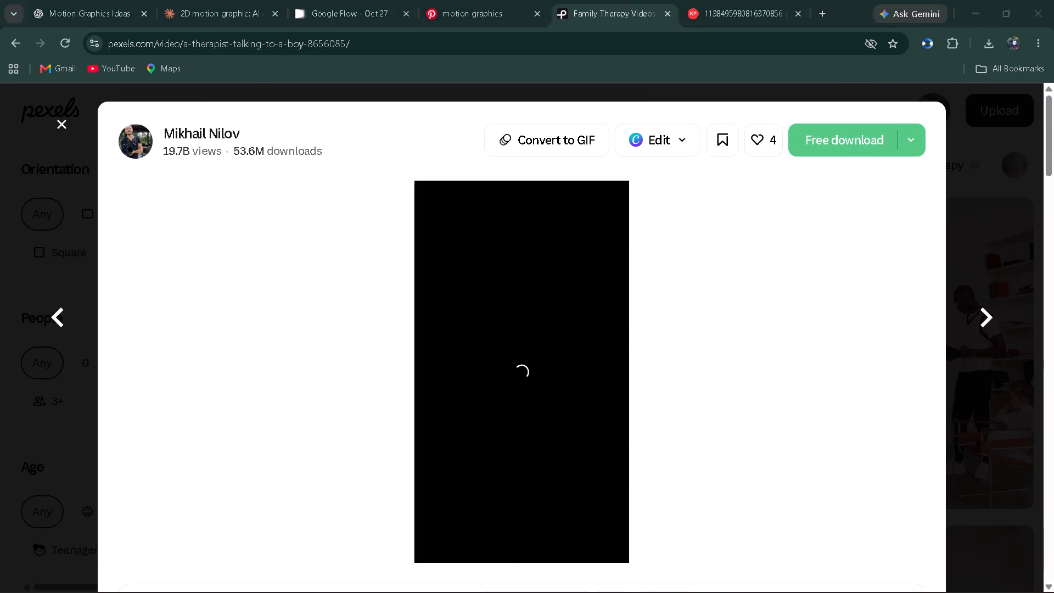
{"action": "left_click", "coordinate": [541, 303]}
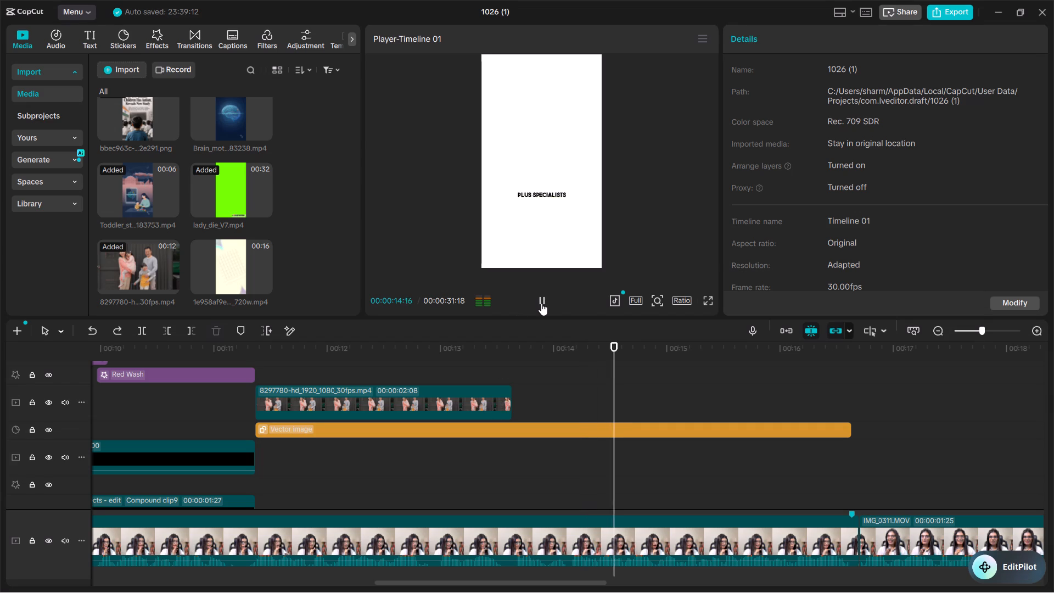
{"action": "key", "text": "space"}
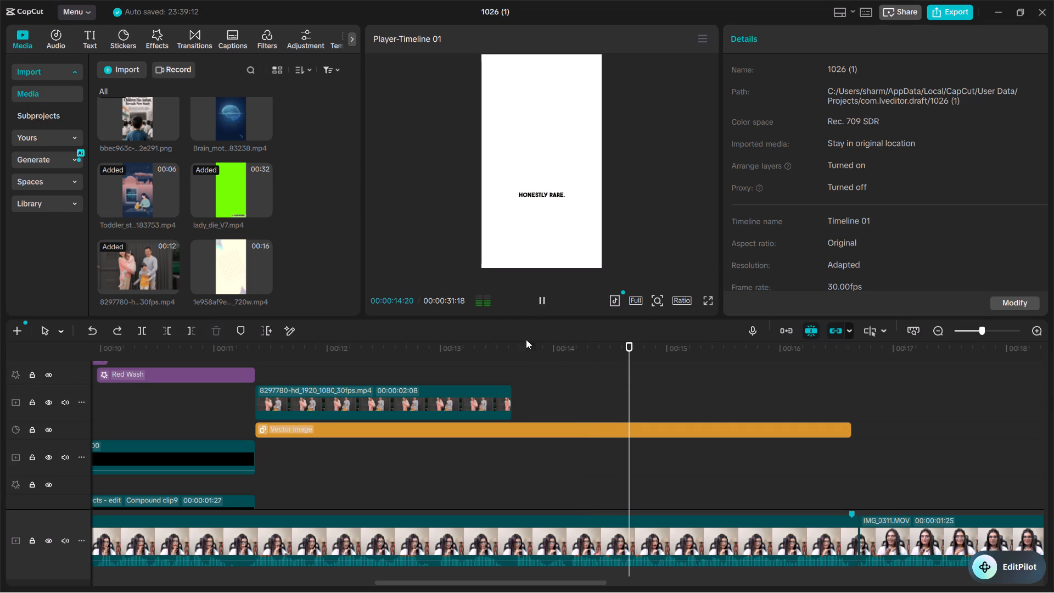
{"action": "left_click", "coordinate": [537, 302]}
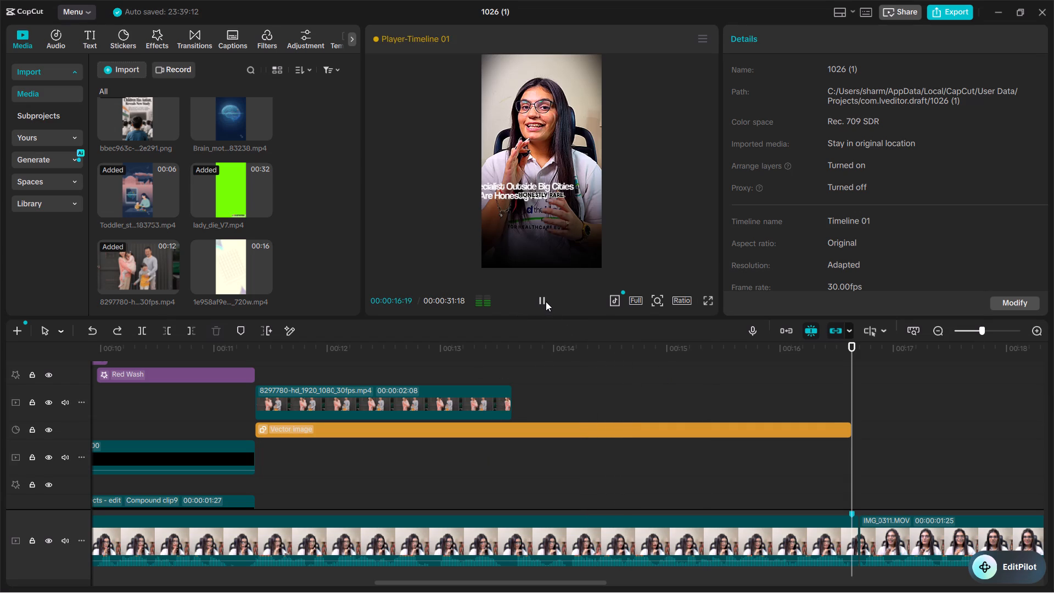
{"action": "left_click", "coordinate": [541, 304]}
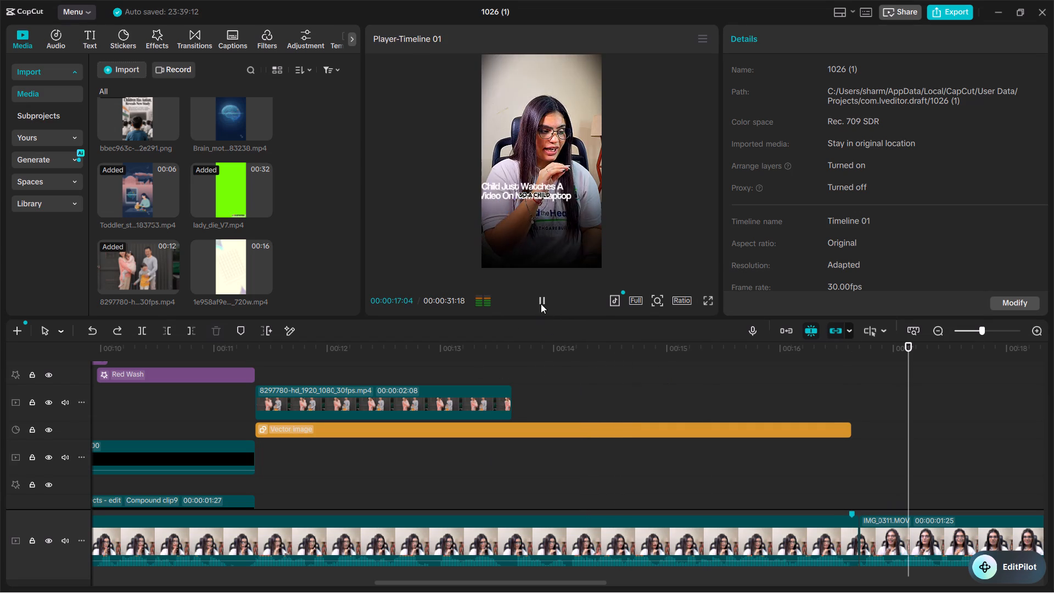
Switch back to Chrome and open a new browser tab.
{"action": "key", "text": "alt+Tab"}
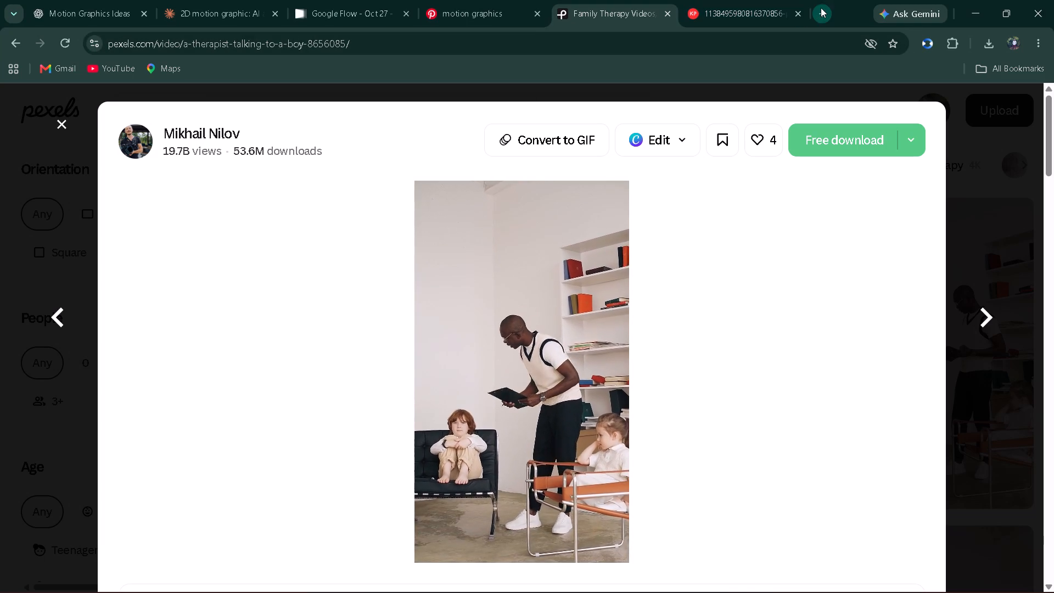
{"action": "left_click", "coordinate": [821, 8]}
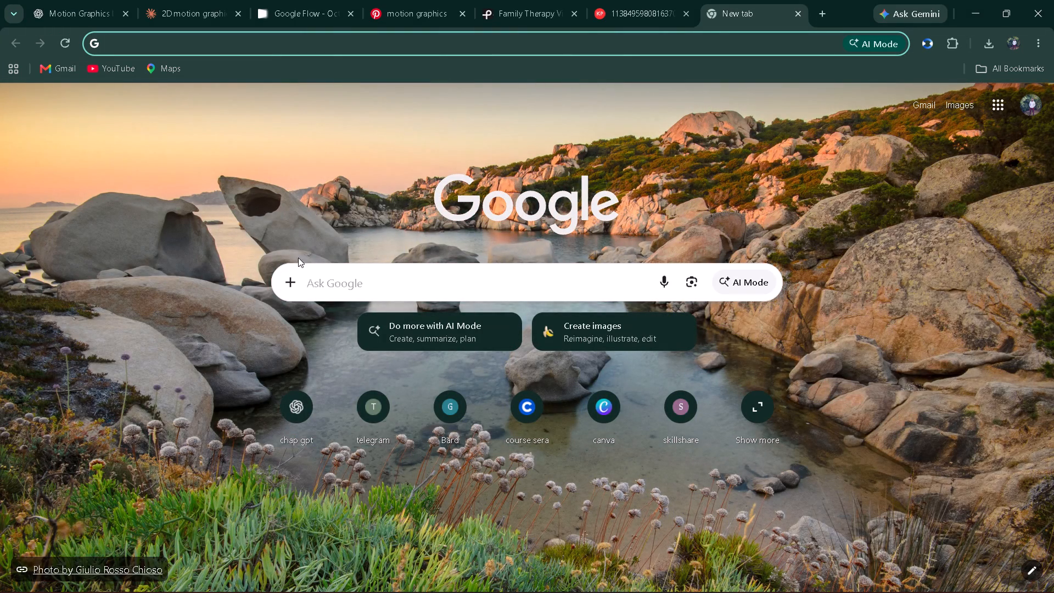
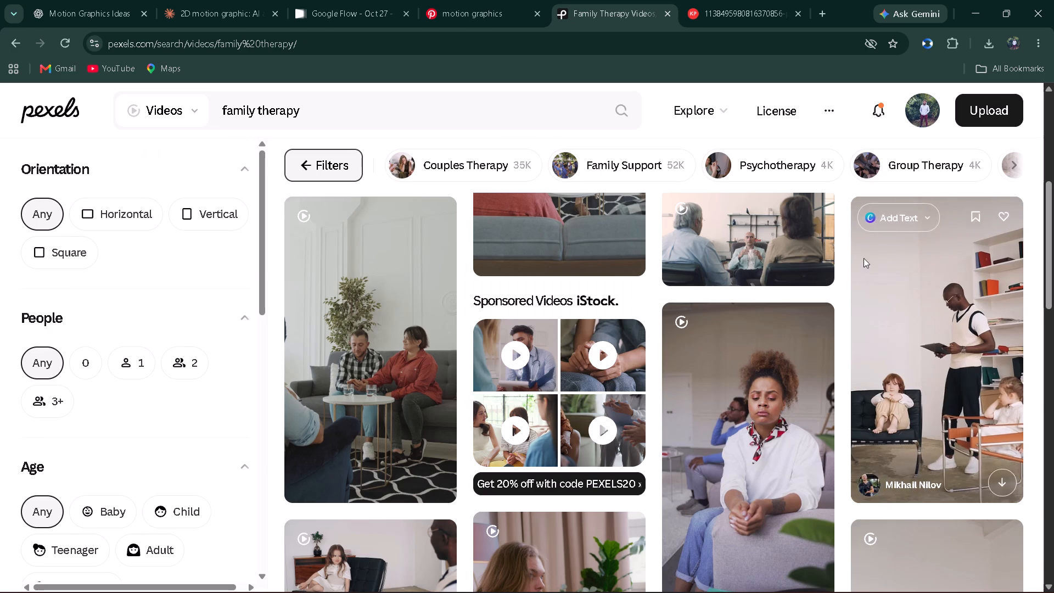
Browse the family therapy video results for a clip that suits the edit.
{"action": "scroll", "coordinate": [688, 401], "scroll_direction": "down", "scroll_amount": 2}
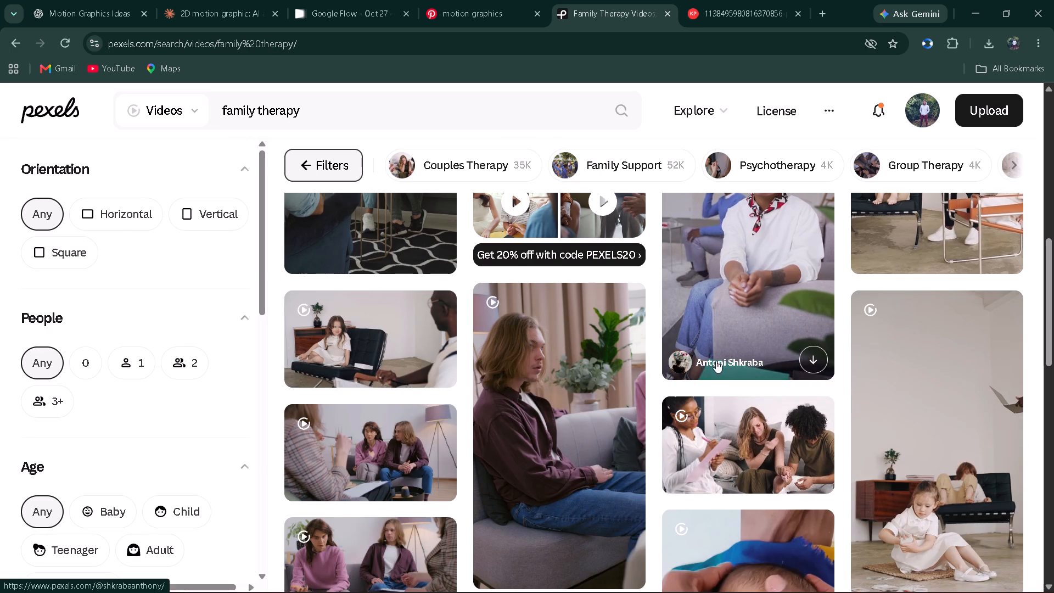
{"action": "scroll", "coordinate": [721, 331], "scroll_direction": "down", "scroll_amount": 2}
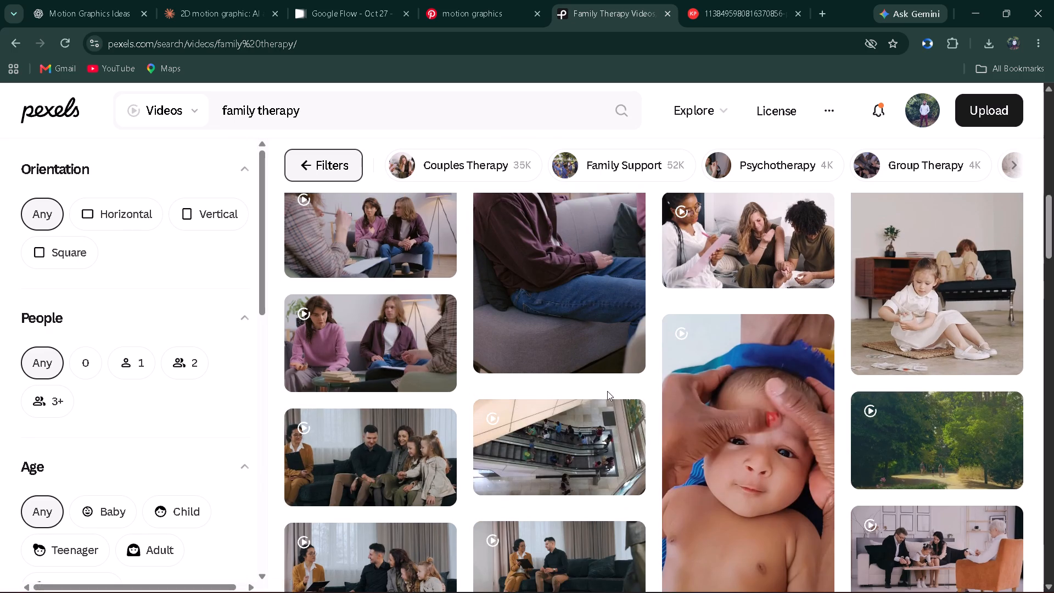
{"action": "scroll", "coordinate": [607, 391], "scroll_direction": "down", "scroll_amount": 2}
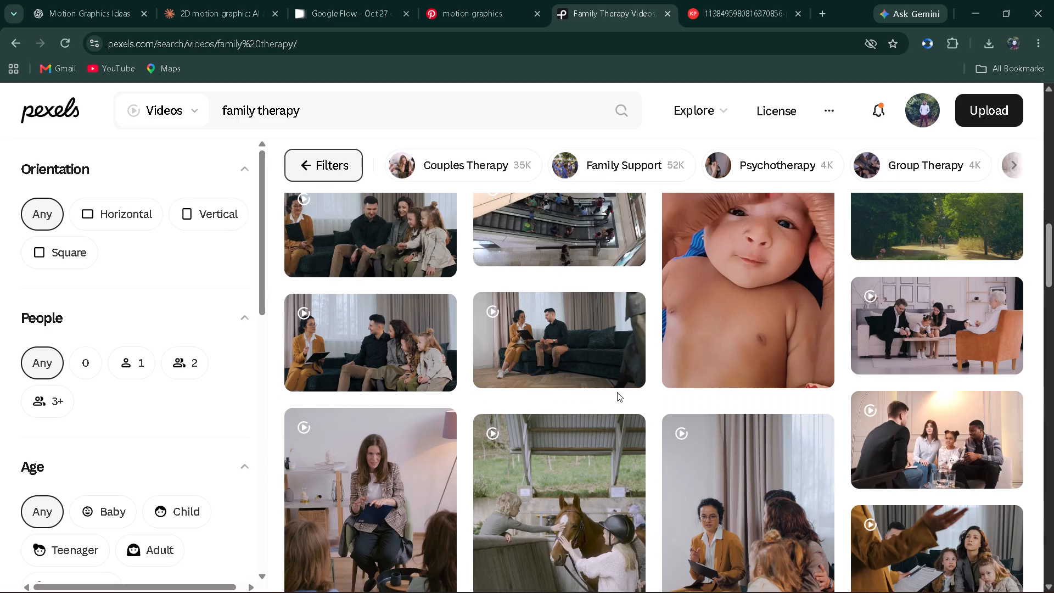
{"action": "scroll", "coordinate": [617, 392], "scroll_direction": "down", "scroll_amount": 1}
{"action": "scroll", "coordinate": [577, 411], "scroll_direction": "down", "scroll_amount": 3}
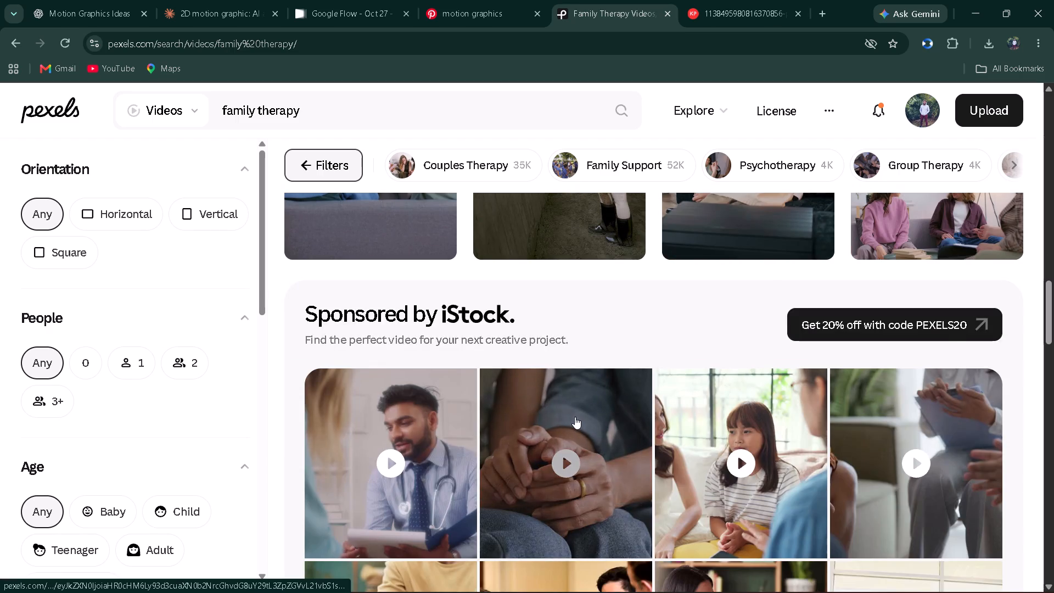
{"action": "scroll", "coordinate": [575, 417], "scroll_direction": "up", "scroll_amount": 3}
{"action": "scroll", "coordinate": [693, 354], "scroll_direction": "up", "scroll_amount": 6}
{"action": "scroll", "coordinate": [636, 364], "scroll_direction": "up", "scroll_amount": 1}
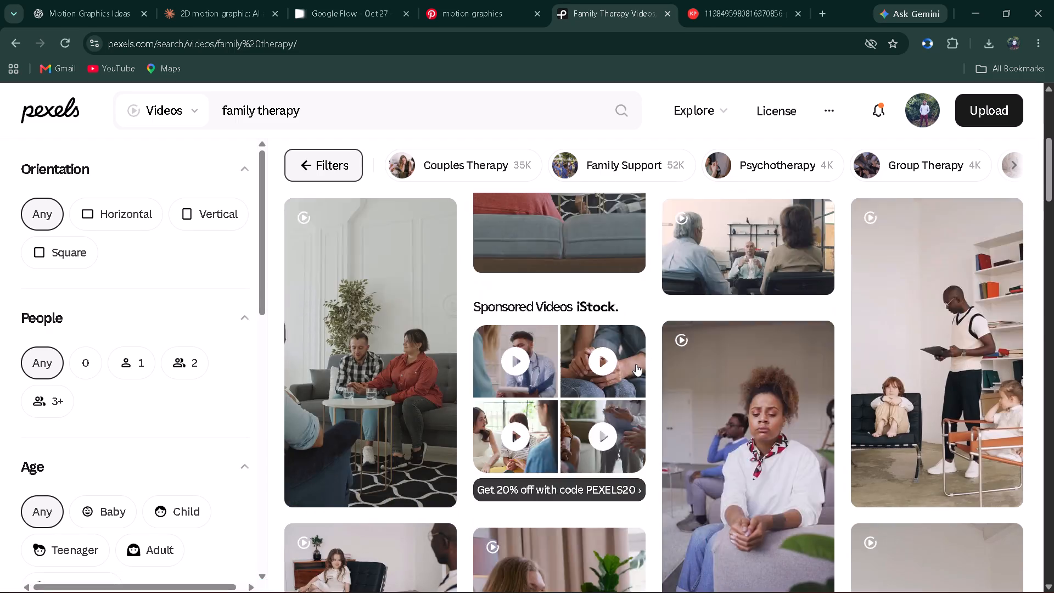
{"action": "scroll", "coordinate": [636, 364], "scroll_direction": "up", "scroll_amount": 3}
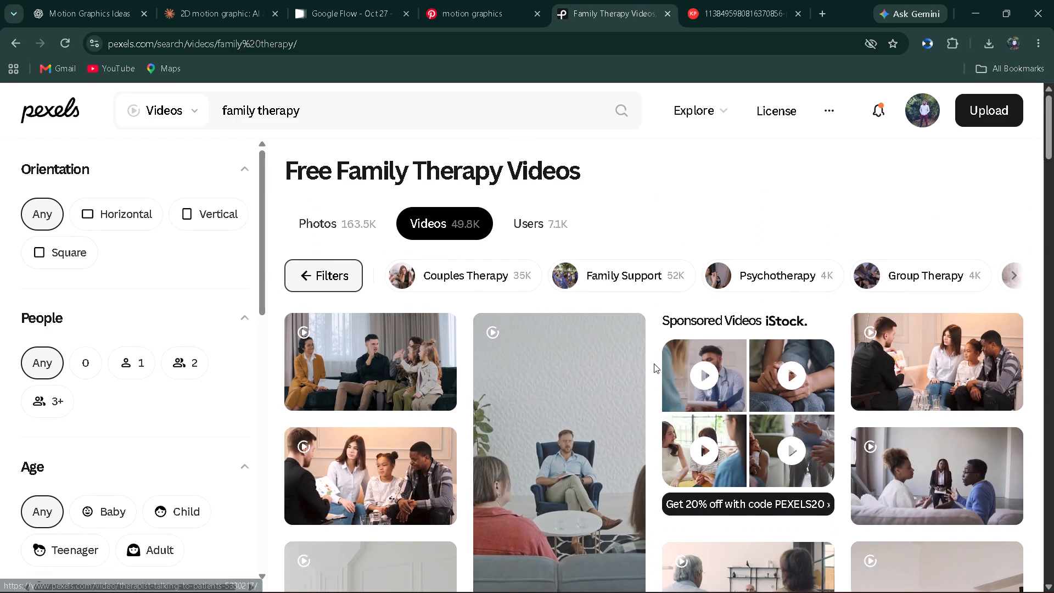
Download the vertical video of a therapist talking to a boy into the project 26 folder as 8656085-hd_1080_1920_25fps.
{"action": "scroll", "coordinate": [655, 363], "scroll_direction": "down", "scroll_amount": 2}
{"action": "left_click", "coordinate": [952, 451]}
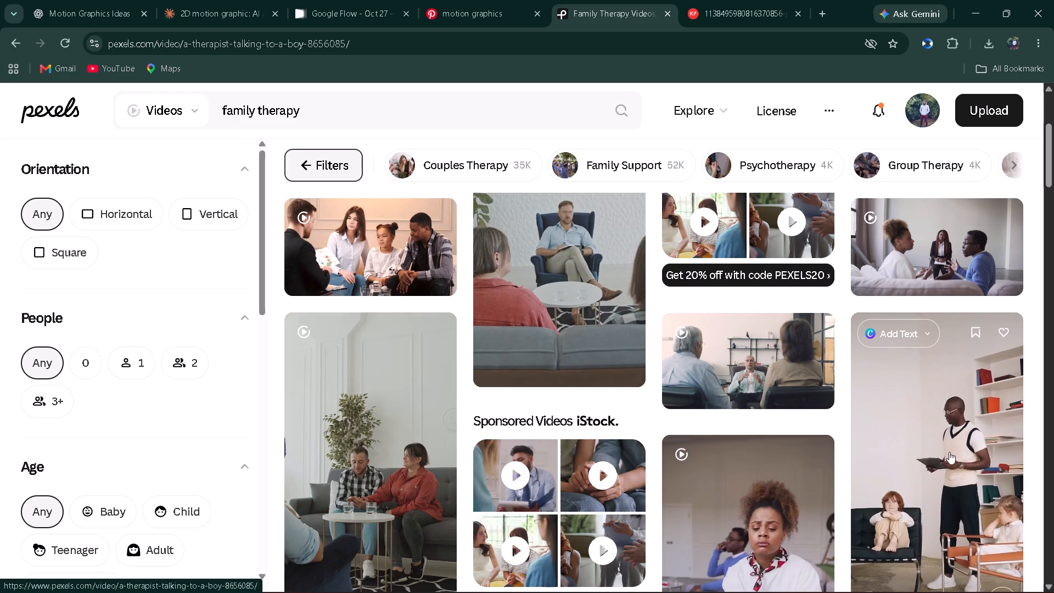
{"action": "left_click", "coordinate": [836, 144]}
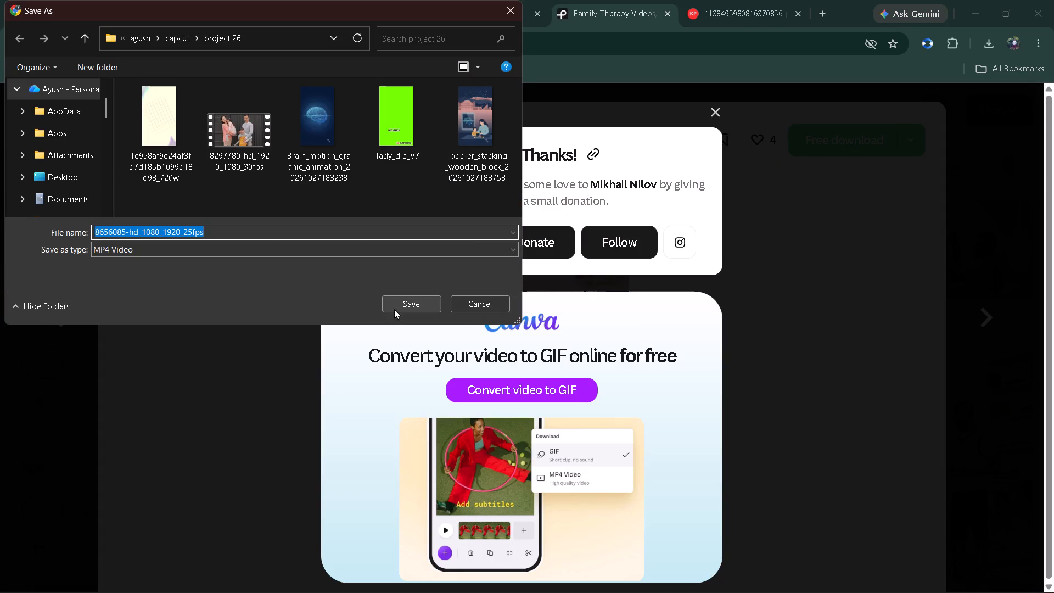
{"action": "left_click", "coordinate": [395, 309]}
Import the downloaded 8656085-hd_1080_1920_25fps clip into the media of the CapCut project 1026 (1).
{"action": "left_click_drag", "start_coordinate": [840, 77], "coordinate": [806, 82]}
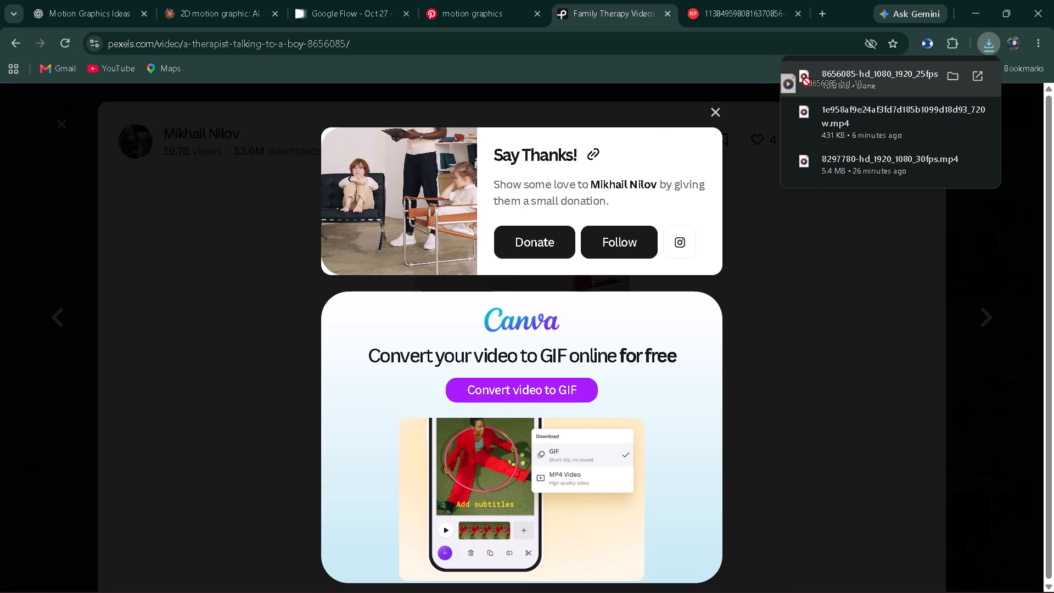
{"action": "left_click_drag", "start_coordinate": [806, 82], "coordinate": [268, 258]}
{"action": "key", "text": "alt+Tab"}
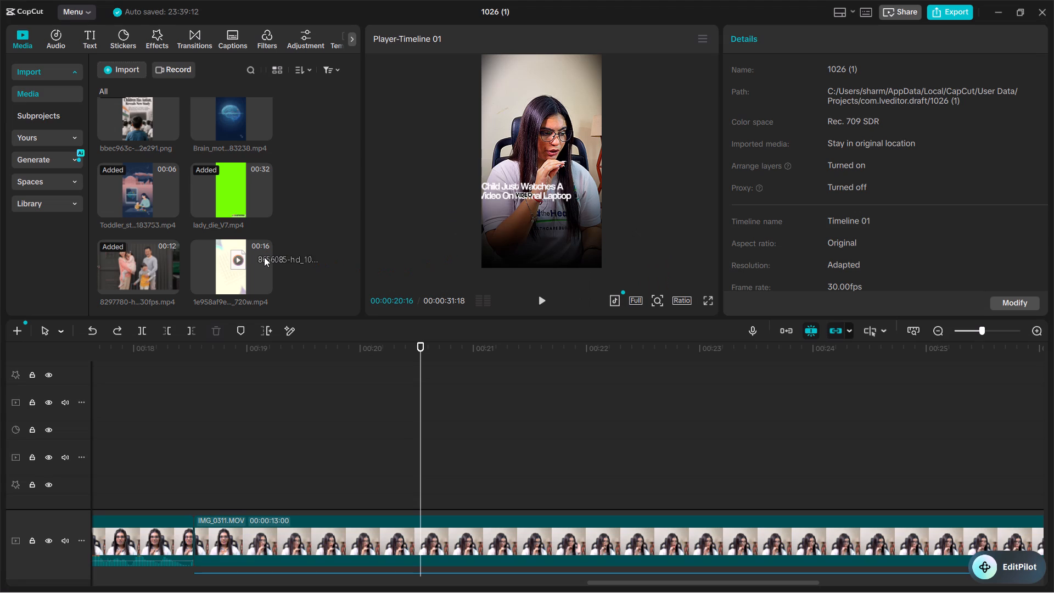
{"action": "scroll", "coordinate": [299, 264], "scroll_direction": "down", "scroll_amount": 2}
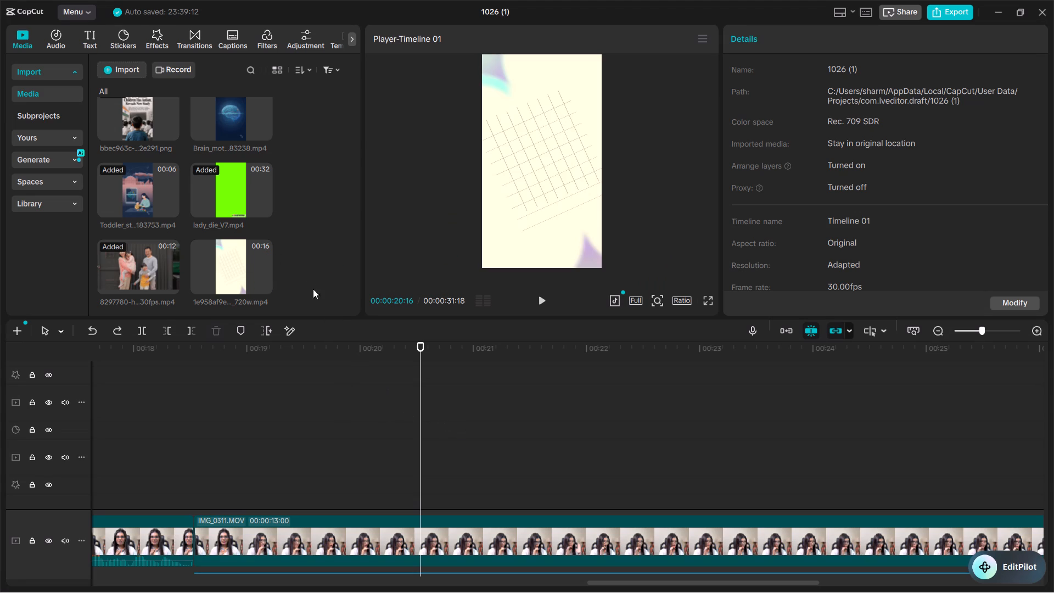
{"action": "scroll", "coordinate": [300, 264], "scroll_direction": "down", "scroll_amount": 2}
{"action": "scroll", "coordinate": [300, 263], "scroll_direction": "up", "scroll_amount": 3}
{"action": "scroll", "coordinate": [298, 249], "scroll_direction": "down", "scroll_amount": 4}
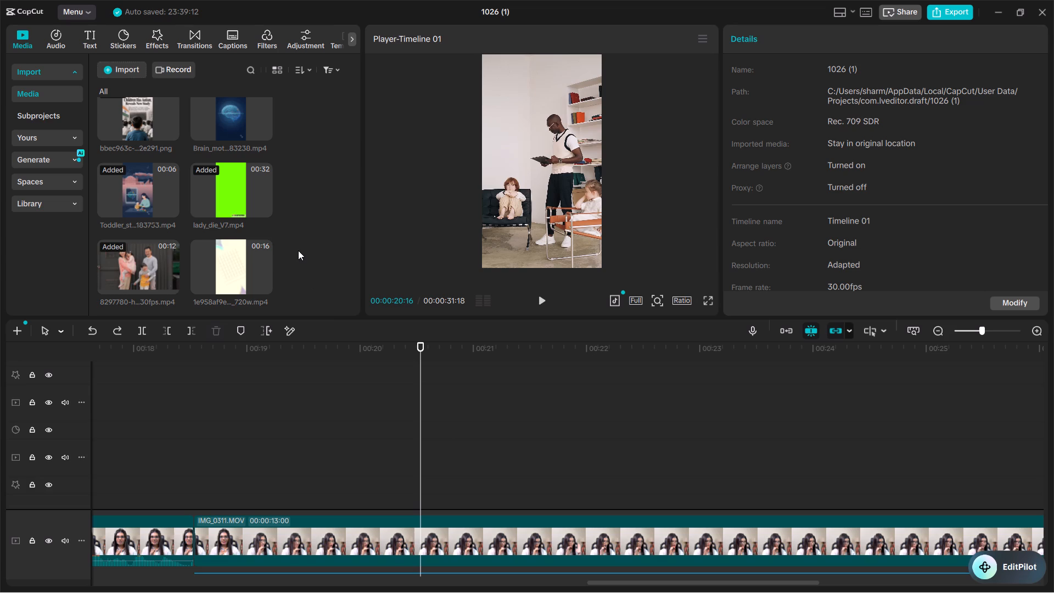
{"action": "left_click", "coordinate": [332, 255]}
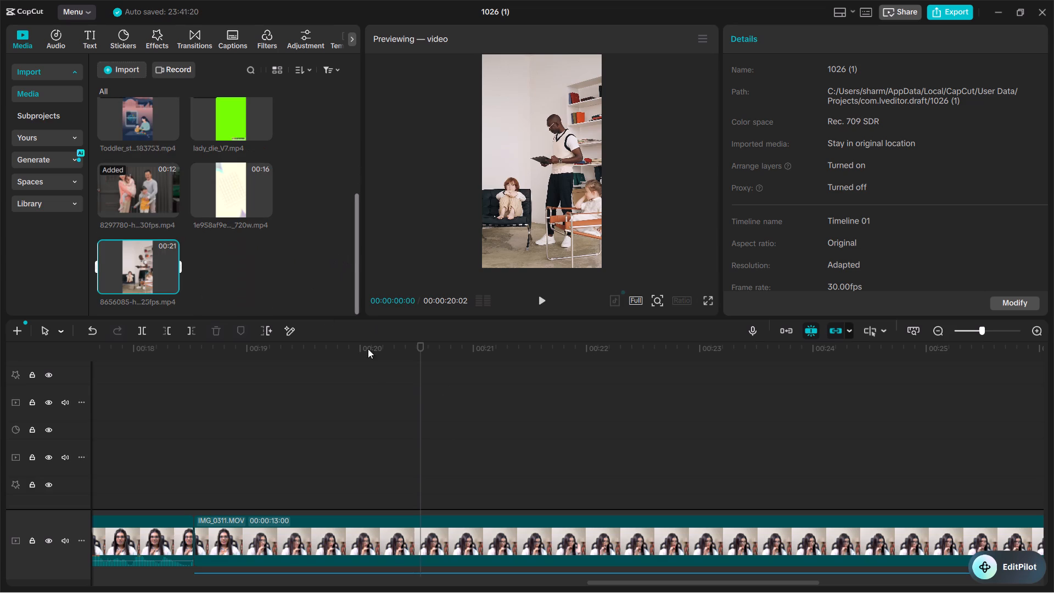
Review the timeline's captions and tracks around 00:20 to 00:21, and play the section around 00:16 to 00:17.
{"action": "left_click", "coordinate": [391, 389]}
{"action": "left_click", "coordinate": [377, 355]}
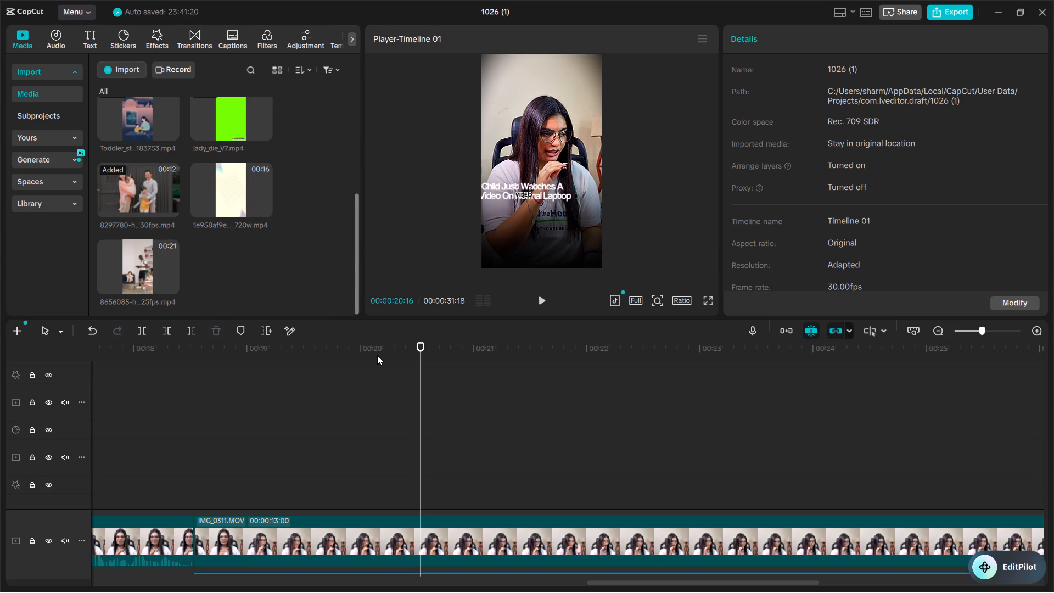
{"action": "left_click", "coordinate": [380, 353]}
{"action": "left_click", "coordinate": [358, 427]}
{"action": "scroll", "coordinate": [311, 455], "scroll_direction": "down", "scroll_amount": 3}
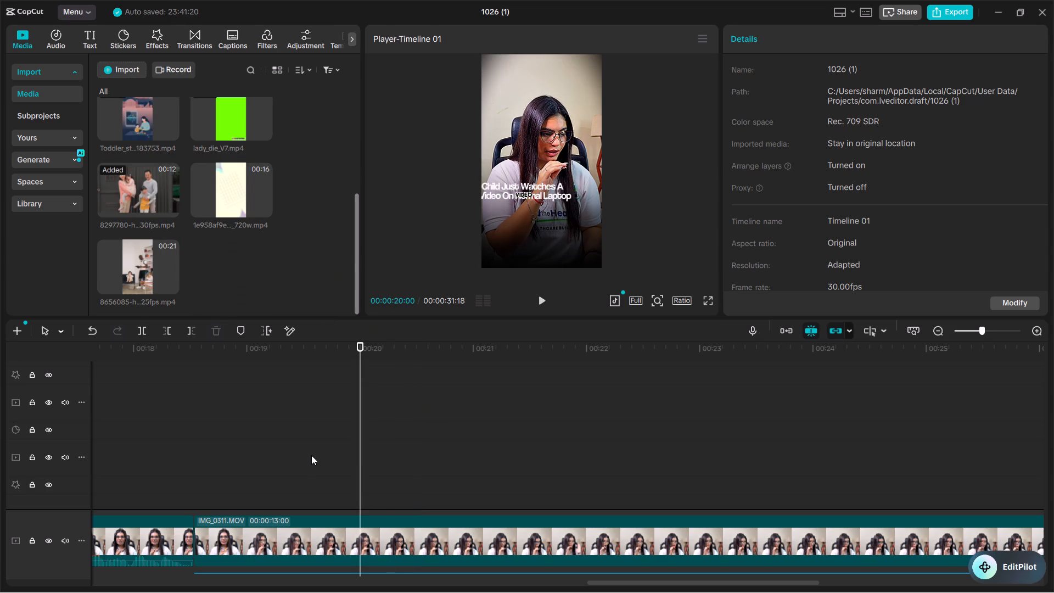
{"action": "scroll", "coordinate": [311, 454], "scroll_direction": "up", "scroll_amount": 3}
{"action": "scroll", "coordinate": [311, 454], "scroll_direction": "down", "scroll_amount": 4}
{"action": "left_click", "coordinate": [461, 432]}
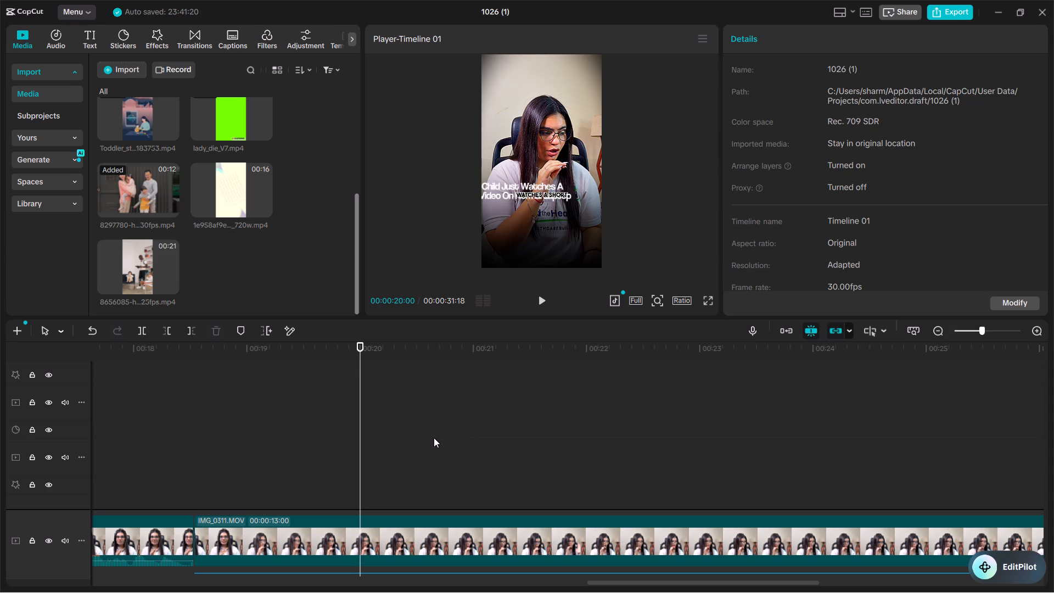
{"action": "left_click", "coordinate": [431, 439]}
{"action": "left_click", "coordinate": [407, 439]}
{"action": "scroll", "coordinate": [373, 444], "scroll_direction": "down", "scroll_amount": 2}
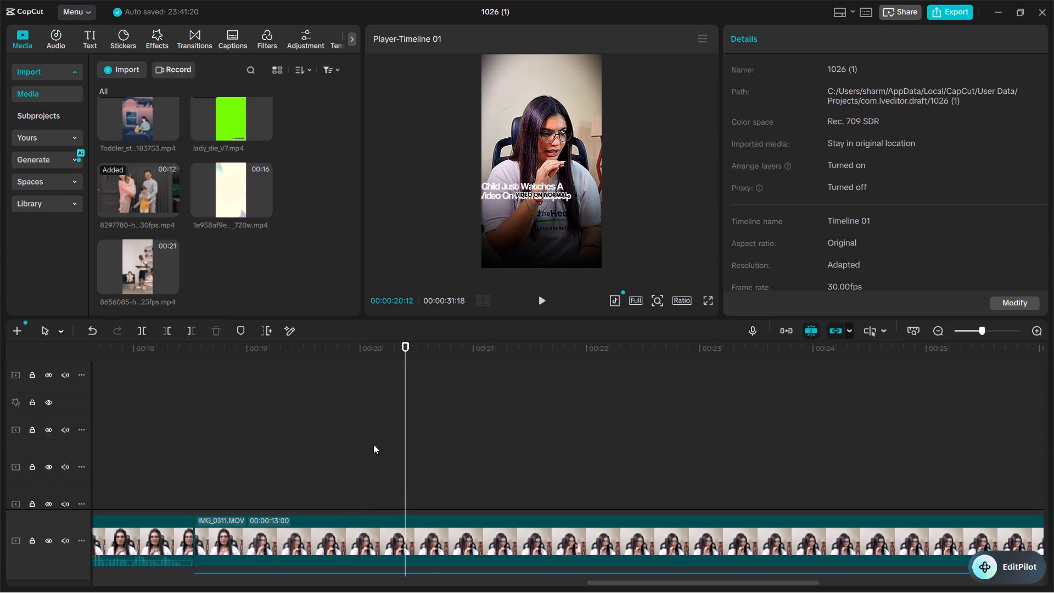
{"action": "scroll", "coordinate": [373, 444], "scroll_direction": "down", "scroll_amount": 4}
{"action": "scroll", "coordinate": [297, 410], "scroll_direction": "down", "scroll_amount": 1}
{"action": "scroll", "coordinate": [283, 410], "scroll_direction": "down", "scroll_amount": 4, "text": "alt"}
{"action": "left_click_drag", "start_coordinate": [284, 344], "coordinate": [197, 355]}
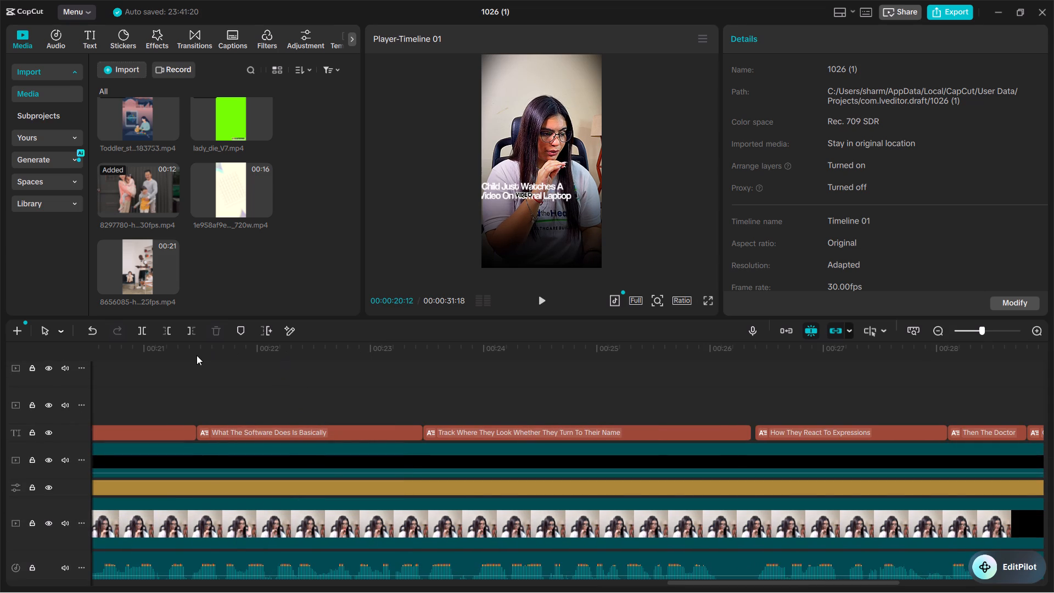
{"action": "left_click_drag", "start_coordinate": [197, 355], "coordinate": [194, 356]}
{"action": "left_click", "coordinate": [199, 355]}
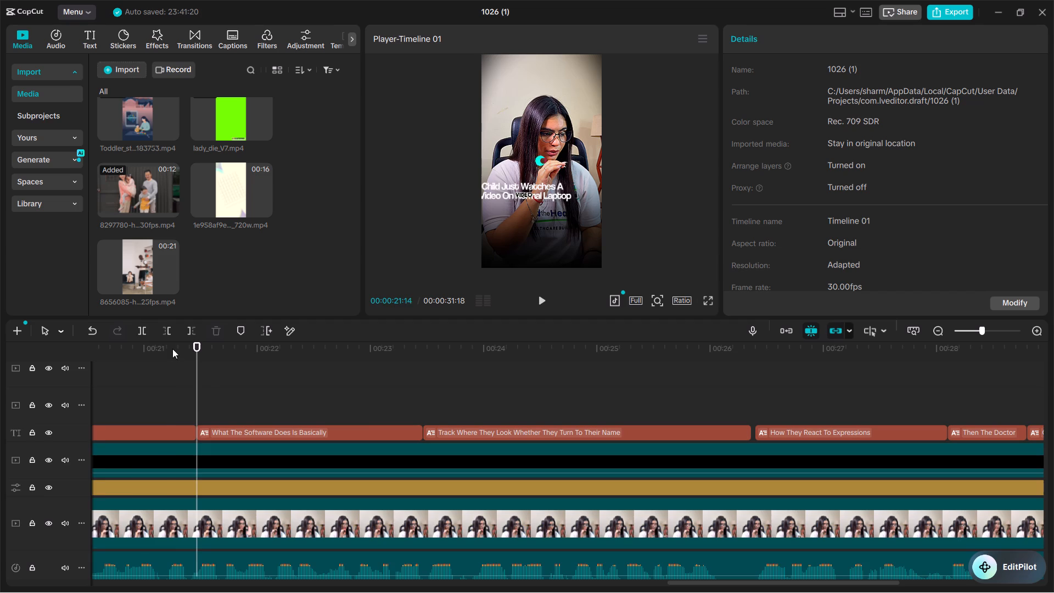
{"action": "left_click_drag", "start_coordinate": [170, 347], "coordinate": [221, 357]}
{"action": "key", "text": "space"}
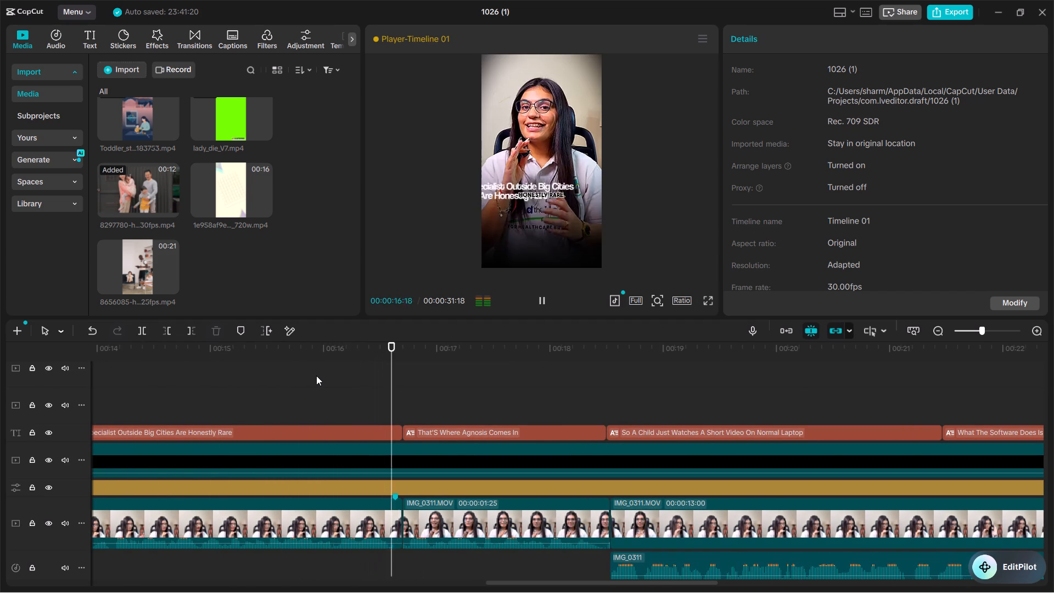
{"action": "key", "text": "space"}
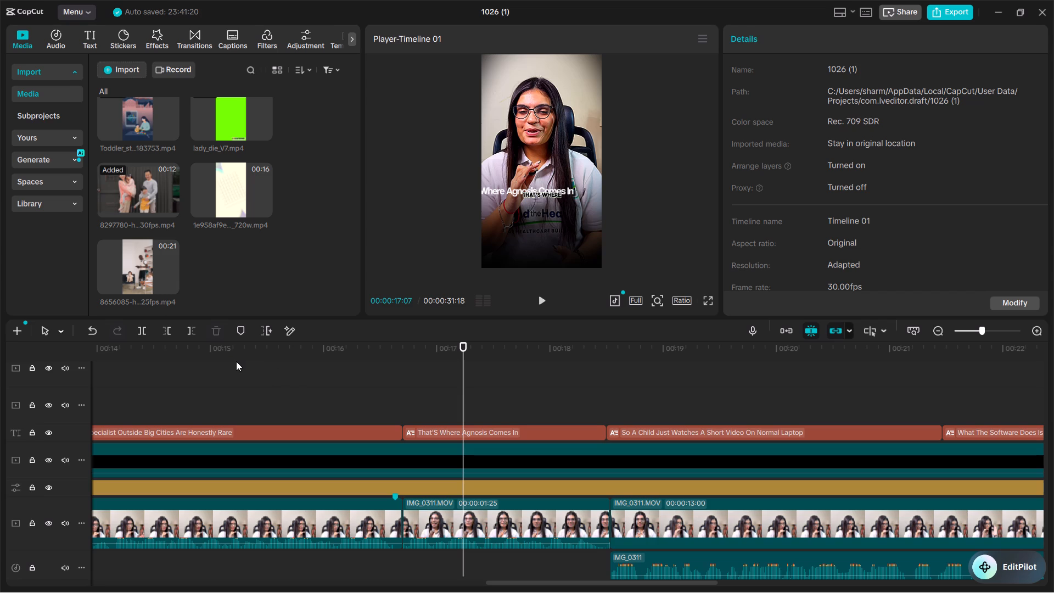
Go back along the timeline to the family footage around 00:12 to examine where it ends.
{"action": "scroll", "coordinate": [234, 361], "scroll_direction": "down", "scroll_amount": 3, "text": "alt"}
{"action": "scroll", "coordinate": [203, 384], "scroll_direction": "down", "scroll_amount": 6, "text": "ctrl"}
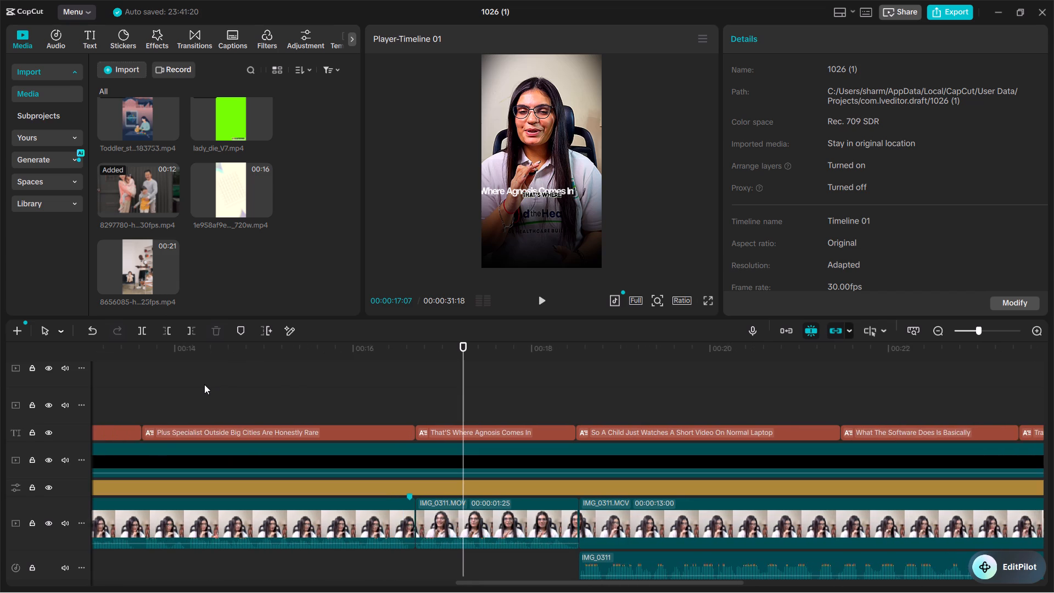
{"action": "scroll", "coordinate": [204, 384], "scroll_direction": "up", "scroll_amount": 2}
{"action": "scroll", "coordinate": [207, 389], "scroll_direction": "down", "scroll_amount": 2, "text": "ctrl"}
{"action": "scroll", "coordinate": [203, 401], "scroll_direction": "up", "scroll_amount": 3}
{"action": "scroll", "coordinate": [201, 407], "scroll_direction": "down", "scroll_amount": 3}
{"action": "left_click_drag", "start_coordinate": [280, 353], "coordinate": [190, 367]}
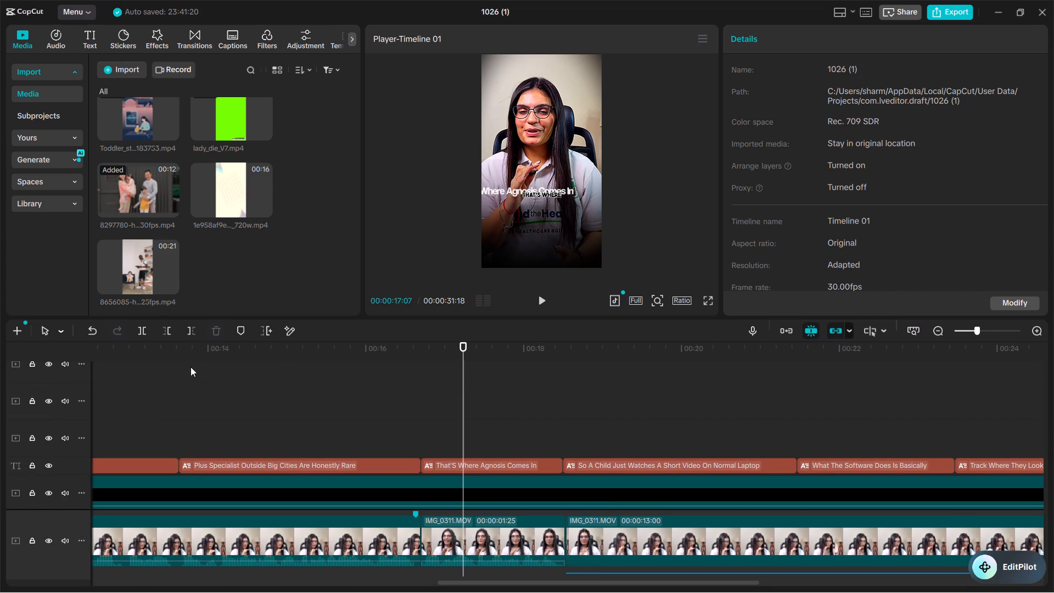
{"action": "left_click_drag", "start_coordinate": [190, 367], "coordinate": [162, 373]}
{"action": "left_click_drag", "start_coordinate": [169, 347], "coordinate": [161, 346]}
{"action": "left_click_drag", "start_coordinate": [139, 348], "coordinate": [120, 348]}
{"action": "scroll", "coordinate": [288, 409], "scroll_direction": "up", "scroll_amount": 2}
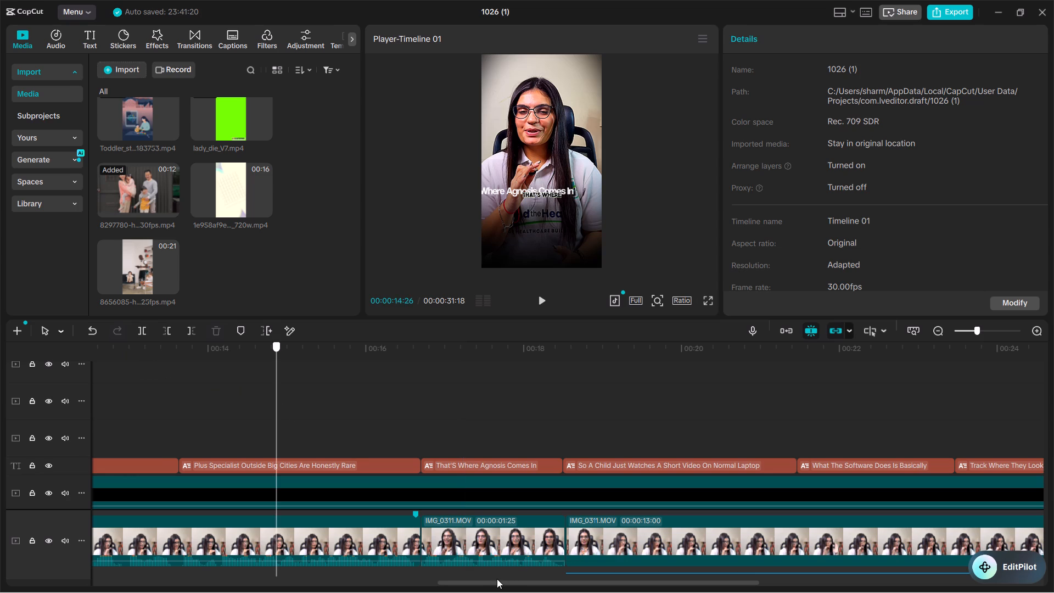
{"action": "left_click_drag", "start_coordinate": [497, 581], "coordinate": [379, 586]}
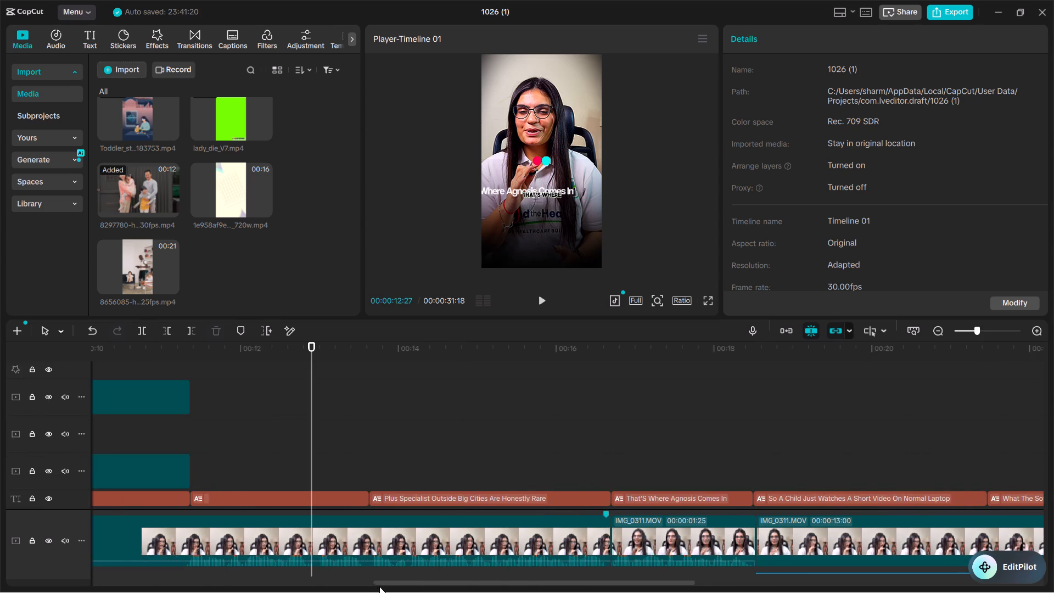
{"action": "left_click_drag", "start_coordinate": [379, 586], "coordinate": [377, 586]}
{"action": "left_click", "coordinate": [446, 467]}
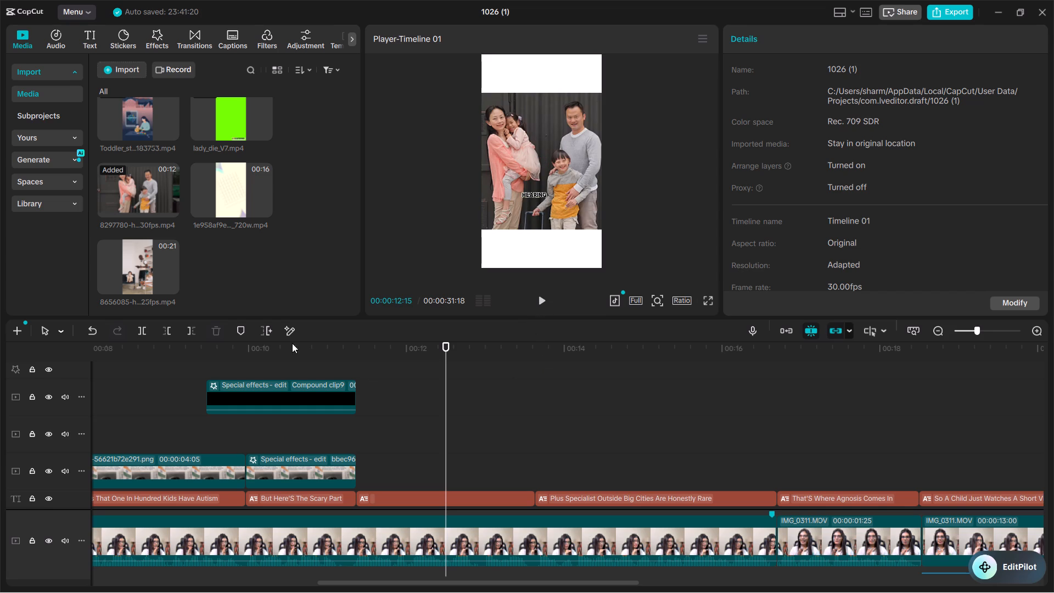
Place the 8656085-hd_1080_1920_25fps clip on the overlay track directly after the 8297780-hd_1920_1080_30fps family clip, above the vector image.
{"action": "scroll", "coordinate": [389, 428], "scroll_direction": "down", "scroll_amount": 6}
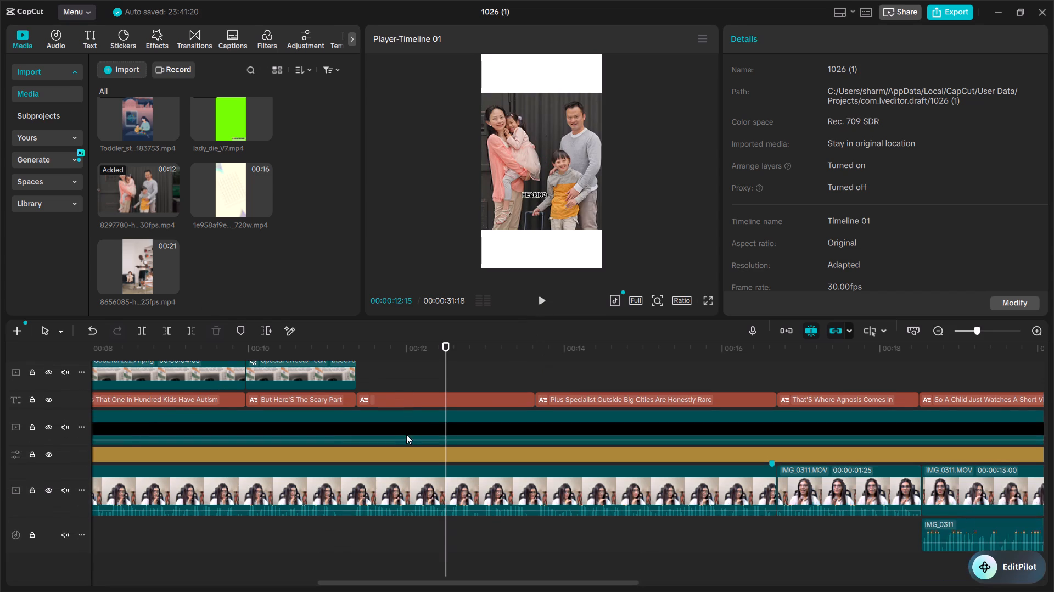
{"action": "scroll", "coordinate": [409, 434], "scroll_direction": "up", "scroll_amount": 13}
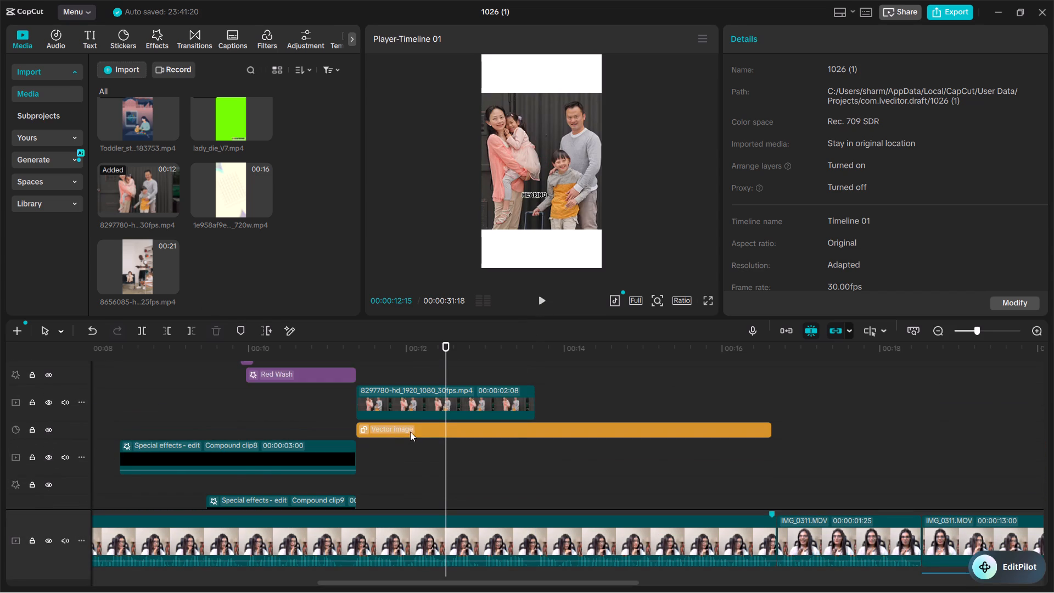
{"action": "left_click", "coordinate": [542, 349]}
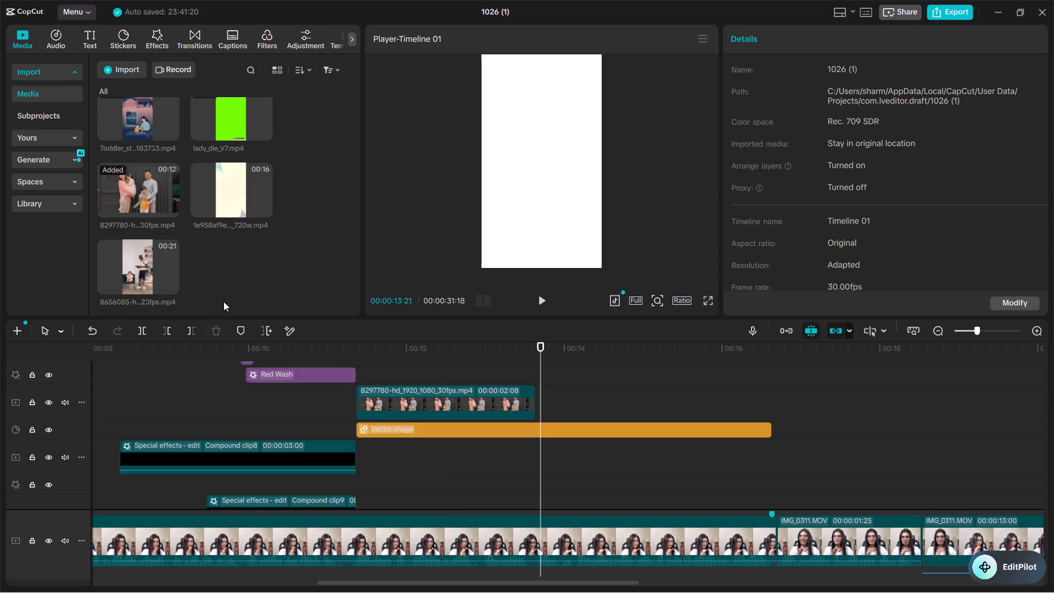
{"action": "left_click_drag", "start_coordinate": [149, 273], "coordinate": [545, 400]}
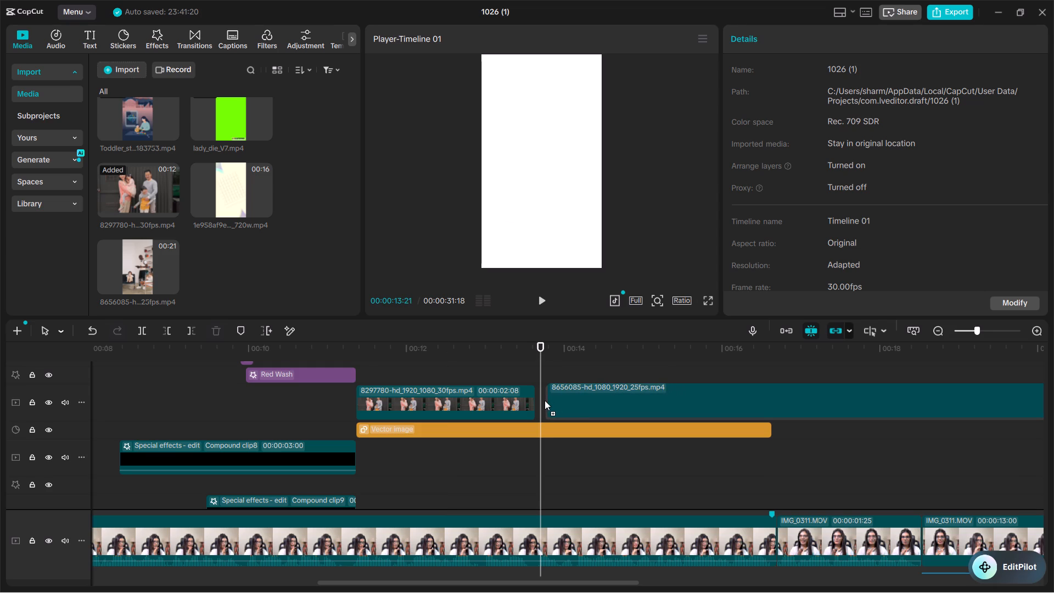
{"action": "left_click_drag", "start_coordinate": [545, 400], "coordinate": [535, 400]}
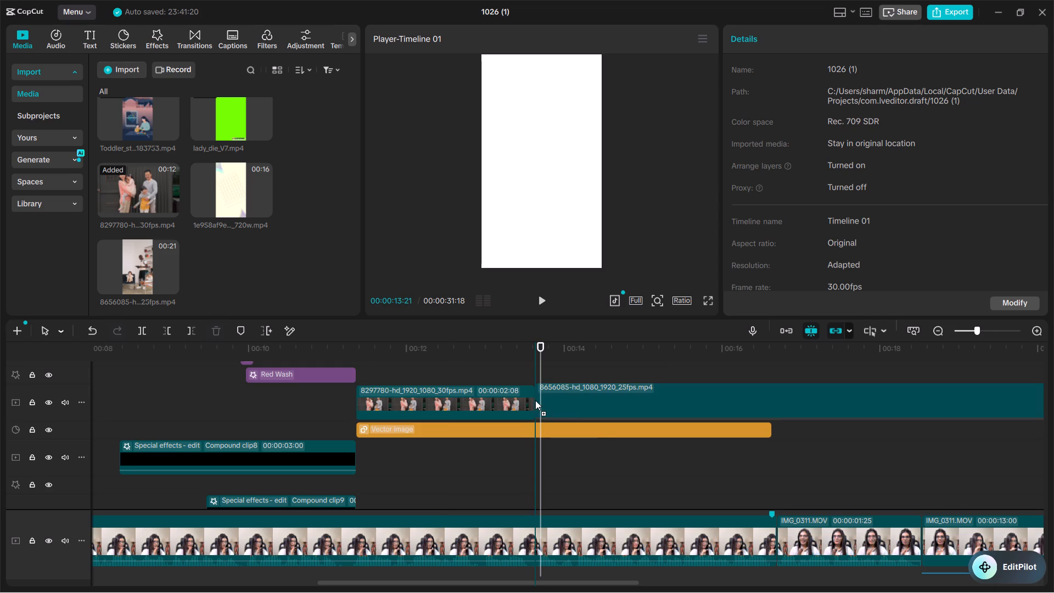
{"action": "left_click_drag", "start_coordinate": [535, 400], "coordinate": [536, 400]}
{"action": "scroll", "coordinate": [645, 428], "scroll_direction": "down", "scroll_amount": 3}
{"action": "left_click", "coordinate": [657, 403]}
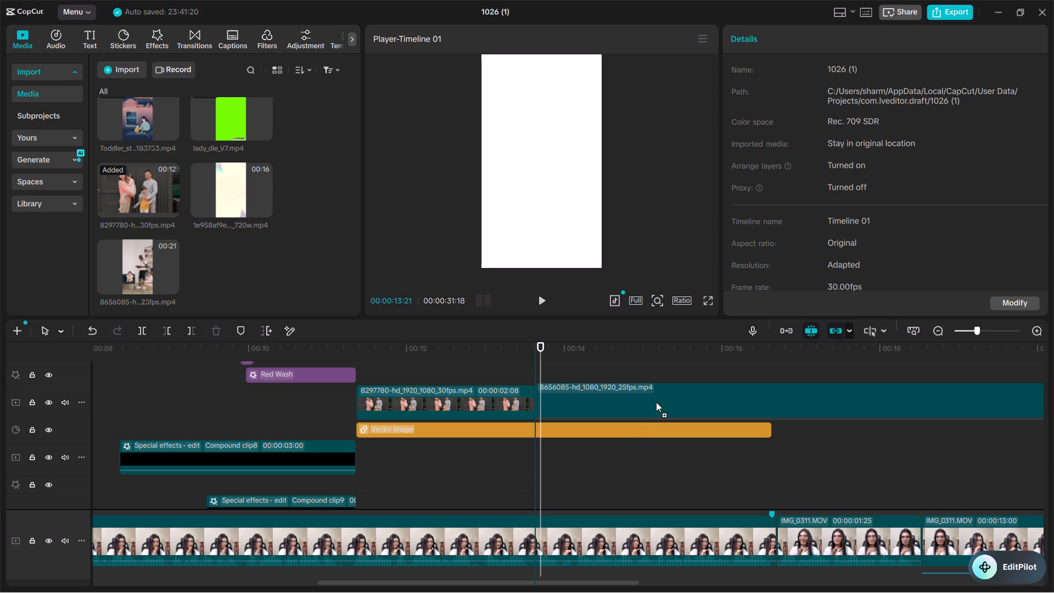
Trim the end of the 8656085-hd_1080_1920_25fps clip to about 00:16:21, where the next IMG_0311 clip begins.
{"action": "left_click", "coordinate": [647, 399]}
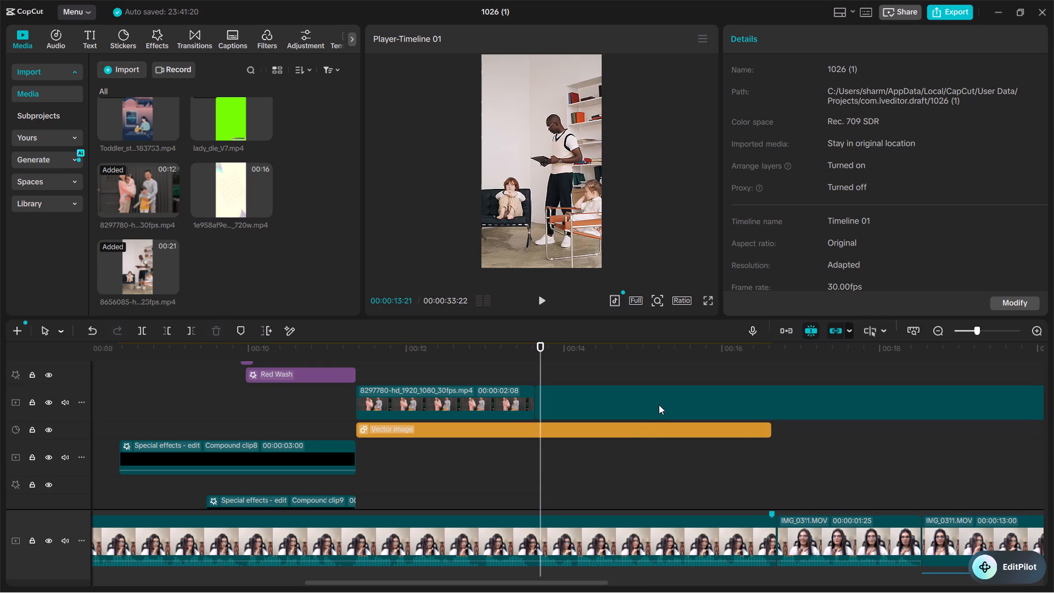
{"action": "left_click", "coordinate": [659, 405]}
{"action": "left_click", "coordinate": [669, 405]}
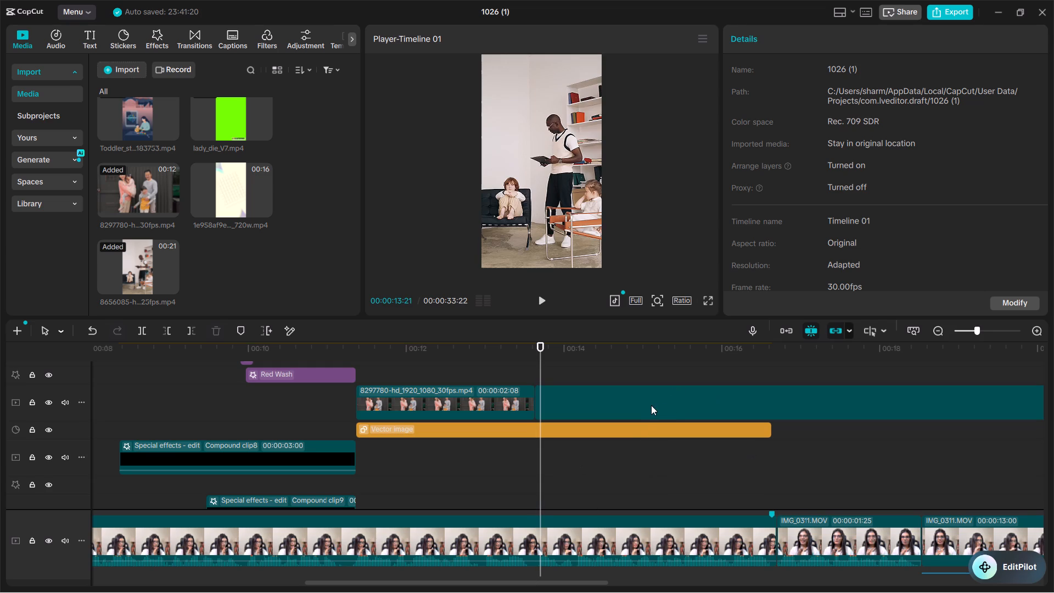
{"action": "left_click", "coordinate": [651, 405]}
{"action": "left_click", "coordinate": [612, 399]}
{"action": "left_click", "coordinate": [741, 398]}
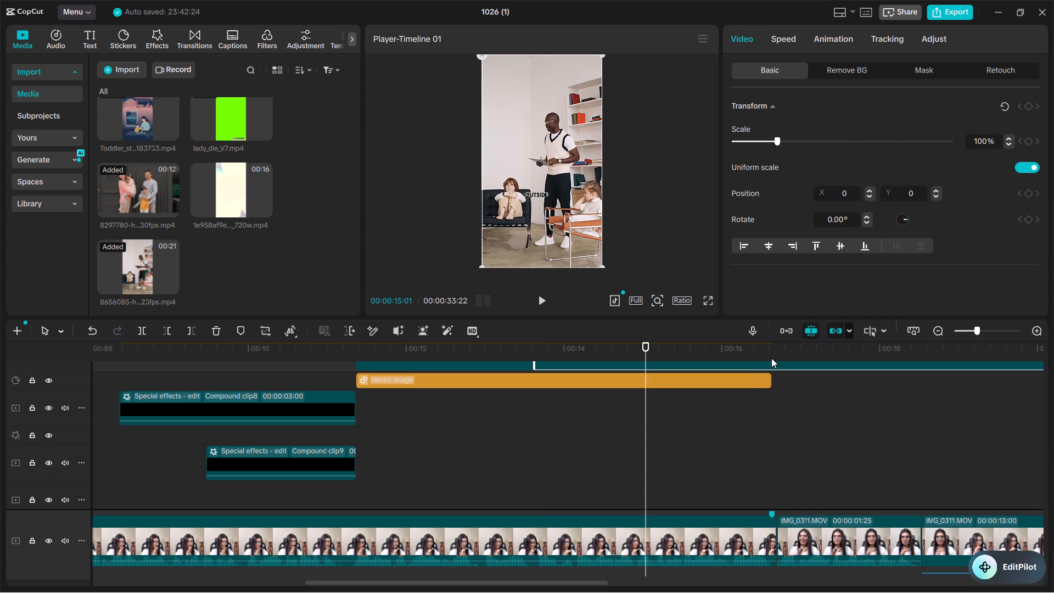
{"action": "scroll", "coordinate": [760, 417], "scroll_direction": "up", "scroll_amount": 4}
{"action": "left_click_drag", "start_coordinate": [752, 346], "coordinate": [777, 346]}
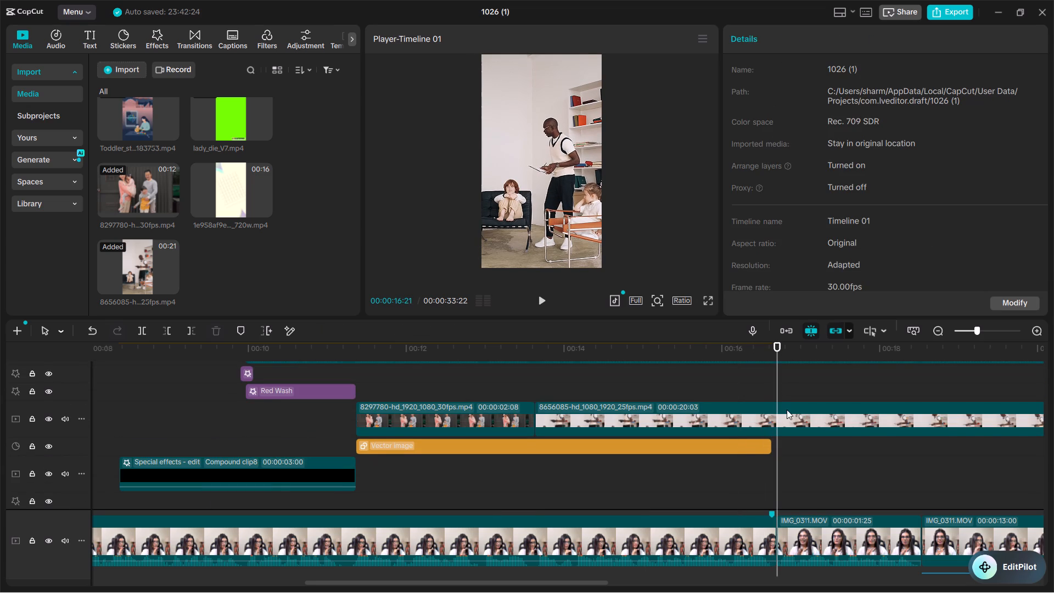
{"action": "left_click", "coordinate": [787, 413]}
{"action": "key", "text": "w"}
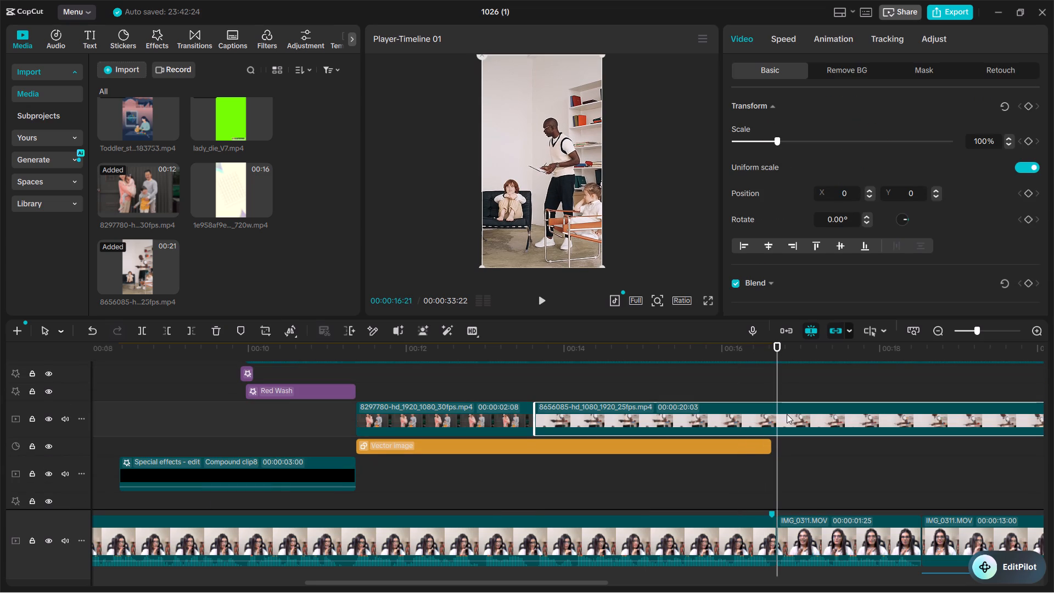
Extend the vector image so it ends together with the 8656085-hd_1080_1920_25fps clip at about 00:16:21.
{"action": "left_click_drag", "start_coordinate": [772, 444], "coordinate": [785, 442]}
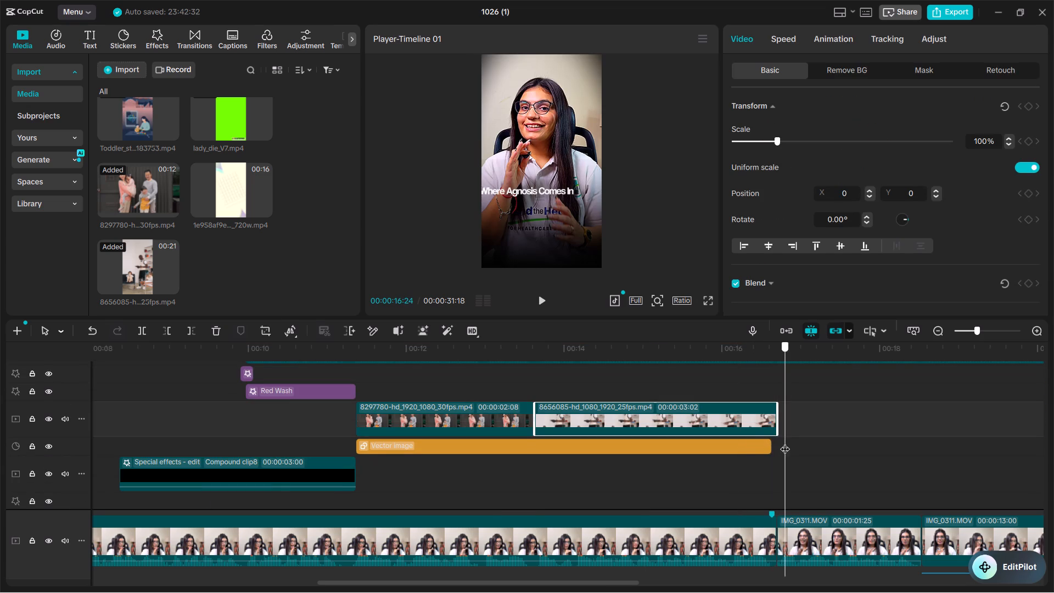
{"action": "left_click_drag", "start_coordinate": [785, 442], "coordinate": [786, 441]}
{"action": "left_click_drag", "start_coordinate": [768, 441], "coordinate": [784, 440]}
{"action": "left_click", "coordinate": [761, 444]}
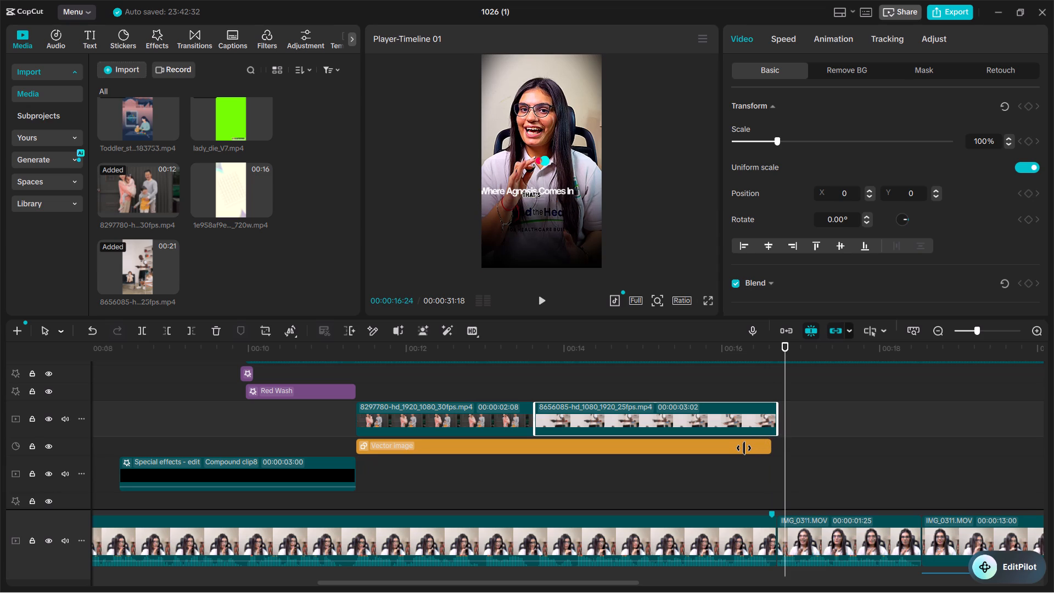
{"action": "key", "text": "v"}
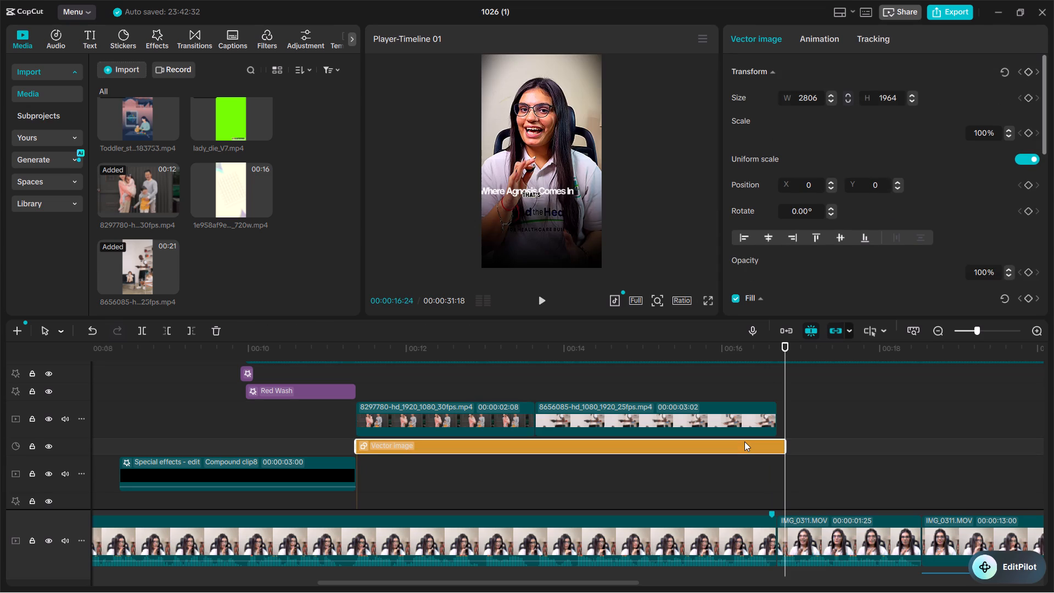
{"action": "key", "text": "a"}
{"action": "left_click", "coordinate": [744, 441]}
{"action": "left_click", "coordinate": [744, 446]}
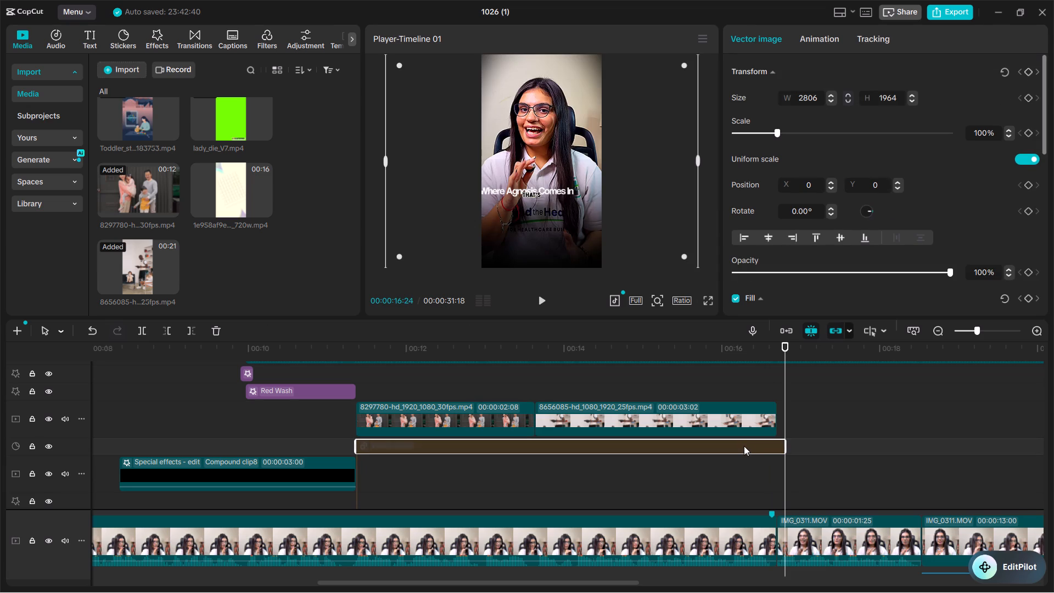
{"action": "key", "text": "ctrl+z"}
{"action": "left_click", "coordinate": [744, 446]}
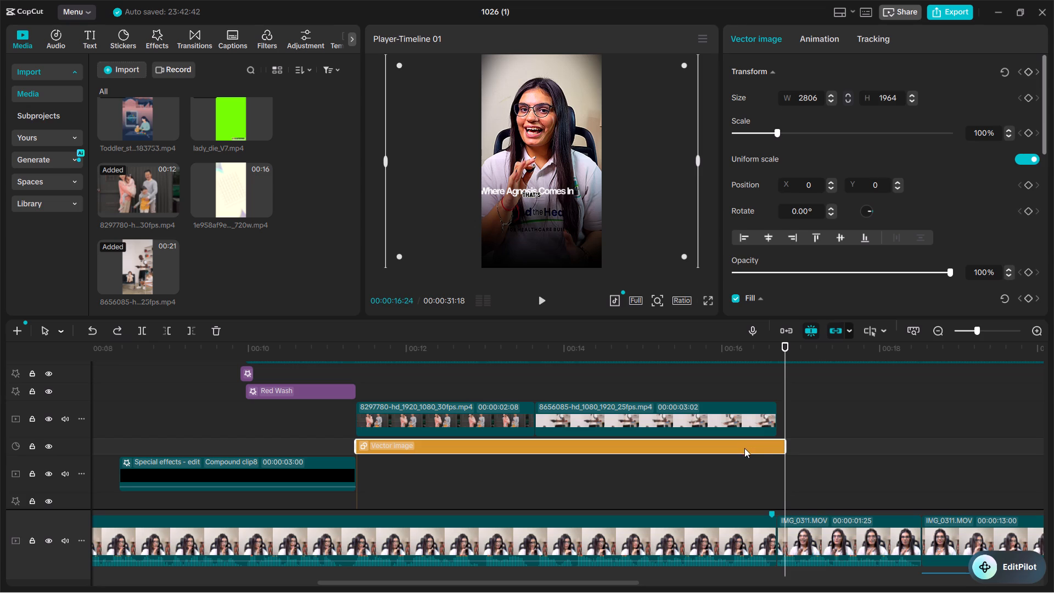
{"action": "left_click_drag", "start_coordinate": [786, 441], "coordinate": [777, 441]}
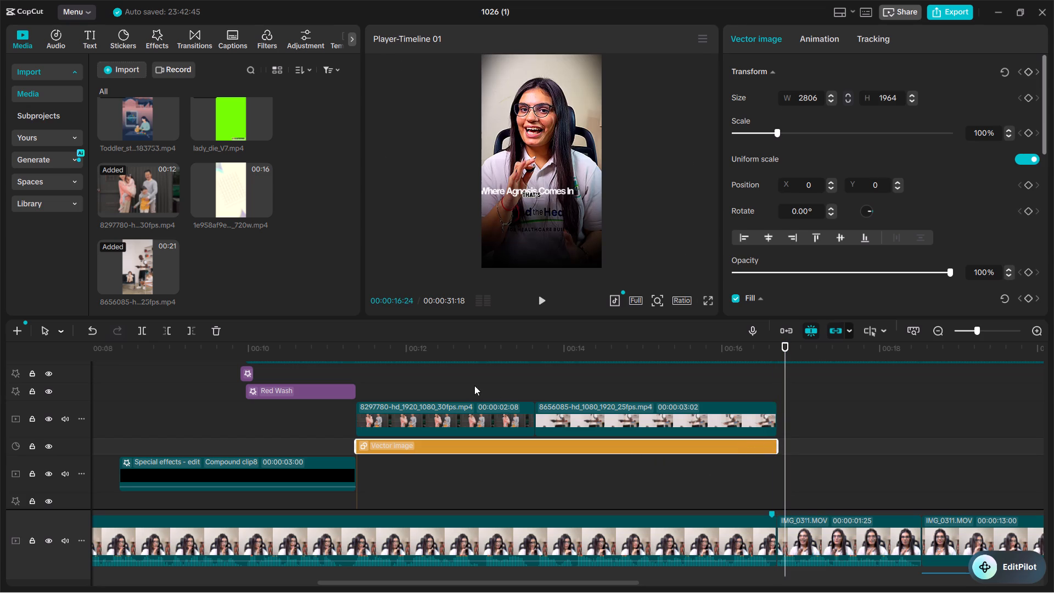
Play the section from about 00:11 to 00:18 to check the family and therapy footage against the captions.
{"action": "left_click", "coordinate": [339, 355]}
{"action": "key", "text": "space"}
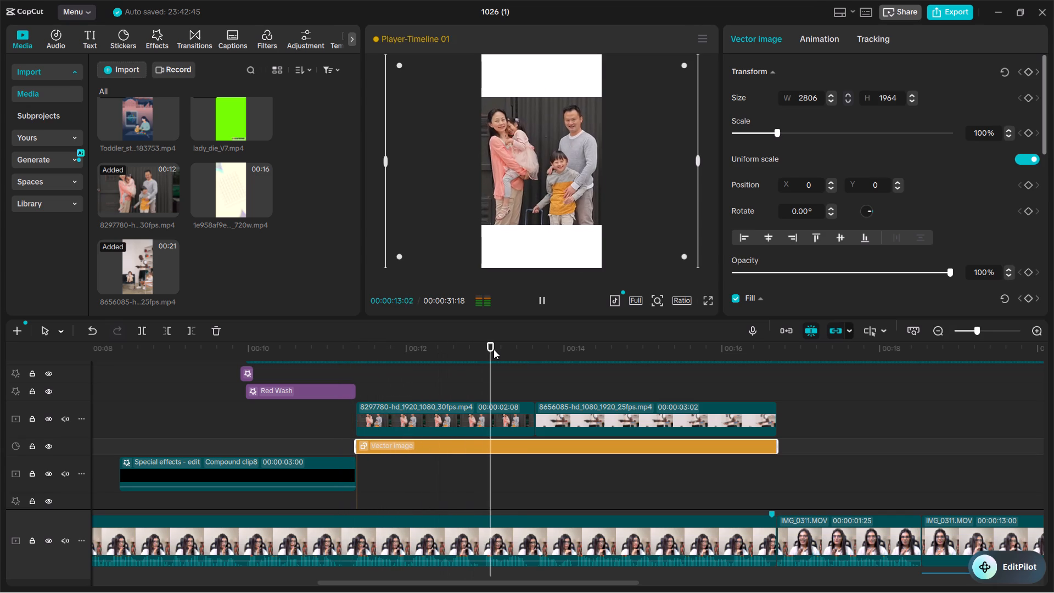
{"action": "key", "text": "space"}
{"action": "key", "text": "space"}
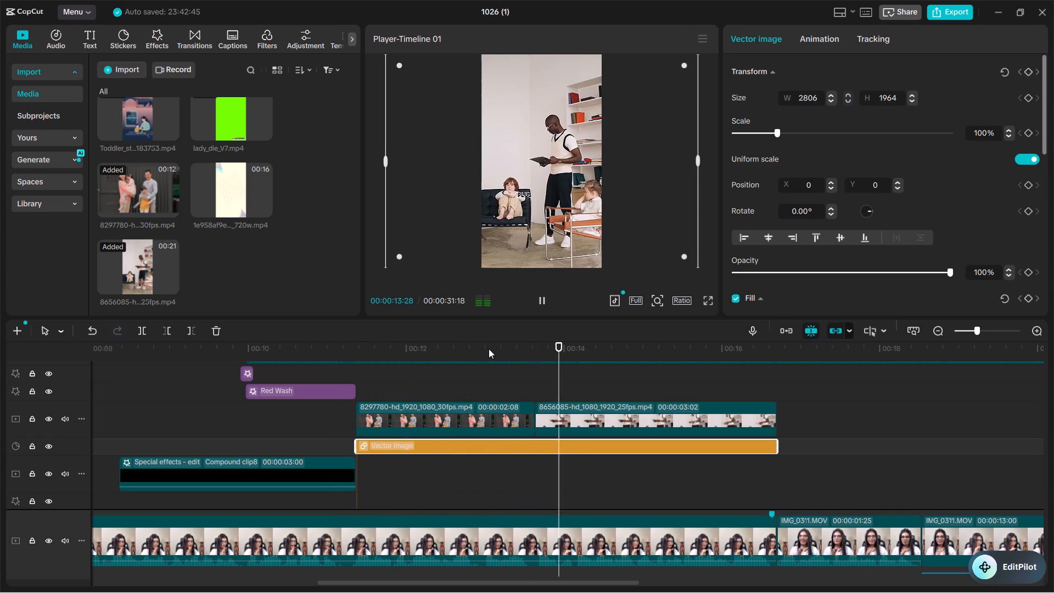
{"action": "key", "text": "space"}
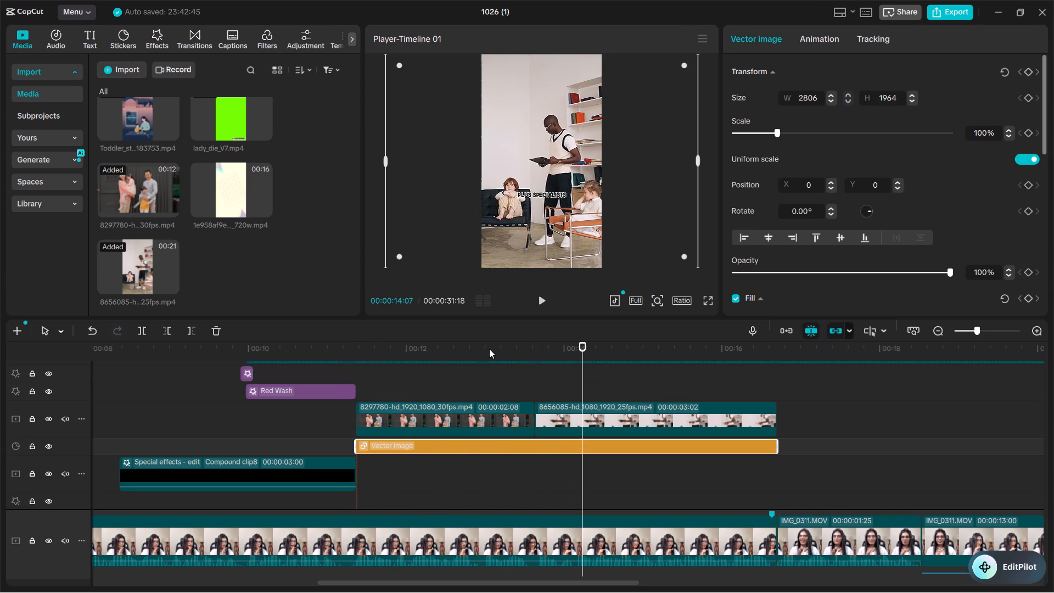
{"action": "key", "text": "space"}
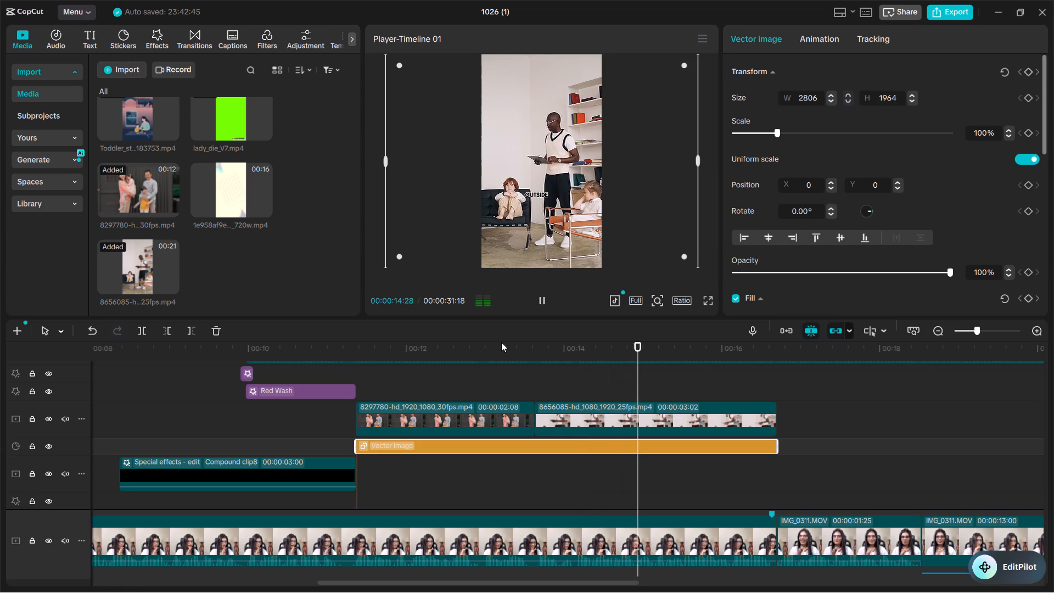
{"action": "key", "text": "space"}
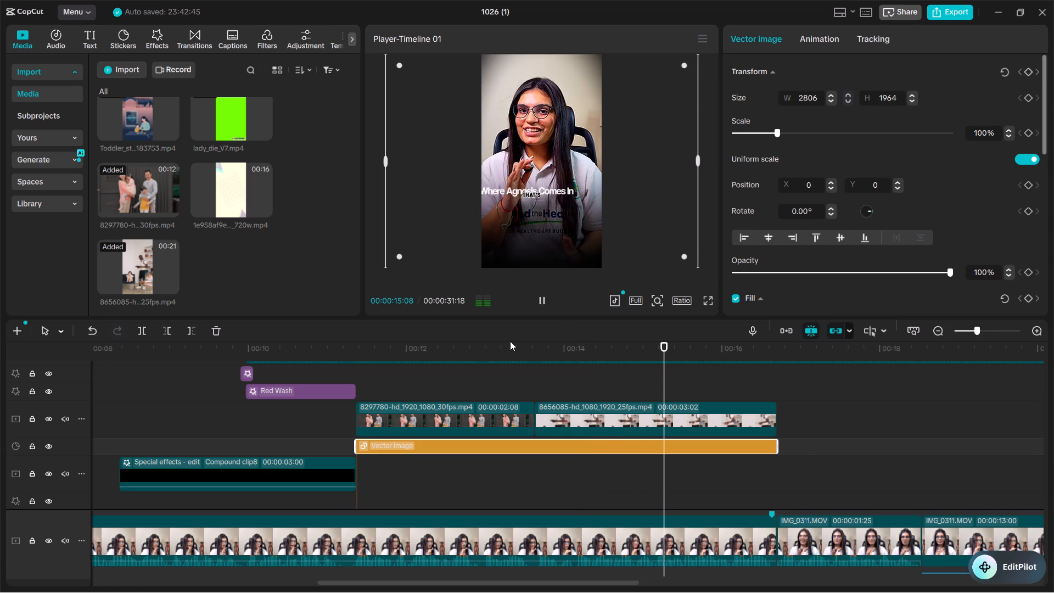
{"action": "key", "text": "space"}
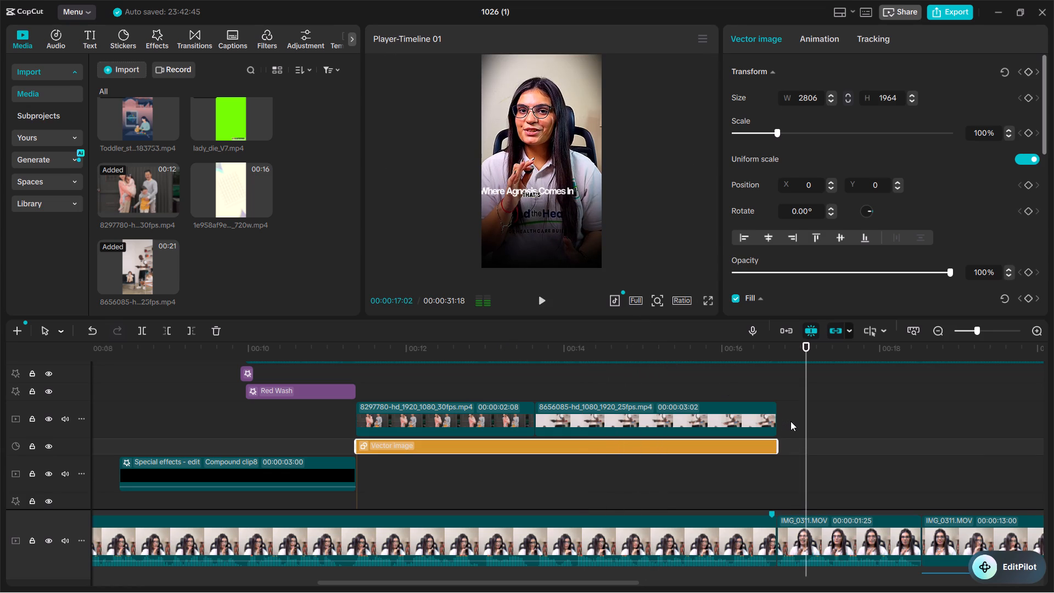
{"action": "scroll", "coordinate": [787, 415], "scroll_direction": "down", "scroll_amount": 1}
{"action": "key", "text": "space"}
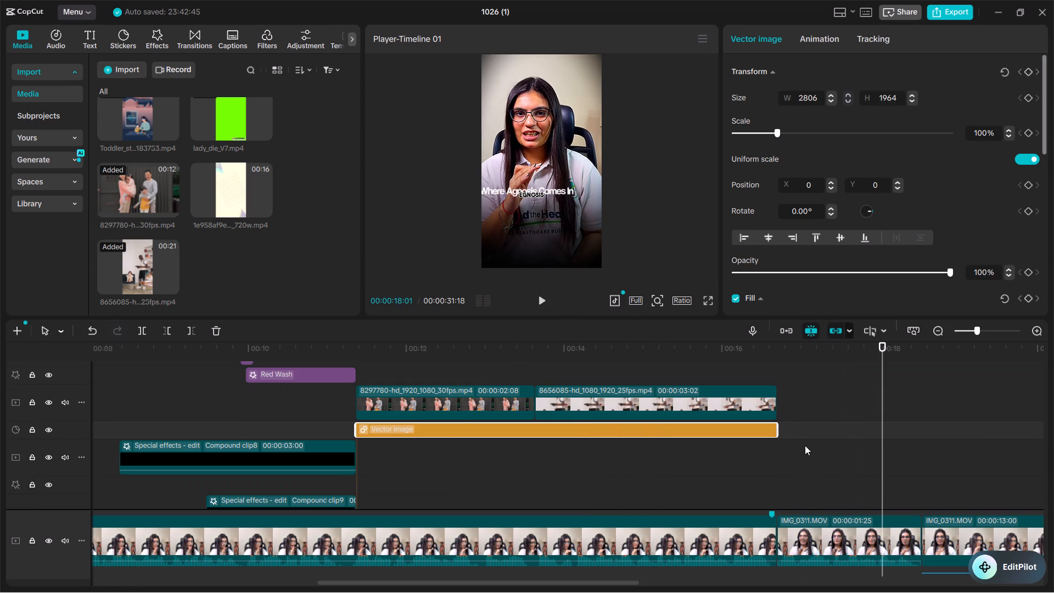
Examine the timeline and main footage around the IMG_0311 cut near 00:18:16.
{"action": "scroll", "coordinate": [726, 463], "scroll_direction": "down", "scroll_amount": 3}
{"action": "scroll", "coordinate": [717, 463], "scroll_direction": "up", "scroll_amount": 4}
{"action": "scroll", "coordinate": [729, 463], "scroll_direction": "down", "scroll_amount": 3}
{"action": "scroll", "coordinate": [735, 467], "scroll_direction": "down", "scroll_amount": 5, "text": "ctrl"}
{"action": "scroll", "coordinate": [750, 461], "scroll_direction": "down", "scroll_amount": 3}
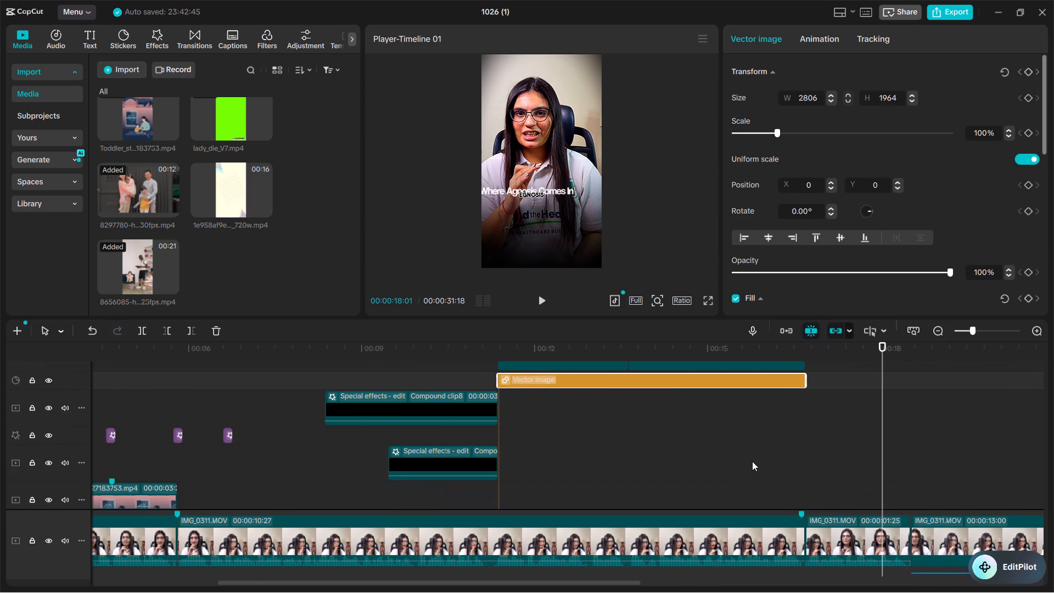
{"action": "scroll", "coordinate": [752, 461], "scroll_direction": "up", "scroll_amount": 2}
{"action": "left_click_drag", "start_coordinate": [813, 348], "coordinate": [898, 344]}
{"action": "key", "text": "space"}
{"action": "key", "text": "space"}
{"action": "left_click", "coordinate": [909, 349]}
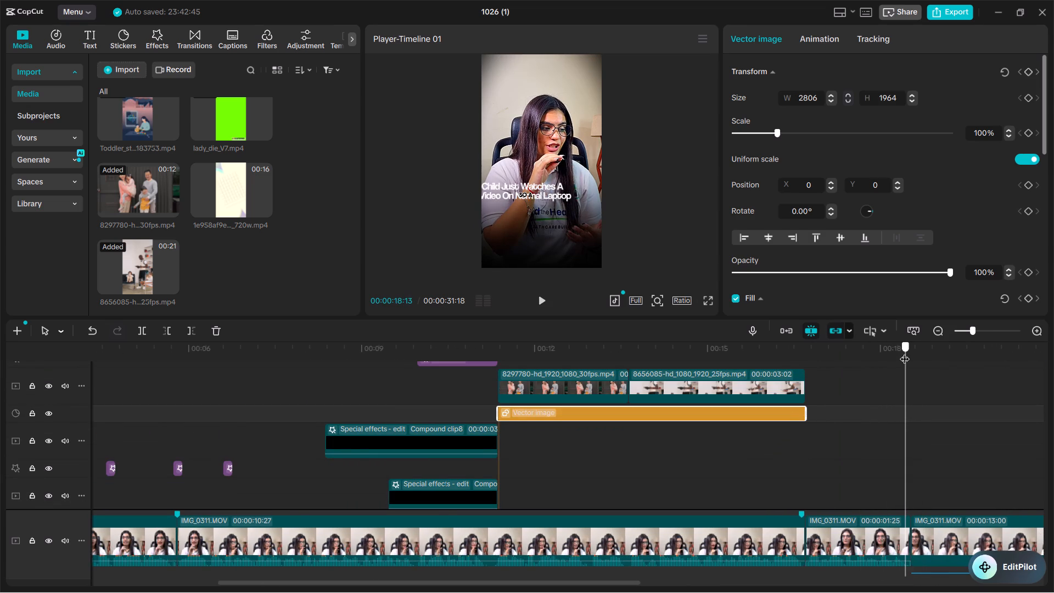
Delete the last IMG_0311.MOV clip, 13 seconds long, which starts at about 00:18:16 on the main track.
{"action": "scroll", "coordinate": [803, 433], "scroll_direction": "down", "scroll_amount": 3, "text": "ctrl"}
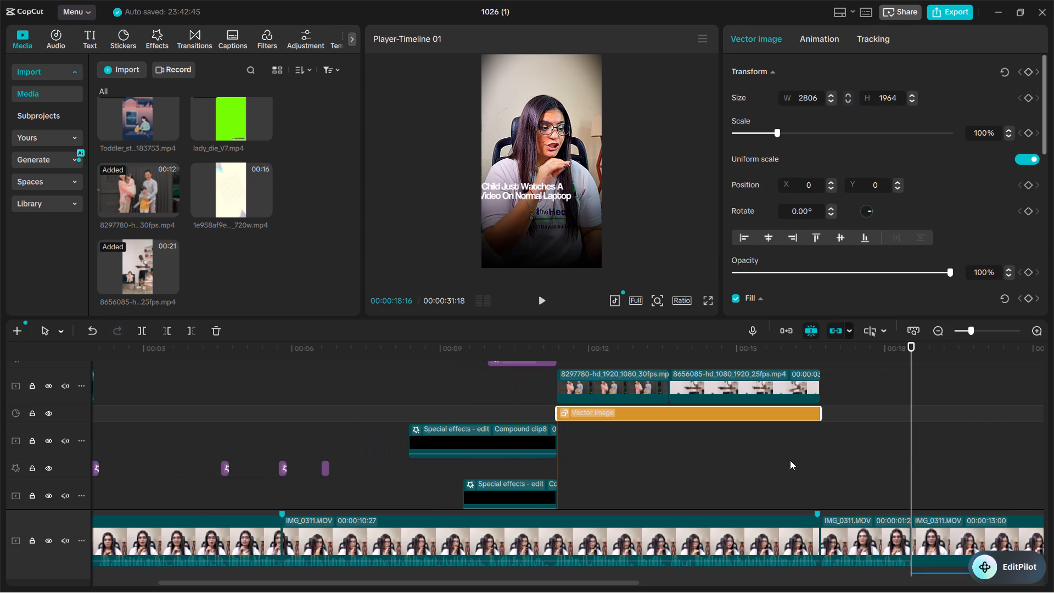
{"action": "scroll", "coordinate": [702, 463], "scroll_direction": "down", "scroll_amount": 9, "text": "ctrl"}
{"action": "scroll", "coordinate": [717, 467], "scroll_direction": "down", "scroll_amount": 3}
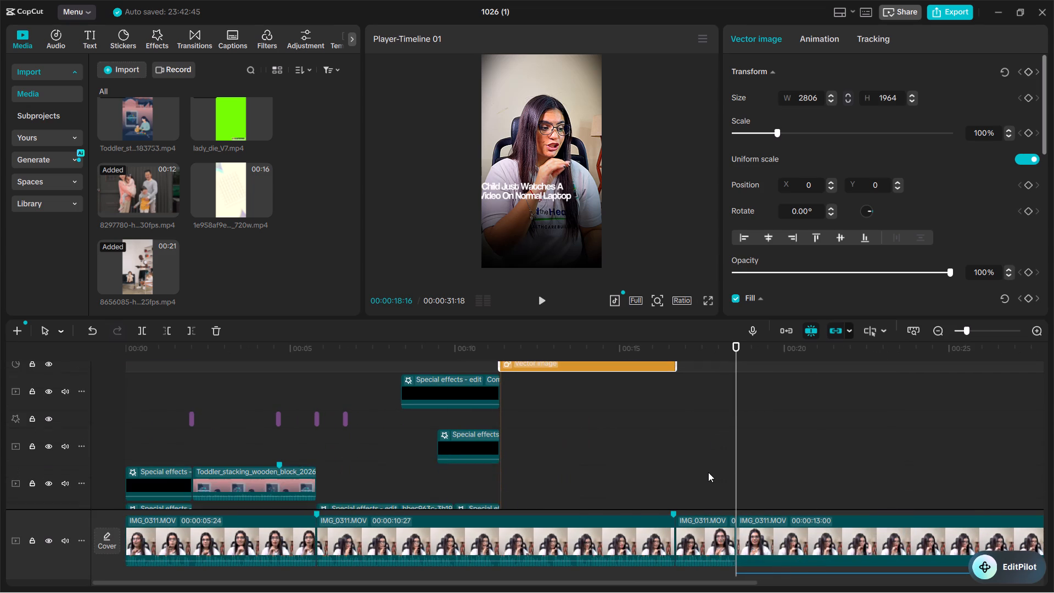
{"action": "scroll", "coordinate": [705, 462], "scroll_direction": "down", "scroll_amount": 5, "text": "alt"}
{"action": "scroll", "coordinate": [448, 467], "scroll_direction": "down", "scroll_amount": 3, "text": "ctrl"}
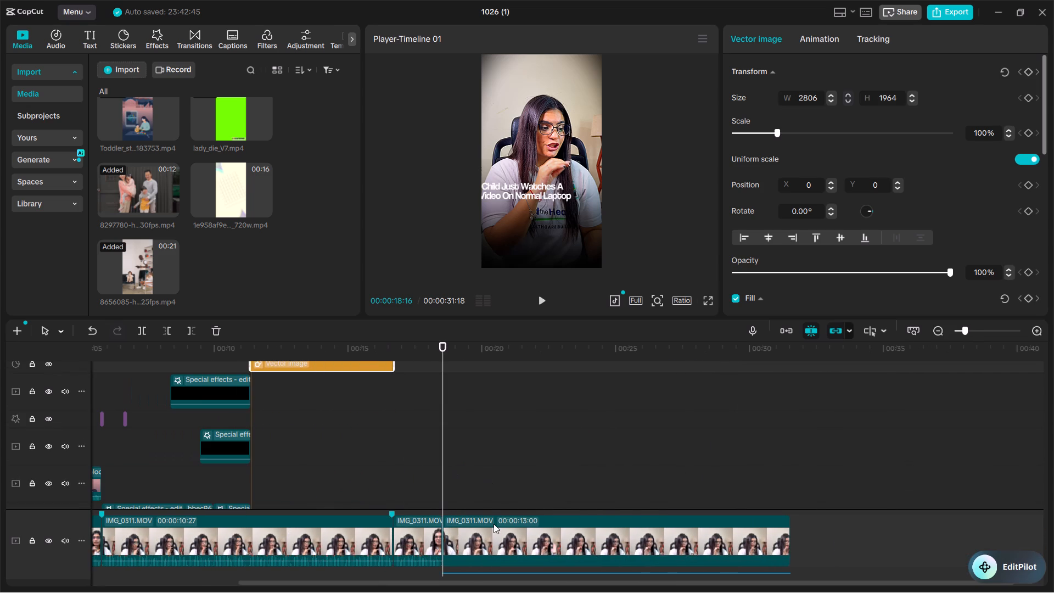
{"action": "left_click", "coordinate": [494, 524]}
{"action": "left_click", "coordinate": [504, 532]}
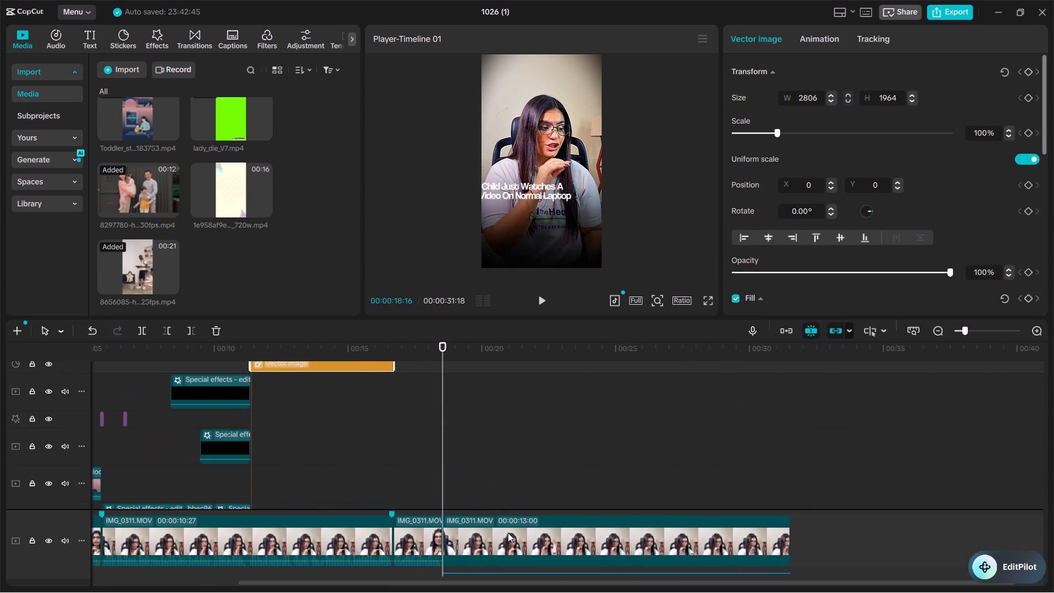
{"action": "left_click", "coordinate": [519, 532]}
{"action": "left_click", "coordinate": [545, 540]}
{"action": "left_click", "coordinate": [570, 472]}
{"action": "left_click_drag", "start_coordinate": [536, 482], "coordinate": [564, 556]}
{"action": "left_click", "coordinate": [542, 547]}
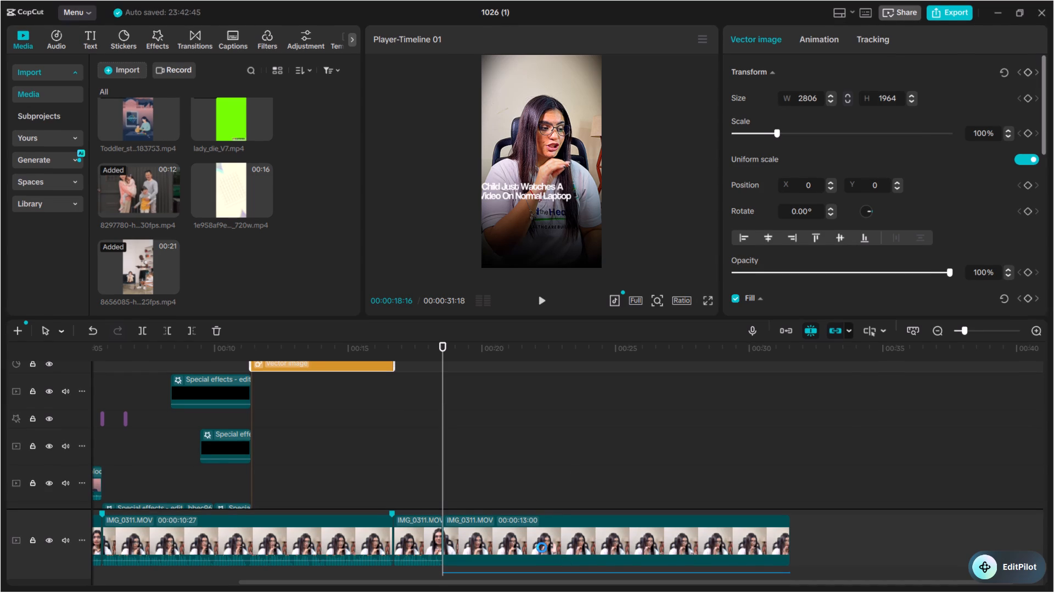
{"action": "left_click", "coordinate": [542, 546]}
{"action": "left_click", "coordinate": [540, 544]}
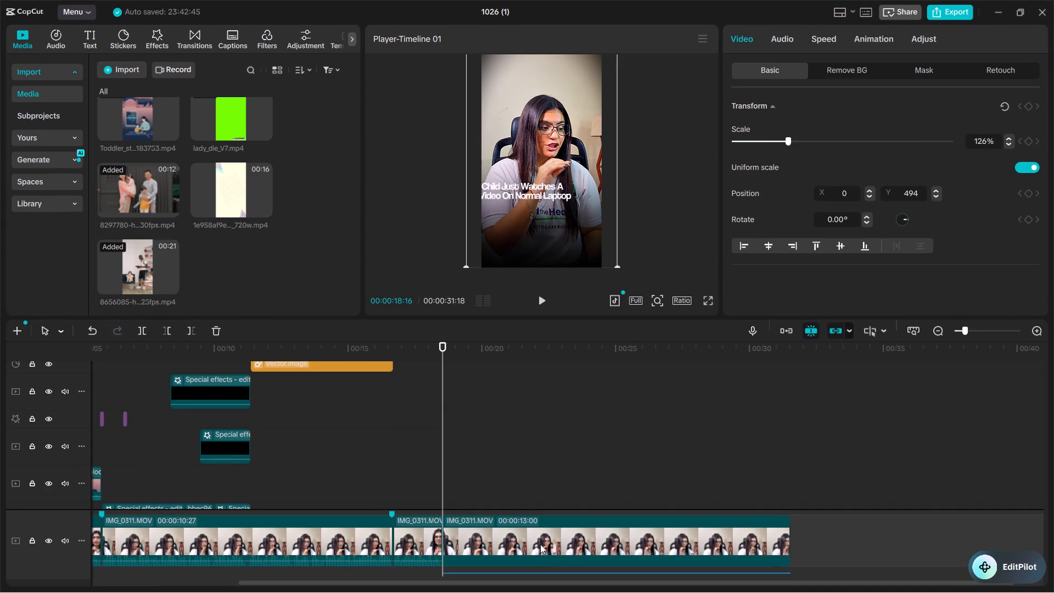
{"action": "scroll", "coordinate": [542, 543], "scroll_direction": "down", "scroll_amount": 3}
{"action": "scroll", "coordinate": [511, 510], "scroll_direction": "down", "scroll_amount": 2, "text": "ctrl"}
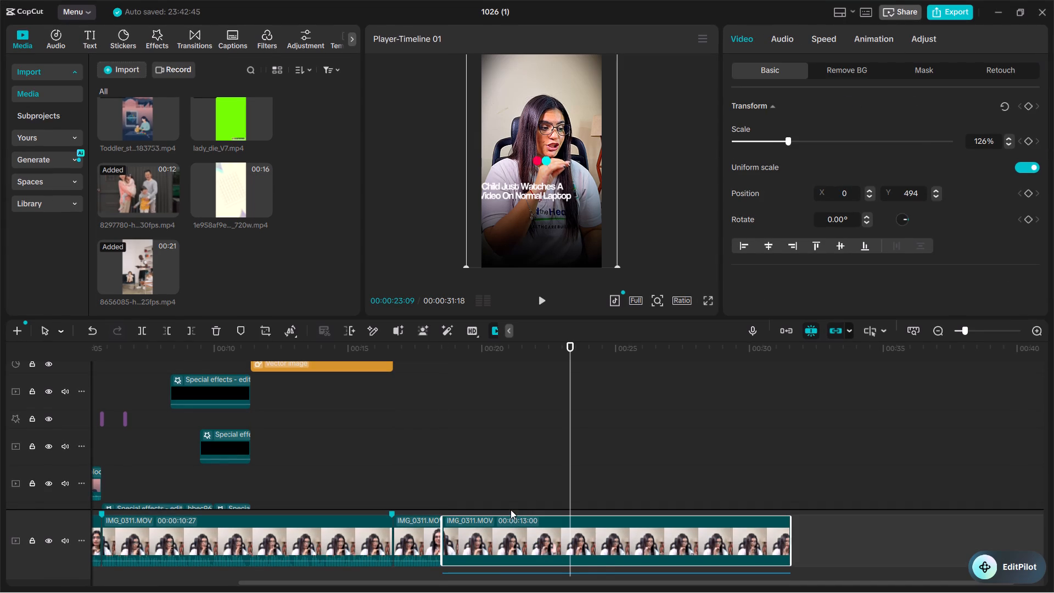
{"action": "scroll", "coordinate": [511, 510], "scroll_direction": "down", "scroll_amount": 3, "text": "ctrl"}
{"action": "key", "text": "Delete"}
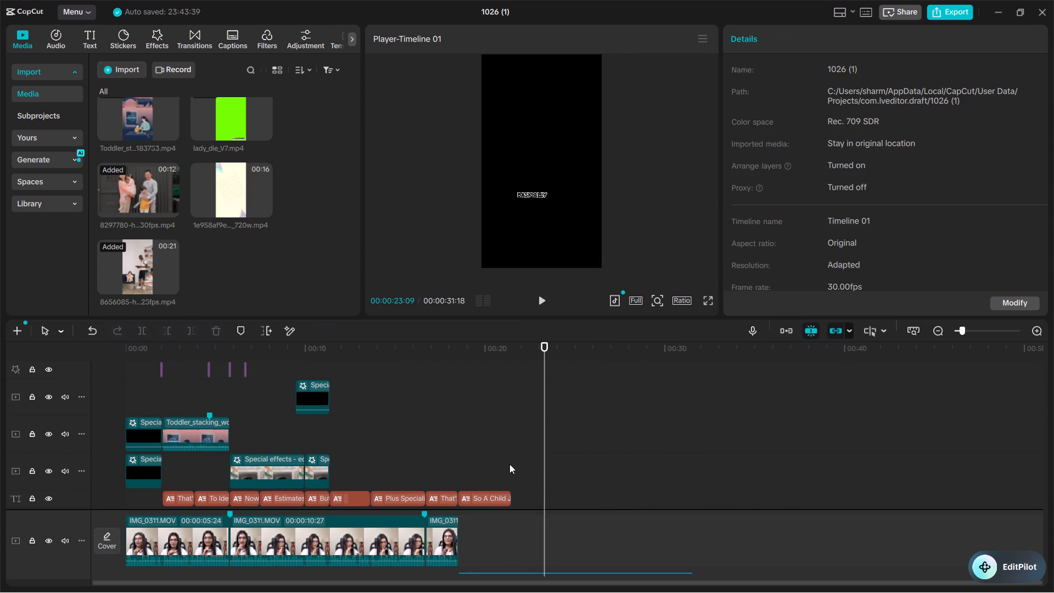
Delete the last caption, "So A Child Just Watches A Short Video On Normal Laptop", which lies beyond the end of the main footage.
{"action": "scroll", "coordinate": [503, 459], "scroll_direction": "down", "scroll_amount": 3, "text": "ctrl"}
{"action": "left_click", "coordinate": [408, 503]}
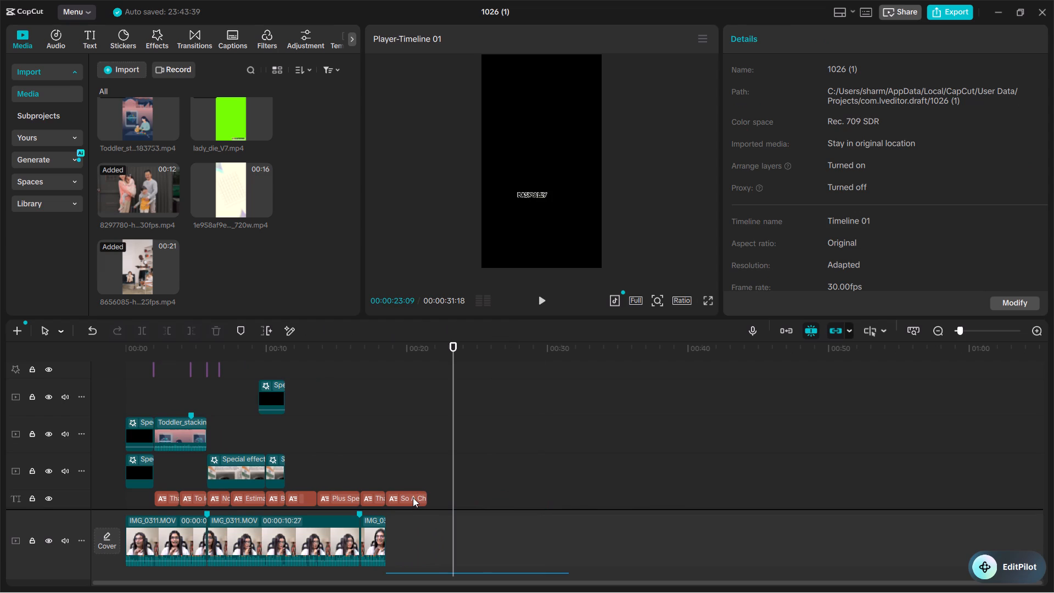
{"action": "left_click", "coordinate": [413, 497]}
{"action": "left_click", "coordinate": [413, 497]}
{"action": "left_click_drag", "start_coordinate": [410, 468], "coordinate": [418, 532]}
{"action": "left_click", "coordinate": [481, 491]}
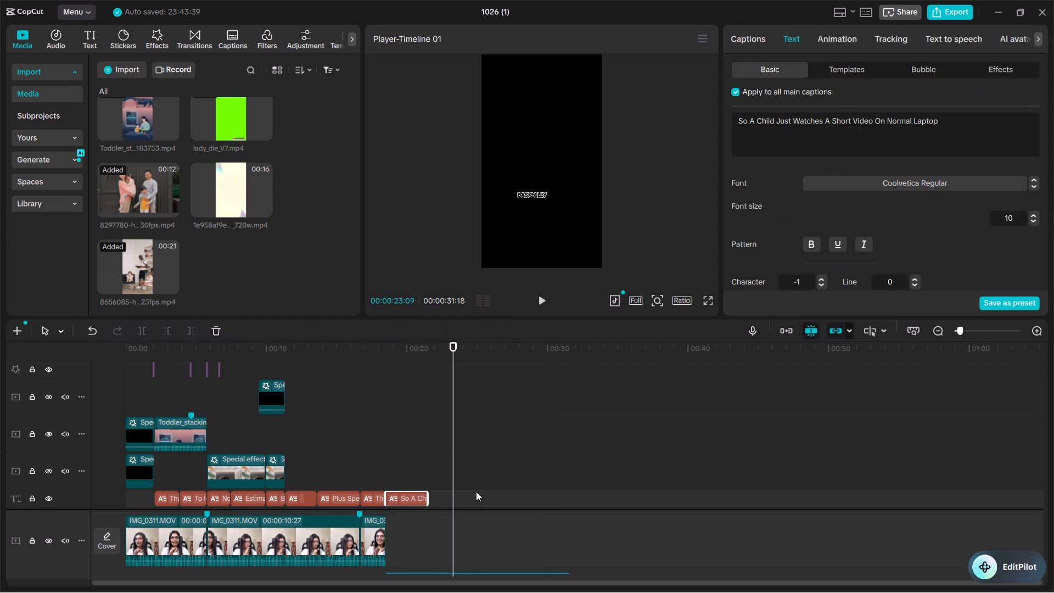
{"action": "key", "text": "Delete"}
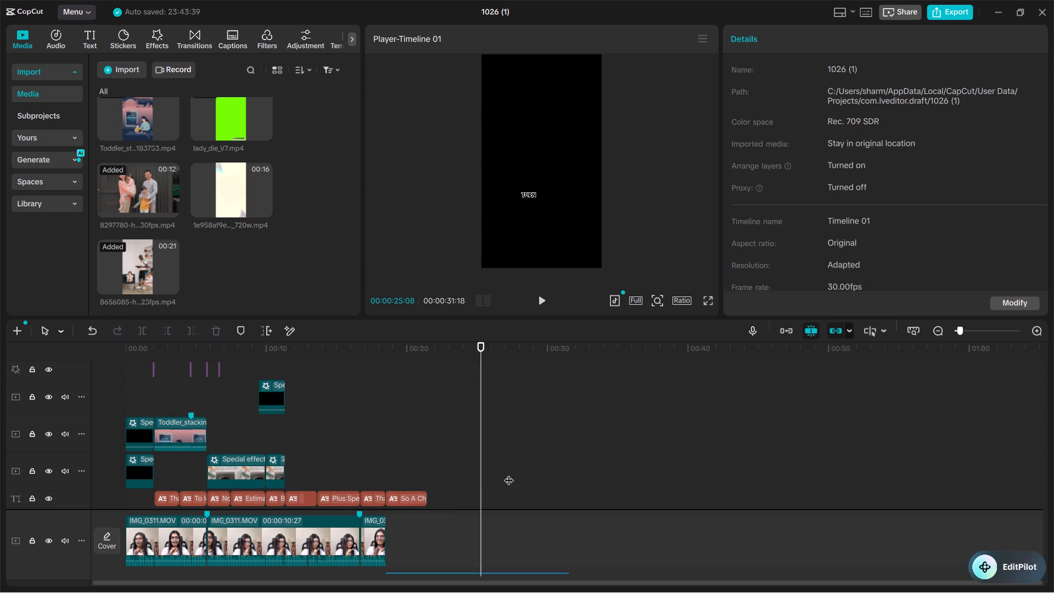
{"action": "left_click", "coordinate": [413, 497]}
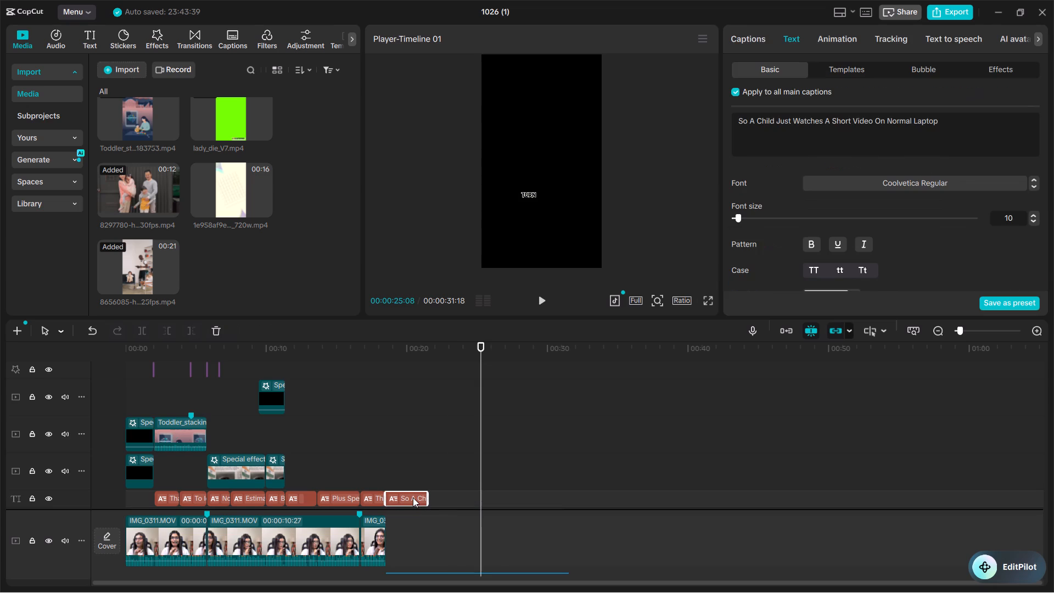
{"action": "key", "text": "Delete"}
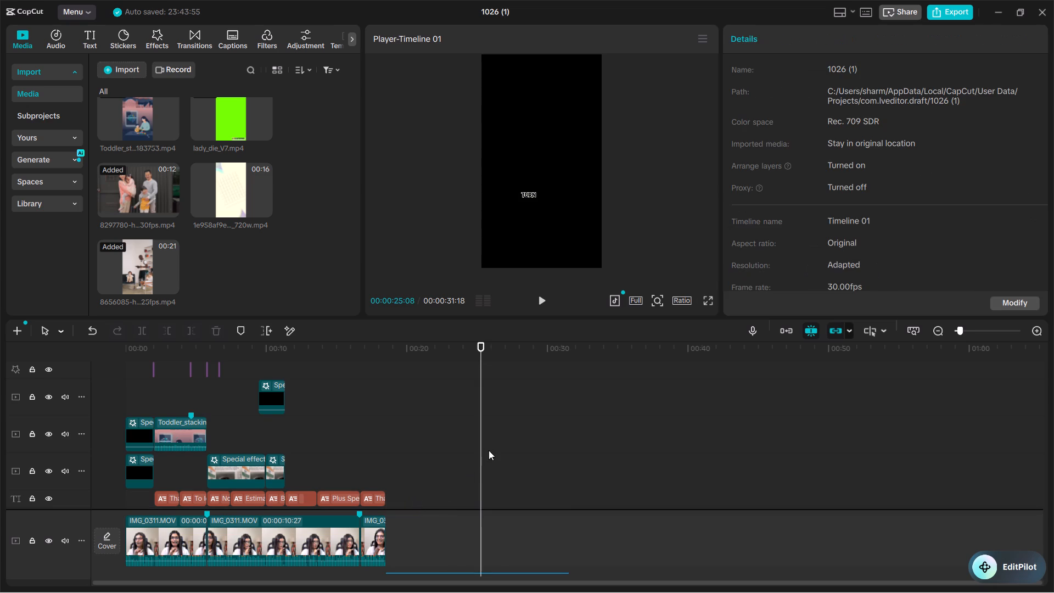
Switch to Task Manager and examine the system performance and GPU 0 memory usage.
{"action": "scroll", "coordinate": [494, 447], "scroll_direction": "down", "scroll_amount": 3, "text": "ctrl"}
{"action": "right_click", "coordinate": [726, 577]}
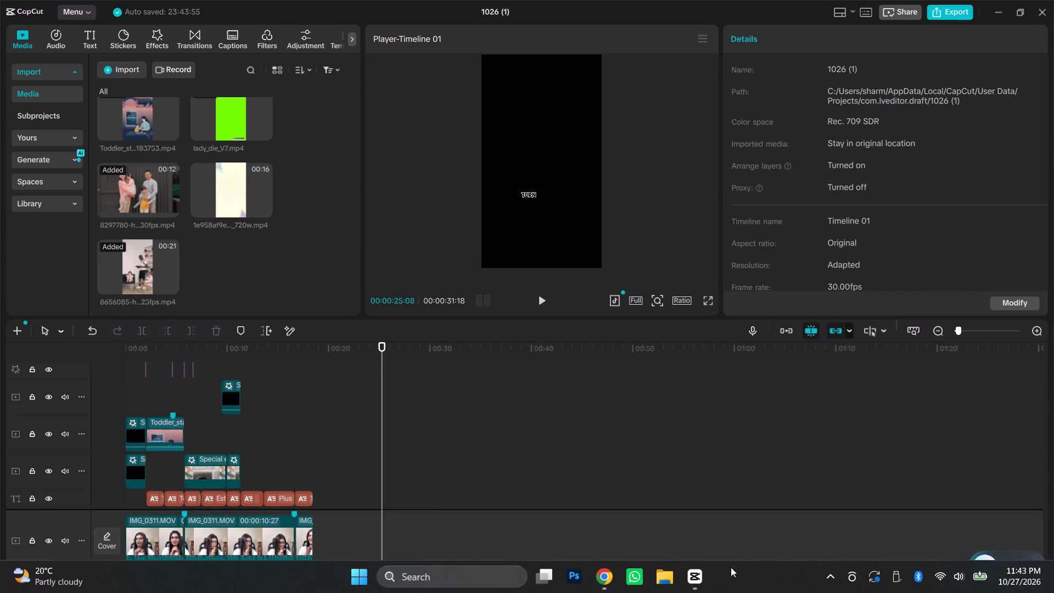
{"action": "left_click", "coordinate": [757, 539]}
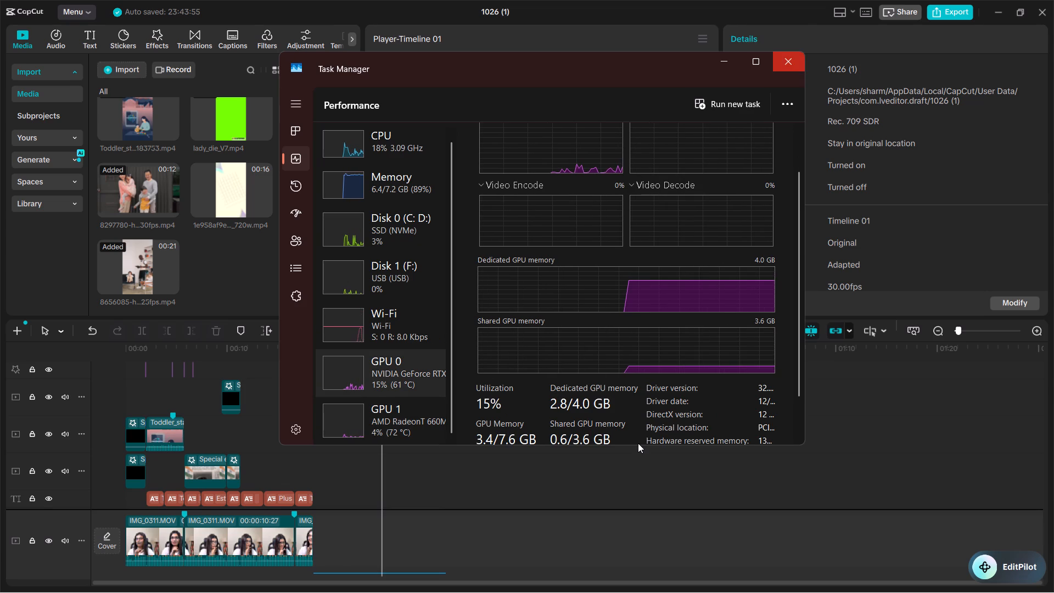
Trim the end of Compound clip3 back to 00:00:18:16, where the main IMG_0311.MOV footage ends.
{"action": "left_click", "coordinate": [265, 351]}
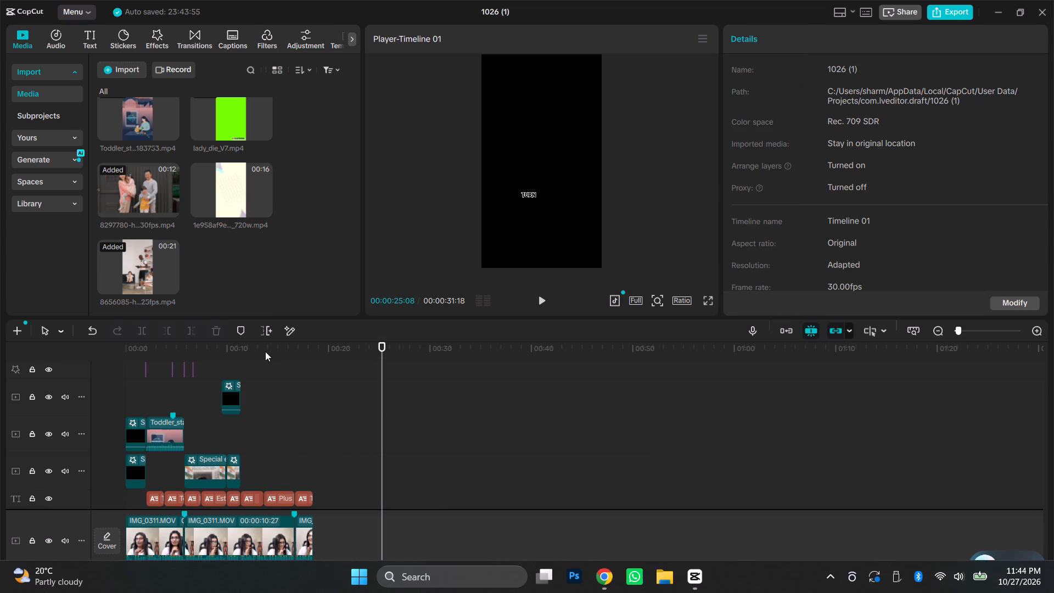
{"action": "scroll", "coordinate": [322, 439], "scroll_direction": "down", "scroll_amount": 3}
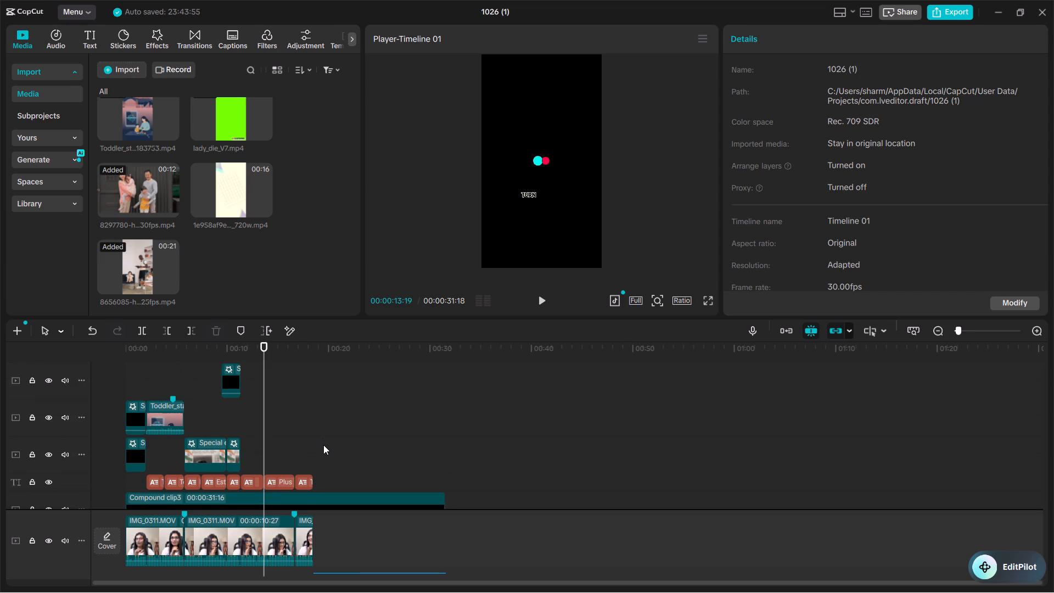
{"action": "scroll", "coordinate": [323, 445], "scroll_direction": "down", "scroll_amount": 3}
{"action": "scroll", "coordinate": [300, 465], "scroll_direction": "down", "scroll_amount": 4, "text": "ctrl"}
{"action": "scroll", "coordinate": [299, 468], "scroll_direction": "up", "scroll_amount": 3, "text": "ctrl"}
{"action": "scroll", "coordinate": [299, 468], "scroll_direction": "down", "scroll_amount": 3, "text": "ctrl"}
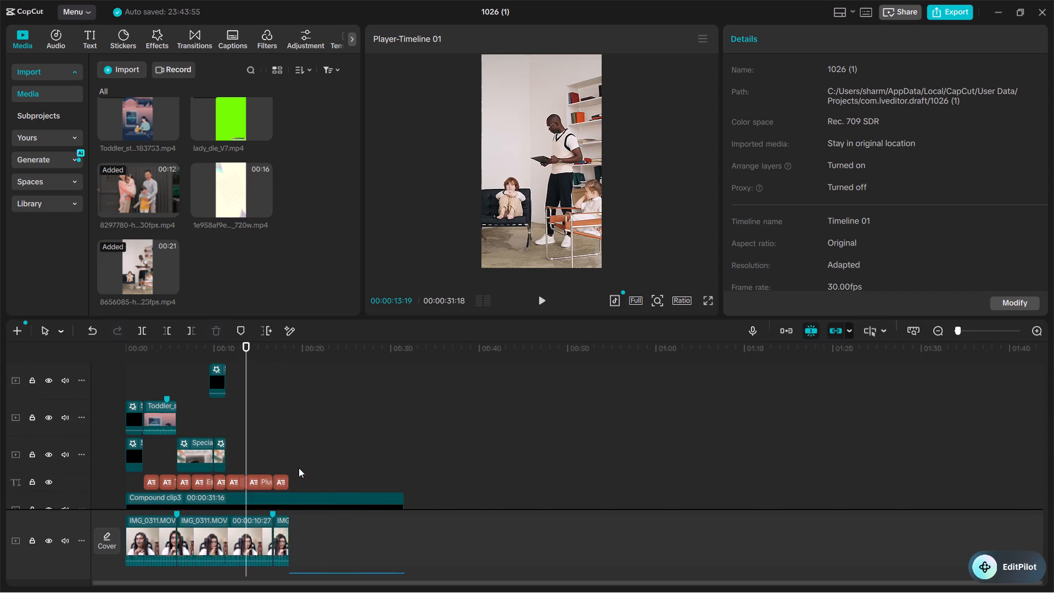
{"action": "scroll", "coordinate": [299, 468], "scroll_direction": "down", "scroll_amount": 1, "text": "ctrl"}
{"action": "scroll", "coordinate": [322, 456], "scroll_direction": "down", "scroll_amount": 4}
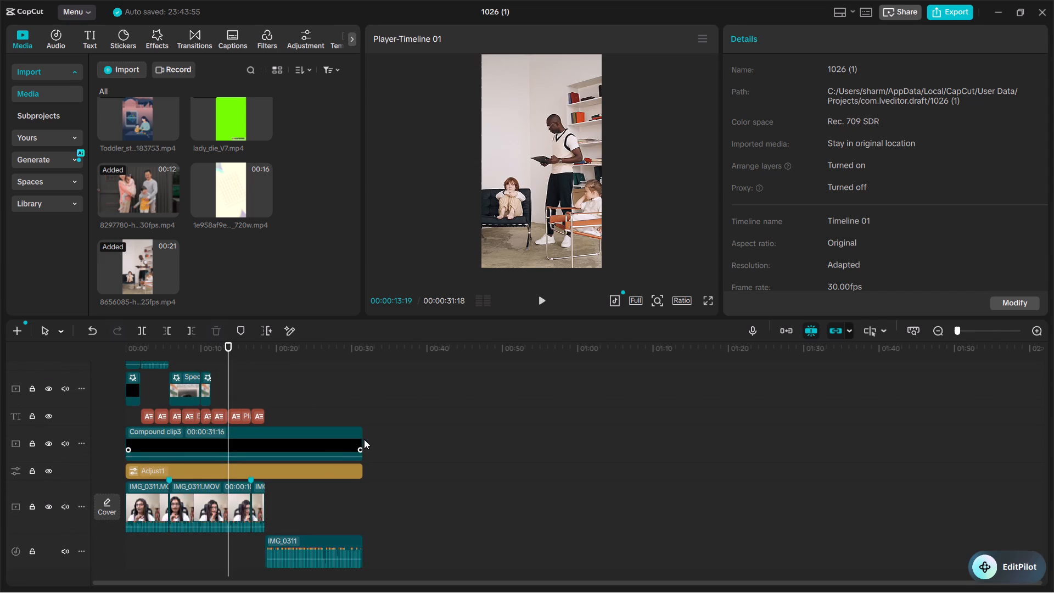
{"action": "left_click_drag", "start_coordinate": [361, 439], "coordinate": [267, 444]}
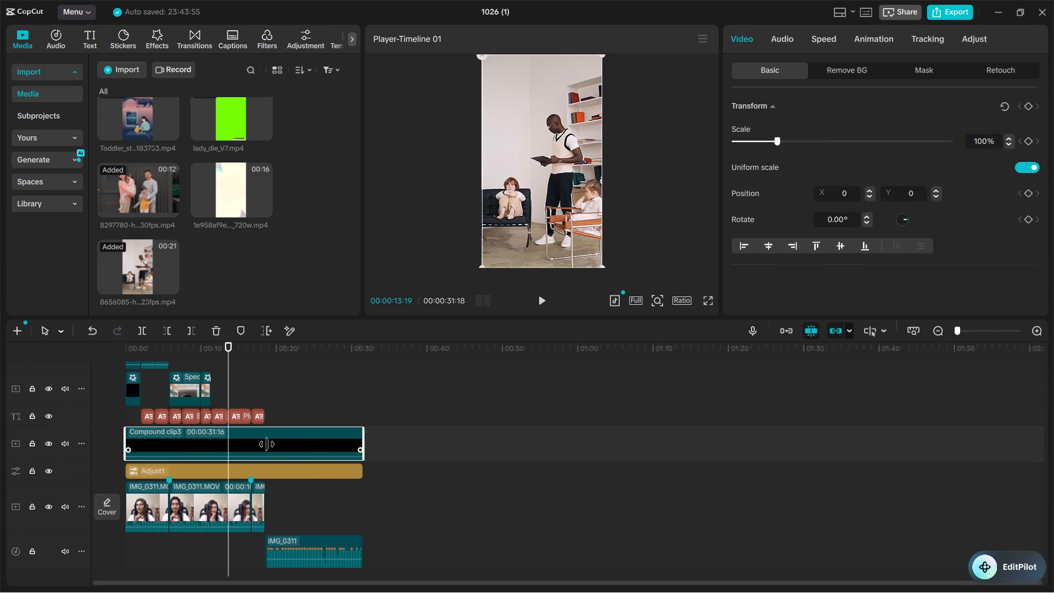
{"action": "left_click_drag", "start_coordinate": [267, 444], "coordinate": [260, 446]}
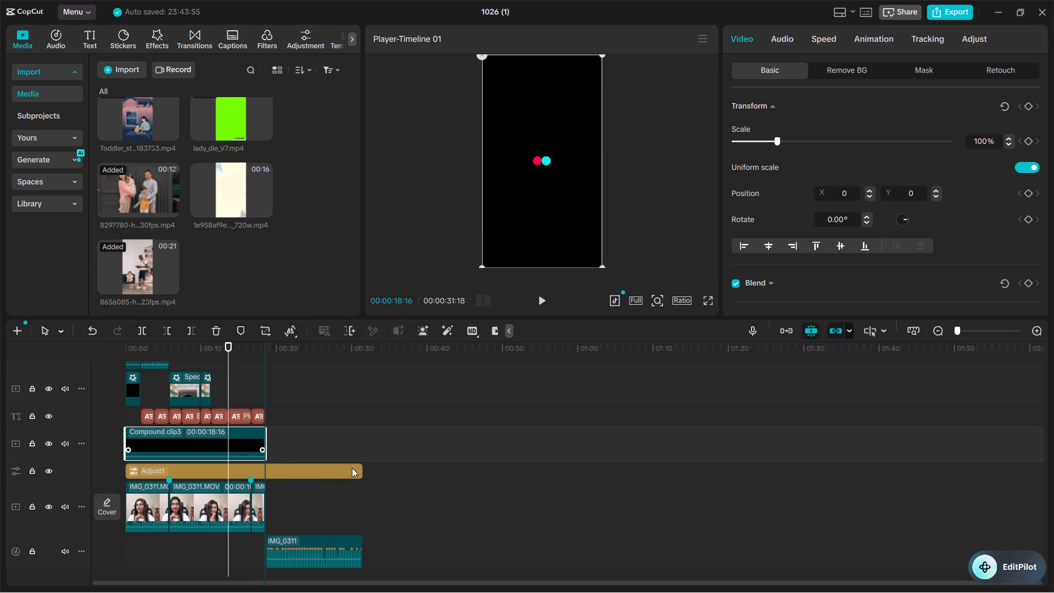
Shorten the Adjust1 adjustment layer so it ends together with the main footage at 00:18:16.
{"action": "left_click_drag", "start_coordinate": [361, 472], "coordinate": [277, 472]}
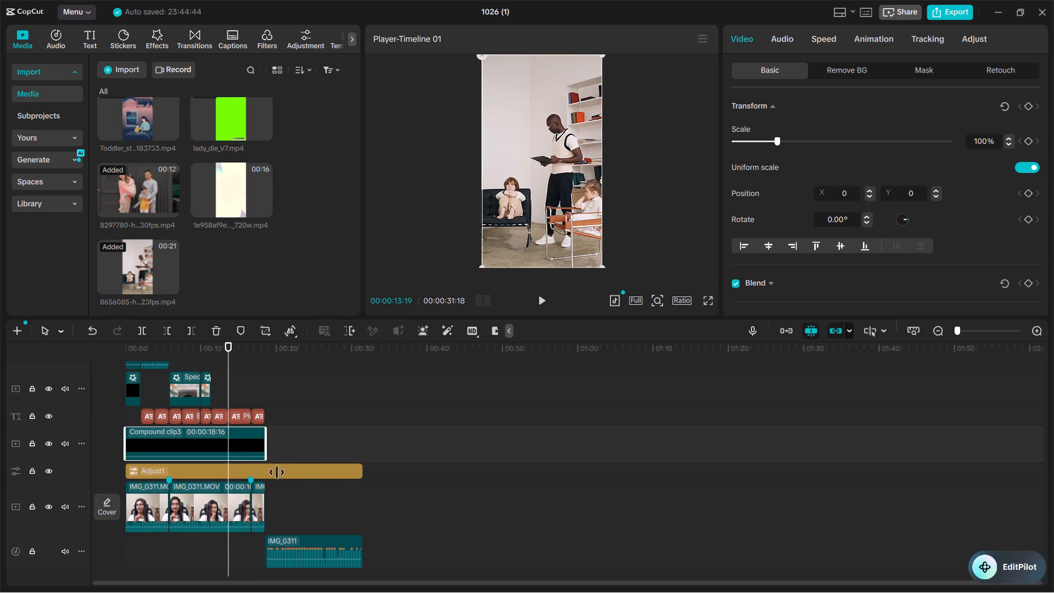
{"action": "left_click_drag", "start_coordinate": [277, 472], "coordinate": [260, 472]}
{"action": "left_click_drag", "start_coordinate": [260, 472], "coordinate": [260, 472]}
Delete the leftover IMG_0311 audio clip that starts where the main footage ends.
{"action": "left_click", "coordinate": [294, 536]}
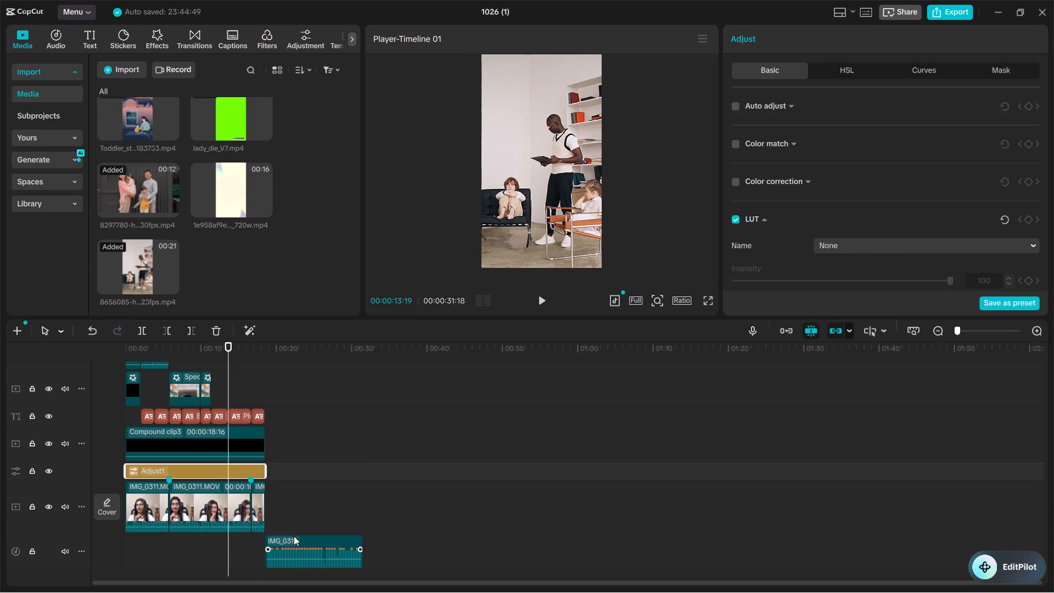
{"action": "key", "text": "Delete"}
{"action": "left_click", "coordinate": [298, 548]}
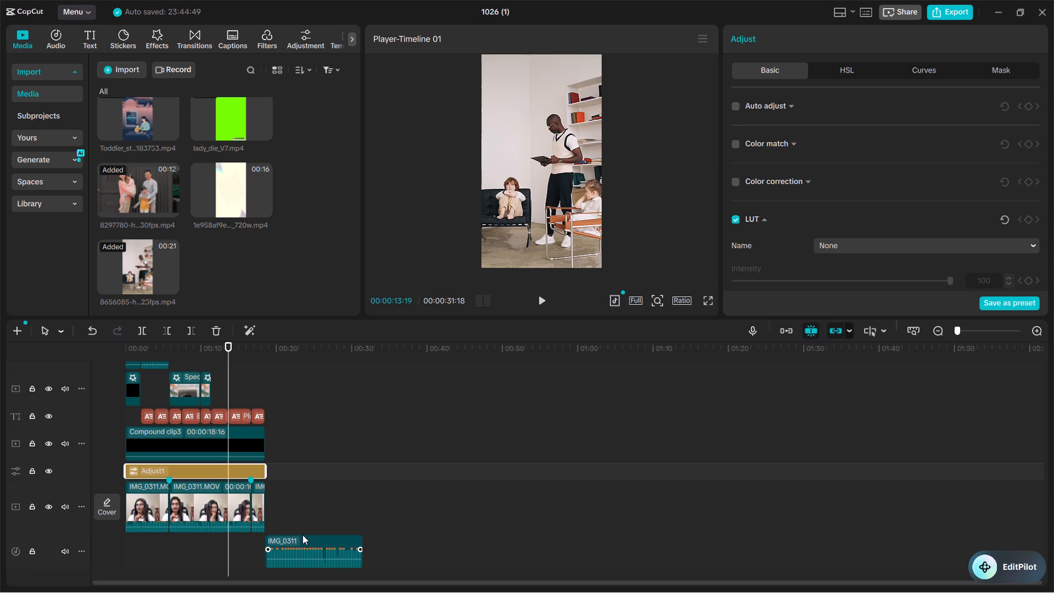
{"action": "left_click", "coordinate": [302, 534]}
{"action": "left_click_drag", "start_coordinate": [319, 507], "coordinate": [329, 541]}
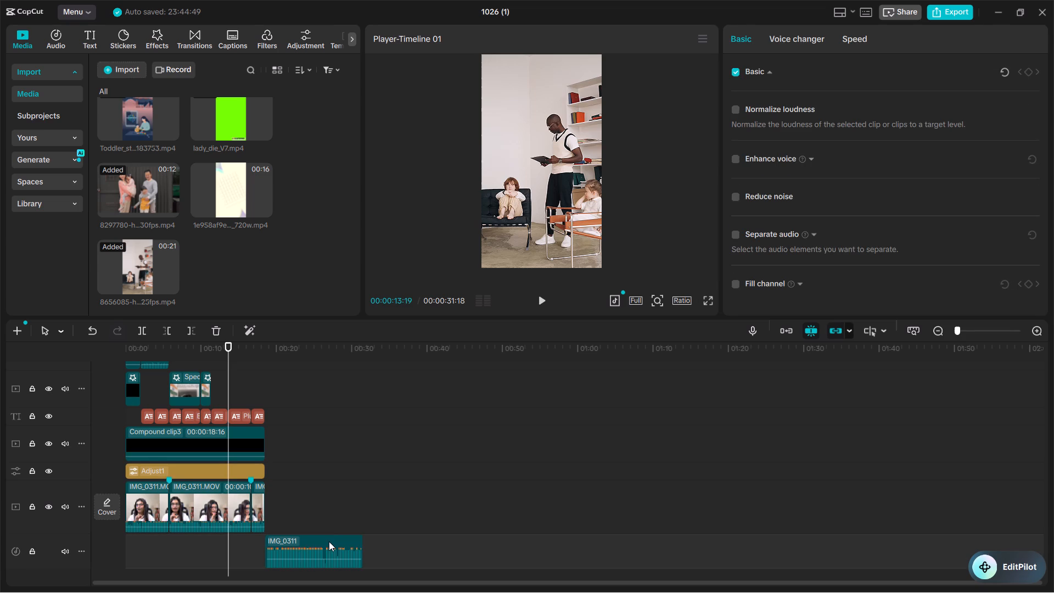
{"action": "key", "text": "Delete"}
Trim the end of the second lady_die_V7.mp4 green-screen clip to 00:18:16, level with the main footage's end.
{"action": "scroll", "coordinate": [327, 478], "scroll_direction": "up", "scroll_amount": 5}
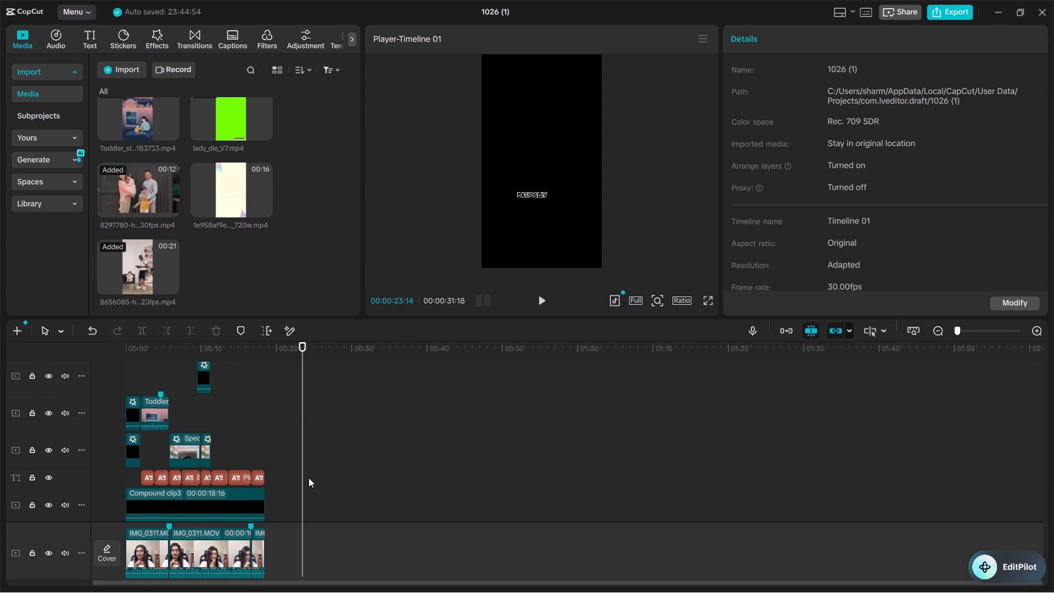
{"action": "scroll", "coordinate": [309, 478], "scroll_direction": "up", "scroll_amount": 12}
{"action": "left_click", "coordinate": [316, 422]}
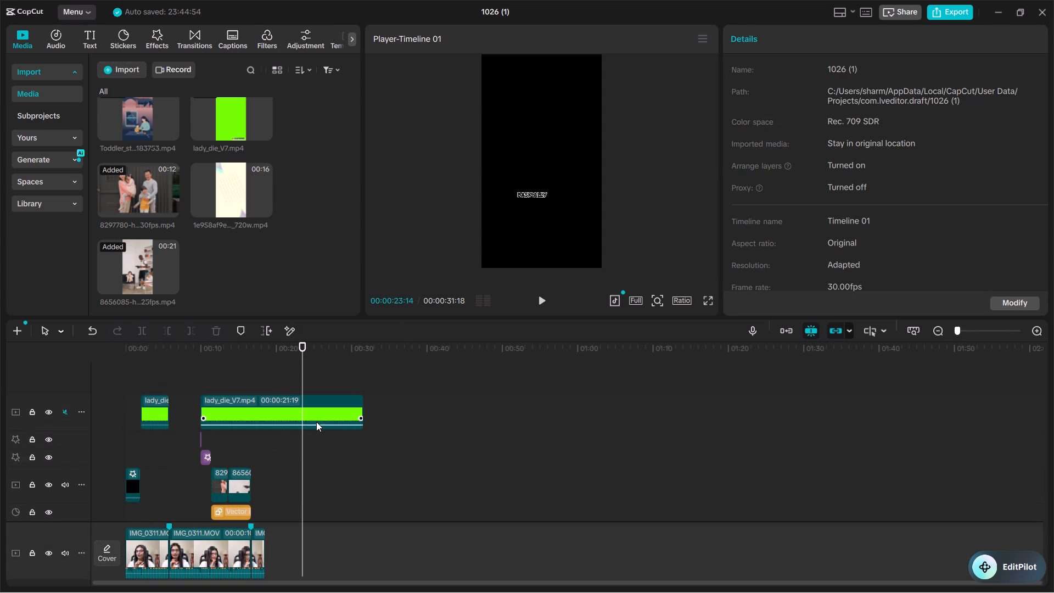
{"action": "left_click_drag", "start_coordinate": [363, 407], "coordinate": [269, 412]}
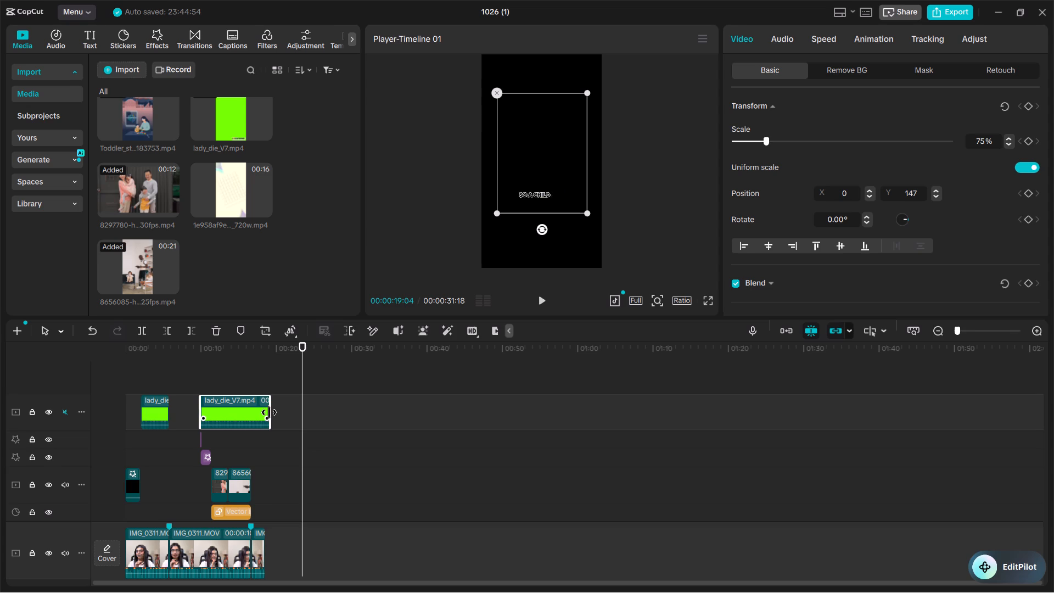
{"action": "left_click_drag", "start_coordinate": [269, 412], "coordinate": [267, 412]}
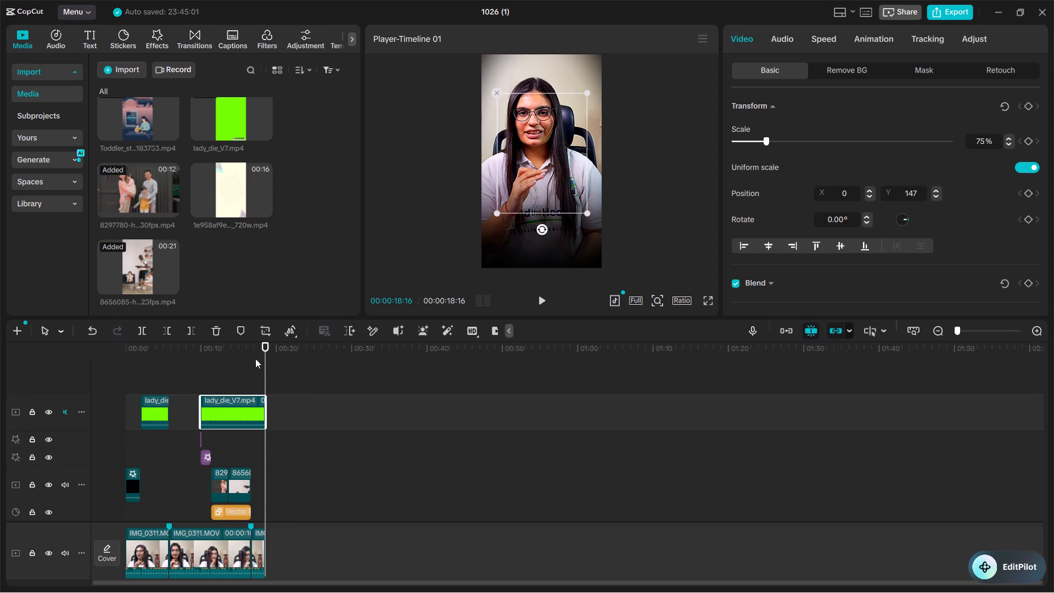
Play the video full screen from the start to check the opening "1 LAPTOP" title and talking-head shot.
{"action": "scroll", "coordinate": [248, 479], "scroll_direction": "up", "scroll_amount": 4, "text": "ctrl"}
{"action": "scroll", "coordinate": [307, 458], "scroll_direction": "up", "scroll_amount": 10, "text": "ctrl"}
{"action": "scroll", "coordinate": [425, 444], "scroll_direction": "up", "scroll_amount": 2, "text": "ctrl"}
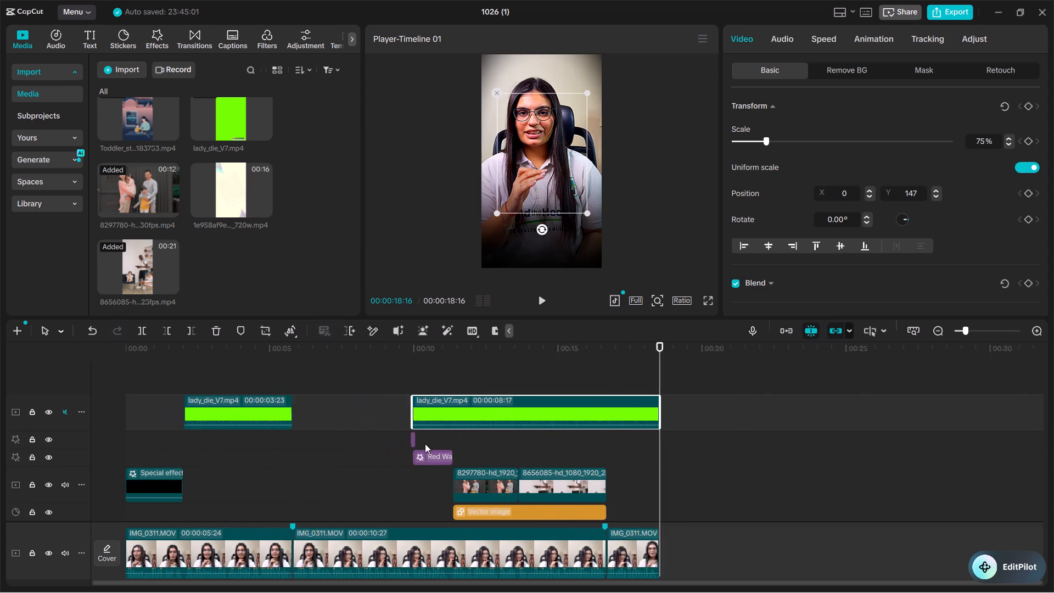
{"action": "scroll", "coordinate": [425, 444], "scroll_direction": "up", "scroll_amount": 1, "text": "ctrl"}
{"action": "left_click_drag", "start_coordinate": [325, 351], "coordinate": [118, 383]}
{"action": "left_click_drag", "start_coordinate": [153, 346], "coordinate": [126, 348]}
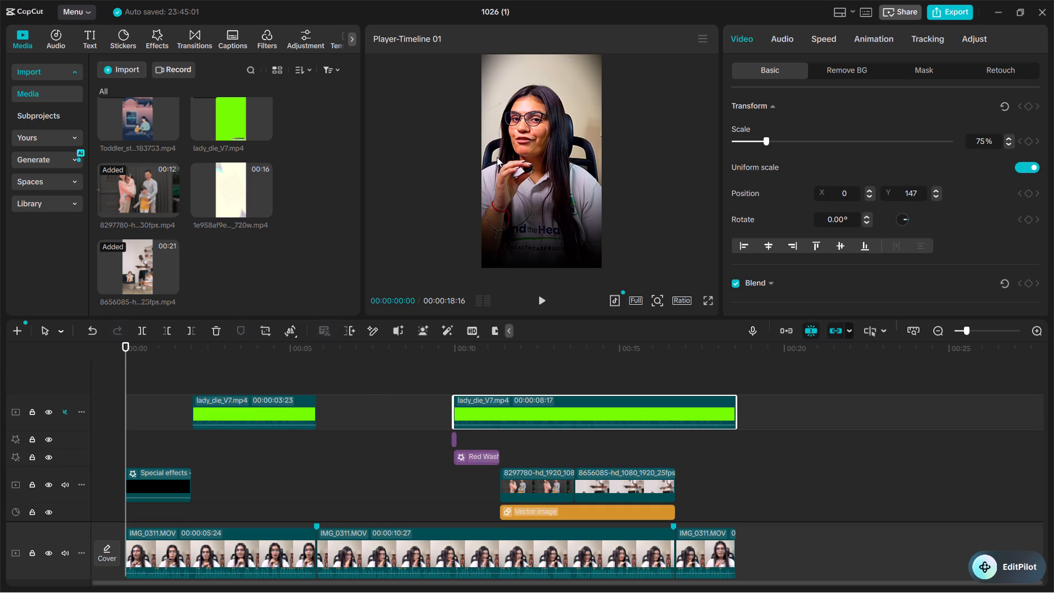
{"action": "scroll", "coordinate": [527, 130], "scroll_direction": "down", "scroll_amount": 3, "text": "ctrl"}
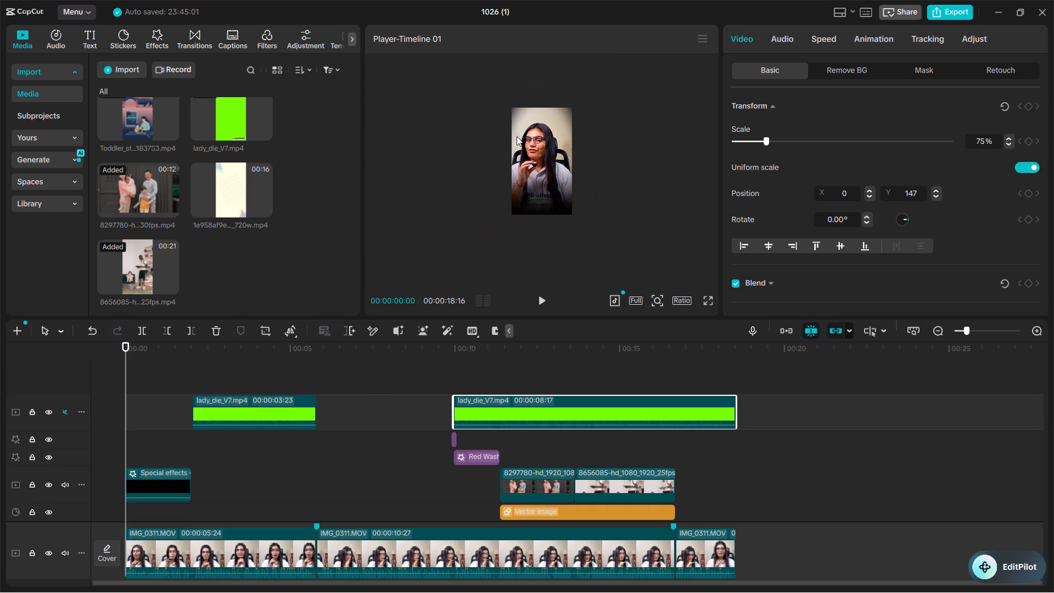
{"action": "left_click", "coordinate": [710, 302]}
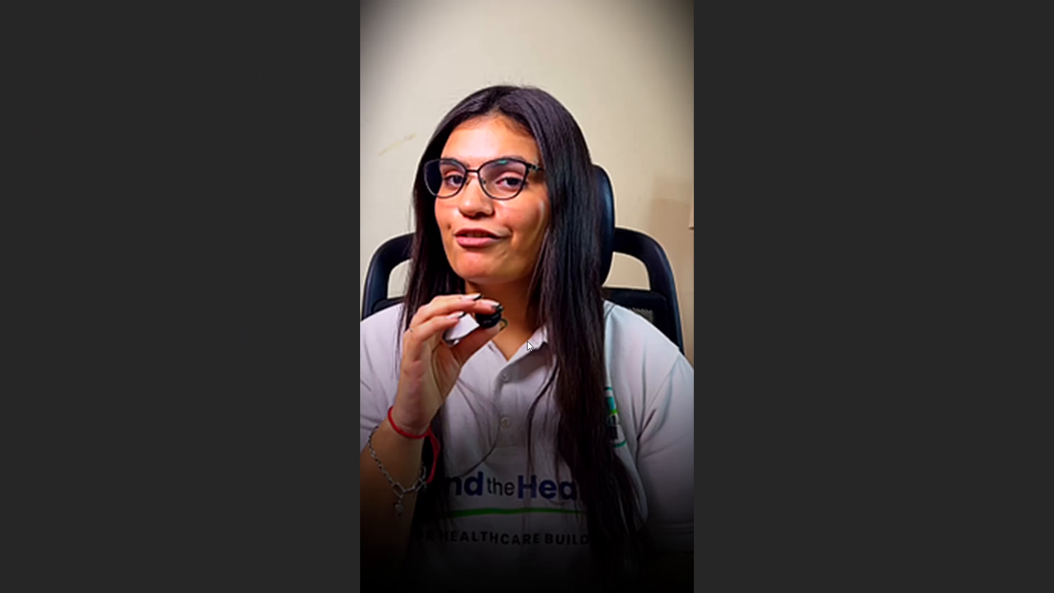
{"action": "key", "text": "space"}
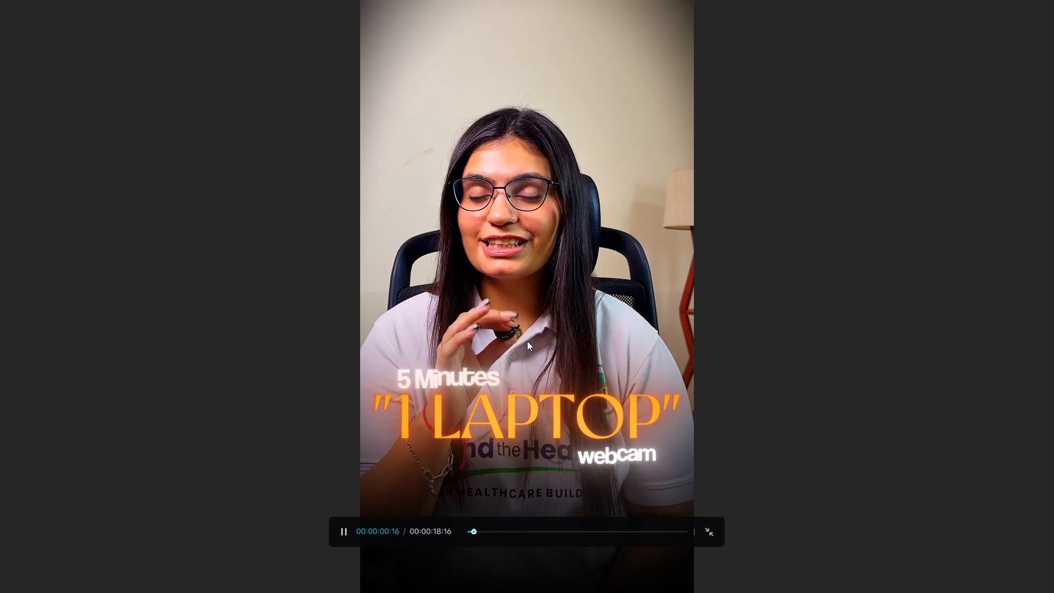
{"action": "key", "text": "space"}
{"action": "key", "text": "space"}
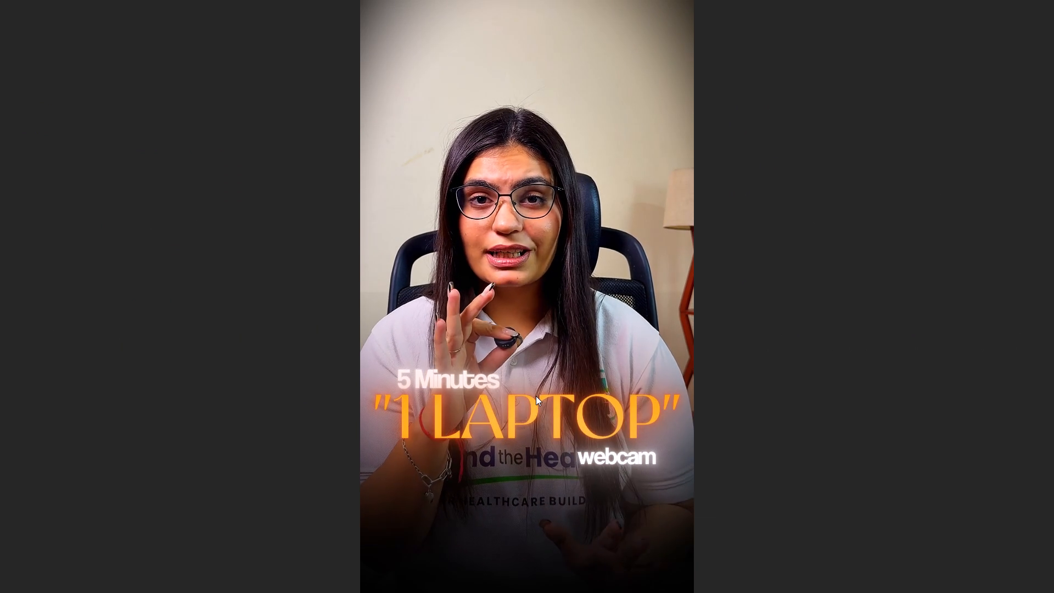
{"action": "key", "text": "space"}
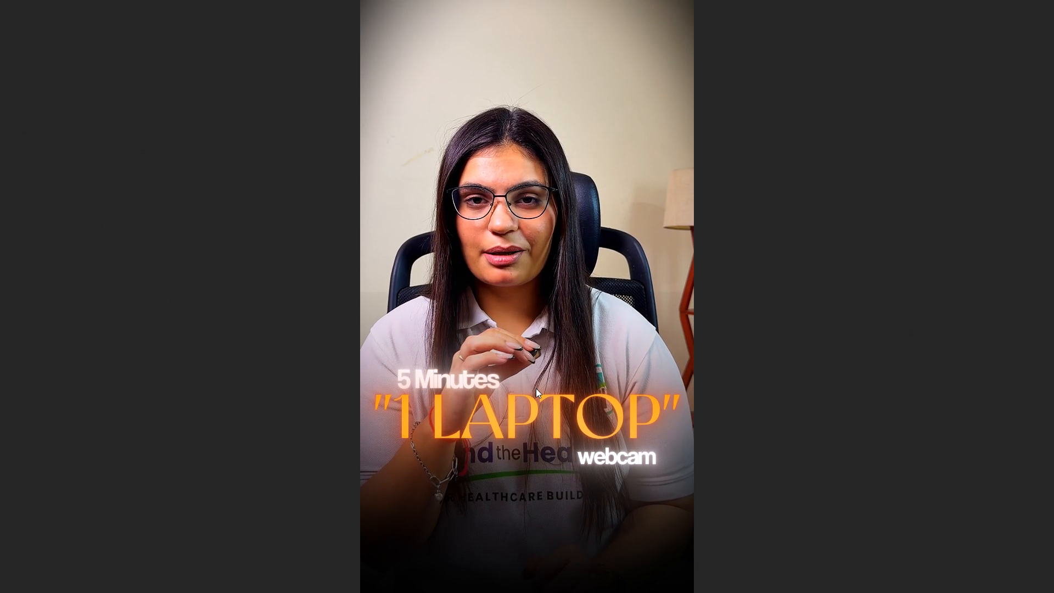
{"action": "key", "text": "space"}
{"action": "key", "text": "space"}
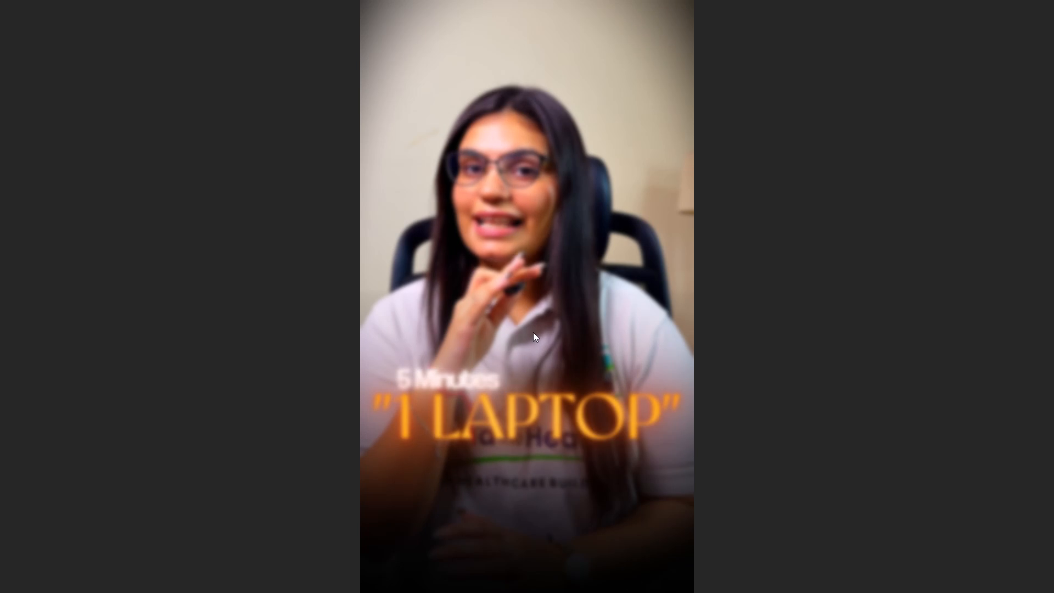
{"action": "key", "text": "Escape"}
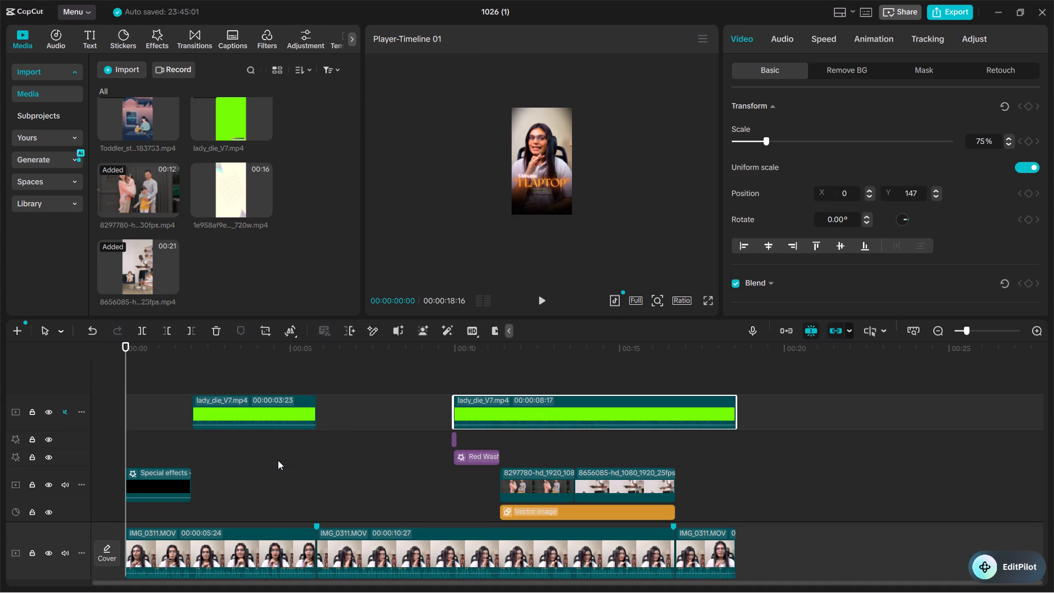
Preview the opening "1 LAPTOP" shot full screen and return to the editing view.
{"action": "left_click", "coordinate": [708, 300]}
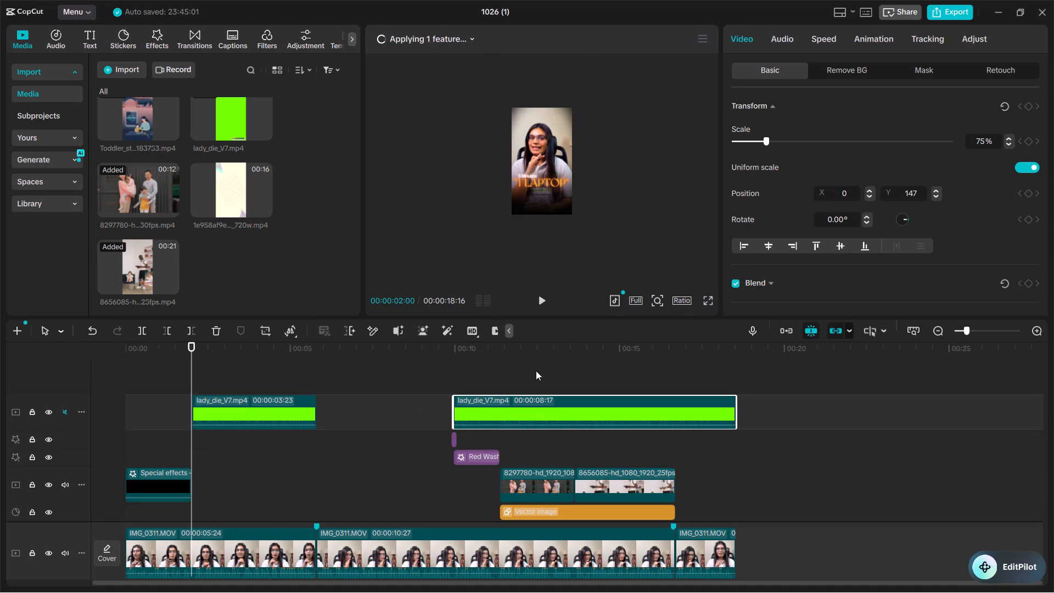
{"action": "left_click", "coordinate": [708, 300]}
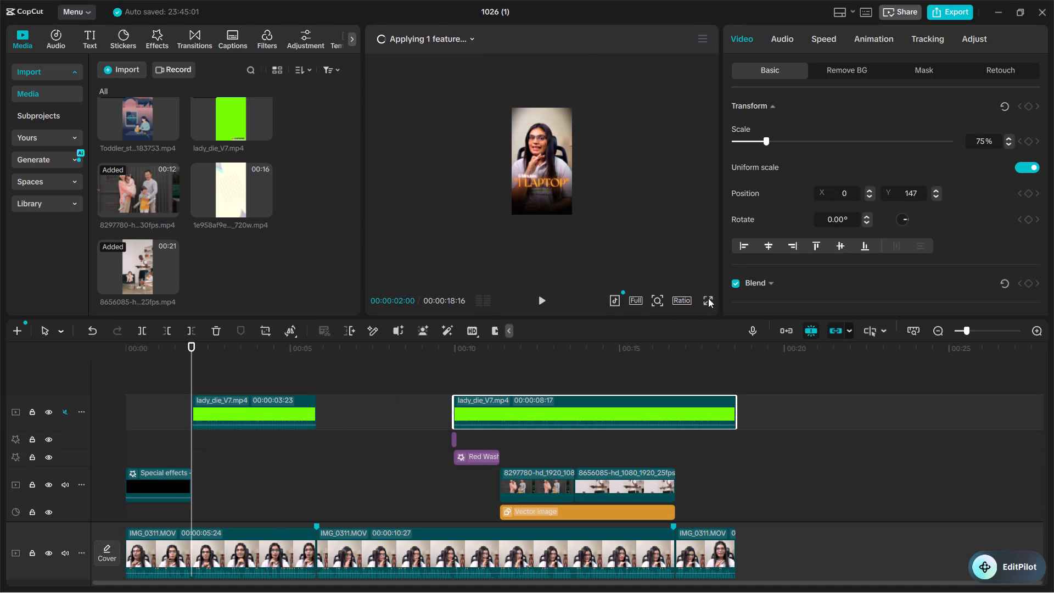
{"action": "left_click", "coordinate": [708, 298]}
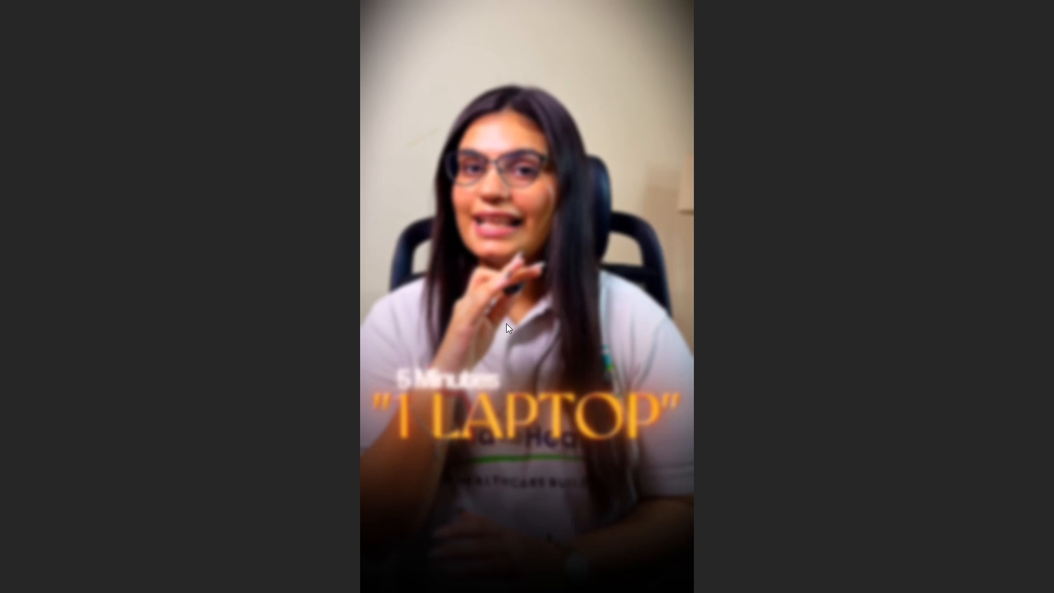
{"action": "key", "text": "Escape"}
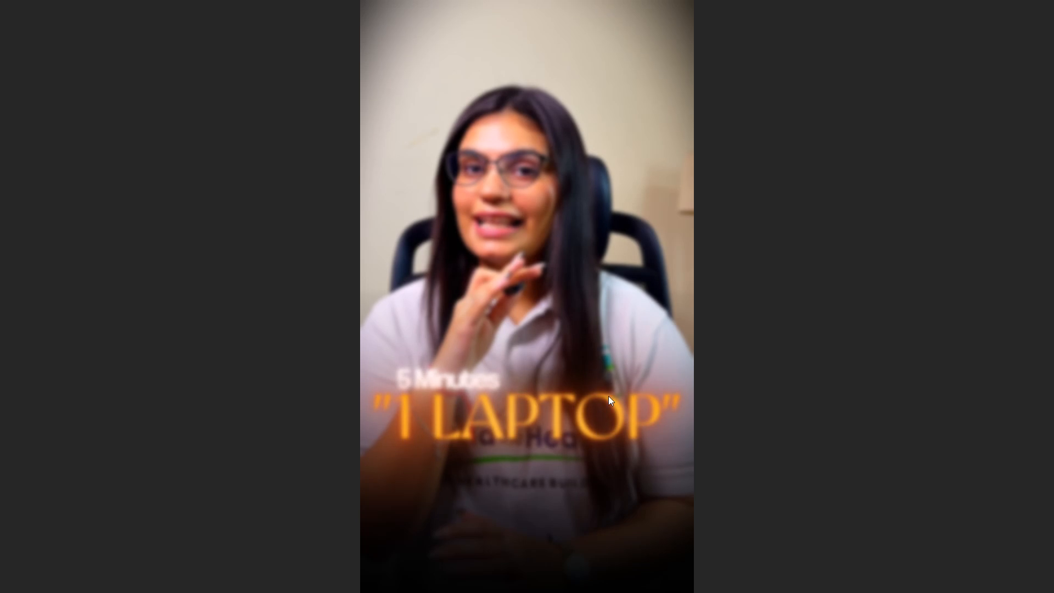
{"action": "key", "text": "Escape"}
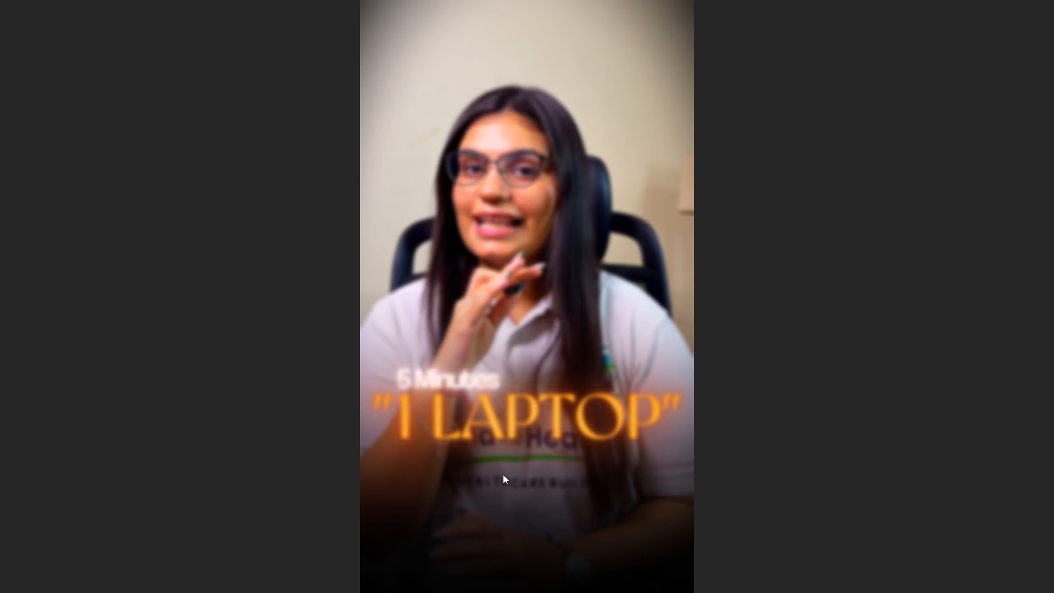
{"action": "left_click", "coordinate": [503, 474]}
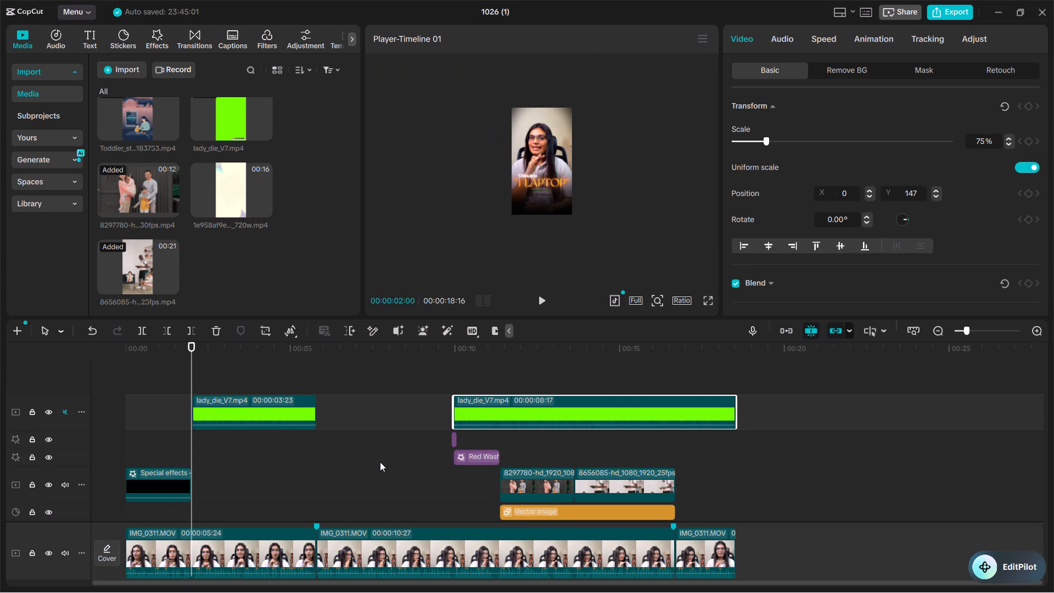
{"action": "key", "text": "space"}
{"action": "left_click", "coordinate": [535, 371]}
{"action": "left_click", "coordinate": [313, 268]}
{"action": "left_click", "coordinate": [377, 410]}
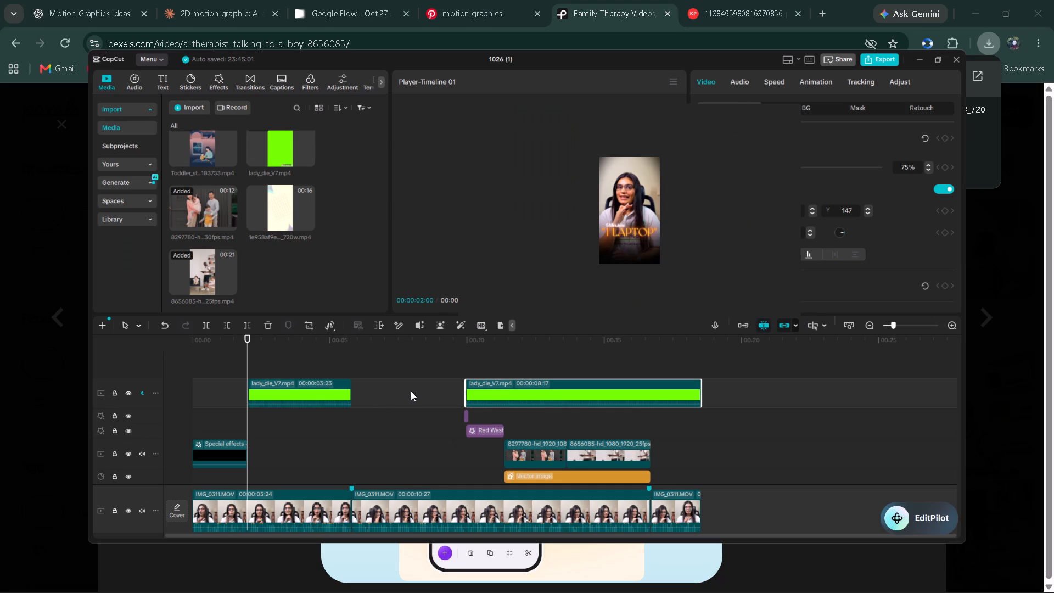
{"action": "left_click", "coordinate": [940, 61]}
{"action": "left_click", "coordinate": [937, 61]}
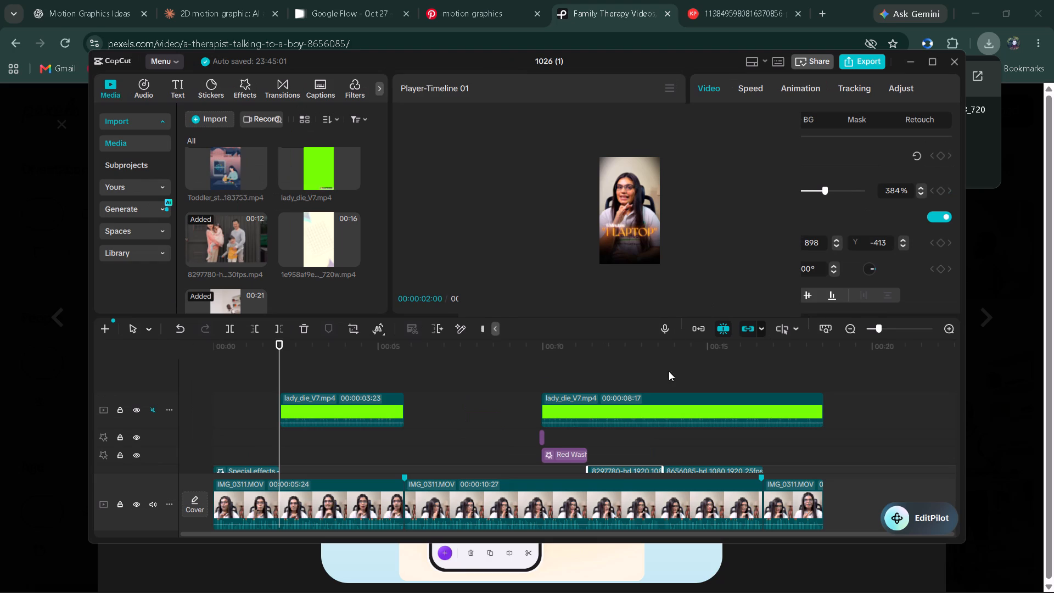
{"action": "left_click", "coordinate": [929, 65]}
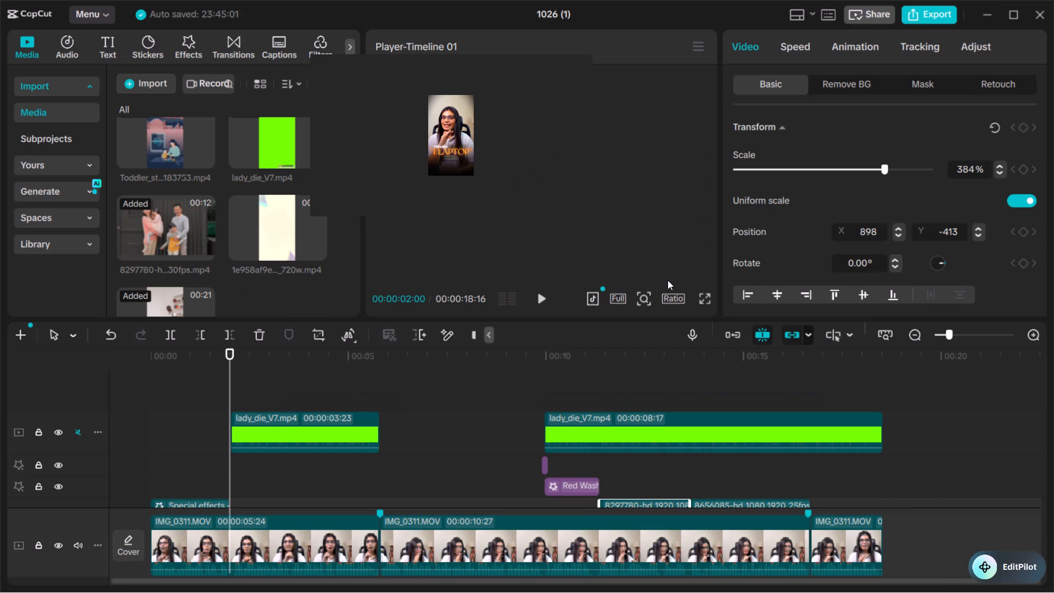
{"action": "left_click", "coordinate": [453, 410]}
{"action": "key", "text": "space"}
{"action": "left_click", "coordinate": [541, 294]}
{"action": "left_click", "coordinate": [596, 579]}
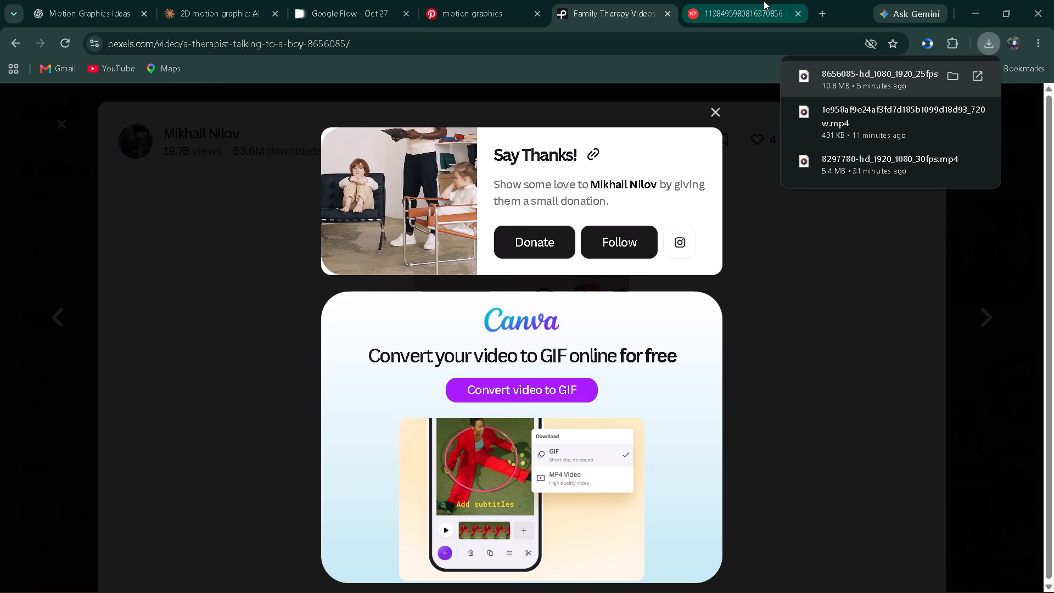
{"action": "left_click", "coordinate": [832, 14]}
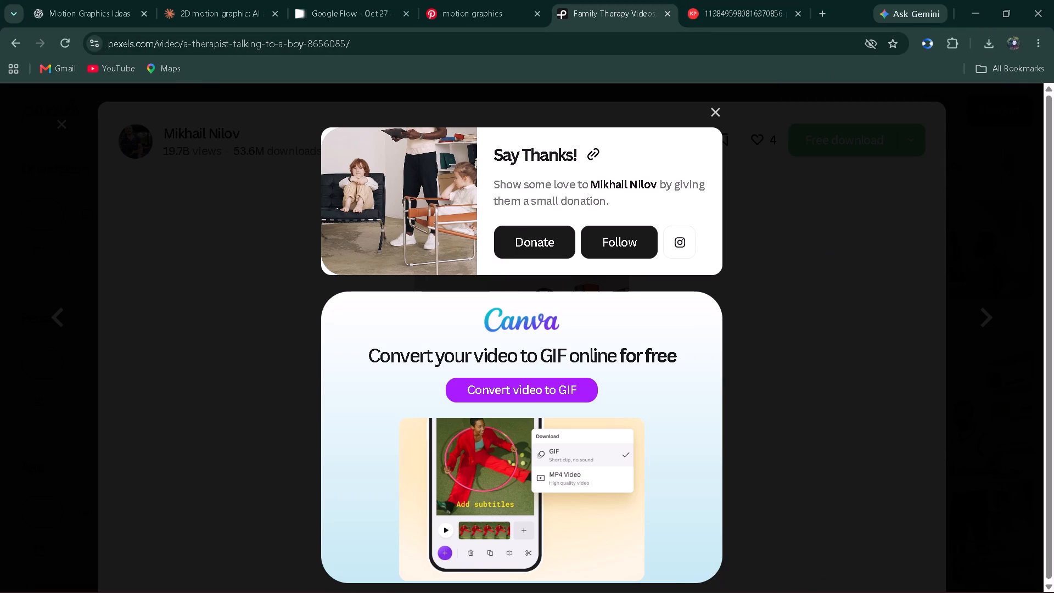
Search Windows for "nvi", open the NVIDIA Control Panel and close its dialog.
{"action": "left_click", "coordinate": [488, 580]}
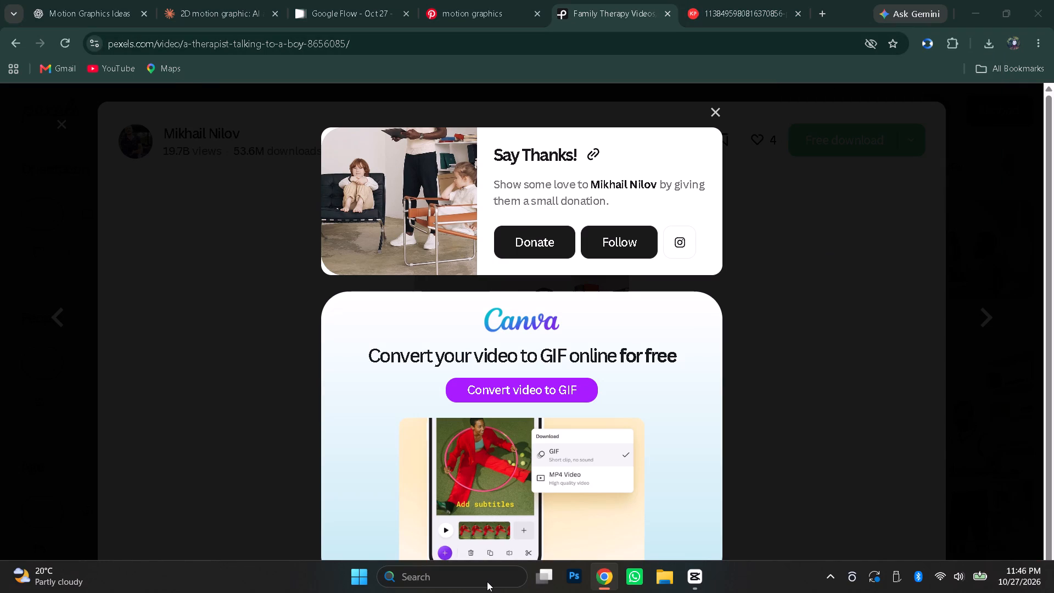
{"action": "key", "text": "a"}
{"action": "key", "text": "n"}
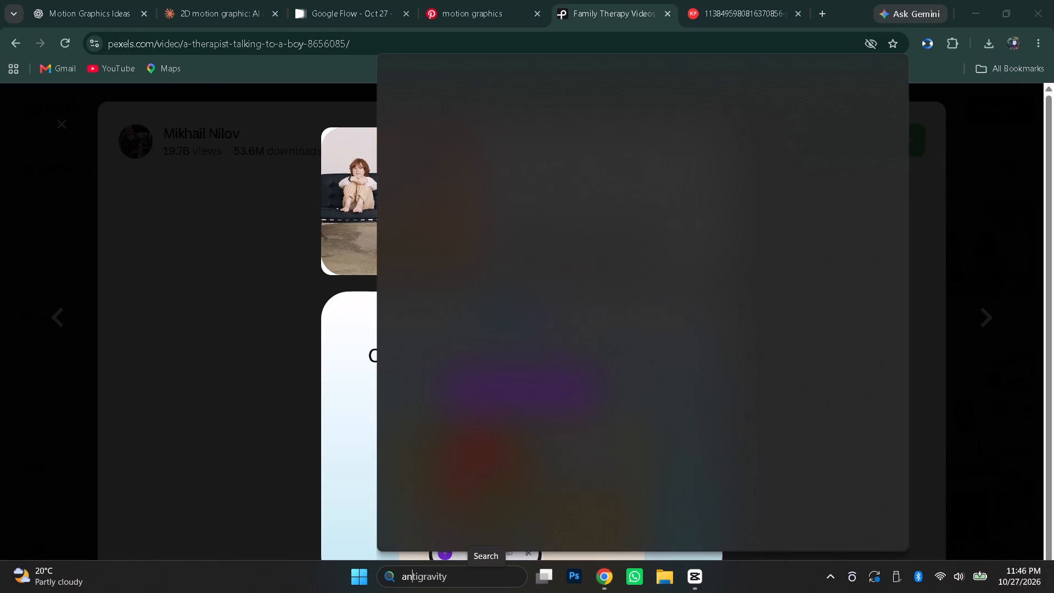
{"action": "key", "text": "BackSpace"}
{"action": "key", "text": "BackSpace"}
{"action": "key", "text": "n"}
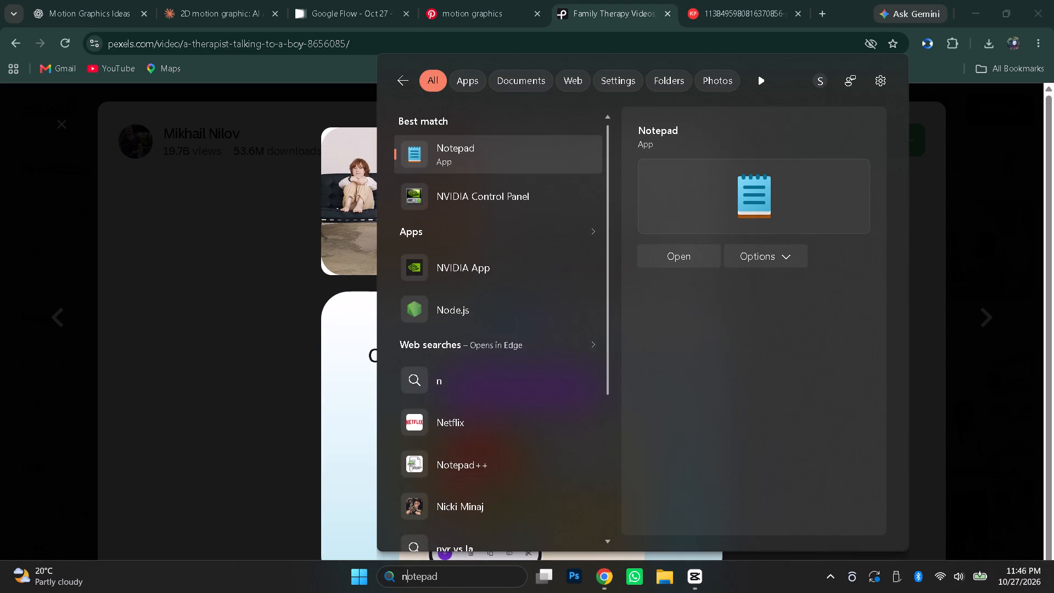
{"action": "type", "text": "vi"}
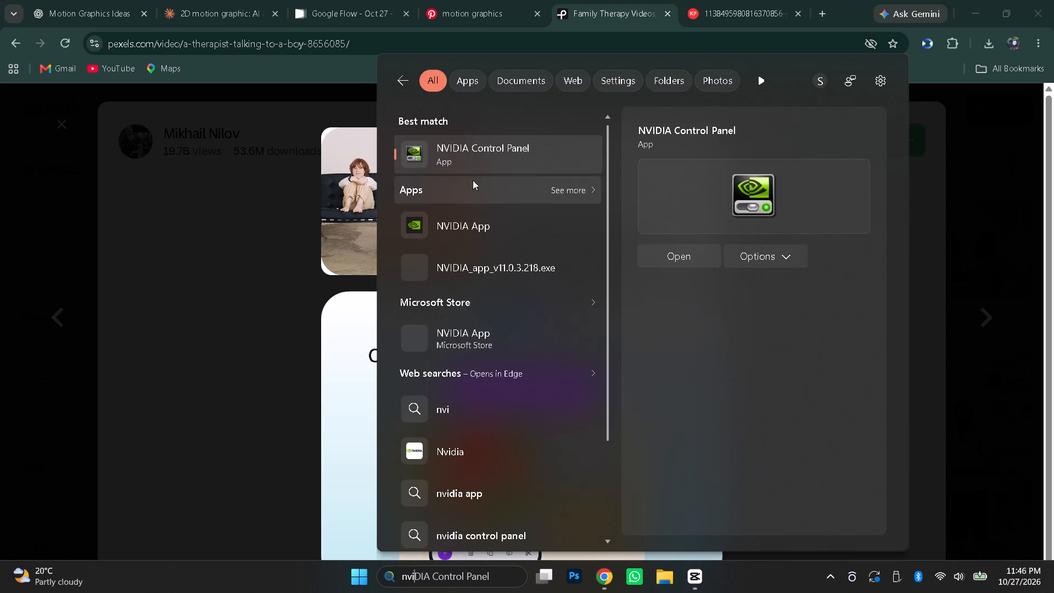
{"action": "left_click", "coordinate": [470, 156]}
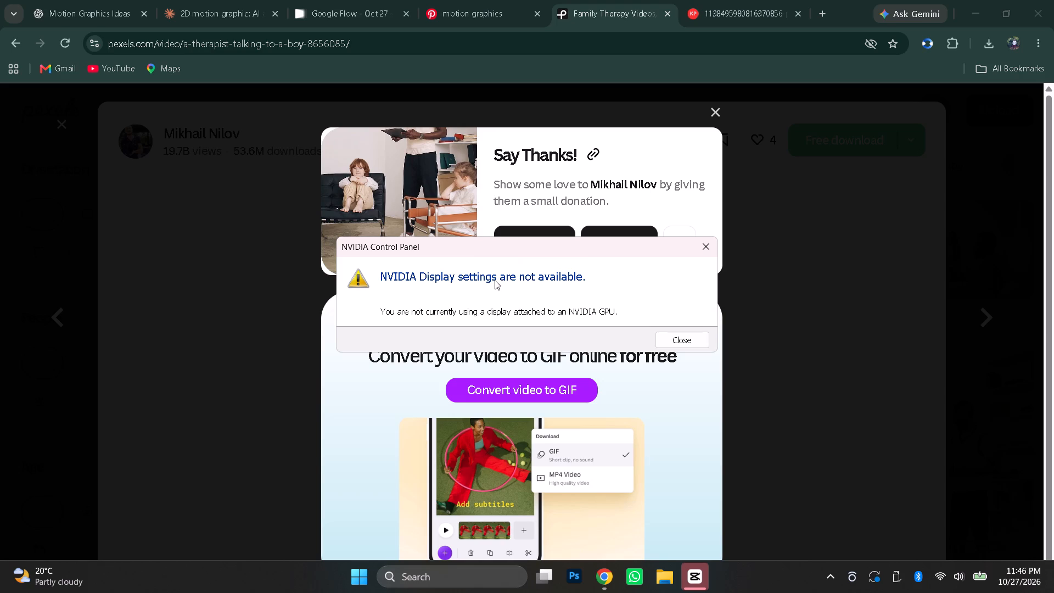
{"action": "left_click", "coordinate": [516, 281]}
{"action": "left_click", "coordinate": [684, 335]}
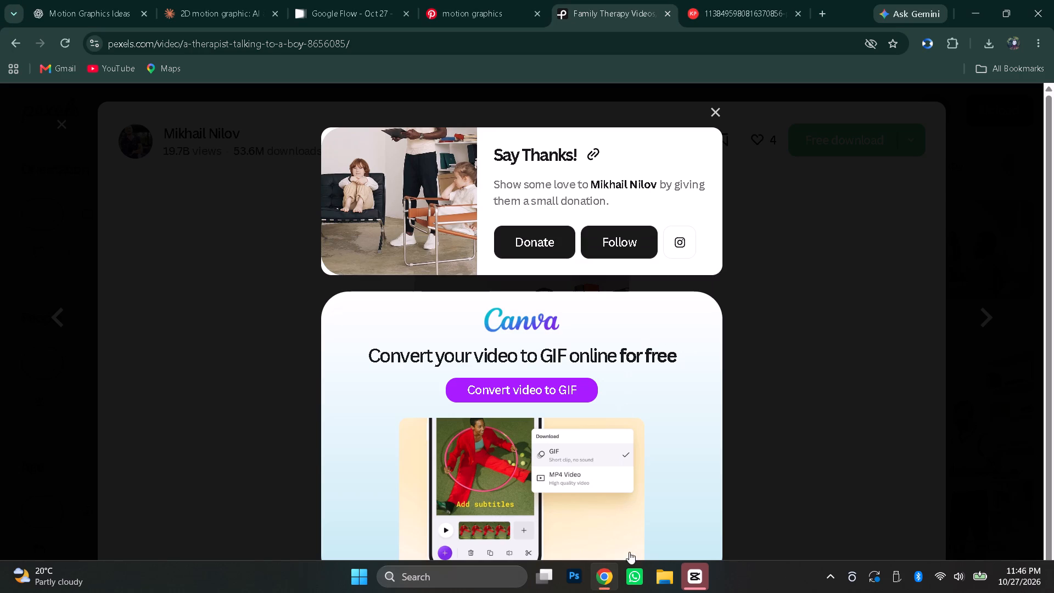
Switch from Chrome back to the CapCut project window.
{"action": "left_click", "coordinate": [702, 582]}
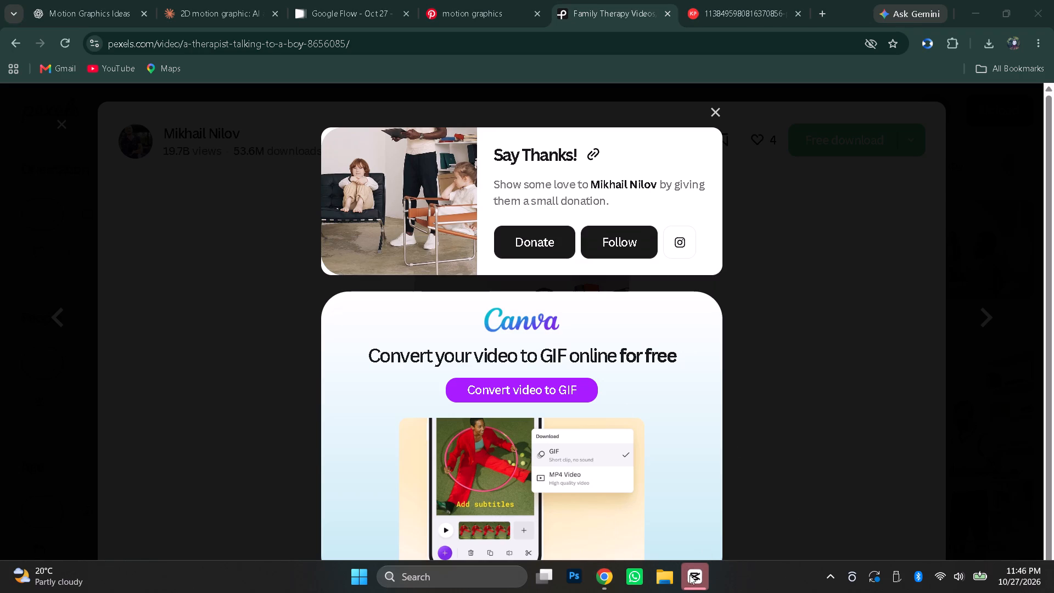
{"action": "left_click", "coordinate": [689, 575]}
{"action": "left_click", "coordinate": [737, 575]}
{"action": "left_click", "coordinate": [1022, 16]}
{"action": "left_click", "coordinate": [1033, 14]}
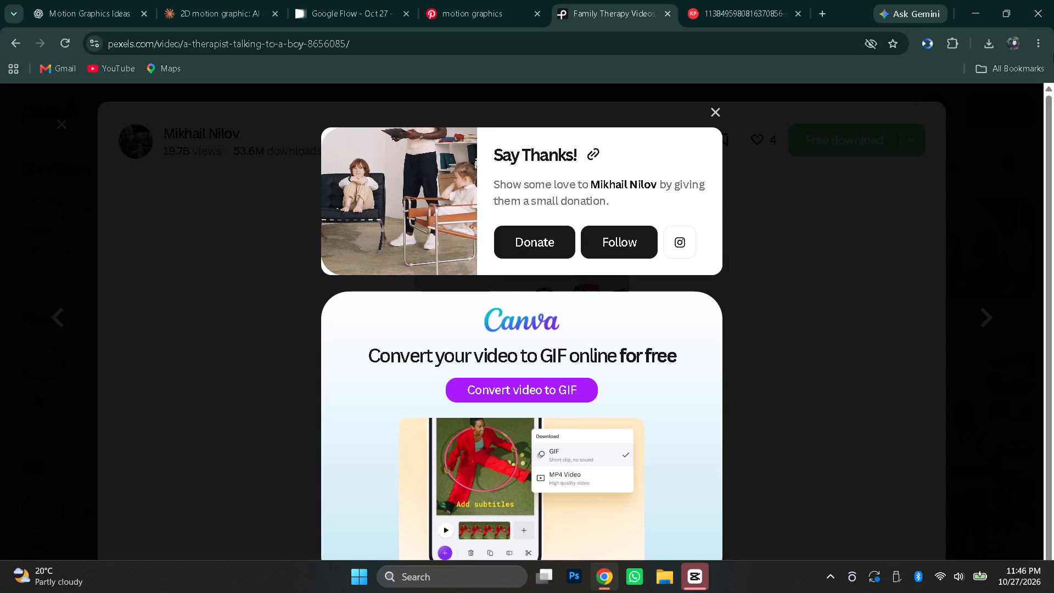
{"action": "left_click", "coordinate": [726, 417]}
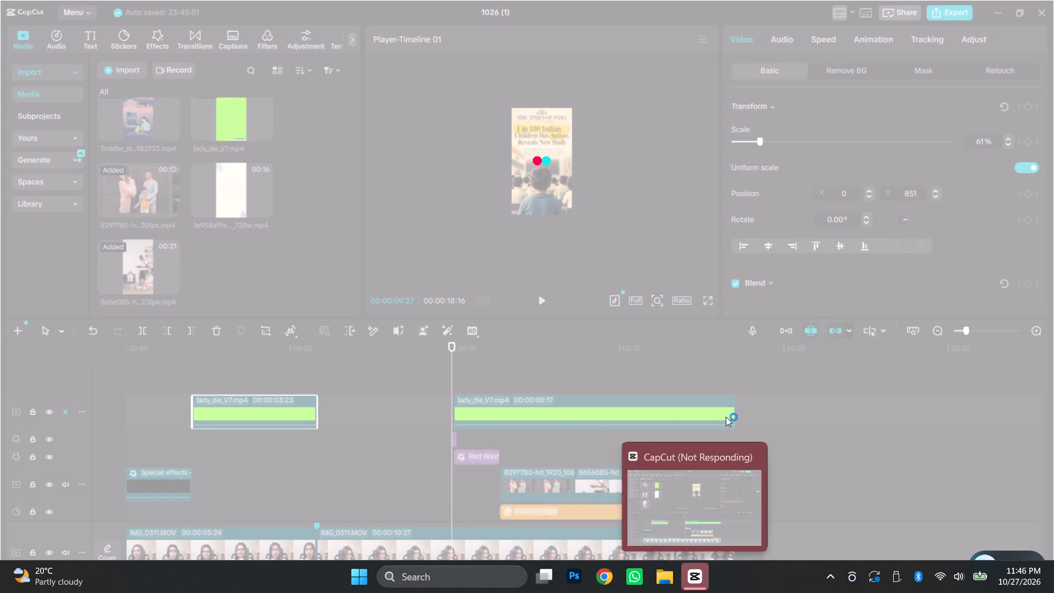
{"action": "left_click", "coordinate": [689, 588]}
{"action": "left_click", "coordinate": [697, 533]}
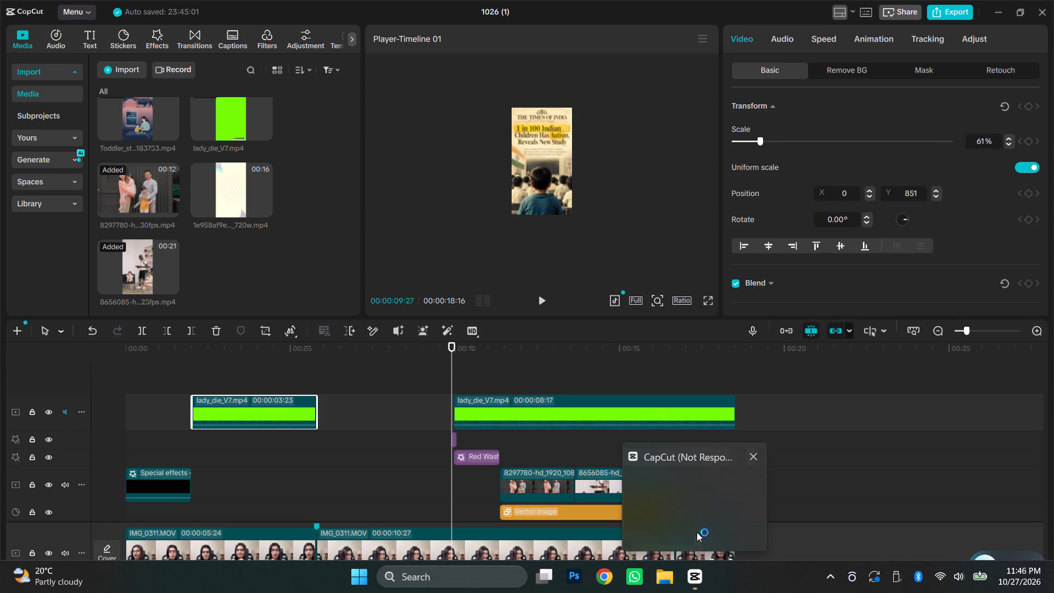
{"action": "left_click", "coordinate": [708, 454]}
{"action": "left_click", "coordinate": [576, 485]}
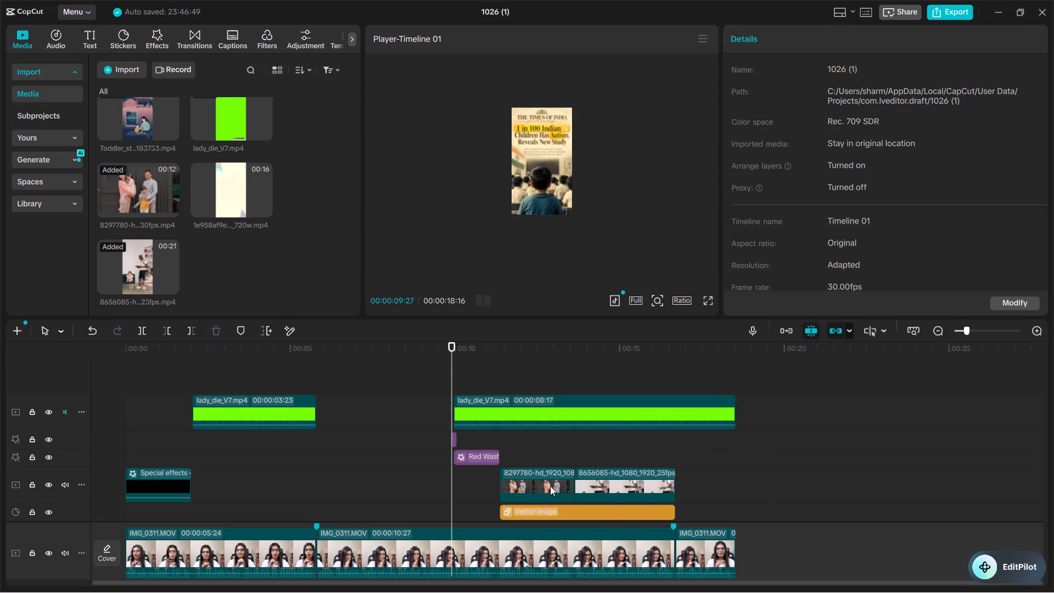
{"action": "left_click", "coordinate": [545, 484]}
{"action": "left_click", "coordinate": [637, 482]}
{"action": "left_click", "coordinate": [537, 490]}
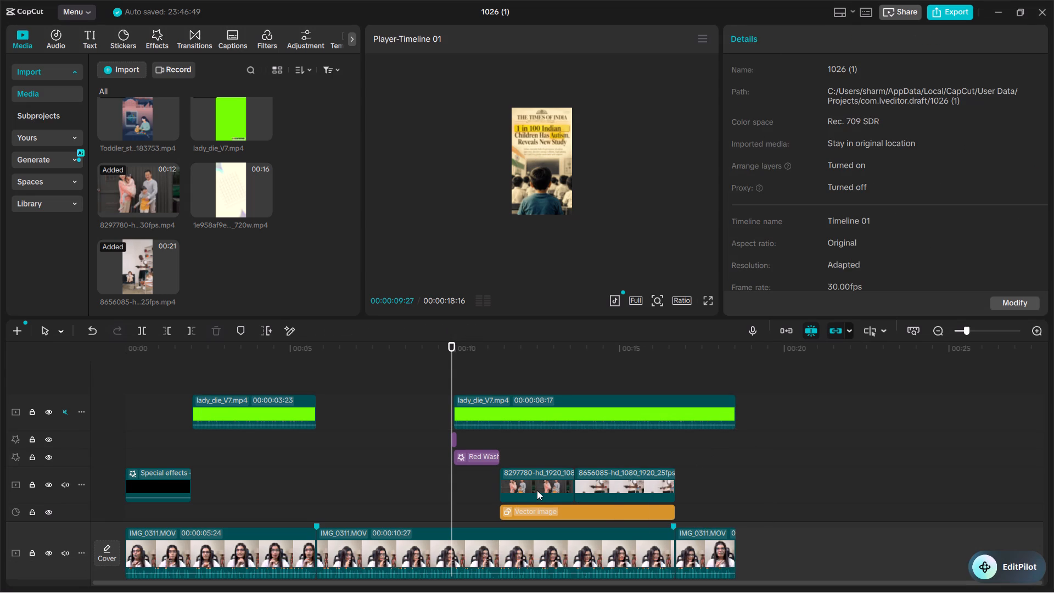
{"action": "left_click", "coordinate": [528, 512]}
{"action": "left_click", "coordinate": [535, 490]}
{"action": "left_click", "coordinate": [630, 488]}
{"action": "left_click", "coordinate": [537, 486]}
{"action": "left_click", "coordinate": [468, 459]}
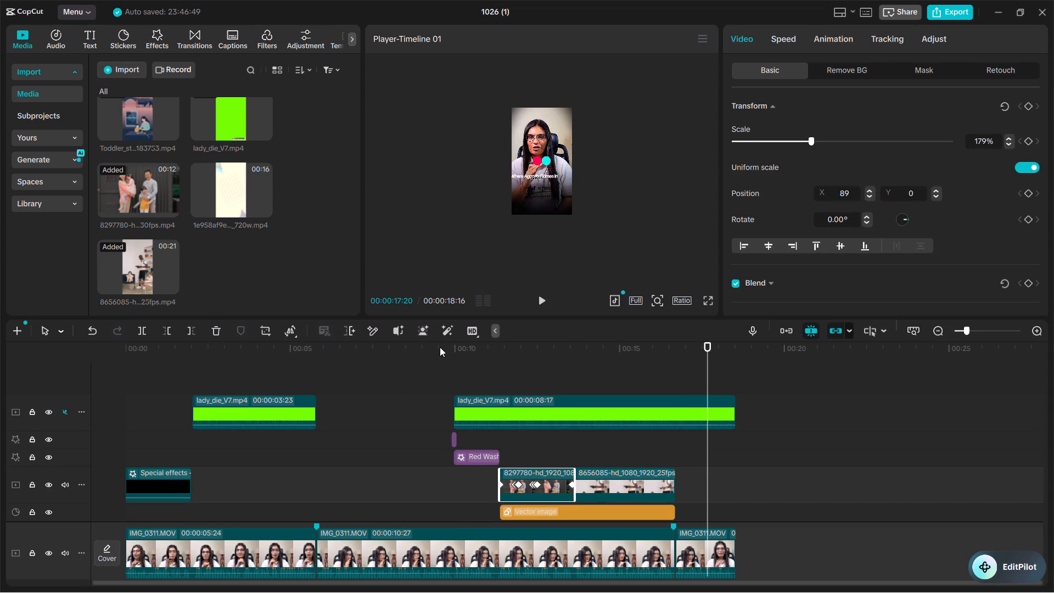
Play the closing talking-head shot from 00:16:21 to check the video's ending.
{"action": "left_click", "coordinate": [679, 350]}
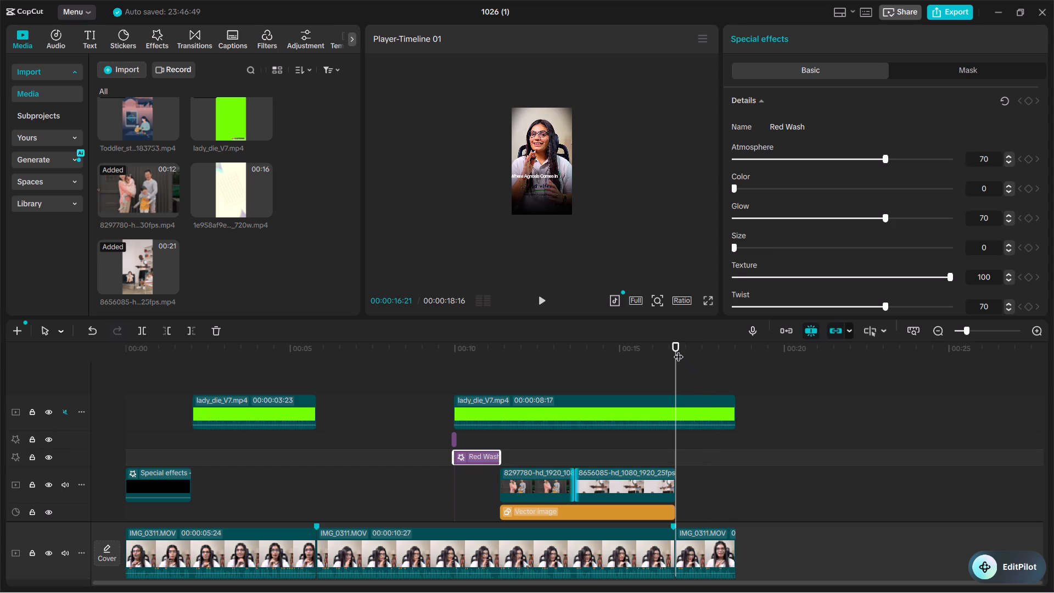
{"action": "left_click", "coordinate": [539, 300]}
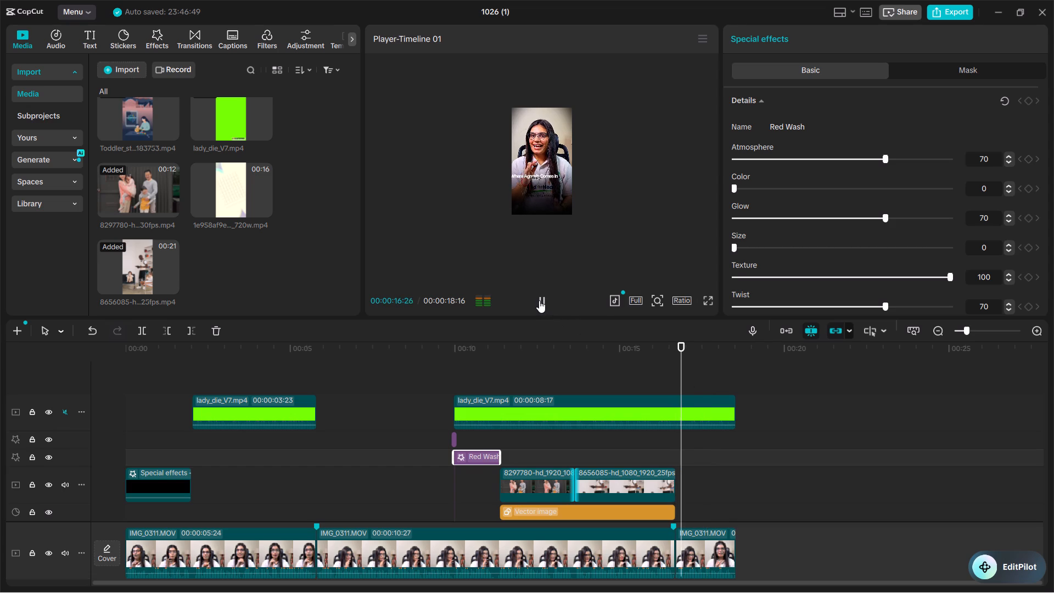
{"action": "left_click", "coordinate": [543, 299]}
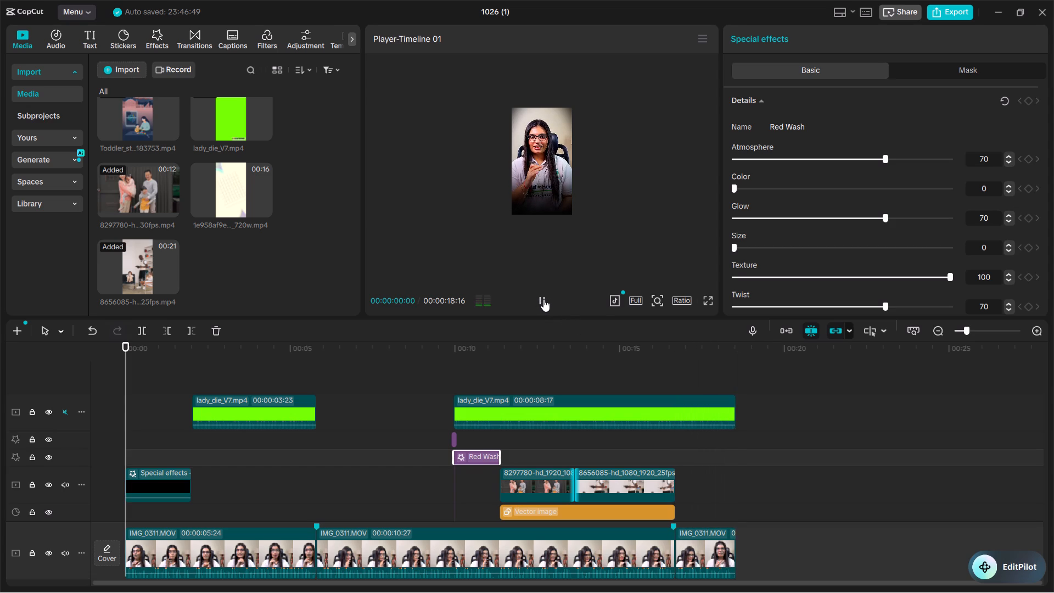
Play the video from the start through the family clip, stopping at 00:11:28, to check the edit.
{"action": "left_click", "coordinate": [550, 299]}
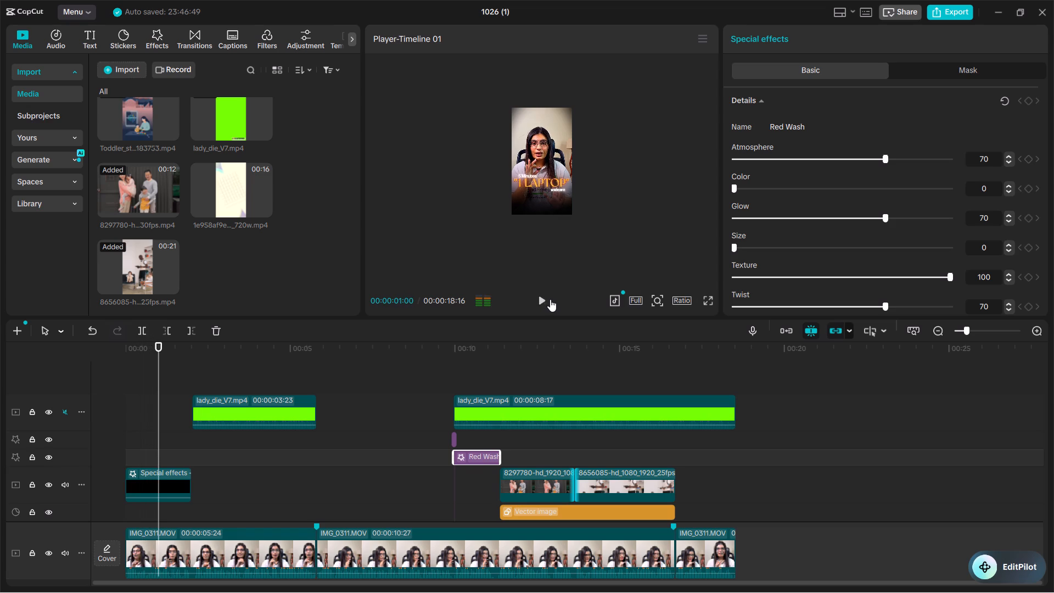
{"action": "left_click", "coordinate": [543, 300]}
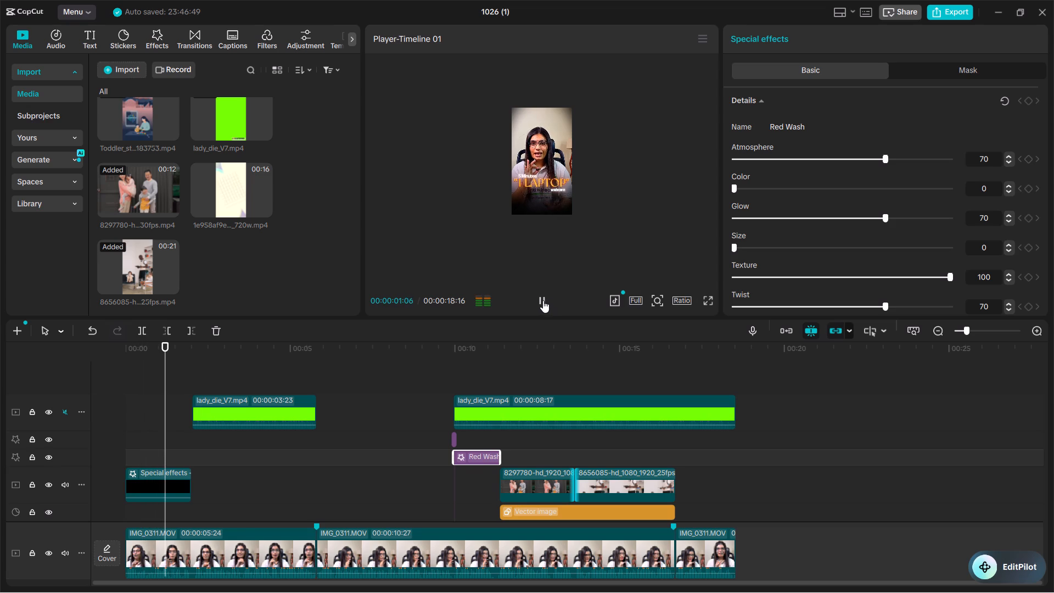
{"action": "left_click", "coordinate": [543, 301]}
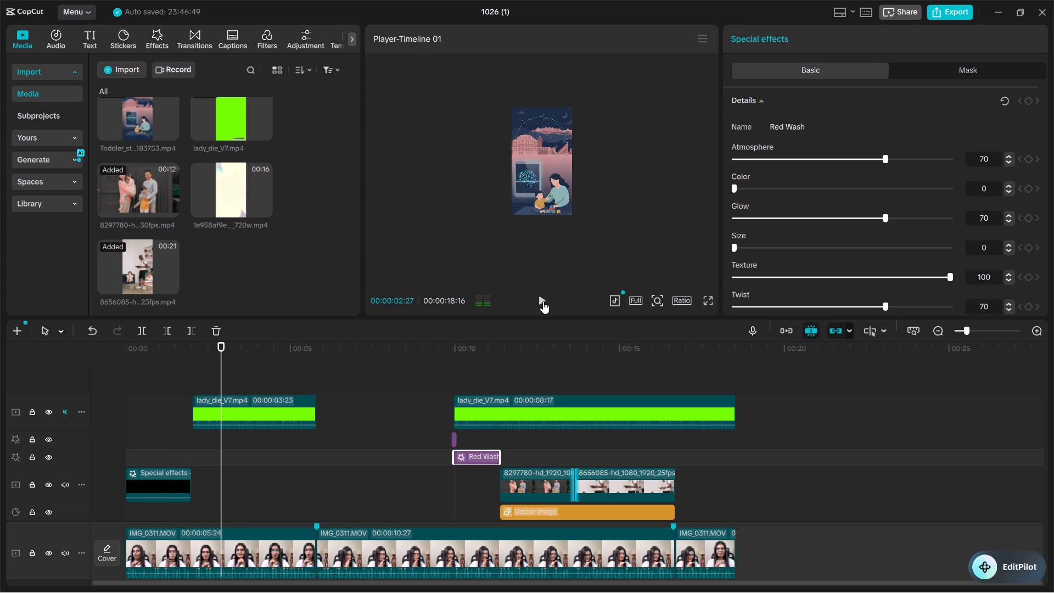
{"action": "left_click", "coordinate": [543, 301]}
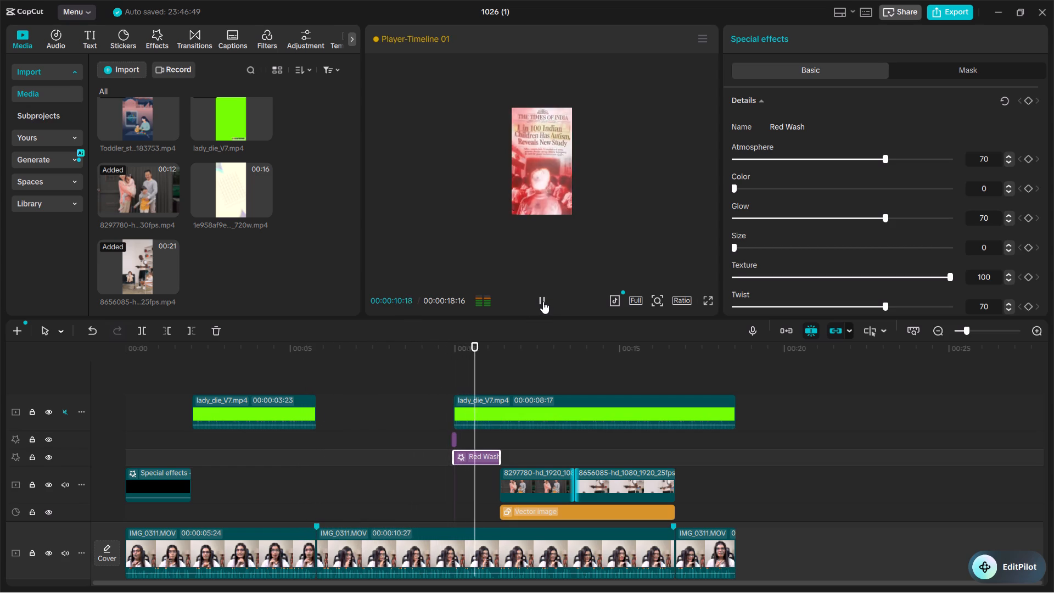
{"action": "left_click", "coordinate": [543, 301]}
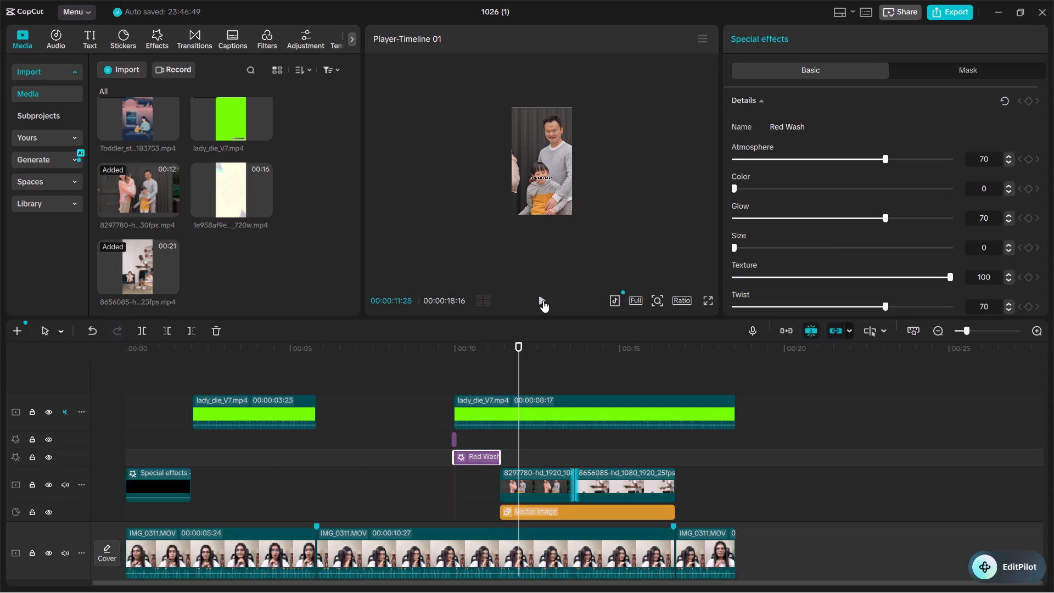
Select the 8297780 family clip and browse the For You templates.
{"action": "left_click", "coordinate": [520, 475]}
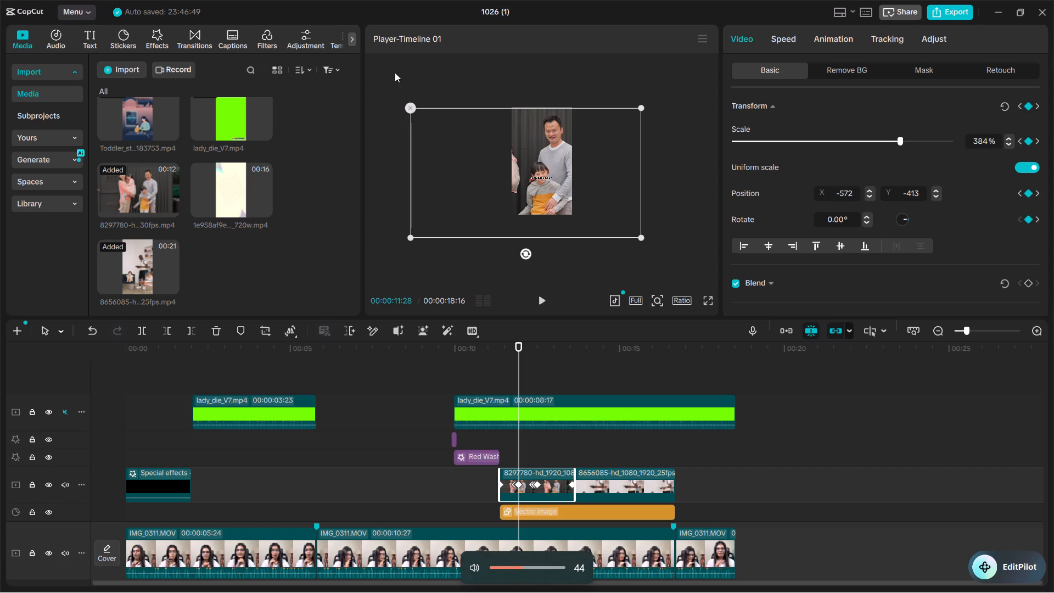
{"action": "left_click", "coordinate": [355, 41]}
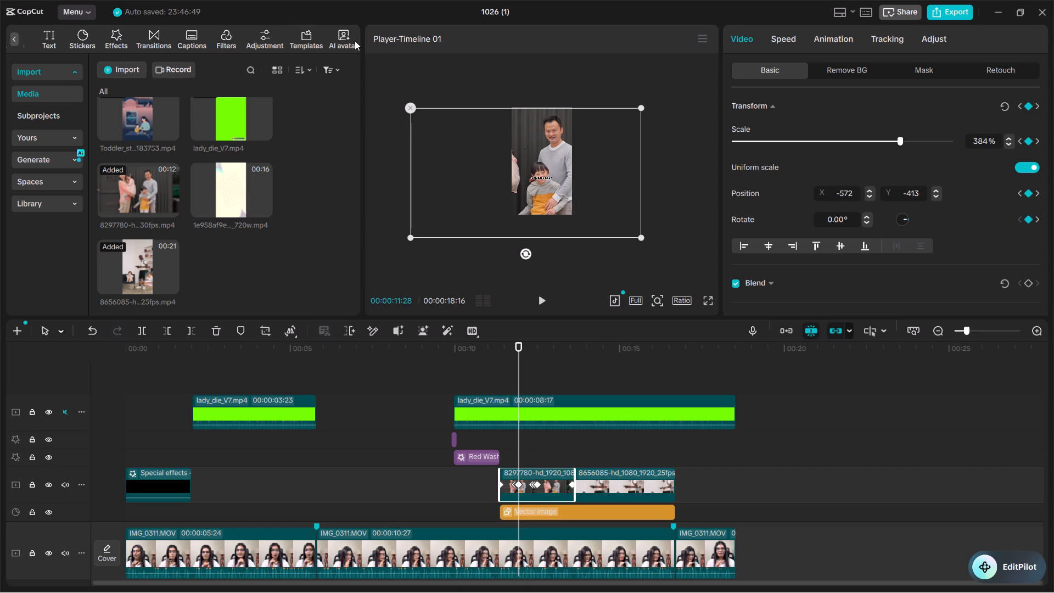
{"action": "left_click", "coordinate": [299, 35]}
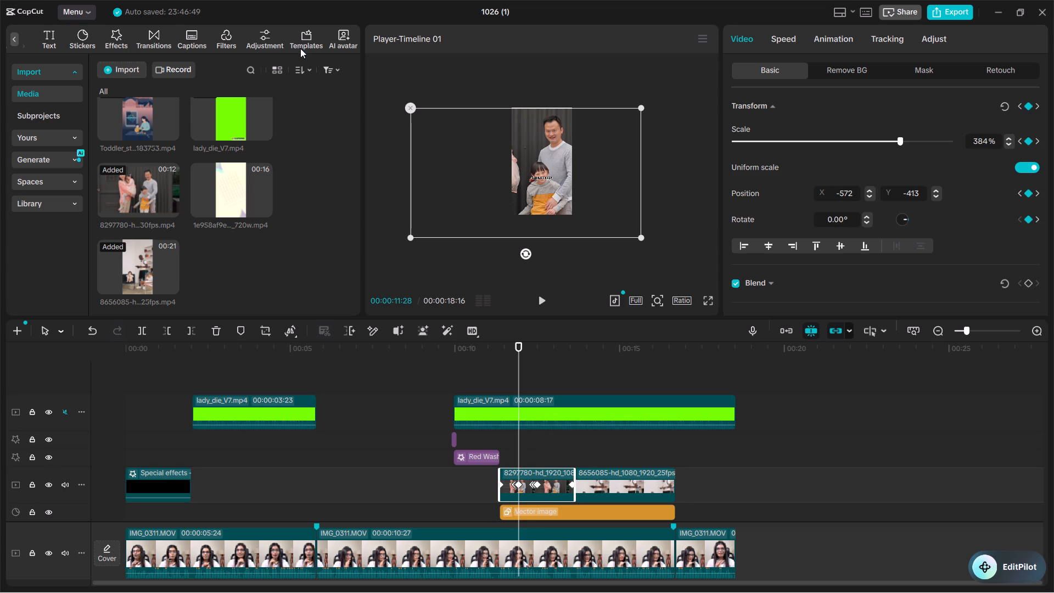
{"action": "left_click", "coordinate": [300, 39]}
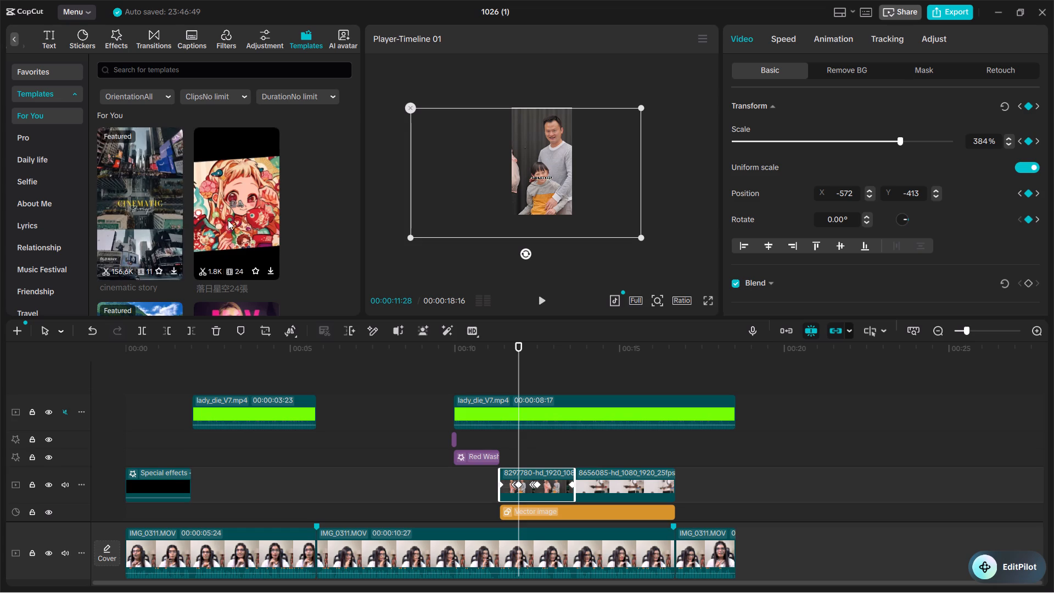
{"action": "scroll", "coordinate": [229, 220], "scroll_direction": "down", "scroll_amount": 2}
{"action": "scroll", "coordinate": [170, 250], "scroll_direction": "down", "scroll_amount": 2}
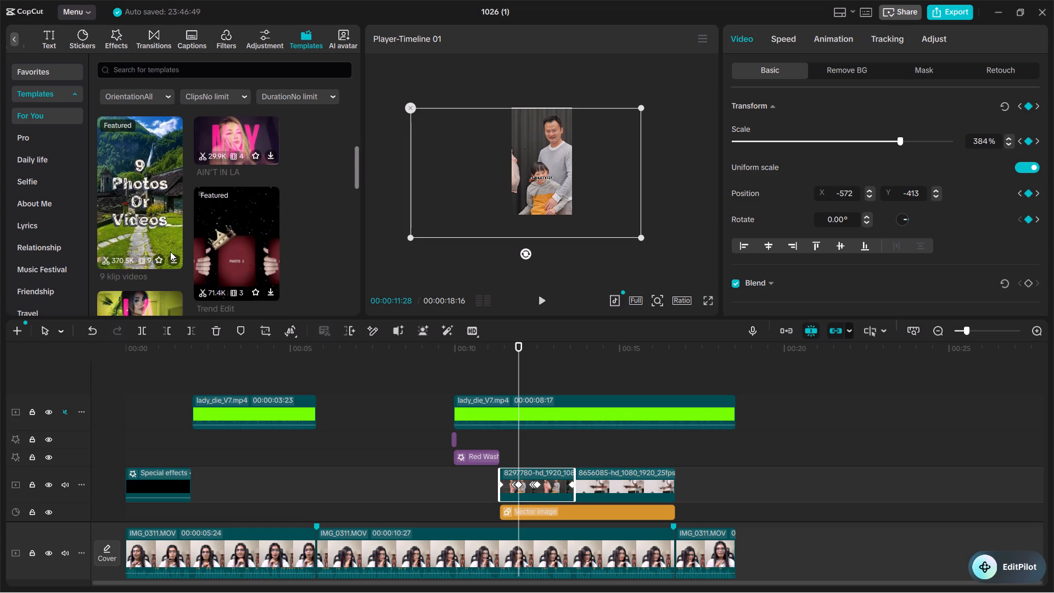
{"action": "scroll", "coordinate": [170, 251], "scroll_direction": "down", "scroll_amount": 1}
Browse the Featured filters for a look that suits the family clip.
{"action": "left_click", "coordinate": [223, 37]}
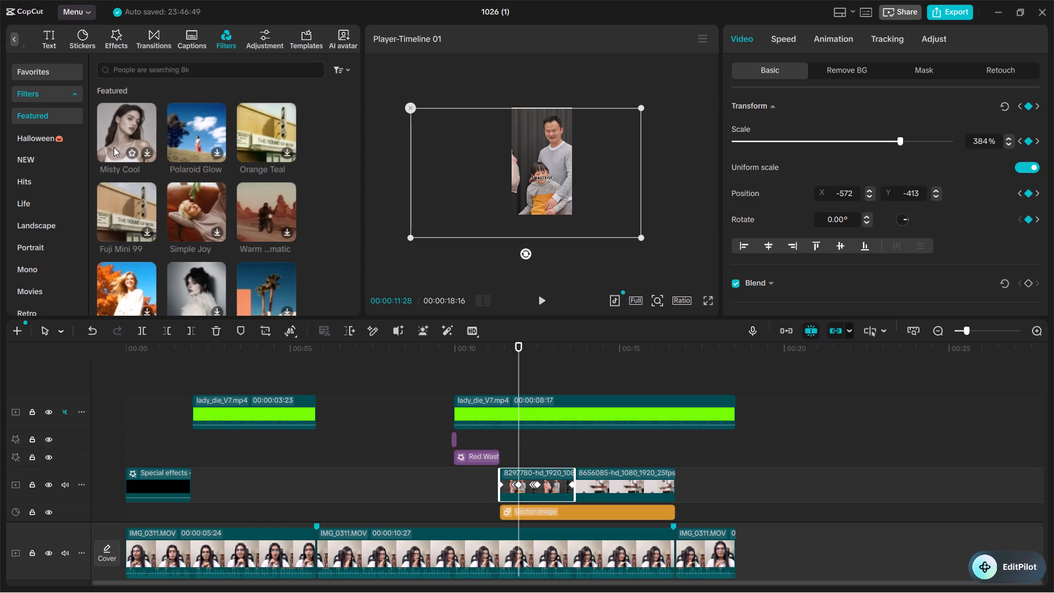
{"action": "scroll", "coordinate": [245, 210], "scroll_direction": "down", "scroll_amount": 1}
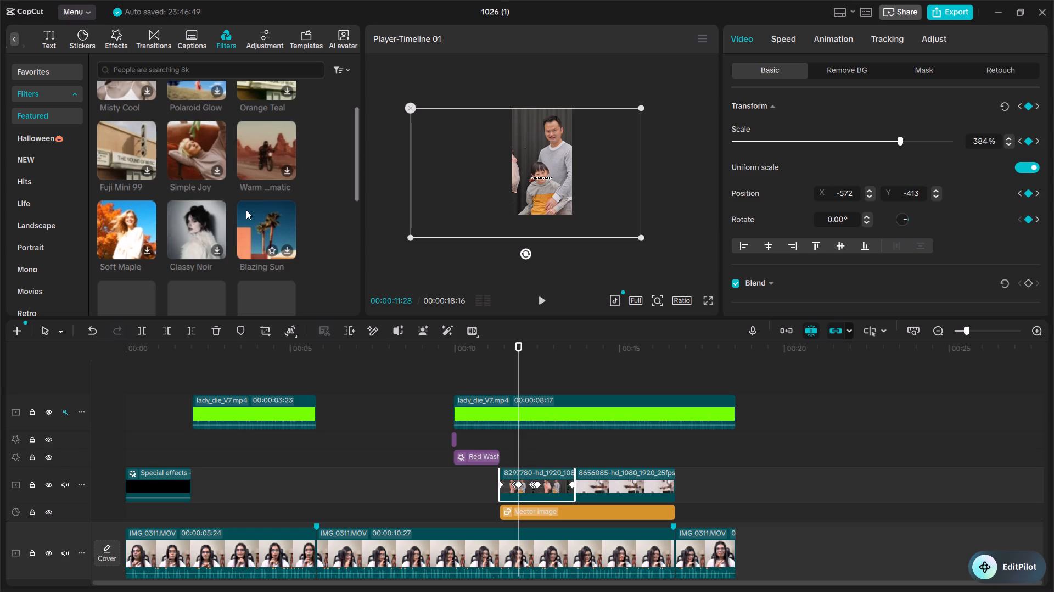
{"action": "scroll", "coordinate": [187, 231], "scroll_direction": "down", "scroll_amount": 1}
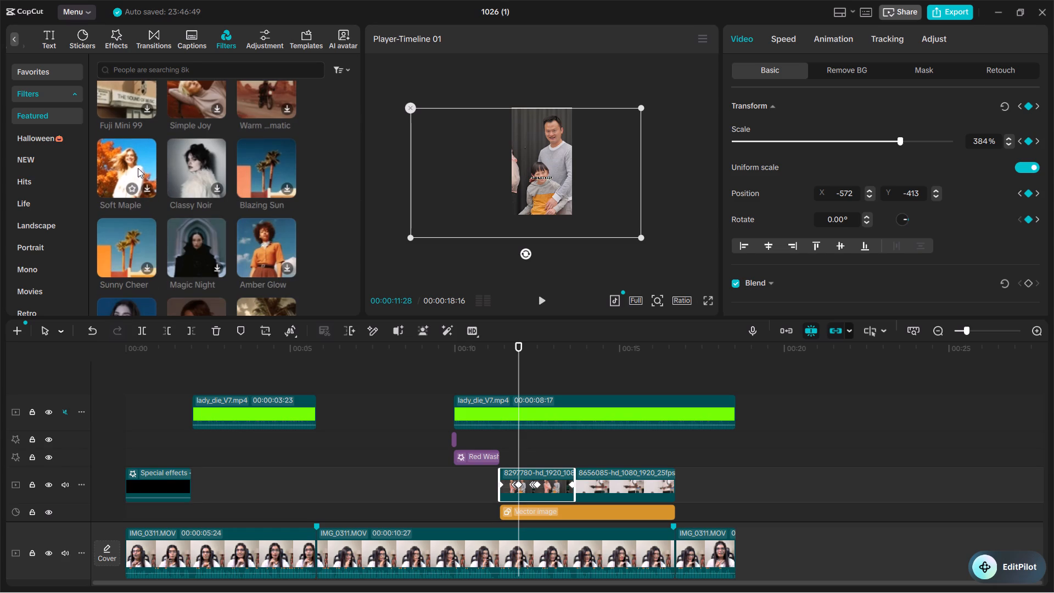
{"action": "scroll", "coordinate": [173, 238], "scroll_direction": "down", "scroll_amount": 2}
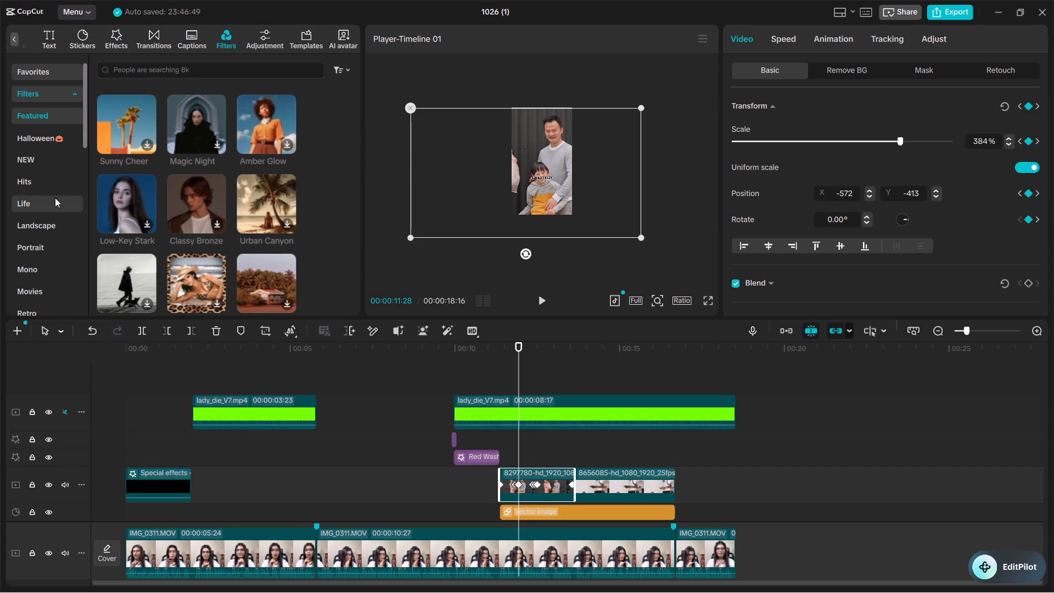
{"action": "scroll", "coordinate": [47, 259], "scroll_direction": "down", "scroll_amount": 1}
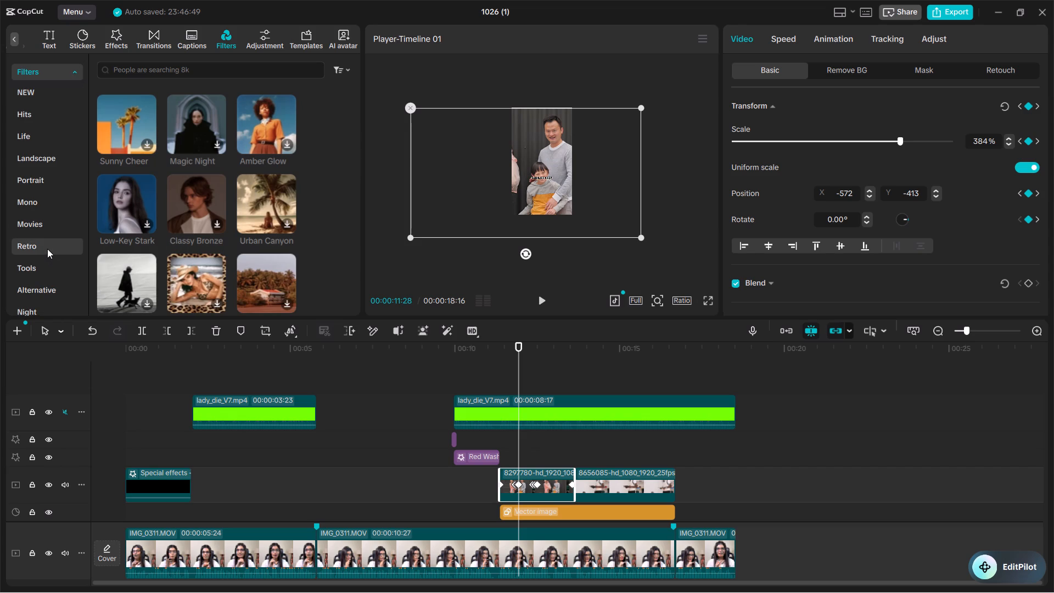
Preview the Retro filters 90s Hi...School, Funky Pop, Old Polaroid and Shades Cool on the family clip.
{"action": "left_click", "coordinate": [47, 248]}
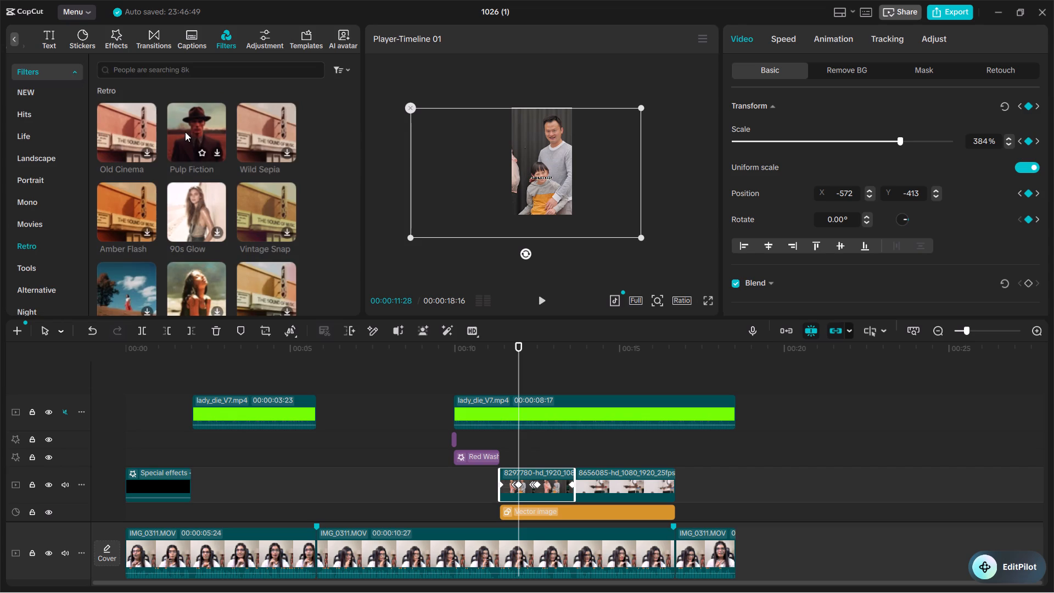
{"action": "scroll", "coordinate": [194, 188], "scroll_direction": "down", "scroll_amount": 1}
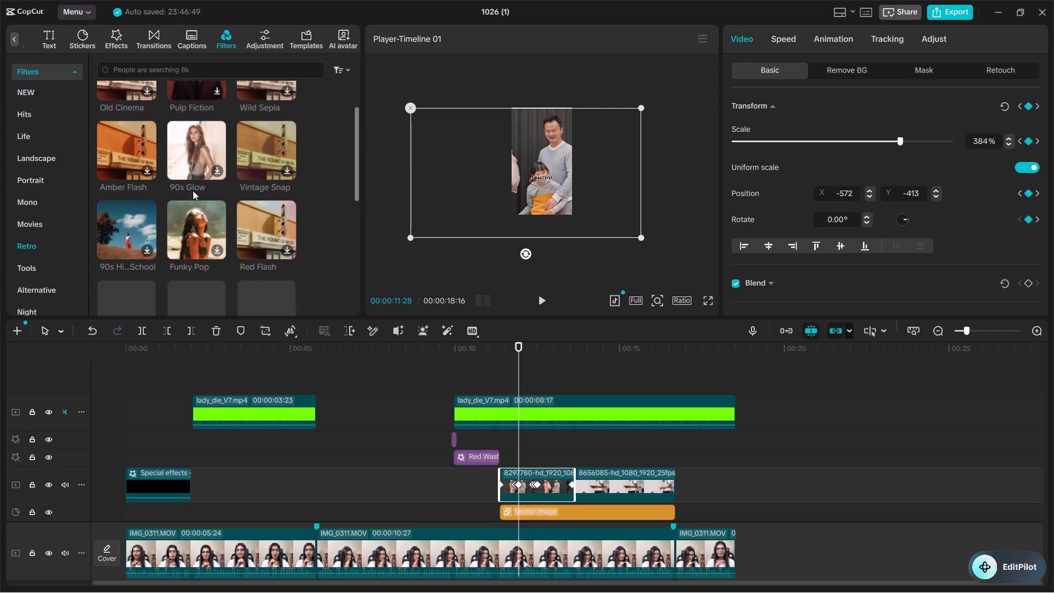
{"action": "left_click", "coordinate": [144, 250]}
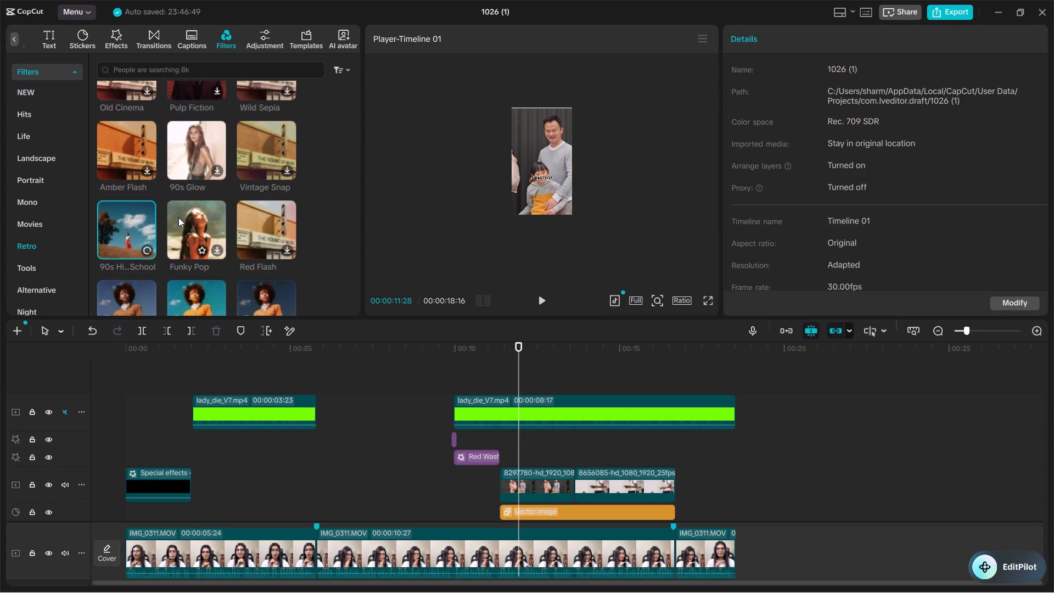
{"action": "left_click", "coordinate": [211, 249]}
{"action": "scroll", "coordinate": [194, 239], "scroll_direction": "down", "scroll_amount": 1}
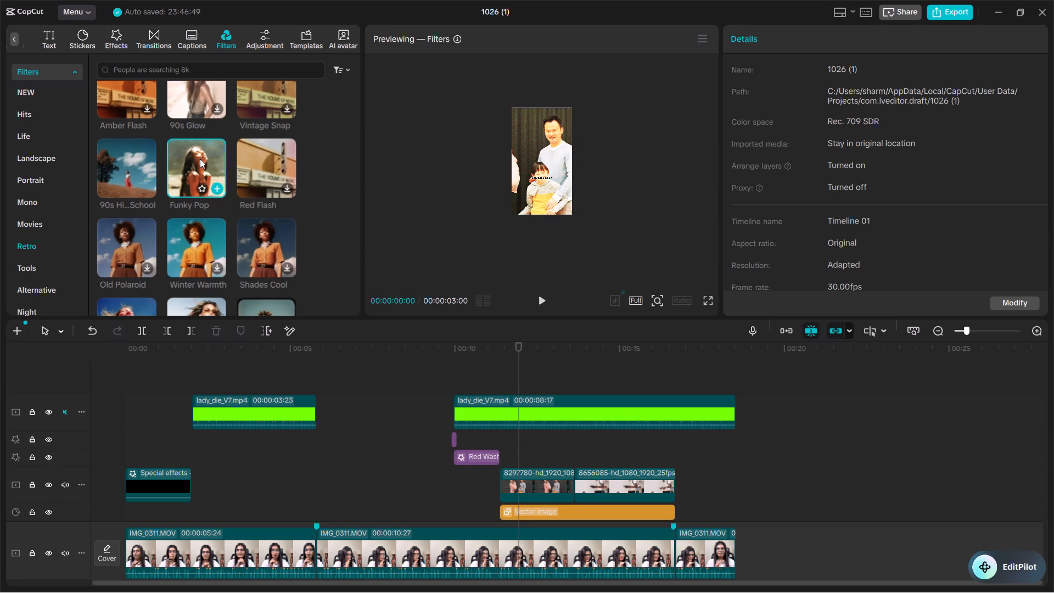
{"action": "left_click", "coordinate": [128, 161]}
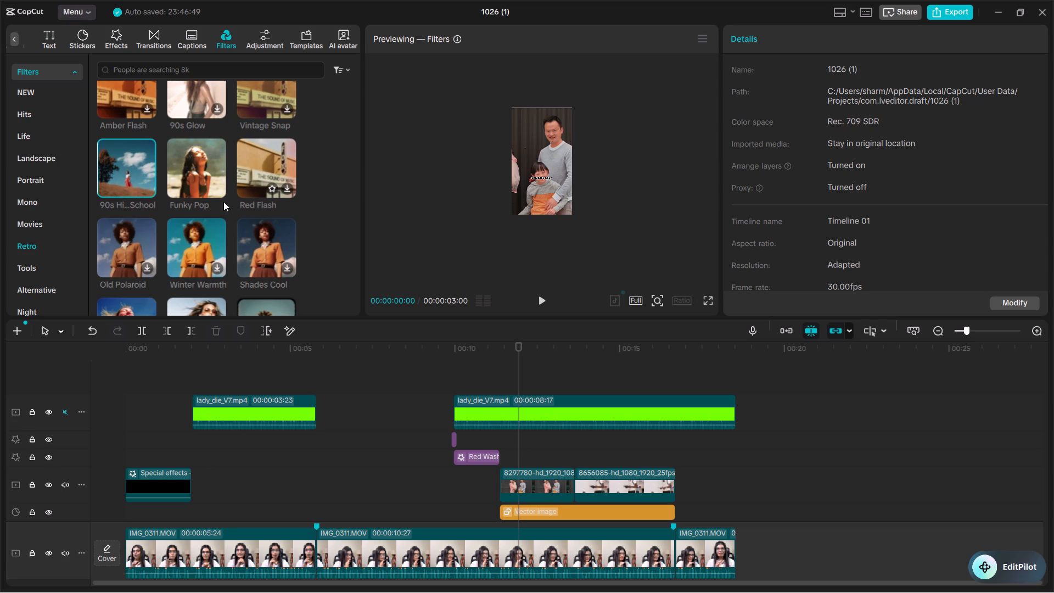
{"action": "left_click", "coordinate": [145, 265]}
{"action": "left_click", "coordinate": [119, 235]}
{"action": "left_click", "coordinate": [119, 235]}
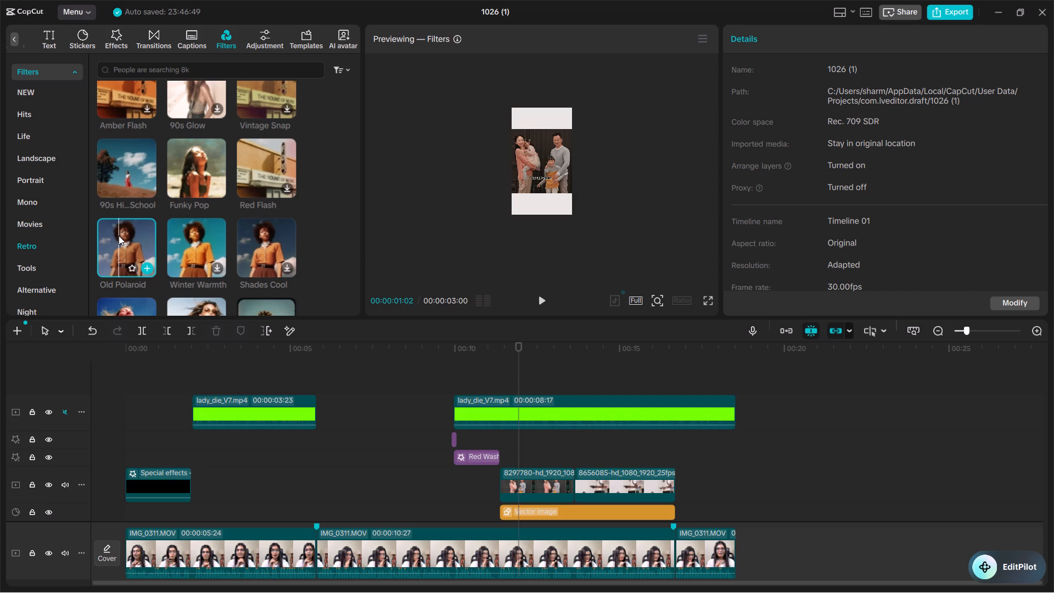
{"action": "left_click", "coordinate": [257, 247]}
{"action": "scroll", "coordinate": [257, 247], "scroll_direction": "down", "scroll_amount": 2}
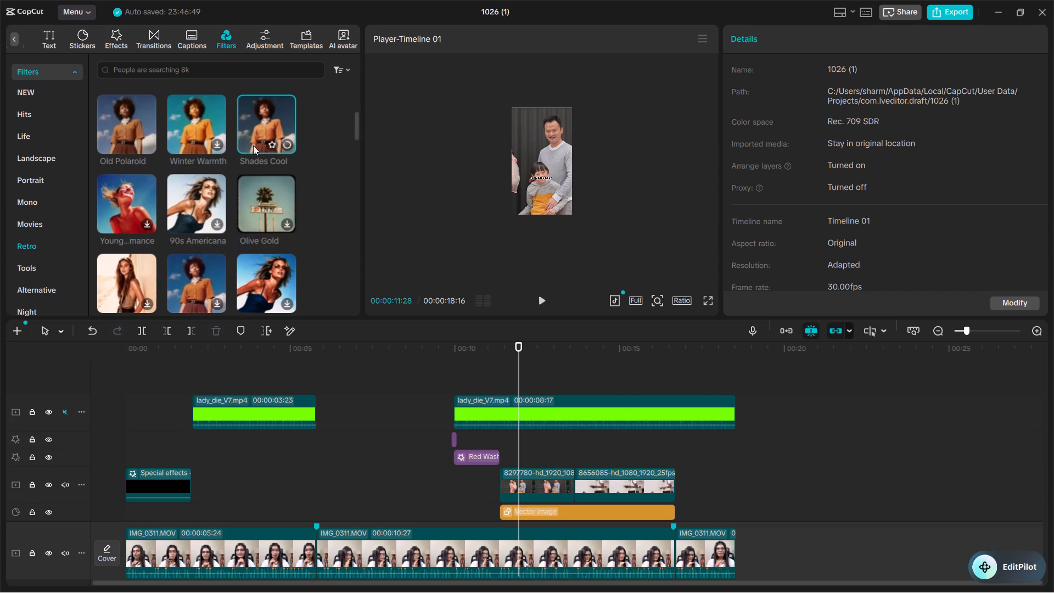
{"action": "left_click", "coordinate": [253, 139]}
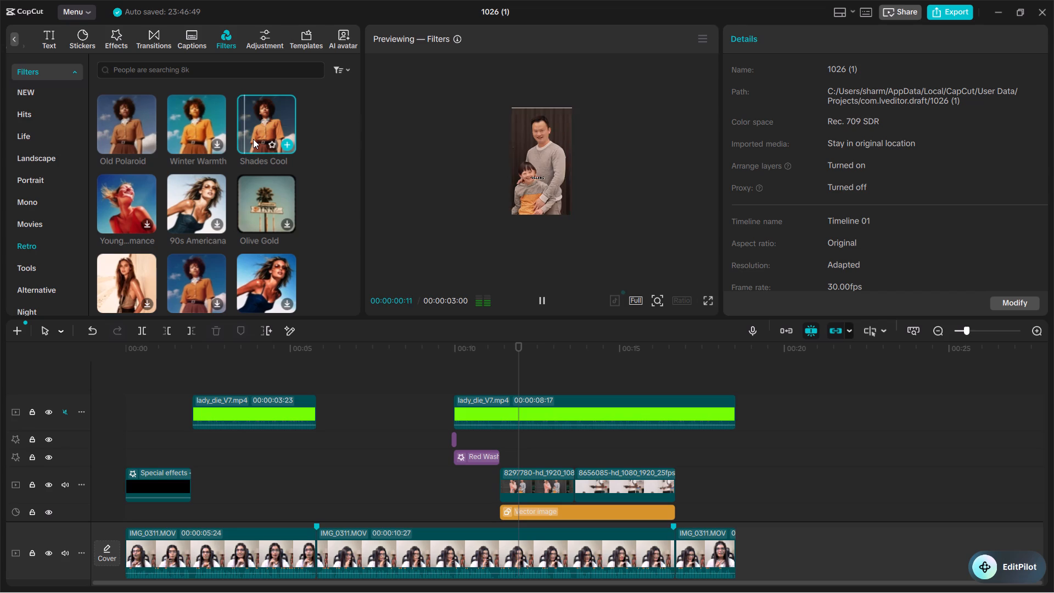
{"action": "left_click", "coordinate": [253, 139]}
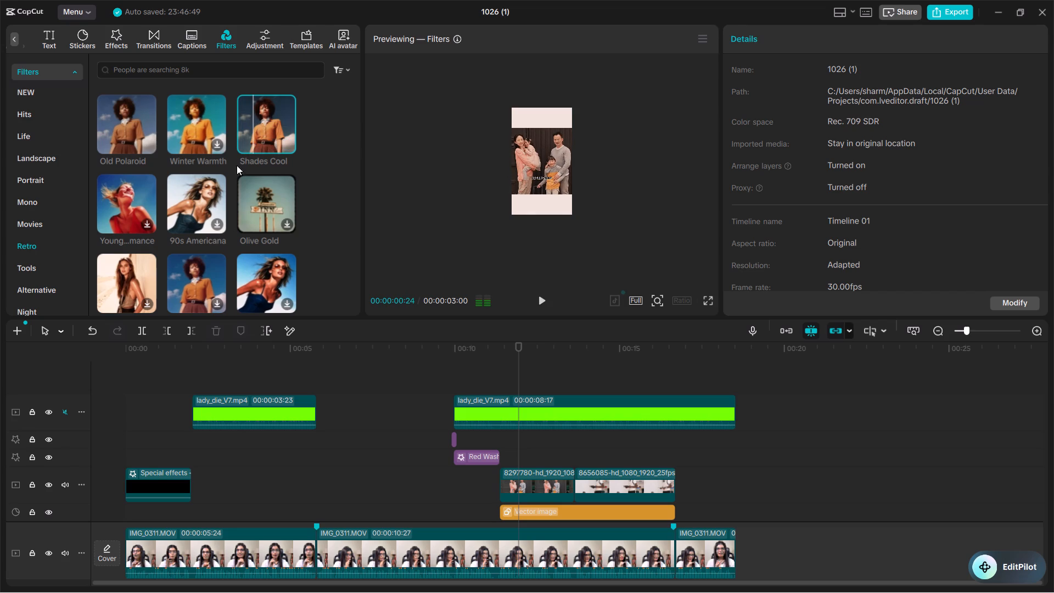
Open the Film filter category to look for further filters for the family clip.
{"action": "scroll", "coordinate": [46, 270], "scroll_direction": "down", "scroll_amount": 1}
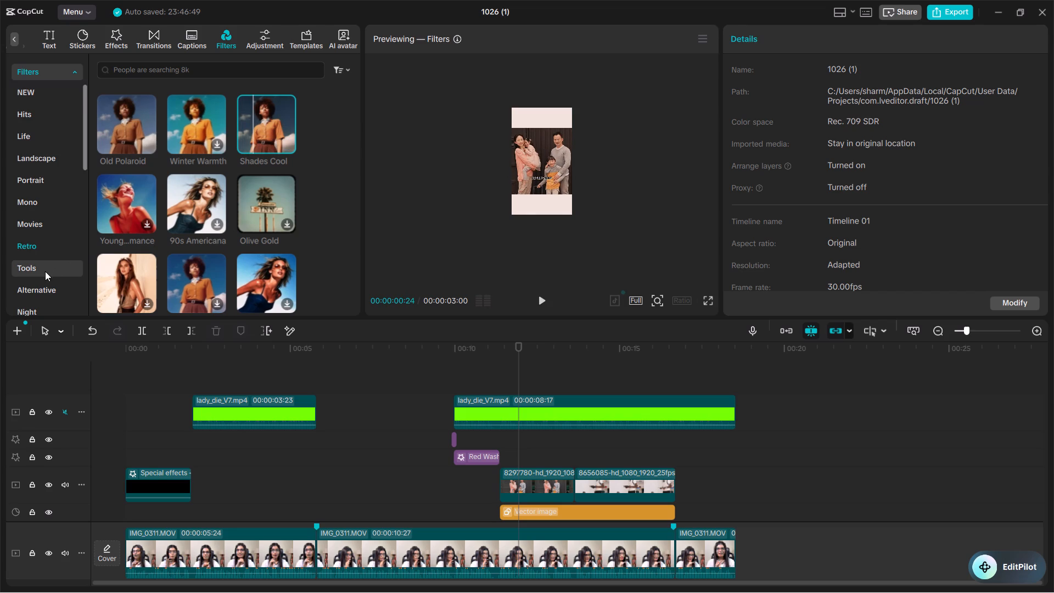
{"action": "scroll", "coordinate": [46, 268], "scroll_direction": "down", "scroll_amount": 3}
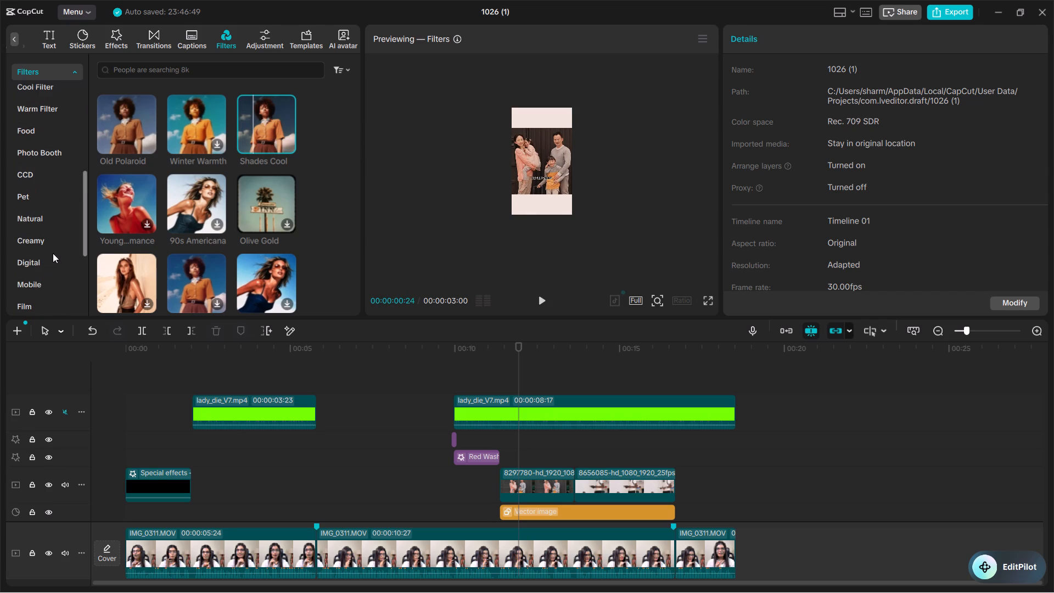
{"action": "scroll", "coordinate": [53, 253], "scroll_direction": "down", "scroll_amount": 1}
{"action": "left_click", "coordinate": [53, 253]}
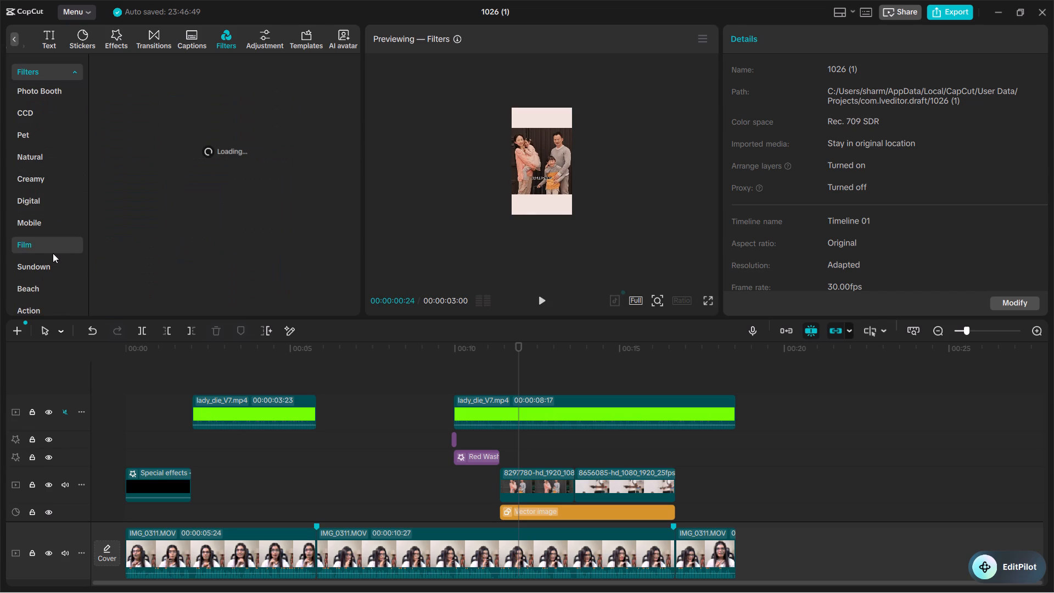
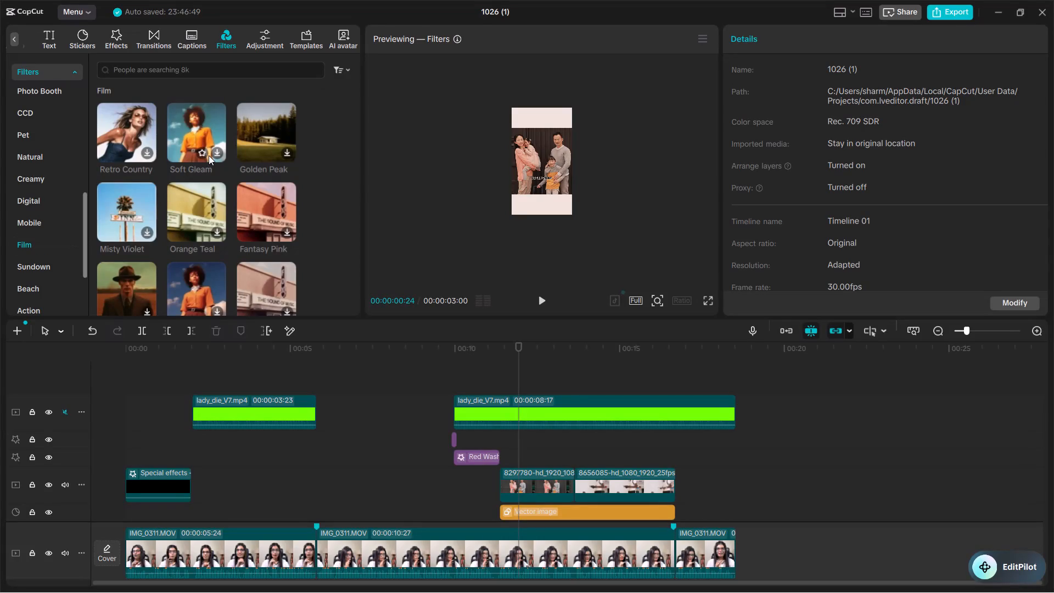
Download the Soft Gleam film filter and preview it in full screen on the family and specialist clips.
{"action": "left_click", "coordinate": [216, 151]}
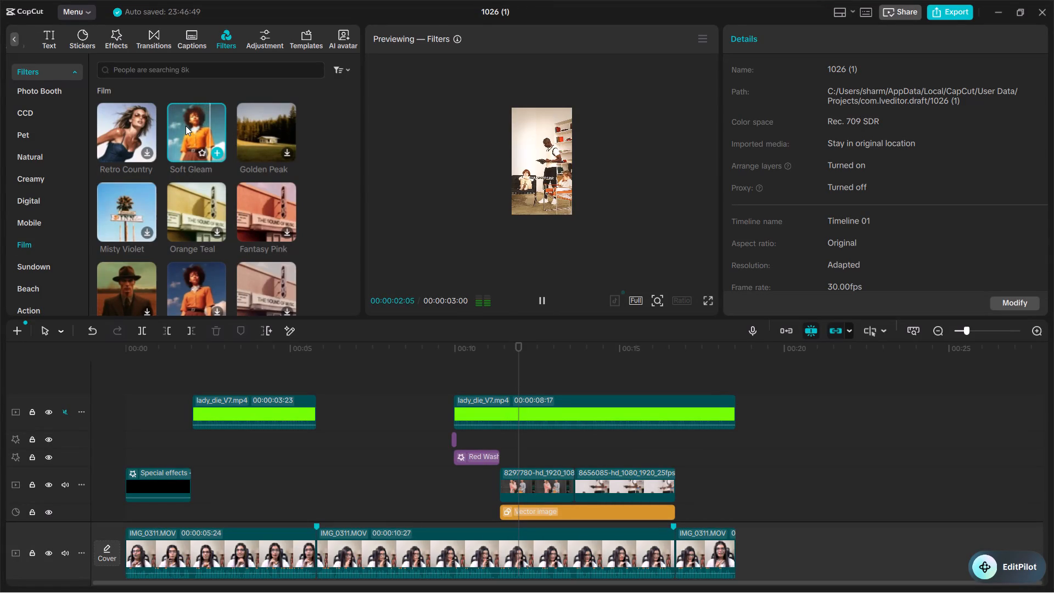
{"action": "left_click", "coordinate": [186, 126]}
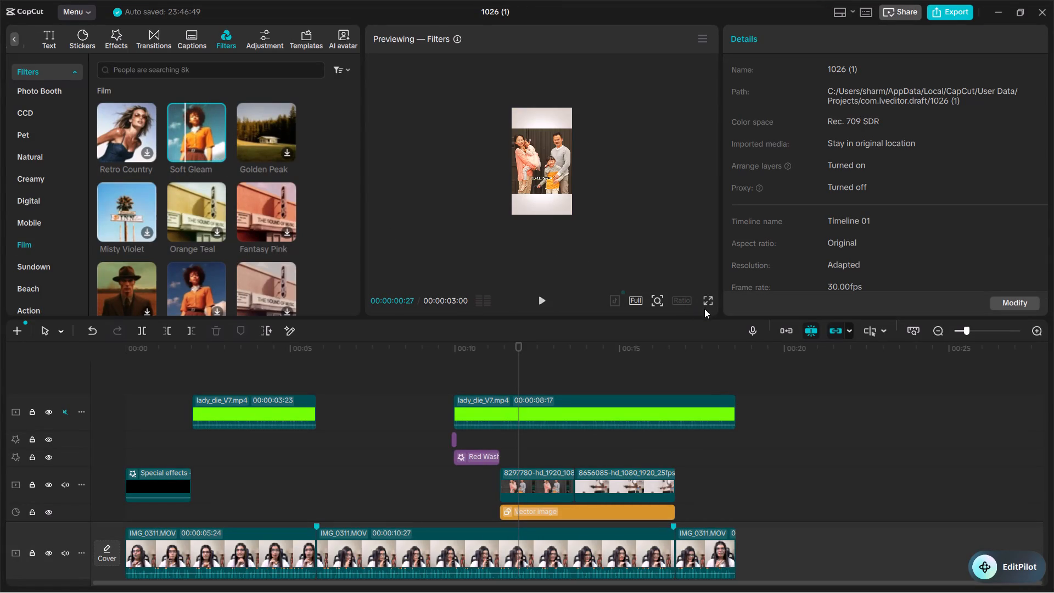
{"action": "left_click", "coordinate": [708, 300]}
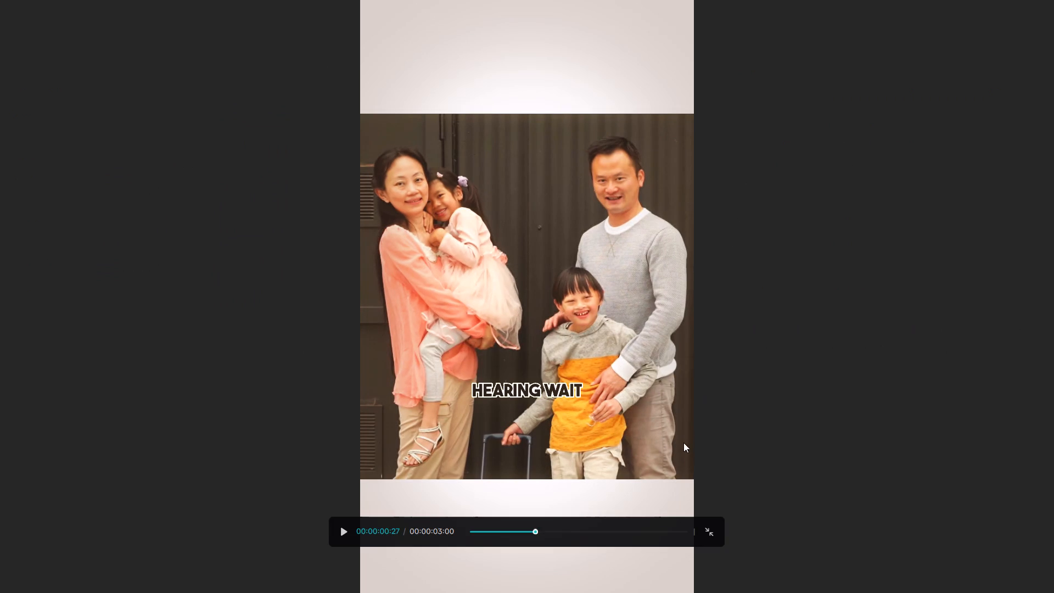
{"action": "left_click", "coordinate": [526, 440]}
{"action": "left_click", "coordinate": [341, 527]}
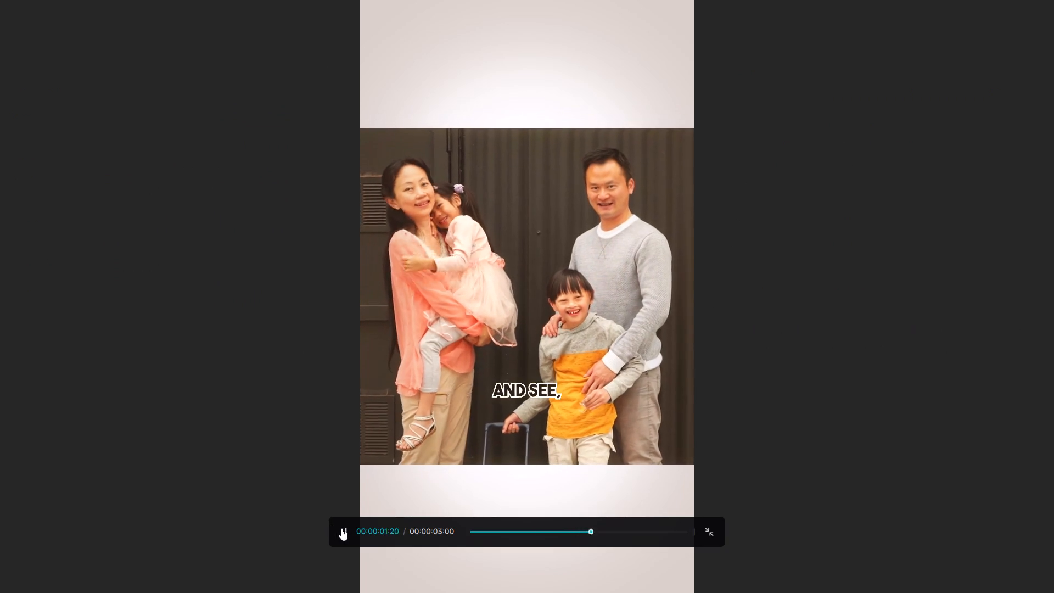
{"action": "left_click", "coordinate": [344, 527]}
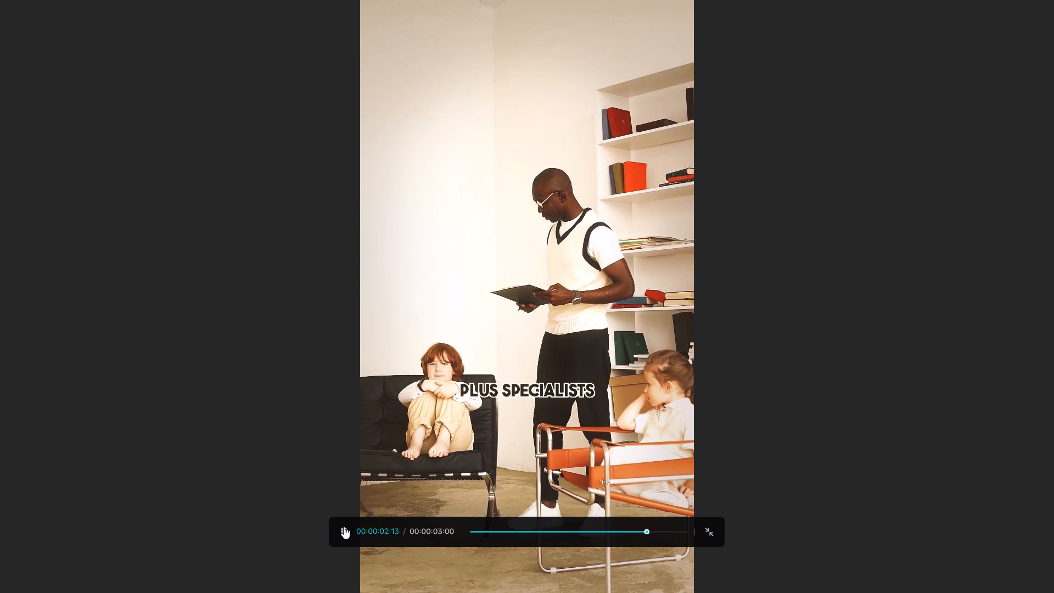
{"action": "left_click", "coordinate": [344, 527]}
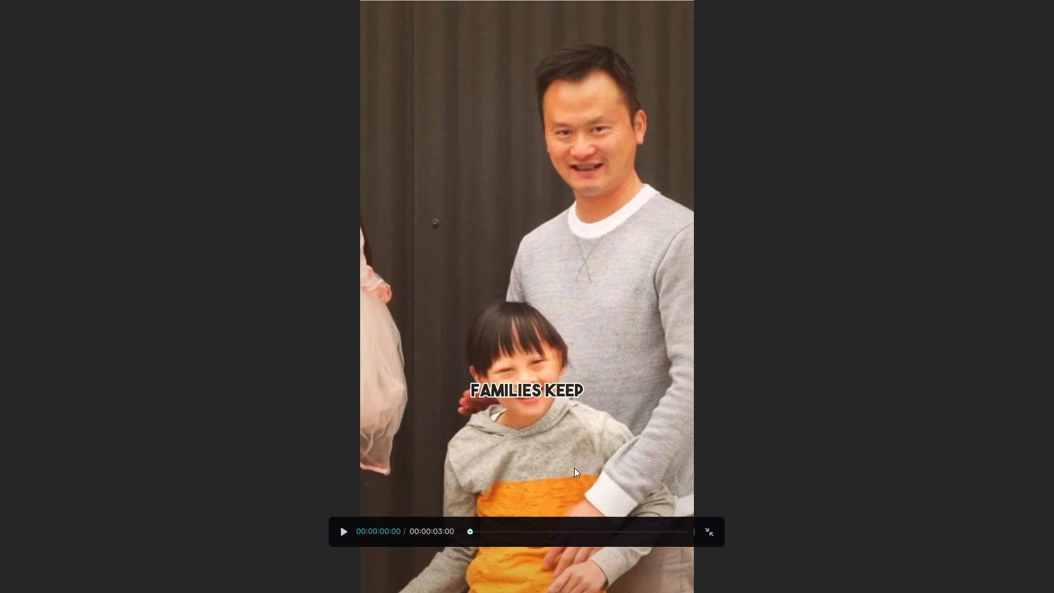
{"action": "left_click", "coordinate": [704, 526]}
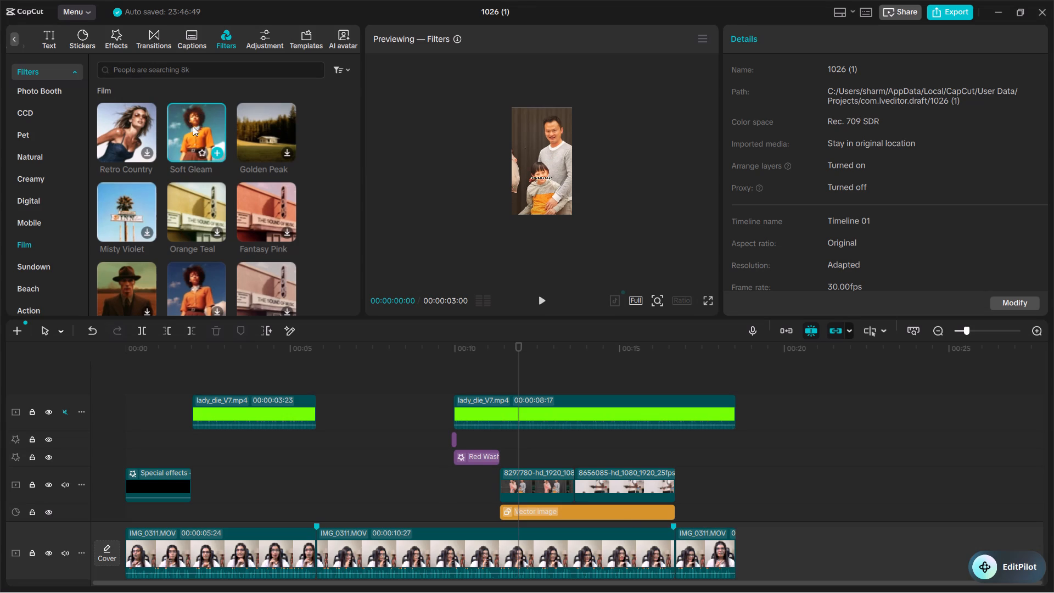
Apply the Soft Gleam filter to the 8297780 family clip on the timeline.
{"action": "left_click_drag", "start_coordinate": [189, 119], "coordinate": [525, 471]}
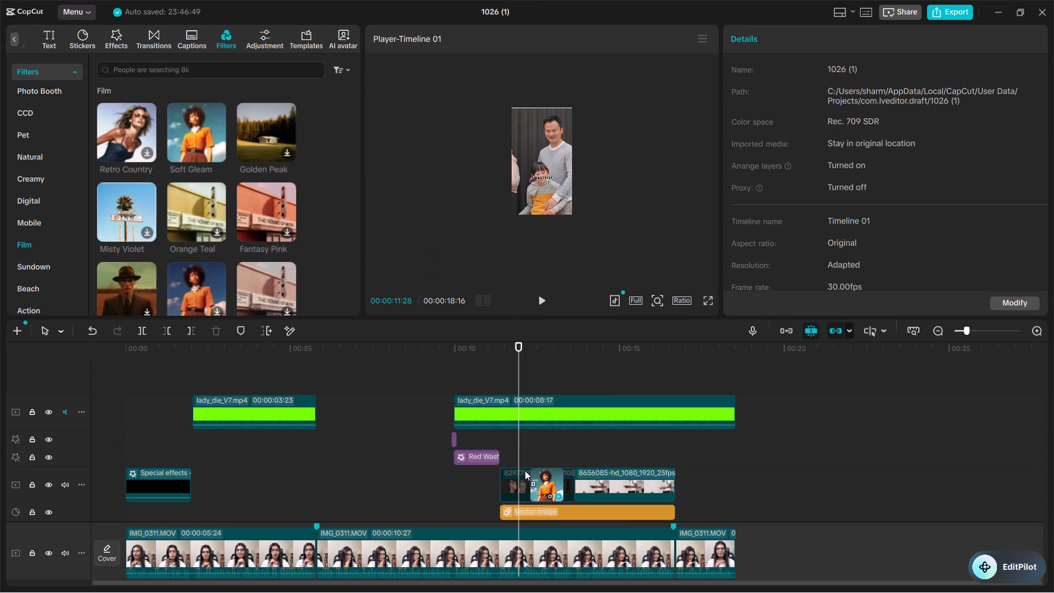
{"action": "left_click_drag", "start_coordinate": [525, 471], "coordinate": [525, 477]}
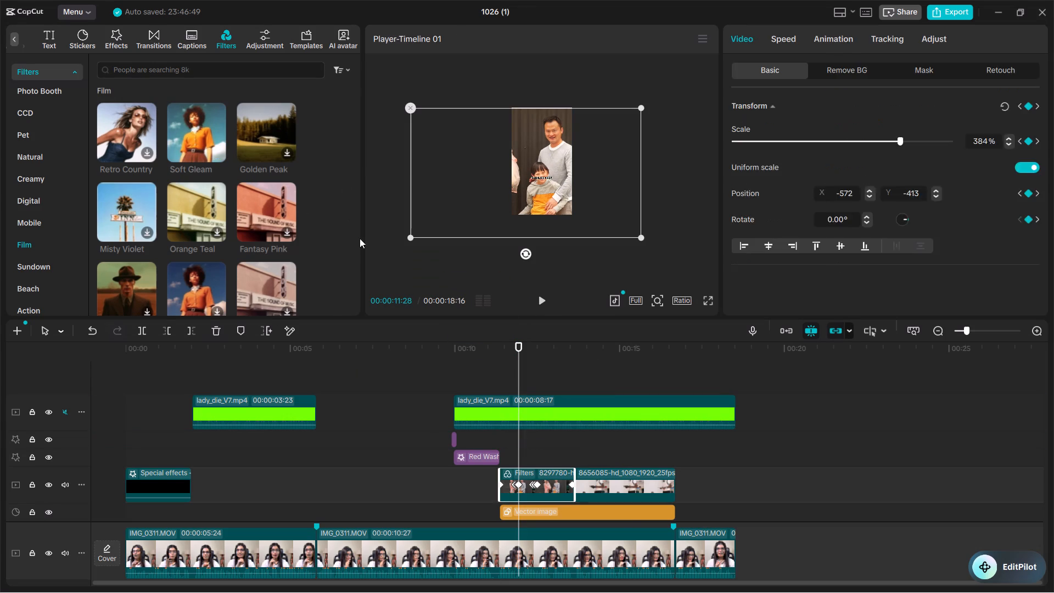
{"action": "left_click", "coordinate": [520, 472]}
{"action": "left_click", "coordinate": [520, 472]}
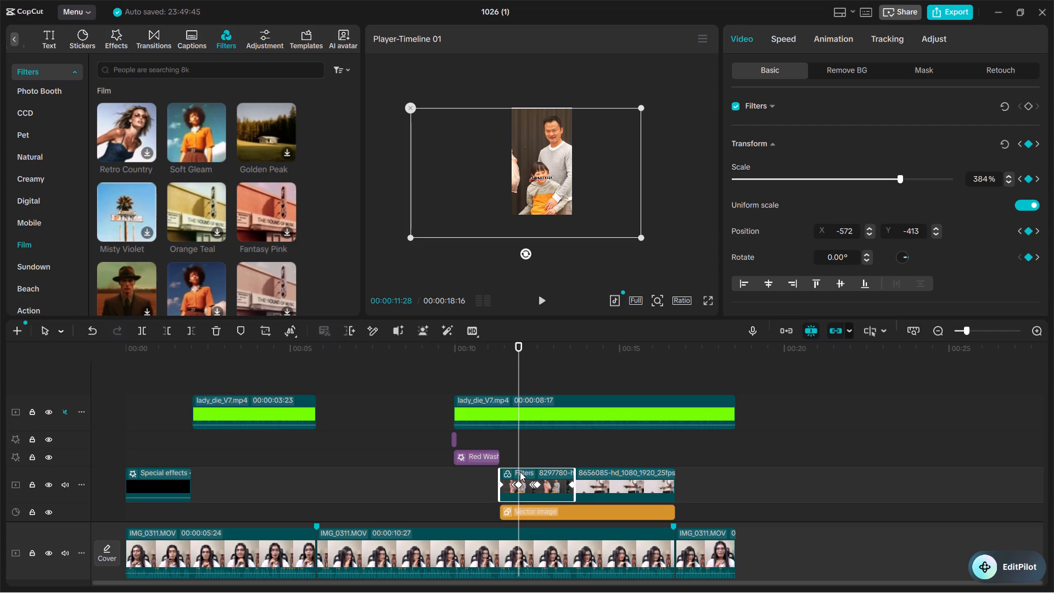
{"action": "left_click", "coordinate": [522, 472]}
Search the filters for "doted", browse the results and preview the 2016 Mood filter.
{"action": "left_click", "coordinate": [201, 72]}
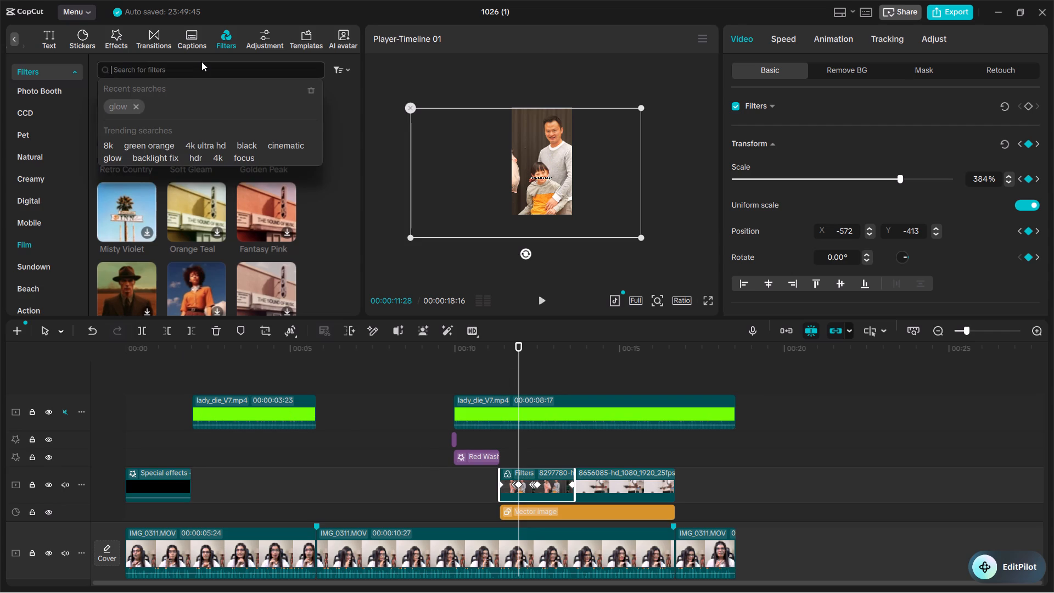
{"action": "type", "text": "doted"}
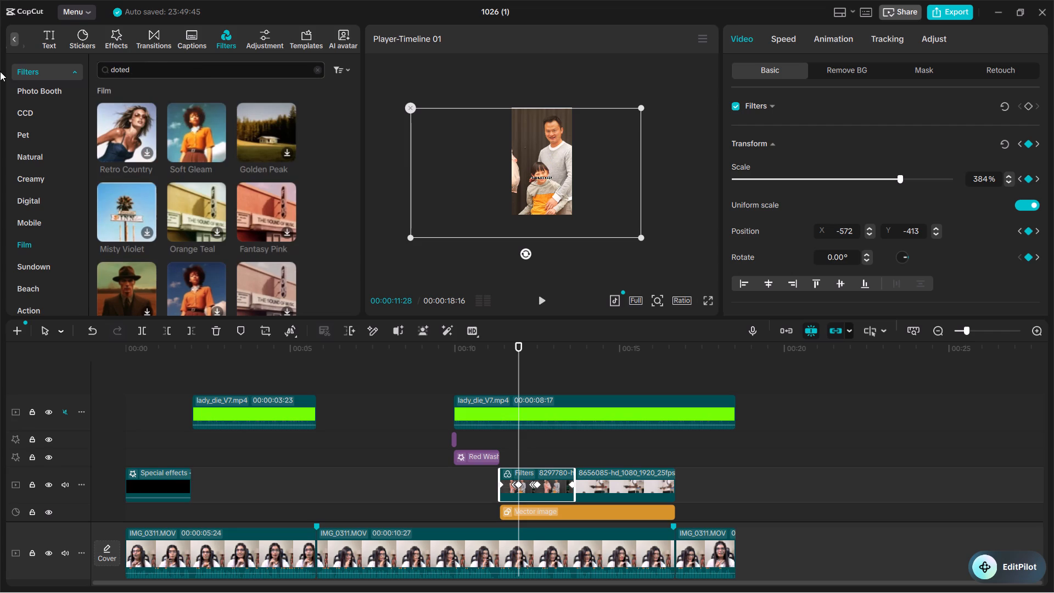
{"action": "key", "text": "Return"}
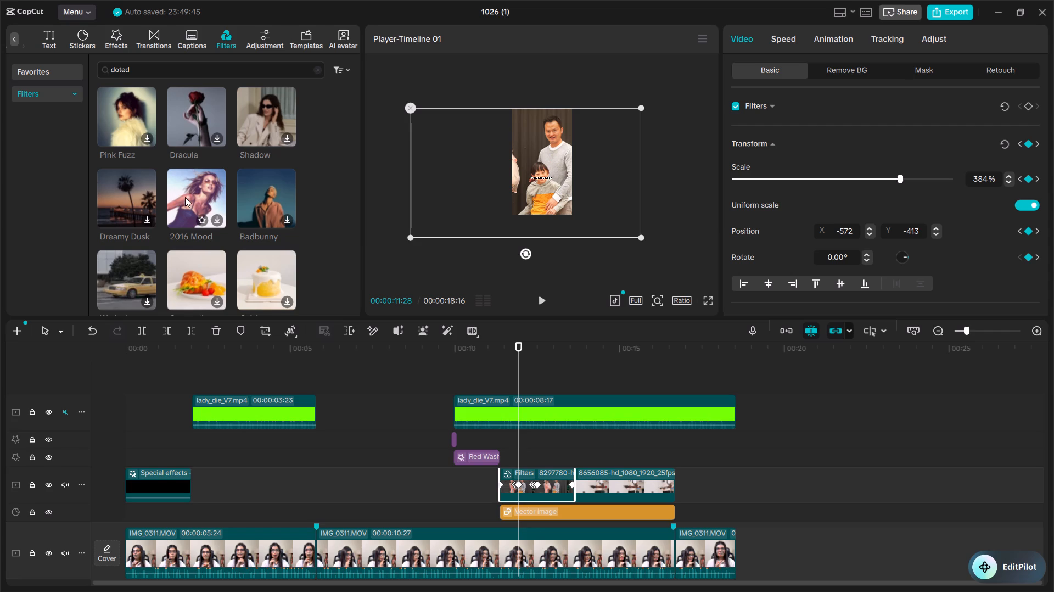
{"action": "scroll", "coordinate": [187, 202], "scroll_direction": "down", "scroll_amount": 1}
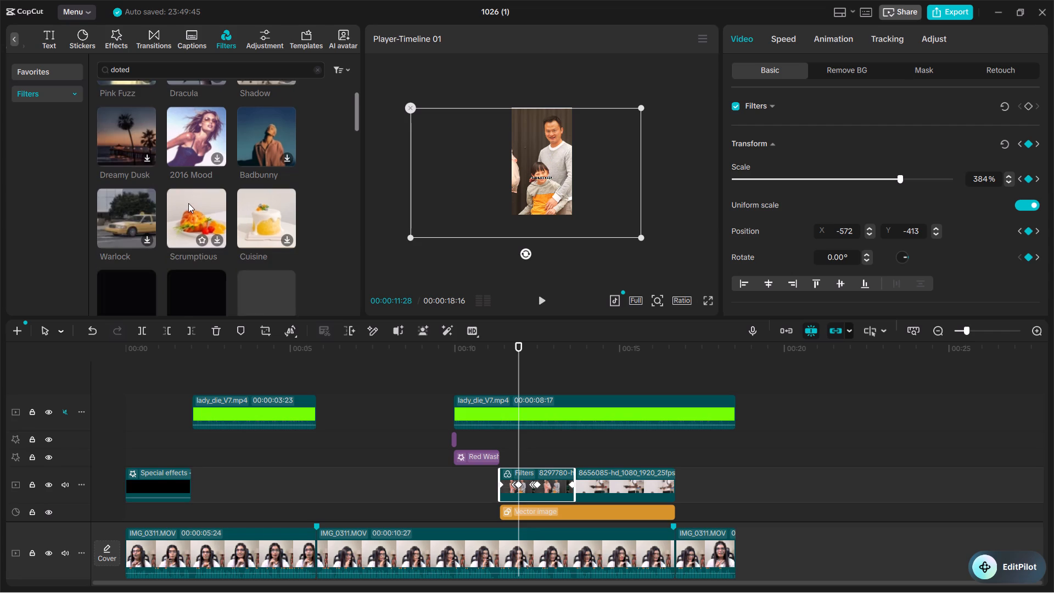
{"action": "scroll", "coordinate": [185, 211], "scroll_direction": "down", "scroll_amount": 1}
{"action": "scroll", "coordinate": [184, 212], "scroll_direction": "up", "scroll_amount": 1}
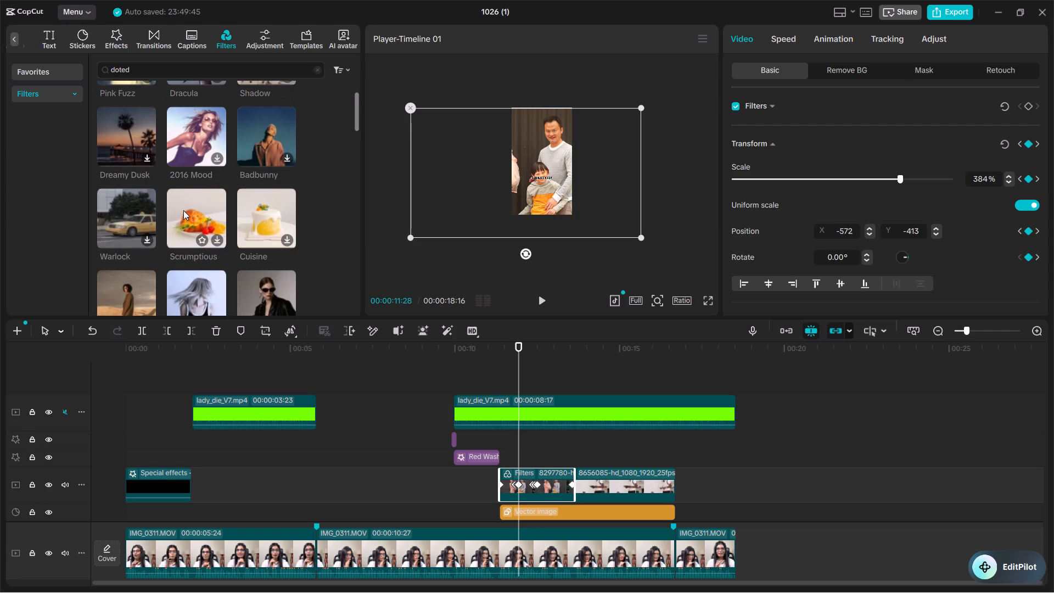
{"action": "left_click", "coordinate": [216, 158]}
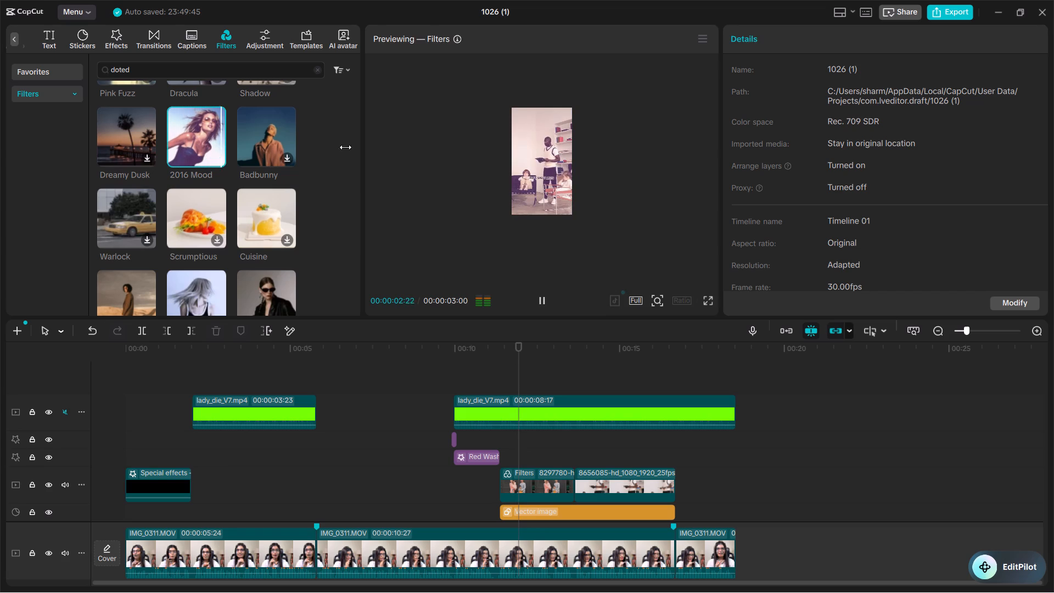
Play the timeline from the middle of the 8656085 clip into the closing talking-head shot.
{"action": "left_click", "coordinate": [603, 455]}
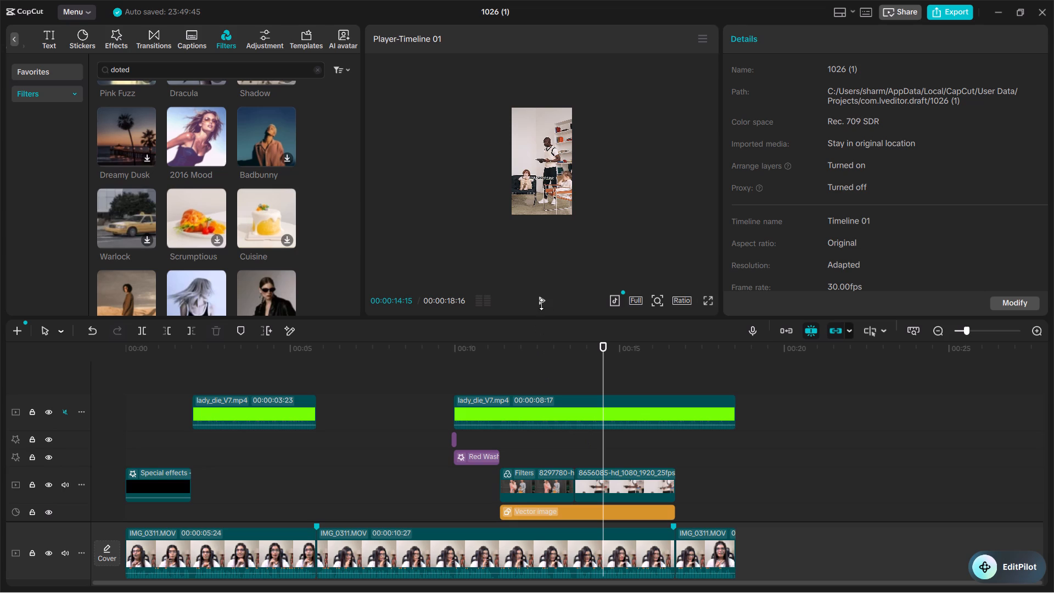
{"action": "left_click", "coordinate": [540, 298]}
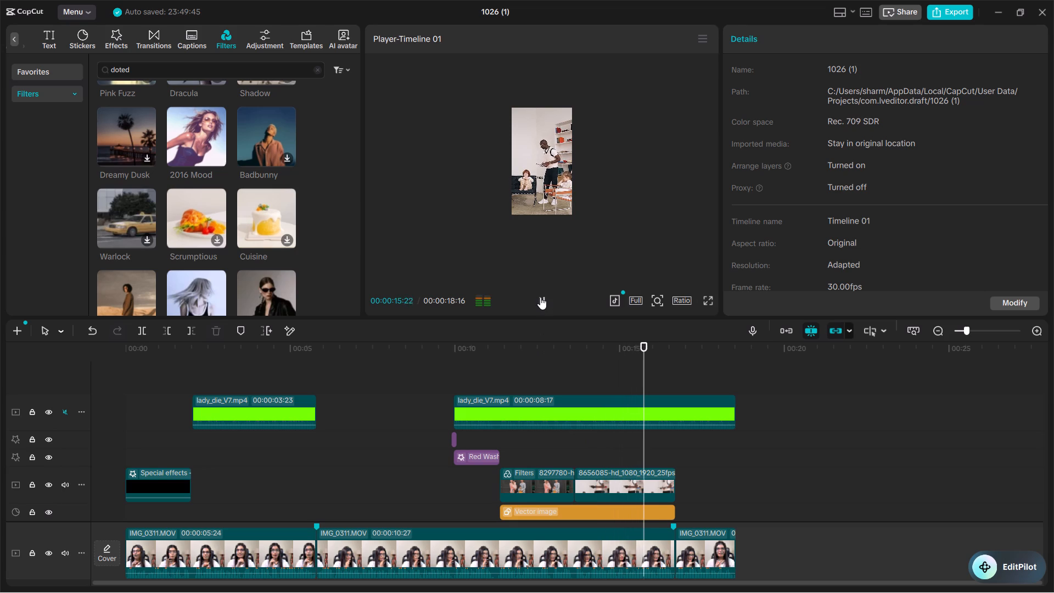
{"action": "left_click", "coordinate": [540, 296]}
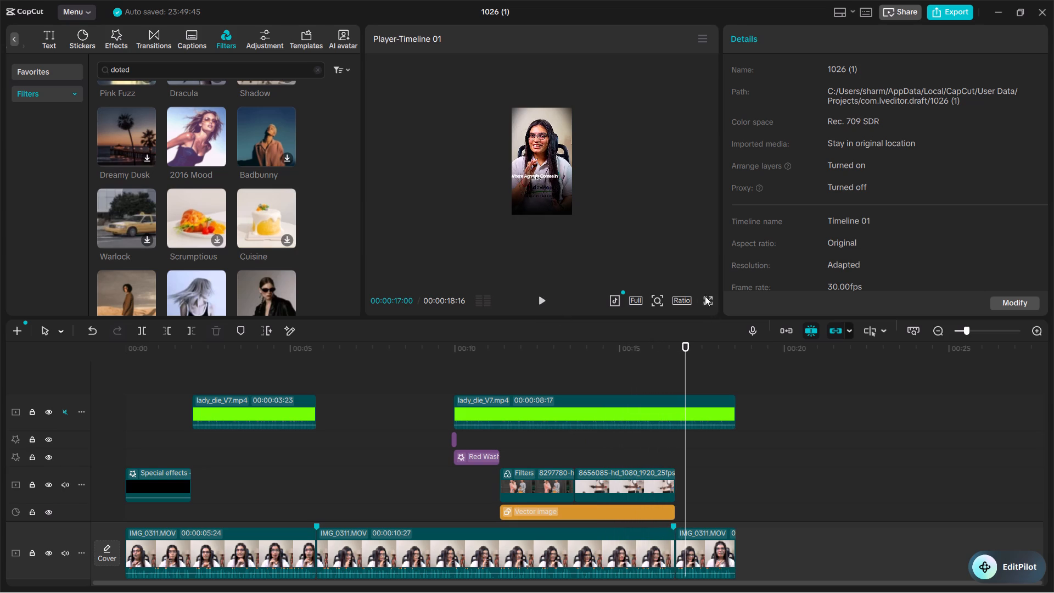
Set the project's aspect ratio to 9:16.
{"action": "left_click", "coordinate": [675, 299]}
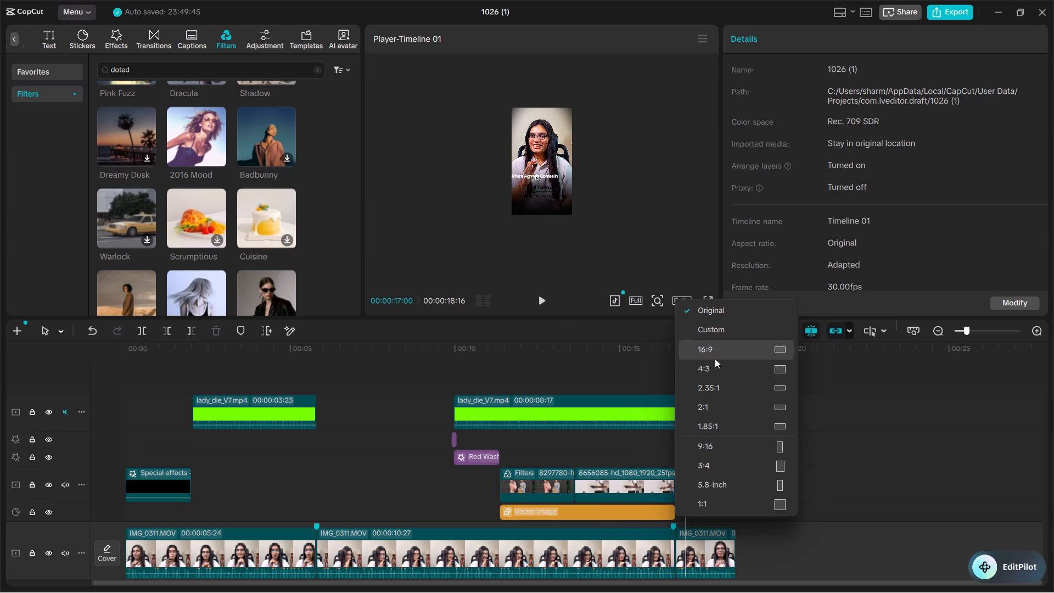
{"action": "left_click", "coordinate": [716, 443]}
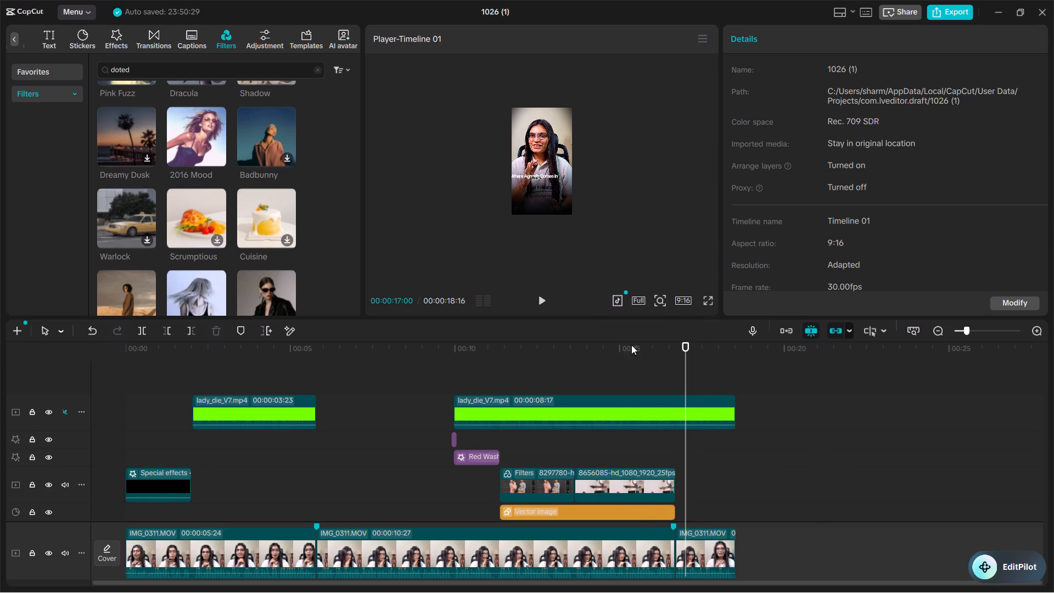
Set the preview playback quality to Low quality.
{"action": "left_click", "coordinate": [641, 298]}
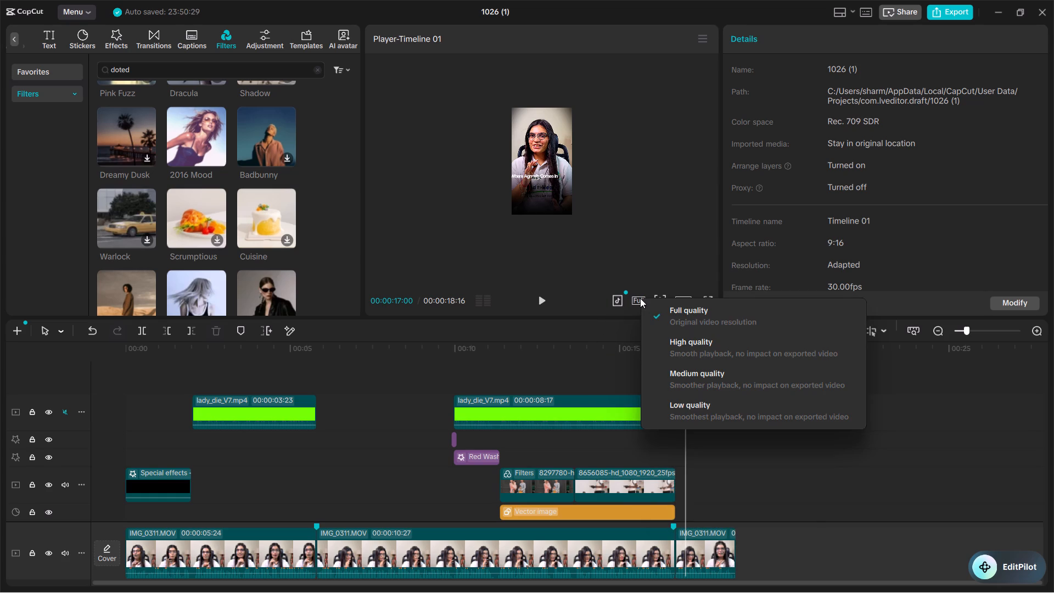
{"action": "left_click", "coordinate": [685, 403]}
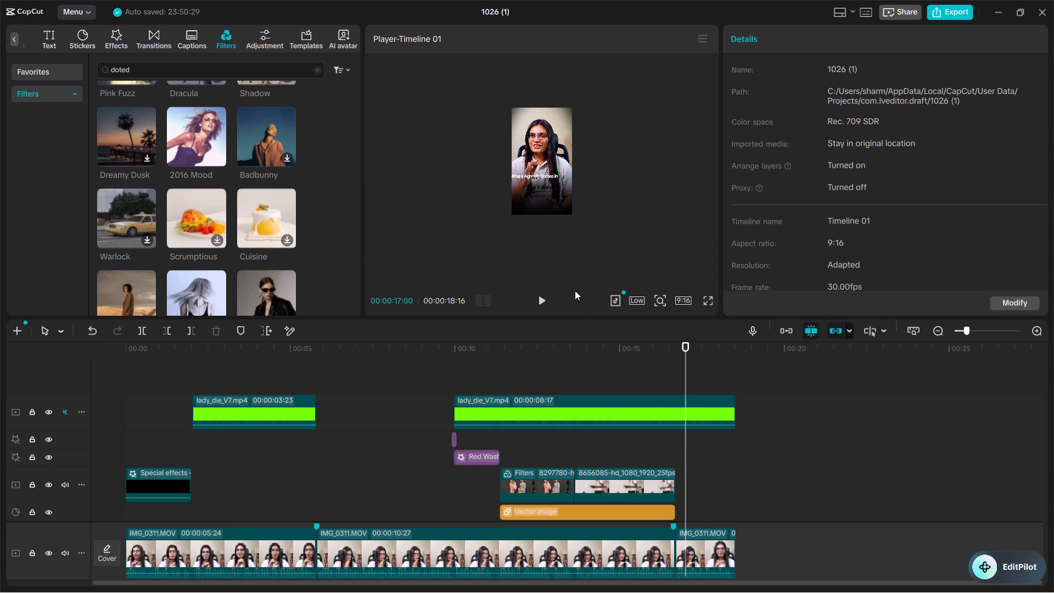
Play back the closing shot and the opening seconds of the video to check playback.
{"action": "left_click", "coordinate": [544, 303]}
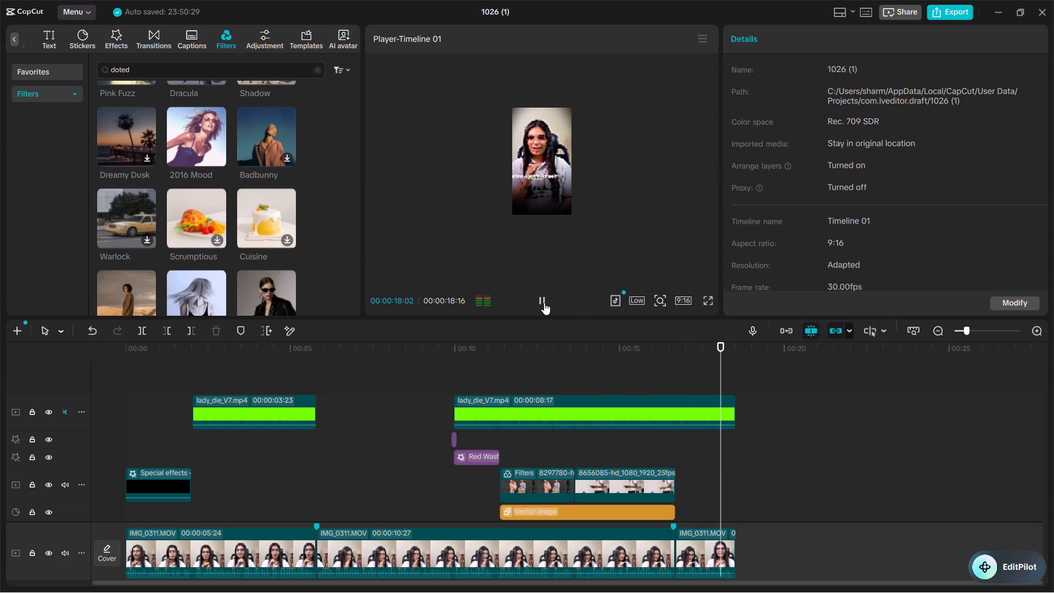
{"action": "left_click_drag", "start_coordinate": [402, 351], "coordinate": [85, 377]}
{"action": "left_click", "coordinate": [543, 295]}
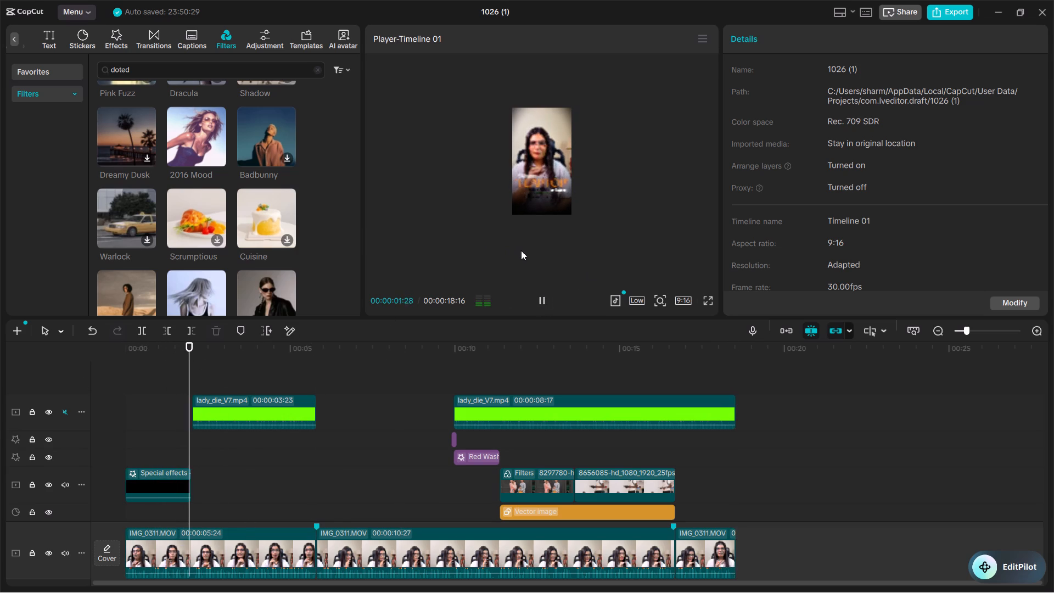
{"action": "left_click", "coordinate": [541, 302]}
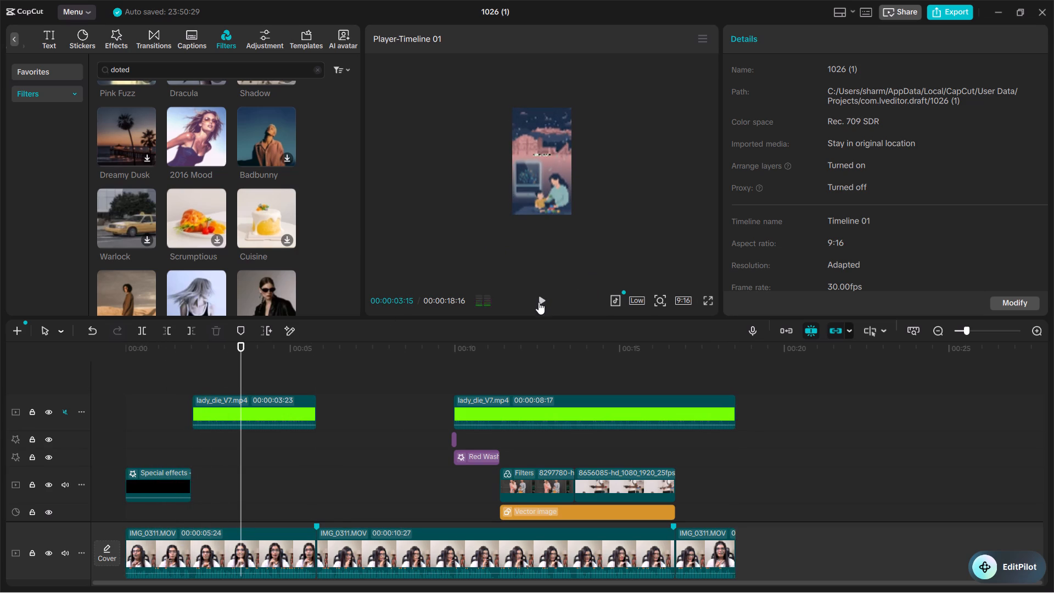
Review the whole video full-screen from its opening, pausing at the illustrated autism, newspaper, family and specialist B-roll shots through to the closing talking-head shot.
{"action": "left_click_drag", "start_coordinate": [195, 354], "coordinate": [138, 361]}
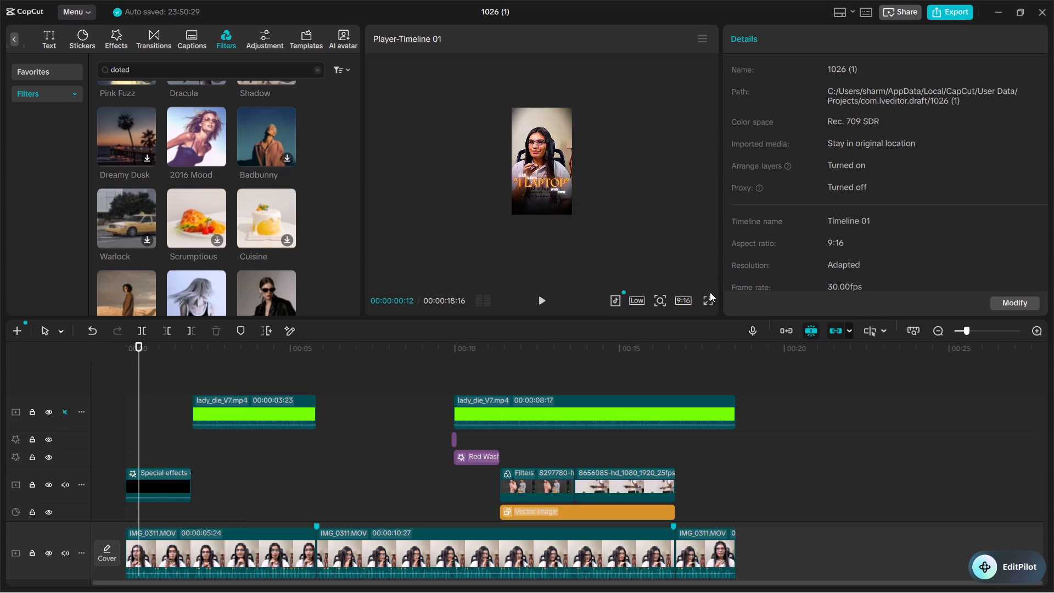
{"action": "left_click", "coordinate": [709, 299]}
{"action": "key", "text": "space"}
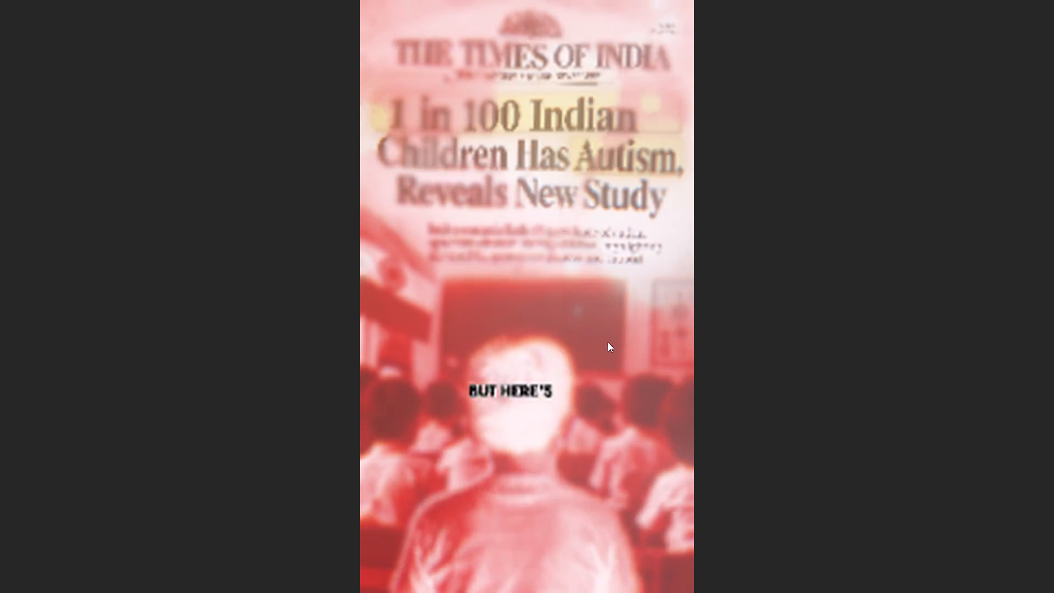
{"action": "key", "text": "space"}
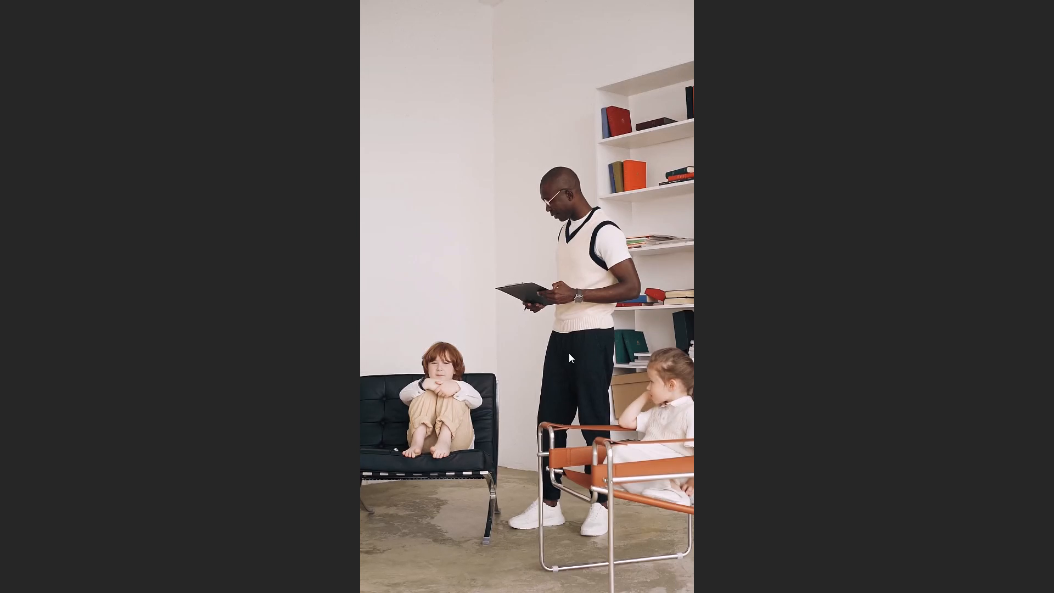
{"action": "left_click", "coordinate": [554, 360]}
{"action": "key", "text": "space"}
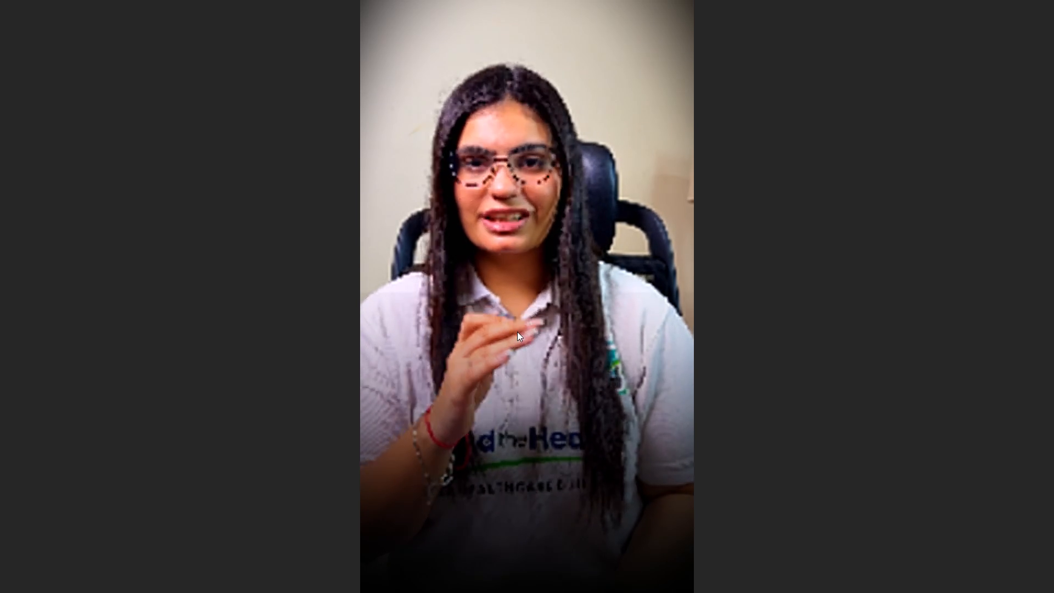
{"action": "key", "text": "space"}
{"action": "key", "text": "space"}
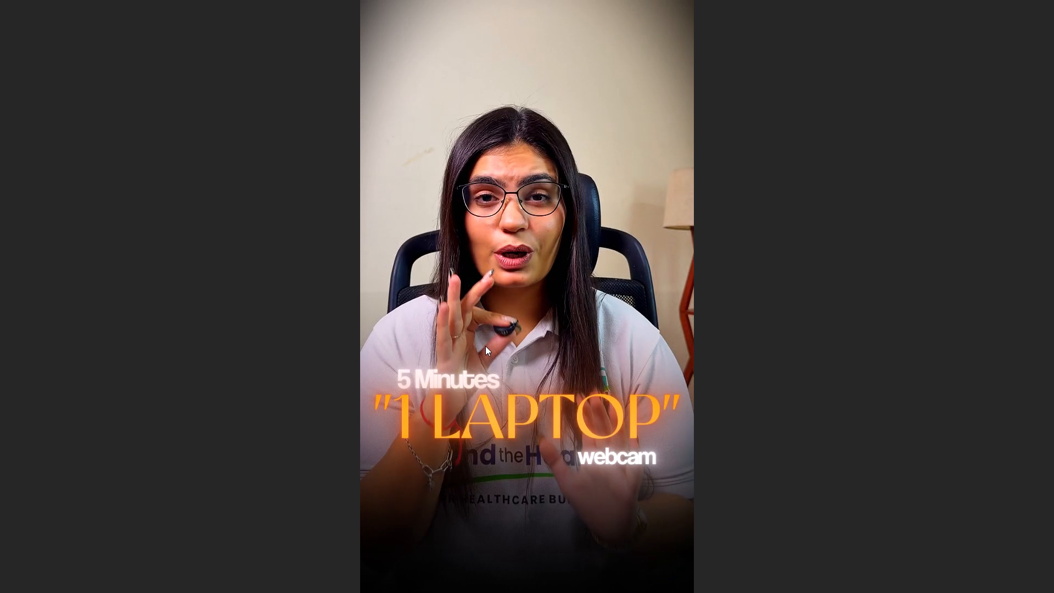
{"action": "key", "text": "space"}
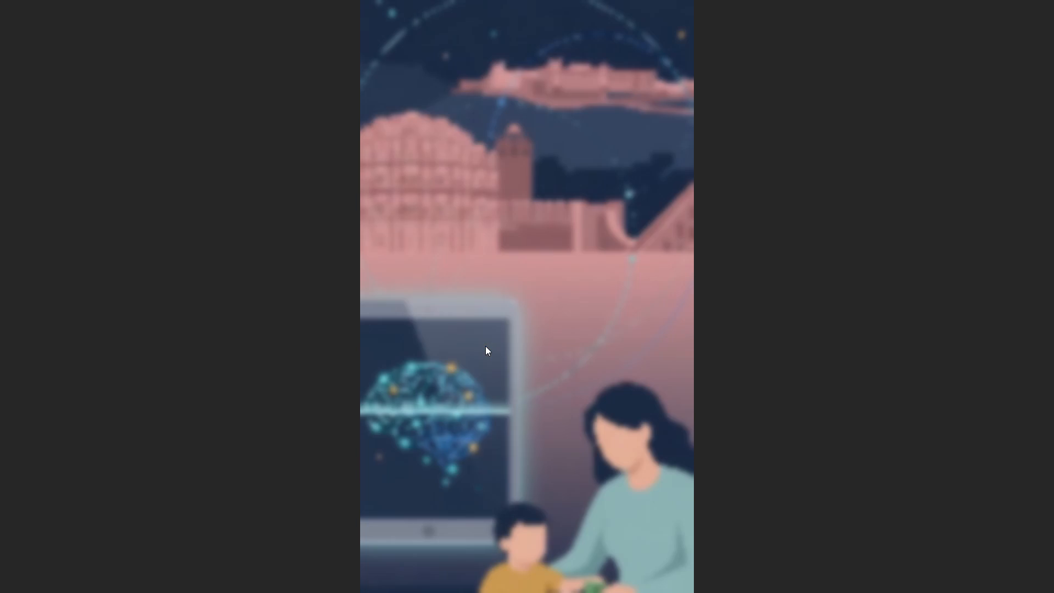
{"action": "key", "text": "space"}
{"action": "left_click", "coordinate": [496, 343]}
{"action": "key", "text": "space"}
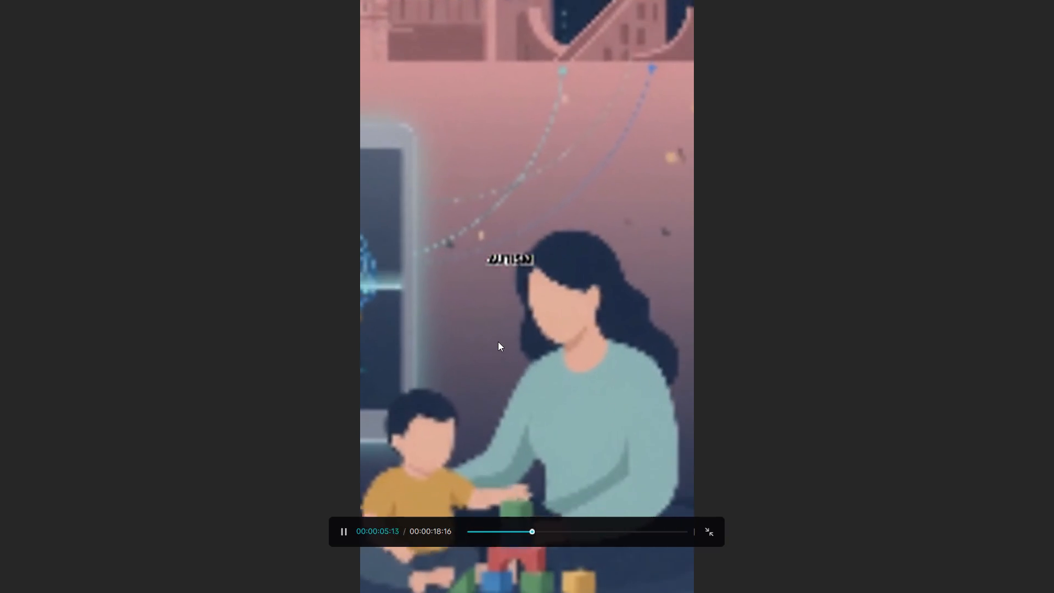
{"action": "key", "text": "space"}
{"action": "key", "text": "space"}
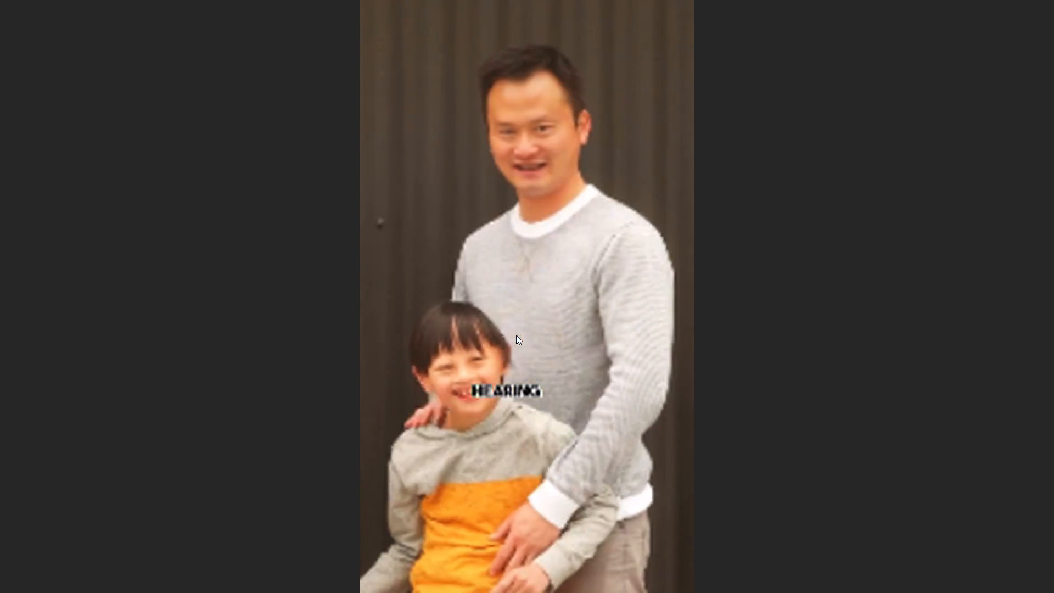
{"action": "key", "text": "space"}
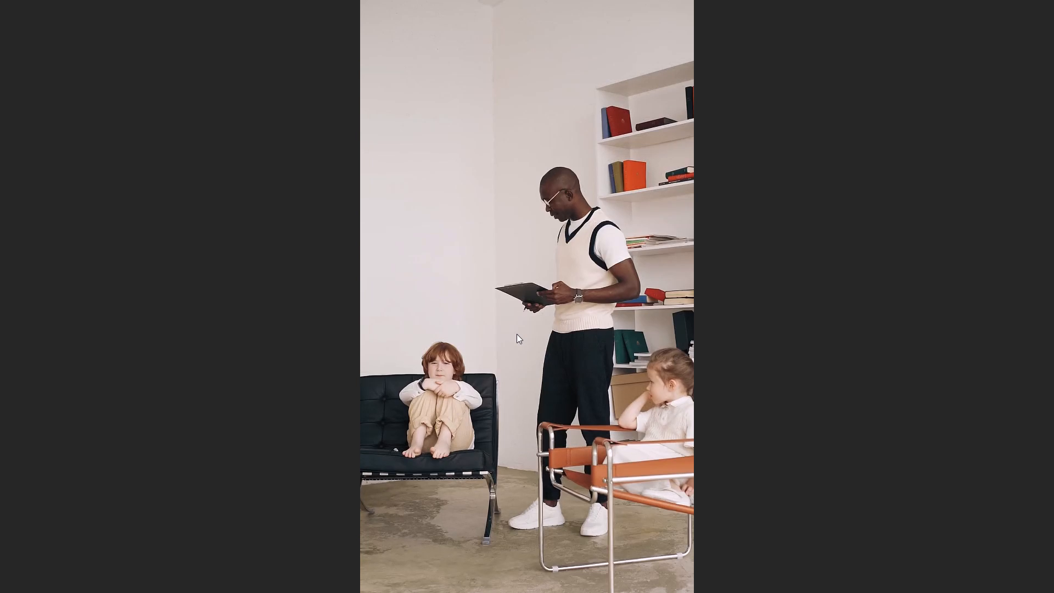
{"action": "key", "text": "space"}
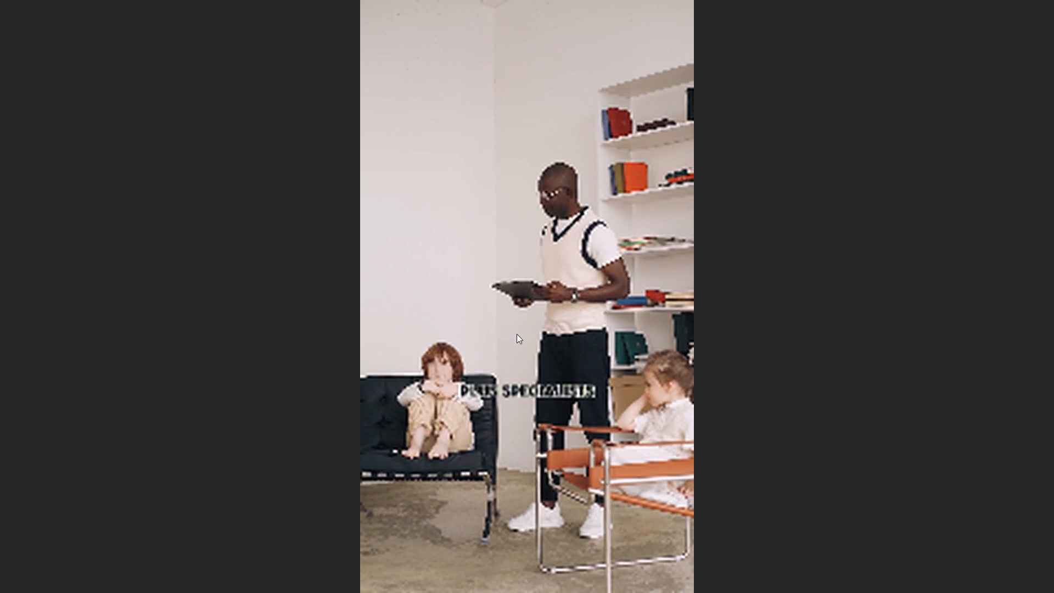
{"action": "key", "text": "space"}
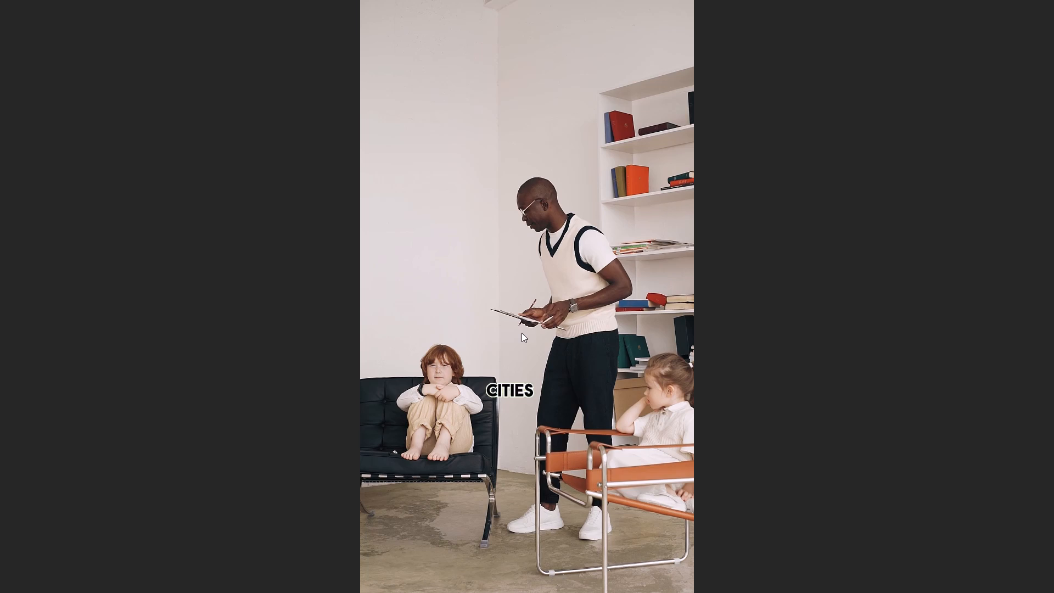
{"action": "key", "text": "space"}
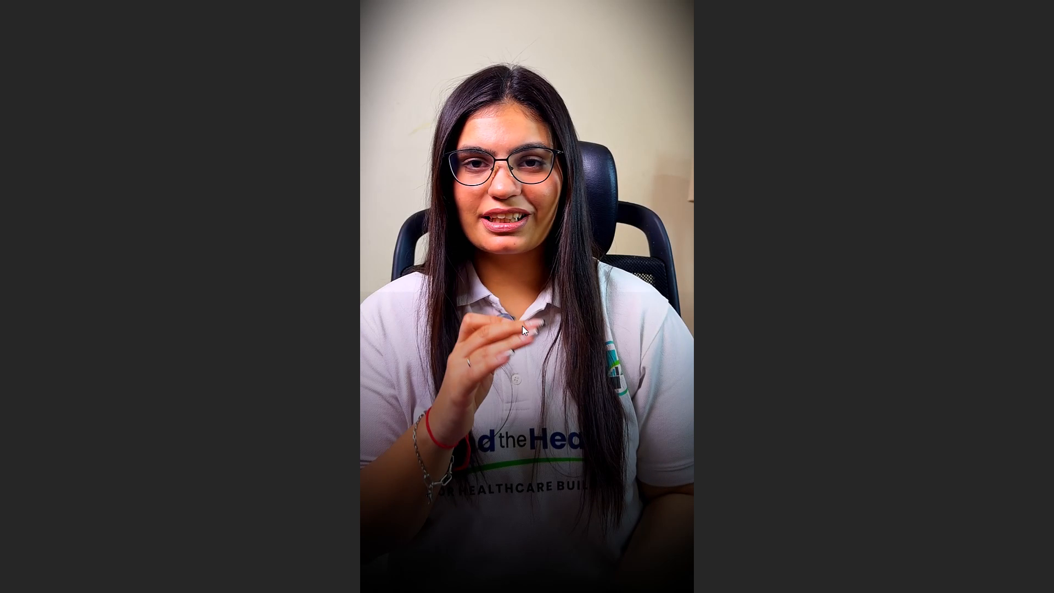
{"action": "key", "text": "Escape"}
Replay the section from the 8297780 family clip through the 8656085 clip into the closing talking-head shot.
{"action": "left_click_drag", "start_coordinate": [618, 346], "coordinate": [587, 346]}
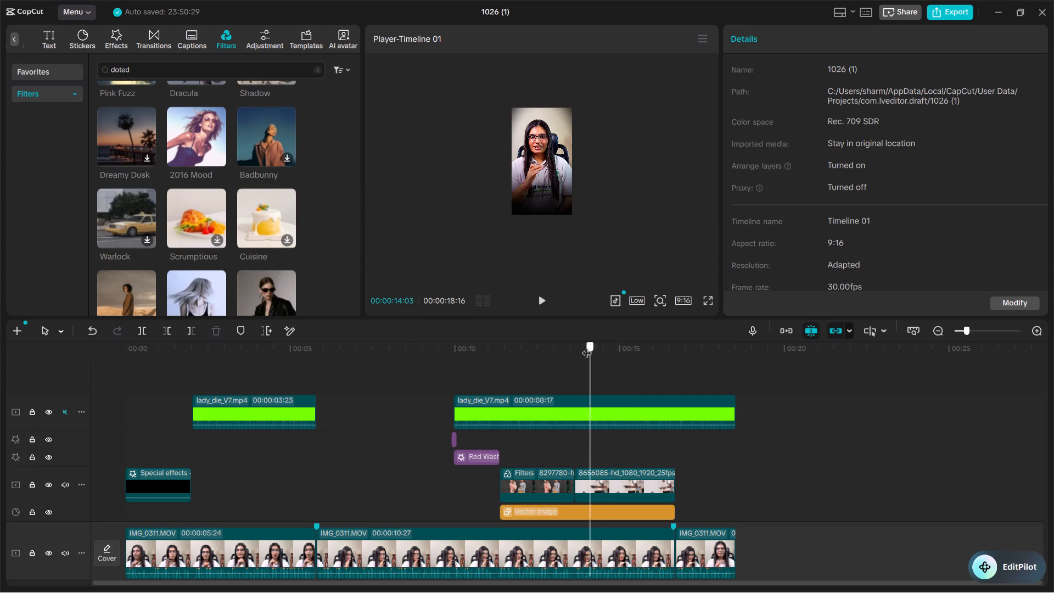
{"action": "left_click_drag", "start_coordinate": [587, 346], "coordinate": [554, 347]}
{"action": "key", "text": "space"}
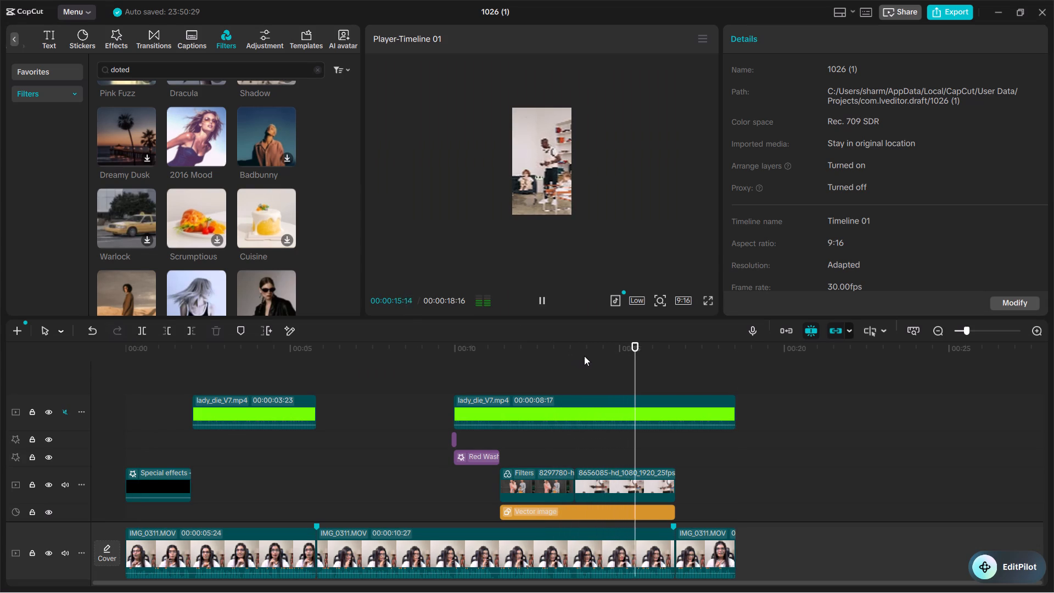
{"action": "key", "text": "space"}
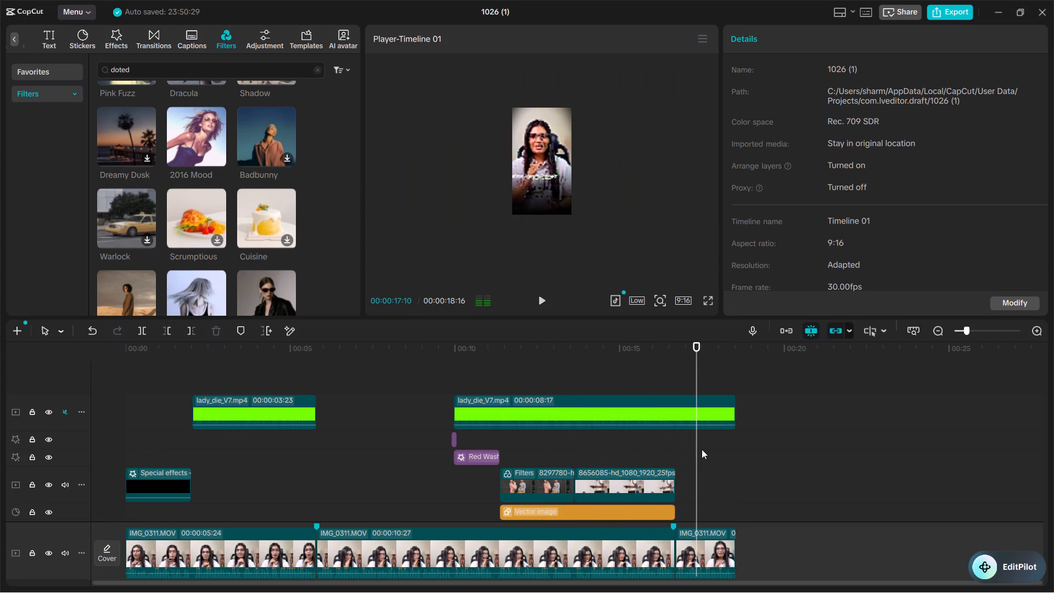
{"action": "left_click", "coordinate": [714, 483]}
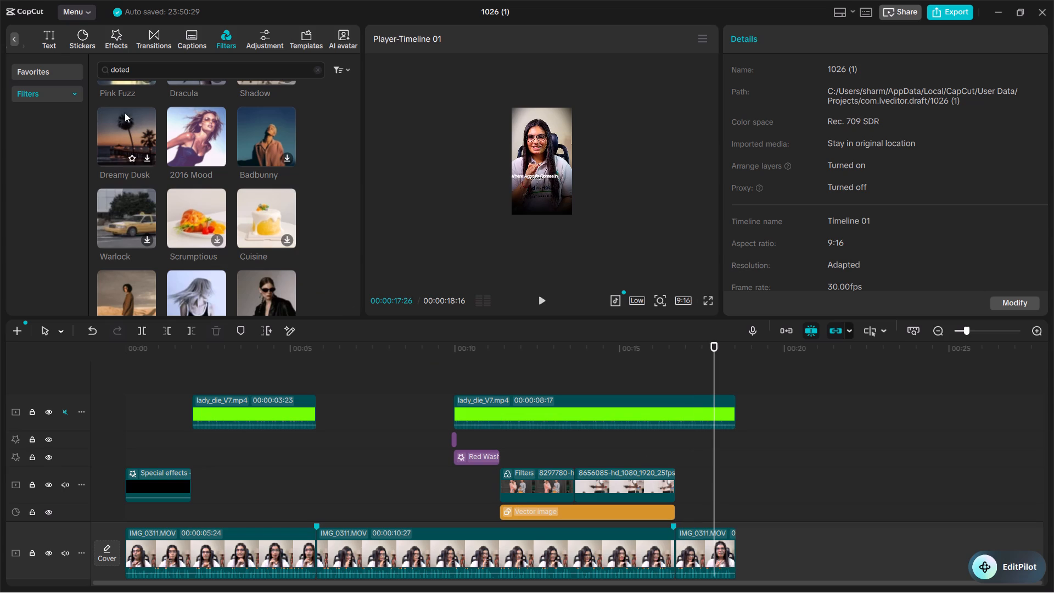
Add the cream grid background video 1e958af9e…720w.mp4 to the B-roll track, directly after the 8656085 clip.
{"action": "left_click", "coordinate": [15, 43]}
{"action": "left_click", "coordinate": [22, 39]}
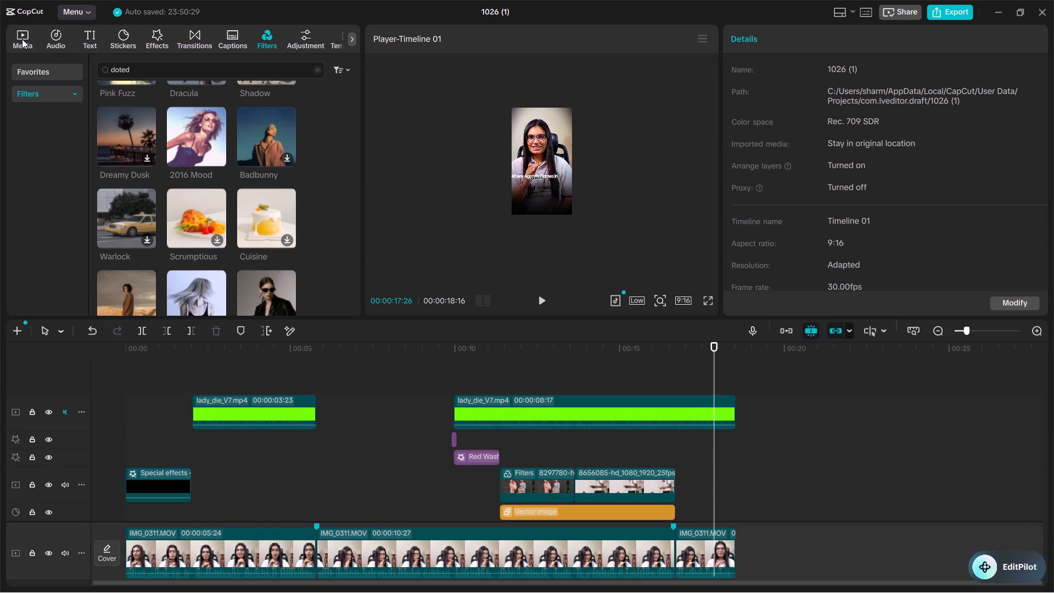
{"action": "left_click_drag", "start_coordinate": [239, 199], "coordinate": [698, 476]}
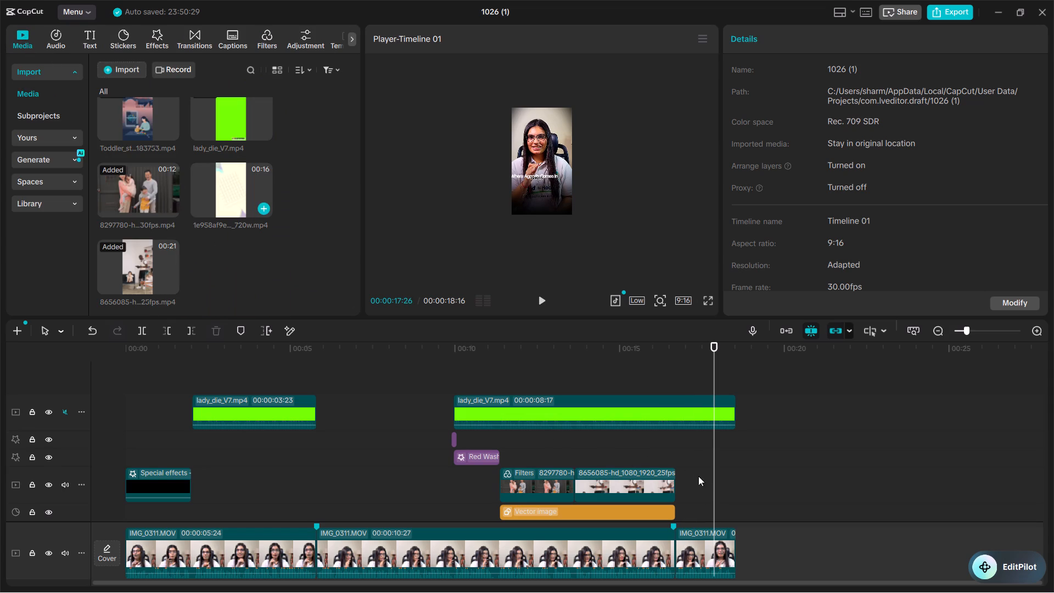
{"action": "left_click_drag", "start_coordinate": [698, 476], "coordinate": [696, 491]}
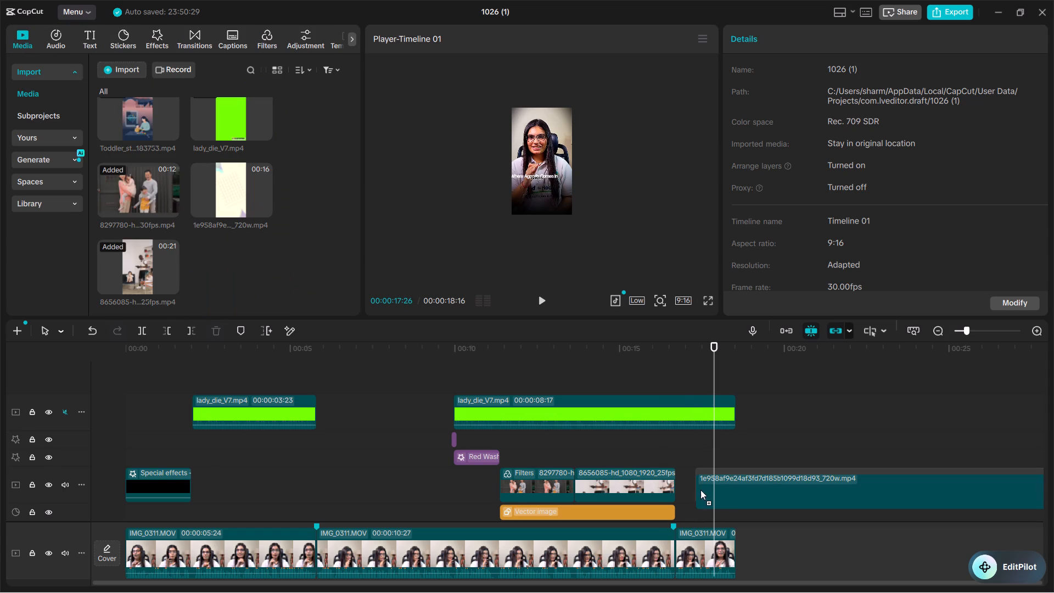
{"action": "scroll", "coordinate": [768, 481], "scroll_direction": "down", "scroll_amount": 2}
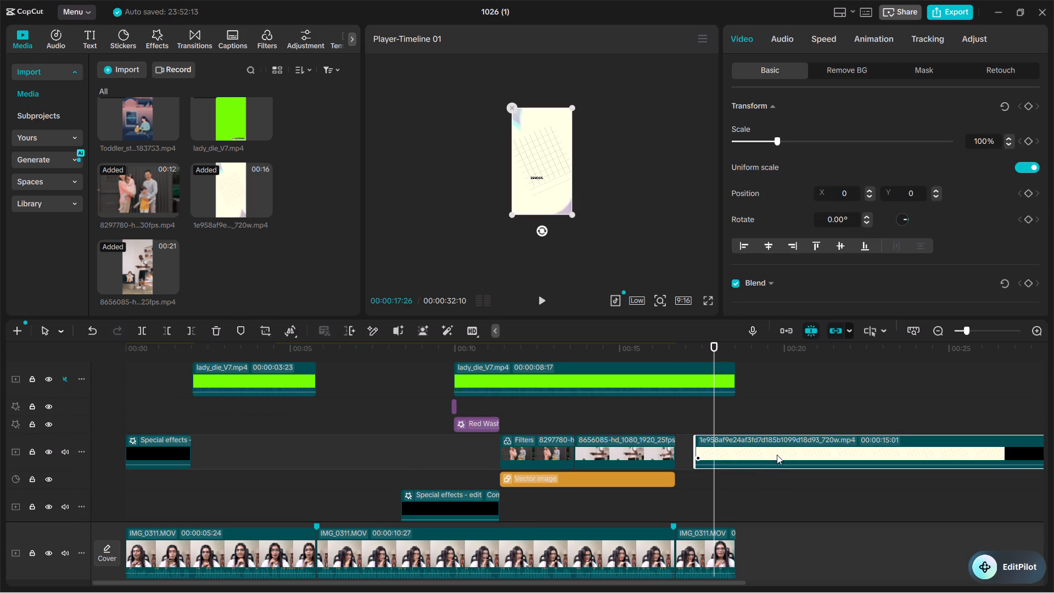
{"action": "left_click_drag", "start_coordinate": [777, 455], "coordinate": [760, 450]}
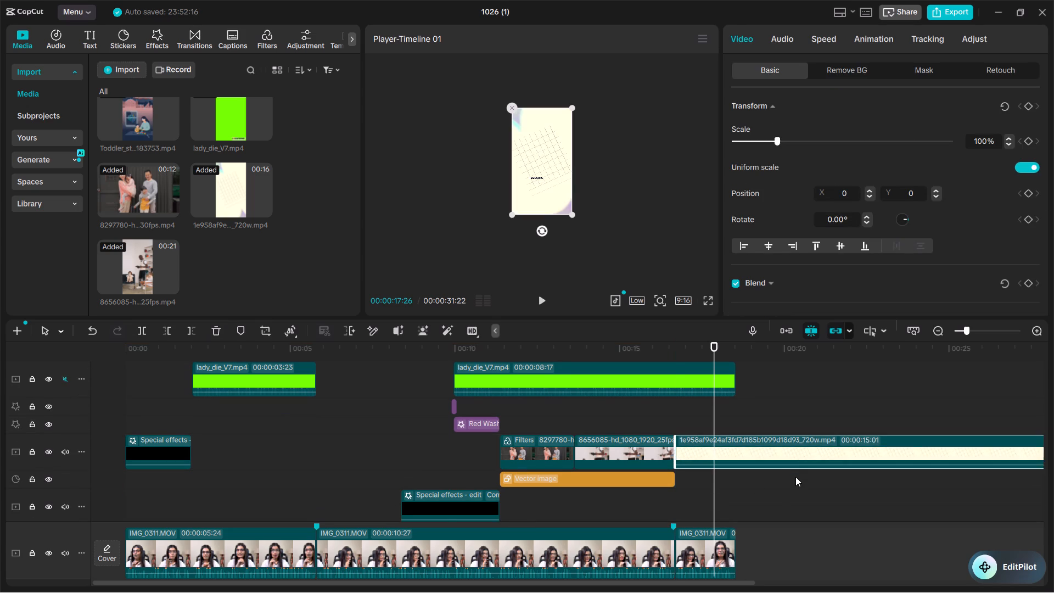
Split the grid background clip at 00:00:18:16, where the closing talking-head shot ends, and delete the remainder.
{"action": "scroll", "coordinate": [795, 493], "scroll_direction": "down", "scroll_amount": 4}
{"action": "scroll", "coordinate": [774, 469], "scroll_direction": "up", "scroll_amount": 2}
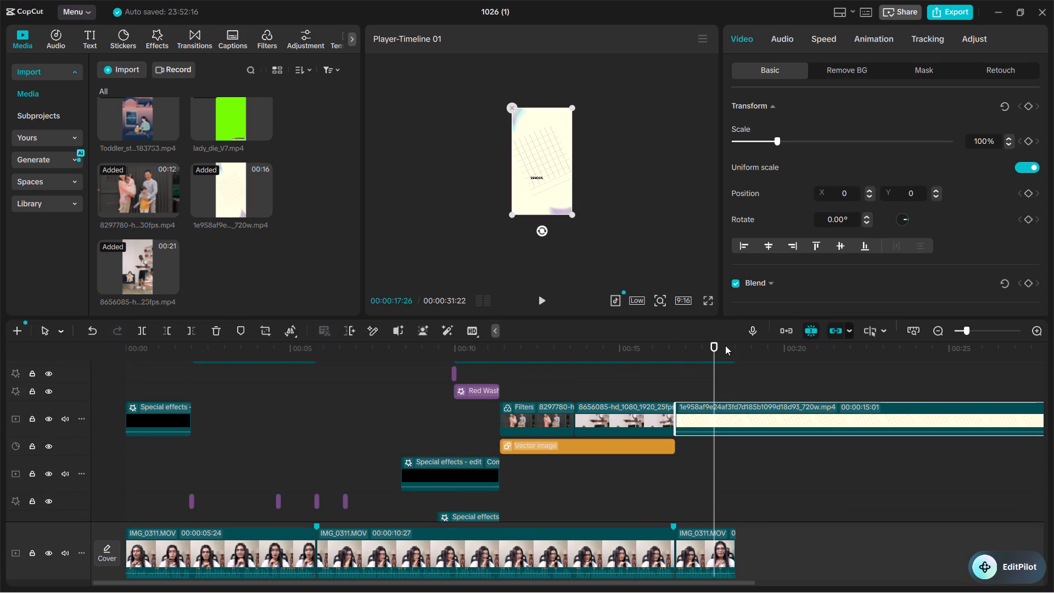
{"action": "left_click_drag", "start_coordinate": [725, 345], "coordinate": [732, 344]}
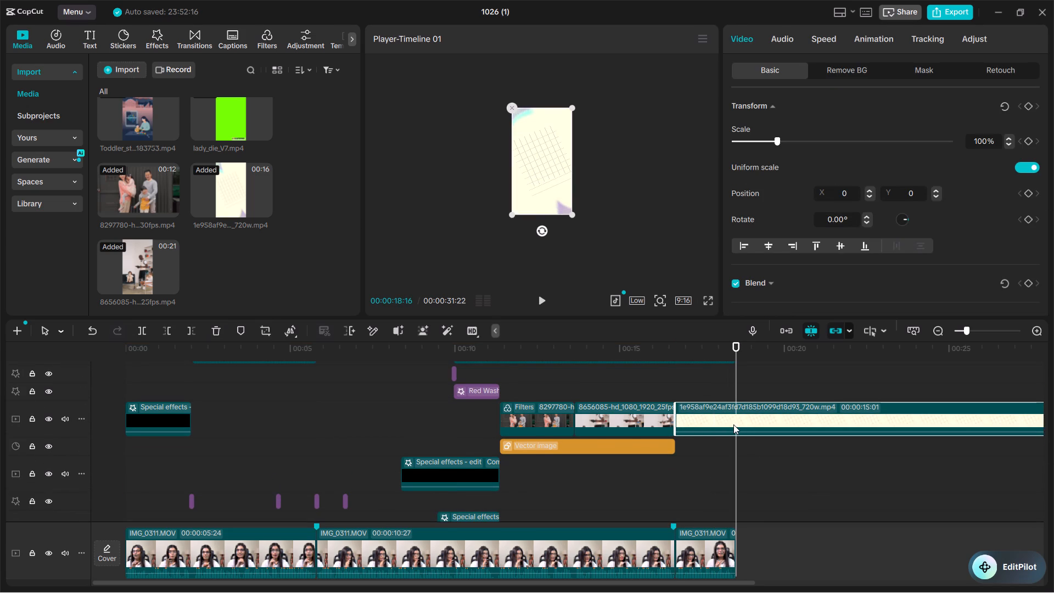
{"action": "key", "text": "b"}
{"action": "left_click", "coordinate": [740, 416]}
{"action": "key", "text": "a"}
{"action": "left_click", "coordinate": [767, 410]}
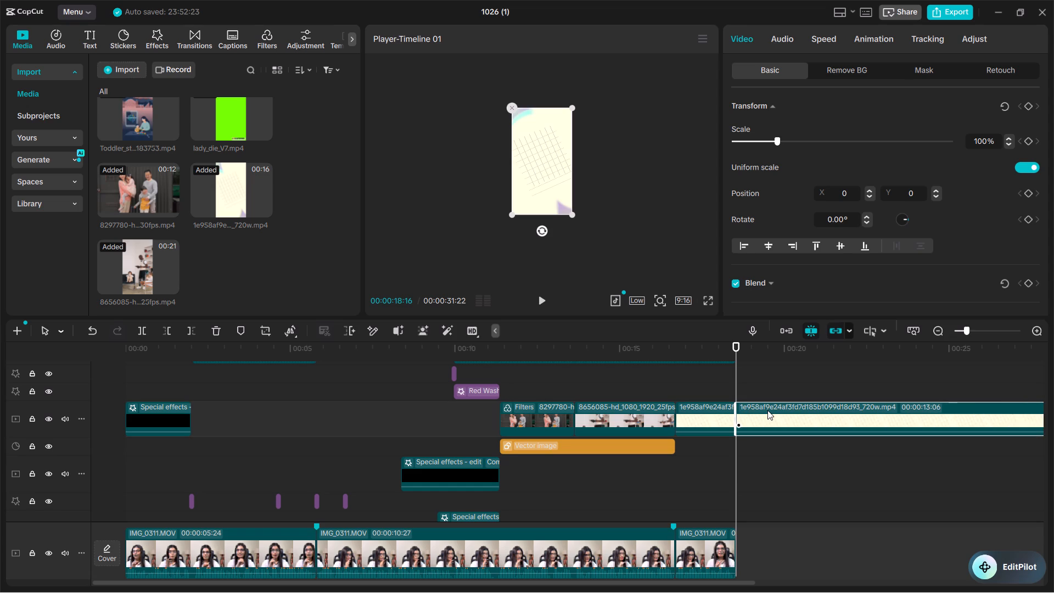
{"action": "key", "text": "Delete"}
Play the cut from the 8656085 clip into the grid background full-screen.
{"action": "left_click", "coordinate": [669, 346]}
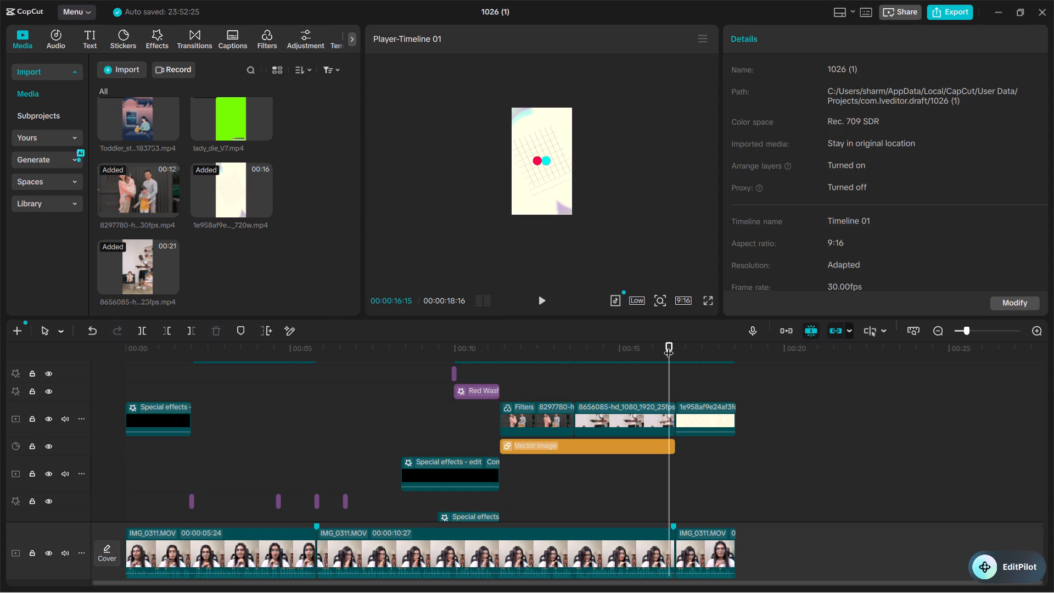
{"action": "left_click", "coordinate": [707, 304]}
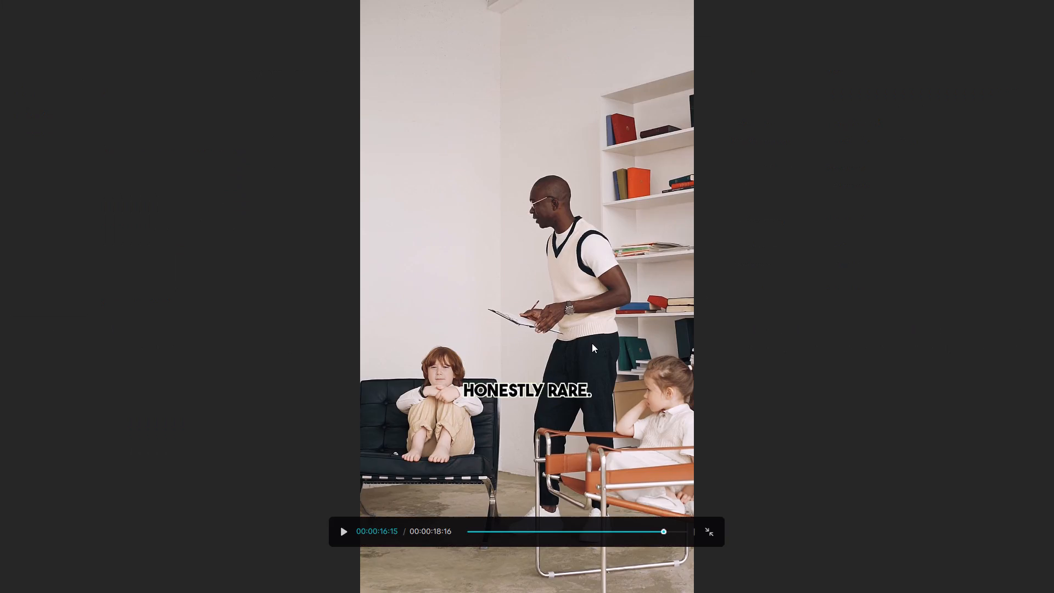
{"action": "key", "text": "space"}
{"action": "key", "text": "space"}
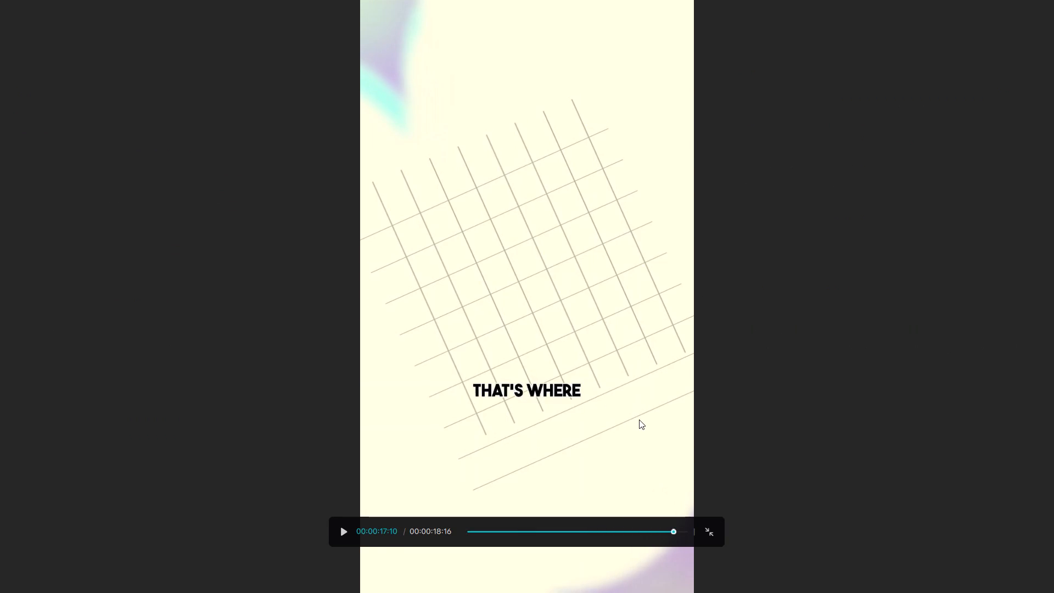
{"action": "key", "text": "Escape"}
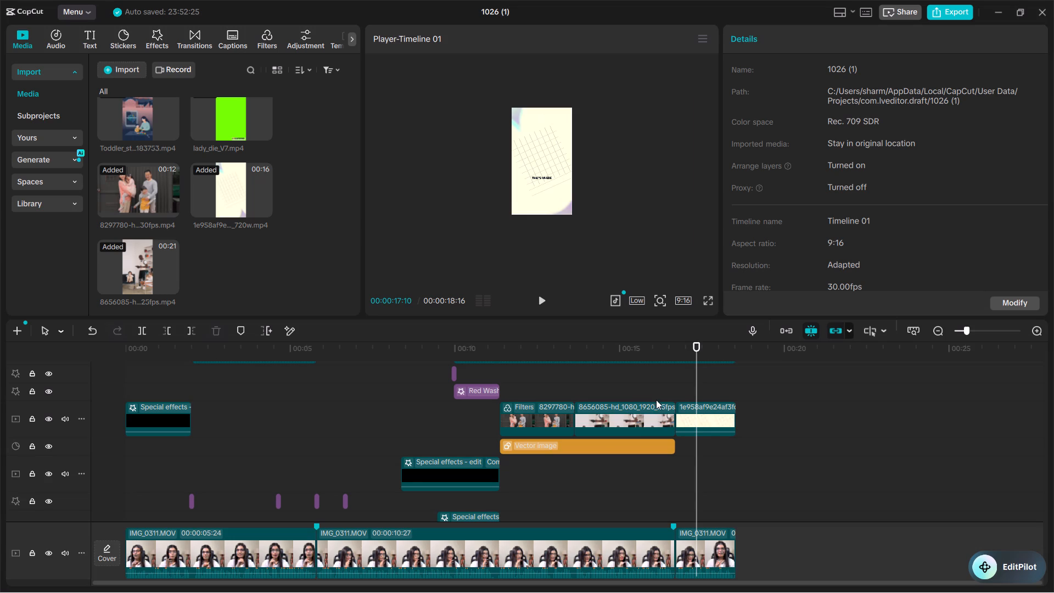
Split the second lady_die_V7.mp4 caption clip at 00:00:16:21, where the grid background begins.
{"action": "scroll", "coordinate": [668, 392], "scroll_direction": "up", "scroll_amount": 5}
{"action": "left_click", "coordinate": [671, 348]}
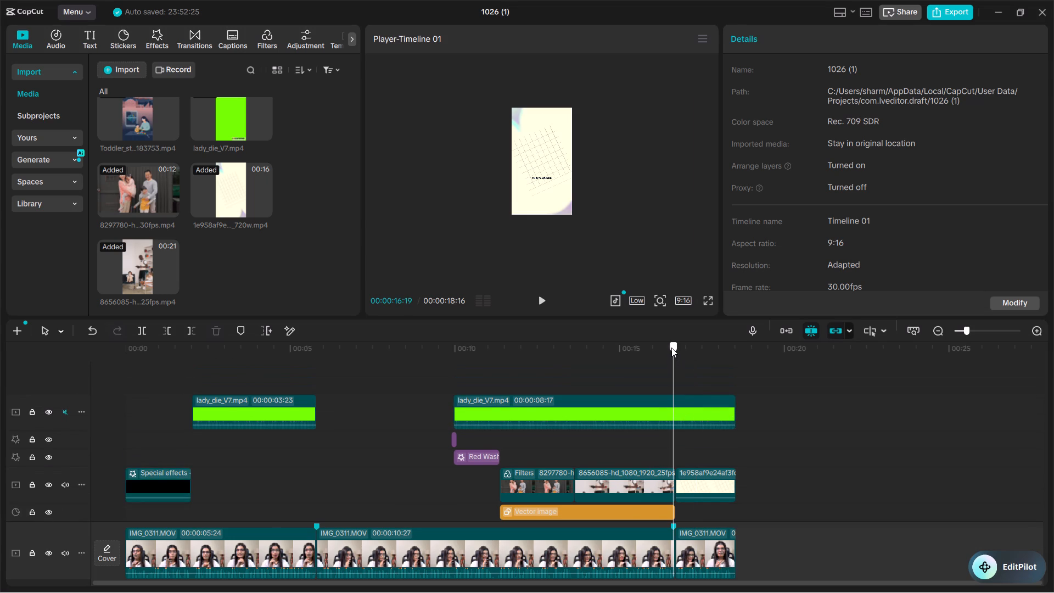
{"action": "left_click", "coordinate": [685, 412]}
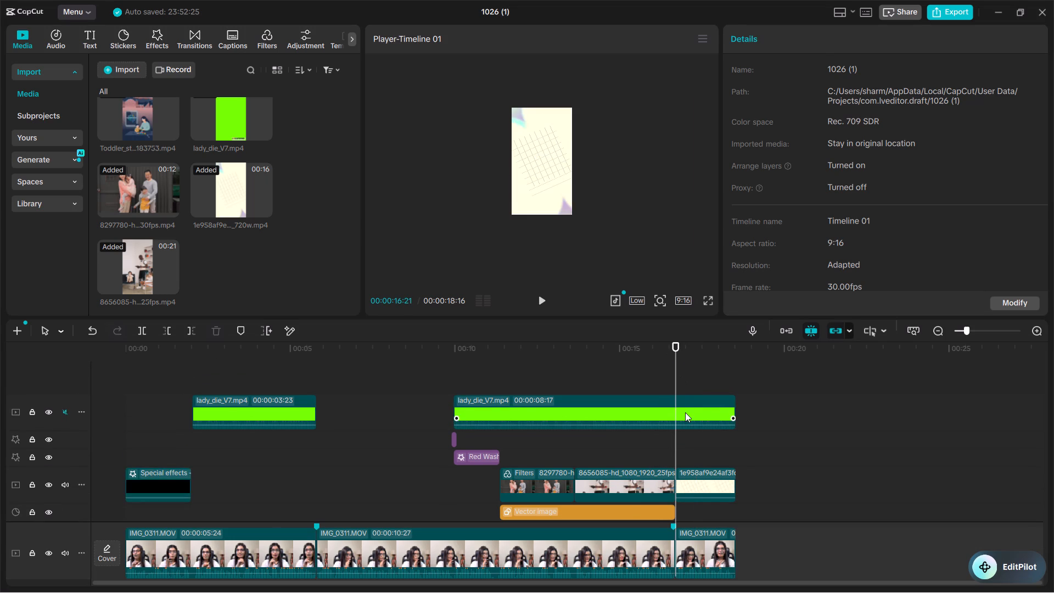
{"action": "key", "text": "b"}
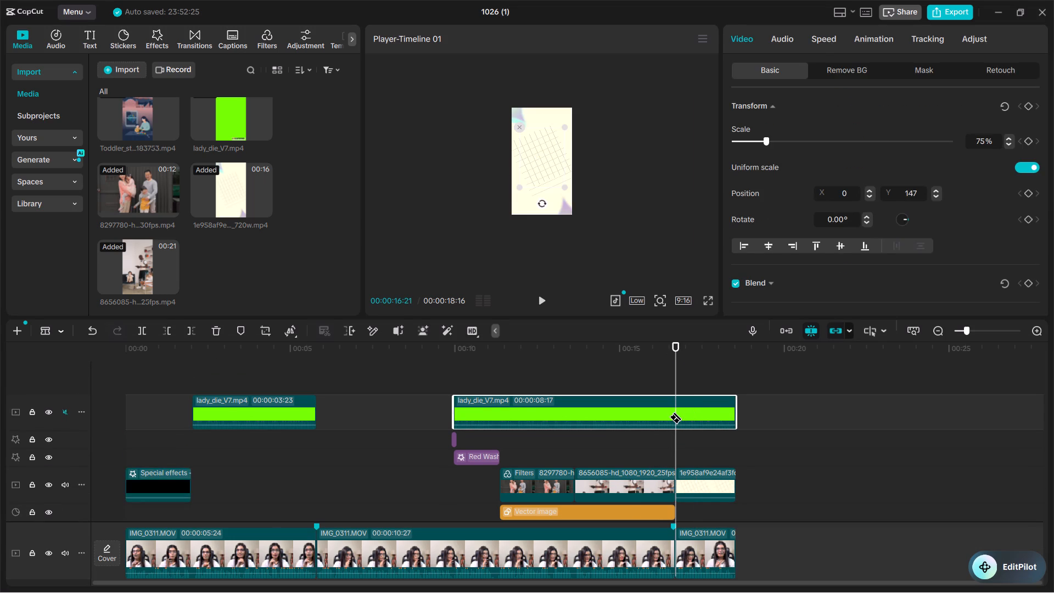
{"action": "left_click", "coordinate": [676, 411]}
{"action": "key", "text": "a"}
Scale the last lady_die_V7.mp4 caption segment, over the grid background, to 62%.
{"action": "left_click", "coordinate": [702, 407]}
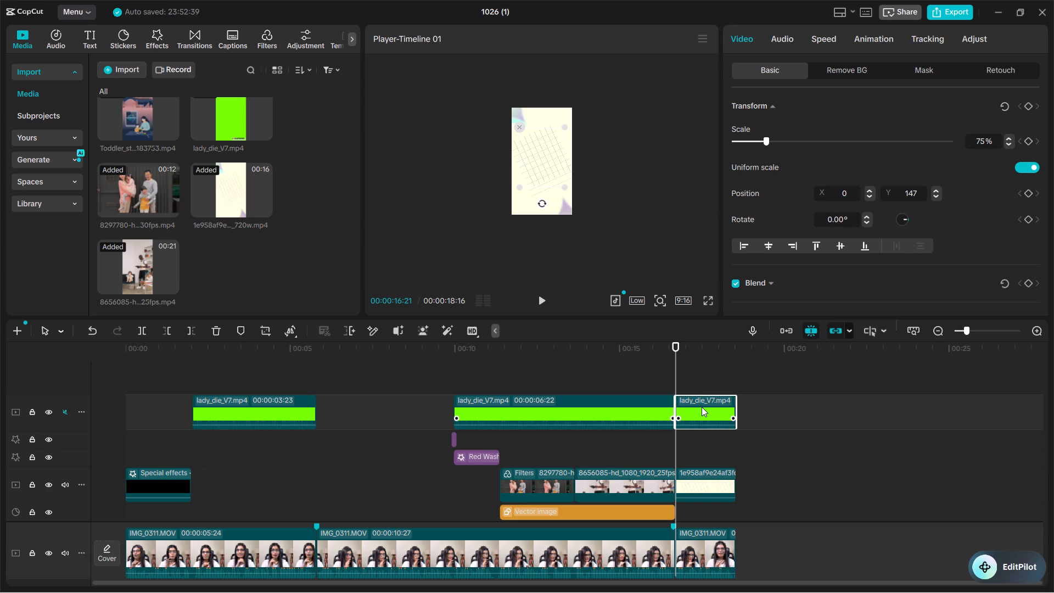
{"action": "left_click", "coordinate": [698, 349]}
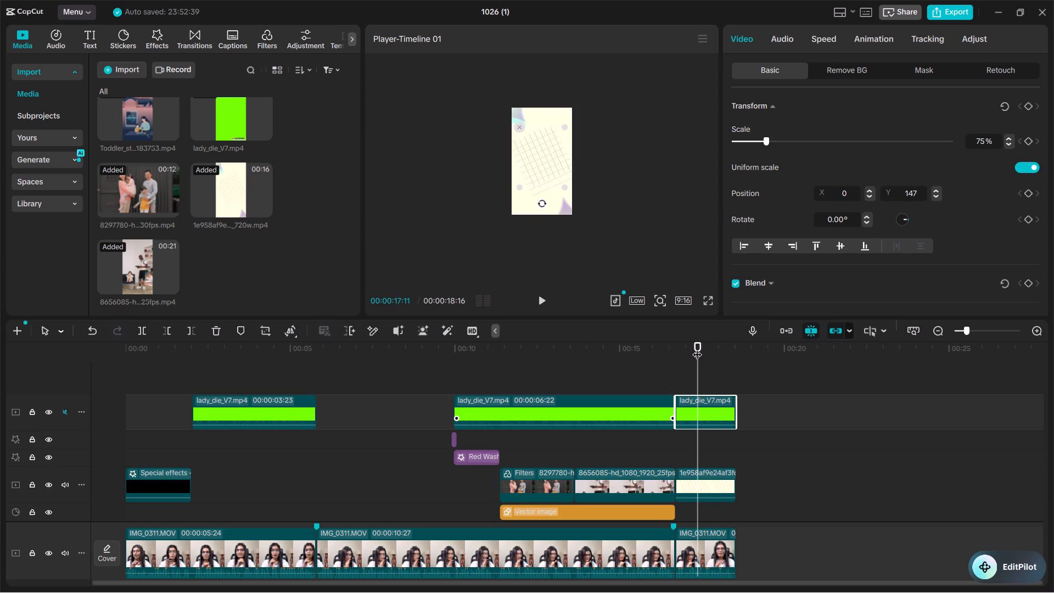
{"action": "left_click", "coordinate": [761, 138]}
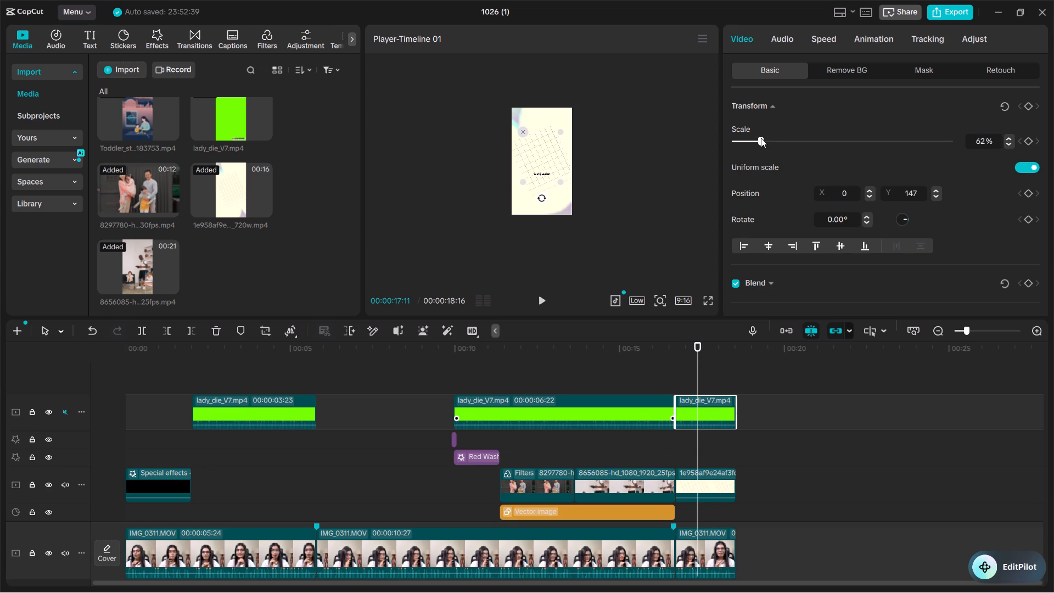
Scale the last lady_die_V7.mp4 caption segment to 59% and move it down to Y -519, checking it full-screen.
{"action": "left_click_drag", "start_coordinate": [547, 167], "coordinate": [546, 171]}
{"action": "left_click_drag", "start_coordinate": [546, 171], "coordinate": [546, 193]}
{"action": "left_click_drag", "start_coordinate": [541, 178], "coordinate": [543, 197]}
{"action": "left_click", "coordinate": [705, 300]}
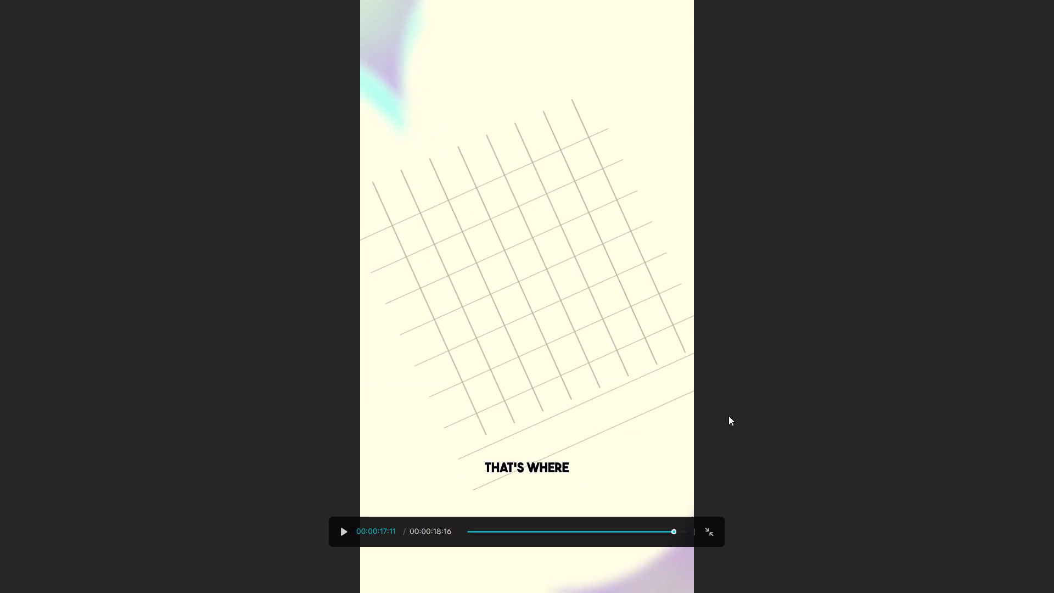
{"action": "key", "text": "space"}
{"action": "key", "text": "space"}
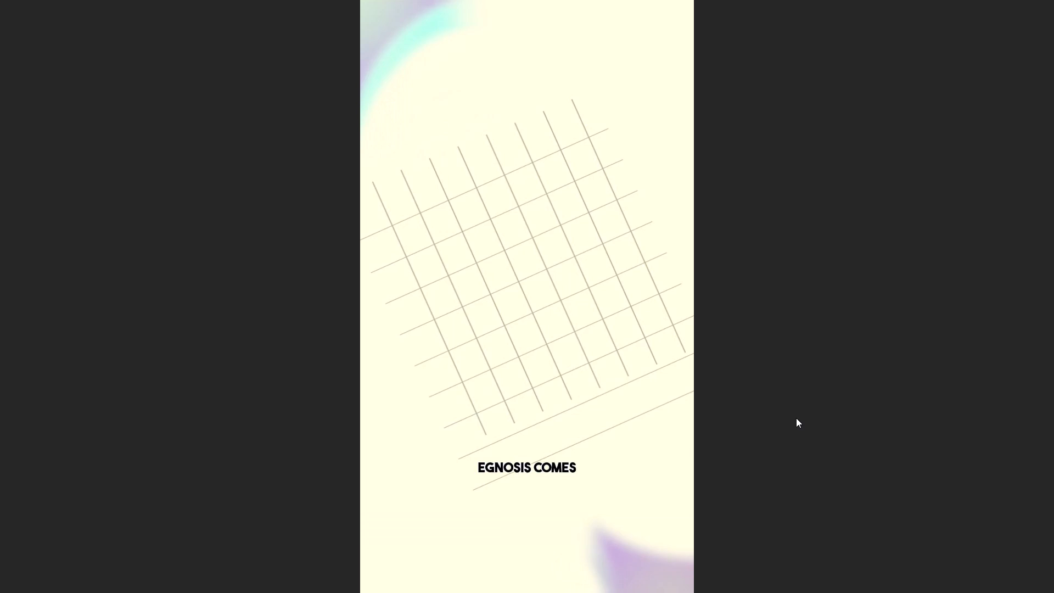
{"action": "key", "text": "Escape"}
Delete the last lady_die_V7.mp4 caption segment over the grid background.
{"action": "left_click", "coordinate": [706, 410]}
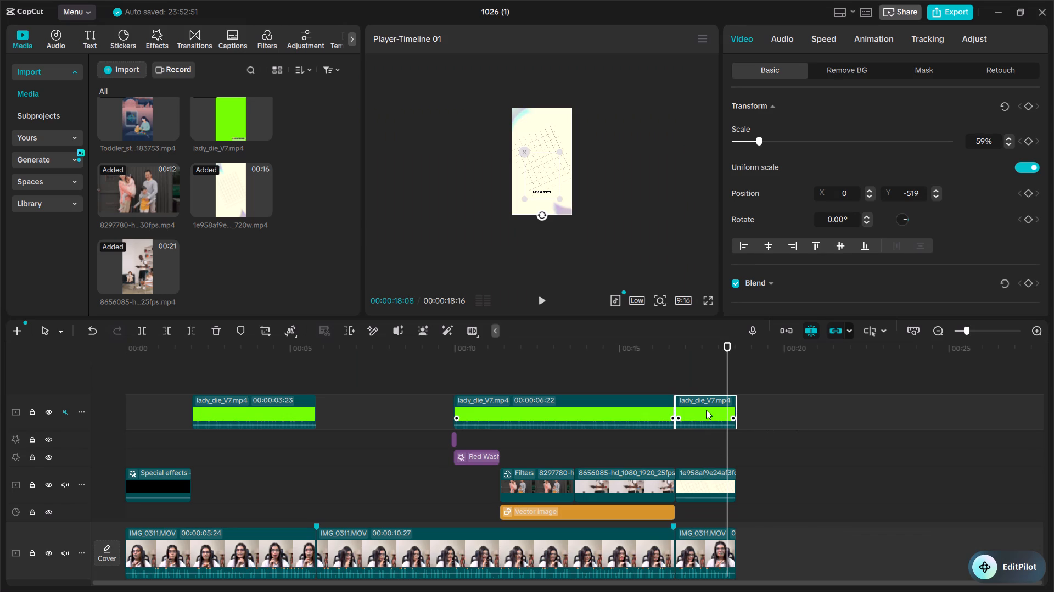
{"action": "key", "text": "Delete"}
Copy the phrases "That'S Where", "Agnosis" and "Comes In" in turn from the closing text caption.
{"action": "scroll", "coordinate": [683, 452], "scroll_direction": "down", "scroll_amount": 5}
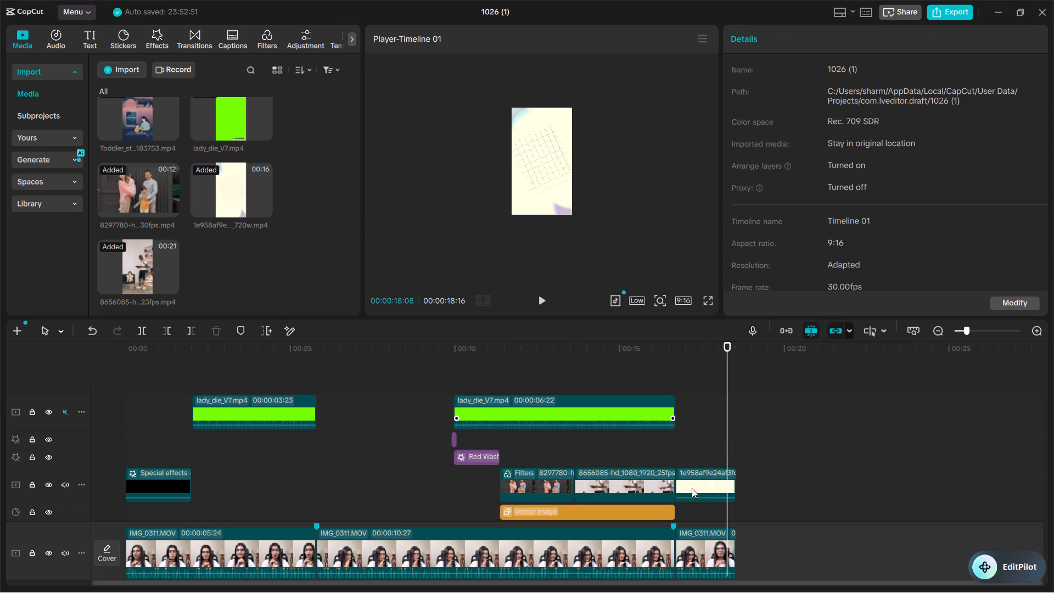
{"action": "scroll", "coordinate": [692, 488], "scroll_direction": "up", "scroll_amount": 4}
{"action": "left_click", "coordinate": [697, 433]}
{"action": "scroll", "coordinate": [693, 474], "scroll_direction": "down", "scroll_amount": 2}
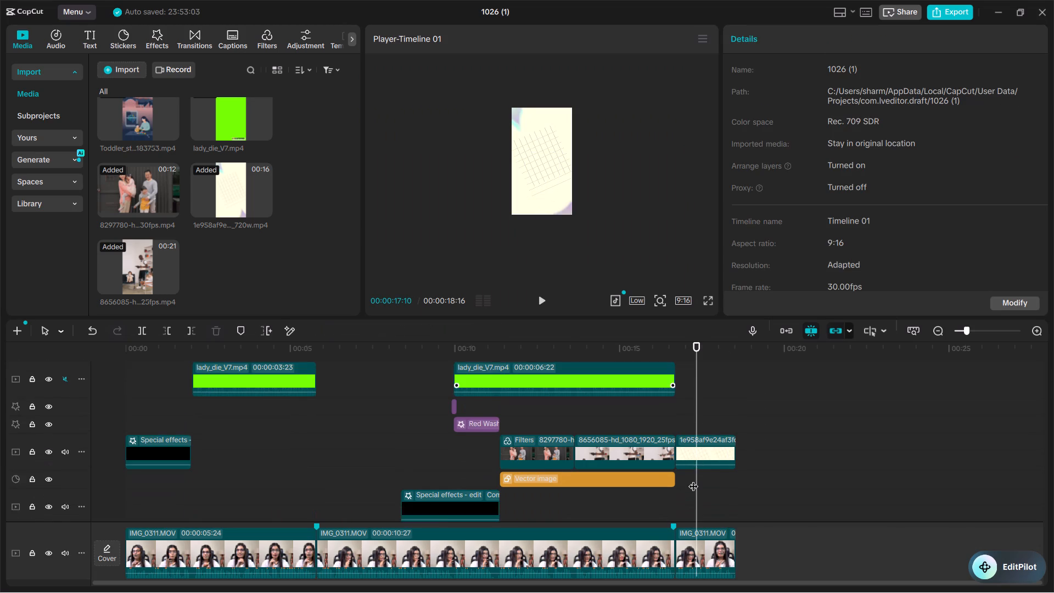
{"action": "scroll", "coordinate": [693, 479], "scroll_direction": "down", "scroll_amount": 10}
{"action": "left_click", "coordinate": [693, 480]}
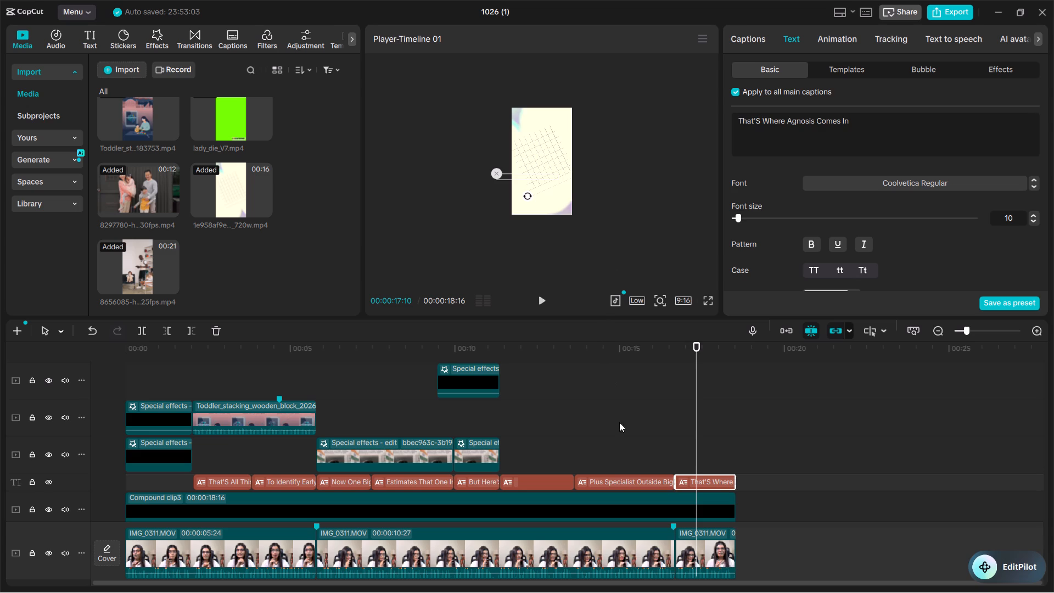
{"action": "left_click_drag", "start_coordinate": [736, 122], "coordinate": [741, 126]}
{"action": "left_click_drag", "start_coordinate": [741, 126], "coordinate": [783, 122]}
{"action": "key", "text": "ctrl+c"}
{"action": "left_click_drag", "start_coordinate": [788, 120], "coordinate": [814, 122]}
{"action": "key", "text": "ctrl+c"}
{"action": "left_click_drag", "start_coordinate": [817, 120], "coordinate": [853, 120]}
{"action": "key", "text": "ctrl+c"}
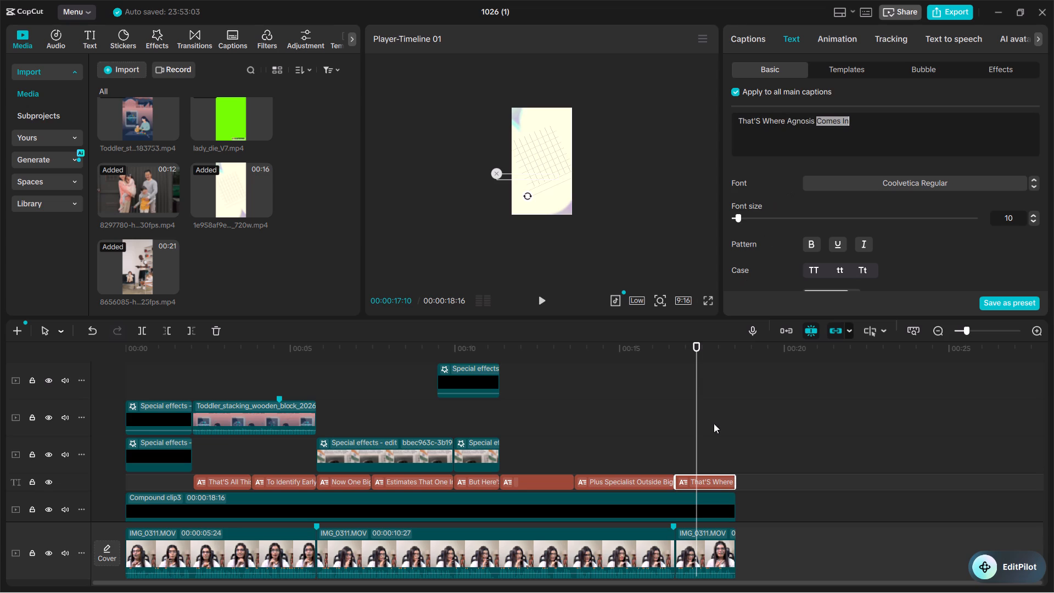
Duplicate the closing "That'S Where Agnosis Comes In" text caption twice, stacking both copies on separate tracks directly above the original.
{"action": "left_click_drag", "start_coordinate": [703, 482], "coordinate": [703, 466], "text": "alt"}
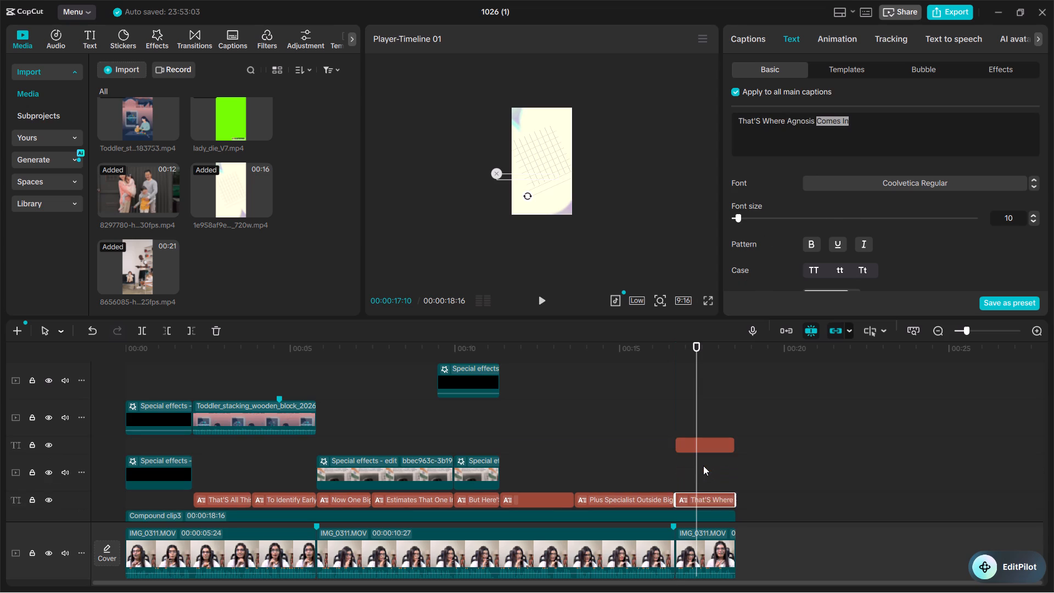
{"action": "left_click_drag", "start_coordinate": [704, 445], "coordinate": [703, 488], "text": "alt"}
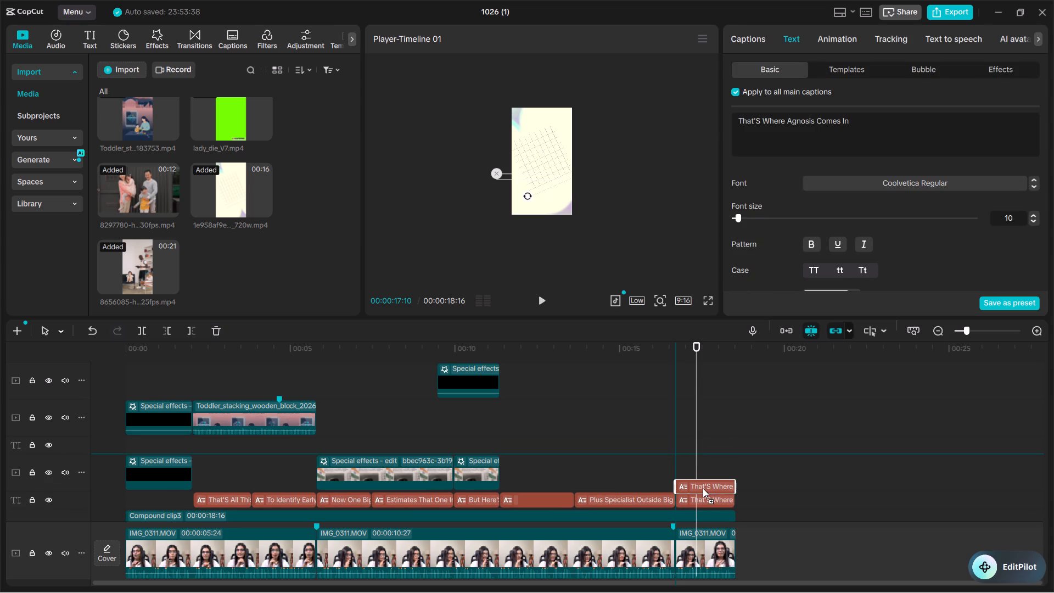
{"action": "left_click_drag", "start_coordinate": [703, 488], "coordinate": [702, 490], "text": "alt"}
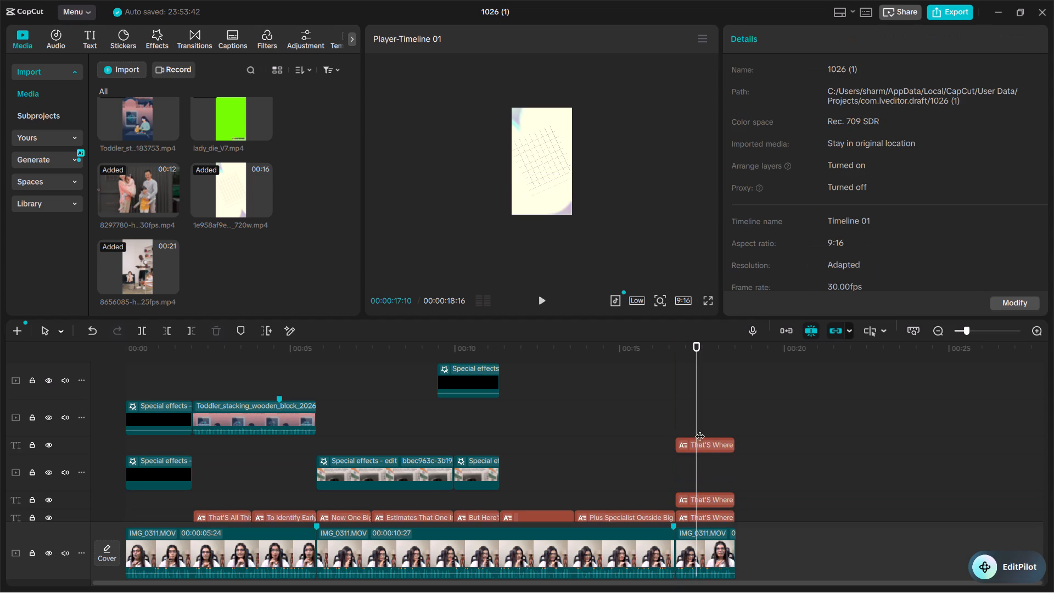
{"action": "left_click_drag", "start_coordinate": [700, 448], "coordinate": [702, 494]}
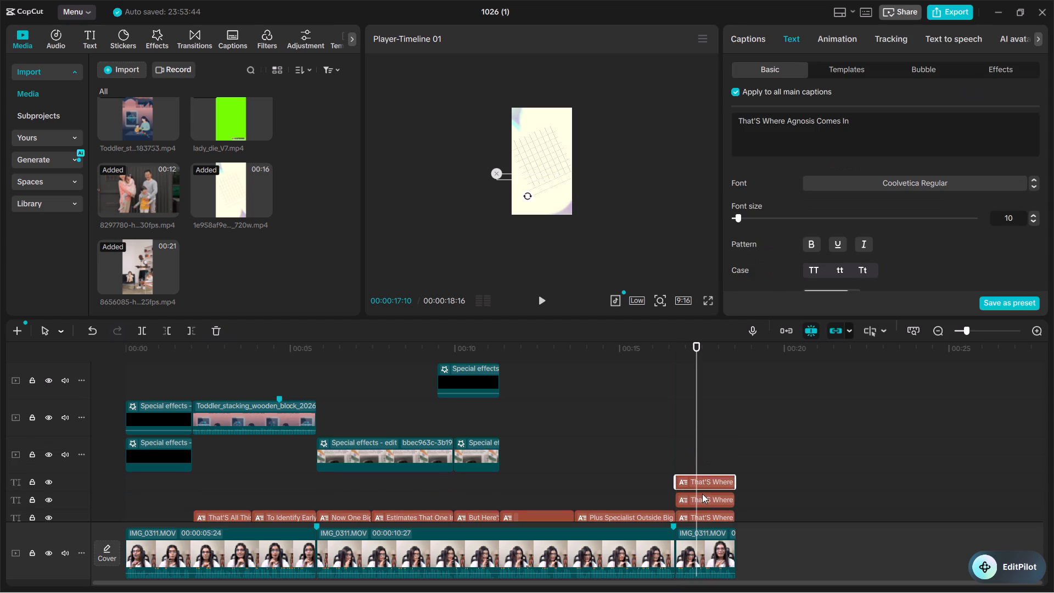
Trim the three stacked closing captions' text to "That'S Where" on the lowest, "Agnosis" on the middle and "Comes In" on the top one.
{"action": "scroll", "coordinate": [702, 491], "scroll_direction": "down", "scroll_amount": 2}
{"action": "left_click", "coordinate": [700, 485]}
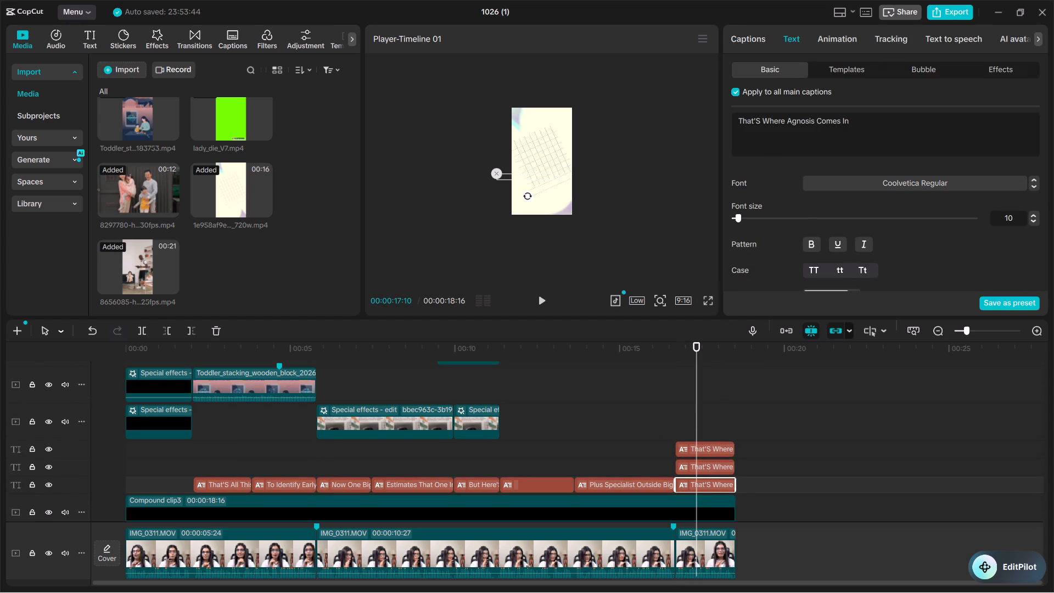
{"action": "left_click_drag", "start_coordinate": [786, 125], "coordinate": [871, 130]}
{"action": "key", "text": "BackSpace"}
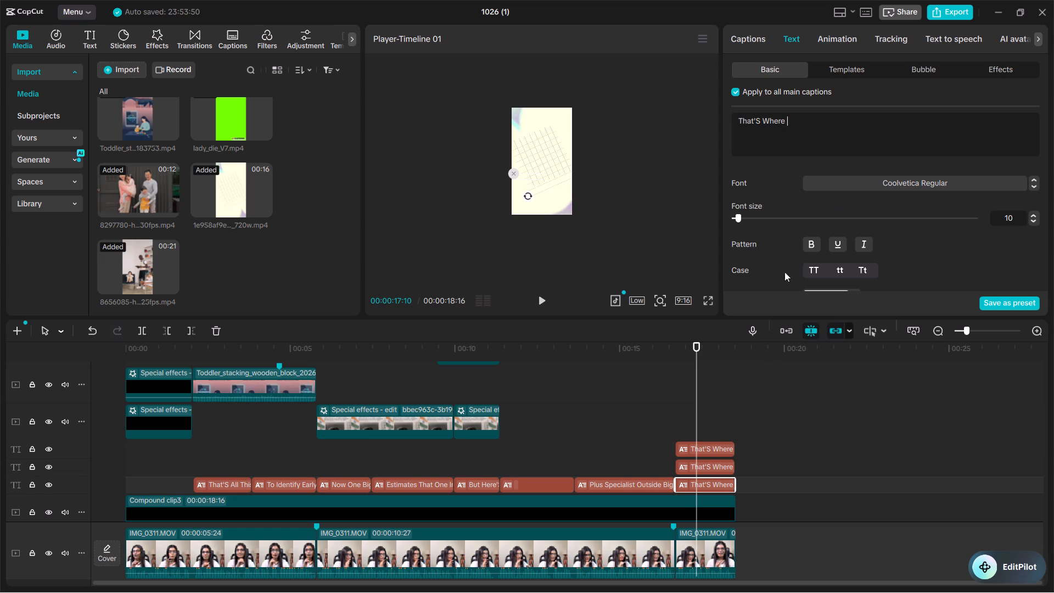
{"action": "left_click", "coordinate": [707, 467]}
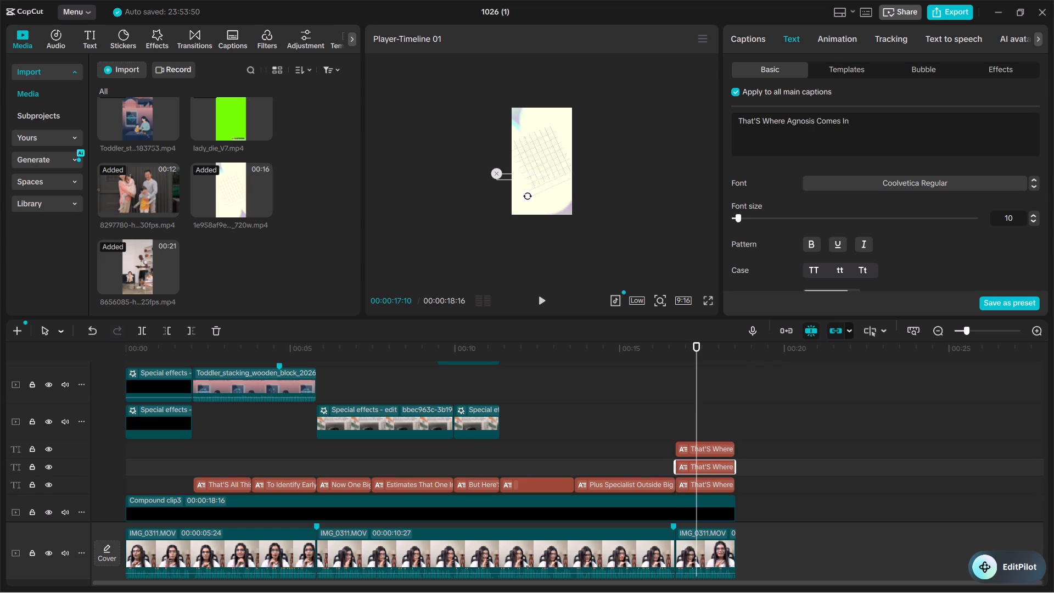
{"action": "left_click_drag", "start_coordinate": [786, 119], "coordinate": [704, 141]}
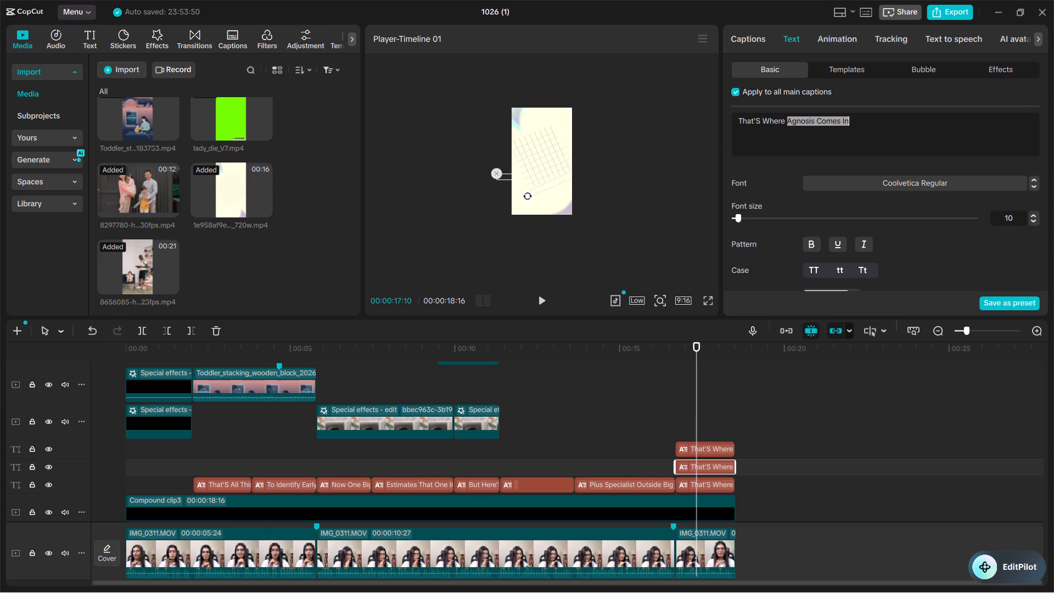
{"action": "left_click_drag", "start_coordinate": [787, 120], "coordinate": [730, 120]}
{"action": "key", "text": "BackSpace"}
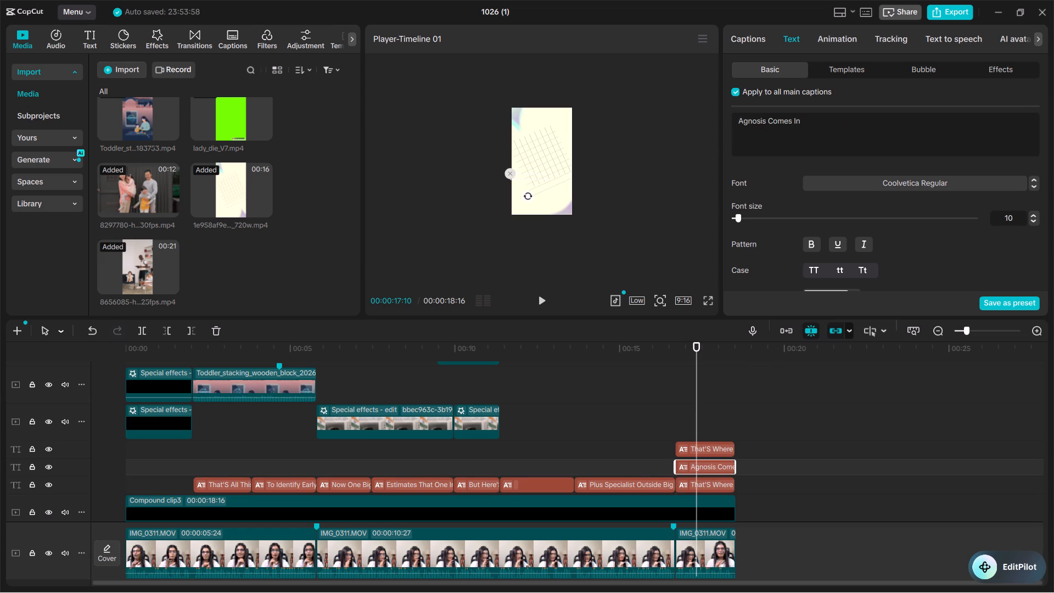
{"action": "left_click_drag", "start_coordinate": [827, 125], "coordinate": [769, 124]}
{"action": "key", "text": "BackSpace"}
{"action": "left_click", "coordinate": [709, 449]}
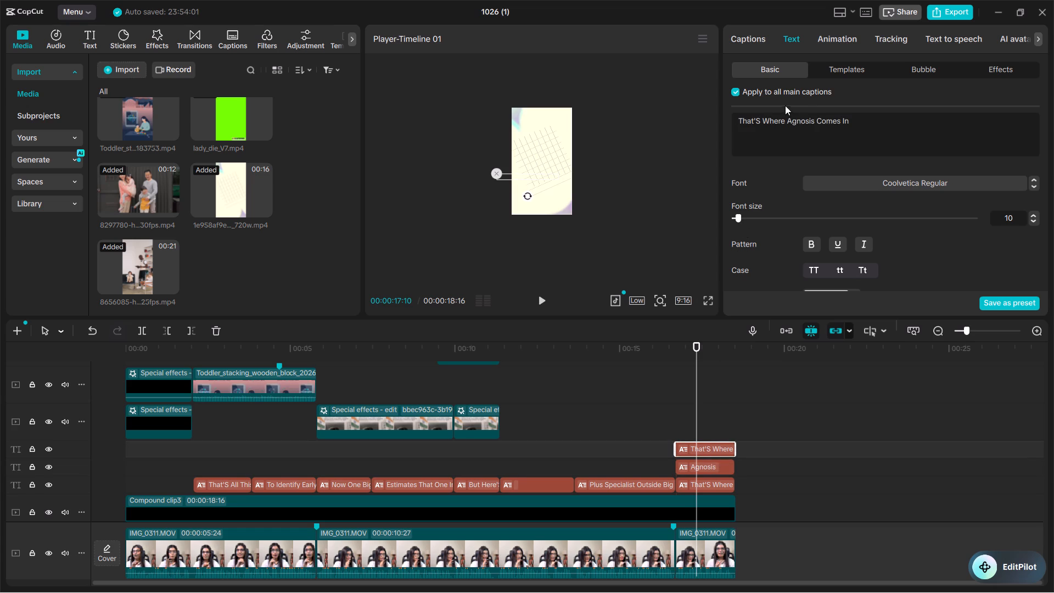
{"action": "left_click_drag", "start_coordinate": [815, 120], "coordinate": [660, 122]}
{"action": "key", "text": "BackSpace"}
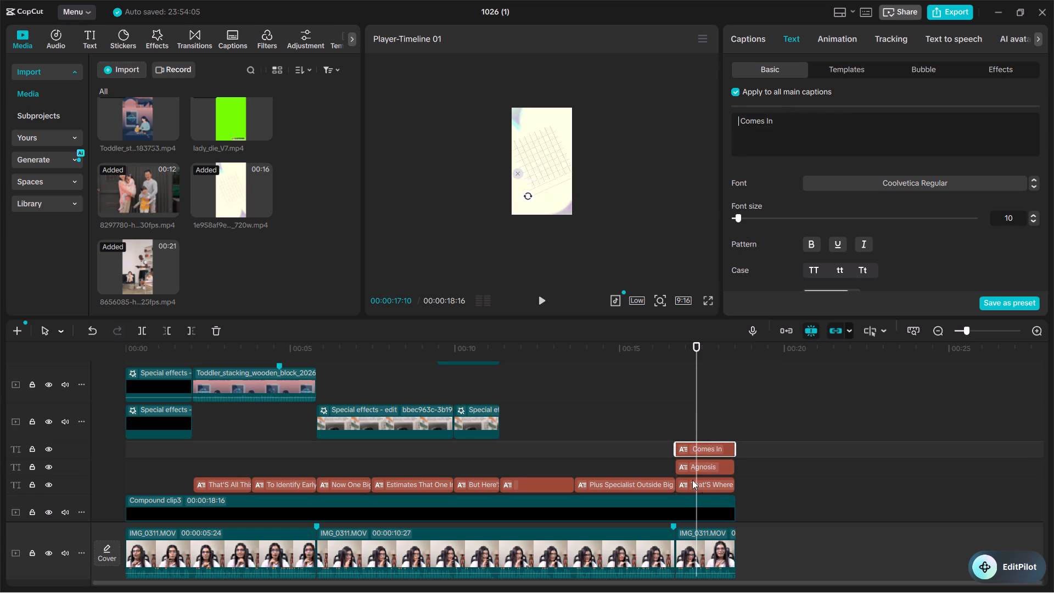
Move the three closing text captions together onto tracks above the lady_die_V7.mp4 clips, keeping them aligned with the grid background.
{"action": "left_click", "coordinate": [664, 391]}
{"action": "left_click", "coordinate": [676, 357]}
{"action": "key", "text": "space"}
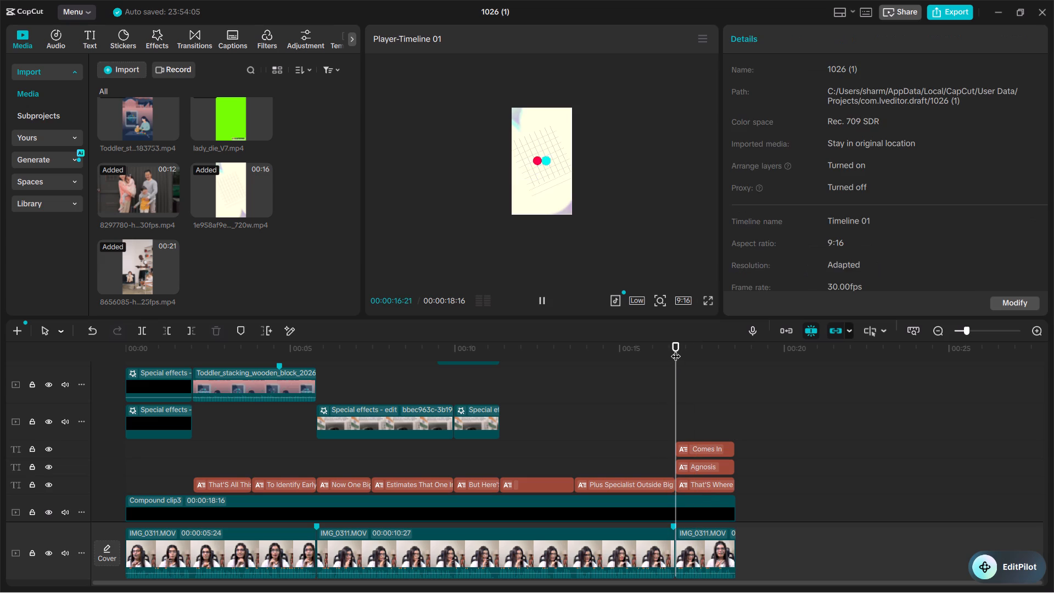
{"action": "key", "text": "space"}
{"action": "scroll", "coordinate": [699, 432], "scroll_direction": "up", "scroll_amount": 2}
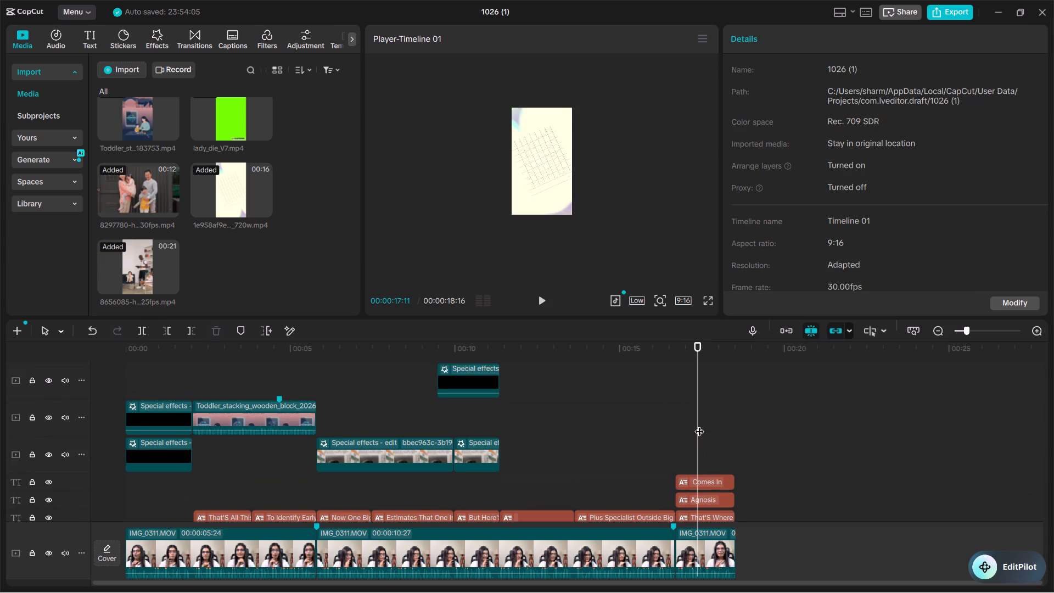
{"action": "scroll", "coordinate": [699, 424], "scroll_direction": "up", "scroll_amount": 2}
{"action": "scroll", "coordinate": [700, 427], "scroll_direction": "down", "scroll_amount": 4}
{"action": "left_click", "coordinate": [713, 479]}
{"action": "left_click", "coordinate": [714, 472], "text": "ctrl"}
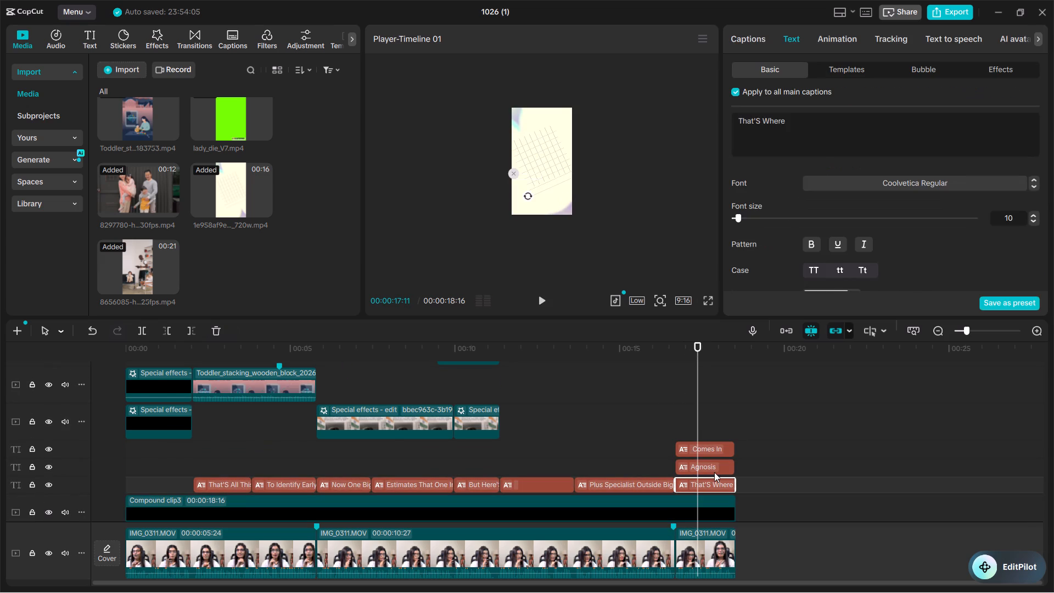
{"action": "left_click", "coordinate": [716, 452], "text": "ctrl"}
{"action": "left_click_drag", "start_coordinate": [718, 450], "coordinate": [719, 345]}
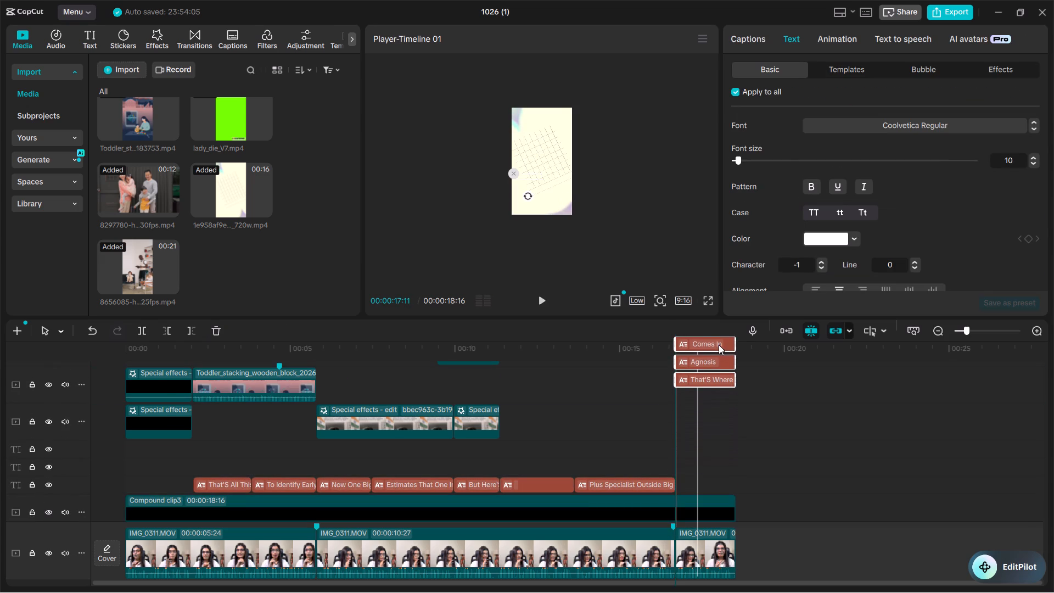
{"action": "left_click_drag", "start_coordinate": [719, 345], "coordinate": [719, 283]}
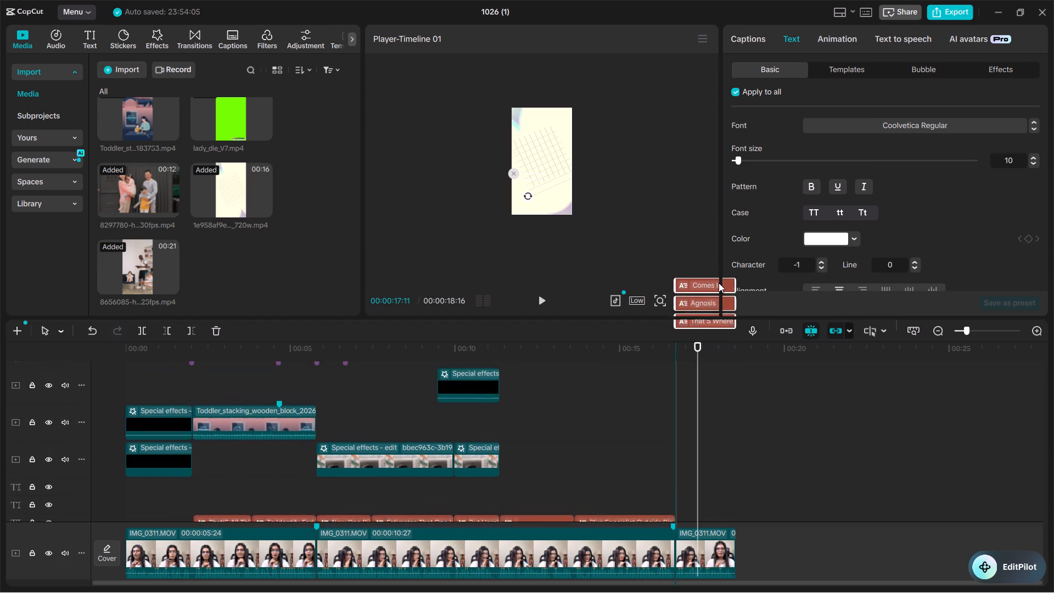
{"action": "left_click_drag", "start_coordinate": [719, 283], "coordinate": [722, 259]}
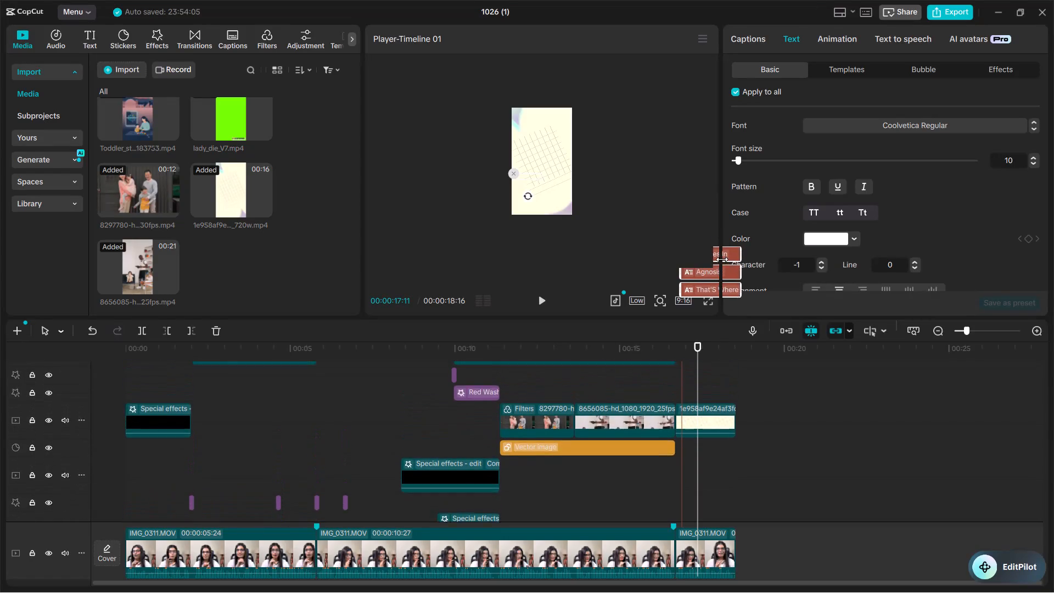
{"action": "left_click_drag", "start_coordinate": [722, 259], "coordinate": [724, 421]}
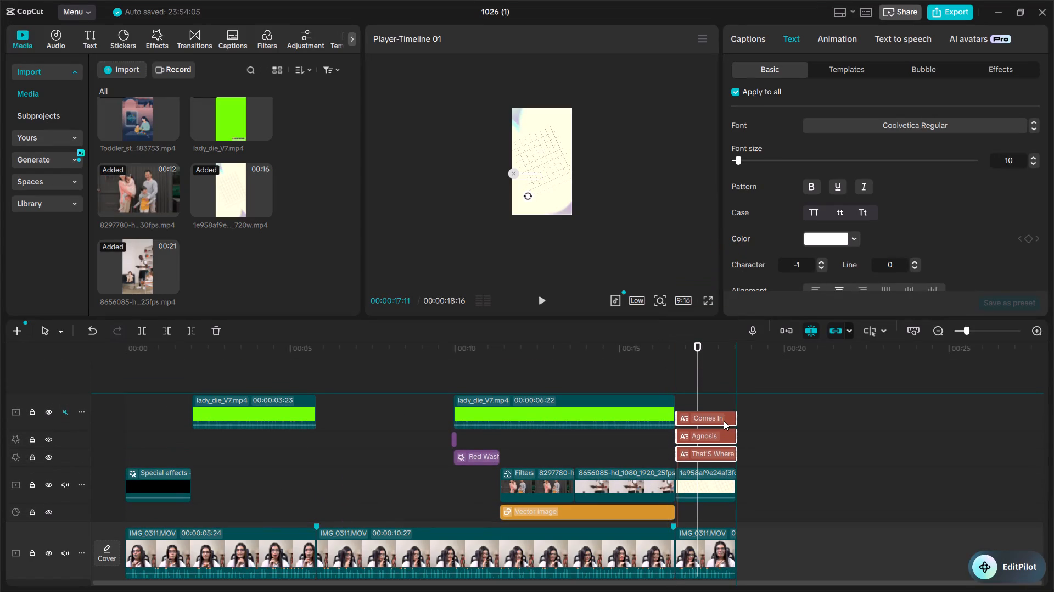
{"action": "left_click_drag", "start_coordinate": [724, 421], "coordinate": [721, 423]}
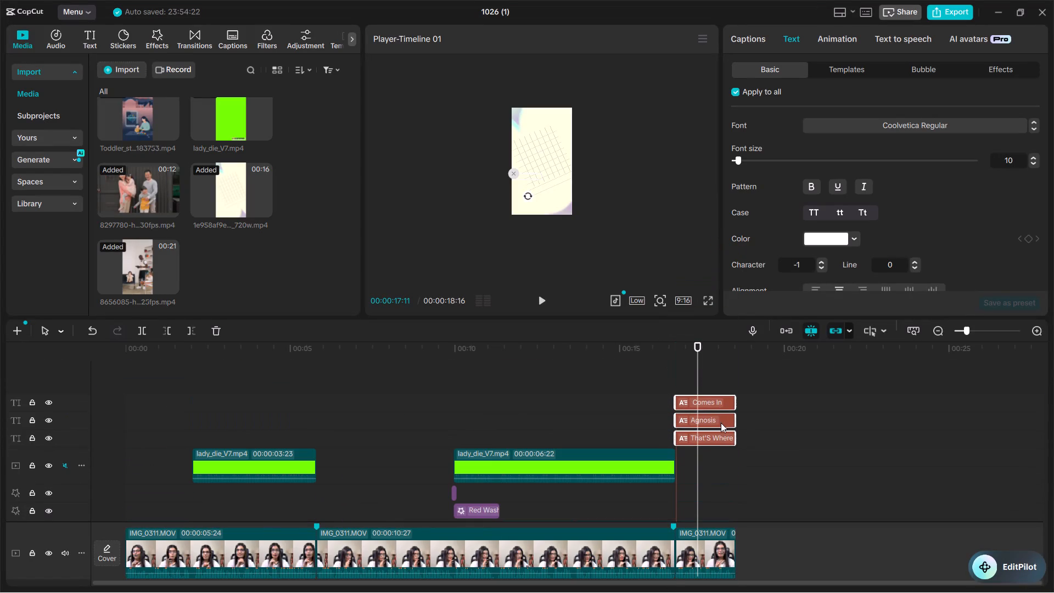
Play the closing section from 00:00:16:21 and inspect the three text captions over the grid background full-screen.
{"action": "scroll", "coordinate": [702, 454], "scroll_direction": "up", "scroll_amount": 10, "text": "ctrl"}
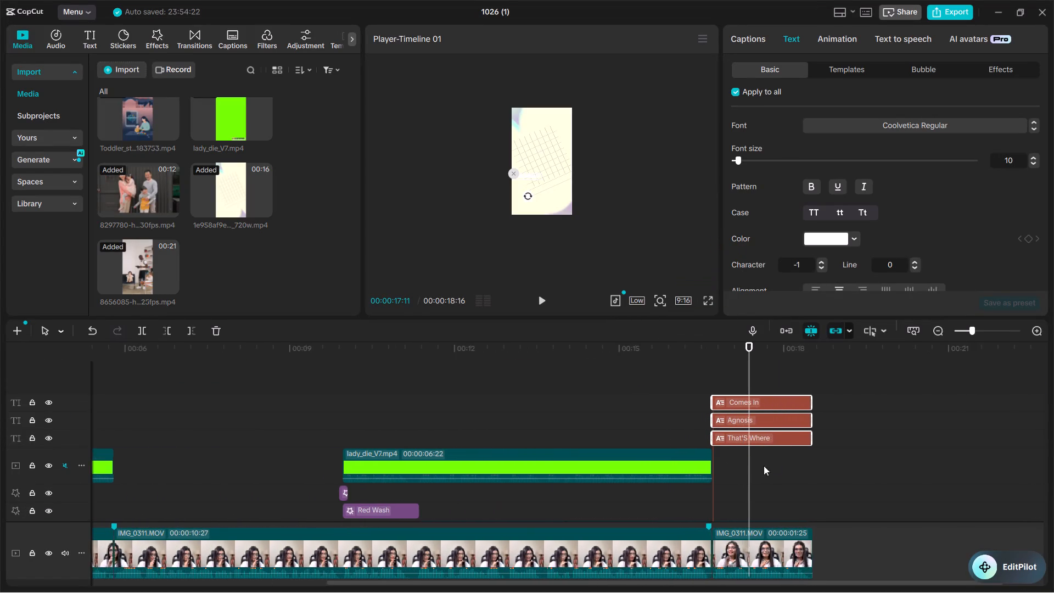
{"action": "scroll", "coordinate": [764, 466], "scroll_direction": "up", "scroll_amount": 2, "text": "ctrl"}
{"action": "left_click", "coordinate": [703, 349]}
{"action": "left_click", "coordinate": [703, 349]}
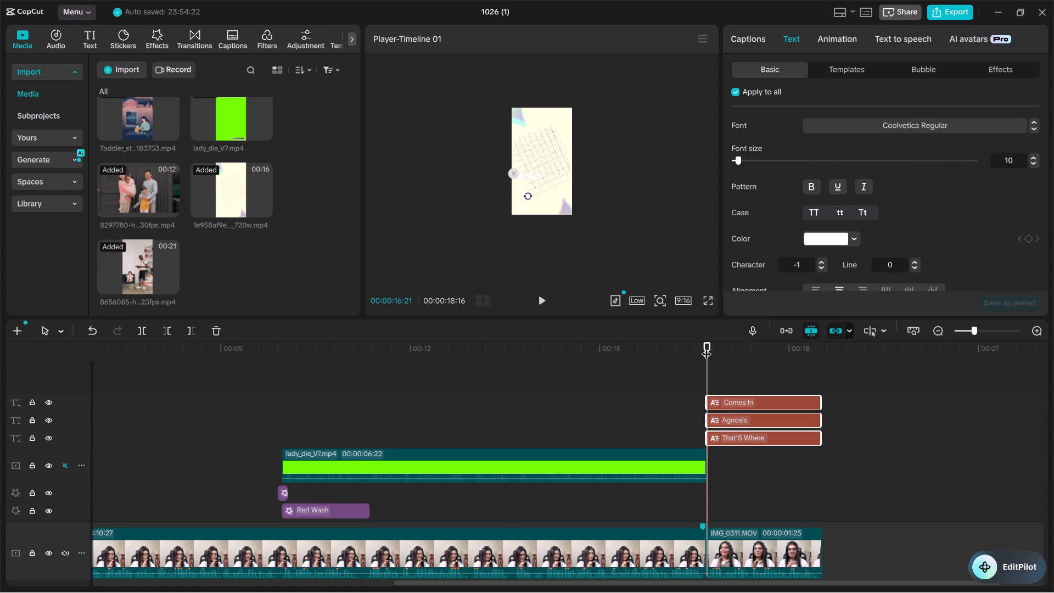
{"action": "key", "text": "space"}
{"action": "key", "text": "space"}
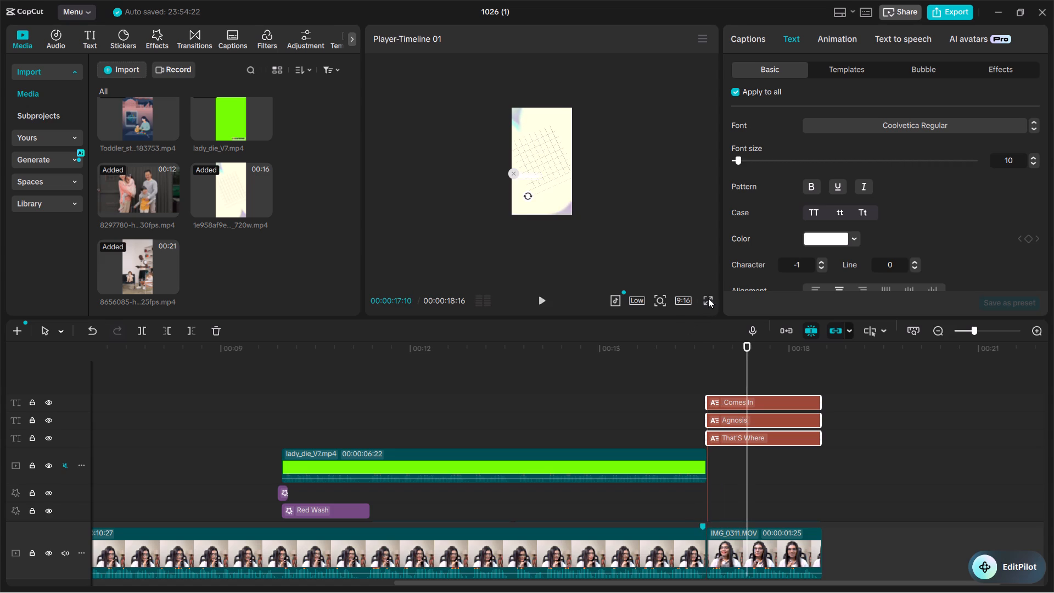
{"action": "left_click", "coordinate": [709, 299]}
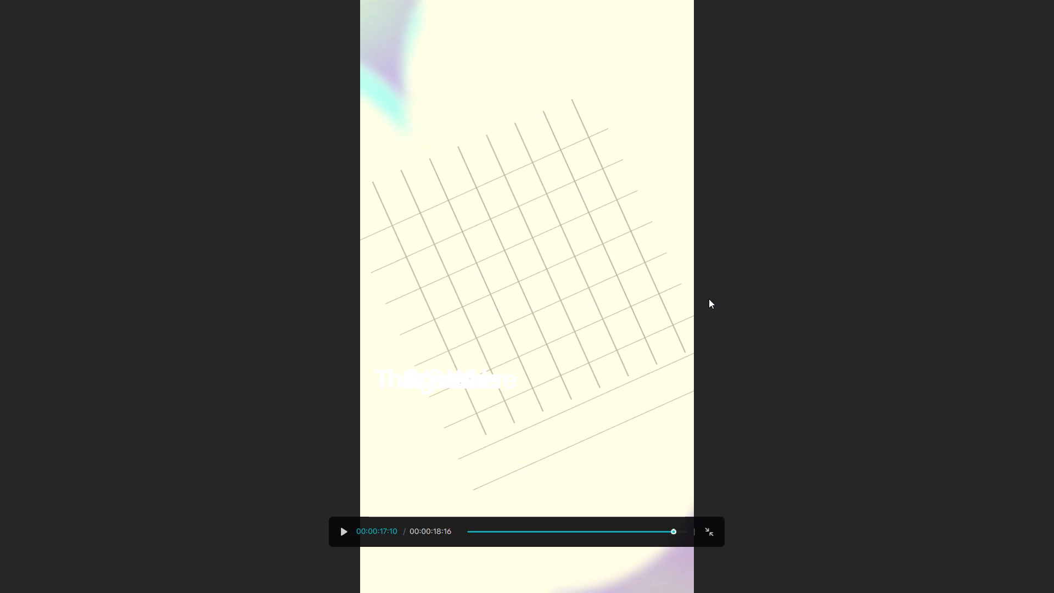
{"action": "key", "text": "Escape"}
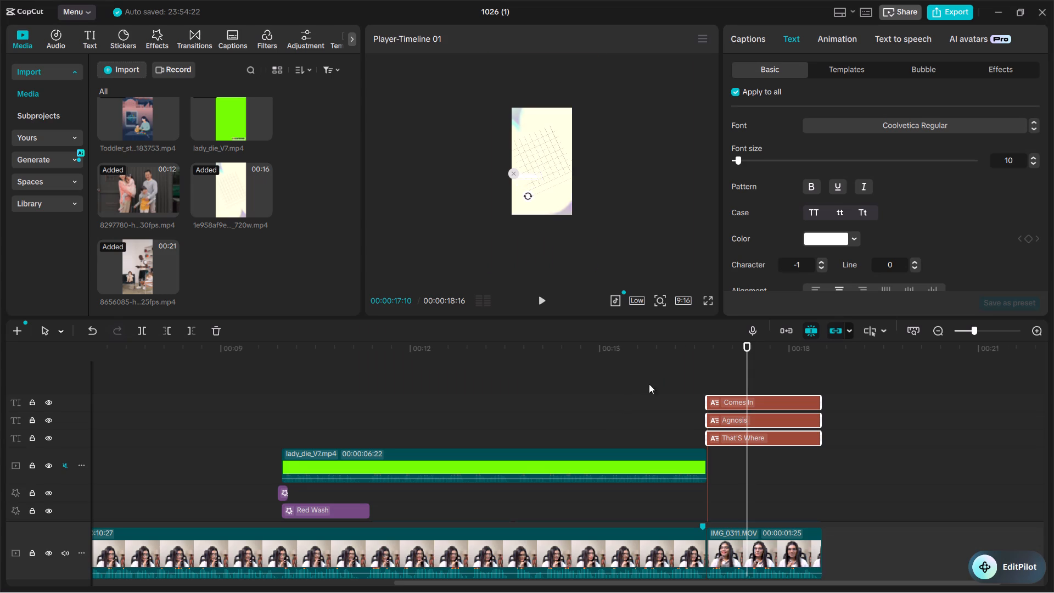
Recolor the three selected closing captions dark red, A70F0F, and check them full-screen over the grid background.
{"action": "left_click", "coordinate": [821, 242]}
{"action": "left_click_drag", "start_coordinate": [882, 284], "coordinate": [881, 284]}
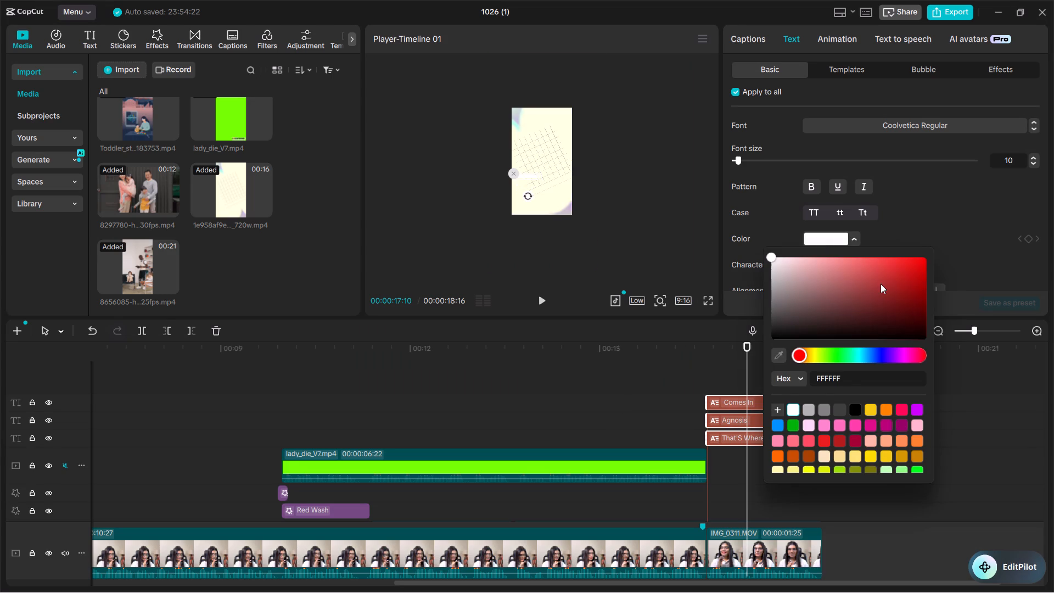
{"action": "left_click_drag", "start_coordinate": [881, 284], "coordinate": [913, 286]}
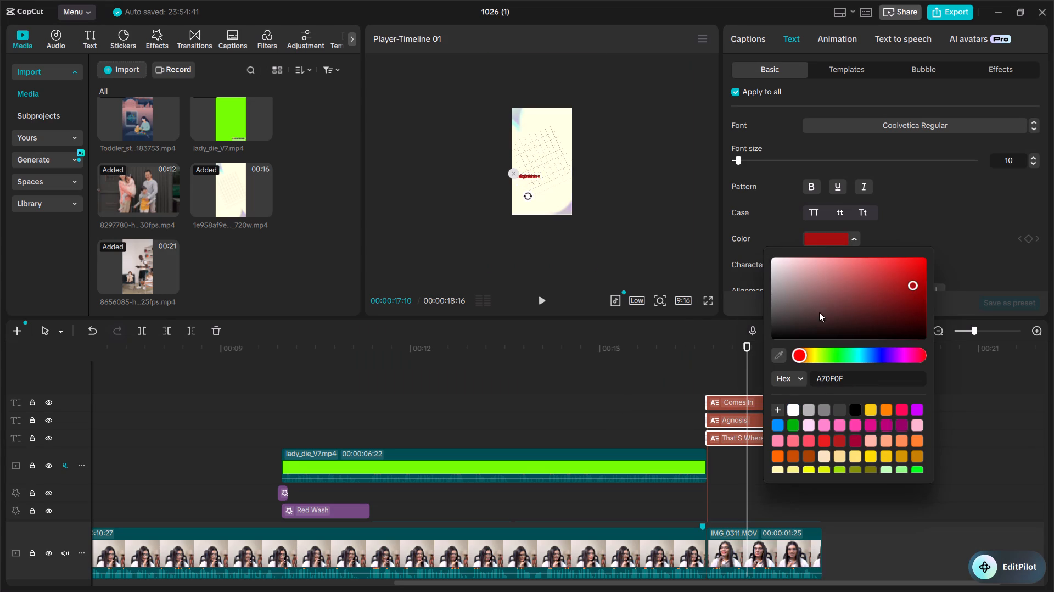
{"action": "left_click", "coordinate": [705, 301]}
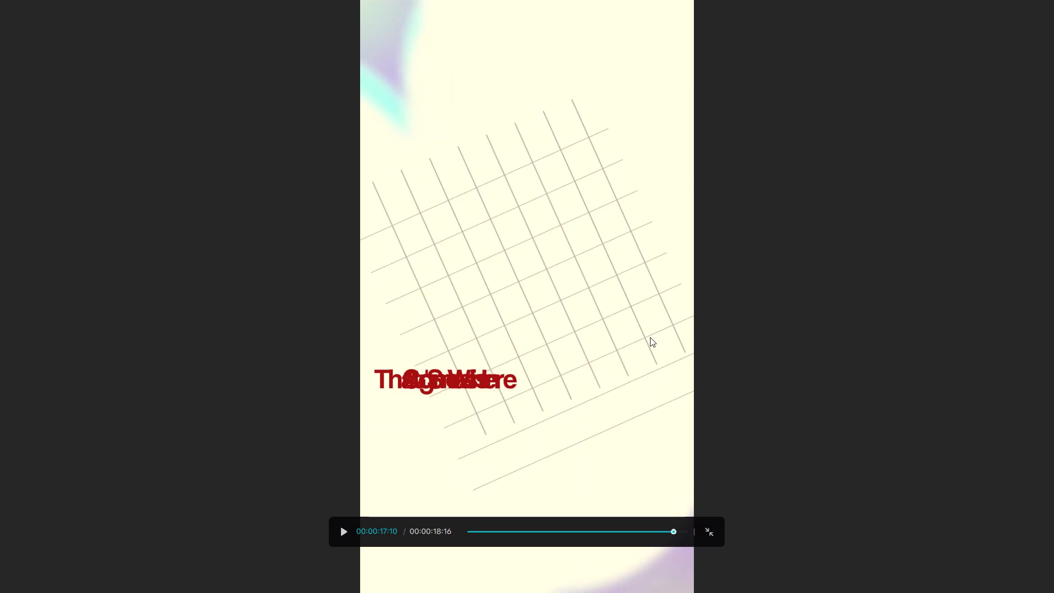
{"action": "key", "text": "Escape"}
Reposition the "That'S Where" caption in the upper part of the grid background, centered horizontally in the frame.
{"action": "left_click", "coordinate": [755, 462]}
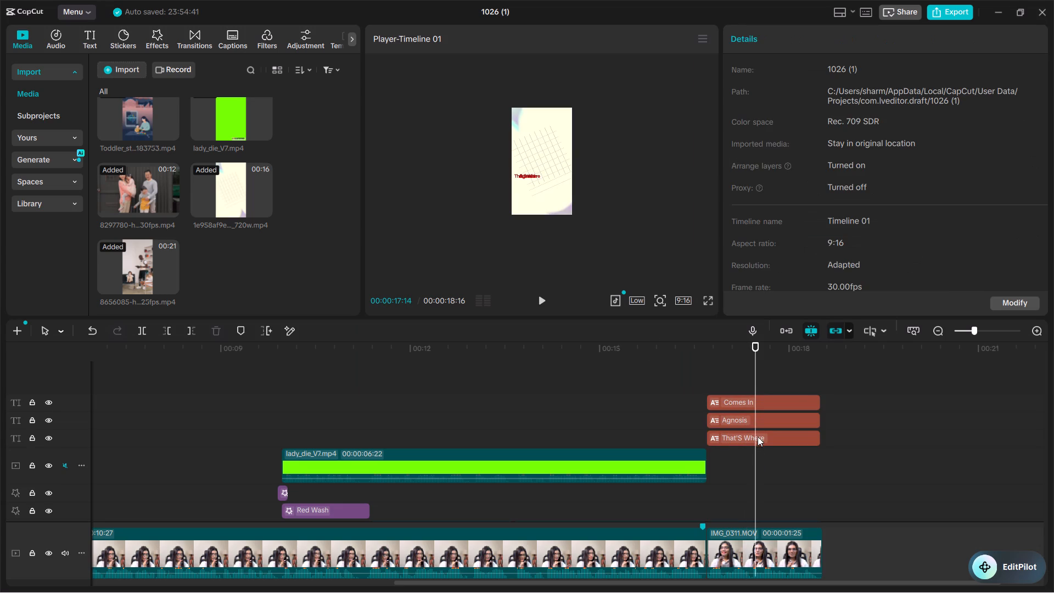
{"action": "left_click", "coordinate": [758, 435]}
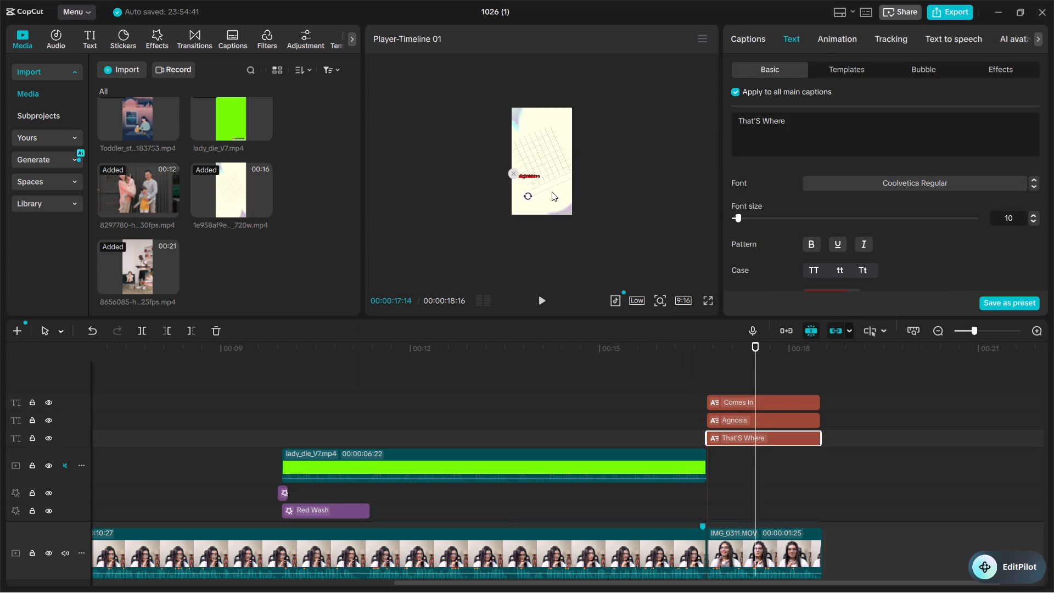
{"action": "scroll", "coordinate": [552, 186], "scroll_direction": "up", "scroll_amount": 5, "text": "ctrl"}
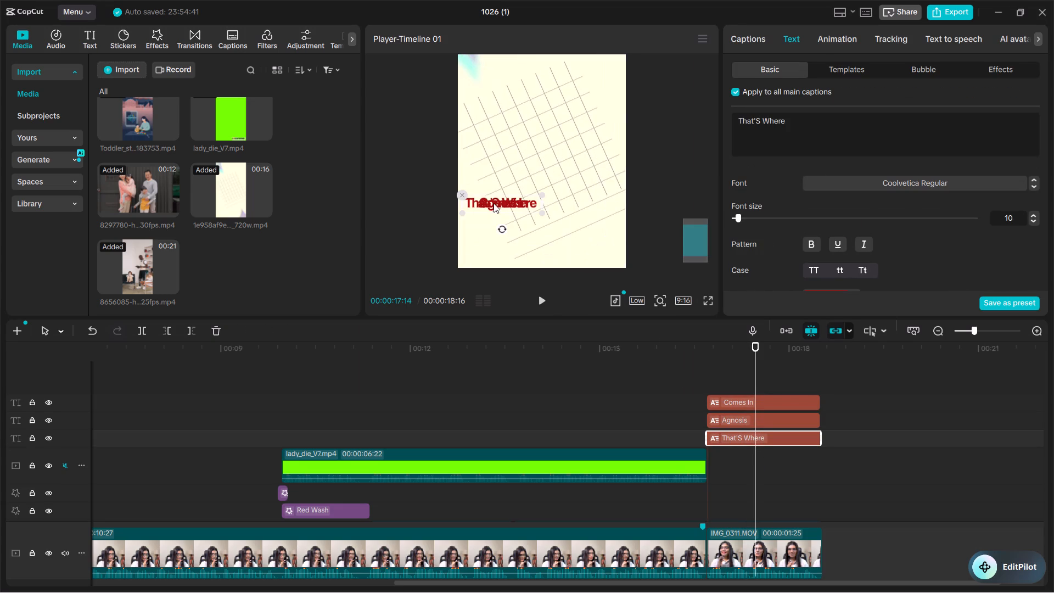
{"action": "left_click_drag", "start_coordinate": [494, 203], "coordinate": [538, 124]}
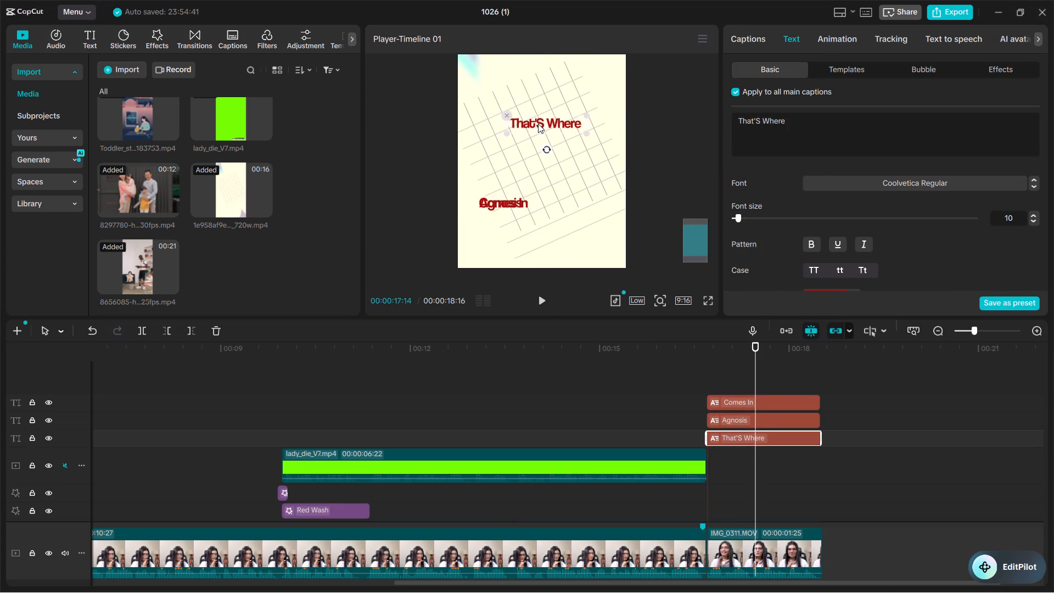
{"action": "left_click_drag", "start_coordinate": [538, 124], "coordinate": [536, 122]}
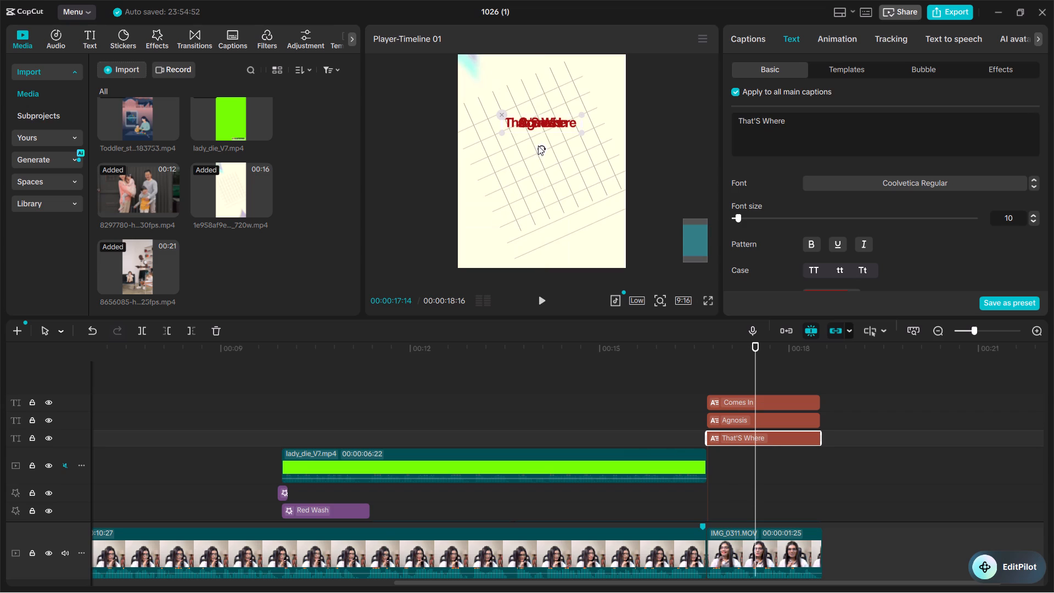
Delete the "Agnosis" and "Comes In" caption clips, keeping only the "That'S Where" caption.
{"action": "left_click", "coordinate": [771, 412]}
{"action": "left_click", "coordinate": [771, 417]}
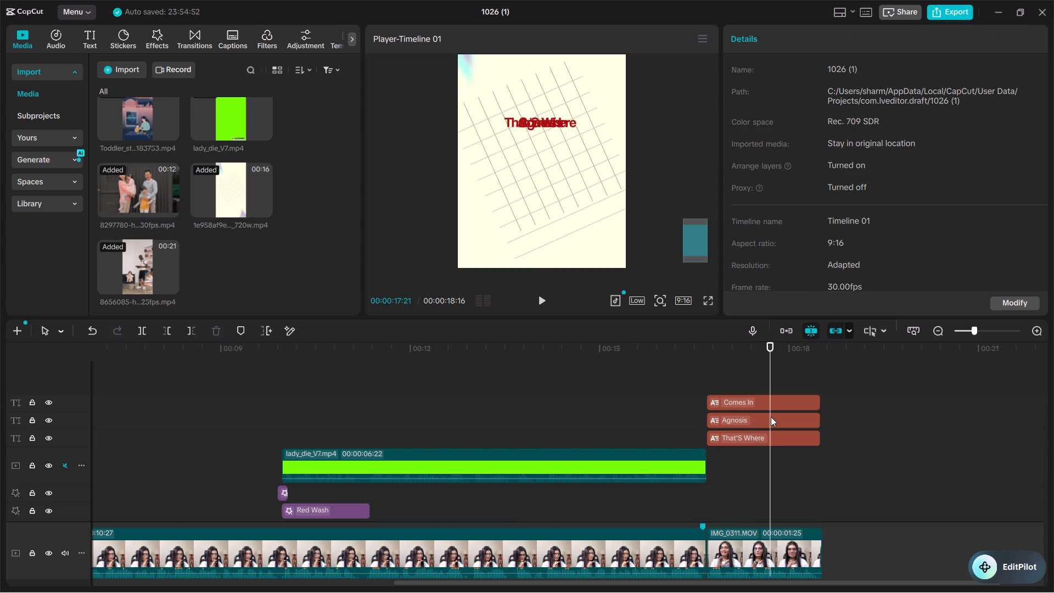
{"action": "key", "text": "Delete"}
{"action": "left_click", "coordinate": [786, 401]}
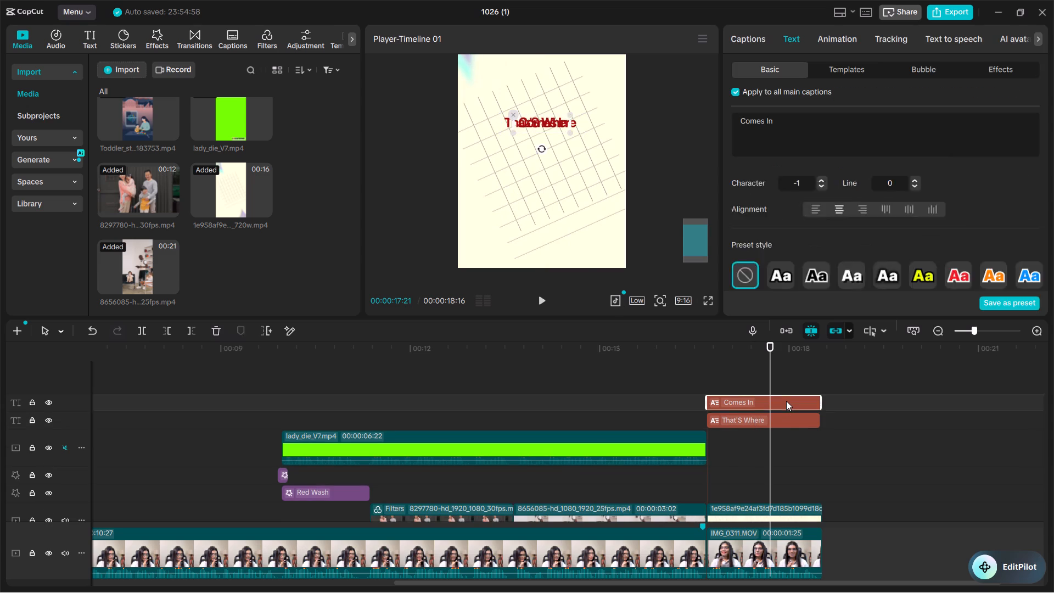
{"action": "key", "text": "Delete"}
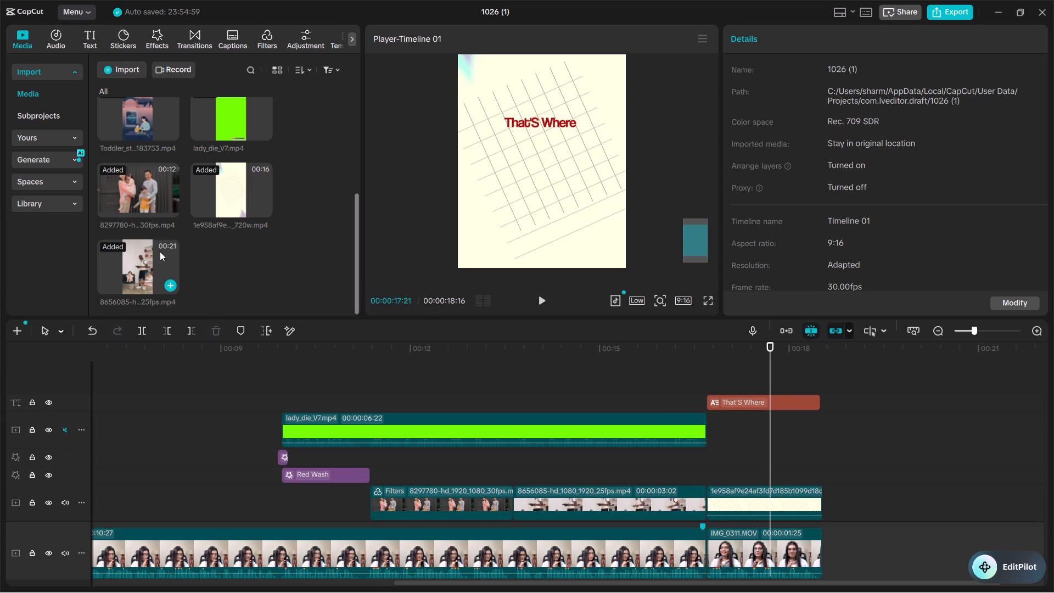
Add a default text clip on a new track directly above "That'S Where", aligned with that caption's start.
{"action": "left_click", "coordinate": [85, 42]}
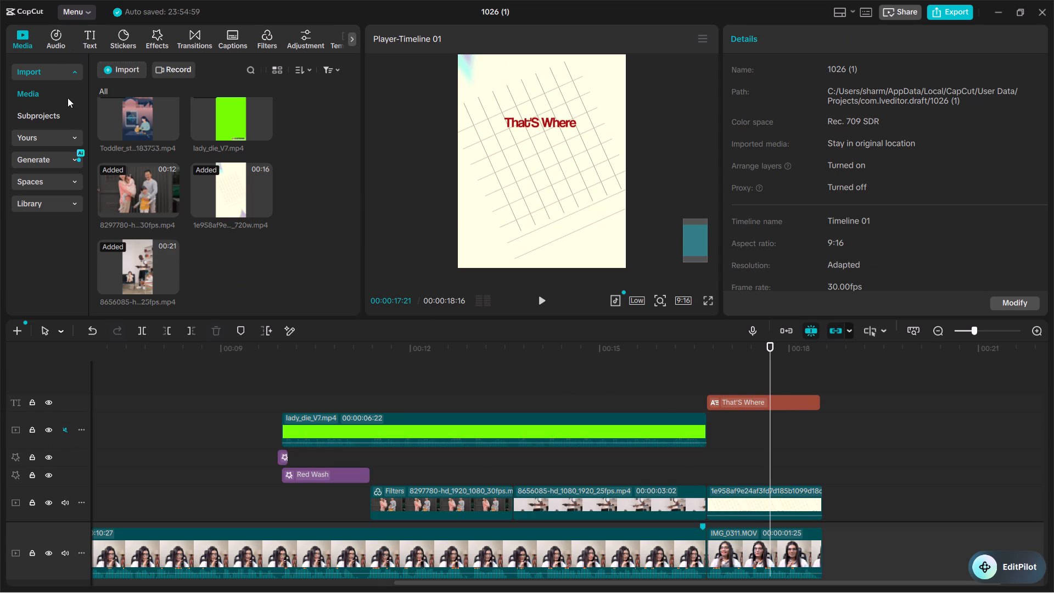
{"action": "left_click", "coordinate": [89, 34]}
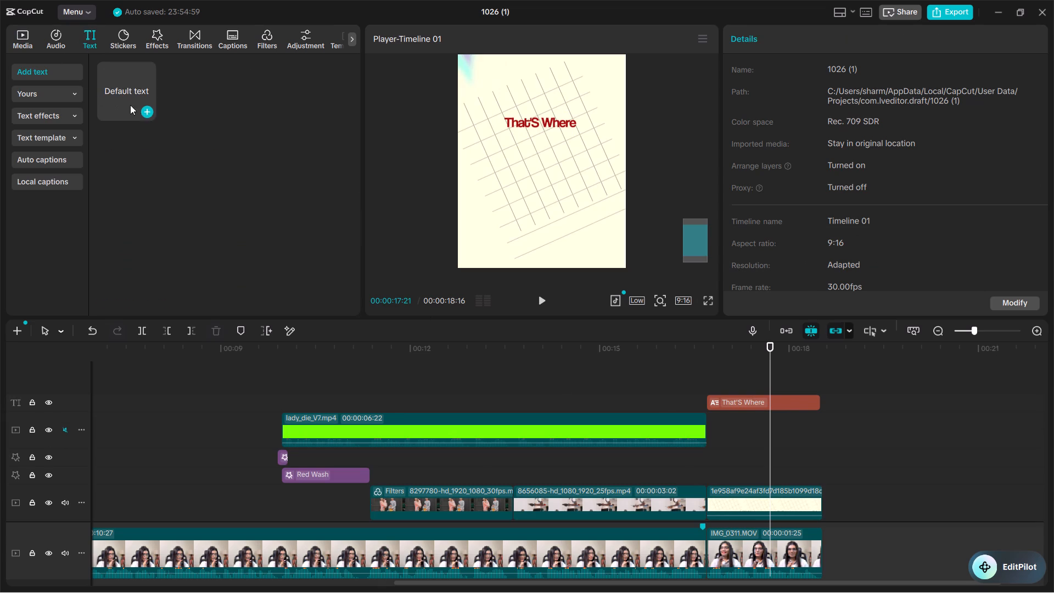
{"action": "left_click", "coordinate": [150, 115]}
{"action": "scroll", "coordinate": [771, 436], "scroll_direction": "down", "scroll_amount": 3}
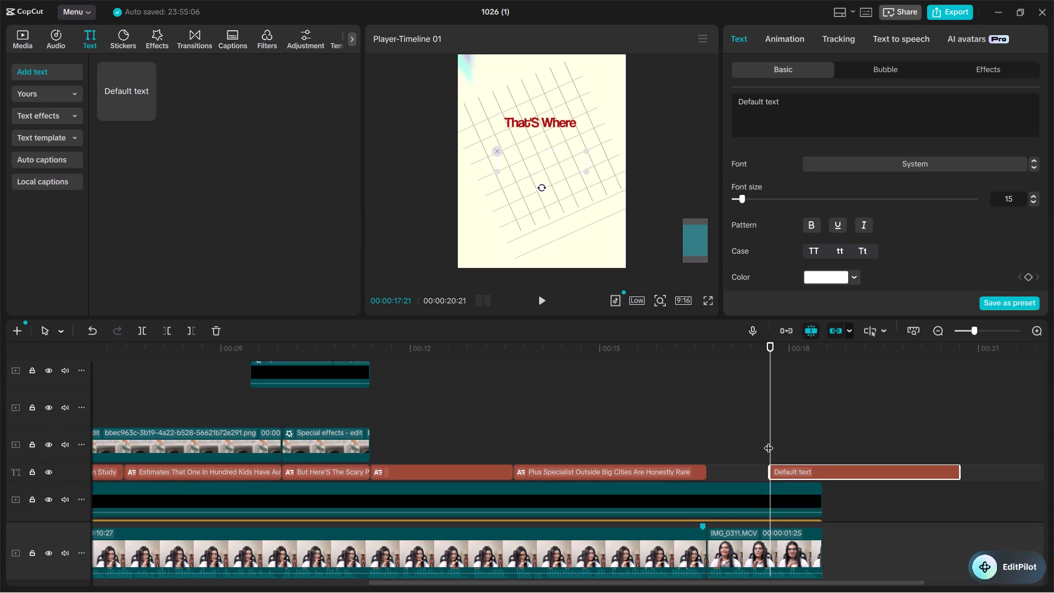
{"action": "left_click_drag", "start_coordinate": [793, 456], "coordinate": [745, 335]}
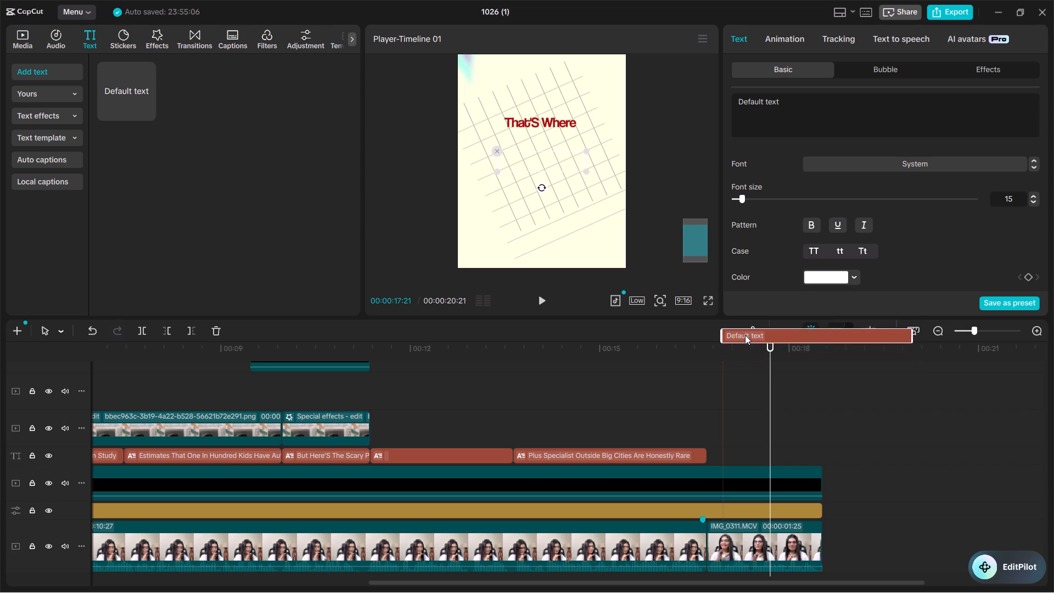
{"action": "left_click_drag", "start_coordinate": [745, 335], "coordinate": [752, 223]}
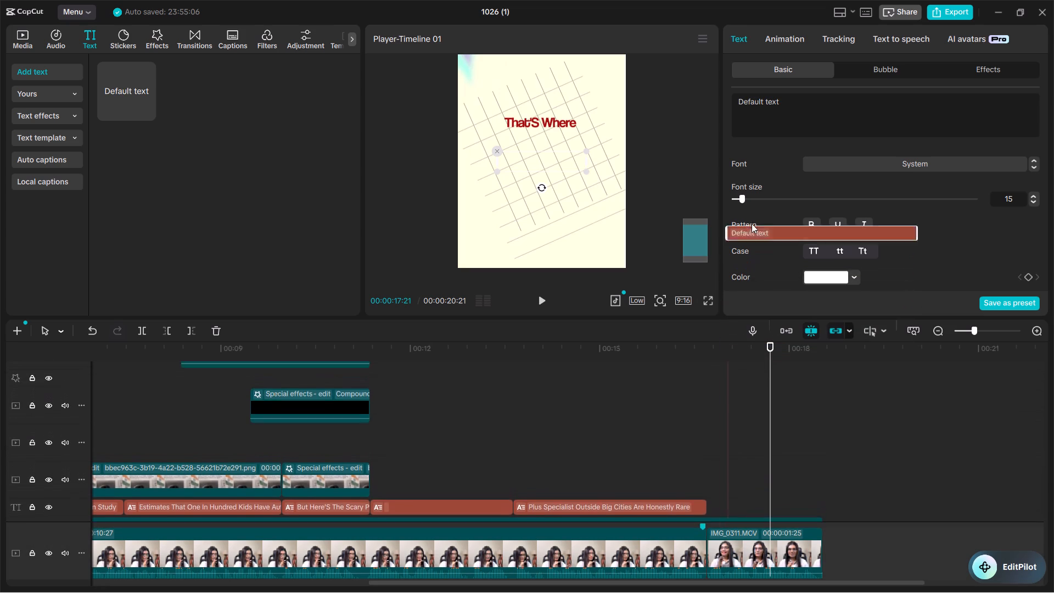
{"action": "left_click_drag", "start_coordinate": [752, 223], "coordinate": [767, 288]}
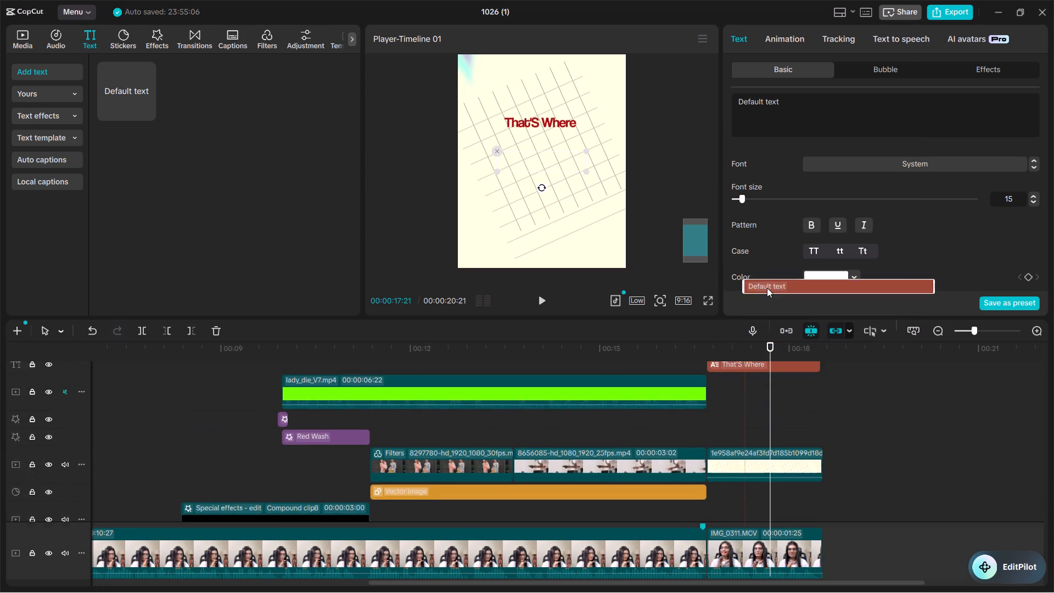
{"action": "left_click_drag", "start_coordinate": [767, 288], "coordinate": [728, 388]}
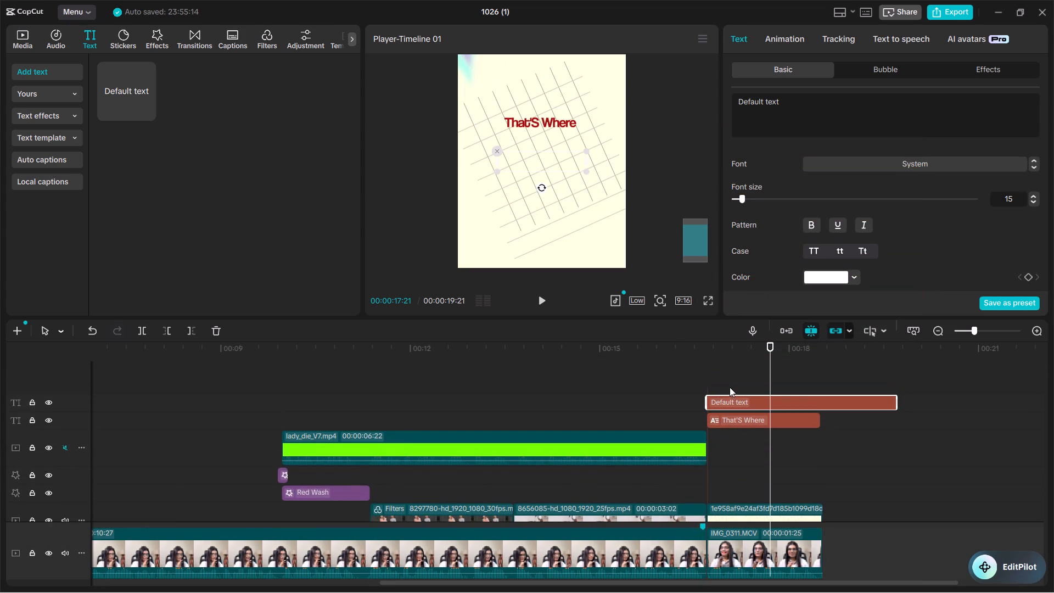
Duplicate the default text clip onto a track directly above it, with the same start.
{"action": "left_click_drag", "start_coordinate": [736, 400], "coordinate": [739, 391], "text": "alt"}
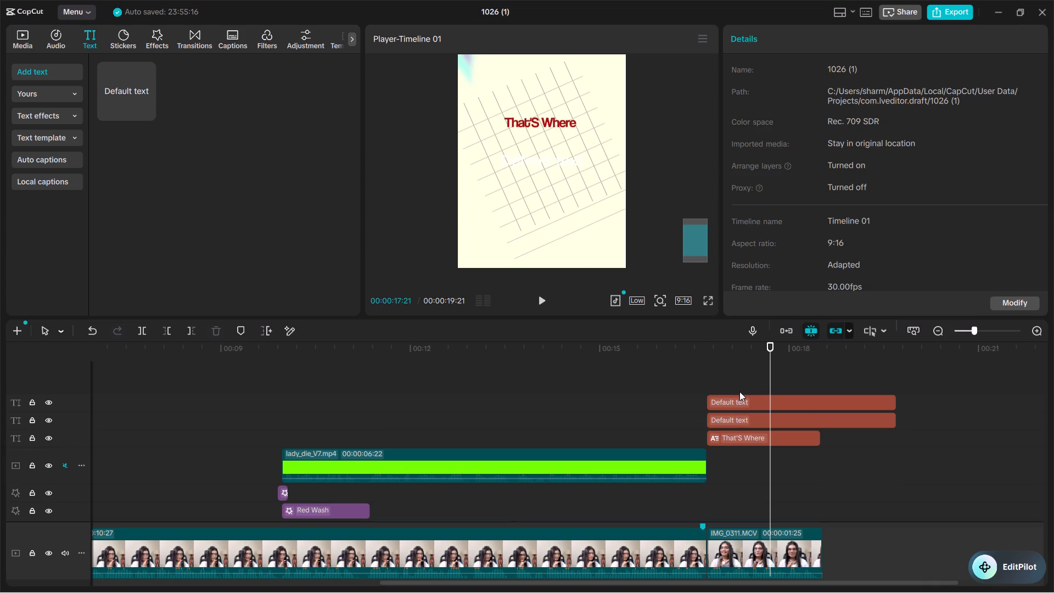
Replace the lower default text clip's content with "Agnosis" from the clipboard history.
{"action": "left_click", "coordinate": [740, 420]}
{"action": "left_click_drag", "start_coordinate": [787, 105], "coordinate": [721, 104]}
{"action": "key", "text": "super+v"}
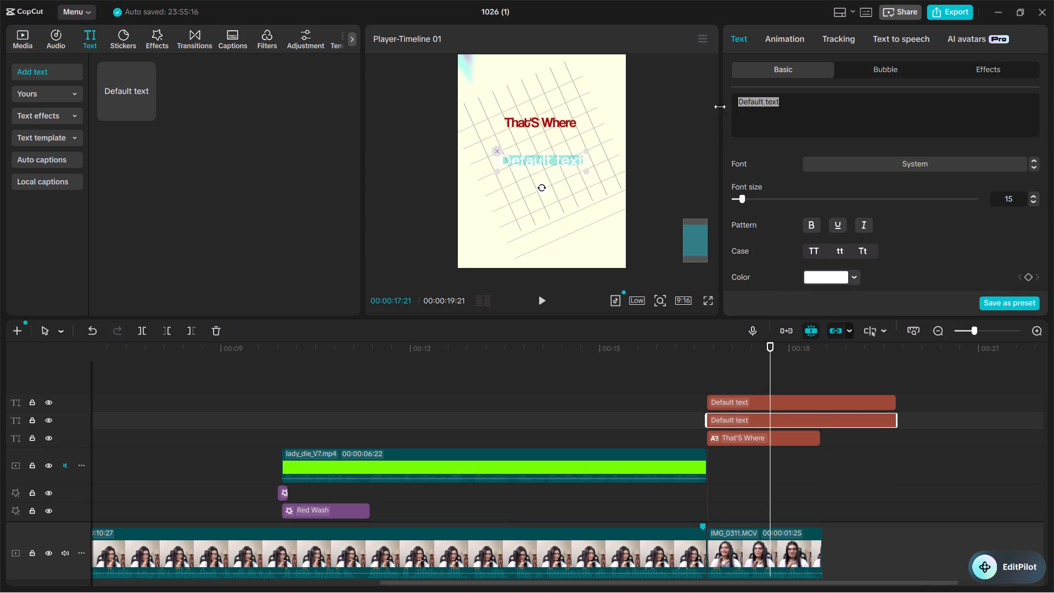
{"action": "left_click", "coordinate": [852, 484]}
{"action": "key", "text": "ctrl+v"}
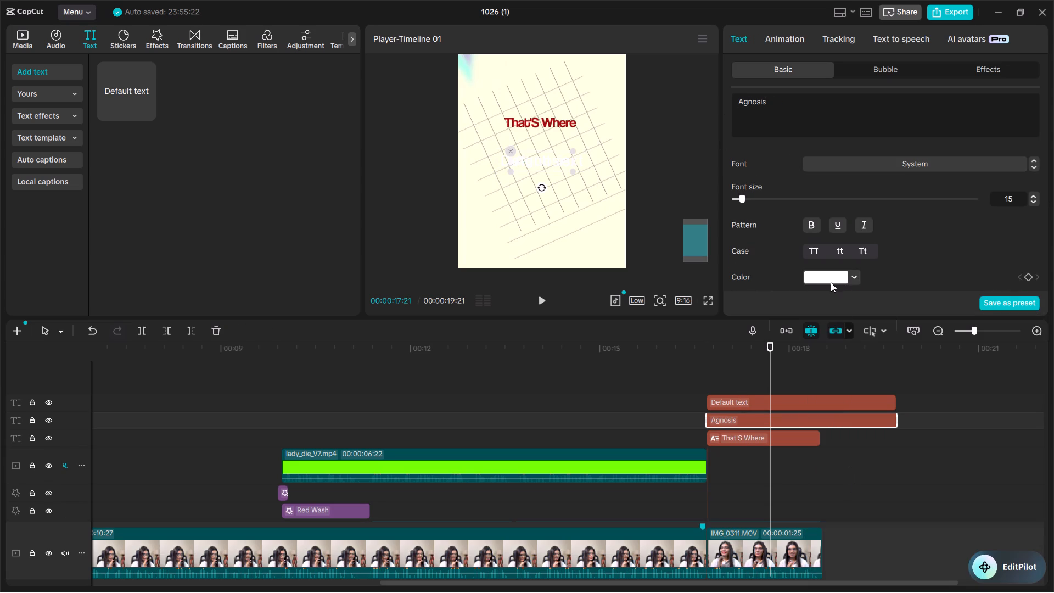
Set the "Agnosis" text's color to B12A27, sampled from the red "That'S Where" caption, and copy the hex value.
{"action": "left_click", "coordinate": [829, 281]}
{"action": "left_click_drag", "start_coordinate": [822, 347], "coordinate": [888, 322]}
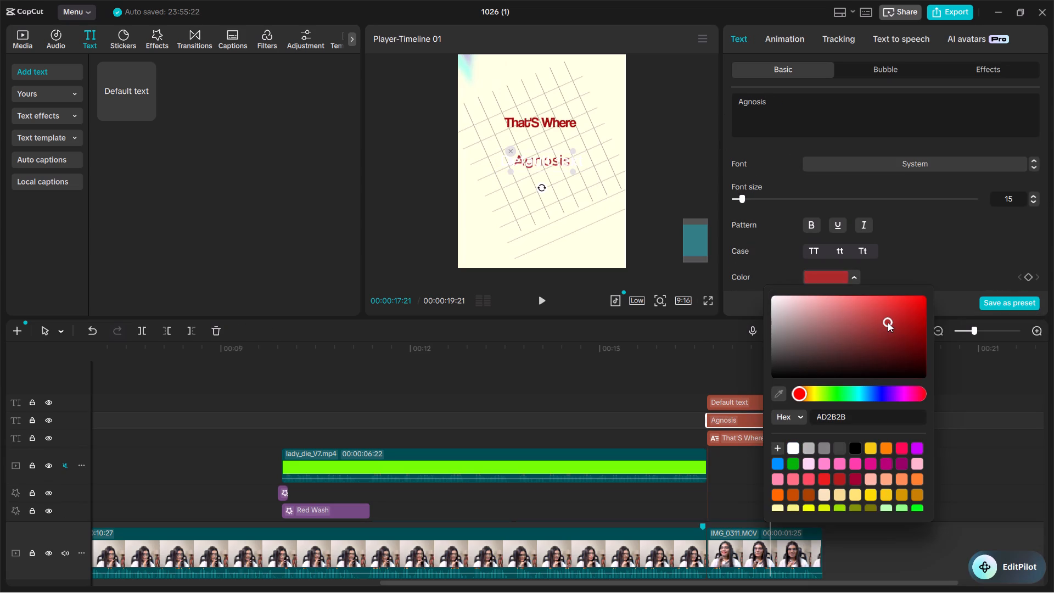
{"action": "left_click_drag", "start_coordinate": [888, 322], "coordinate": [888, 322]}
{"action": "left_click", "coordinate": [781, 394]}
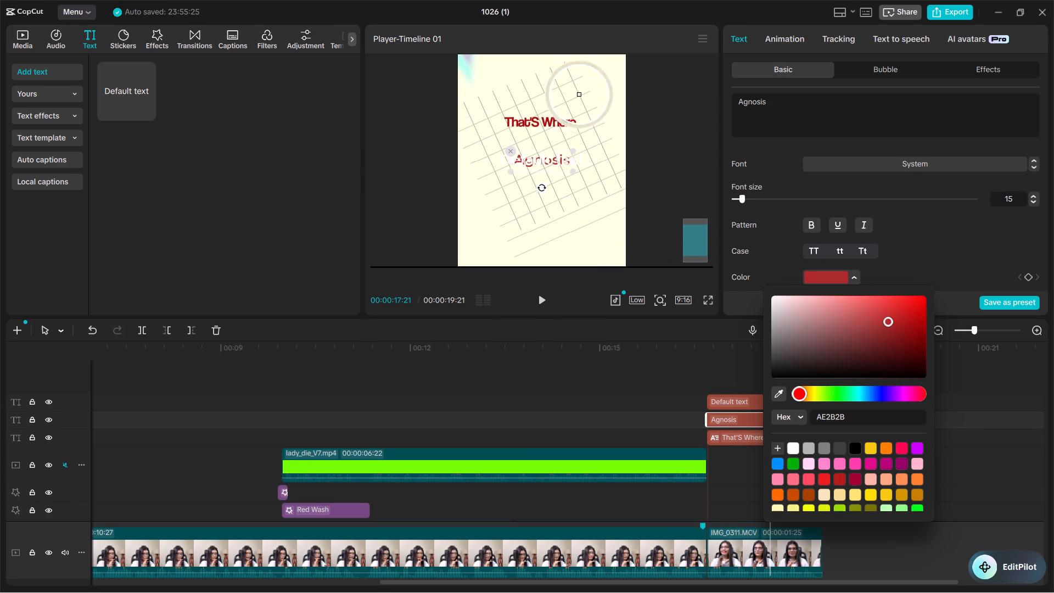
{"action": "left_click", "coordinate": [569, 121]}
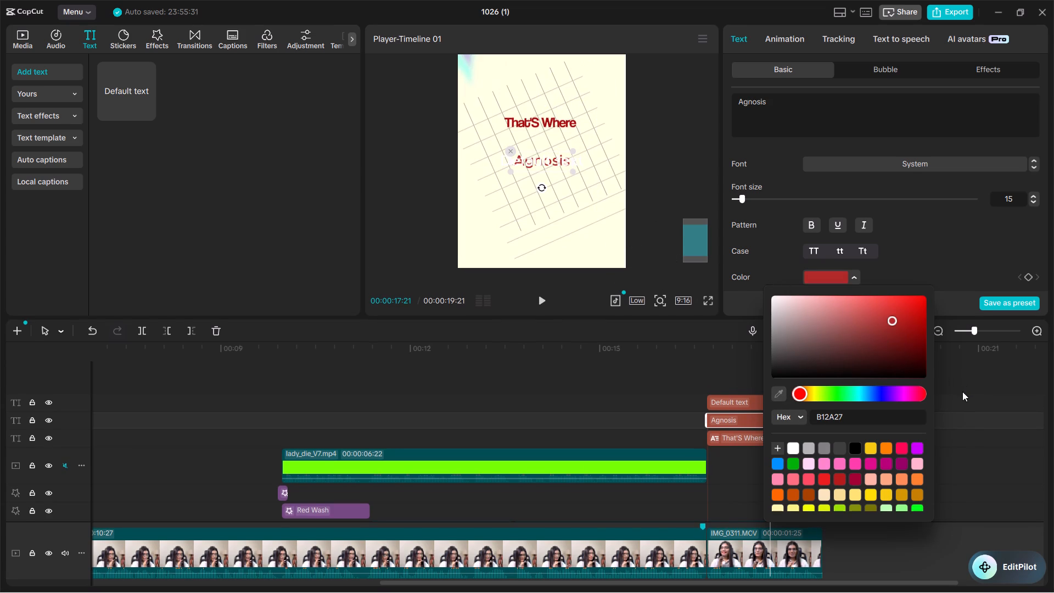
{"action": "left_click_drag", "start_coordinate": [839, 415], "coordinate": [805, 418]}
{"action": "left_click_drag", "start_coordinate": [848, 416], "coordinate": [804, 416]}
{"action": "key", "text": "ctrl+c"}
{"action": "left_click", "coordinate": [979, 453]}
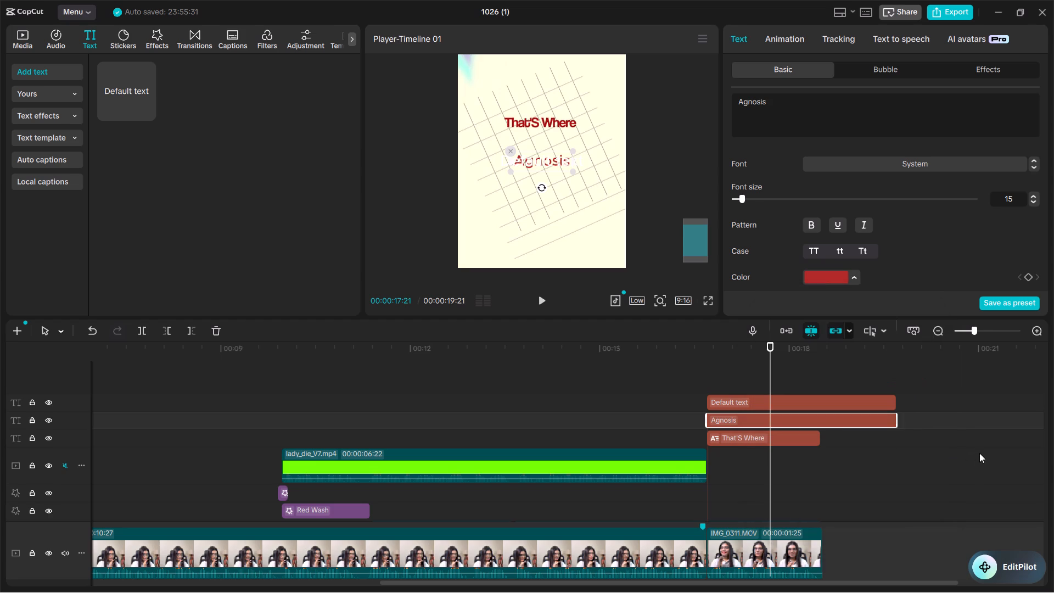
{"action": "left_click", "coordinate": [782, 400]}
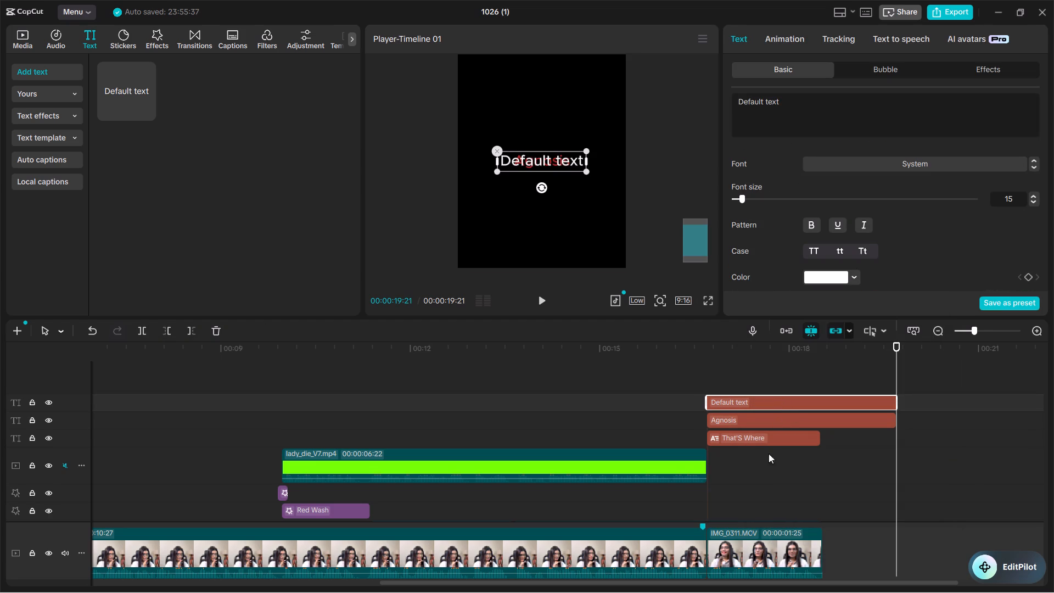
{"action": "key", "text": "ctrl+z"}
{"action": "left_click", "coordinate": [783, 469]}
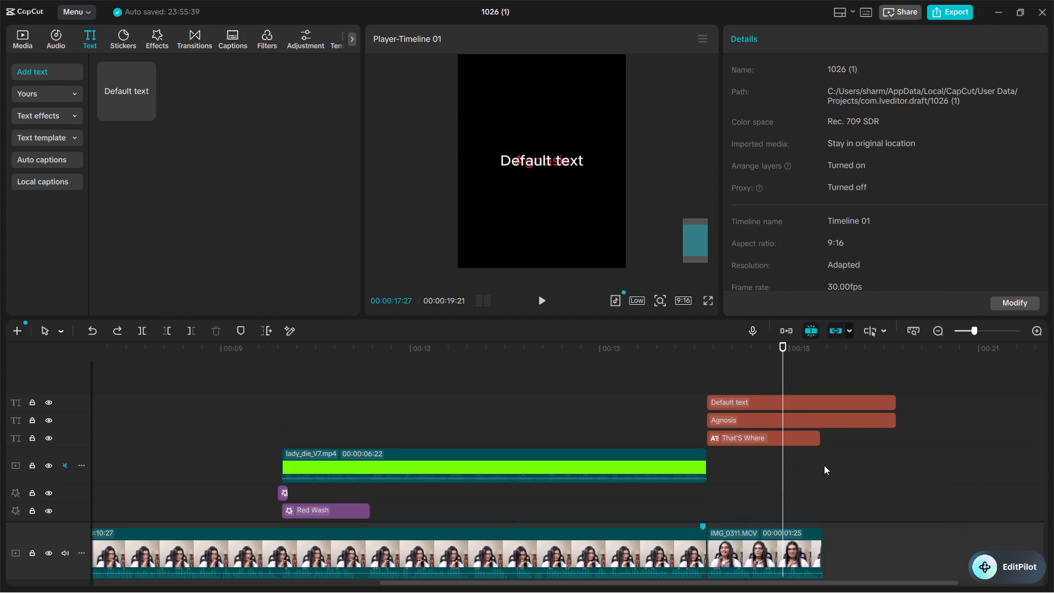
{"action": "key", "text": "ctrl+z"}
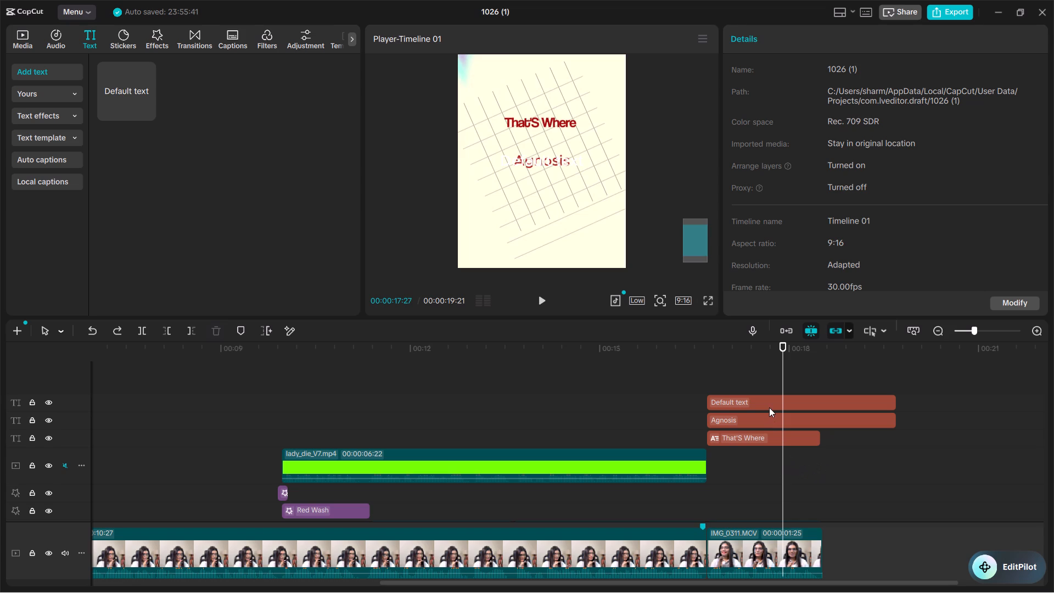
Replace the upper default text clip's content with "Comes In" from the clipboard history.
{"action": "left_click", "coordinate": [769, 405]}
{"action": "left_click", "coordinate": [747, 427]}
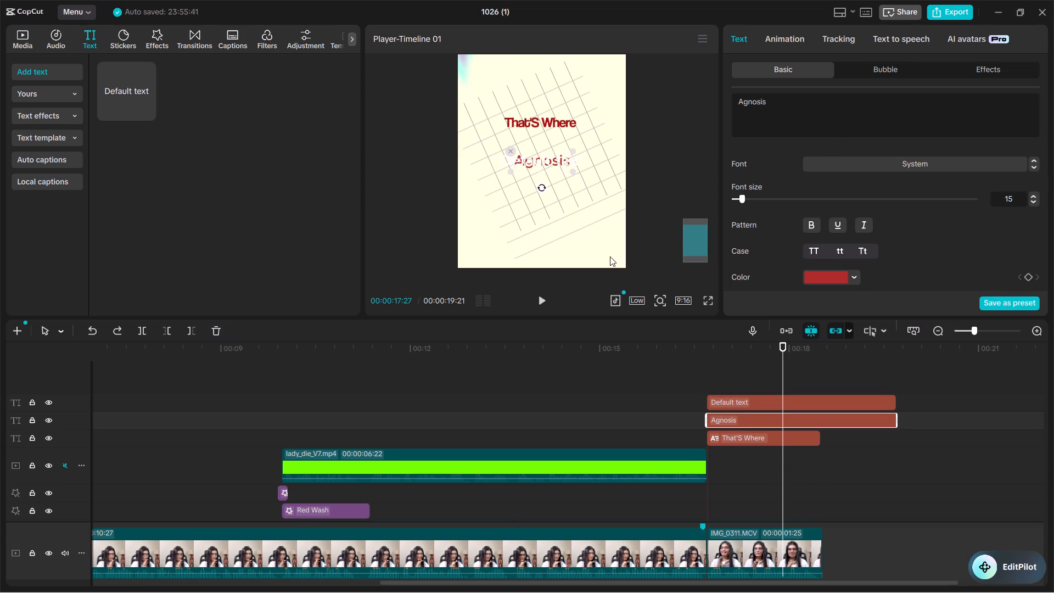
{"action": "left_click", "coordinate": [780, 400]}
{"action": "left_click_drag", "start_coordinate": [809, 94], "coordinate": [727, 108]}
{"action": "key", "text": "super+v"}
{"action": "left_click", "coordinate": [839, 477]}
{"action": "key", "text": "ctrl+v"}
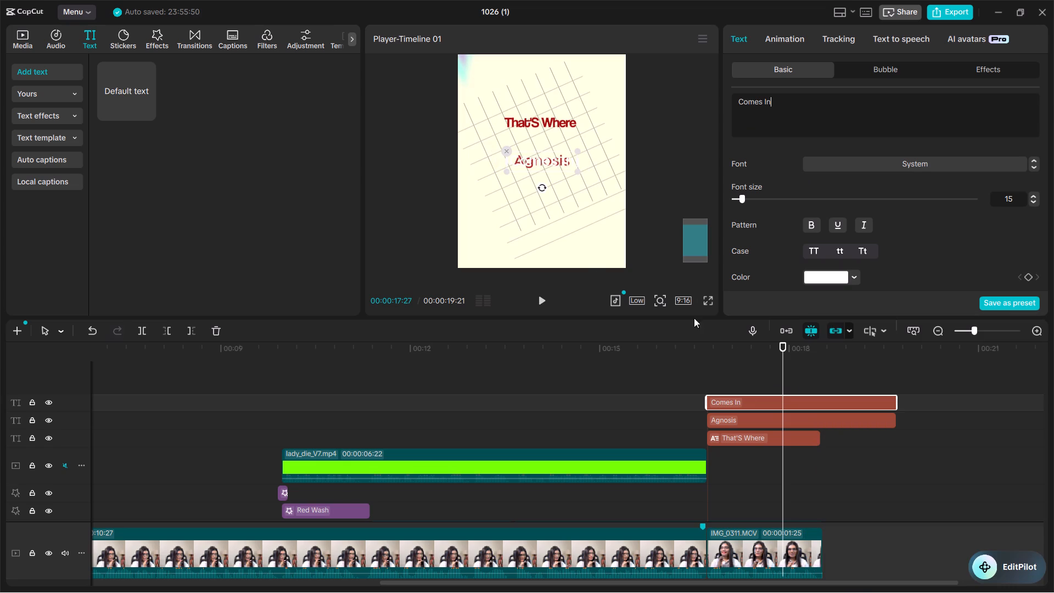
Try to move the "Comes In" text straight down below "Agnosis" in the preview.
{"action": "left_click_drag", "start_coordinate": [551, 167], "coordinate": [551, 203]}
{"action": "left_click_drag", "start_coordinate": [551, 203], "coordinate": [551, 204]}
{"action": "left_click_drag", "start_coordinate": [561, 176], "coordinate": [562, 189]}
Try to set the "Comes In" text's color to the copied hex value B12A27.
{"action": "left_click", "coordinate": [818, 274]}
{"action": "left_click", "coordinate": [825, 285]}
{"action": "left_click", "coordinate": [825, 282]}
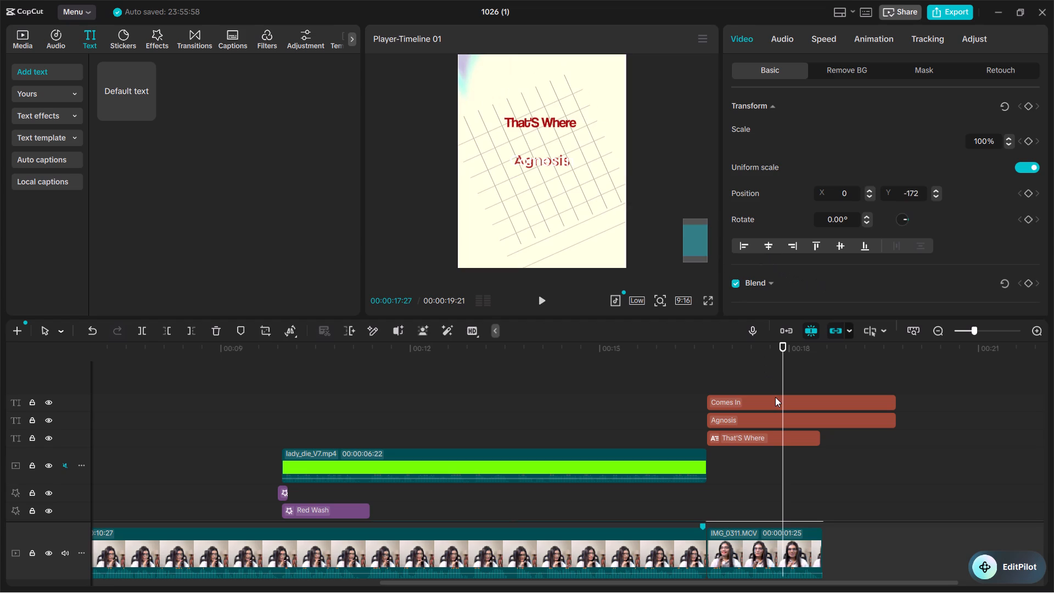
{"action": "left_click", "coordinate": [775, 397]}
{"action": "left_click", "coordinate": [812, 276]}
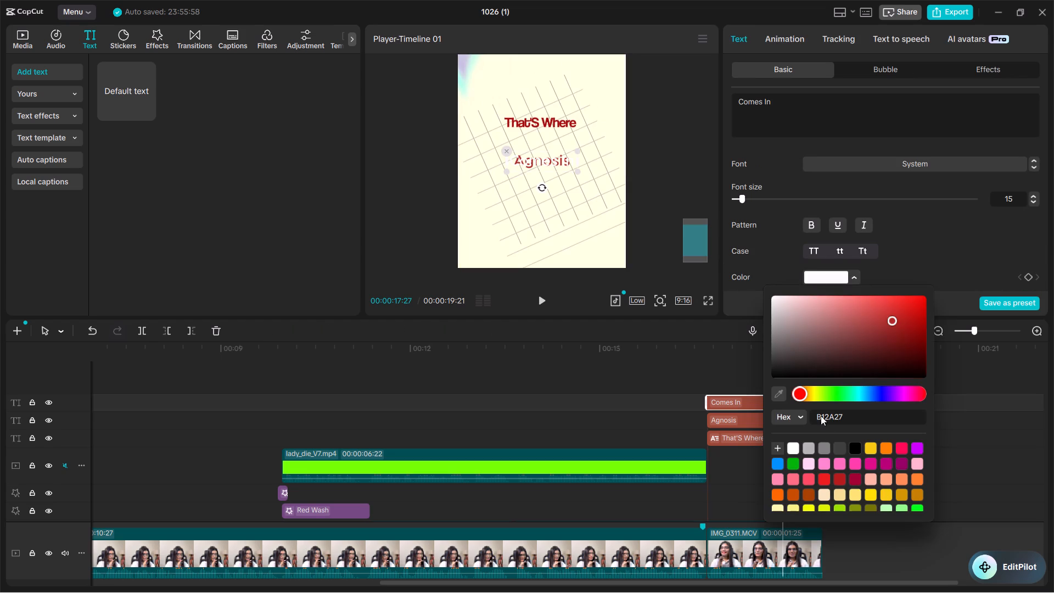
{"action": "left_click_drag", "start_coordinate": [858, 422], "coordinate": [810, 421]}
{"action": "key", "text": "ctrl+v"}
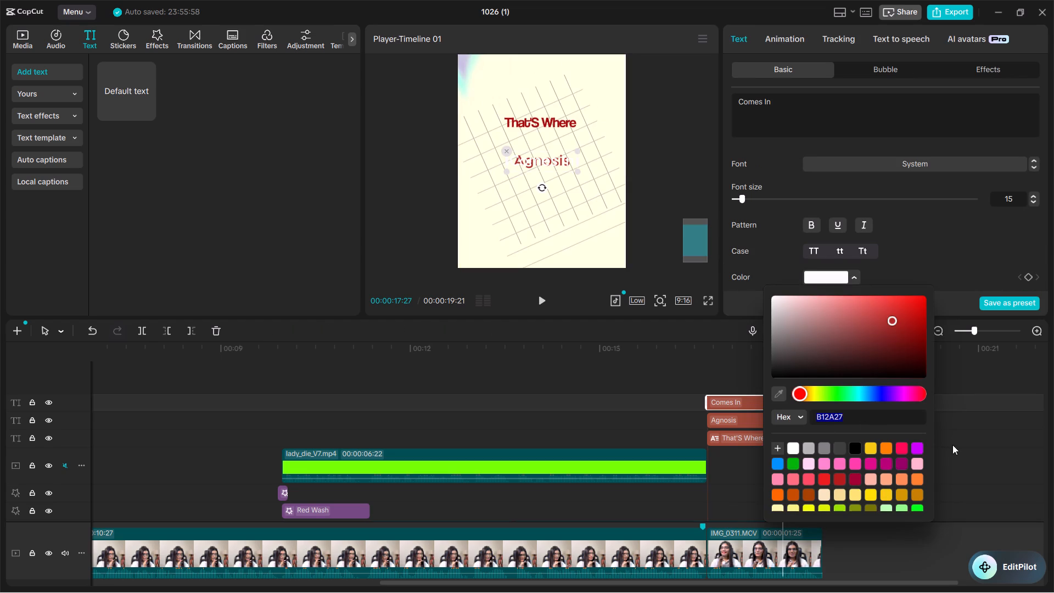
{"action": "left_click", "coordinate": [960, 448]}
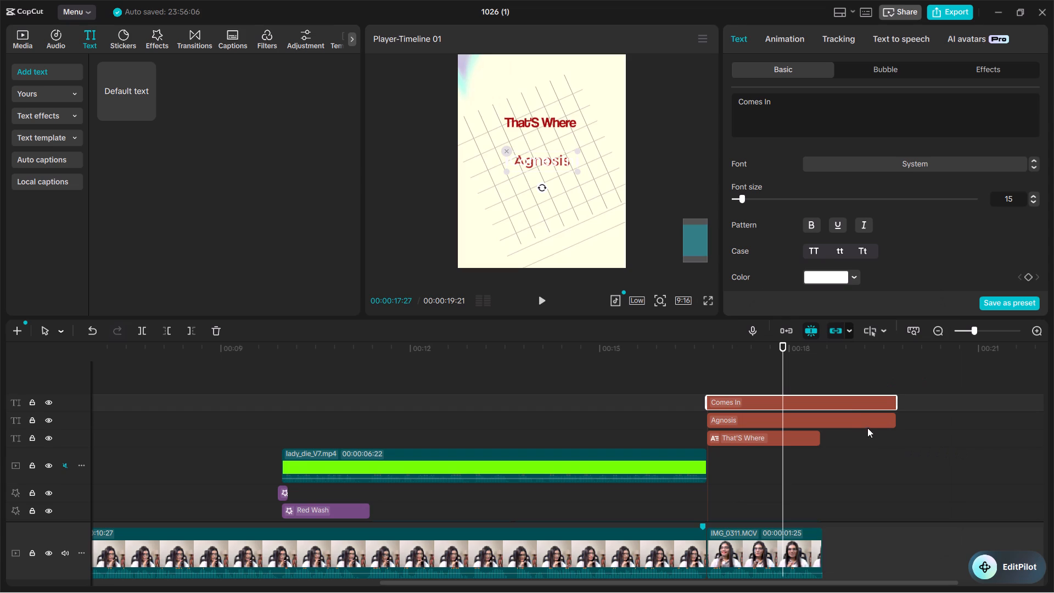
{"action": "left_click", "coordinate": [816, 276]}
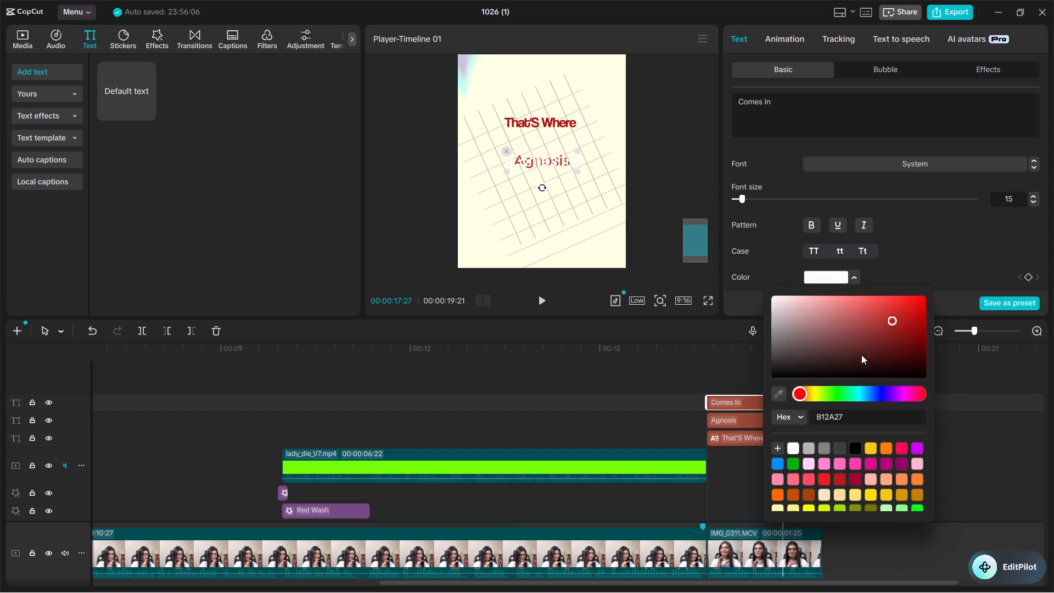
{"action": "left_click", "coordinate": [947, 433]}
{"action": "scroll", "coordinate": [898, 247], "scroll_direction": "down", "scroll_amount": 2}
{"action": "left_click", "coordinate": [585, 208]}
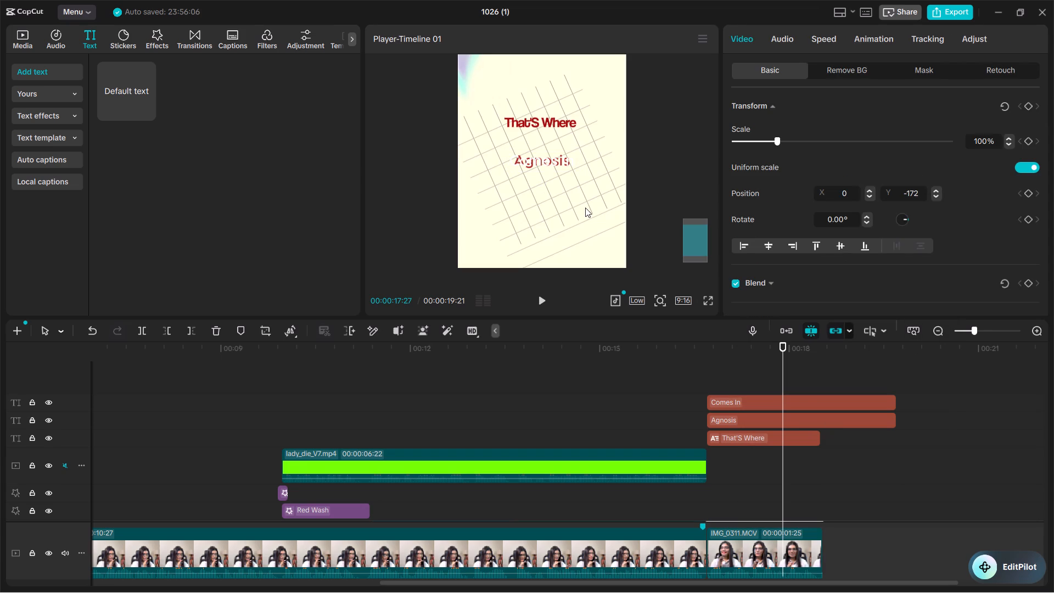
Set the "Comes In" text's color to B12A27, choosing another red before entering the copied hex value.
{"action": "left_click", "coordinate": [538, 164]}
{"action": "left_click", "coordinate": [534, 161]}
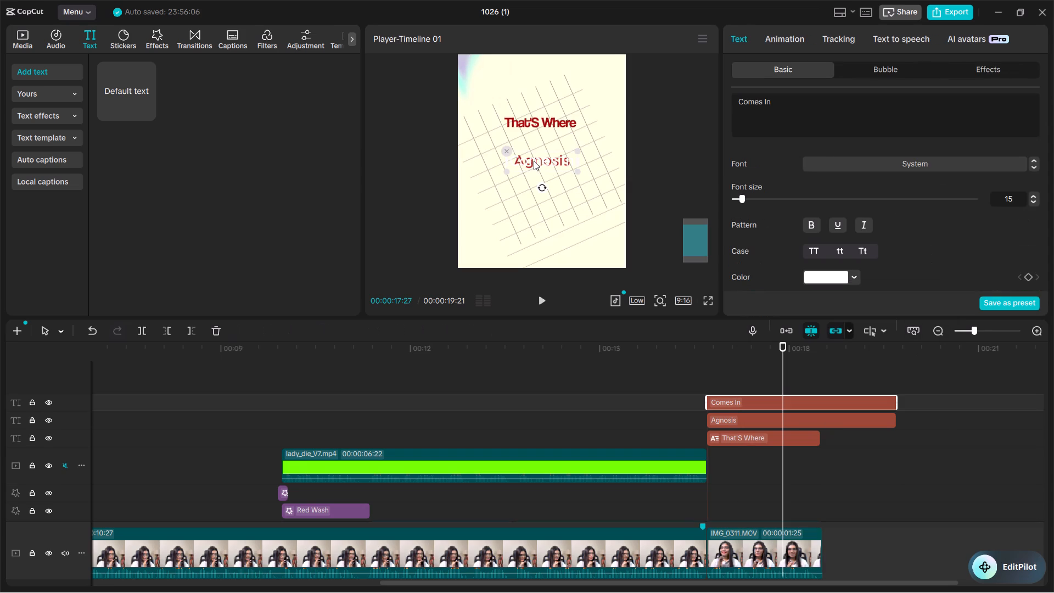
{"action": "left_click", "coordinate": [825, 276]}
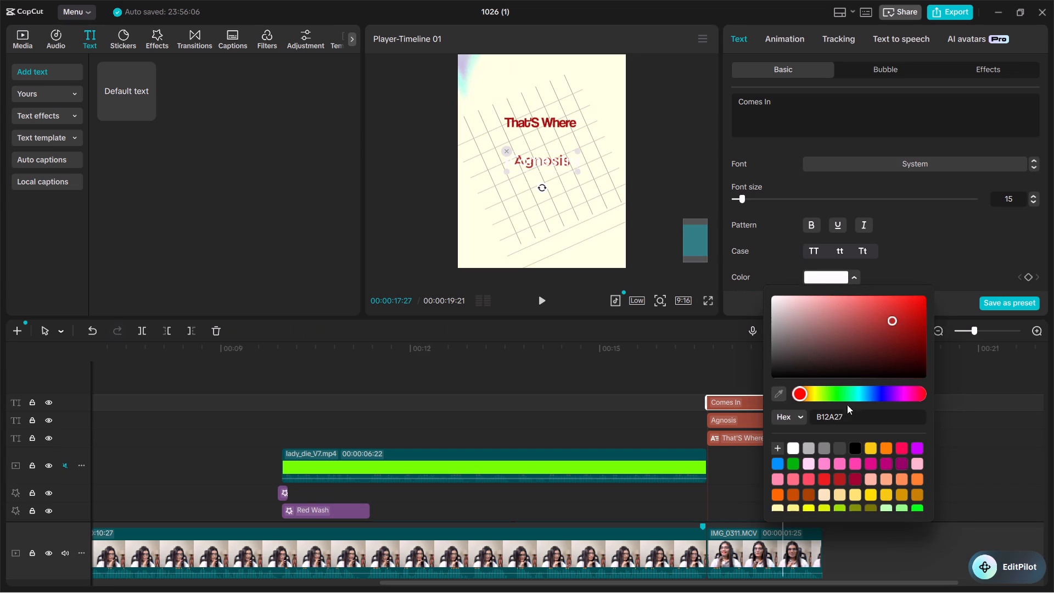
{"action": "left_click_drag", "start_coordinate": [875, 336], "coordinate": [885, 326]}
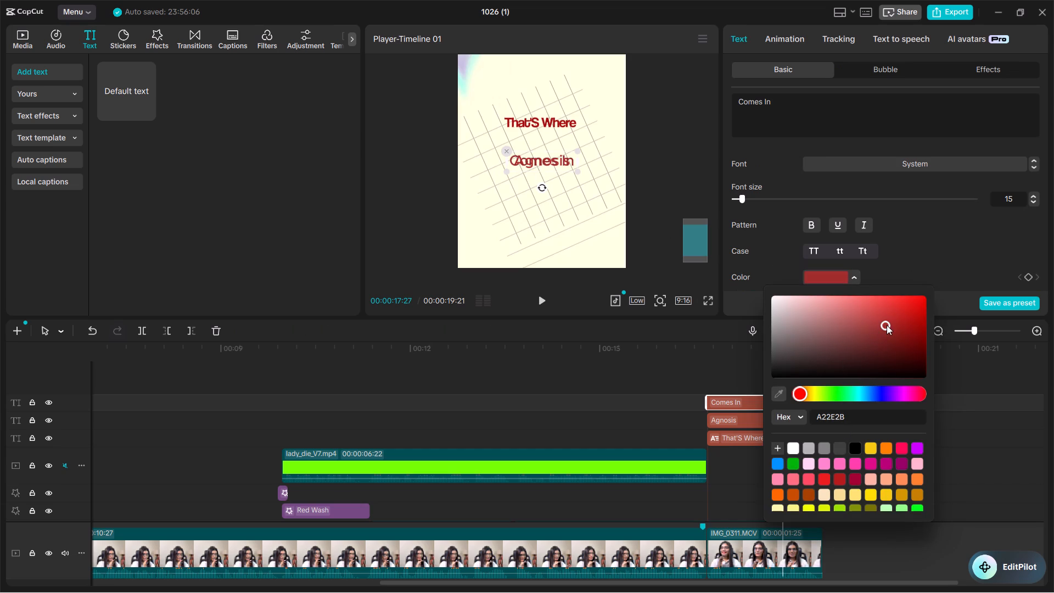
{"action": "left_click_drag", "start_coordinate": [854, 414], "coordinate": [803, 414]}
{"action": "key", "text": "ctrl+v"}
{"action": "key", "text": "super+v"}
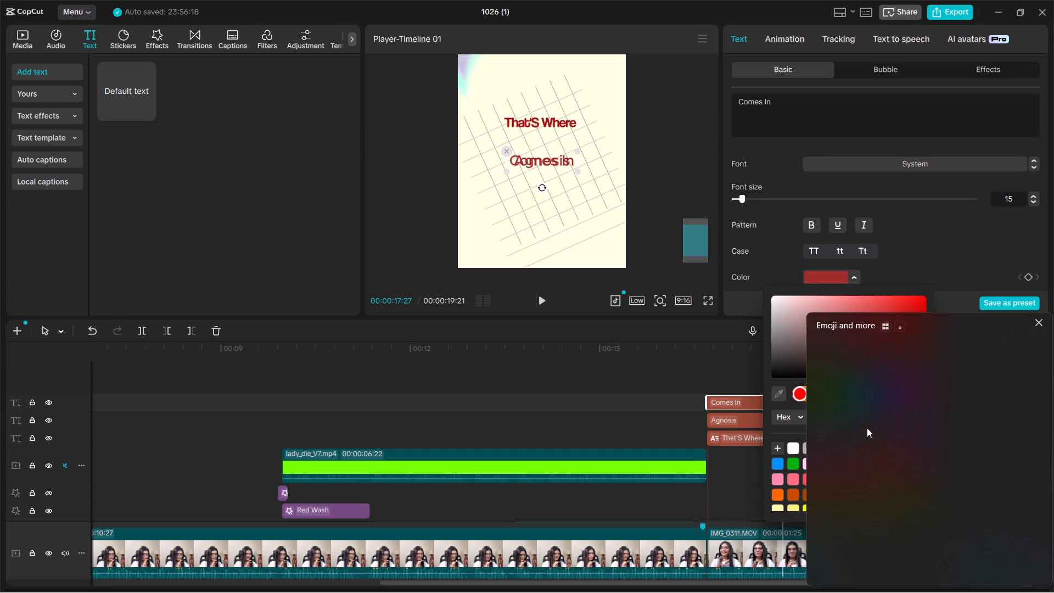
{"action": "left_click", "coordinate": [857, 424]}
{"action": "key", "text": "ctrl+v"}
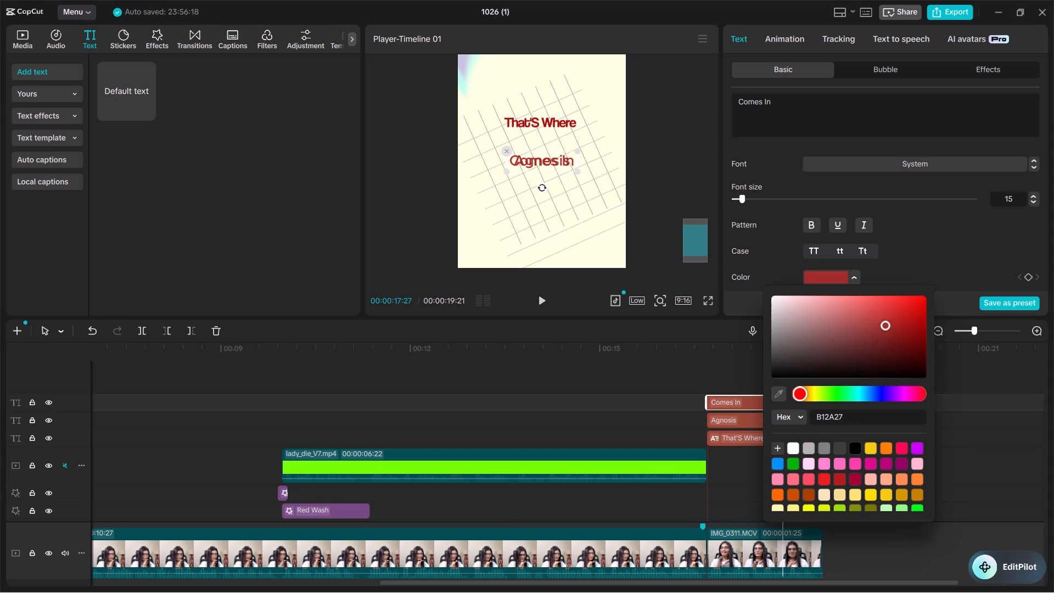
{"action": "left_click", "coordinate": [968, 446]}
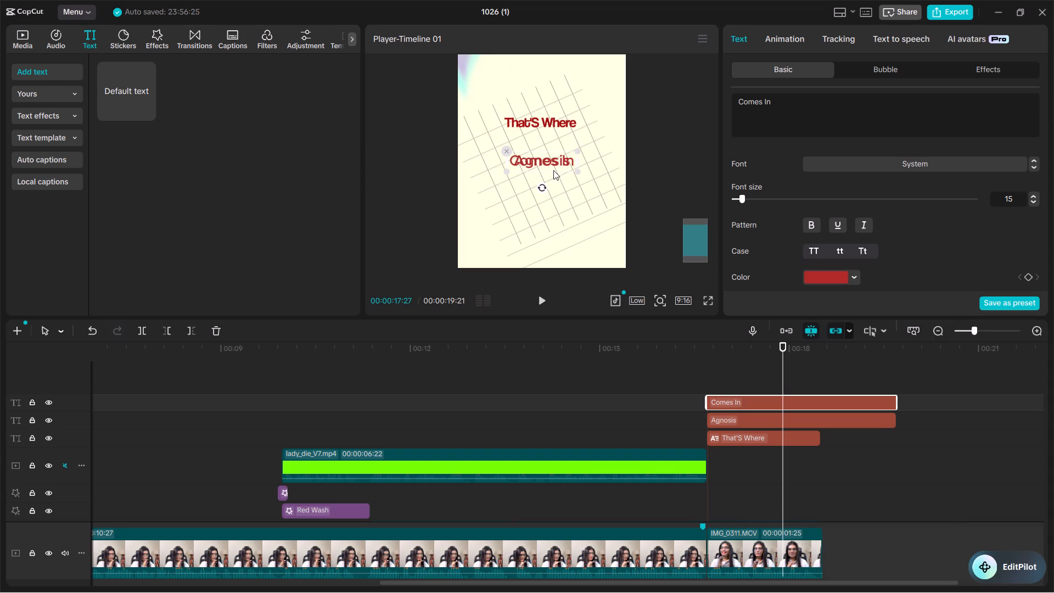
Move the "Comes In" text straight down so it sits directly below "Agnosis".
{"action": "left_click_drag", "start_coordinate": [550, 167], "coordinate": [550, 185]}
Set the "Agnosis" text's font to GlorifyDEMO.
{"action": "left_click", "coordinate": [550, 163]}
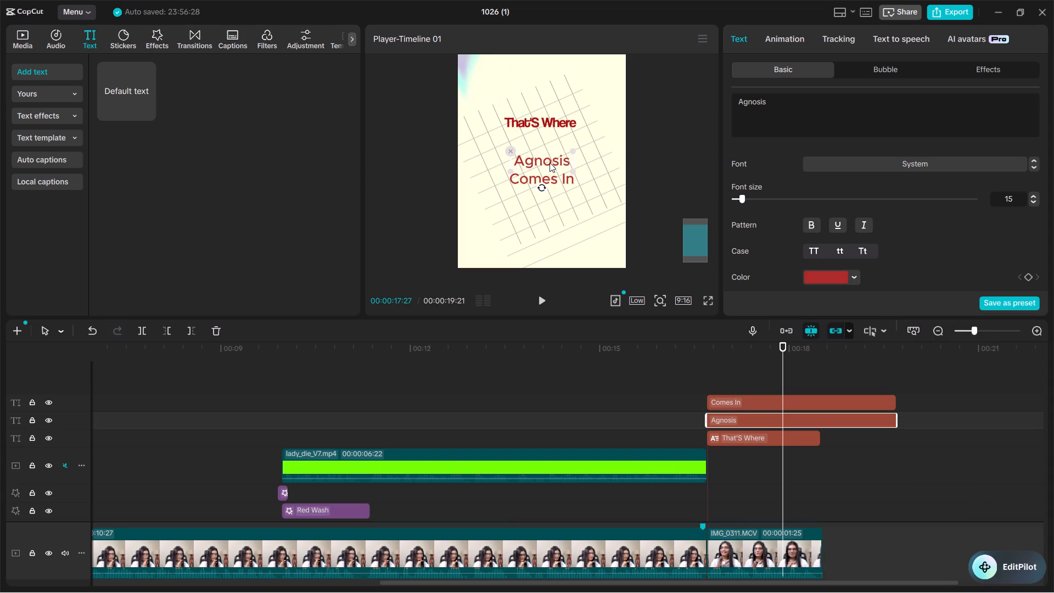
{"action": "left_click", "coordinate": [910, 164]}
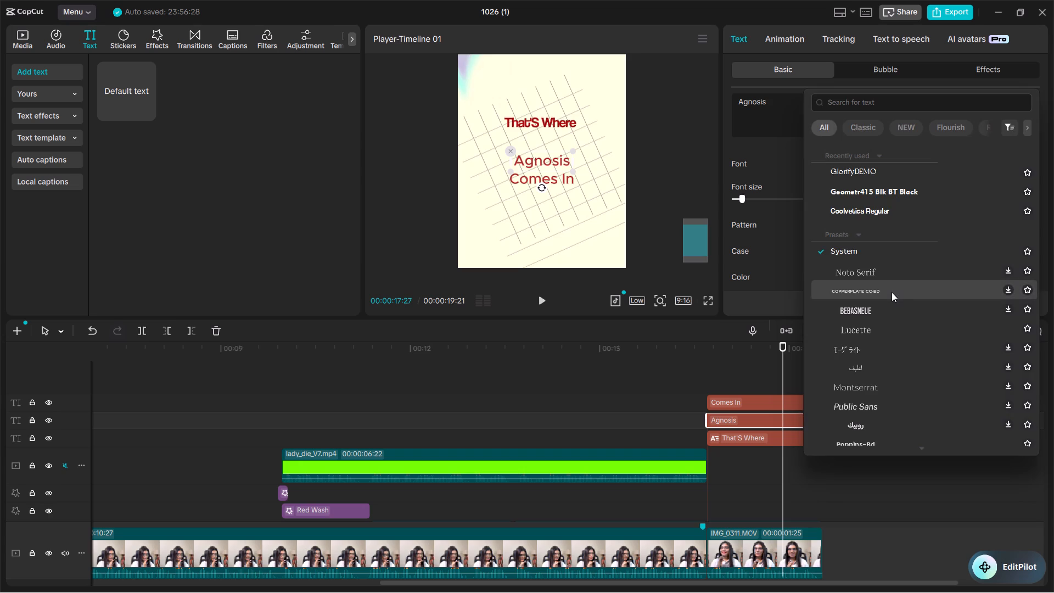
{"action": "left_click", "coordinate": [878, 173]}
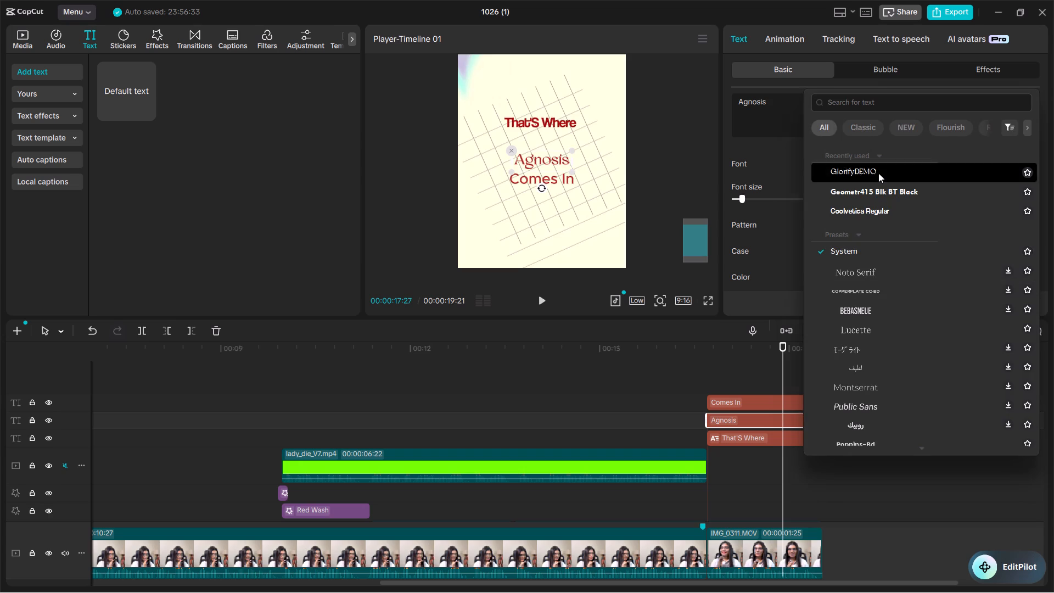
Enlarge the "Agnosis" text to more than twice its size and position it horizontally centered, just under "That'S Where".
{"action": "left_click_drag", "start_coordinate": [574, 149], "coordinate": [589, 141]}
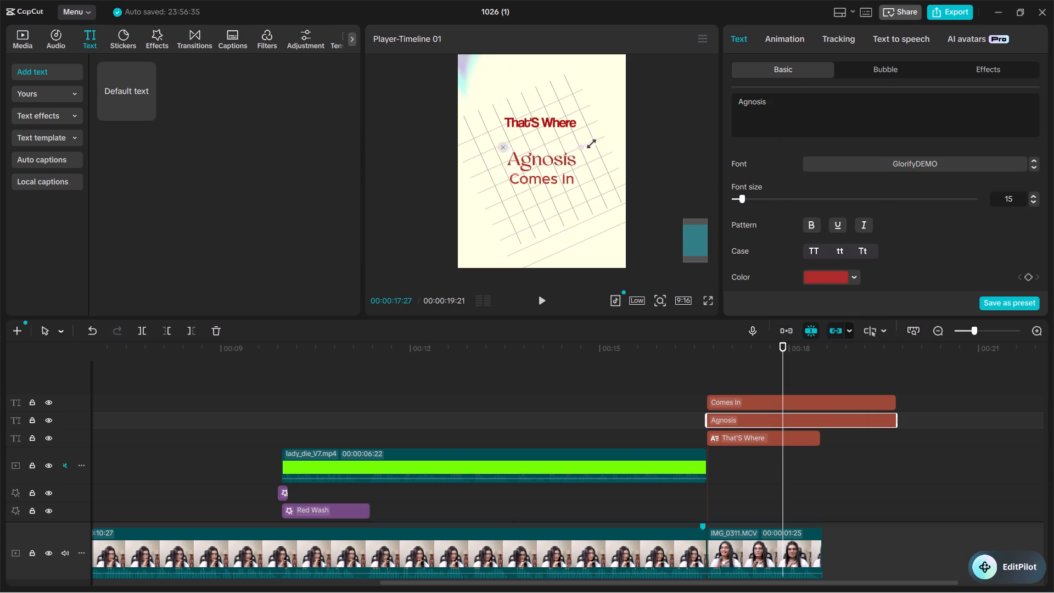
{"action": "left_click_drag", "start_coordinate": [589, 141], "coordinate": [643, 114]}
{"action": "left_click_drag", "start_coordinate": [580, 162], "coordinate": [579, 157]}
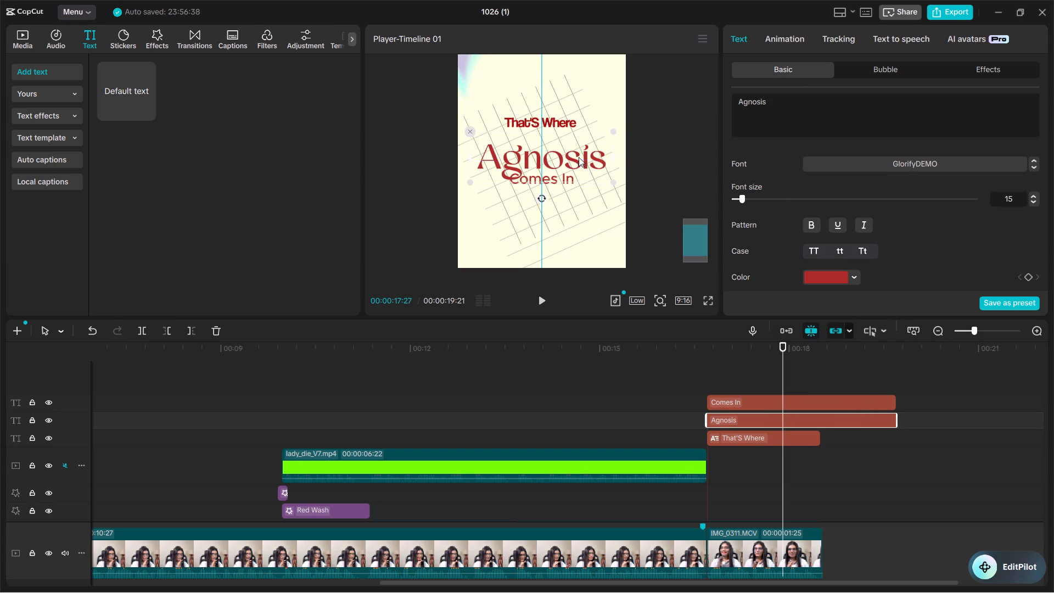
{"action": "left_click_drag", "start_coordinate": [579, 157], "coordinate": [579, 148]}
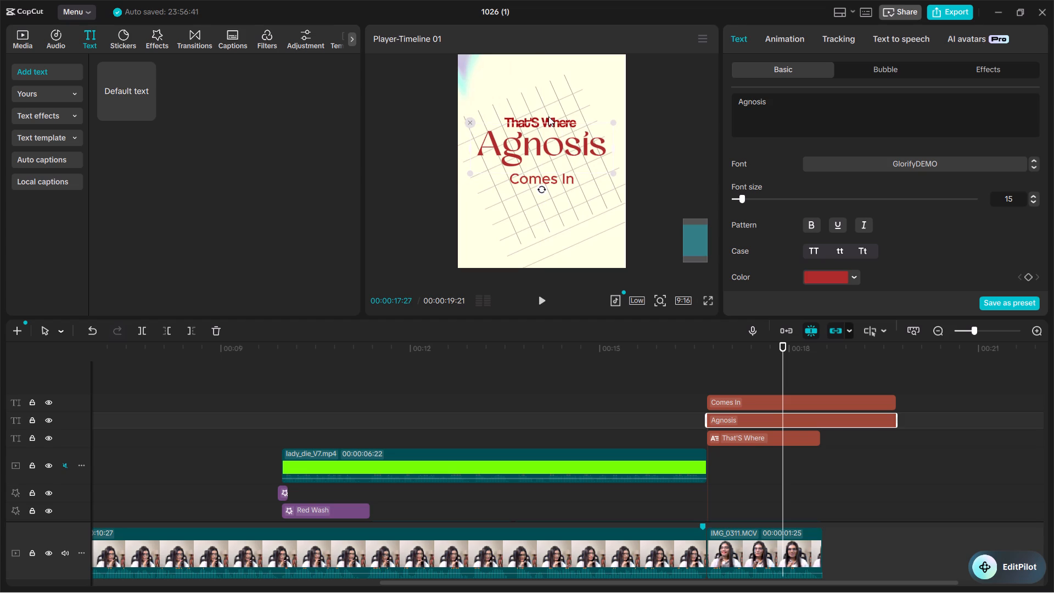
Shrink the "That'S Where" caption to about 60% and place it just above the "Ag" of "Agnosis".
{"action": "left_click", "coordinate": [549, 115]}
{"action": "left_click", "coordinate": [549, 122]}
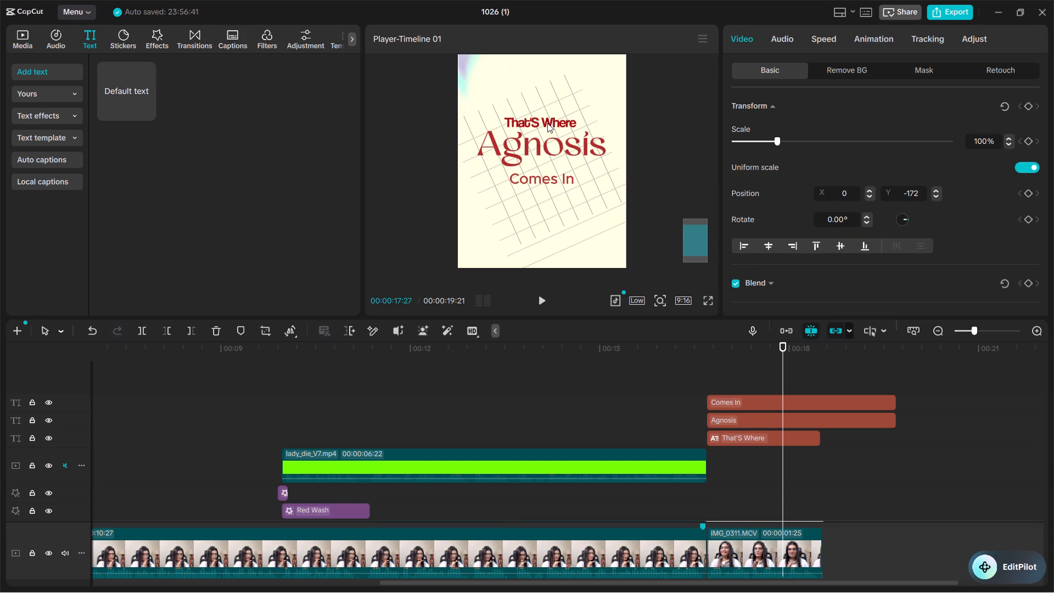
{"action": "scroll", "coordinate": [514, 119], "scroll_direction": "up", "scroll_amount": 5, "text": "alt"}
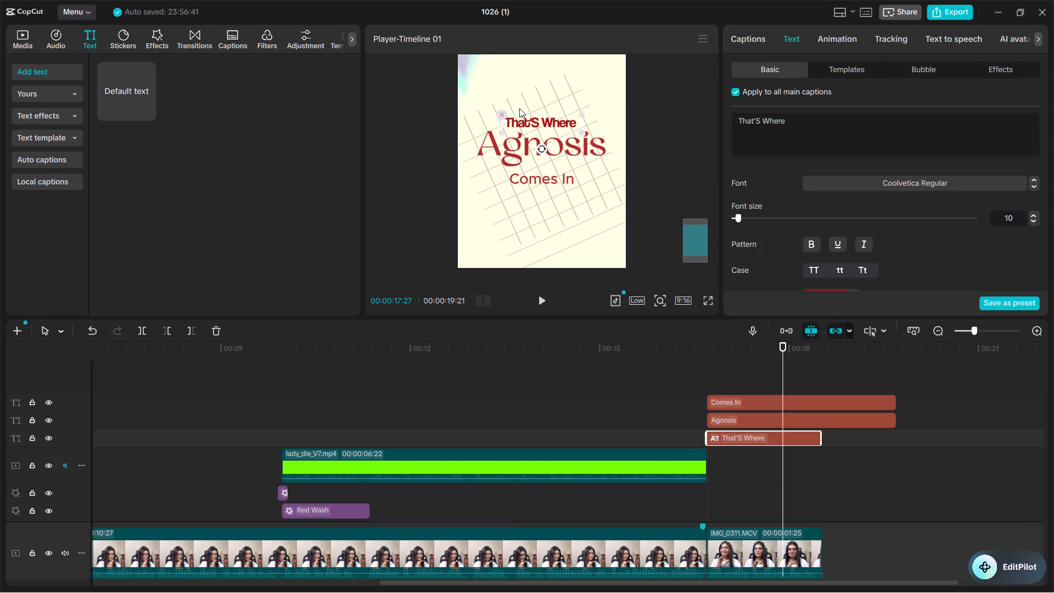
{"action": "scroll", "coordinate": [542, 100], "scroll_direction": "up", "scroll_amount": 9, "text": "ctrl"}
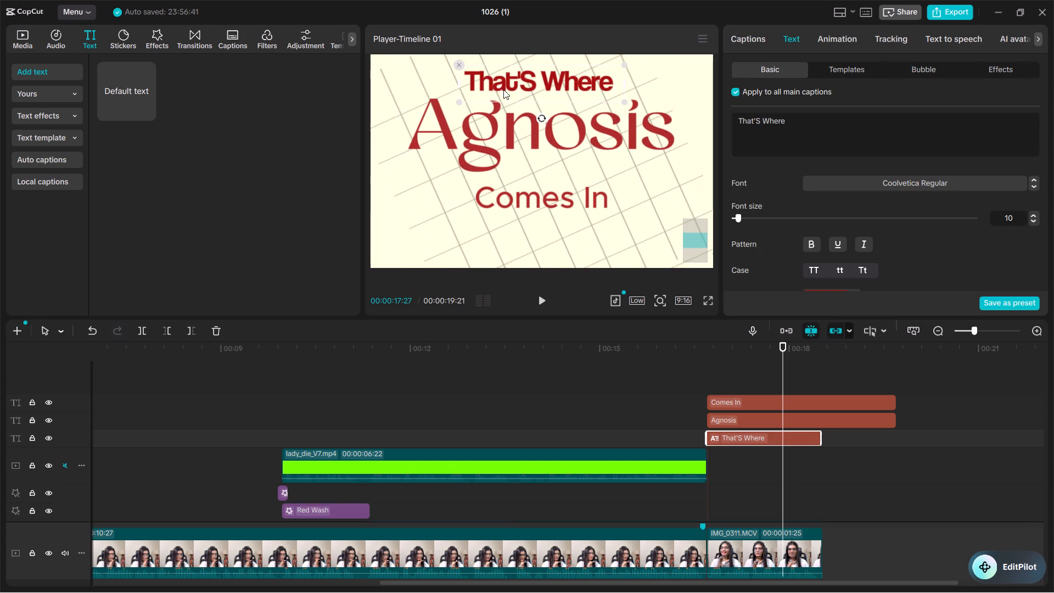
{"action": "left_click_drag", "start_coordinate": [517, 83], "coordinate": [458, 86]}
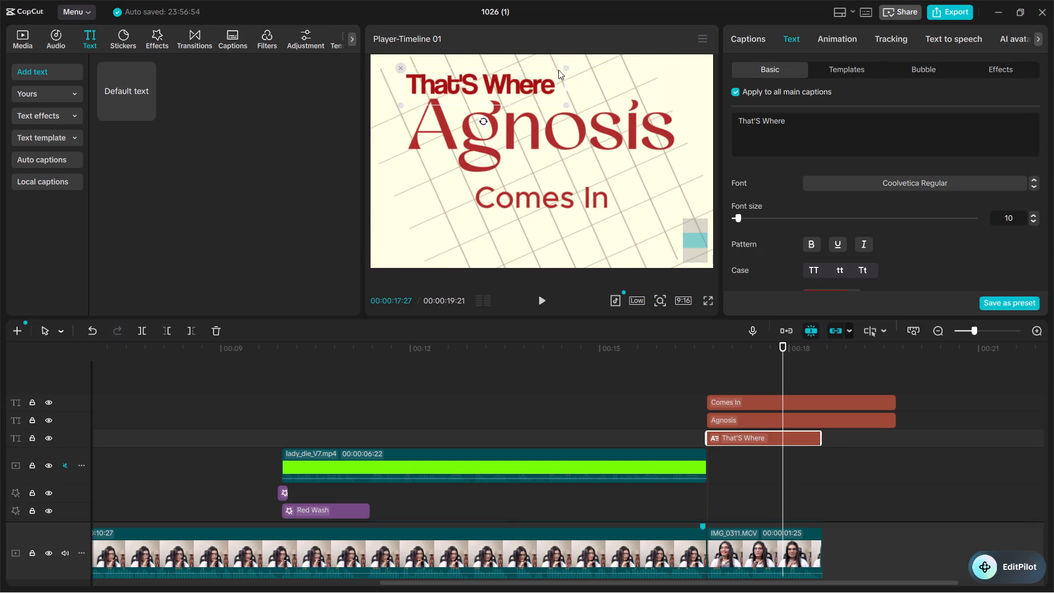
{"action": "left_click_drag", "start_coordinate": [567, 68], "coordinate": [503, 74]}
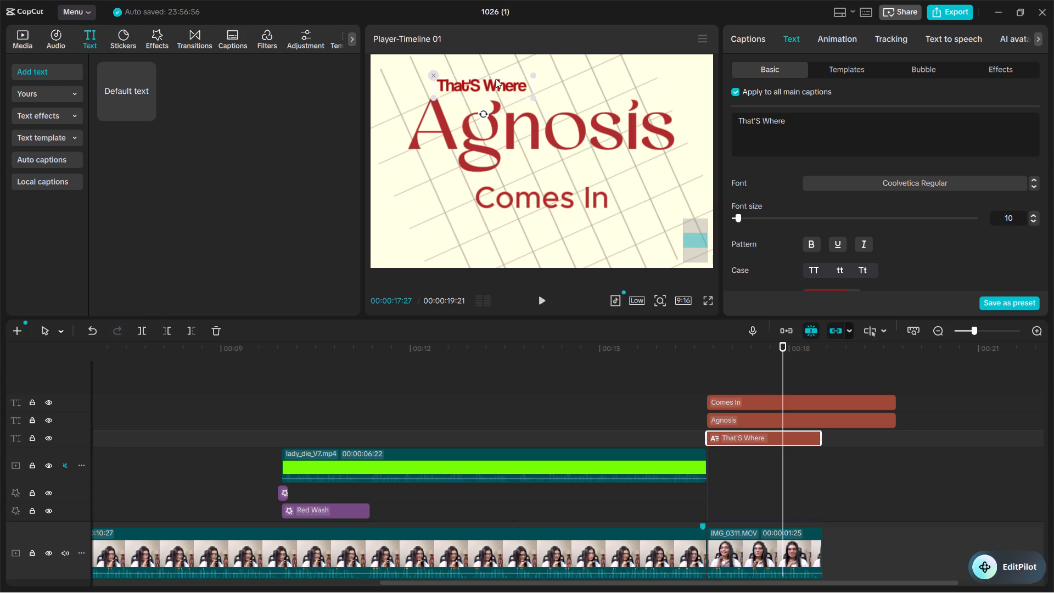
{"action": "left_click_drag", "start_coordinate": [491, 81], "coordinate": [475, 82]}
Move the "Comes In" text up close beneath "Agnosis" and set its font to Coolvetica Regular.
{"action": "left_click", "coordinate": [541, 200]}
{"action": "left_click", "coordinate": [535, 200]}
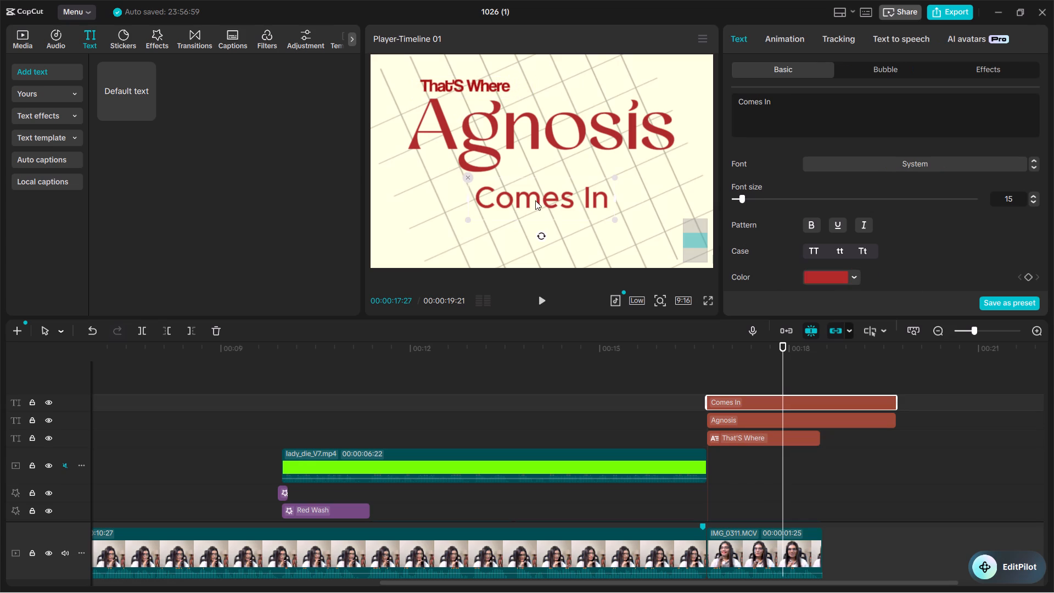
{"action": "left_click_drag", "start_coordinate": [534, 198], "coordinate": [560, 177]}
{"action": "left_click", "coordinate": [820, 159]}
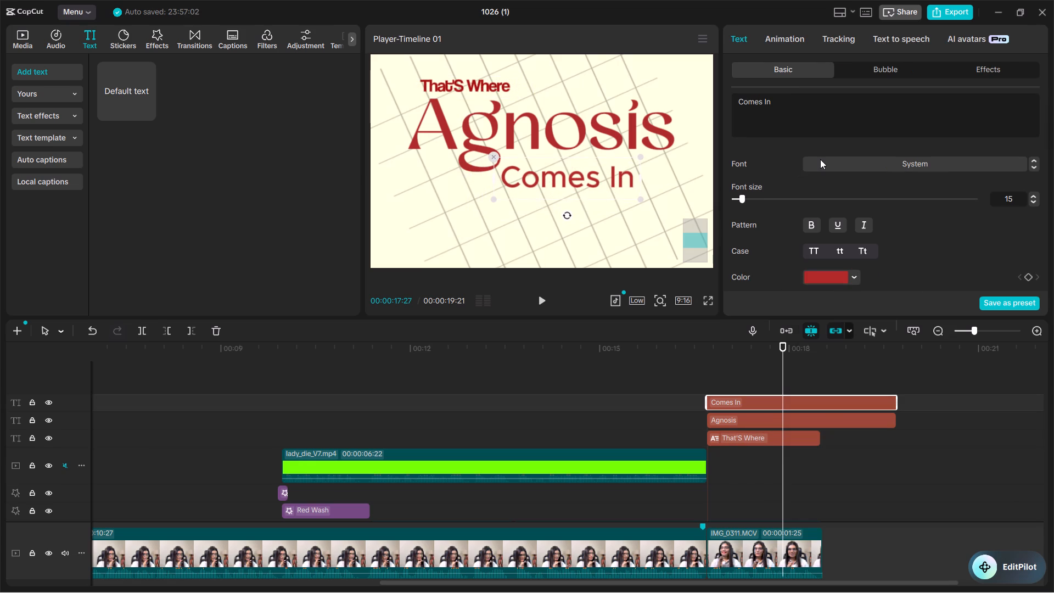
{"action": "left_click", "coordinate": [887, 202]}
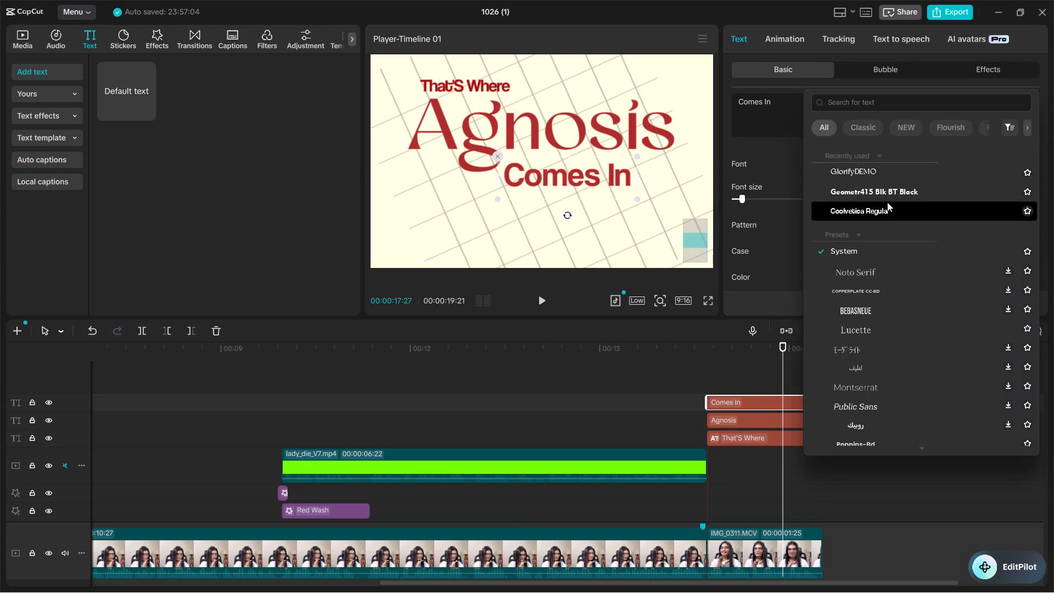
Place the "Comes In" text under the last letters of "Agnosis" and shrink it slightly to about 90%.
{"action": "left_click_drag", "start_coordinate": [588, 177], "coordinate": [627, 171]}
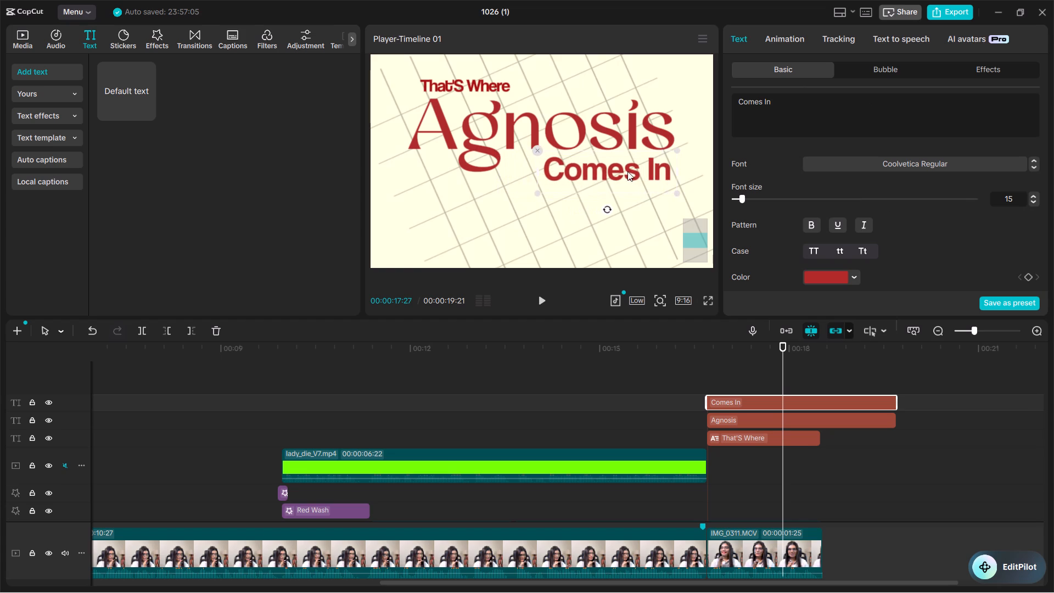
{"action": "left_click_drag", "start_coordinate": [627, 171], "coordinate": [630, 171]}
{"action": "left_click_drag", "start_coordinate": [678, 153], "coordinate": [677, 152]}
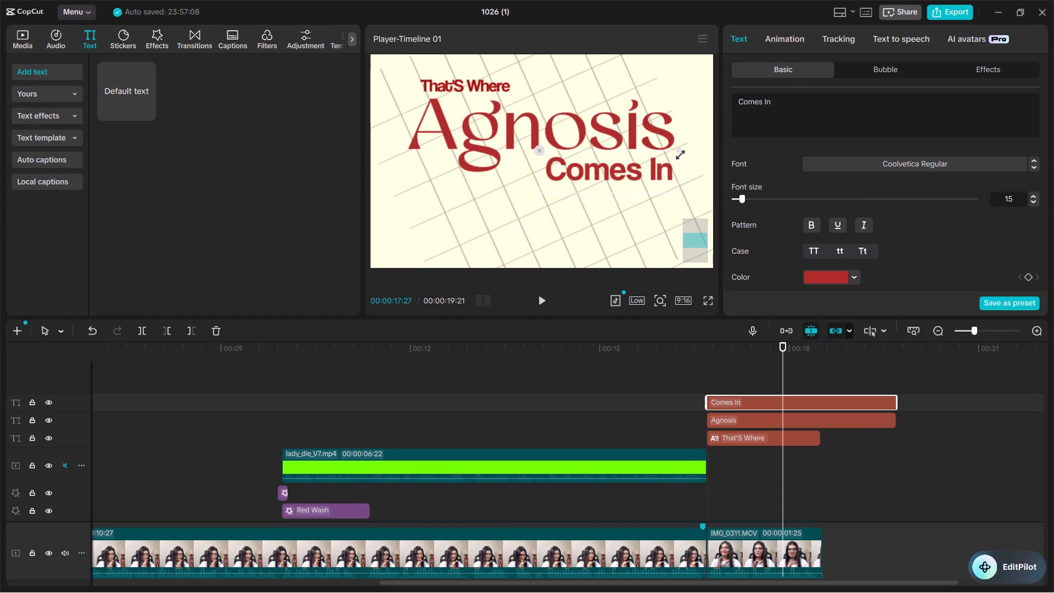
{"action": "left_click_drag", "start_coordinate": [677, 152], "coordinate": [668, 155]}
{"action": "left_click", "coordinate": [647, 167]}
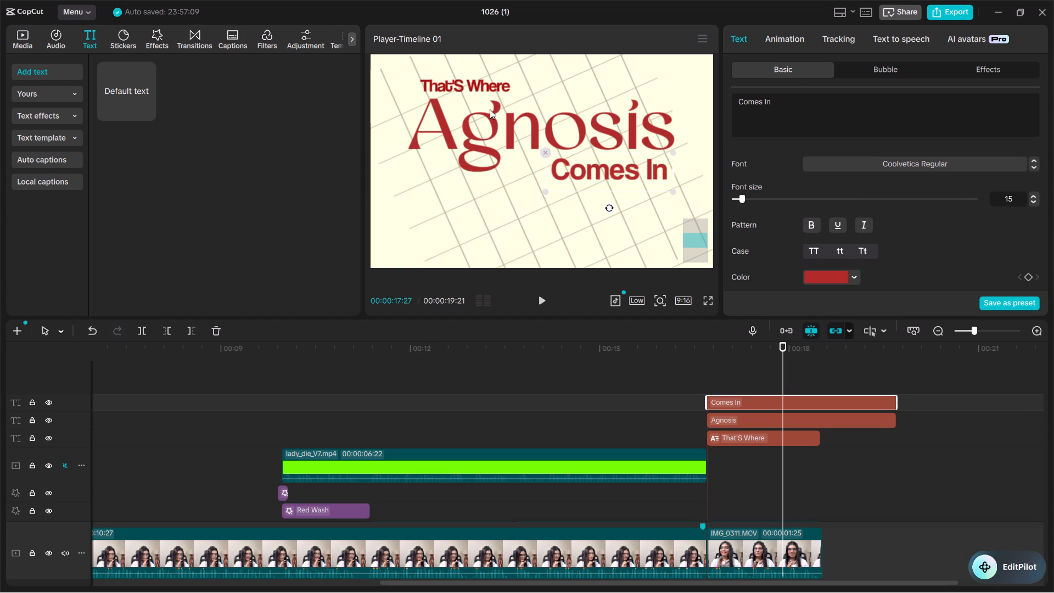
Enlarge the "That'S Where" caption by about 20% and keep it just above the "Ag" of "Agnosis".
{"action": "left_click", "coordinate": [485, 80]}
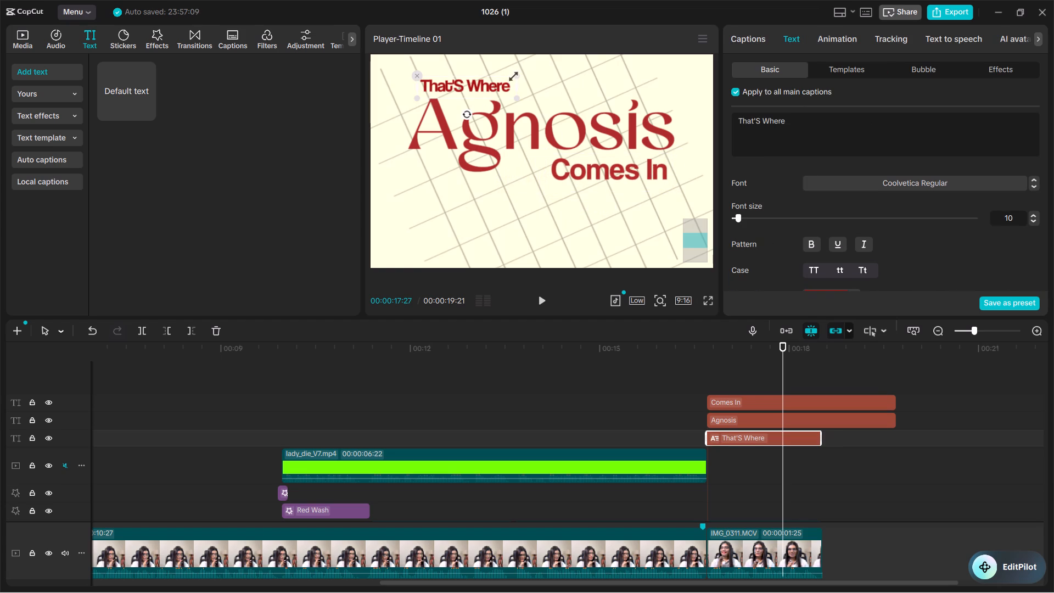
{"action": "left_click_drag", "start_coordinate": [518, 71], "coordinate": [529, 68]}
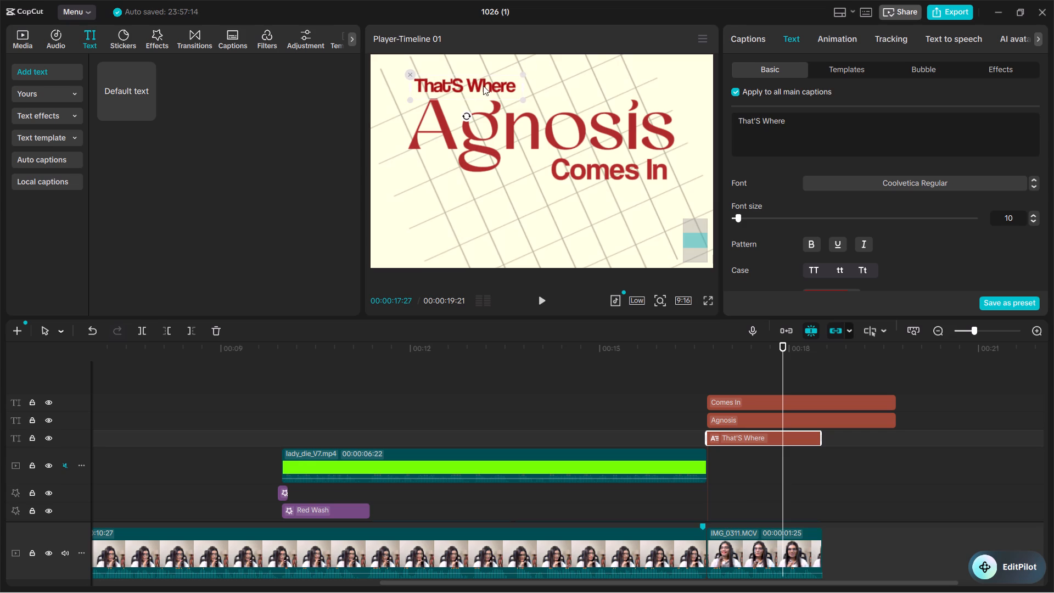
{"action": "left_click_drag", "start_coordinate": [478, 87], "coordinate": [486, 86]}
{"action": "left_click_drag", "start_coordinate": [529, 72], "coordinate": [535, 72]}
{"action": "left_click", "coordinate": [503, 84]}
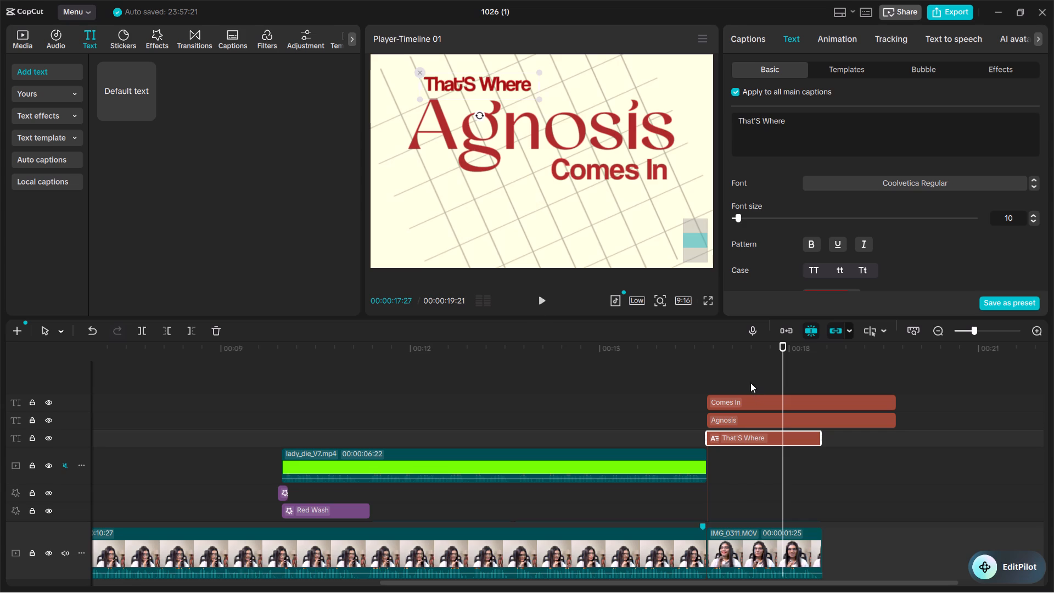
Preview the ending's three-line text layout full screen from just before the texts start, at about 00:00:16:17.
{"action": "left_click_drag", "start_coordinate": [710, 343], "coordinate": [698, 343]}
{"action": "left_click", "coordinate": [707, 301]}
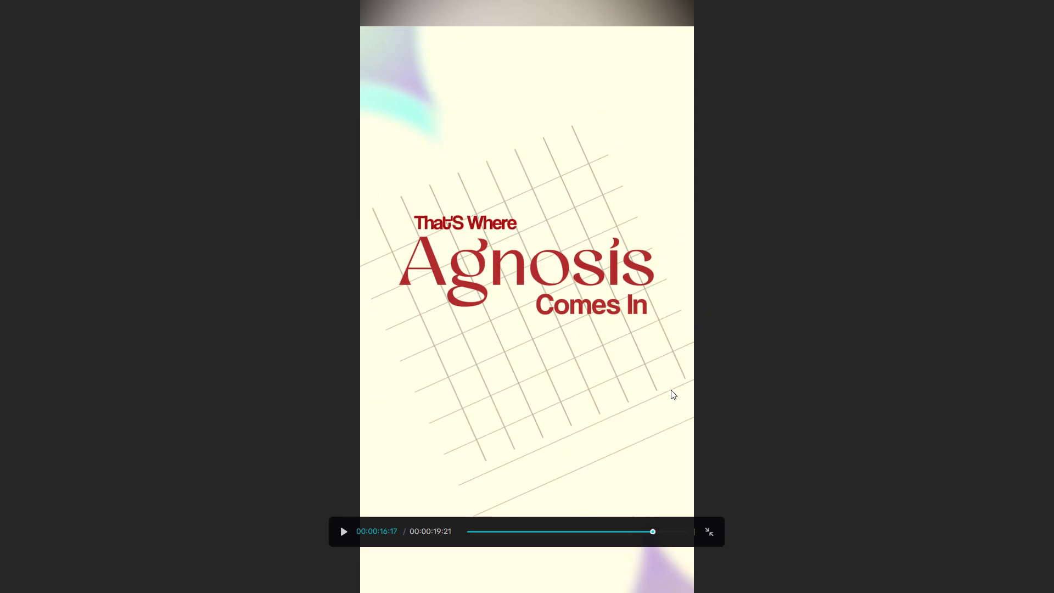
{"action": "key", "text": "space"}
{"action": "key", "text": "space"}
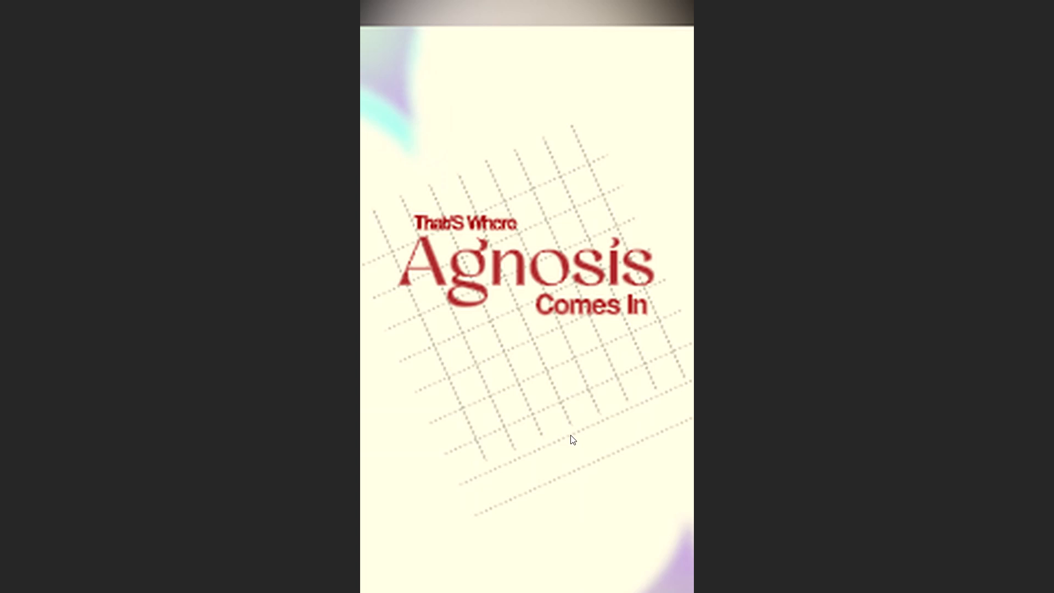
{"action": "key", "text": "Escape"}
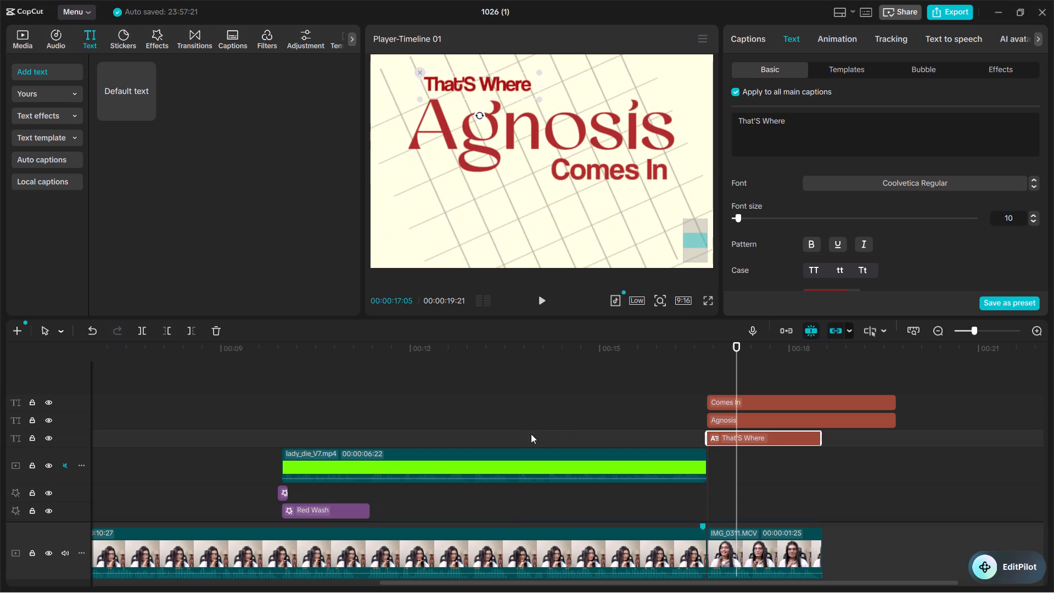
Apply the "Angel...scent" entrance animation to the "That'S Where" caption and play it back to check it.
{"action": "left_click", "coordinate": [844, 43]}
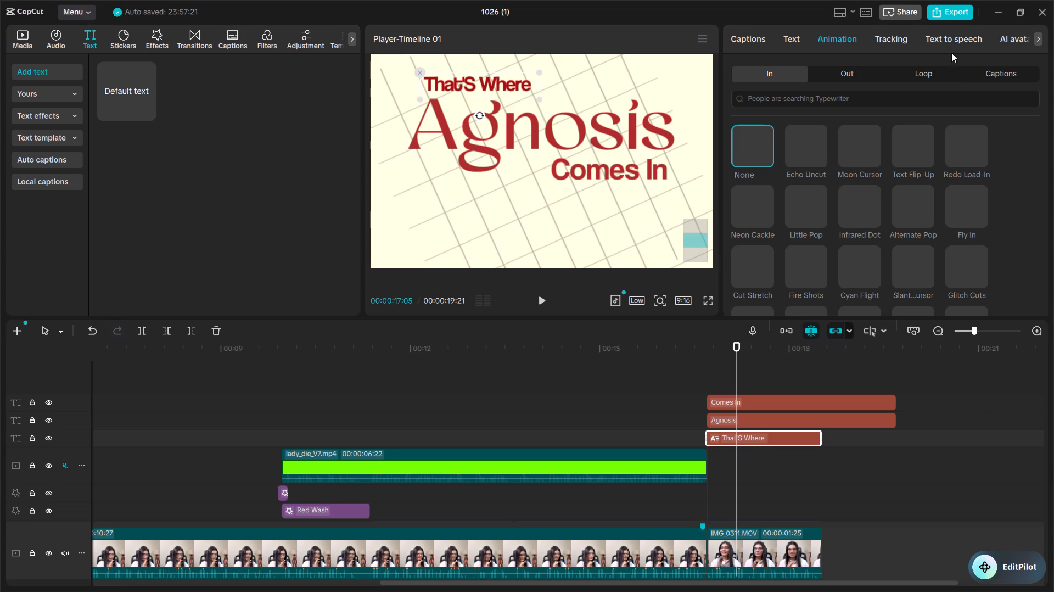
{"action": "left_click", "coordinate": [926, 70]}
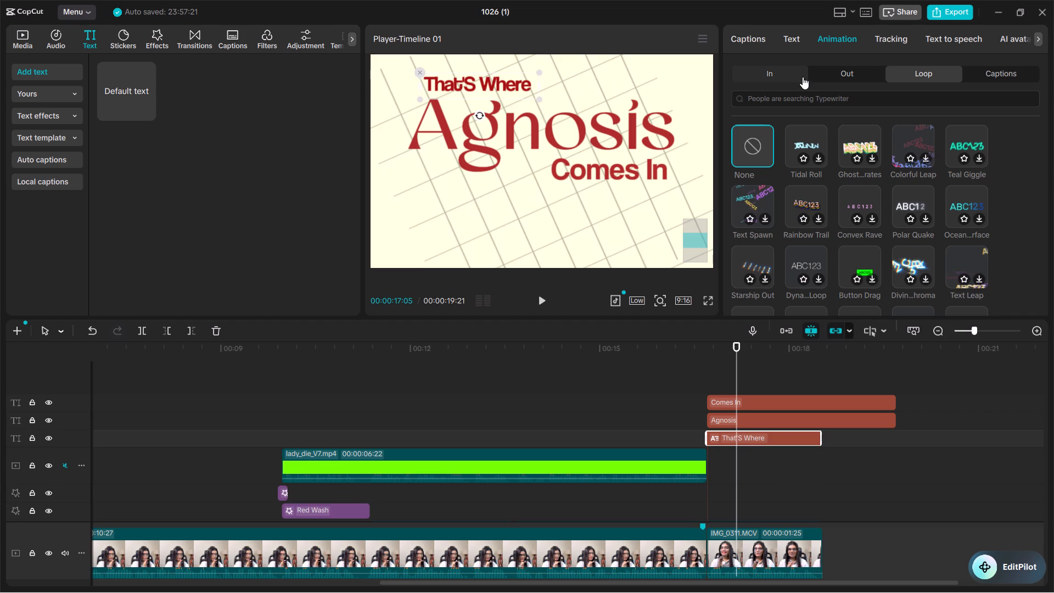
{"action": "left_click", "coordinate": [784, 73]}
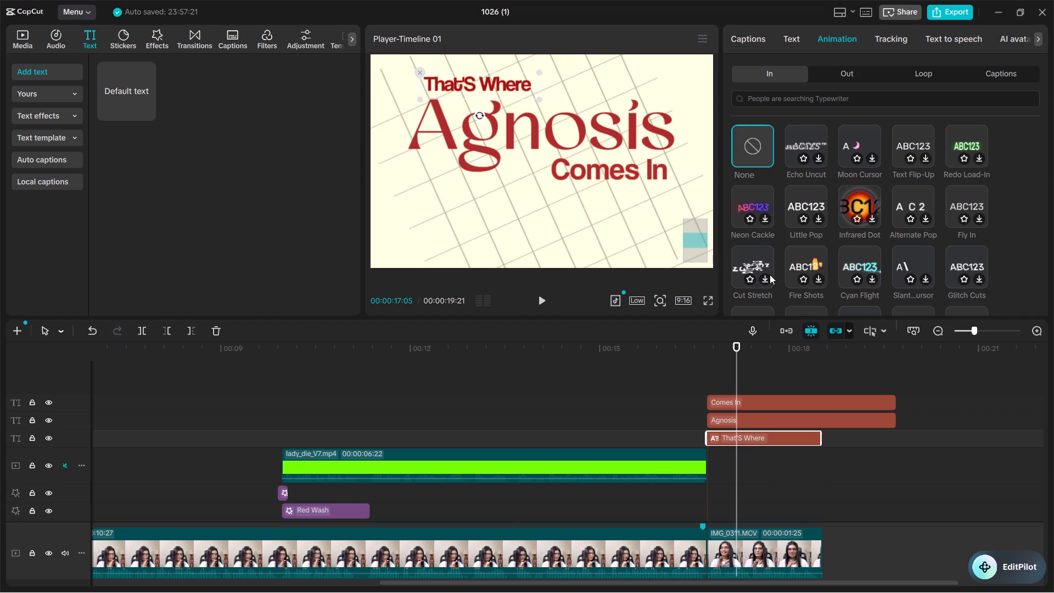
{"action": "scroll", "coordinate": [770, 275], "scroll_direction": "down", "scroll_amount": 1}
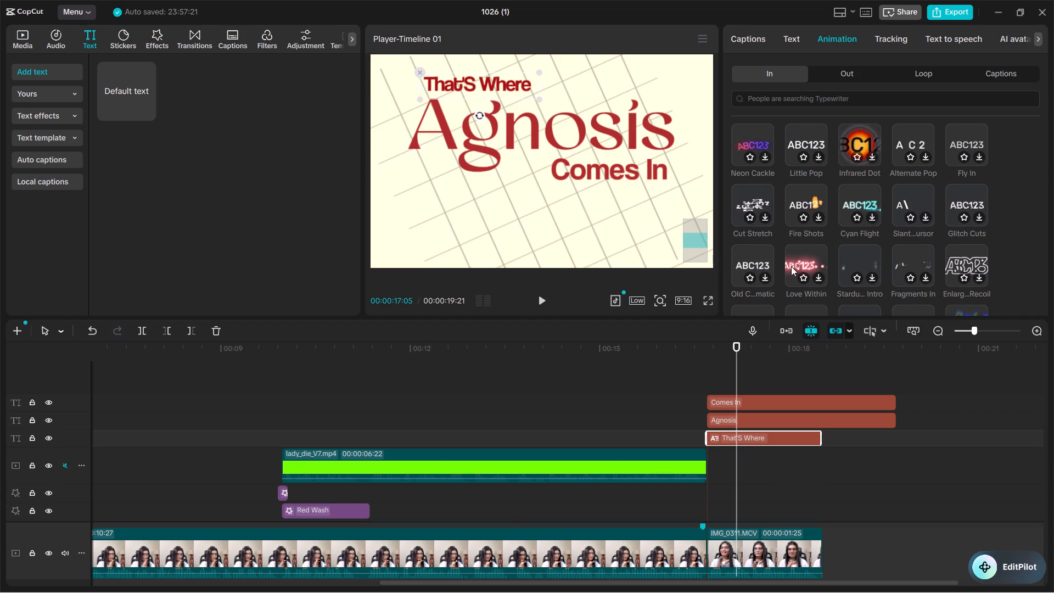
{"action": "scroll", "coordinate": [877, 267], "scroll_direction": "down", "scroll_amount": 1}
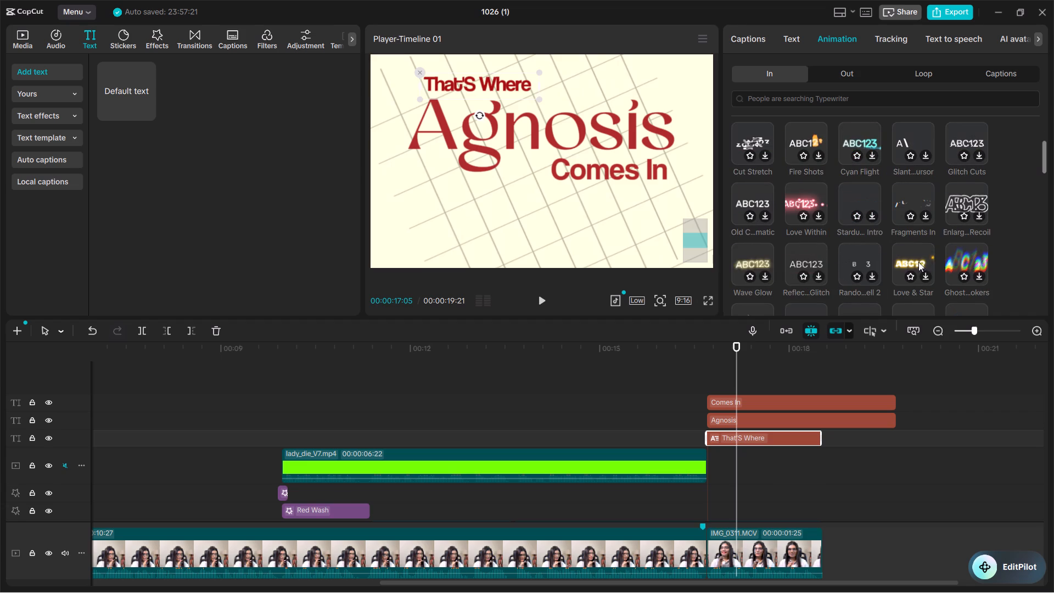
{"action": "scroll", "coordinate": [950, 256], "scroll_direction": "down", "scroll_amount": 1}
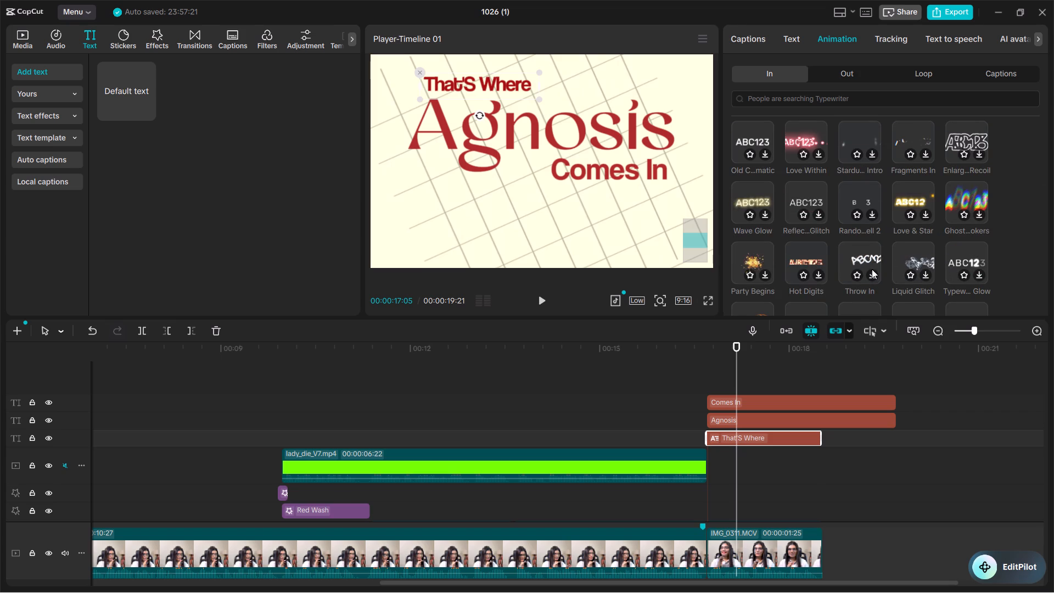
{"action": "scroll", "coordinate": [759, 274], "scroll_direction": "down", "scroll_amount": 1}
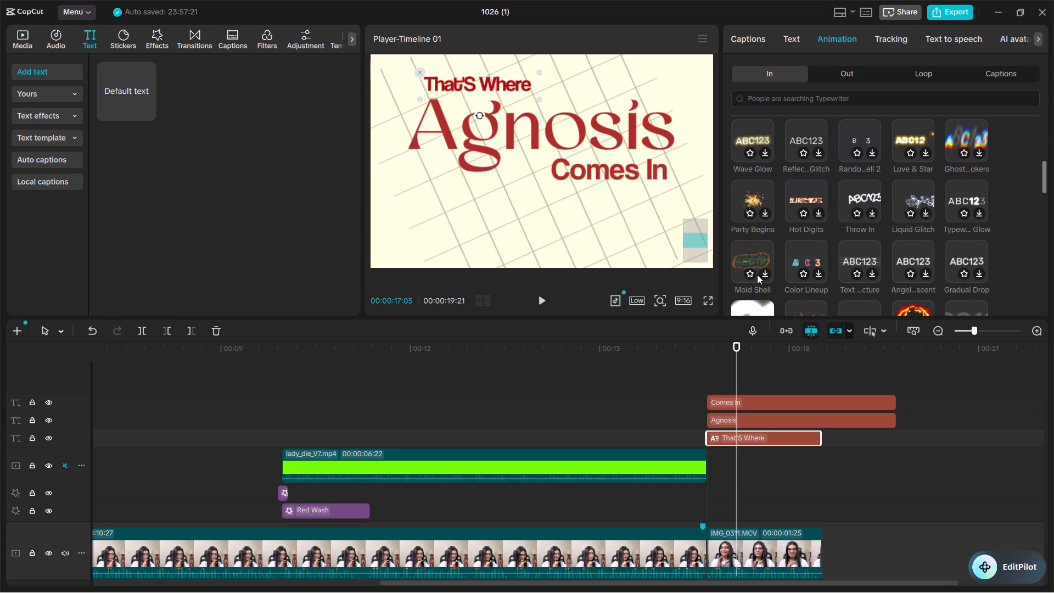
{"action": "left_click", "coordinate": [916, 253]}
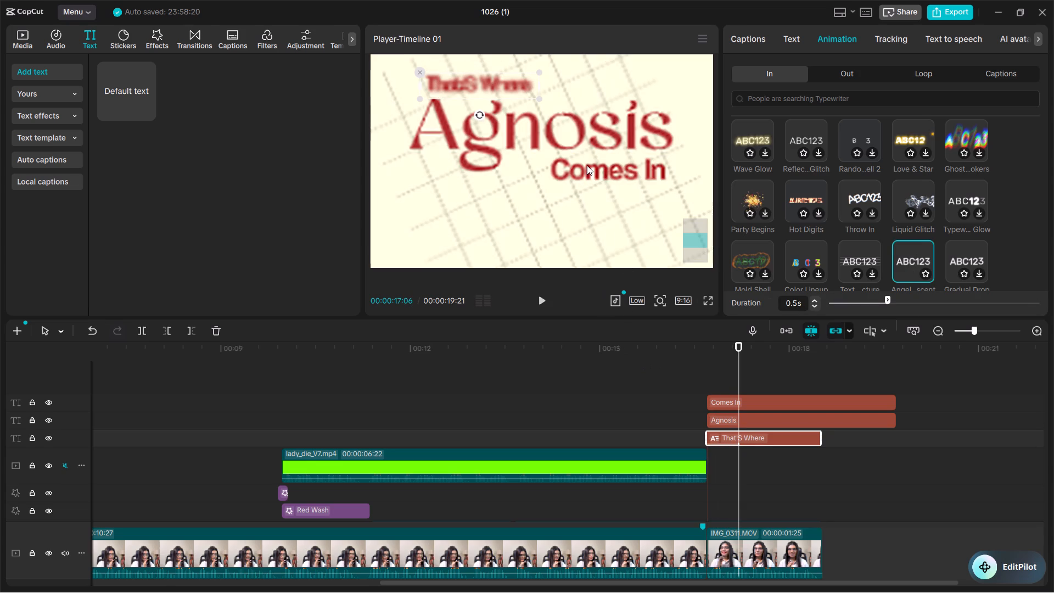
{"action": "key", "text": "space"}
{"action": "key", "text": "space"}
{"action": "left_click_drag", "start_coordinate": [752, 343], "coordinate": [745, 344]}
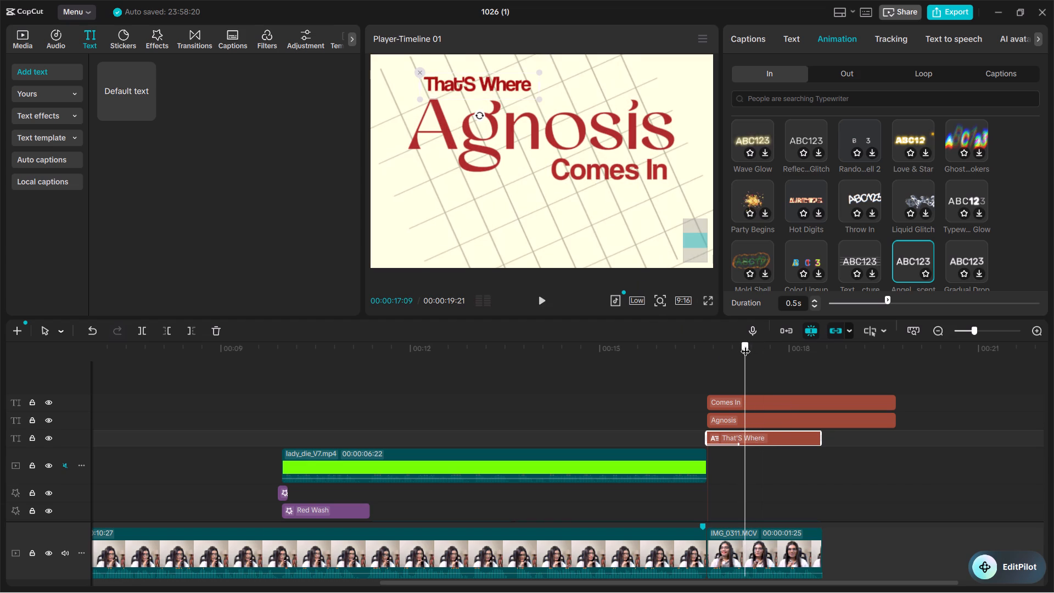
{"action": "left_click_drag", "start_coordinate": [745, 344], "coordinate": [745, 345]}
Shift the "Agnosis" text clip about 0.3 s later and trim its end to line up with the end of "Comes In".
{"action": "left_click", "coordinate": [771, 412]}
{"action": "left_click", "coordinate": [759, 419]}
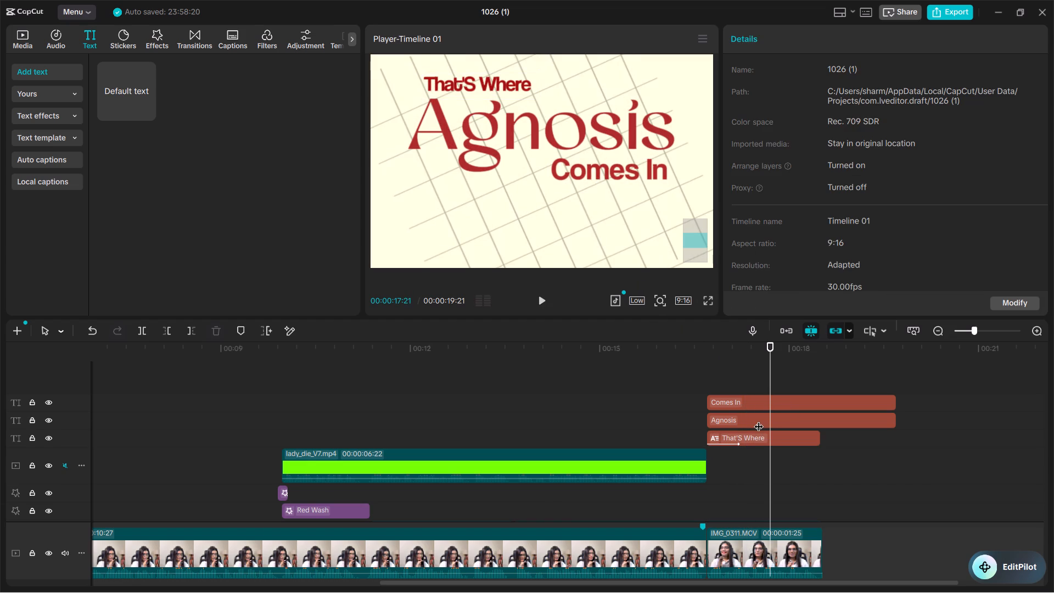
{"action": "left_click", "coordinate": [793, 415]}
{"action": "left_click_drag", "start_coordinate": [774, 420], "coordinate": [794, 421]}
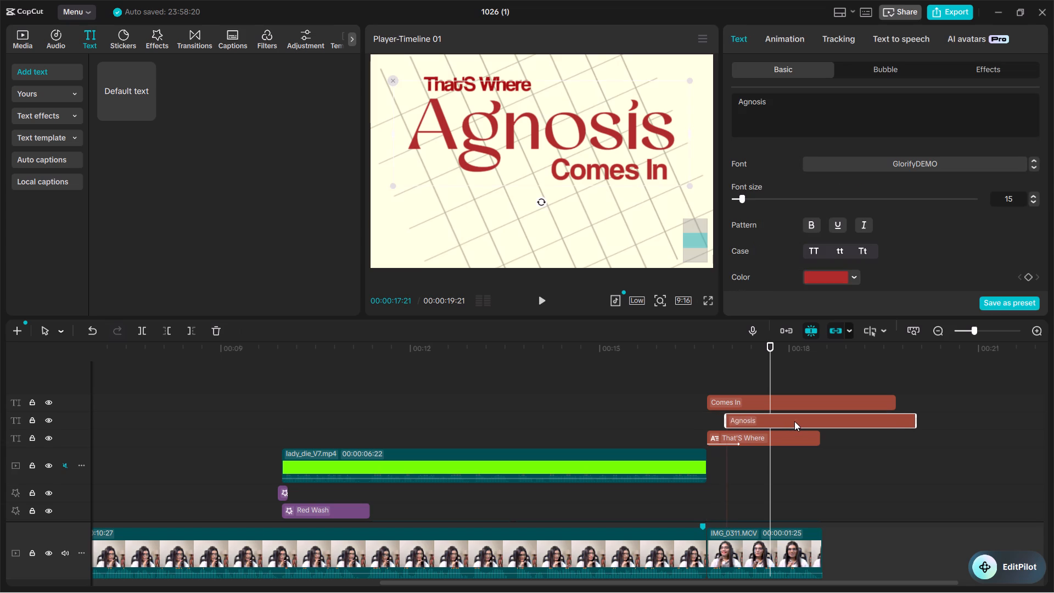
{"action": "left_click_drag", "start_coordinate": [794, 421], "coordinate": [795, 421]}
{"action": "left_click_drag", "start_coordinate": [921, 424], "coordinate": [910, 424]}
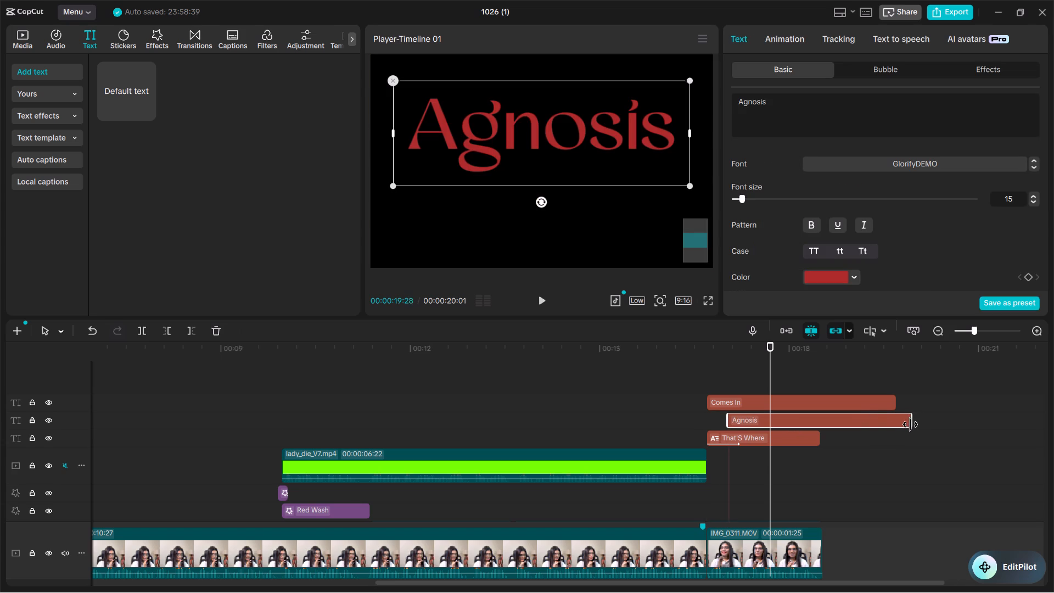
{"action": "left_click_drag", "start_coordinate": [910, 424], "coordinate": [895, 424]}
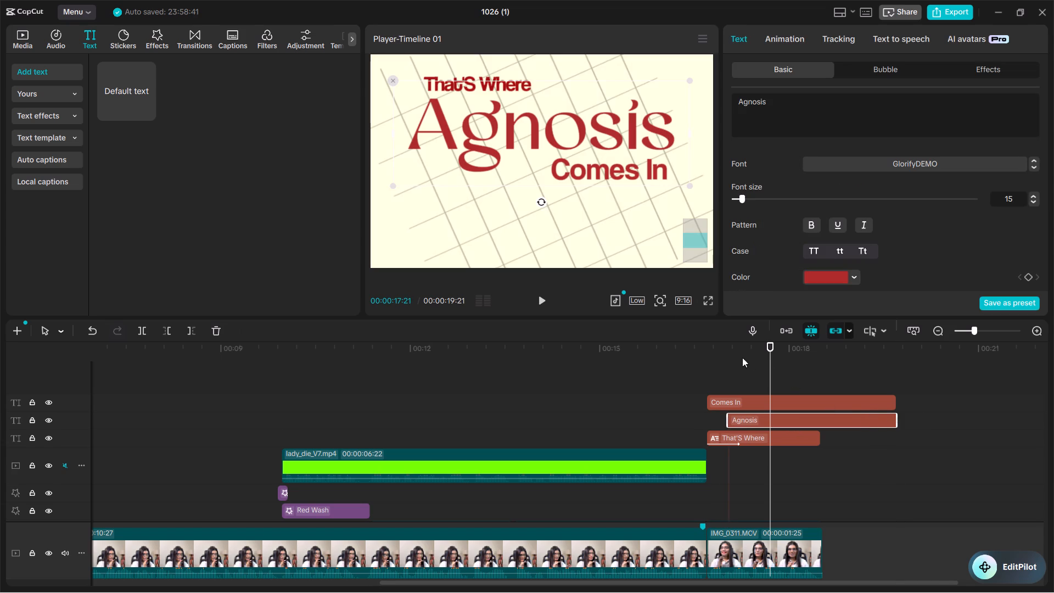
Play back the text entrances from about 00:00:16:16 to check the timing of "That'S Where" and "Agnosis".
{"action": "left_click", "coordinate": [704, 344]}
{"action": "left_click_drag", "start_coordinate": [702, 344], "coordinate": [697, 344]}
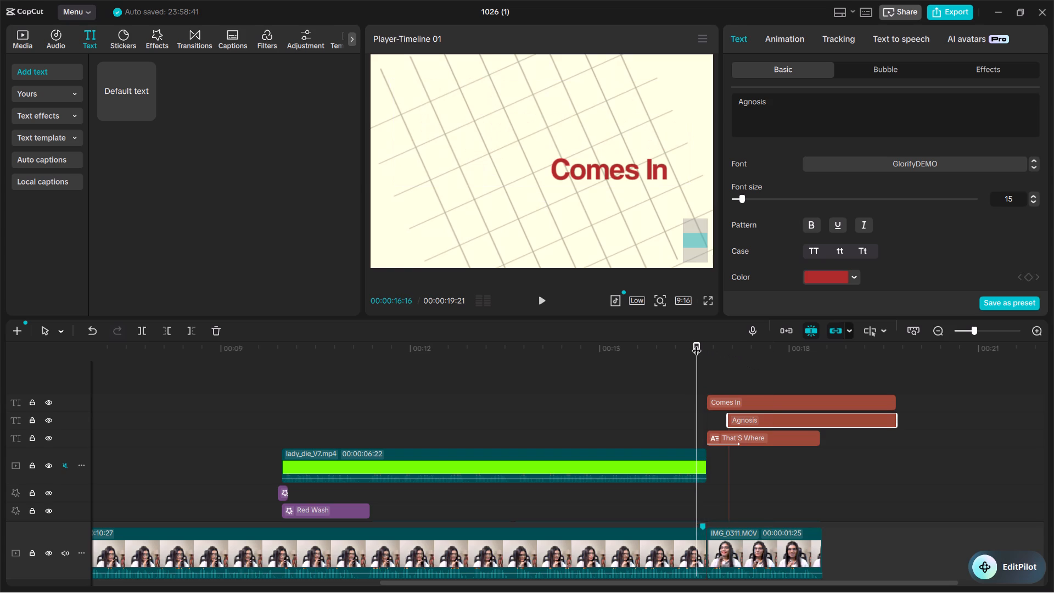
{"action": "key", "text": "space"}
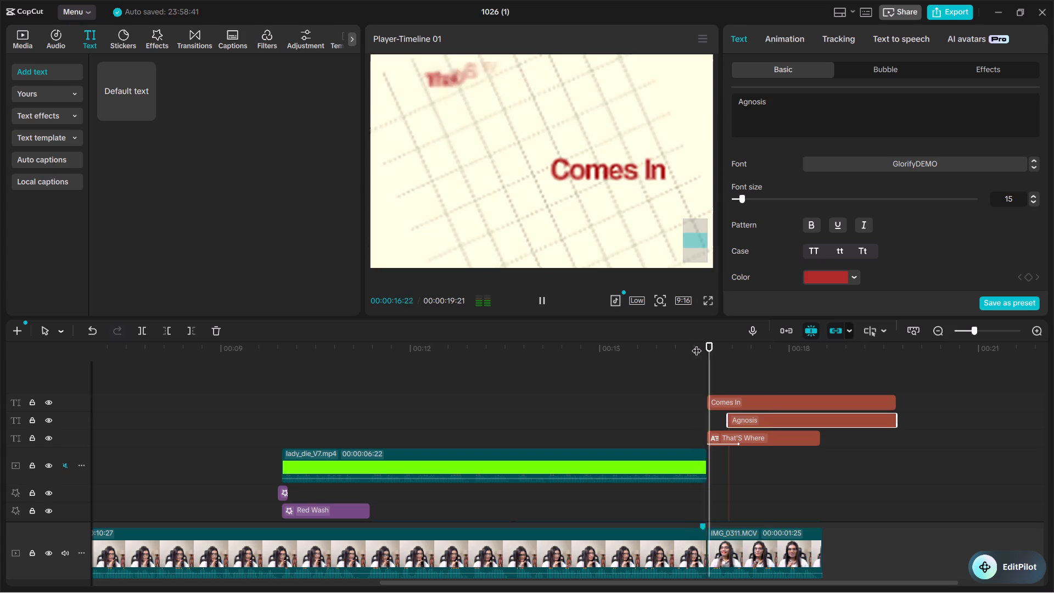
{"action": "key", "text": "space"}
Apply the "Text Flicker" entrance animation to the "Agnosis" text, keeping its 0.5 s duration.
{"action": "left_click", "coordinate": [766, 419]}
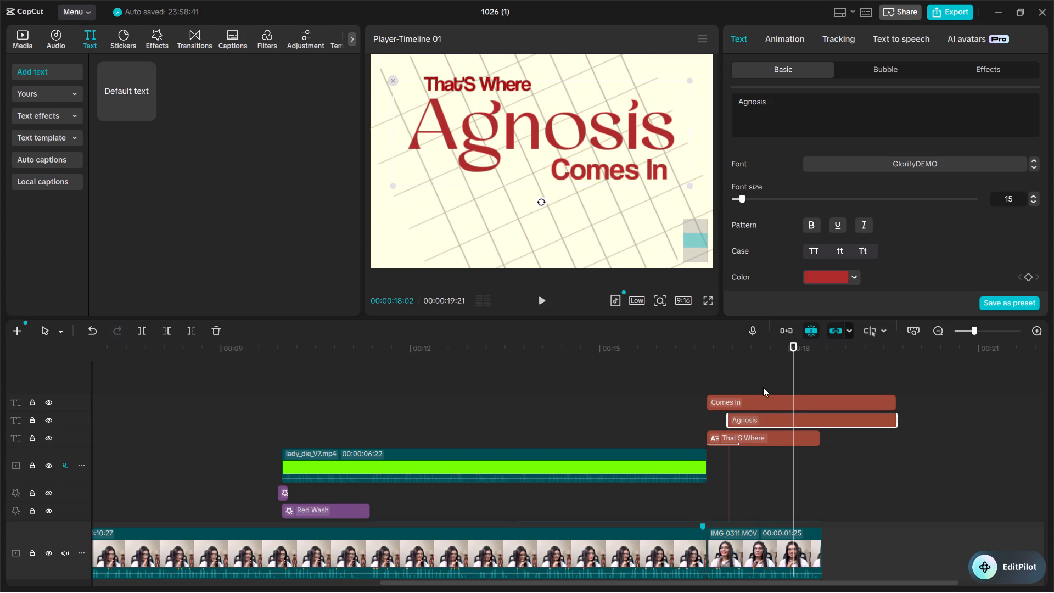
{"action": "left_click", "coordinate": [769, 42]}
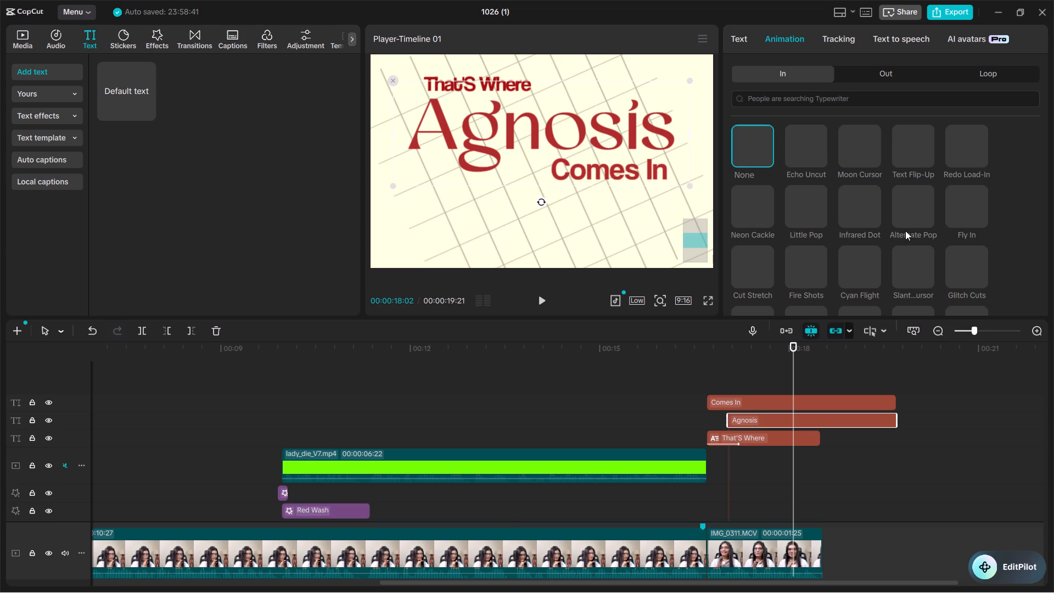
{"action": "scroll", "coordinate": [879, 244], "scroll_direction": "down", "scroll_amount": 5}
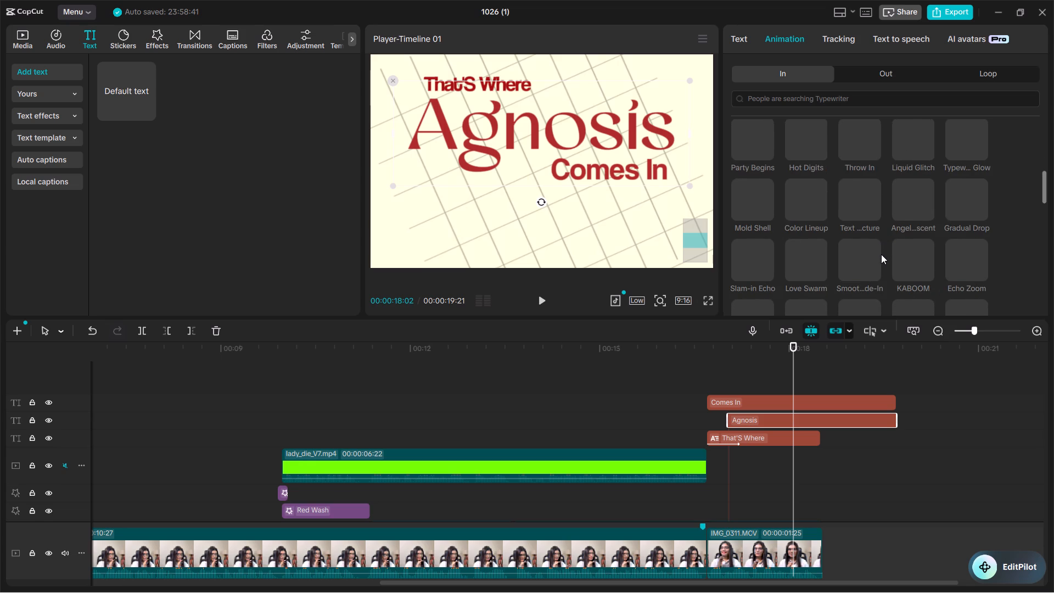
{"action": "scroll", "coordinate": [880, 255], "scroll_direction": "up", "scroll_amount": 1}
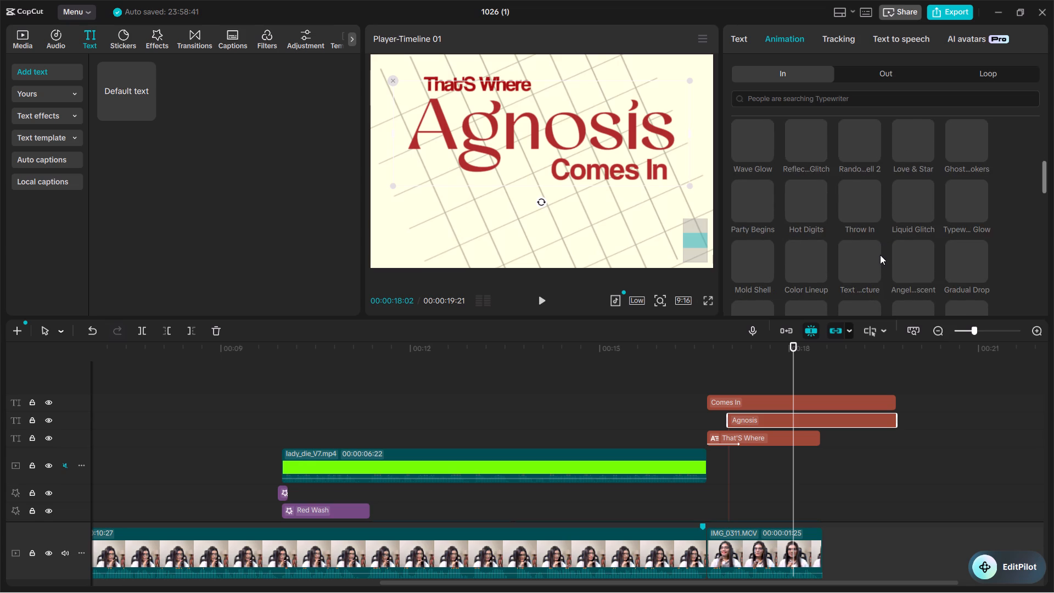
{"action": "scroll", "coordinate": [882, 246], "scroll_direction": "up", "scroll_amount": 6}
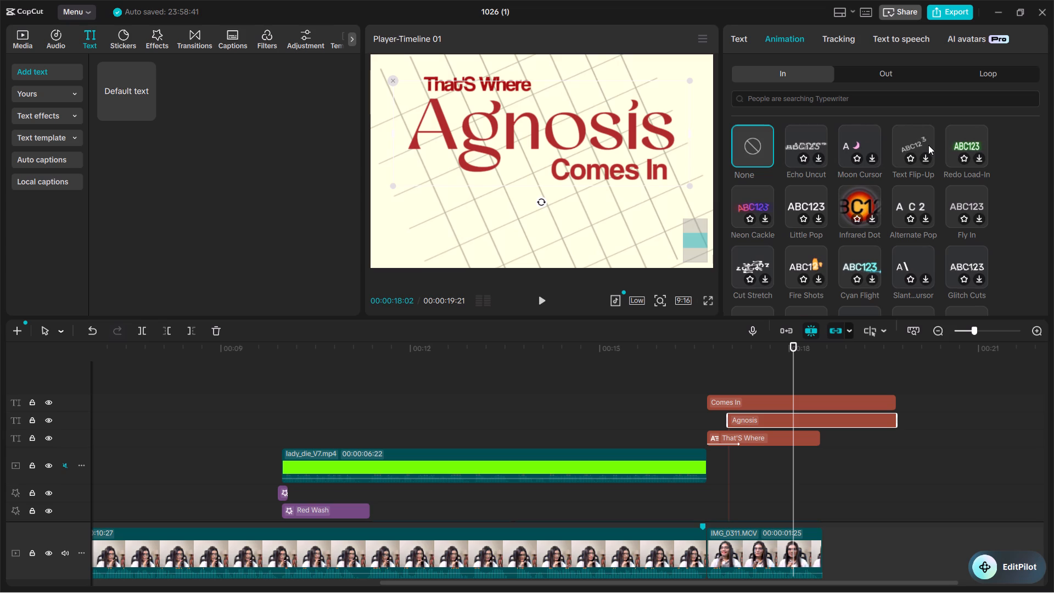
{"action": "scroll", "coordinate": [940, 170], "scroll_direction": "down", "scroll_amount": 4}
{"action": "scroll", "coordinate": [904, 220], "scroll_direction": "down", "scroll_amount": 4}
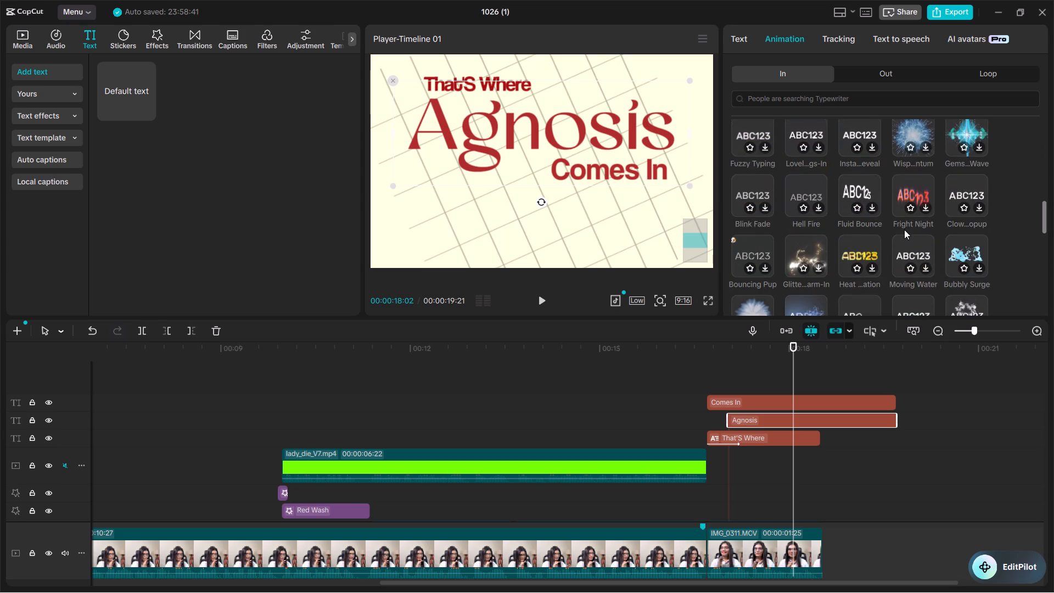
{"action": "scroll", "coordinate": [957, 198], "scroll_direction": "down", "scroll_amount": 2}
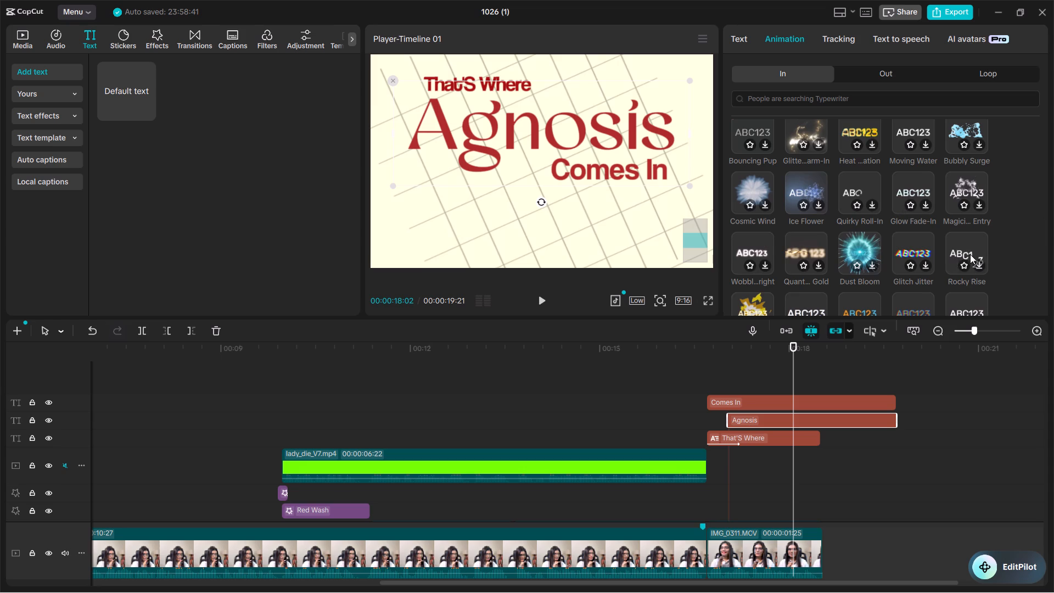
{"action": "scroll", "coordinate": [964, 252], "scroll_direction": "down", "scroll_amount": 2}
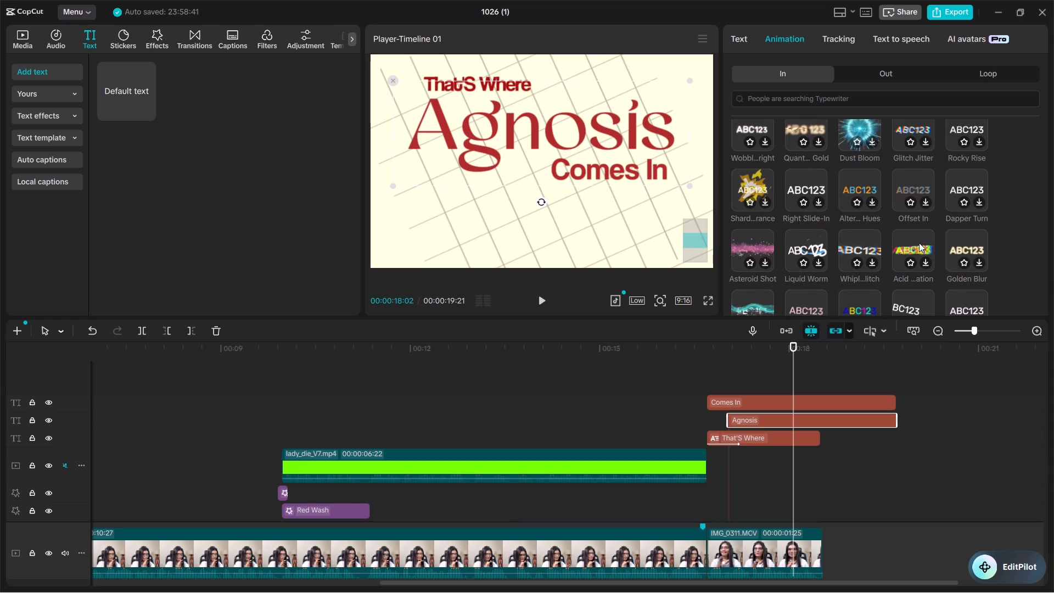
{"action": "scroll", "coordinate": [918, 243], "scroll_direction": "down", "scroll_amount": 2}
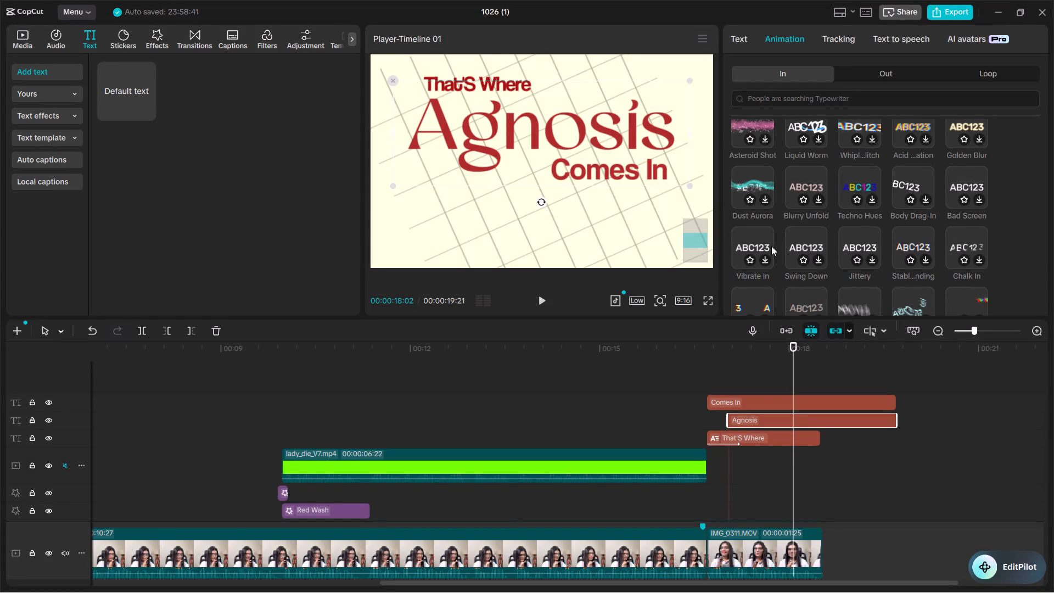
{"action": "scroll", "coordinate": [769, 251], "scroll_direction": "down", "scroll_amount": 1}
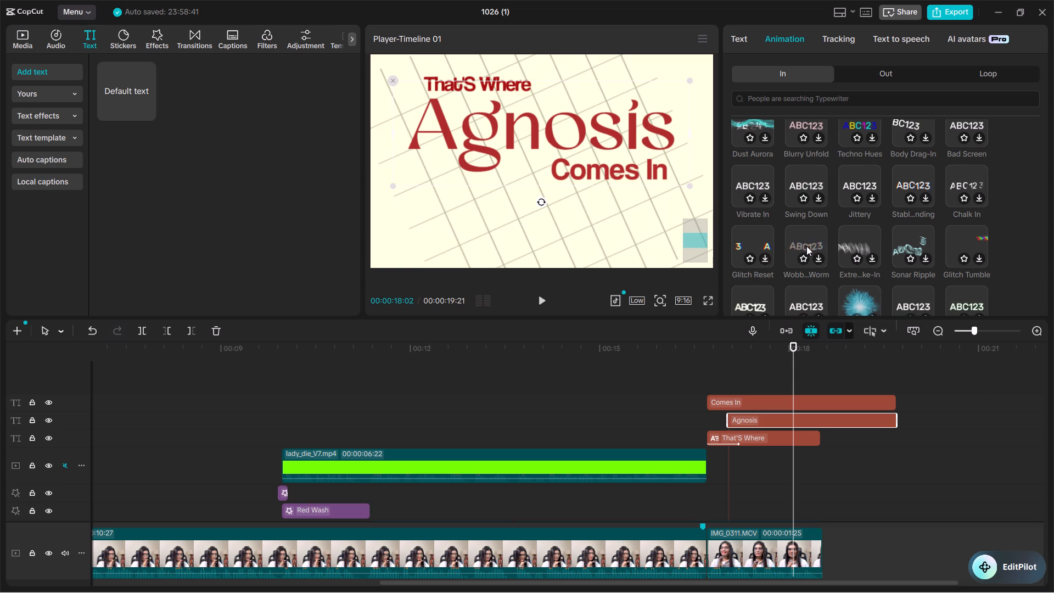
{"action": "scroll", "coordinate": [917, 242], "scroll_direction": "down", "scroll_amount": 1}
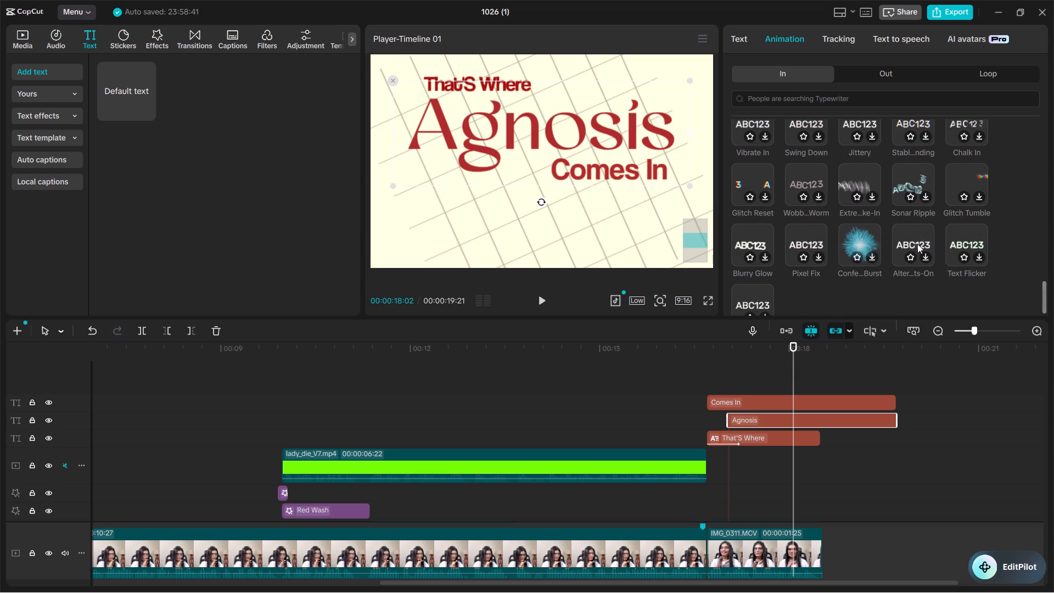
{"action": "left_click", "coordinate": [975, 256]}
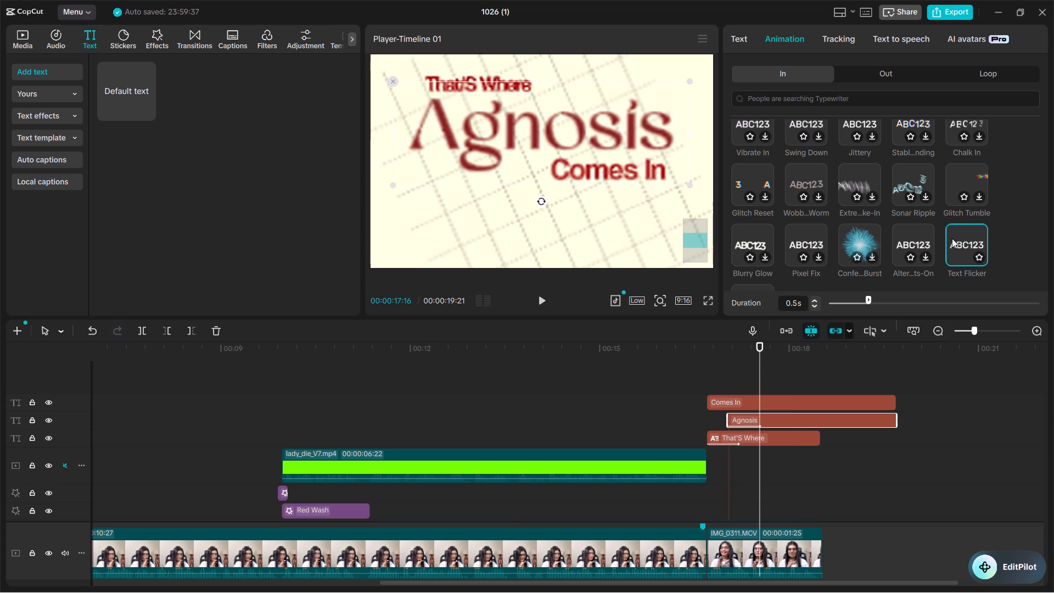
{"action": "left_click", "coordinate": [961, 233]}
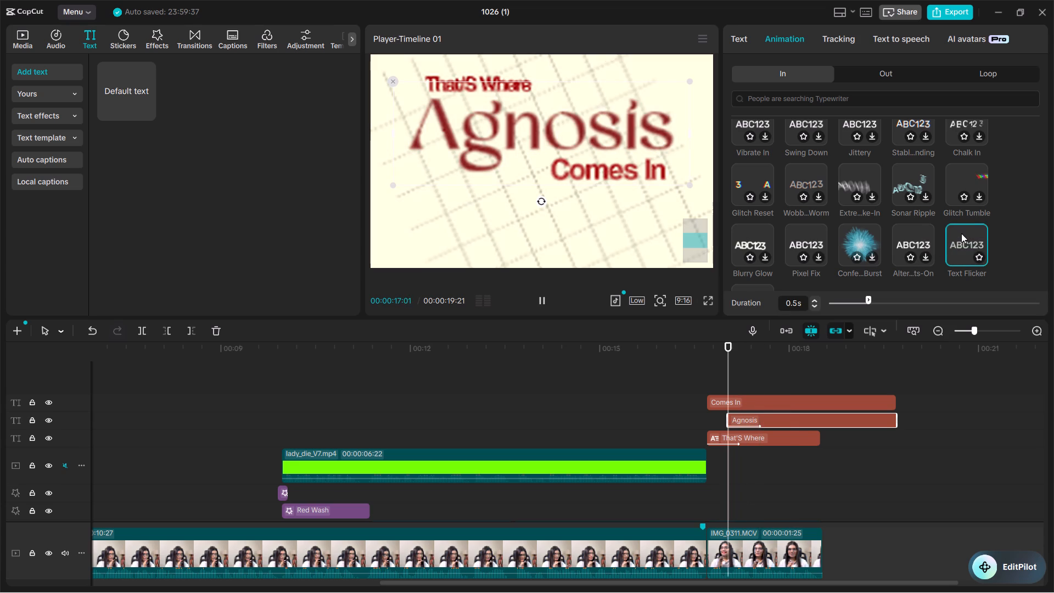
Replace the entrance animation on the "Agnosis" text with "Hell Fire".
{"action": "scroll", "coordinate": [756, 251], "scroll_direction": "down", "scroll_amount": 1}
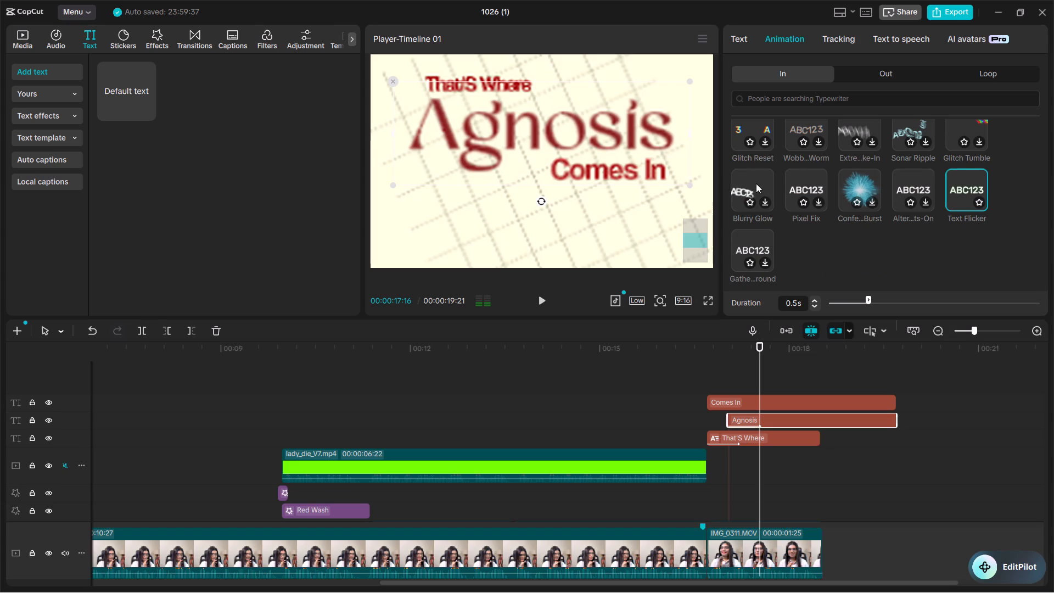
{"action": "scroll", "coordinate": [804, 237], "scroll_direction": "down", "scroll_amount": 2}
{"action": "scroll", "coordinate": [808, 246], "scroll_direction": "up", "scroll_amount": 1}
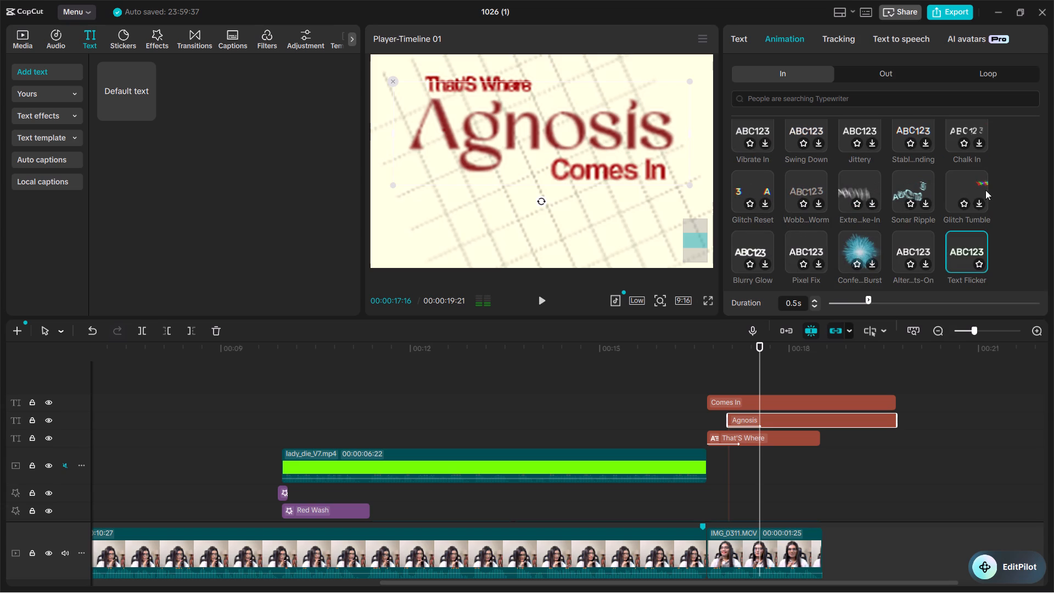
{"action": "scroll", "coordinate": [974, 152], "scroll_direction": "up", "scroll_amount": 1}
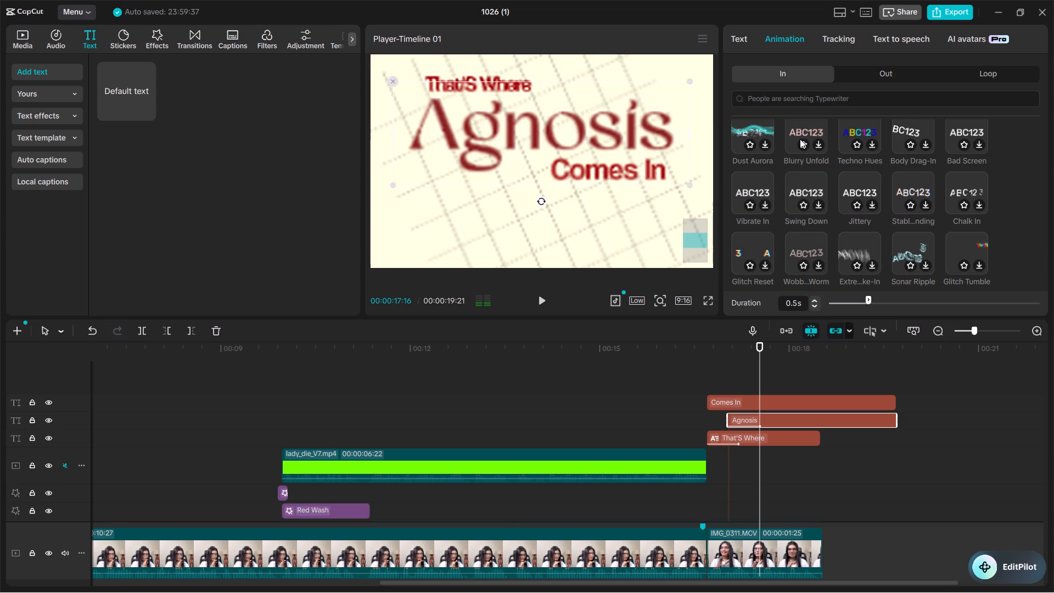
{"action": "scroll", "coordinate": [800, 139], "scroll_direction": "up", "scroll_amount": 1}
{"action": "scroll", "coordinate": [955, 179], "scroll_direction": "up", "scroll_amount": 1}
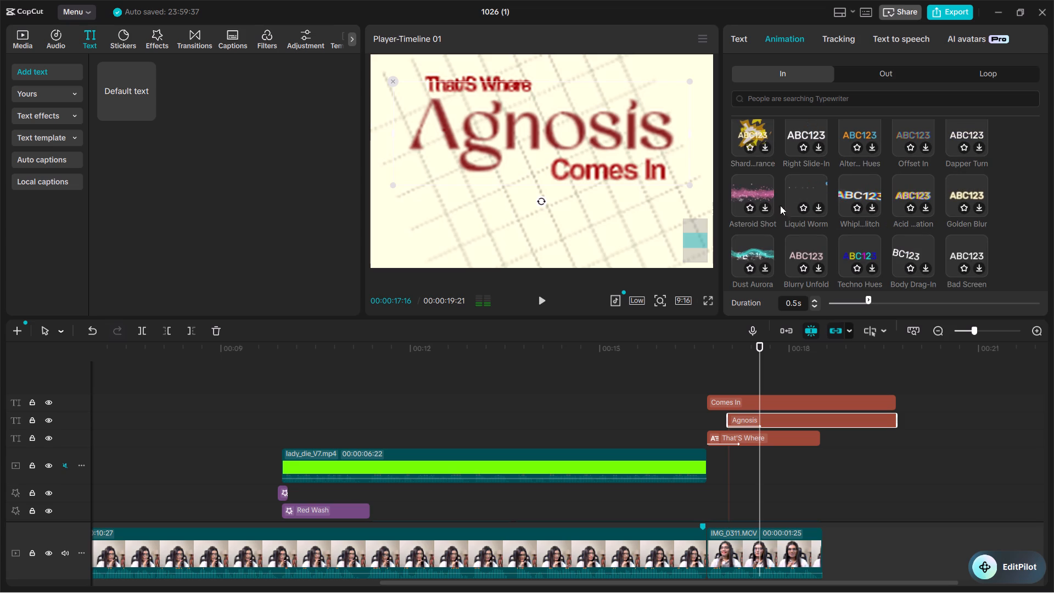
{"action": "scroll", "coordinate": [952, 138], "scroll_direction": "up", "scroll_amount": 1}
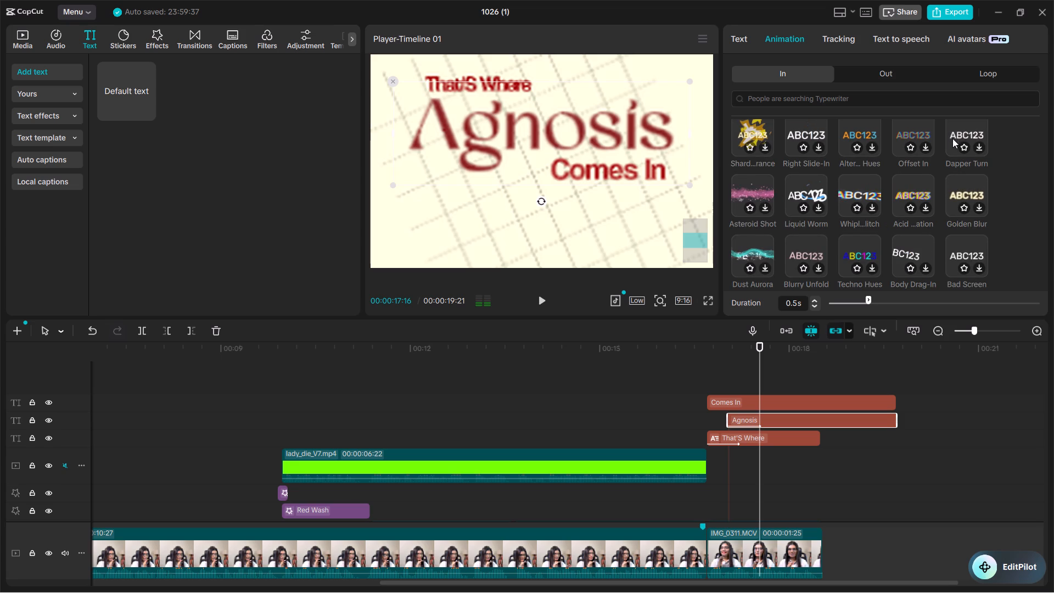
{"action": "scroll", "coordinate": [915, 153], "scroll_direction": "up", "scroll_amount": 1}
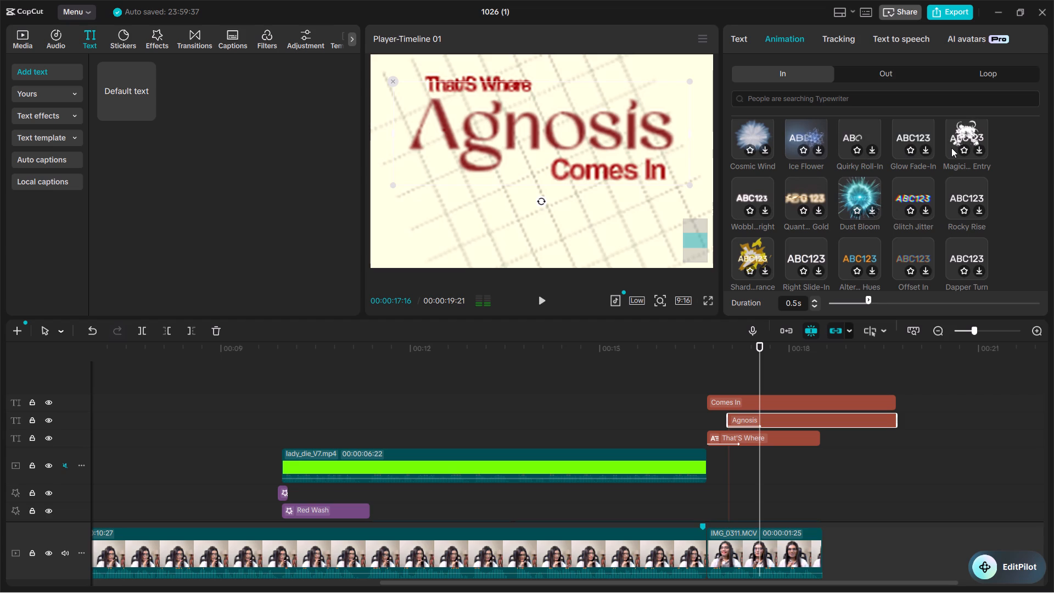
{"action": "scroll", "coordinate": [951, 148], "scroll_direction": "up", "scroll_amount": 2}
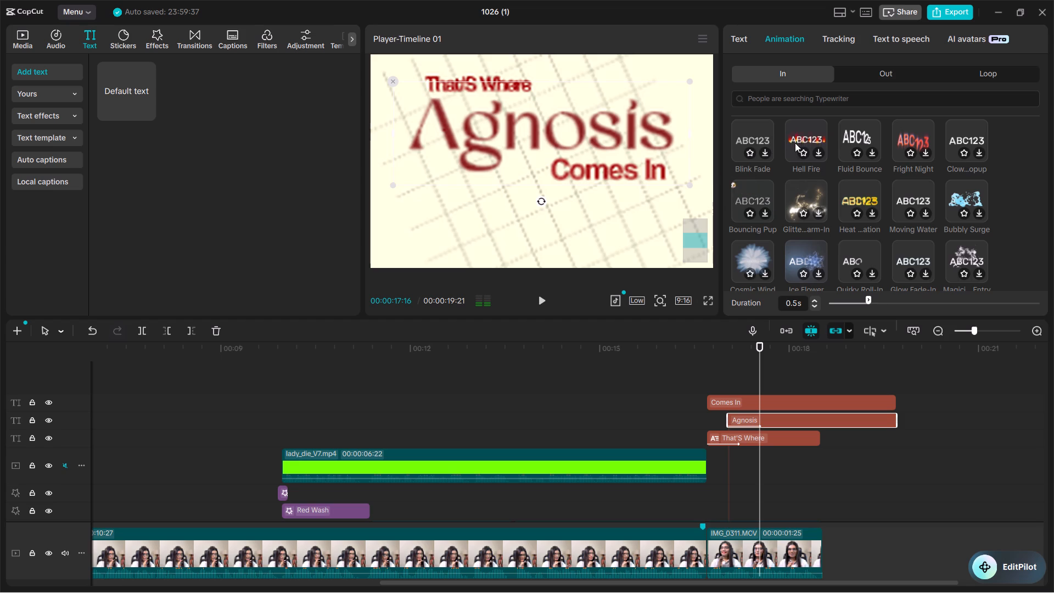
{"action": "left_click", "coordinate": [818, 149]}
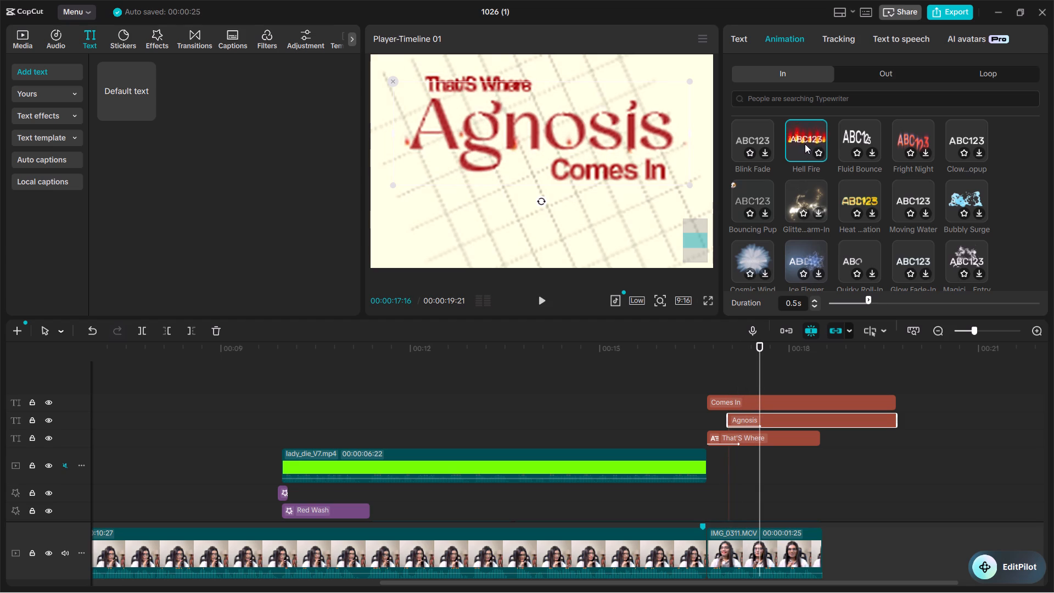
Play back the ending texts from about 00:00:16:21 to check the "Hell Fire" entrance on "Agnosis" within the full layout.
{"action": "left_click", "coordinate": [537, 301]}
{"action": "left_click", "coordinate": [539, 300]}
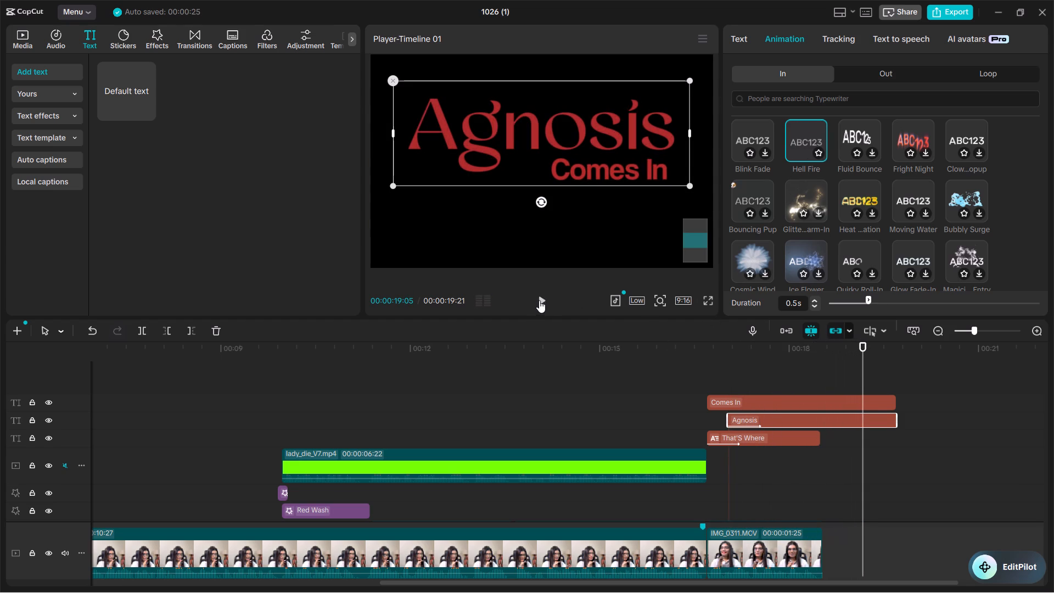
{"action": "left_click", "coordinate": [748, 351]}
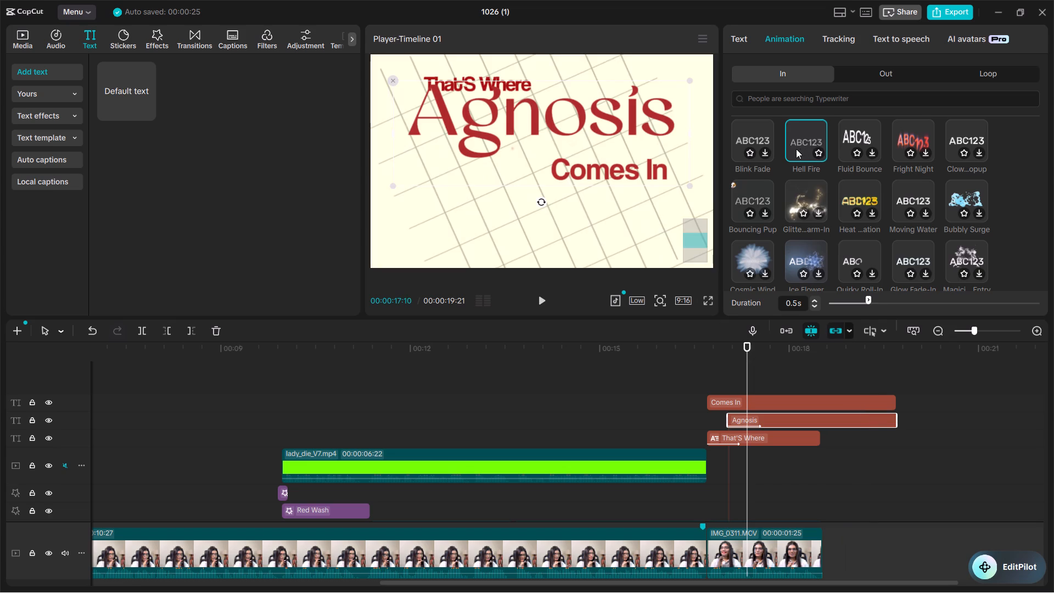
{"action": "left_click", "coordinate": [545, 306]}
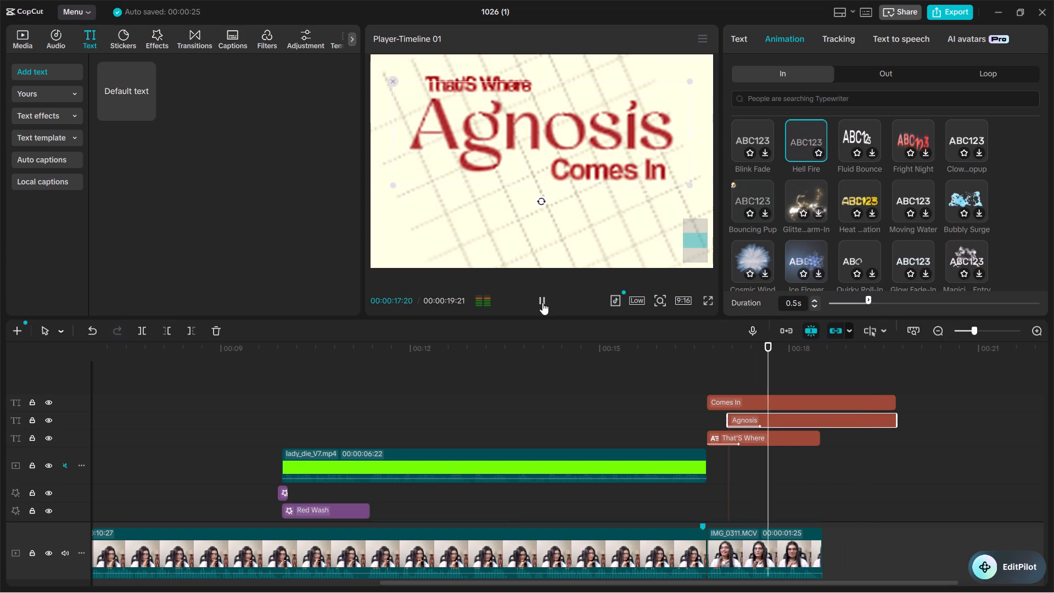
{"action": "left_click", "coordinate": [539, 295]}
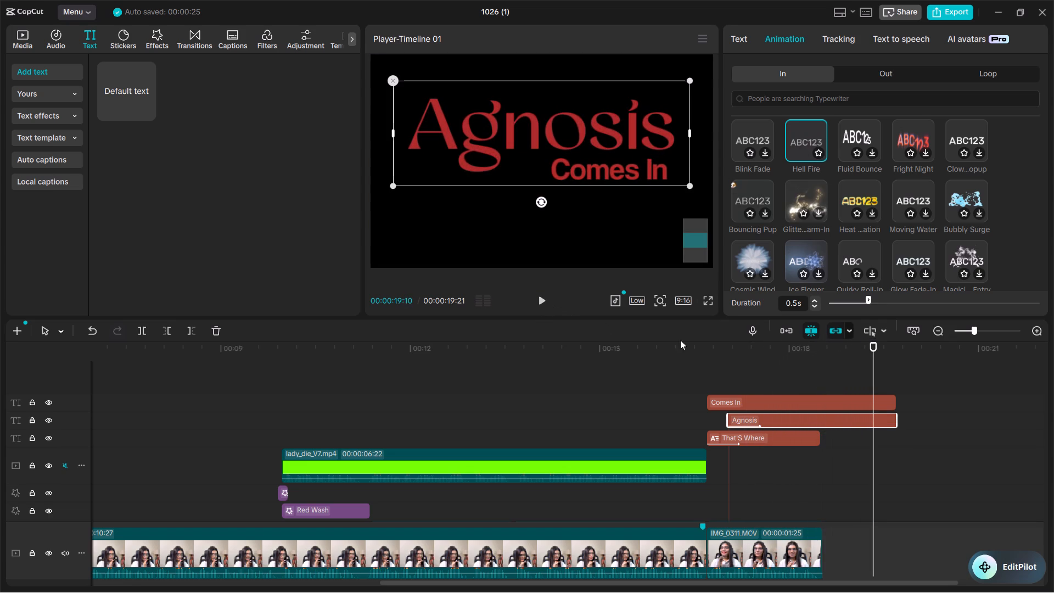
{"action": "left_click", "coordinate": [741, 350]}
{"action": "left_click_drag", "start_coordinate": [712, 343], "coordinate": [704, 343]}
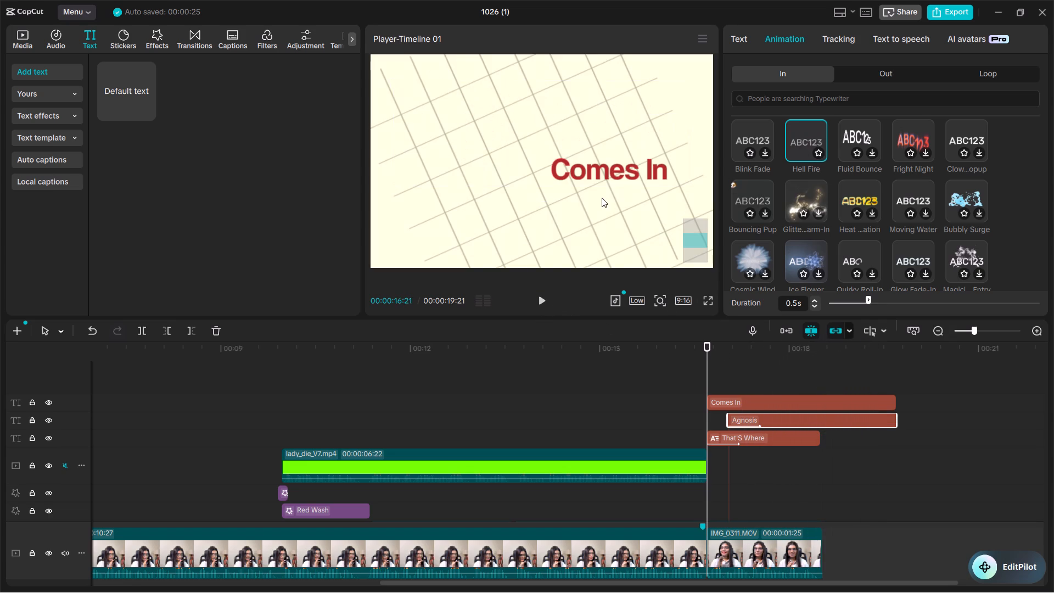
{"action": "scroll", "coordinate": [559, 191], "scroll_direction": "down", "scroll_amount": 3, "text": "alt"}
{"action": "scroll", "coordinate": [555, 183], "scroll_direction": "down", "scroll_amount": 5, "text": "ctrl"}
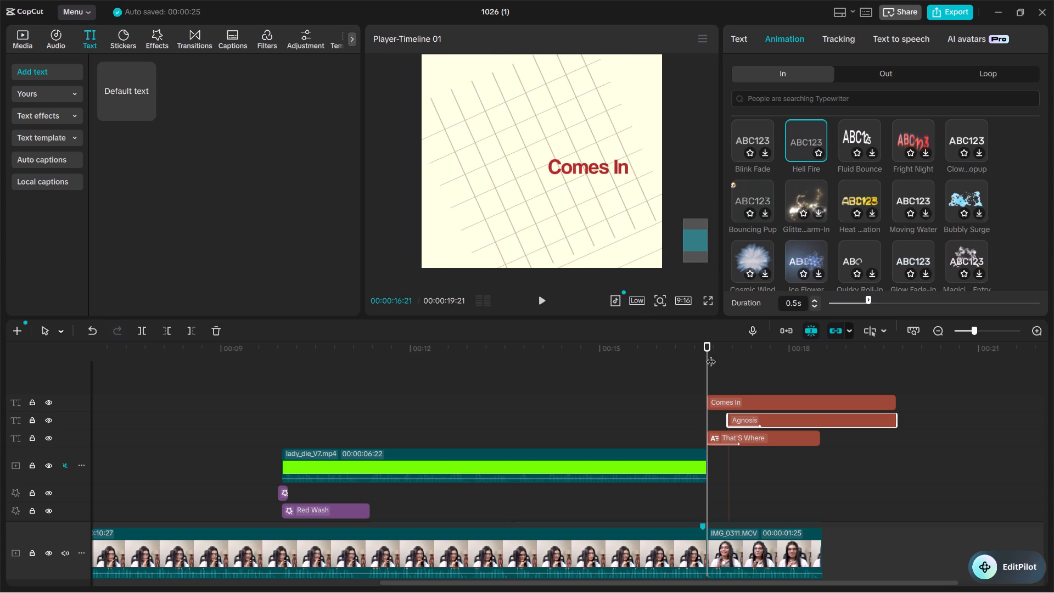
{"action": "key", "text": "space"}
{"action": "key", "text": "space"}
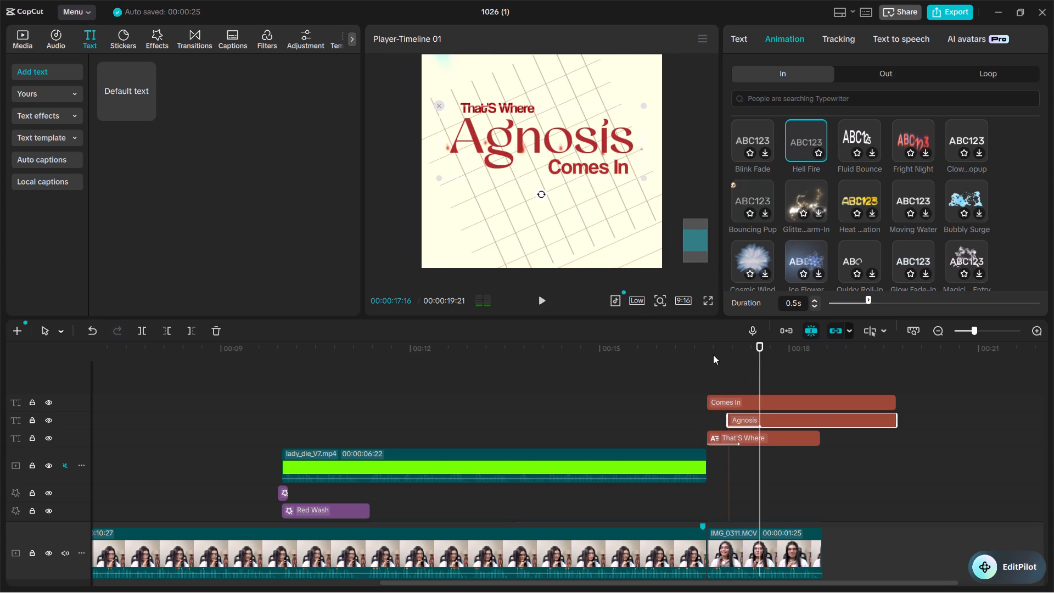
{"action": "key", "text": "space"}
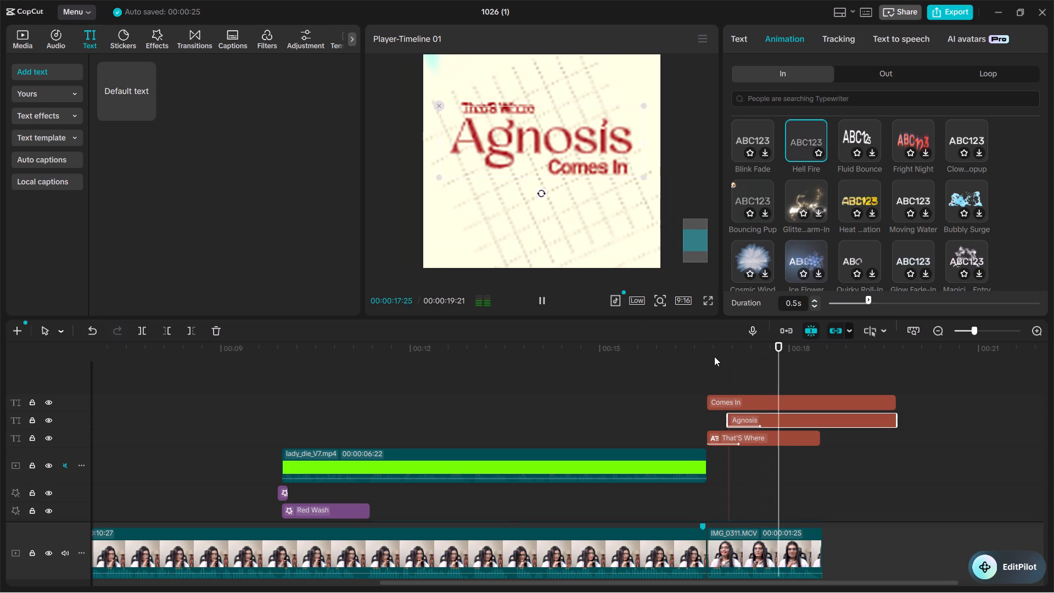
{"action": "key", "text": "space"}
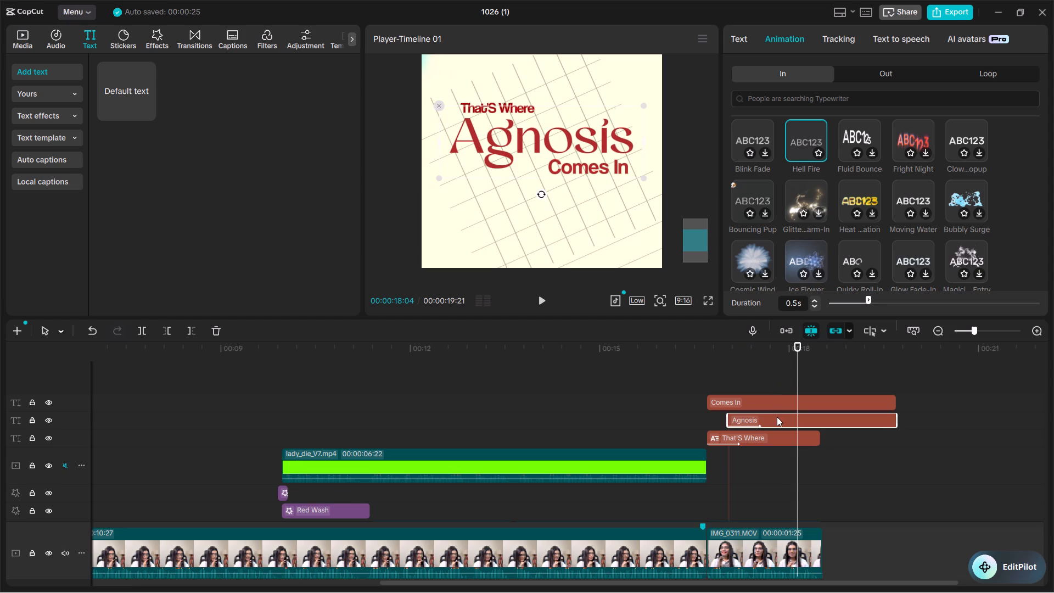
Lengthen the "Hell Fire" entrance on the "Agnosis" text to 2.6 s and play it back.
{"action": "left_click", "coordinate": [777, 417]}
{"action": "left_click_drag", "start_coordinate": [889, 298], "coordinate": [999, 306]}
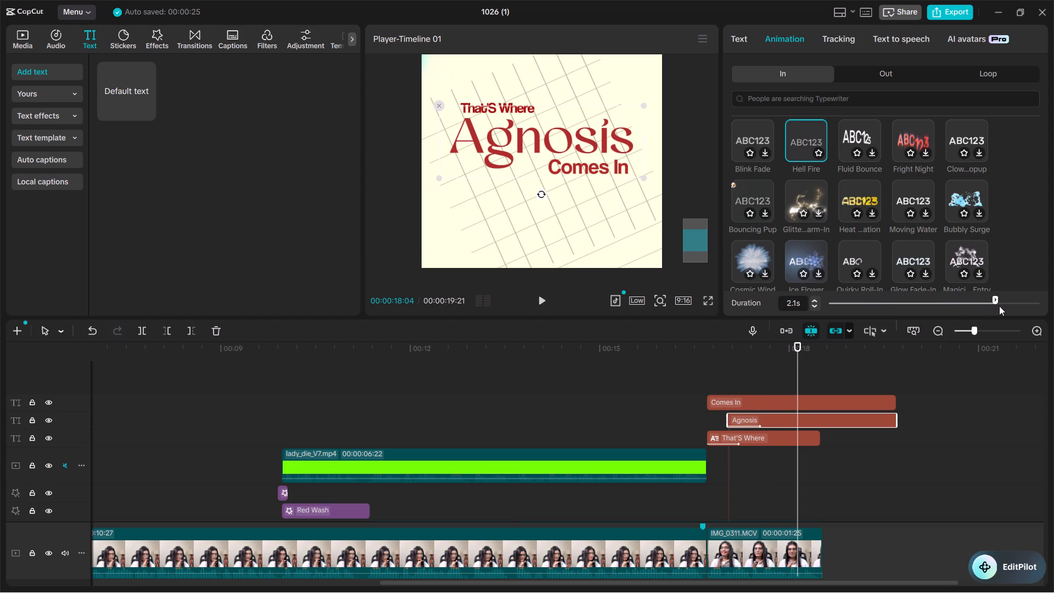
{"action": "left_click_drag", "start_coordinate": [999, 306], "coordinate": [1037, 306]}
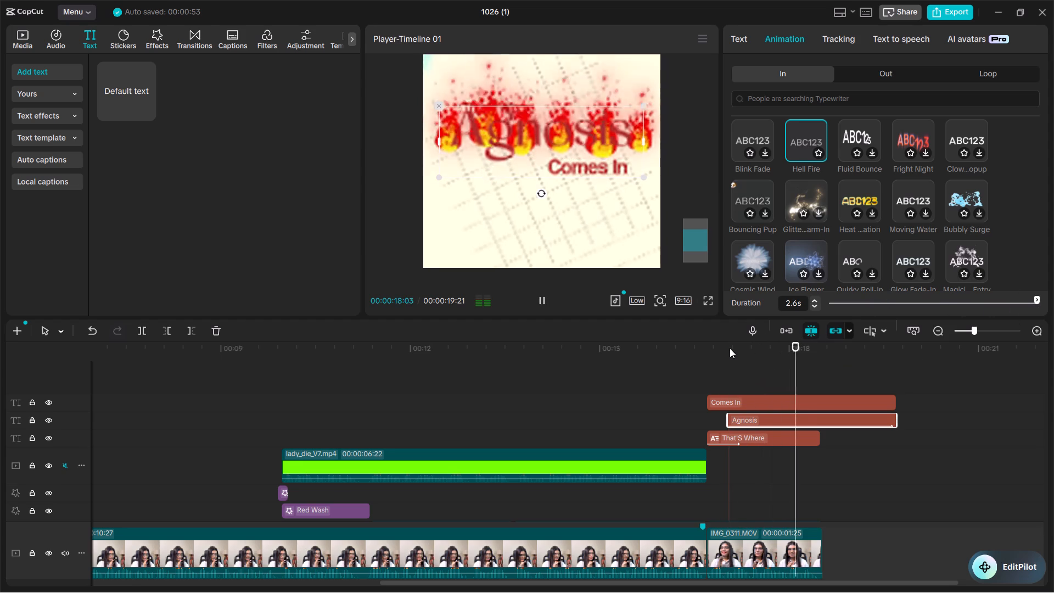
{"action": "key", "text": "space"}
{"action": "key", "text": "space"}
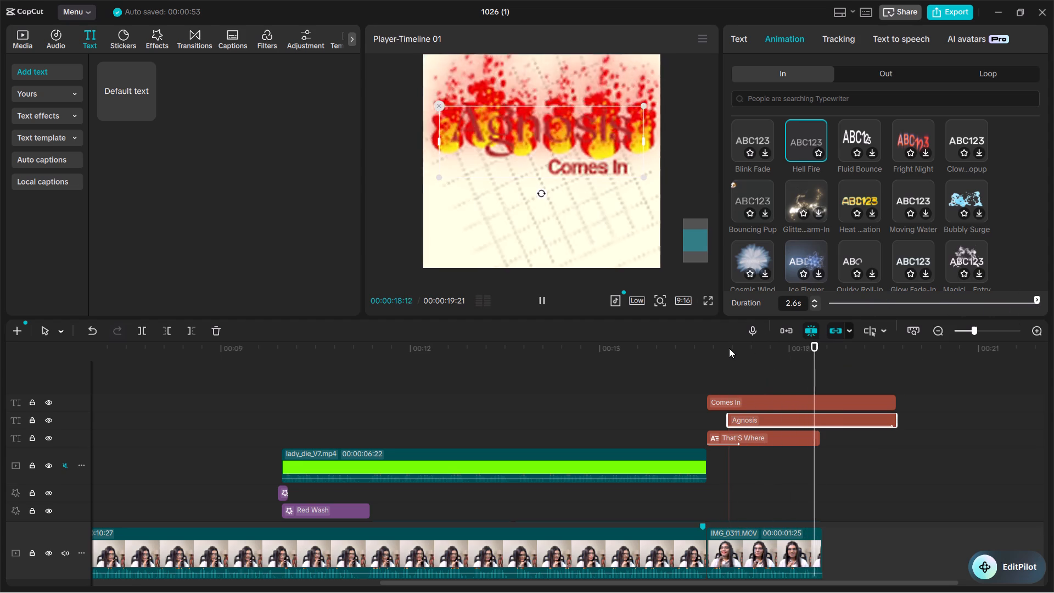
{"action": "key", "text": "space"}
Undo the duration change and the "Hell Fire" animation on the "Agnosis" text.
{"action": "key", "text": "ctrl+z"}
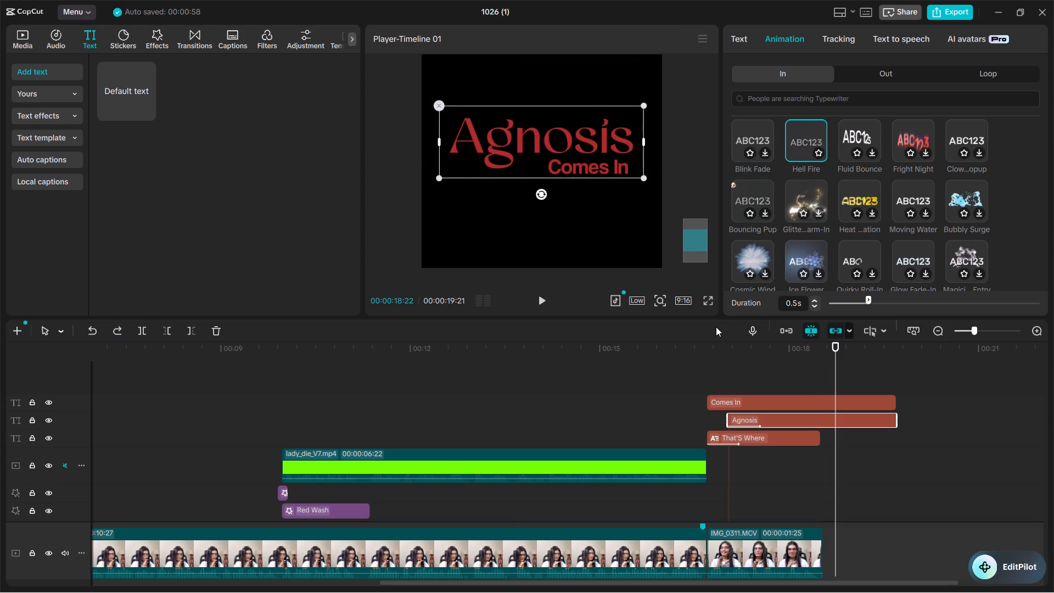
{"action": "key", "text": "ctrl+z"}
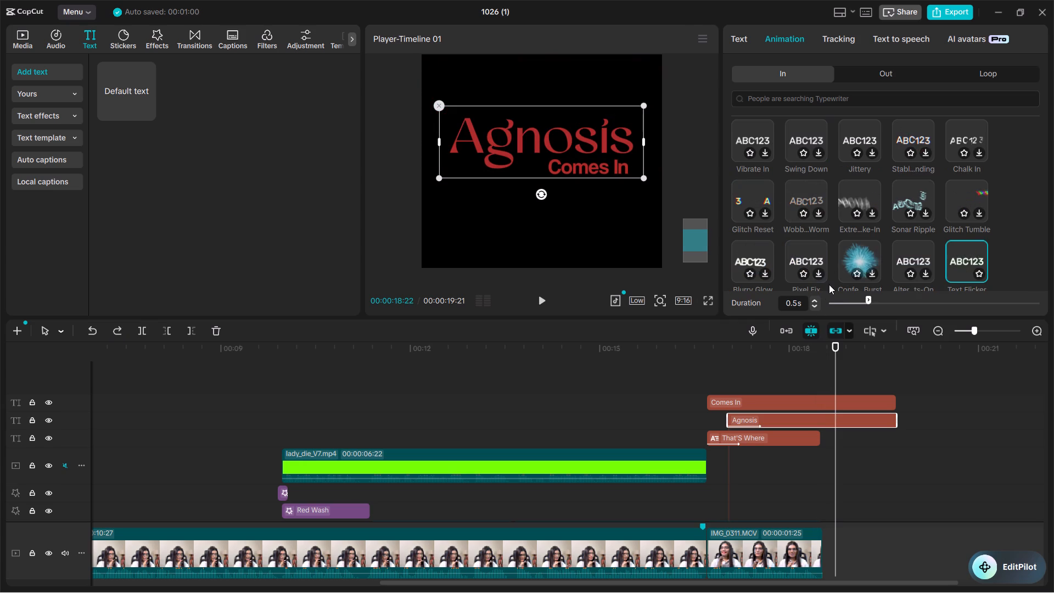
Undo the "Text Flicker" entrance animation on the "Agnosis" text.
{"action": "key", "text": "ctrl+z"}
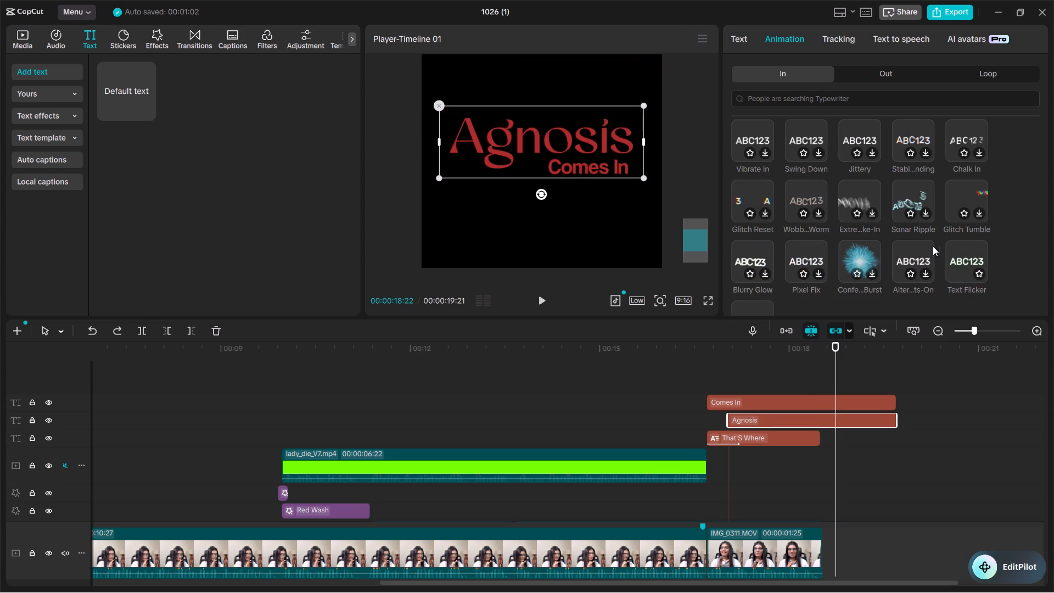
Trim the end of the "Comes In" text to line up with the end of the "That'S Where" text.
{"action": "left_click", "coordinate": [752, 349]}
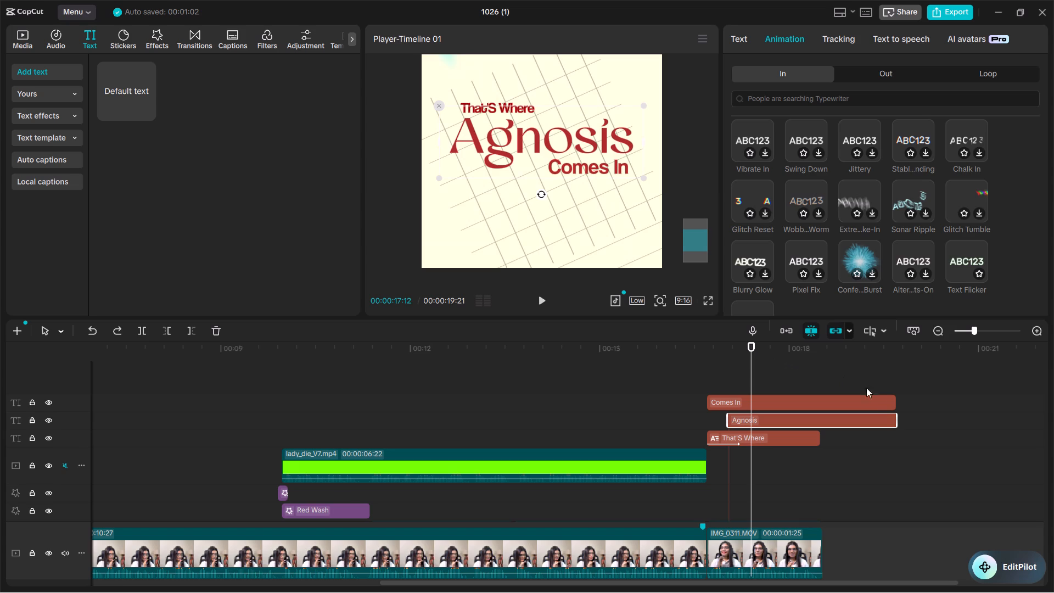
{"action": "left_click_drag", "start_coordinate": [894, 402], "coordinate": [828, 402]}
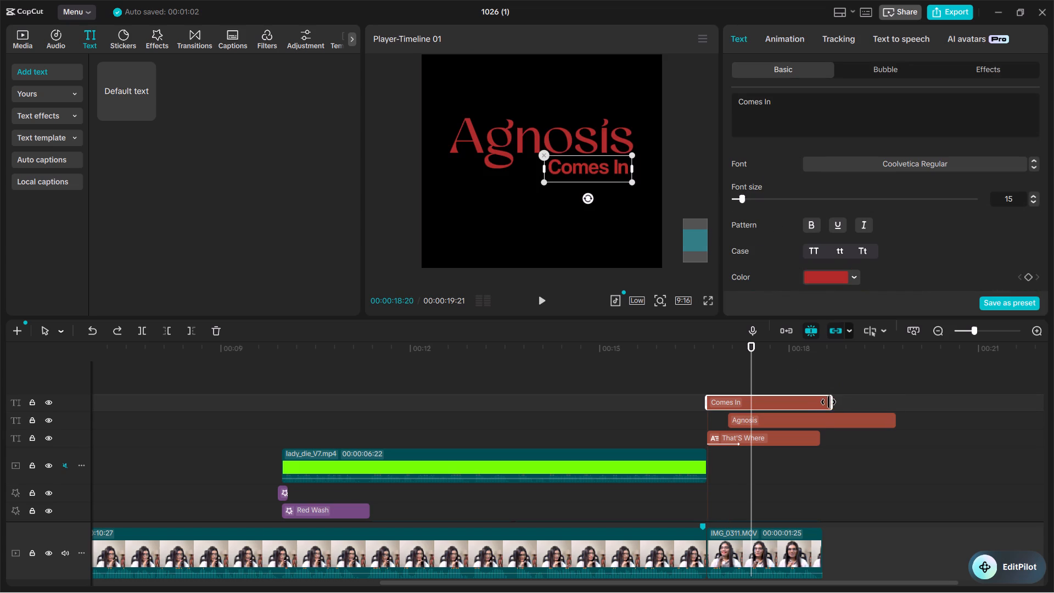
{"action": "left_click_drag", "start_coordinate": [828, 402], "coordinate": [817, 405]}
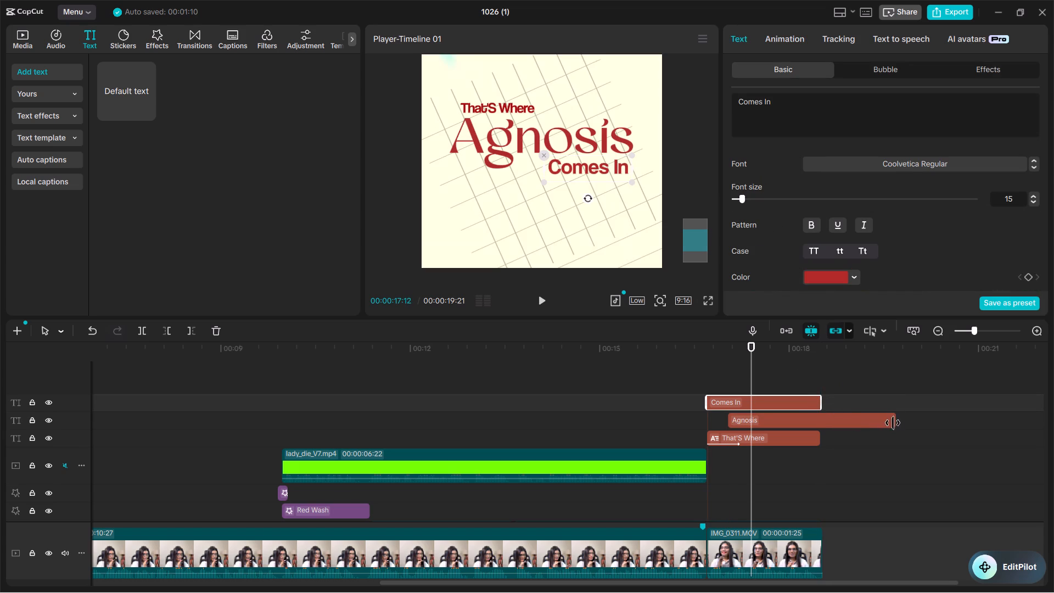
Trim the end of the "Agnosis" text to line up with the other two ending texts at about 00:00:18:16.
{"action": "left_click_drag", "start_coordinate": [894, 423], "coordinate": [815, 423]}
{"action": "left_click_drag", "start_coordinate": [815, 423], "coordinate": [823, 419]}
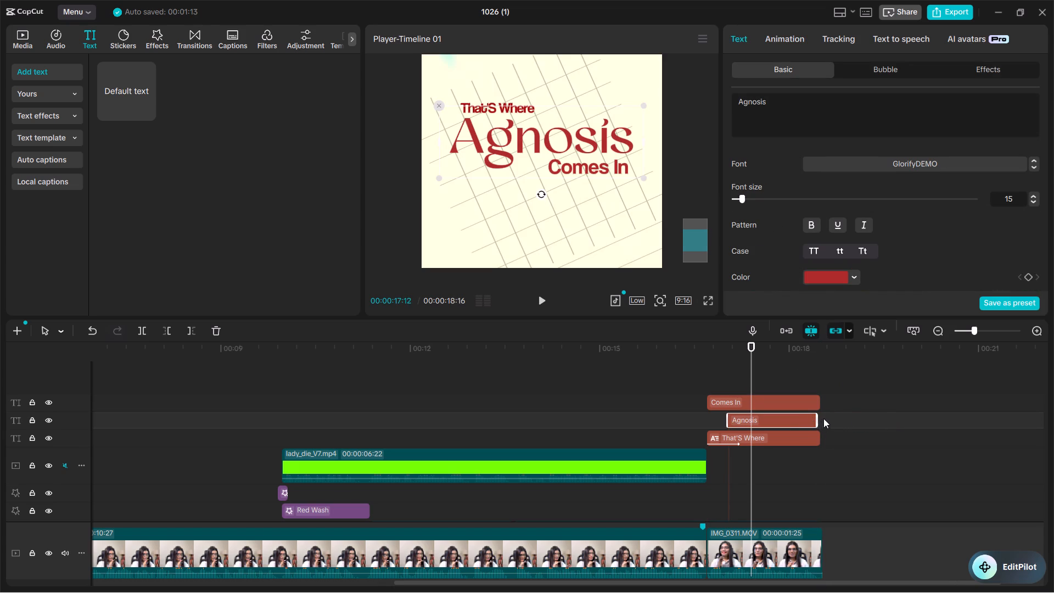
{"action": "left_click", "coordinate": [818, 418]}
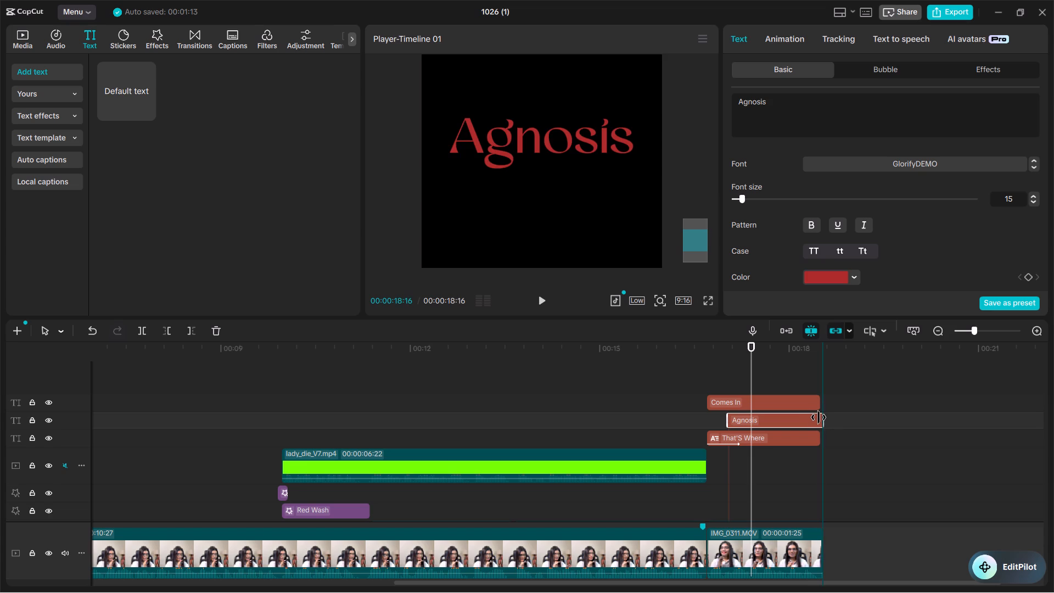
{"action": "scroll", "coordinate": [814, 419], "scroll_direction": "up", "scroll_amount": 3, "text": "alt"}
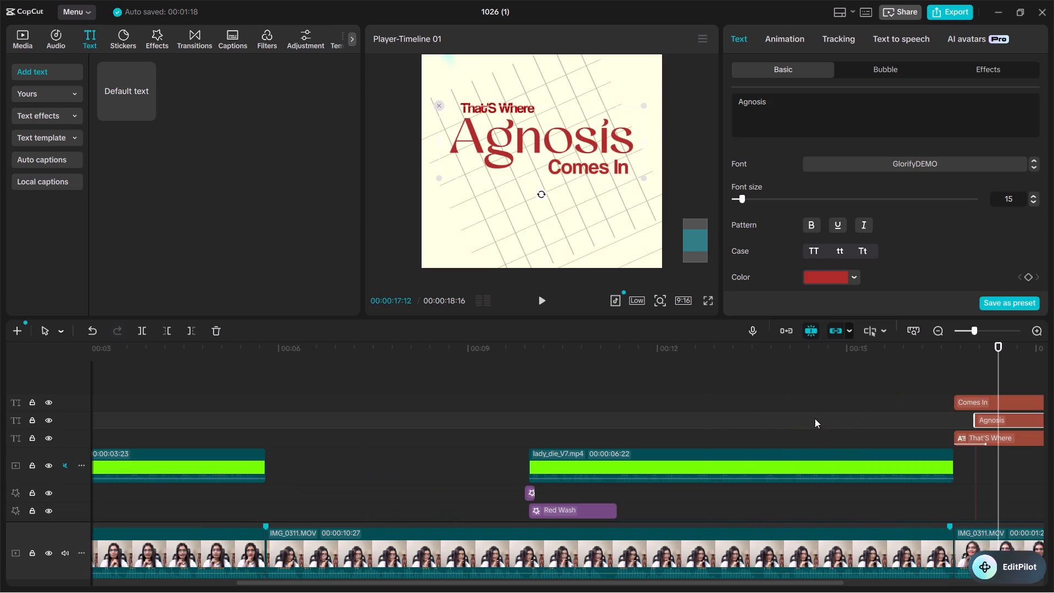
{"action": "scroll", "coordinate": [854, 423], "scroll_direction": "down", "scroll_amount": 4, "text": "alt"}
{"action": "scroll", "coordinate": [967, 408], "scroll_direction": "up", "scroll_amount": 5, "text": "ctrl"}
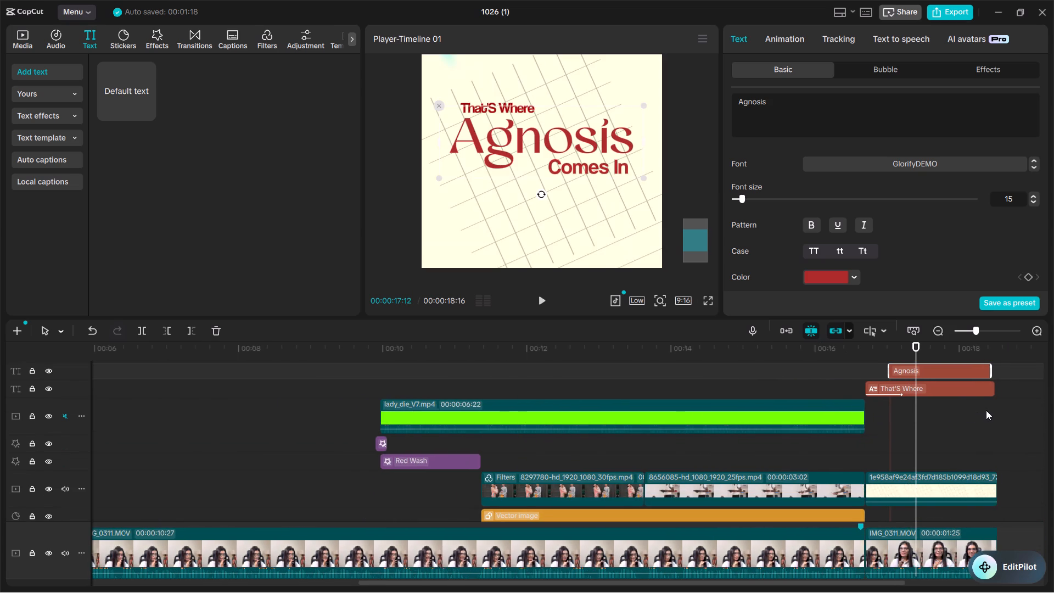
{"action": "scroll", "coordinate": [986, 410], "scroll_direction": "up", "scroll_amount": 1, "text": "ctrl"}
{"action": "scroll", "coordinate": [1010, 410], "scroll_direction": "up", "scroll_amount": 2}
{"action": "scroll", "coordinate": [1012, 409], "scroll_direction": "down", "scroll_amount": 1}
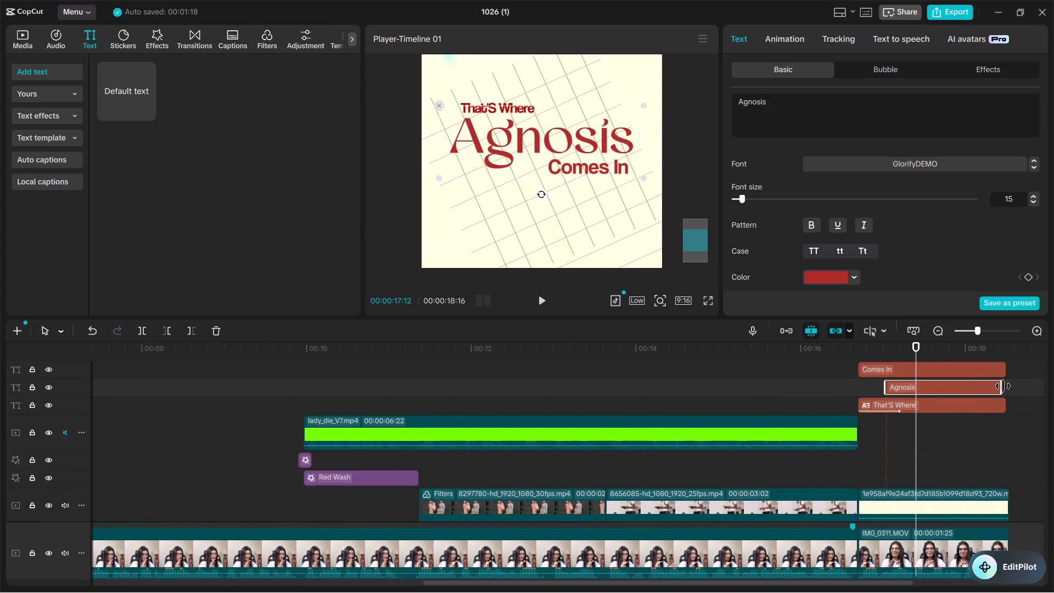
{"action": "left_click_drag", "start_coordinate": [1001, 387], "coordinate": [999, 391]}
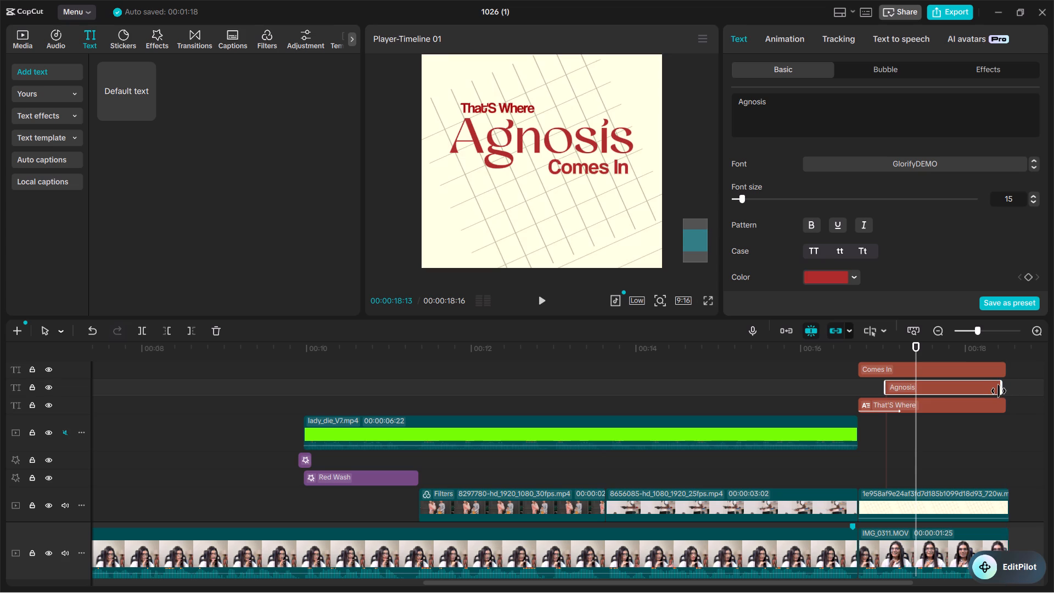
{"action": "left_click_drag", "start_coordinate": [999, 391], "coordinate": [1001, 391]}
Apply the "Angel...scent" entrance animation to the "Agnosis" text with a 0.5 s duration.
{"action": "scroll", "coordinate": [969, 441], "scroll_direction": "down", "scroll_amount": 2}
{"action": "scroll", "coordinate": [948, 452], "scroll_direction": "up", "scroll_amount": 3}
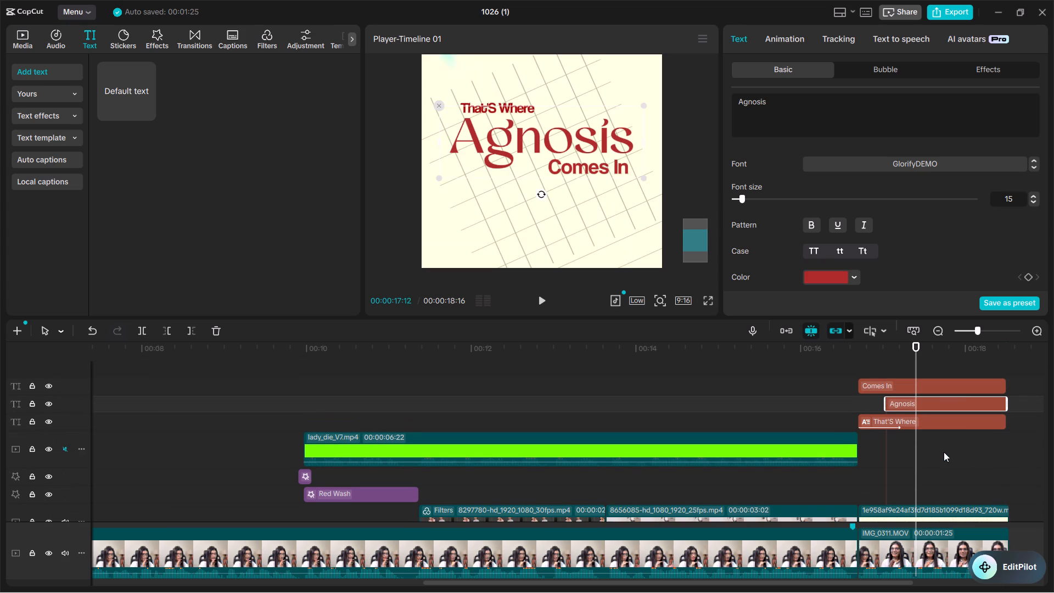
{"action": "scroll", "coordinate": [884, 462], "scroll_direction": "down", "scroll_amount": 2, "text": "alt"}
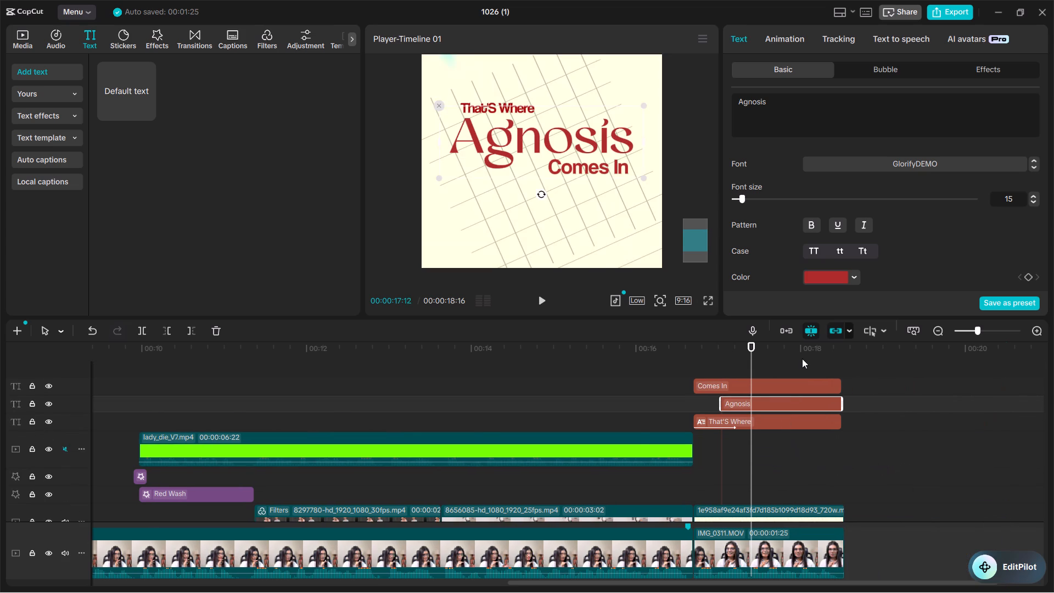
{"action": "left_click", "coordinate": [759, 383]}
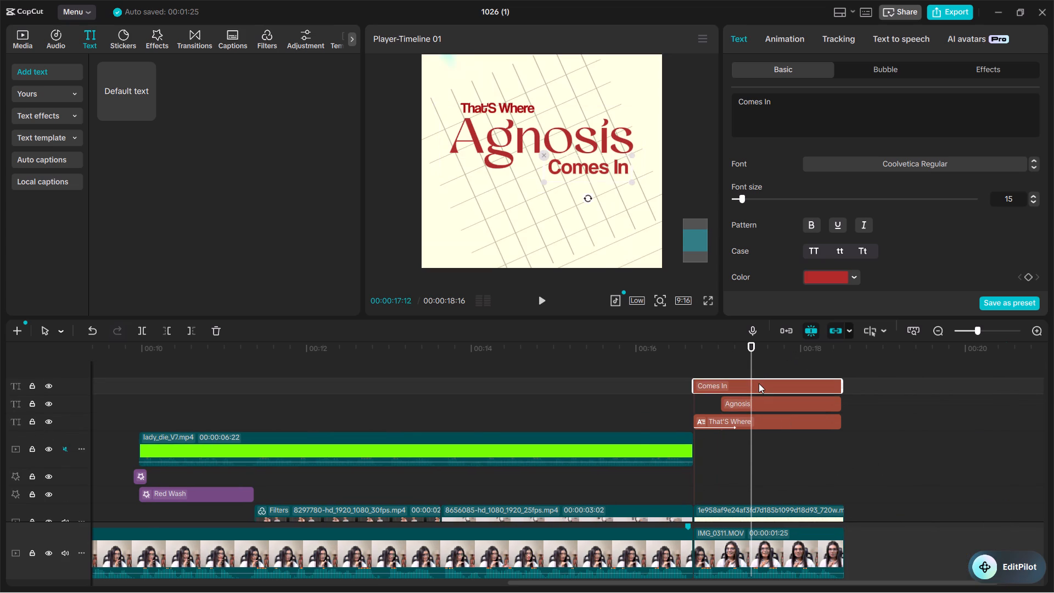
{"action": "left_click", "coordinate": [754, 402]}
{"action": "left_click", "coordinate": [789, 32]}
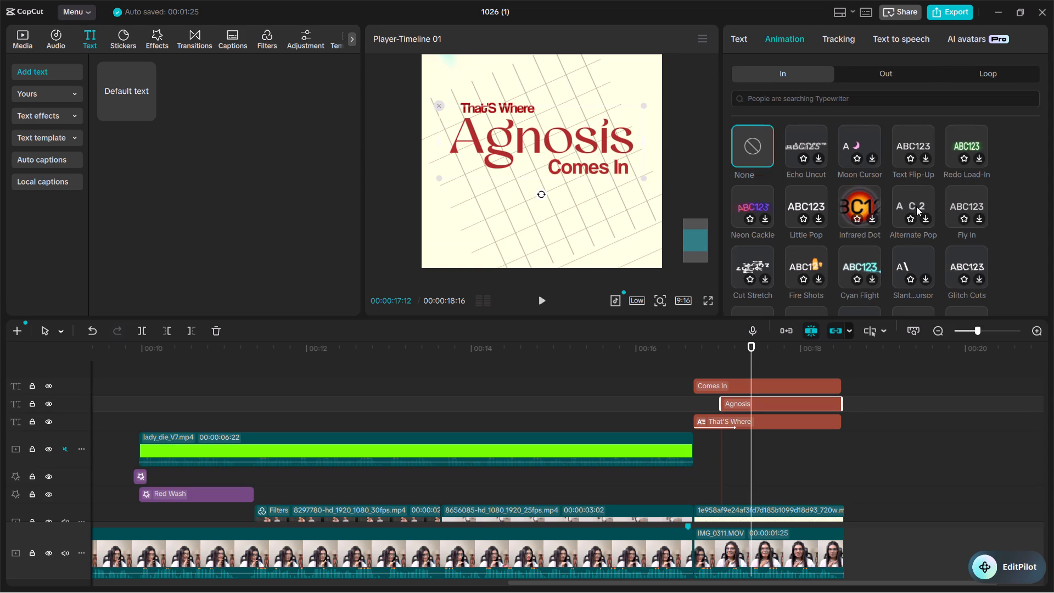
{"action": "scroll", "coordinate": [913, 209], "scroll_direction": "down", "scroll_amount": 1}
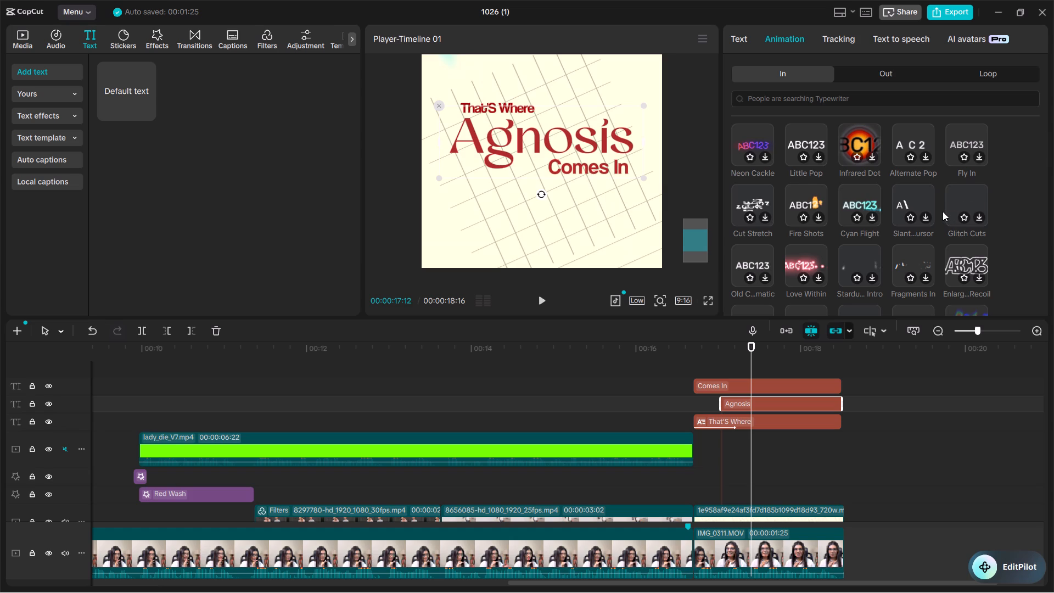
{"action": "scroll", "coordinate": [943, 211], "scroll_direction": "down", "scroll_amount": 1}
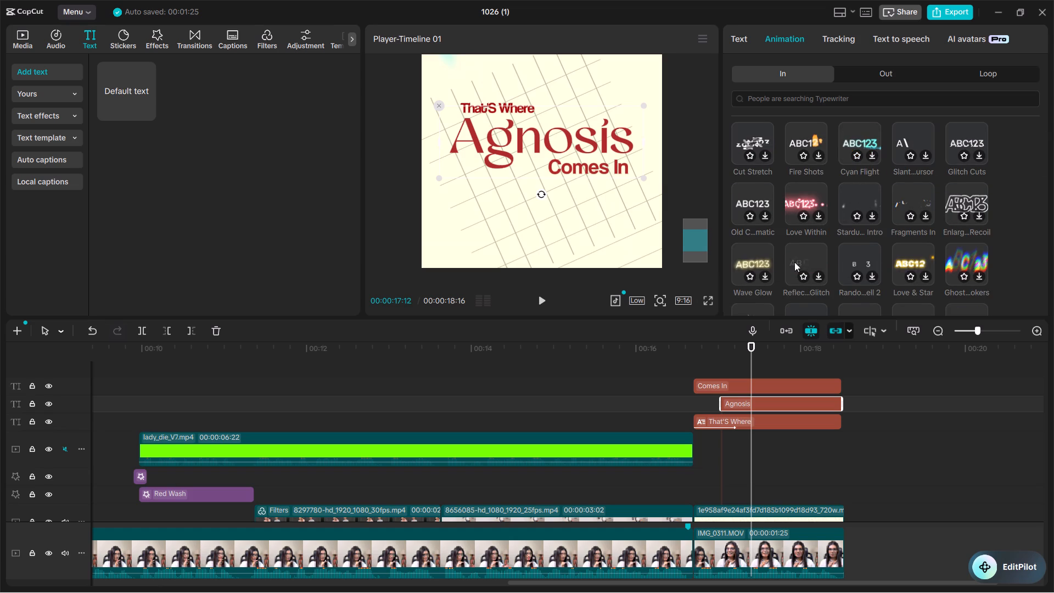
{"action": "scroll", "coordinate": [896, 259], "scroll_direction": "down", "scroll_amount": 1}
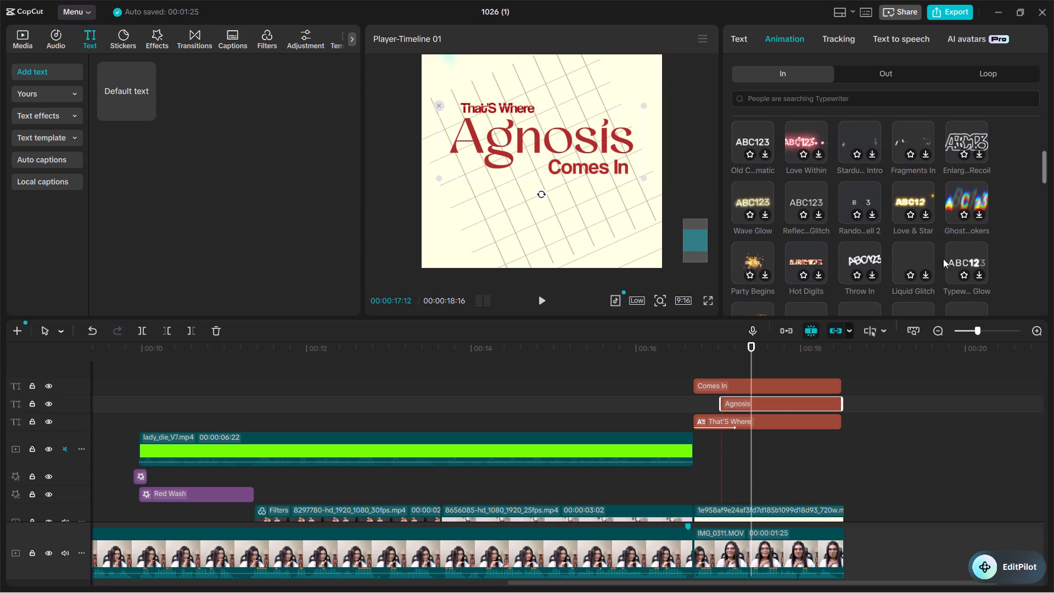
{"action": "scroll", "coordinate": [797, 264], "scroll_direction": "down", "scroll_amount": 1}
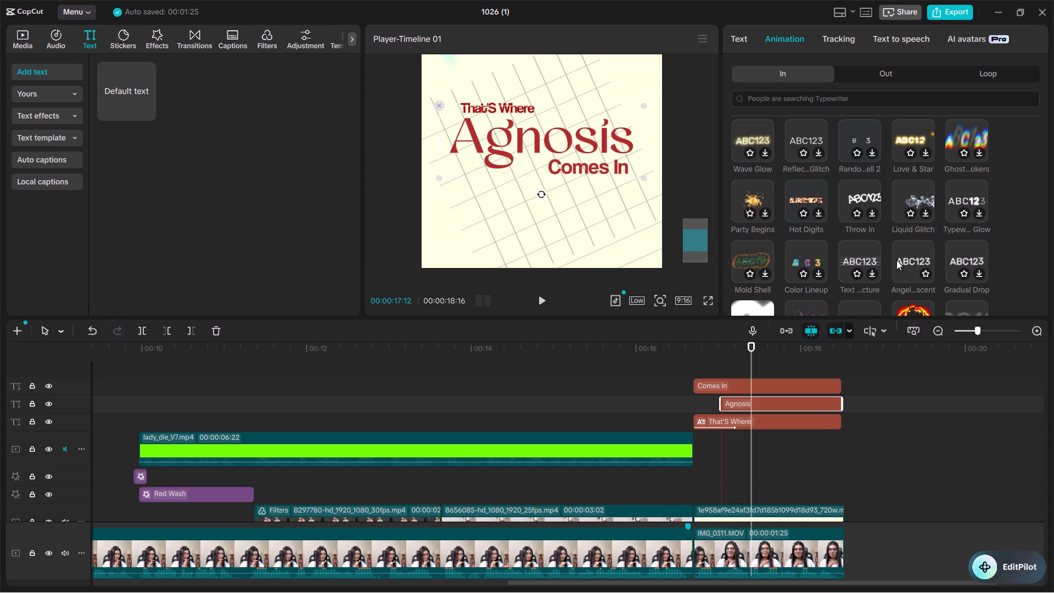
{"action": "left_click", "coordinate": [915, 253]}
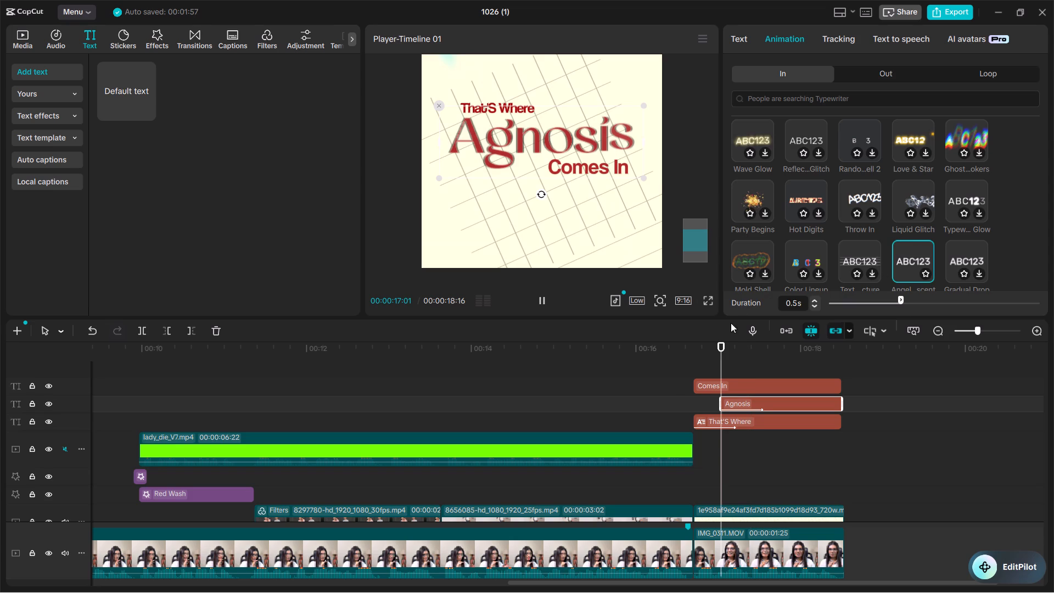
Play back the ending texts from 00:00:16:21 to check the "Angel...scent" entrance on "Agnosis".
{"action": "left_click", "coordinate": [692, 351]}
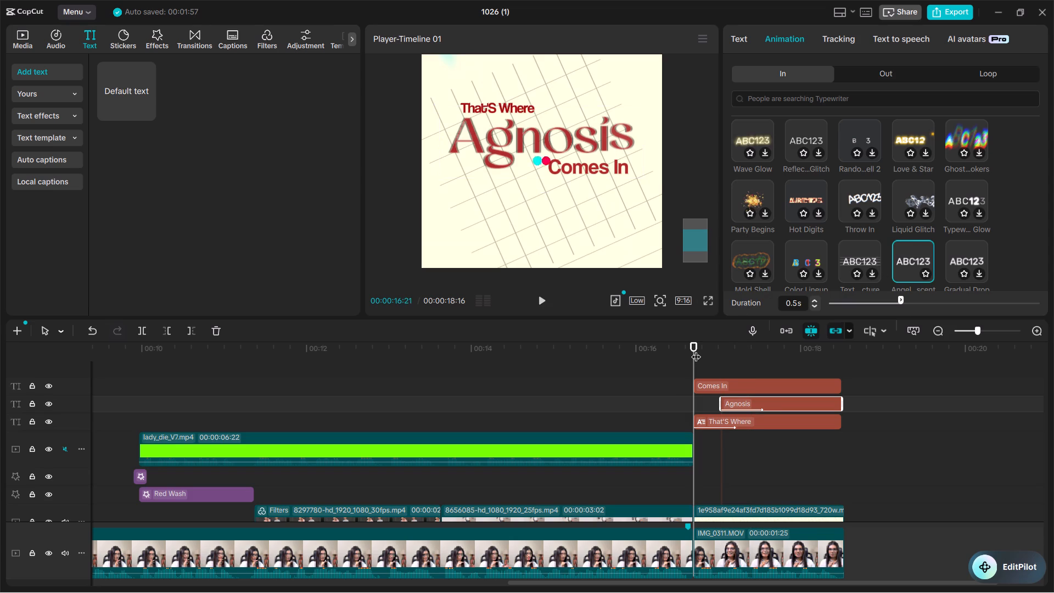
{"action": "key", "text": "space"}
{"action": "key", "text": "space"}
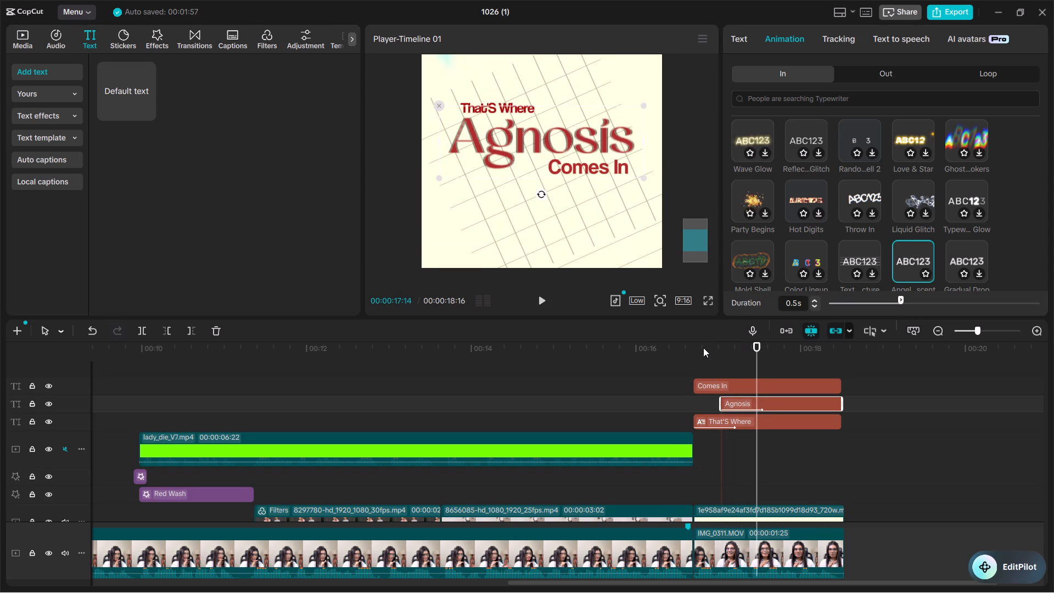
{"action": "left_click", "coordinate": [904, 266]}
{"action": "key", "text": "space"}
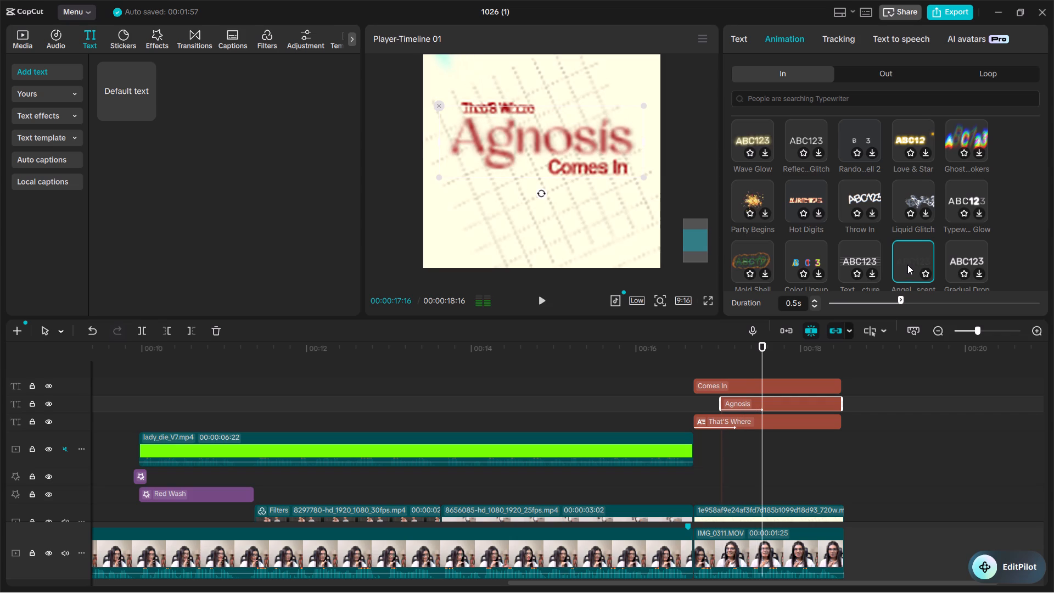
{"action": "left_click", "coordinate": [610, 225]}
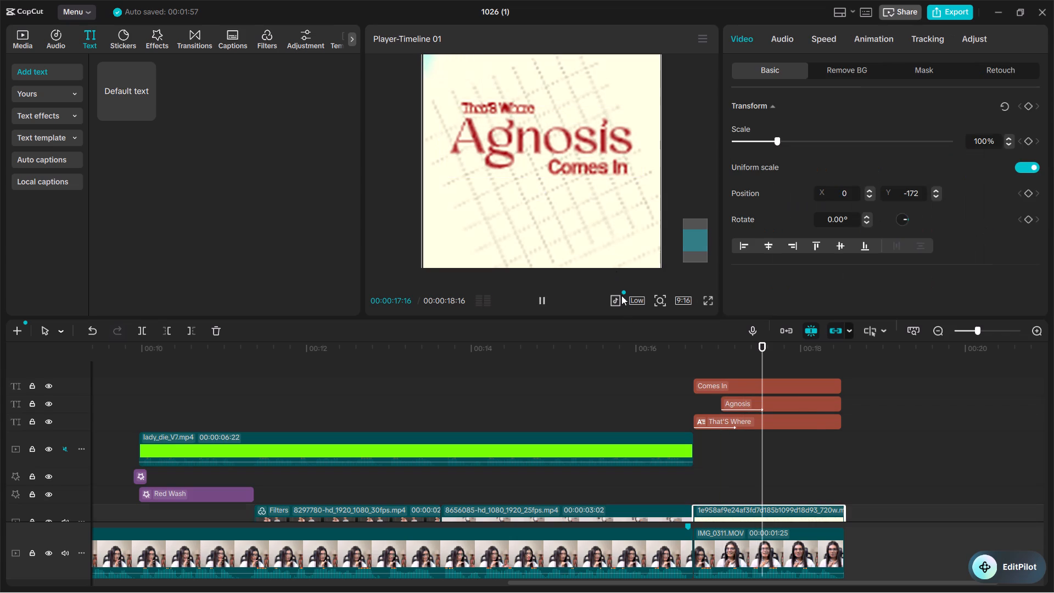
{"action": "key", "text": "space"}
{"action": "key", "text": "space"}
{"action": "left_click", "coordinate": [695, 346]}
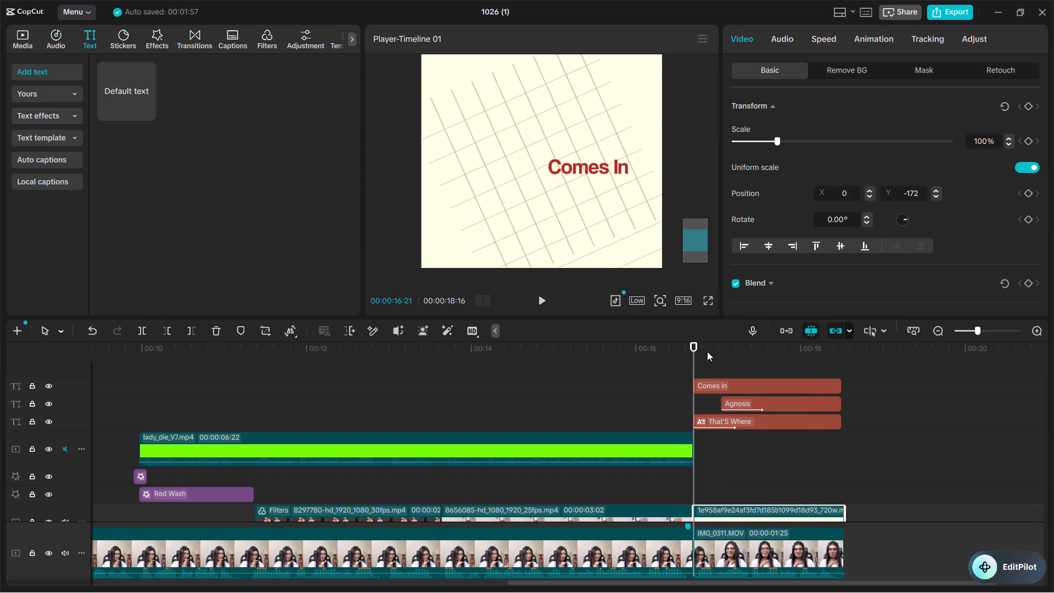
{"action": "key", "text": "space"}
{"action": "key", "text": "space"}
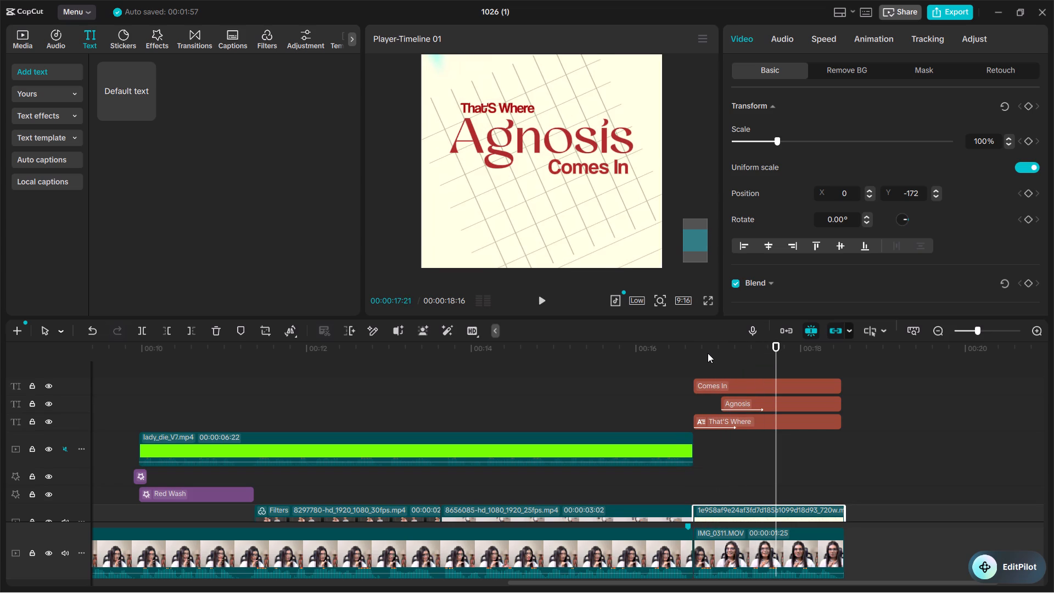
Shift the "Comes In" text to start at about 00:00:17:12 and trim its end to match the "Agnosis" text.
{"action": "left_click", "coordinate": [754, 386]}
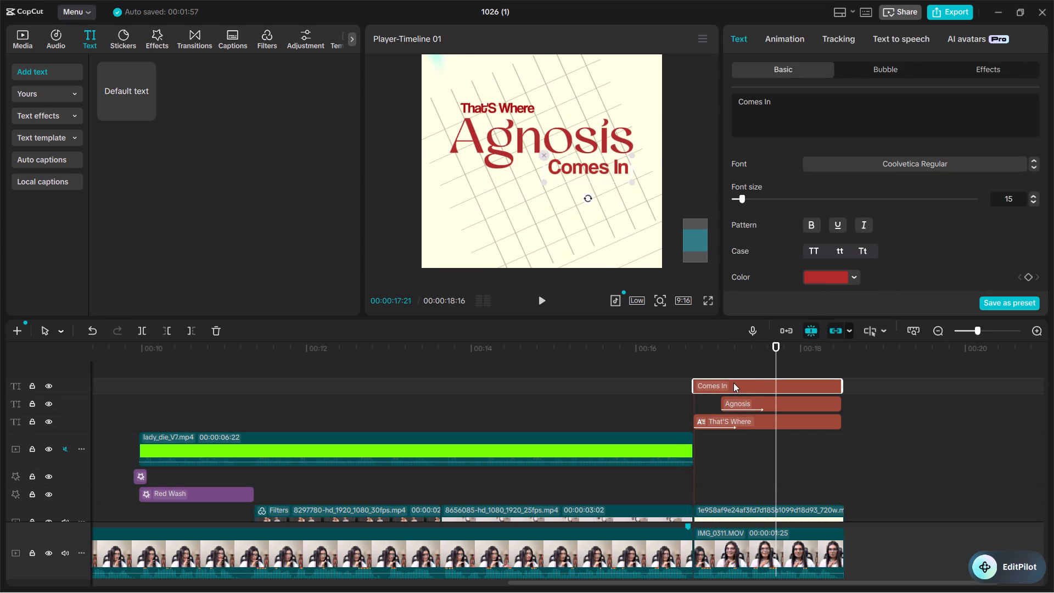
{"action": "left_click_drag", "start_coordinate": [733, 383], "coordinate": [791, 383]}
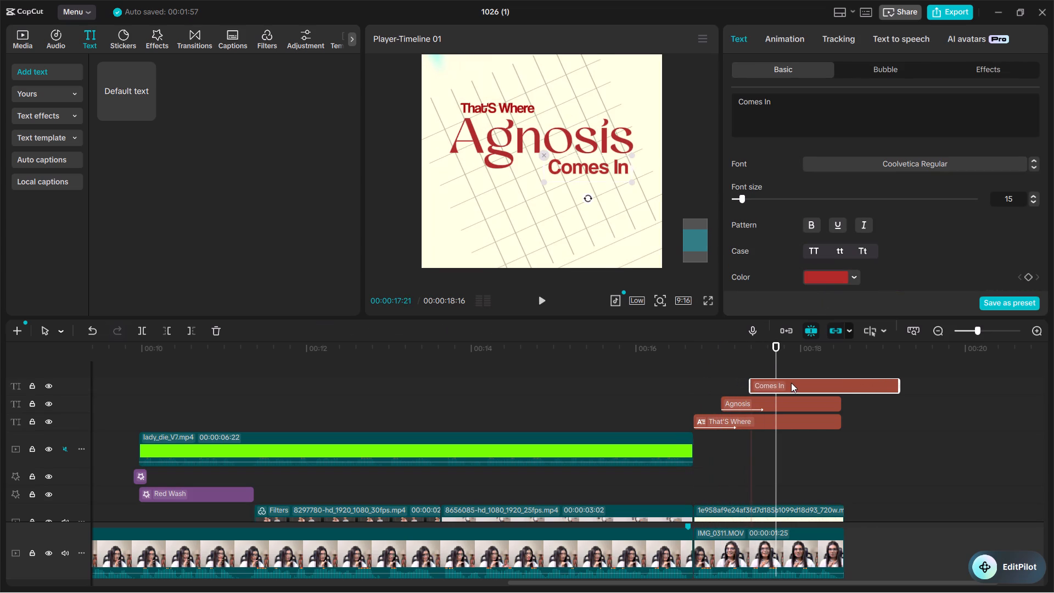
{"action": "left_click_drag", "start_coordinate": [791, 383], "coordinate": [792, 383]}
{"action": "left_click_drag", "start_coordinate": [897, 386], "coordinate": [843, 393]}
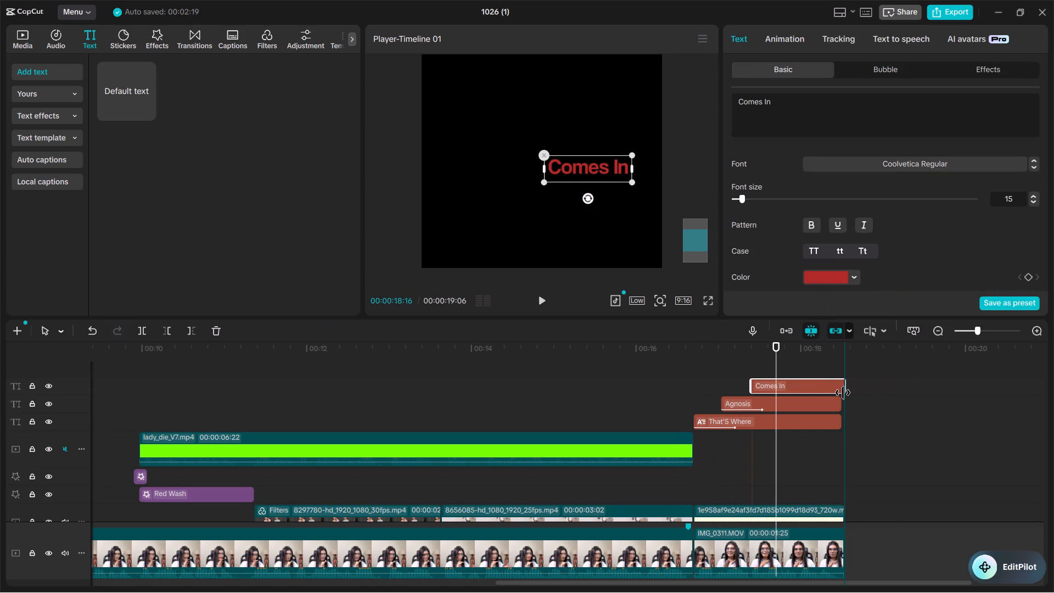
{"action": "left_click_drag", "start_coordinate": [843, 393], "coordinate": [836, 395]}
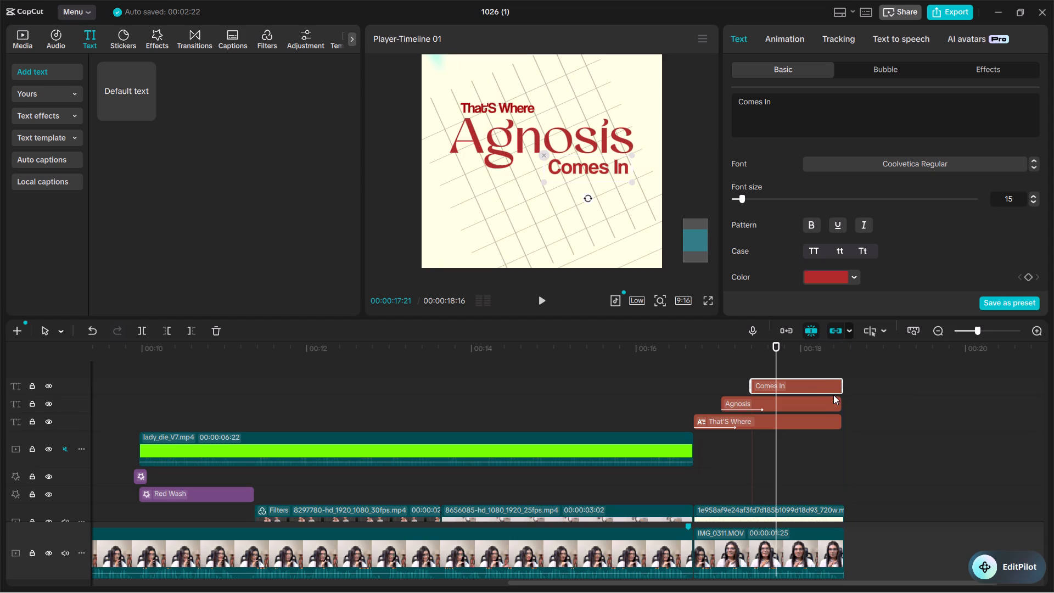
Search the entrance animations for "slide up" for the "Comes In" text.
{"action": "left_click", "coordinate": [780, 40]}
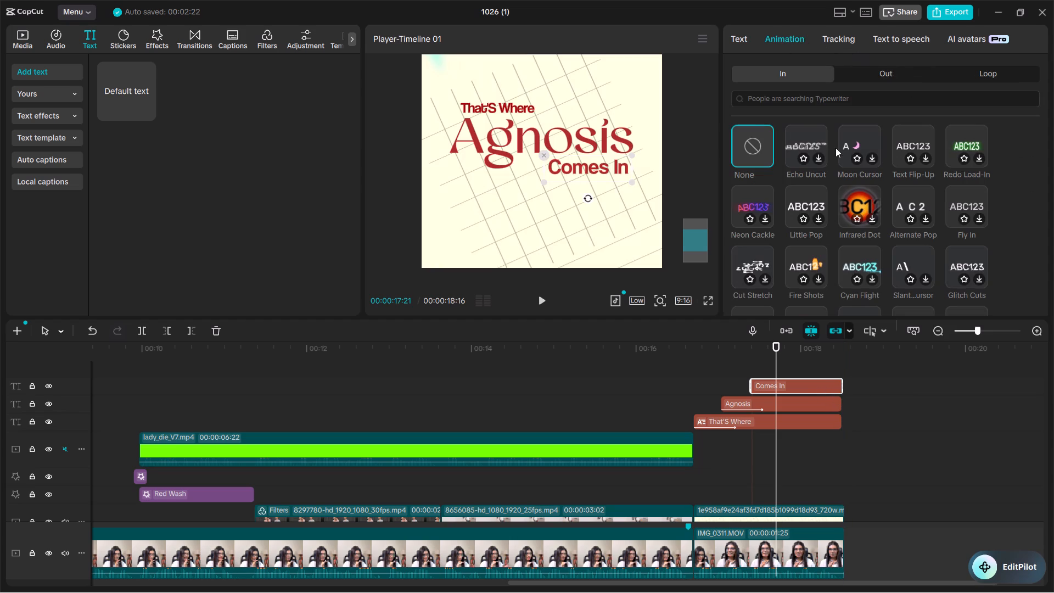
{"action": "scroll", "coordinate": [916, 233], "scroll_direction": "down", "scroll_amount": 4}
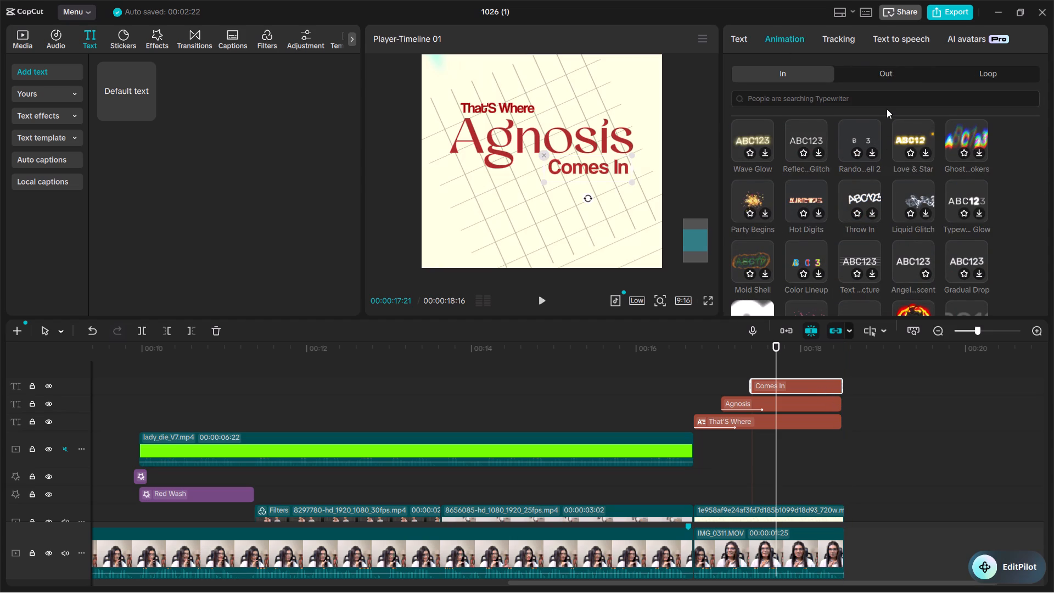
{"action": "left_click", "coordinate": [886, 107]}
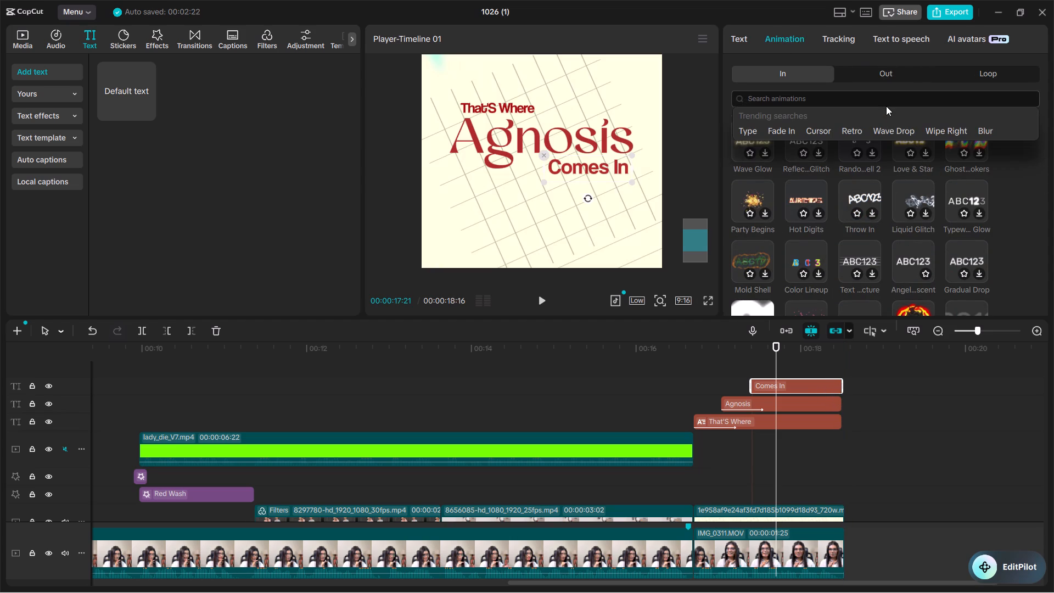
{"action": "key", "text": "s"}
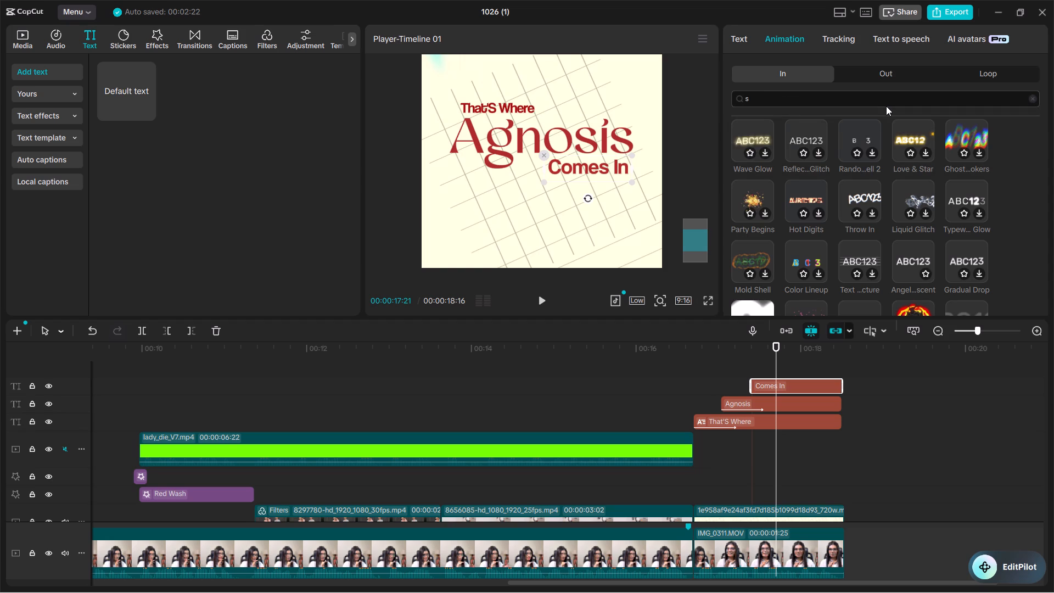
{"action": "type", "text": "ide"}
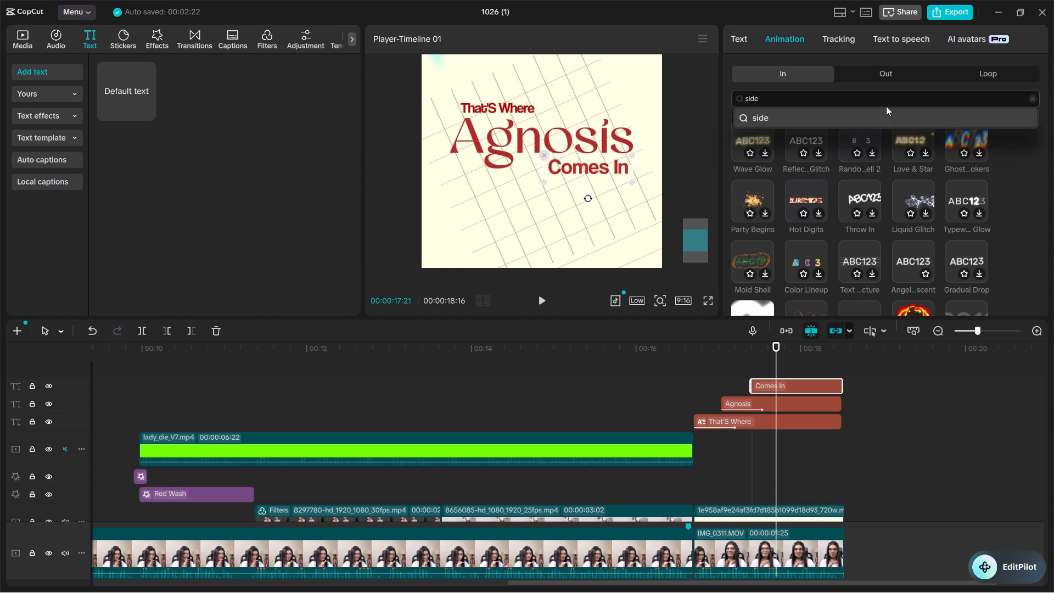
{"action": "key", "text": "BackSpace"}
{"action": "key", "text": "BackSpace"}
{"action": "key", "text": "BackSpace"}
{"action": "type", "text": "lide up"}
{"action": "key", "text": "space"}
{"action": "key", "text": "Return"}
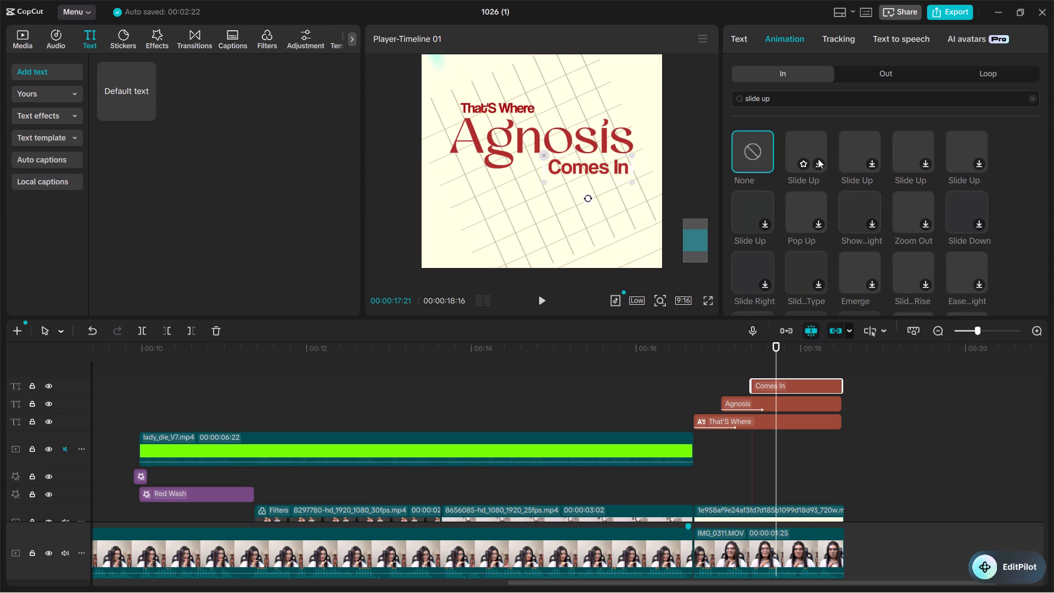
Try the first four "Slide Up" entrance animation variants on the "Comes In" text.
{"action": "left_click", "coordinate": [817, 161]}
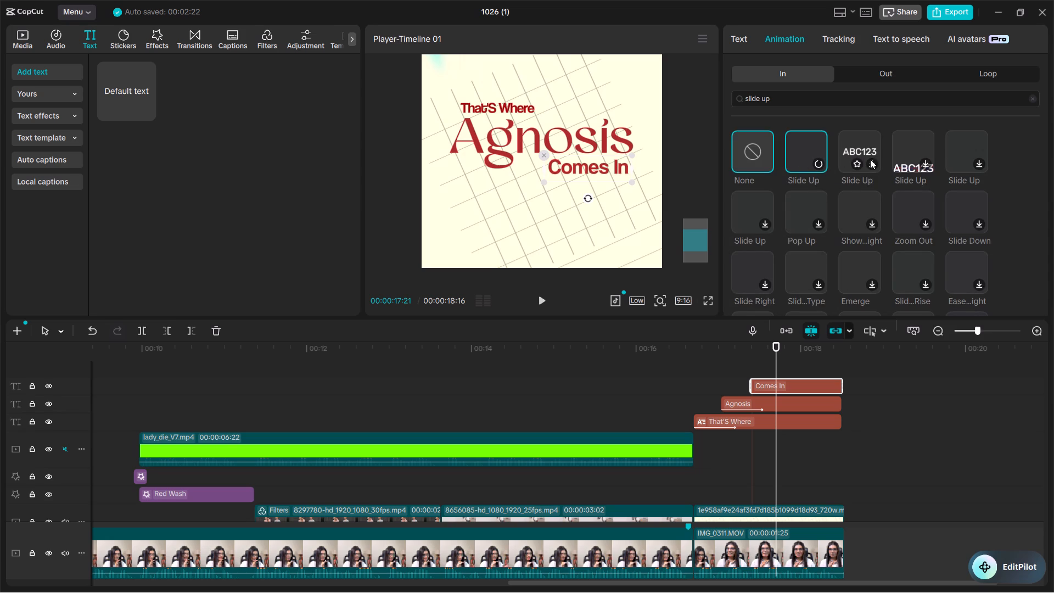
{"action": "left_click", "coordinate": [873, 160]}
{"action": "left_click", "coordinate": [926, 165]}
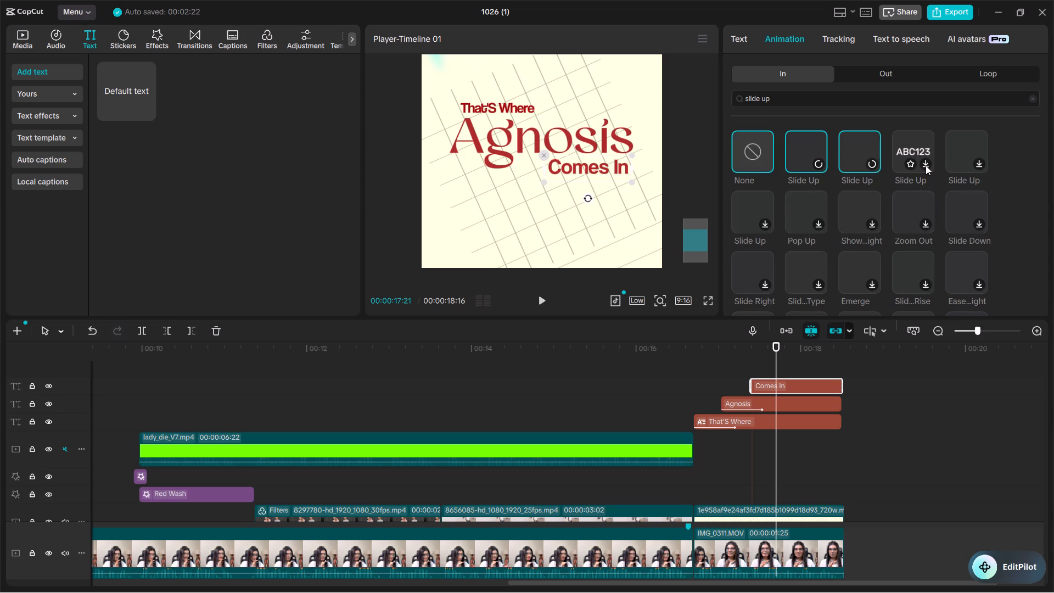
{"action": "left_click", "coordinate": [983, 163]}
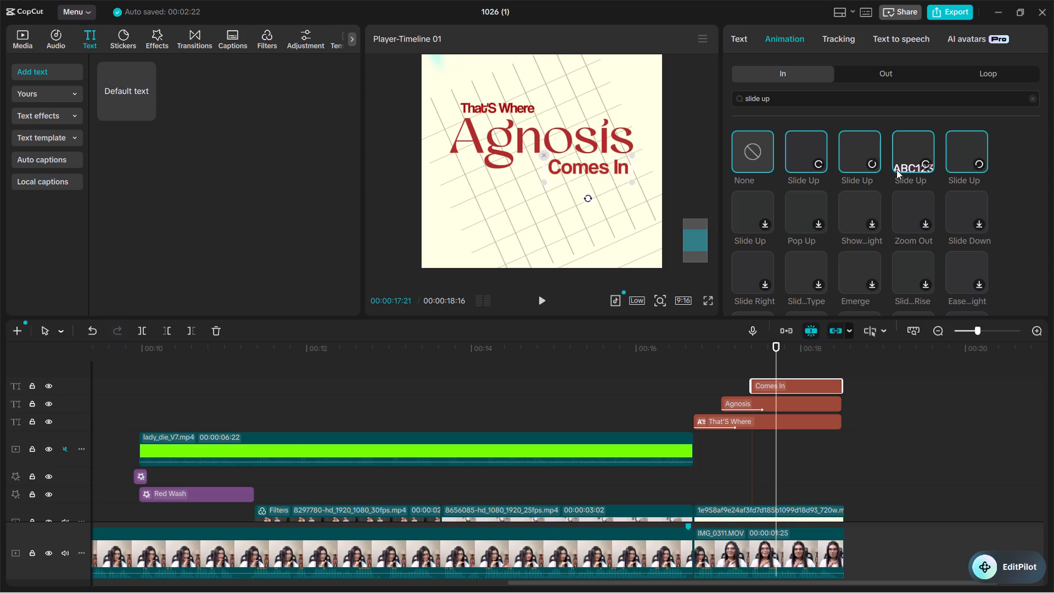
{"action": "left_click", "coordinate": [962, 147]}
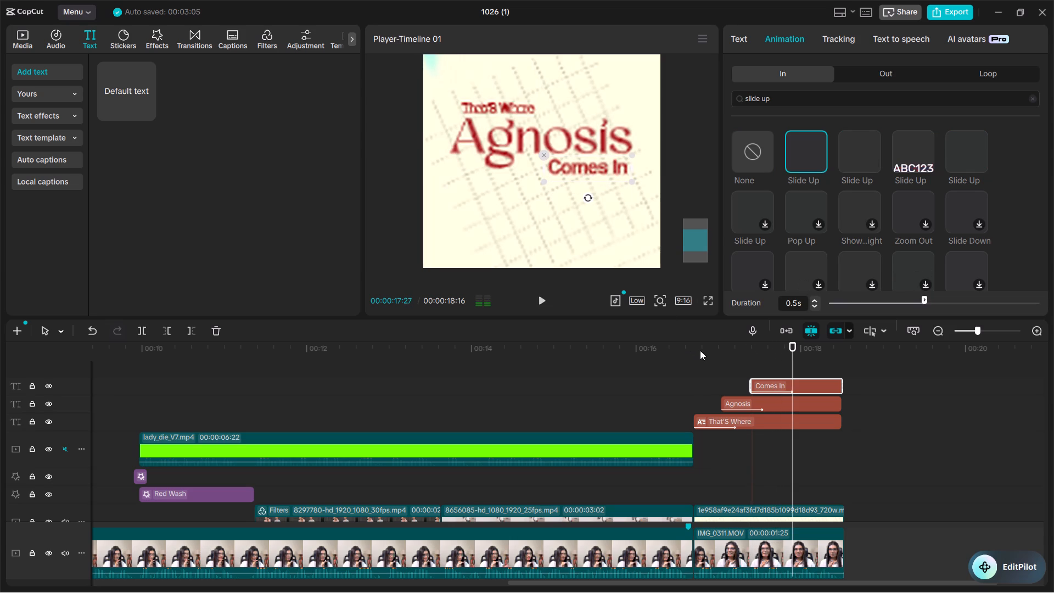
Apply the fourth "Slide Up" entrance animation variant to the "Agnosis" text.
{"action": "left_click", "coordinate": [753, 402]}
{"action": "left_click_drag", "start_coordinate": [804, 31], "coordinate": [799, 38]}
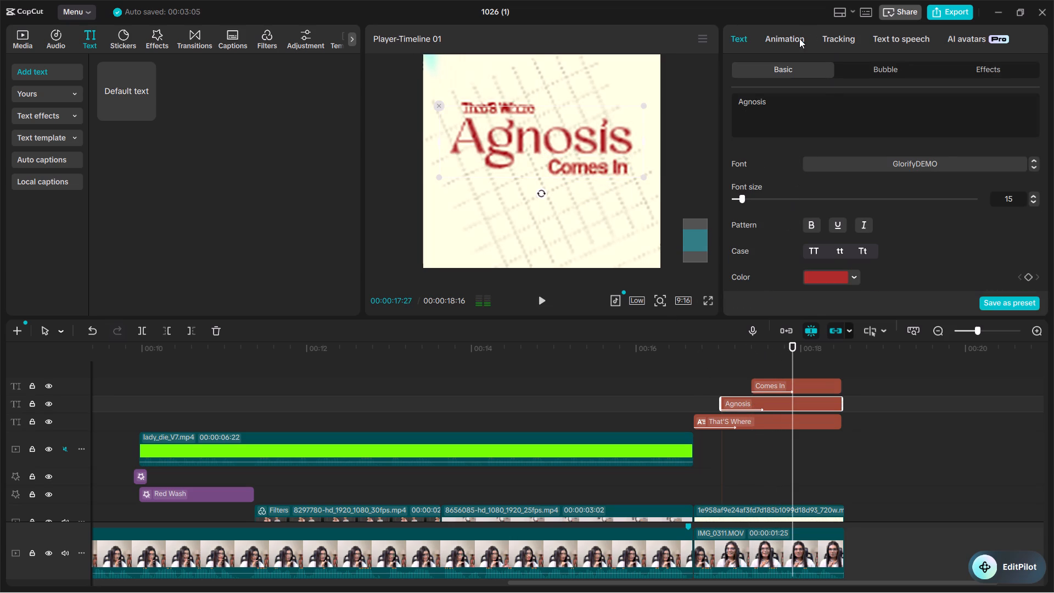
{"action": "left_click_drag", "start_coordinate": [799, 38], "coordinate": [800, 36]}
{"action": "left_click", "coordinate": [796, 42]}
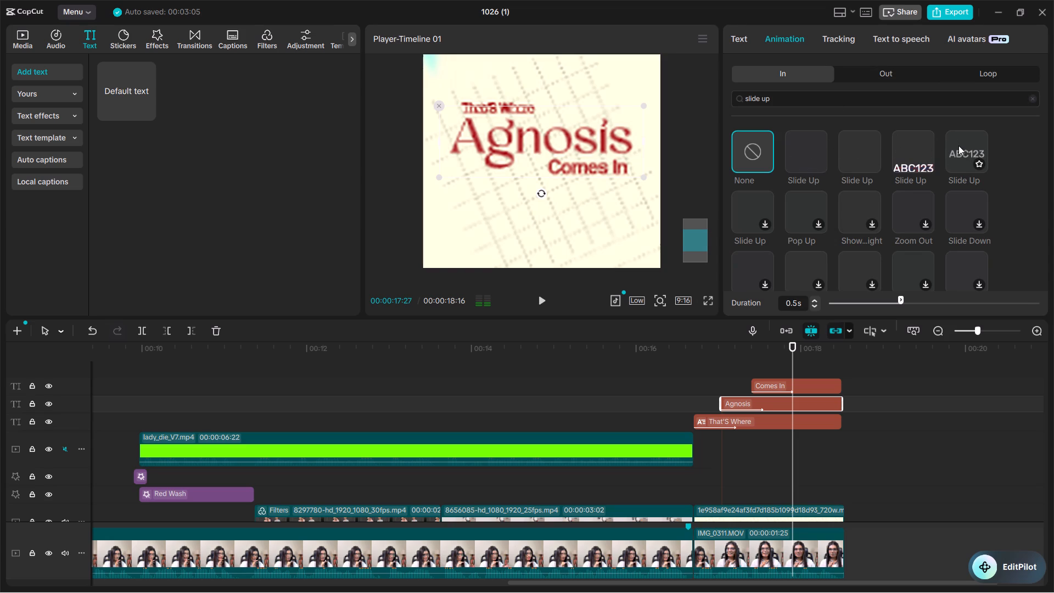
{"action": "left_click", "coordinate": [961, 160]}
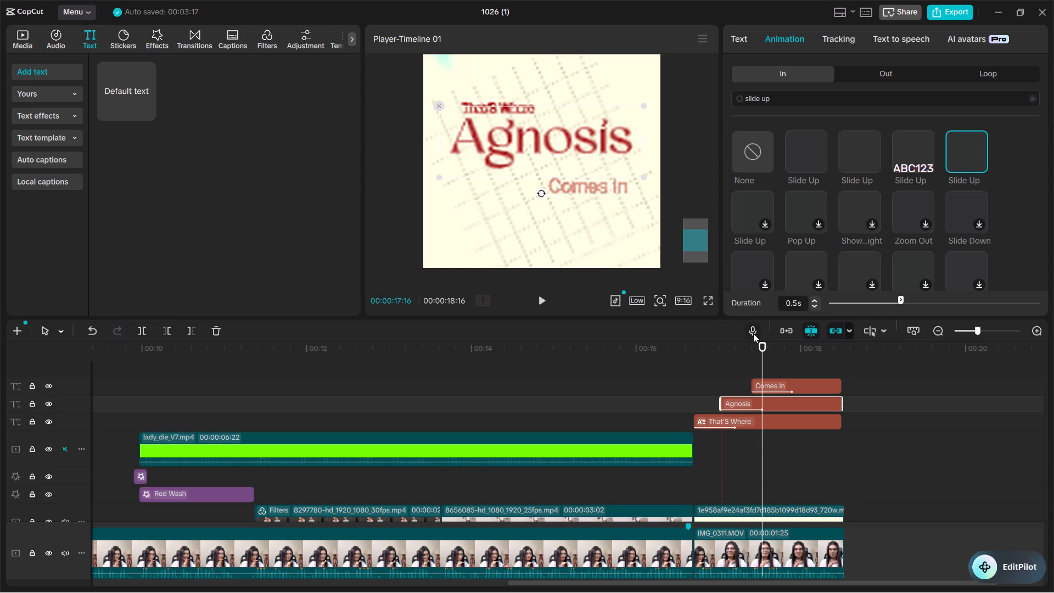
Shift the "Comes In" text to start at about 00:00:18:01 and trim its end to match the other ending texts at about 00:00:18:16.
{"action": "left_click", "coordinate": [789, 382]}
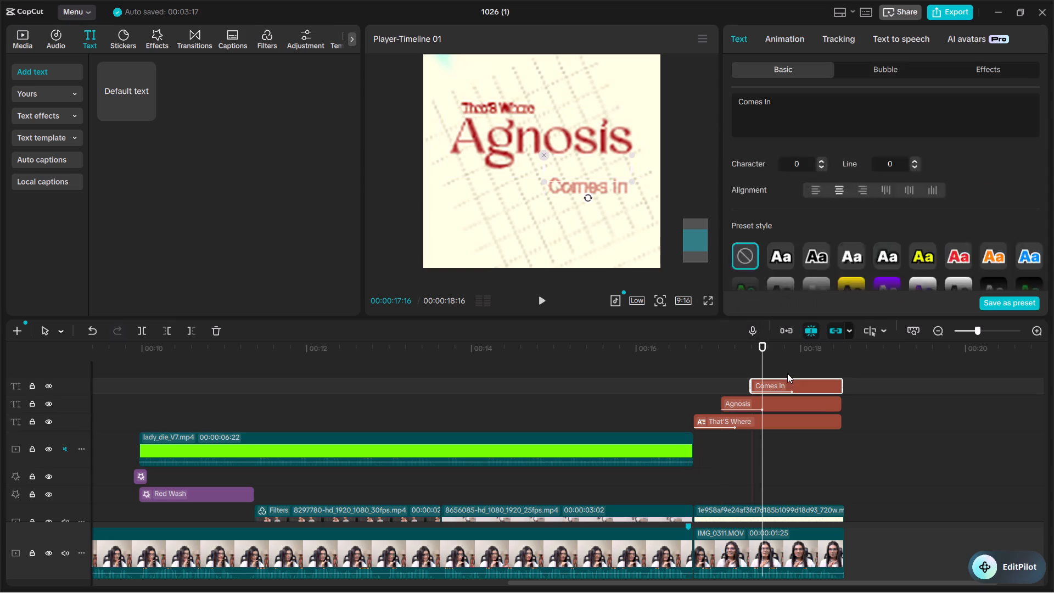
{"action": "key", "text": "space"}
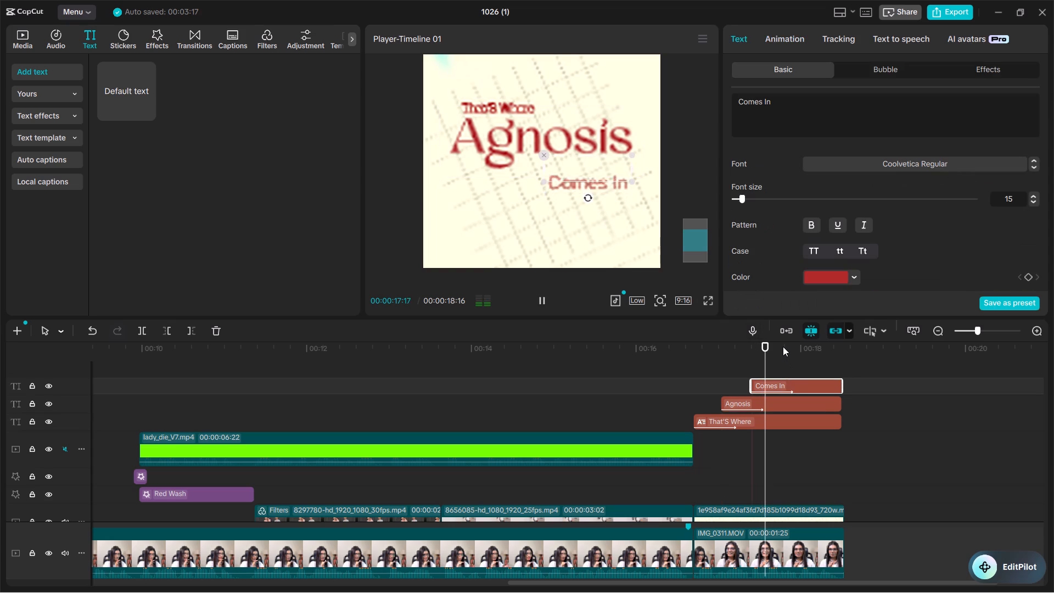
{"action": "key", "text": "space"}
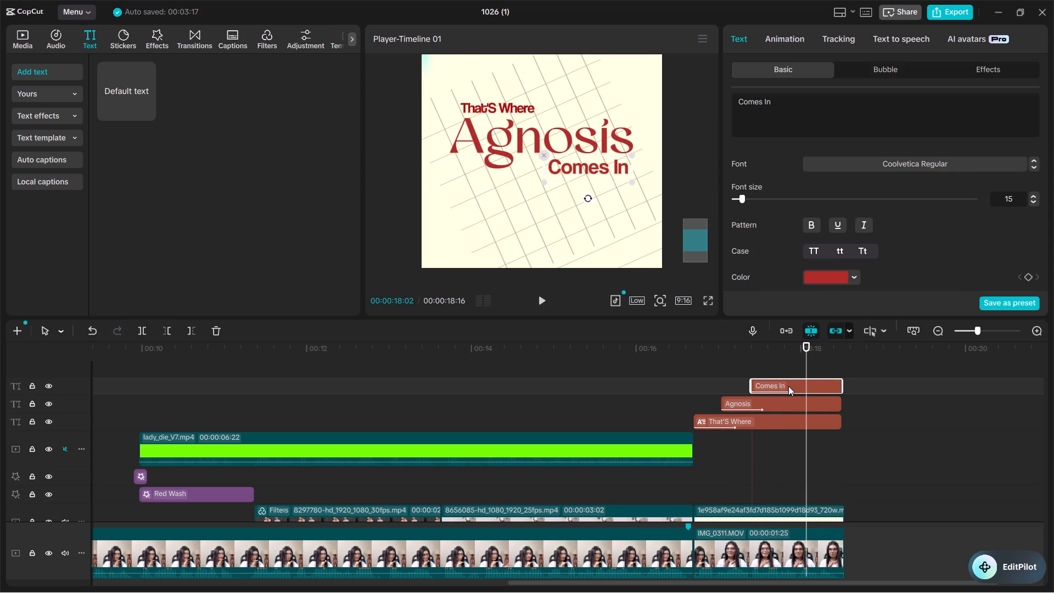
{"action": "left_click_drag", "start_coordinate": [787, 386], "coordinate": [837, 387]}
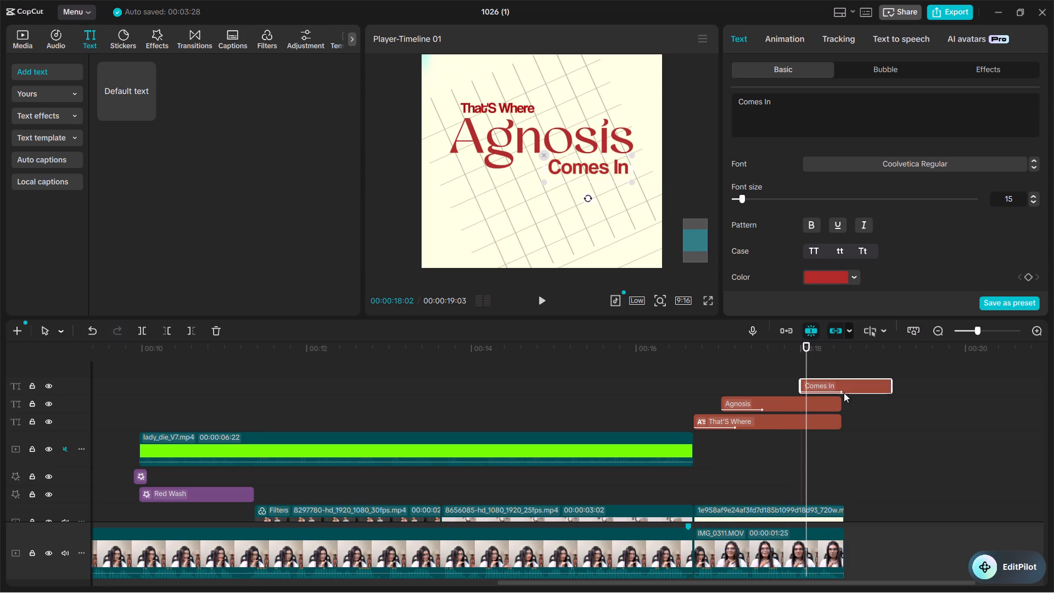
{"action": "left_click", "coordinate": [887, 390]}
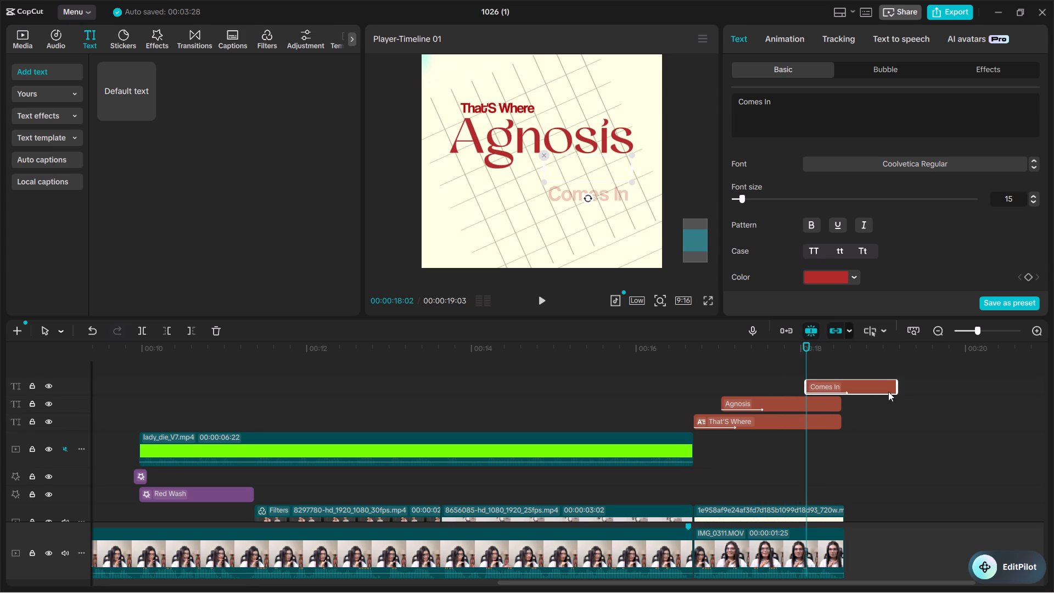
{"action": "left_click_drag", "start_coordinate": [894, 384], "coordinate": [843, 384]}
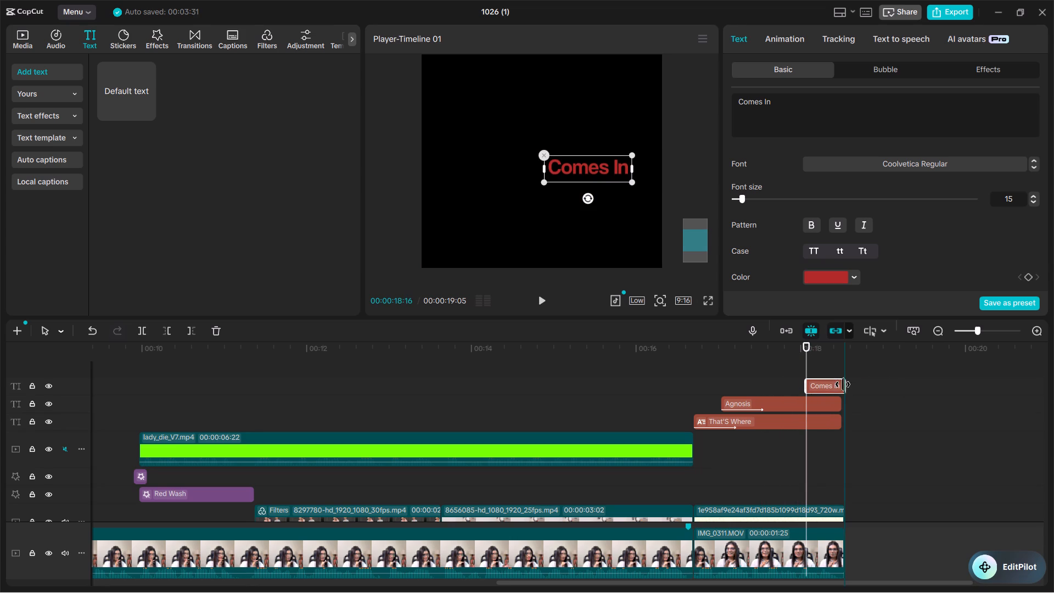
{"action": "left_click_drag", "start_coordinate": [843, 384], "coordinate": [842, 384]}
{"action": "left_click", "coordinate": [829, 384]}
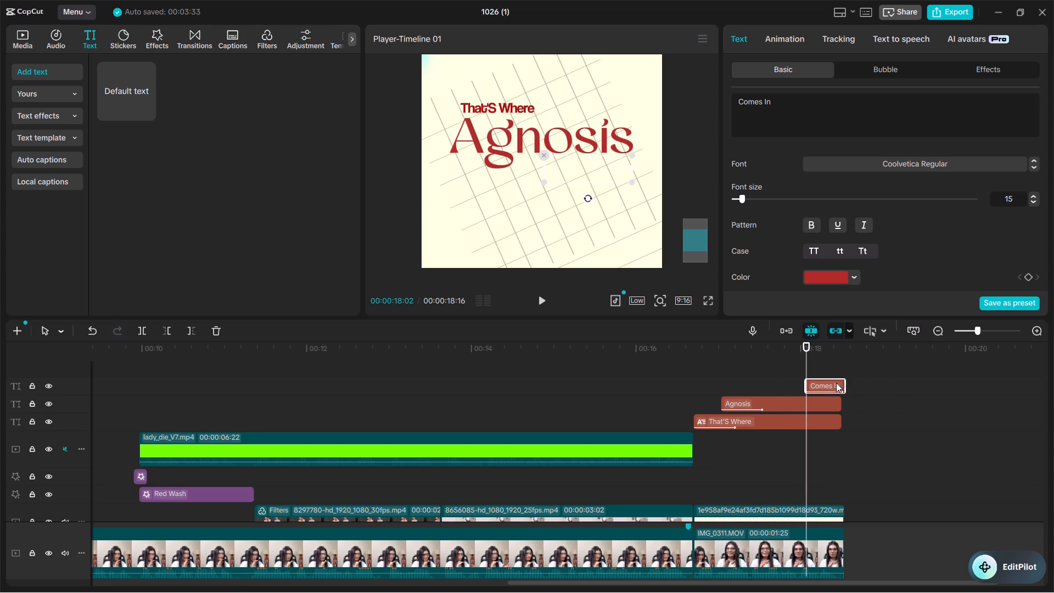
{"action": "left_click", "coordinate": [833, 381]}
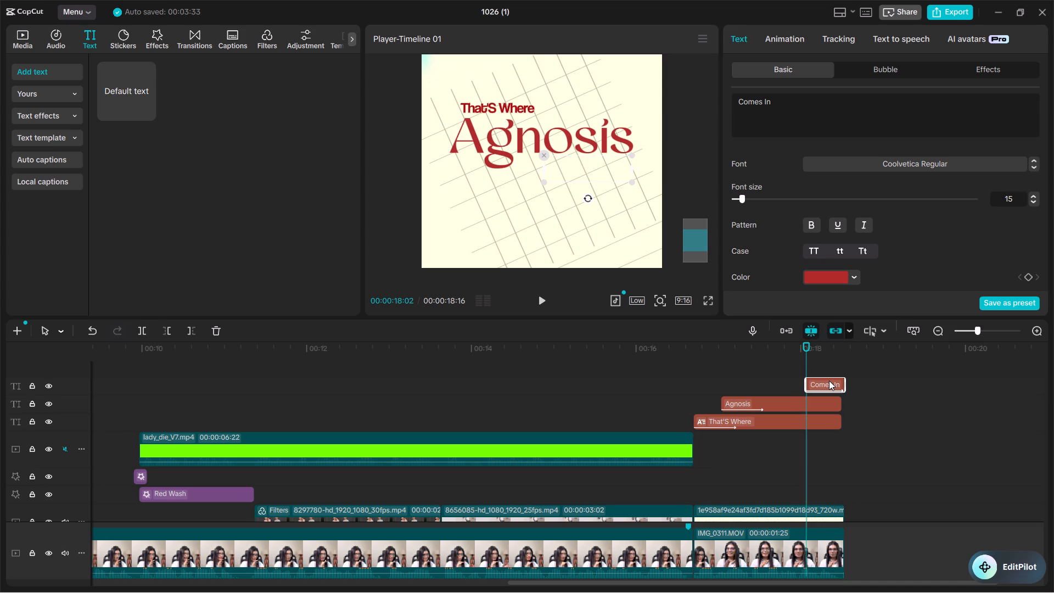
{"action": "left_click", "coordinate": [828, 381]}
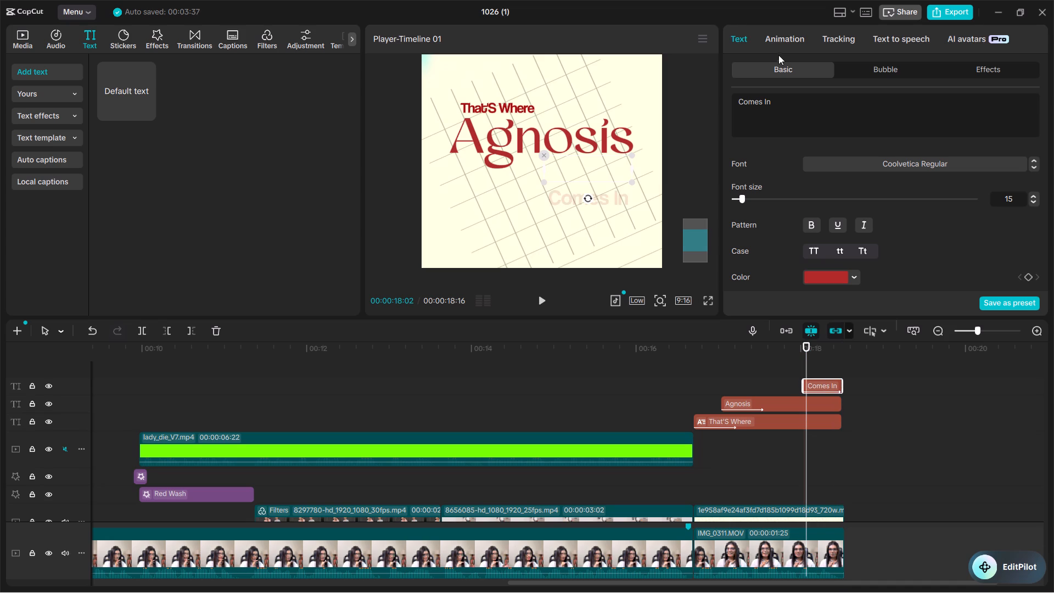
Apply the "Slid...Rise" entrance animation to the "Comes In" text and play back the ending from 00:00:16:12.
{"action": "left_click", "coordinate": [776, 40]}
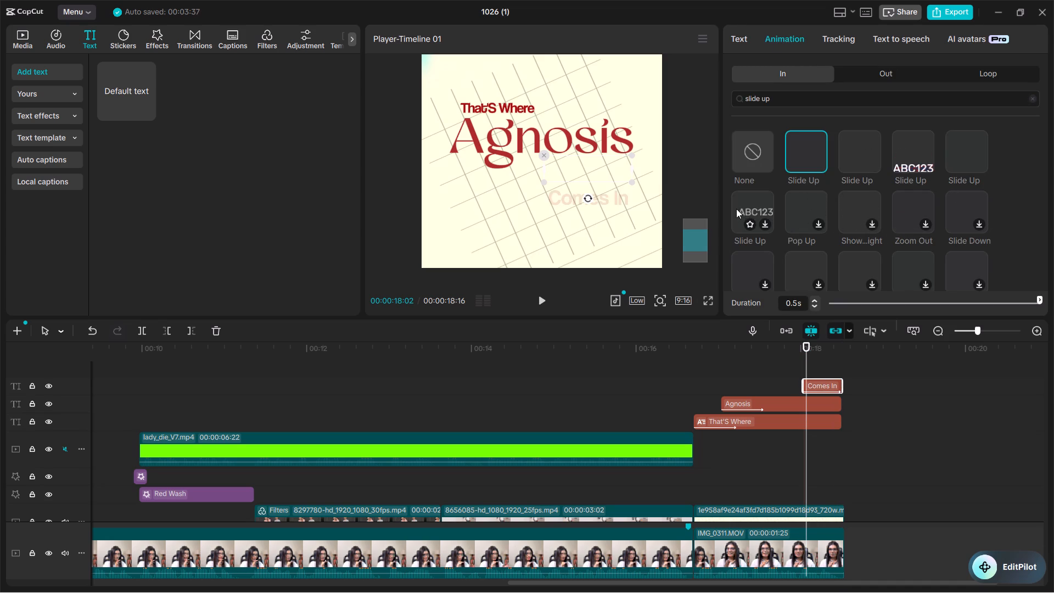
{"action": "scroll", "coordinate": [937, 264], "scroll_direction": "down", "scroll_amount": 1}
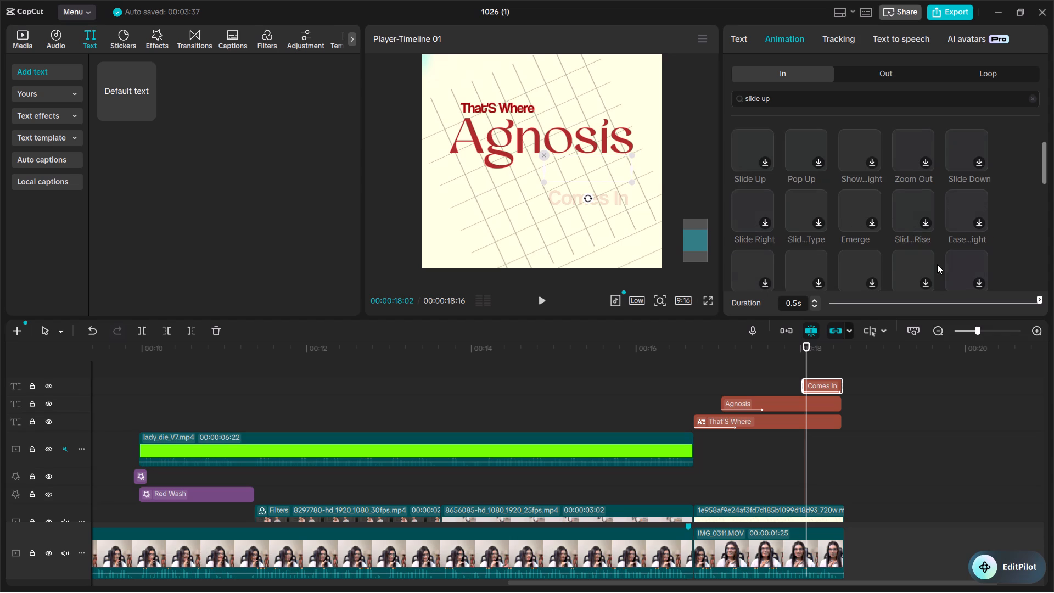
{"action": "left_click", "coordinate": [928, 223]}
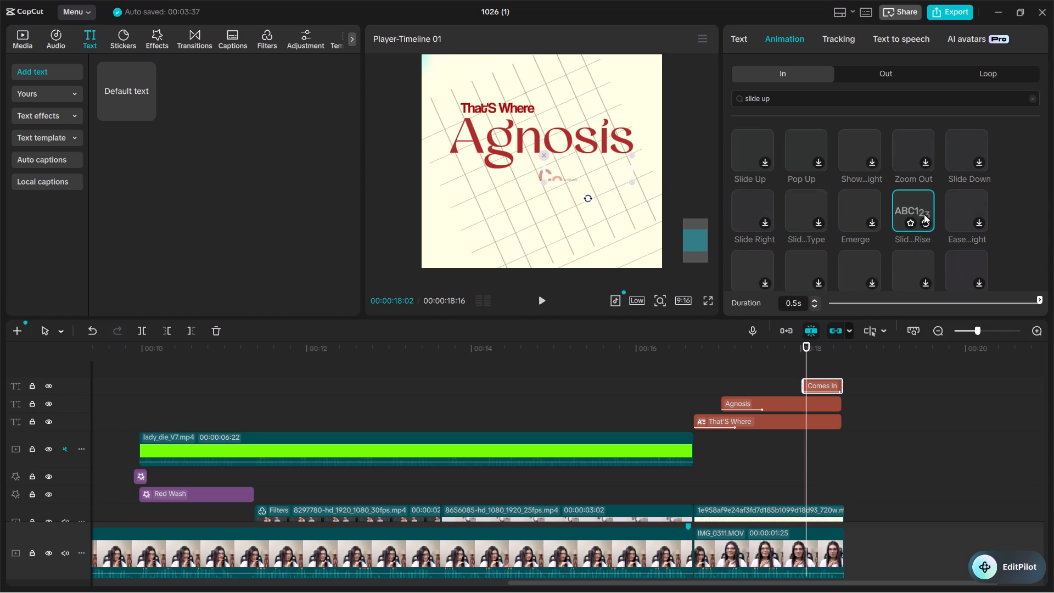
{"action": "left_click", "coordinate": [670, 346]}
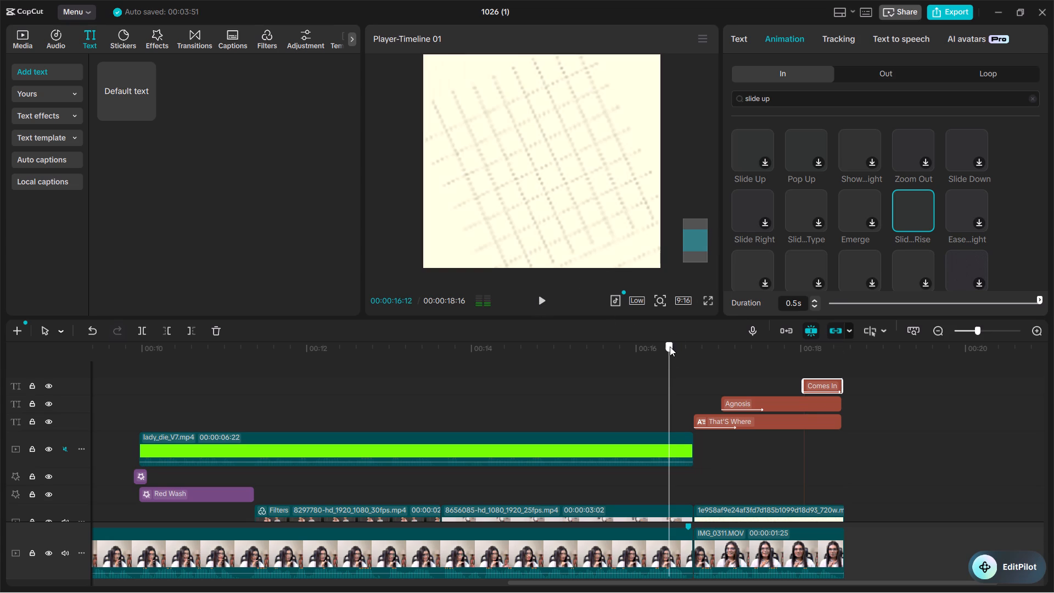
{"action": "left_click", "coordinate": [539, 298]}
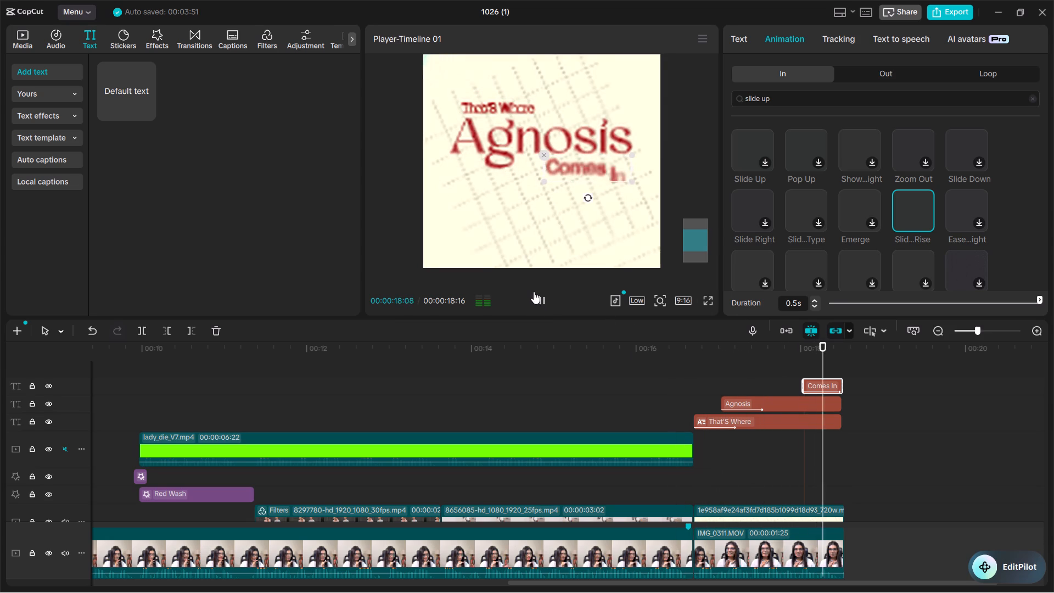
{"action": "key", "text": "space"}
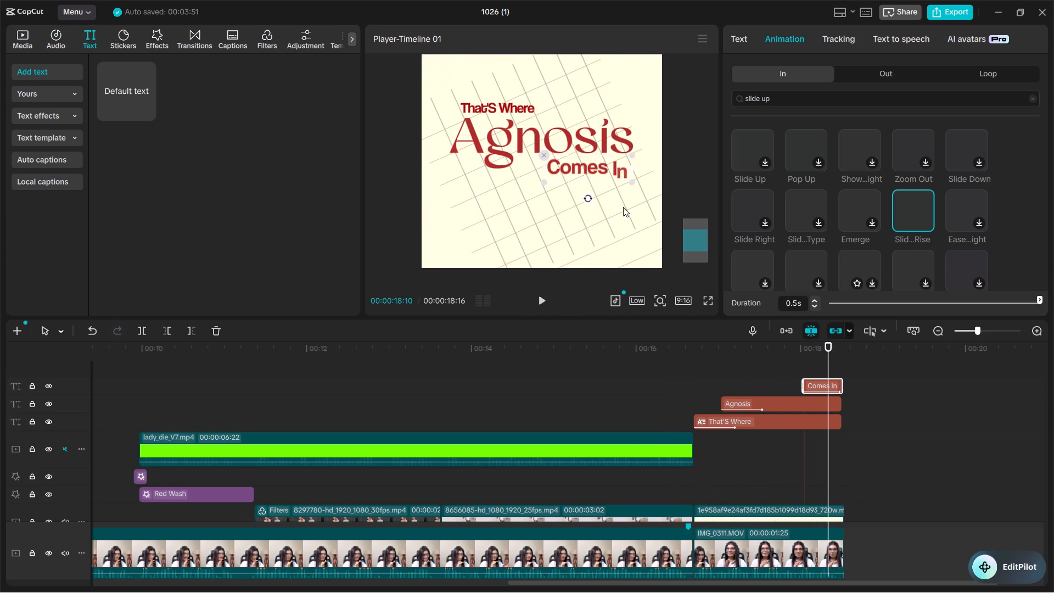
Apply the "Slid...Rise" entrance animation to the "Agnosis" text and set its duration to 0.6 s.
{"action": "left_click", "coordinate": [751, 398]}
{"action": "left_click", "coordinate": [793, 37]}
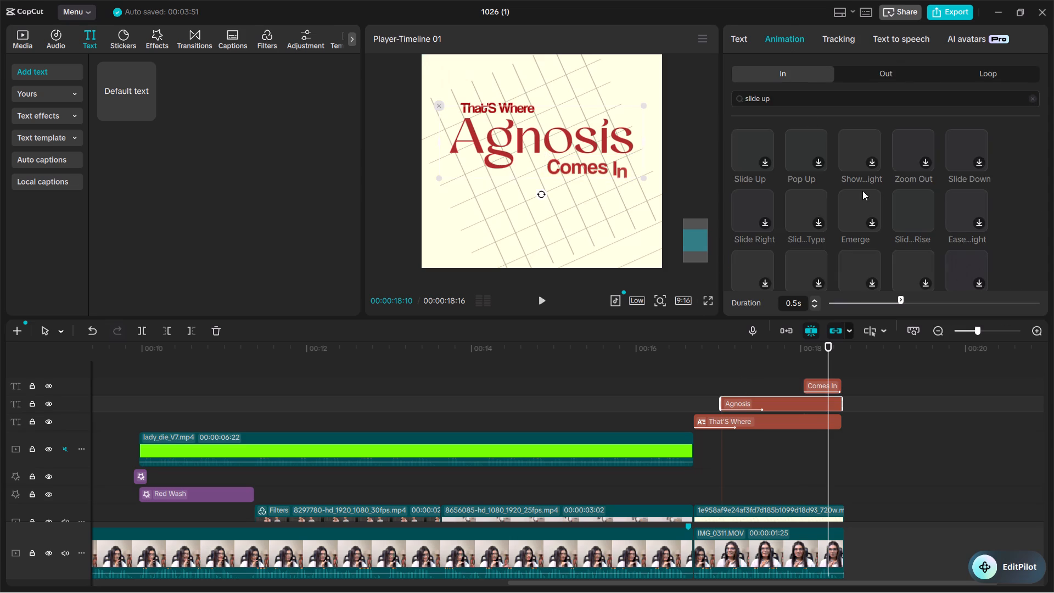
{"action": "scroll", "coordinate": [910, 233], "scroll_direction": "down", "scroll_amount": 2}
{"action": "scroll", "coordinate": [912, 219], "scroll_direction": "up", "scroll_amount": 1}
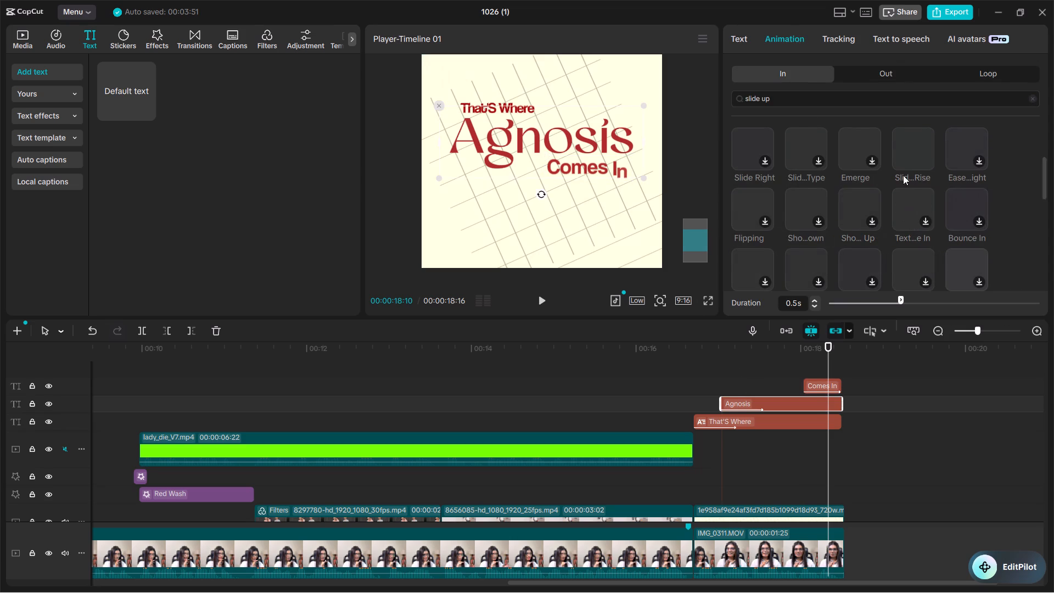
{"action": "left_click", "coordinate": [904, 163]}
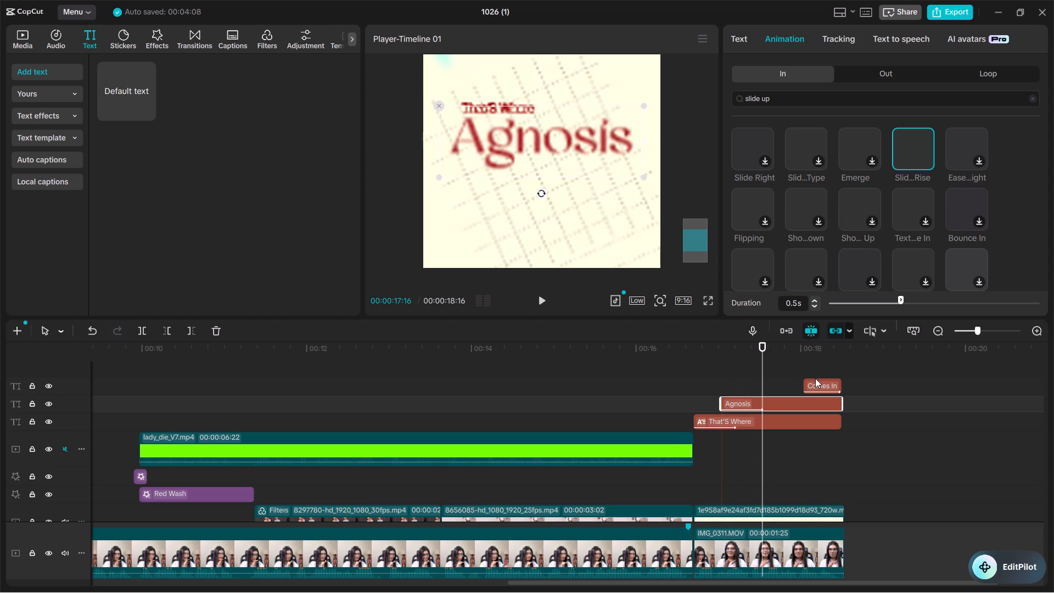
{"action": "key", "text": "space"}
{"action": "key", "text": "space"}
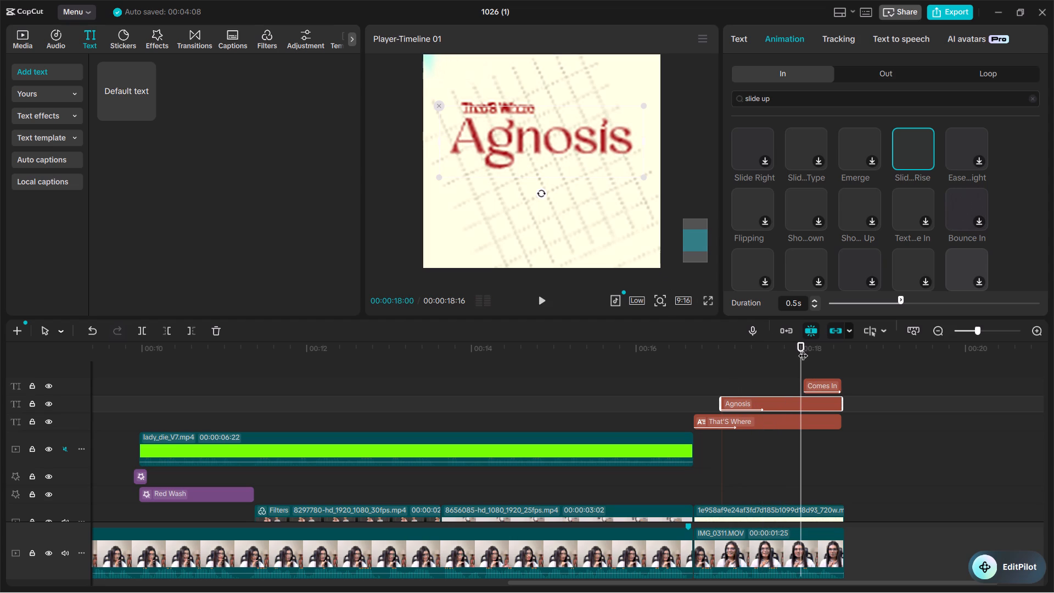
{"action": "key", "text": "space"}
{"action": "key", "text": "space"}
{"action": "left_click", "coordinate": [813, 403]}
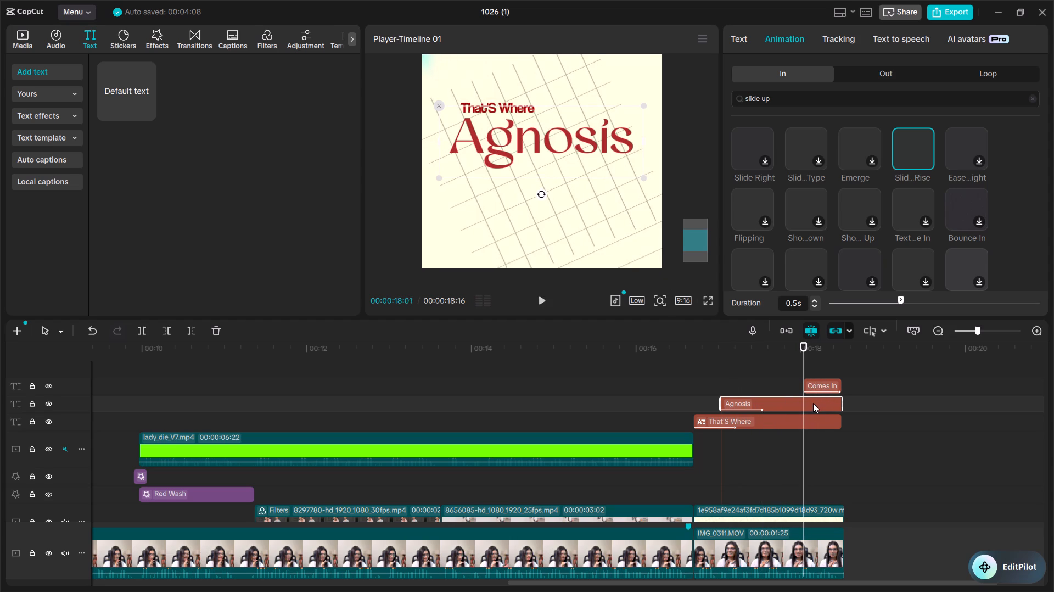
{"action": "left_click_drag", "start_coordinate": [909, 300], "coordinate": [918, 298]}
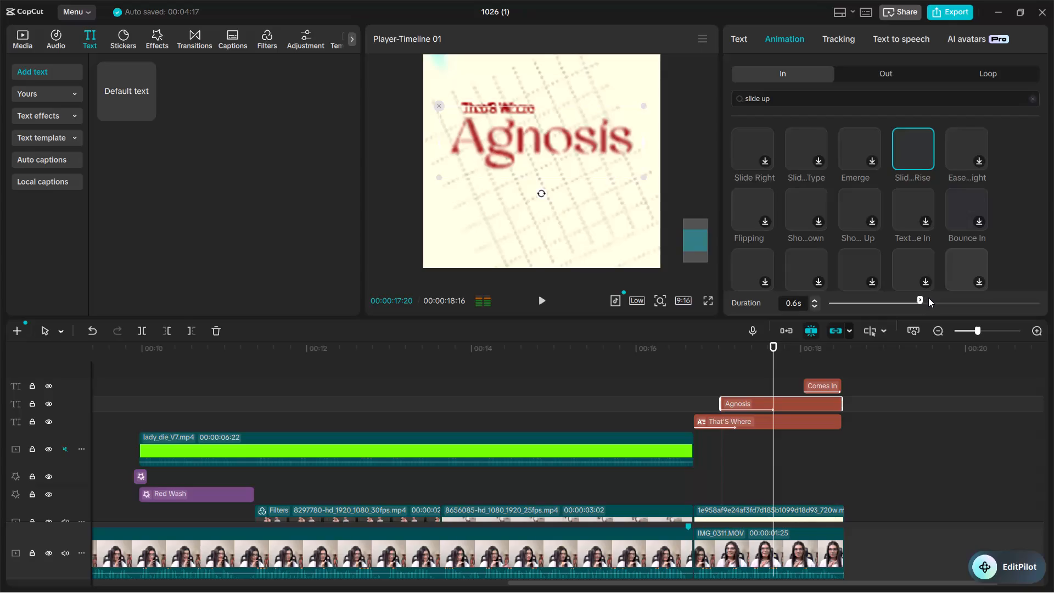
Lengthen the "Agnosis" text's entrance animation duration to 1.0 s.
{"action": "left_click", "coordinate": [928, 298]}
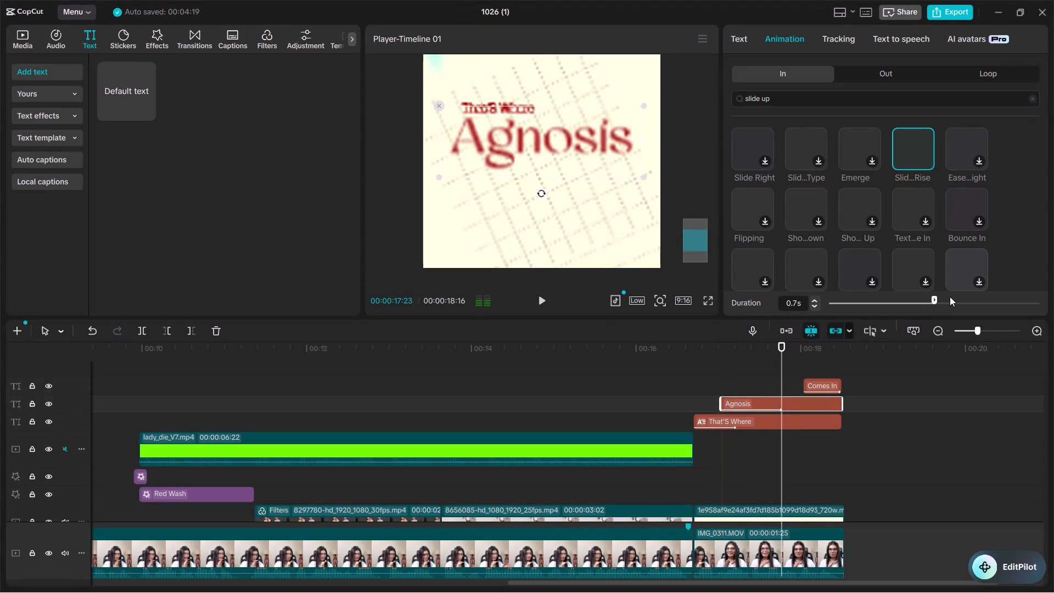
{"action": "left_click", "coordinate": [950, 296]}
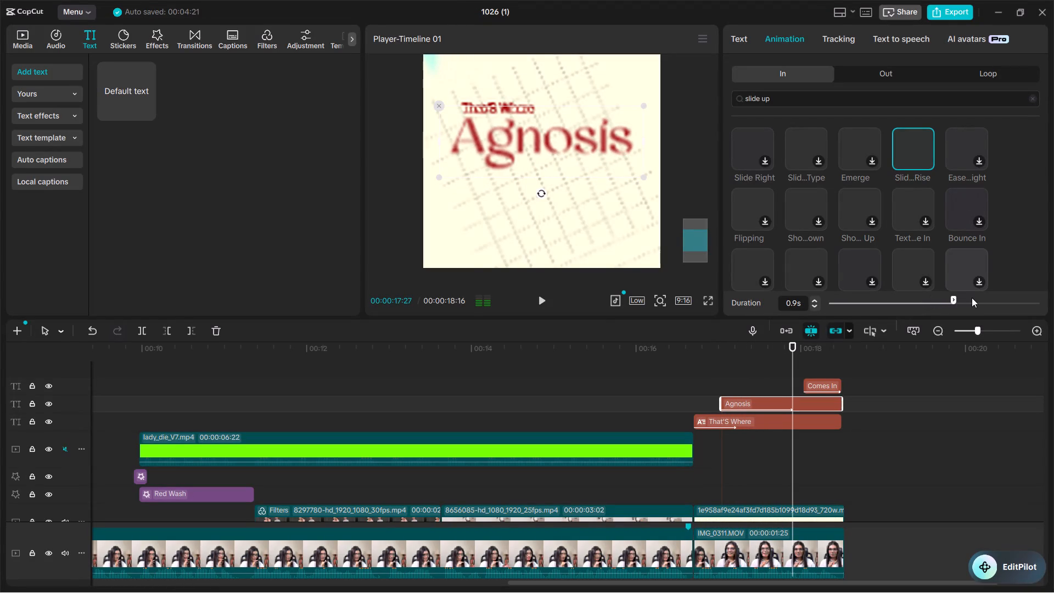
{"action": "left_click", "coordinate": [972, 298]}
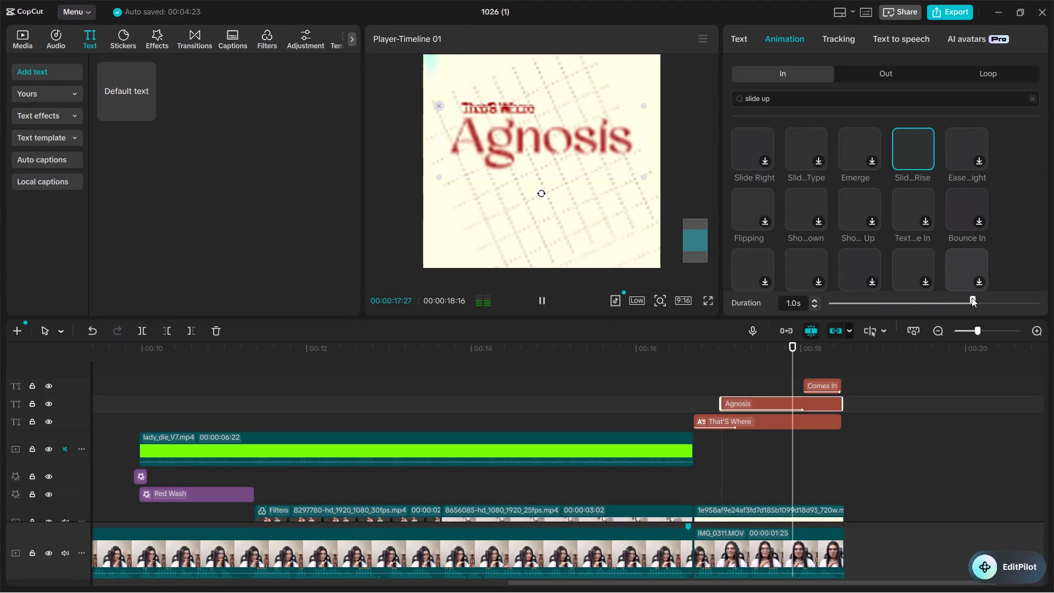
{"action": "key", "text": "space"}
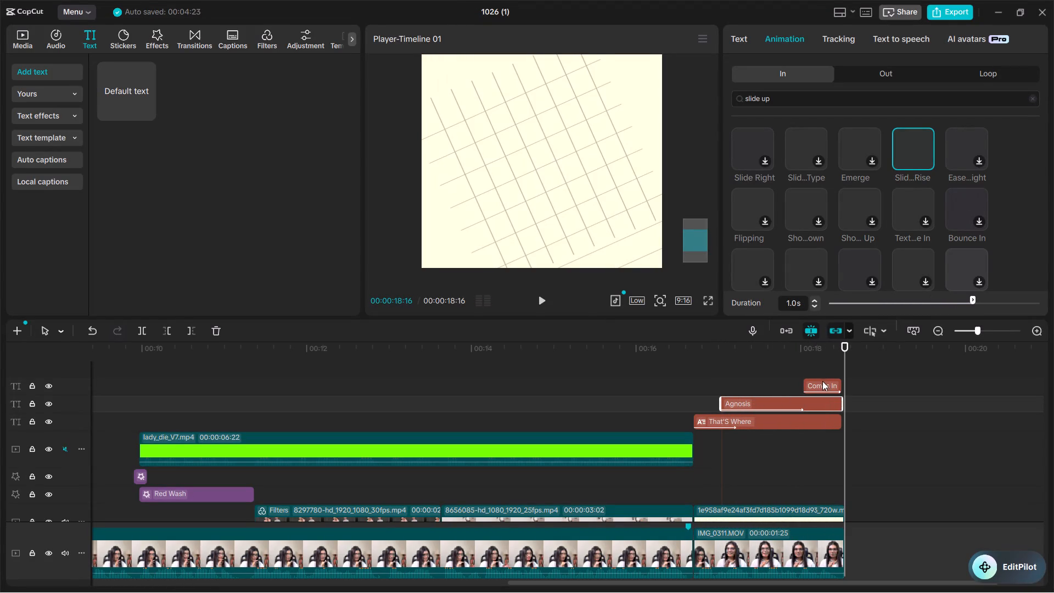
Apply the fourth "Slide Up" entrance animation variant to the "Comes In" text and play back the ending.
{"action": "left_click", "coordinate": [822, 383]}
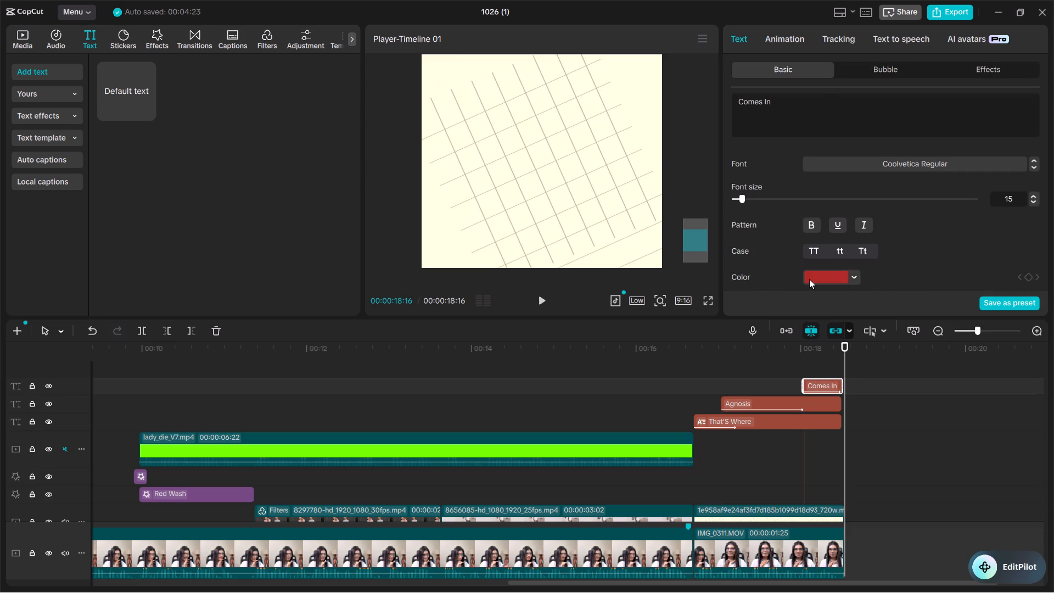
{"action": "left_click", "coordinate": [794, 43]}
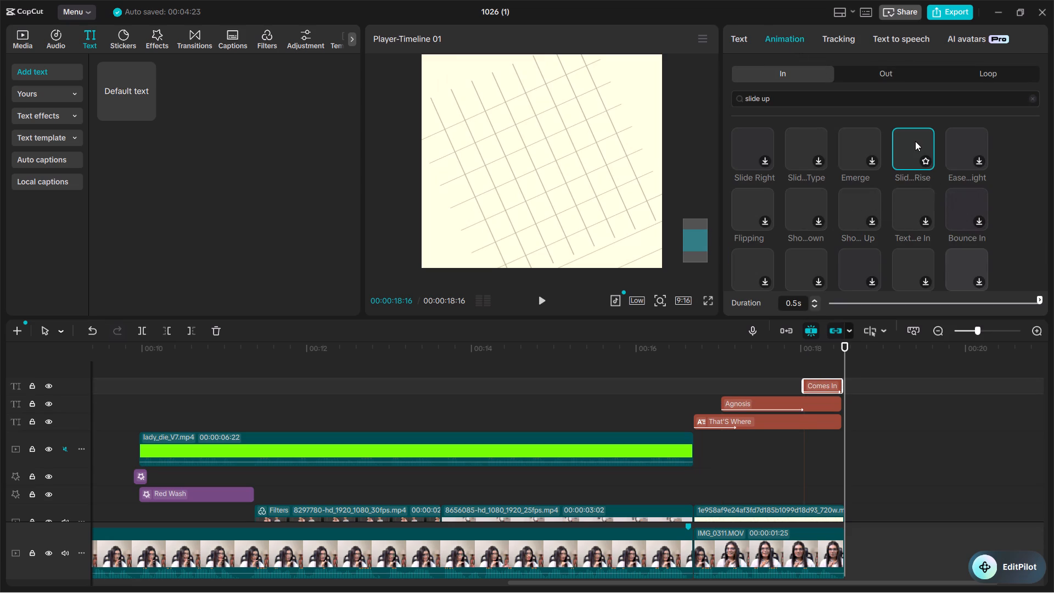
{"action": "scroll", "coordinate": [847, 152], "scroll_direction": "up", "scroll_amount": 1}
{"action": "scroll", "coordinate": [905, 160], "scroll_direction": "up", "scroll_amount": 1}
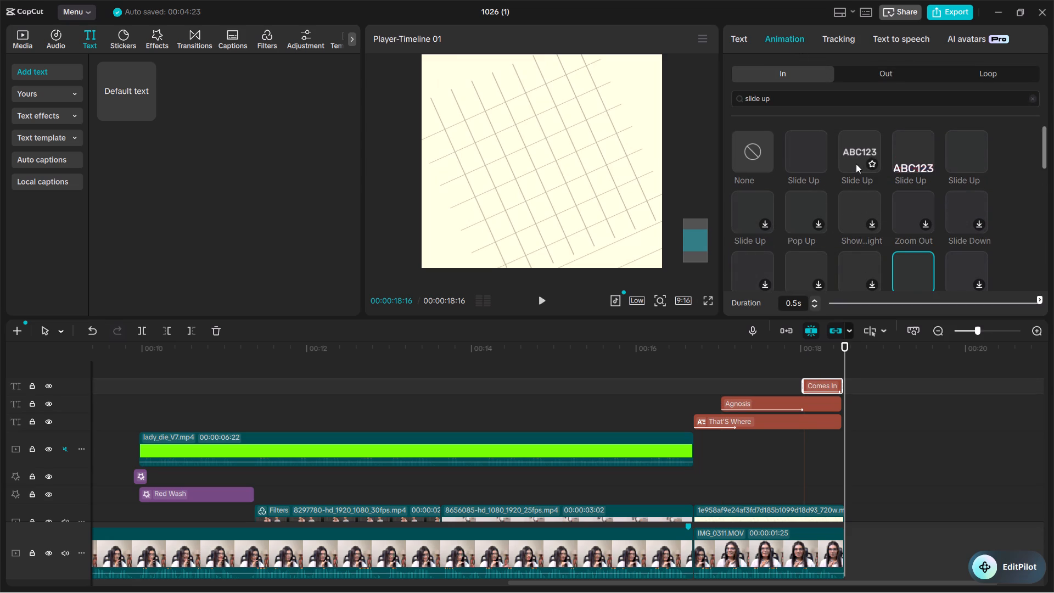
{"action": "left_click", "coordinate": [963, 158]}
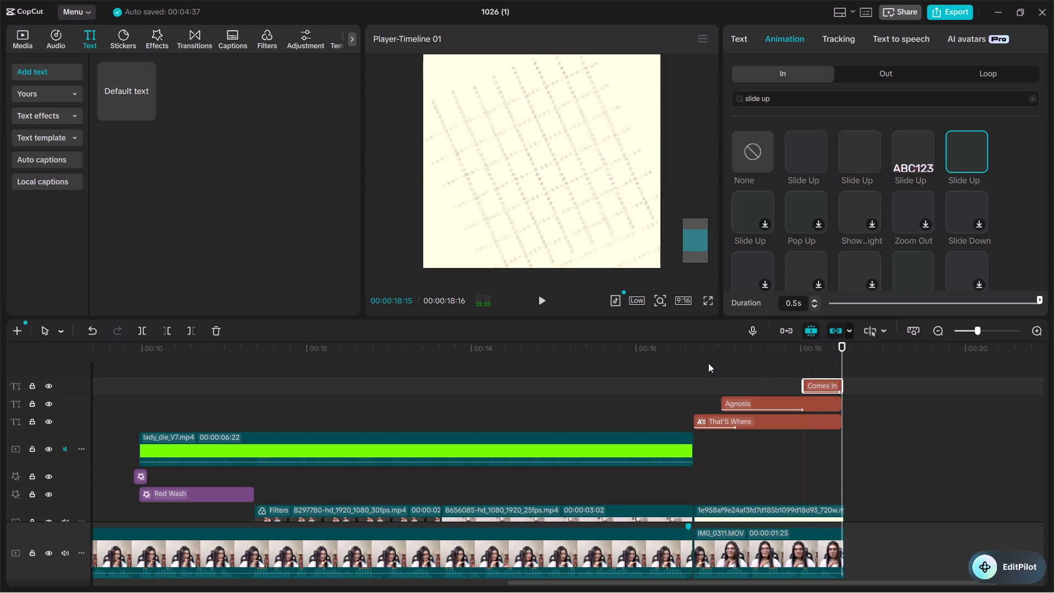
{"action": "left_click", "coordinate": [668, 345]}
{"action": "key", "text": "space"}
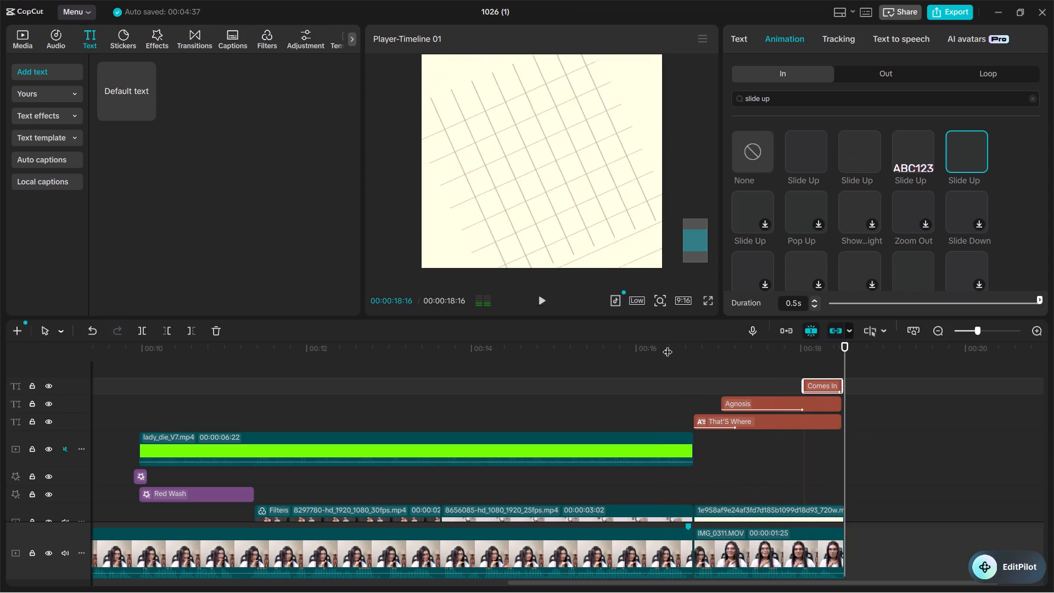
Review the edit from the beginning in full-screen playback through to the specialists clip.
{"action": "key", "text": "space"}
{"action": "scroll", "coordinate": [575, 395], "scroll_direction": "down", "scroll_amount": 4, "text": "alt"}
{"action": "scroll", "coordinate": [522, 405], "scroll_direction": "down", "scroll_amount": 3, "text": "alt"}
{"action": "key", "text": "space"}
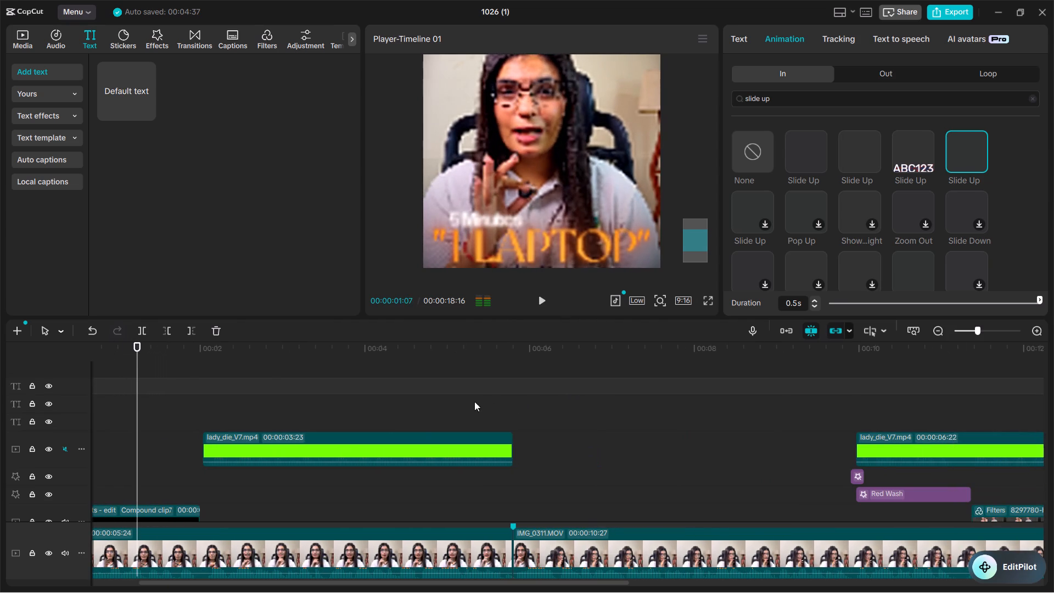
{"action": "left_click_drag", "start_coordinate": [132, 346], "coordinate": [105, 345]}
{"action": "left_click", "coordinate": [105, 345]}
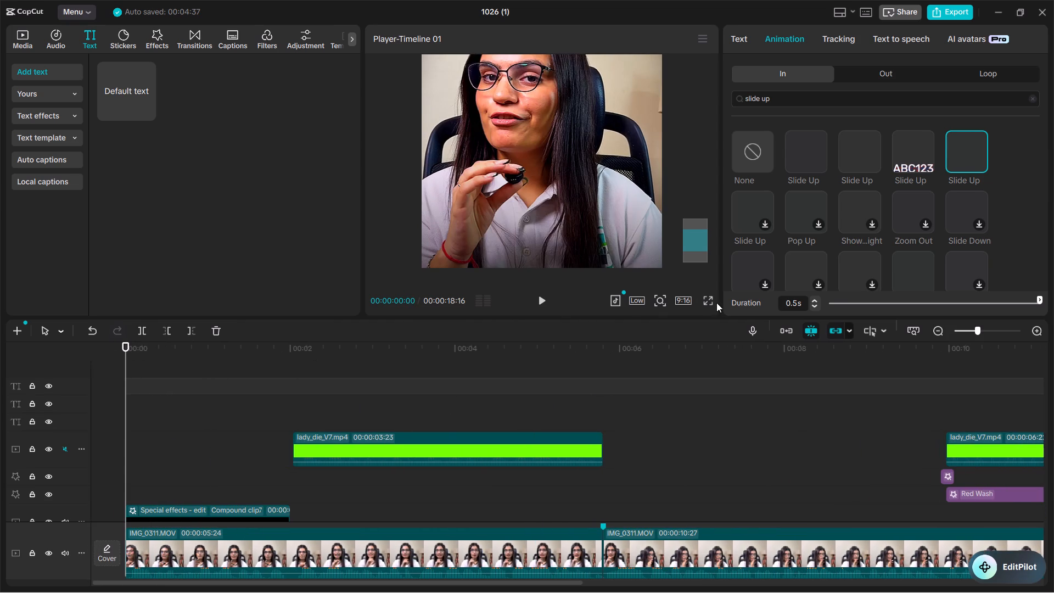
{"action": "left_click", "coordinate": [713, 299]}
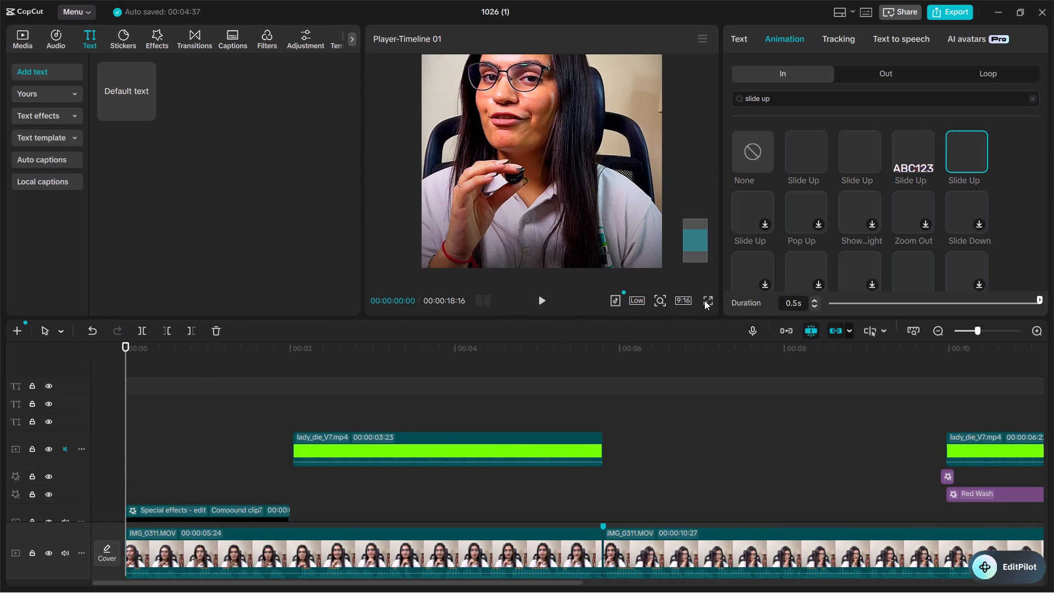
{"action": "left_click", "coordinate": [708, 300]}
{"action": "key", "text": "space"}
{"action": "key", "text": "space"}
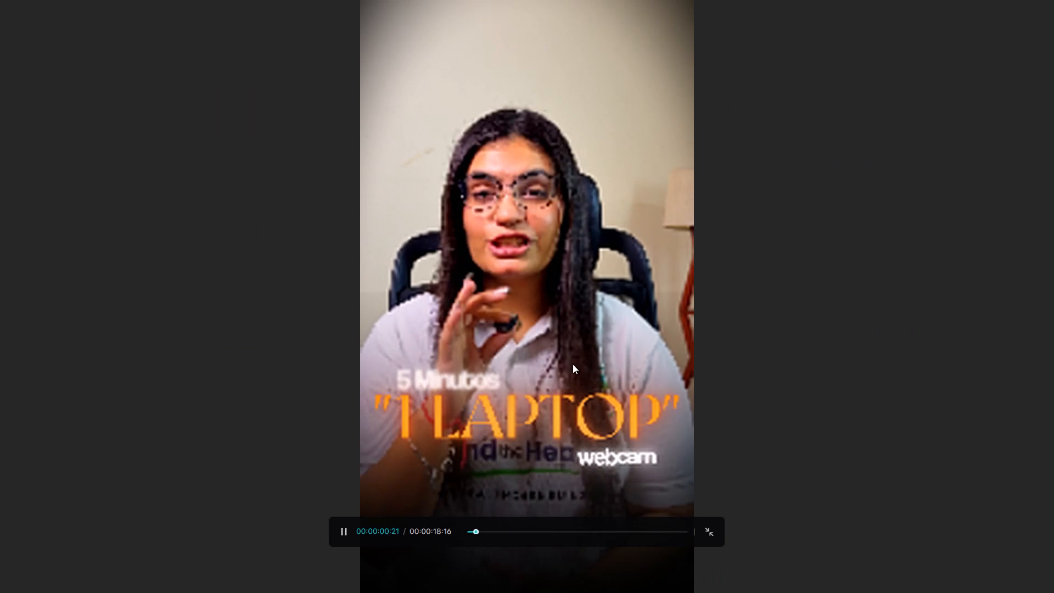
{"action": "key", "text": "space"}
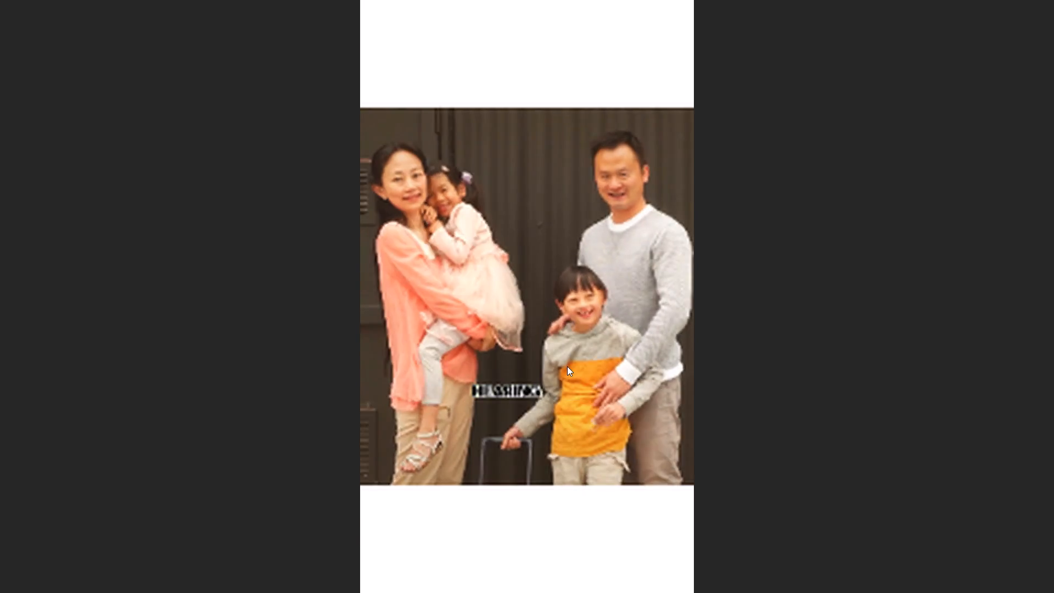
{"action": "key", "text": "space"}
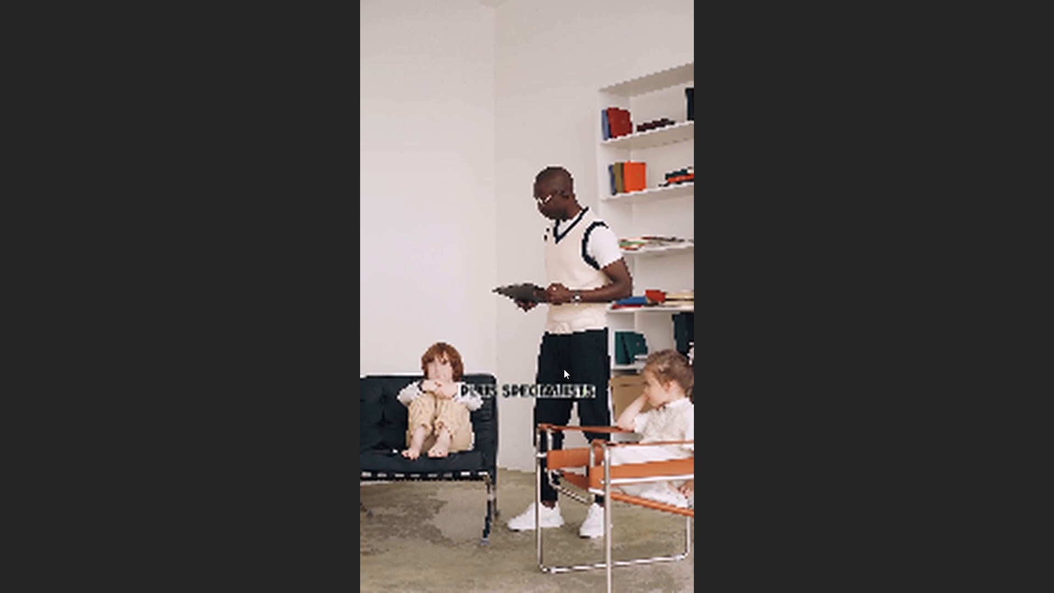
{"action": "key", "text": "Escape"}
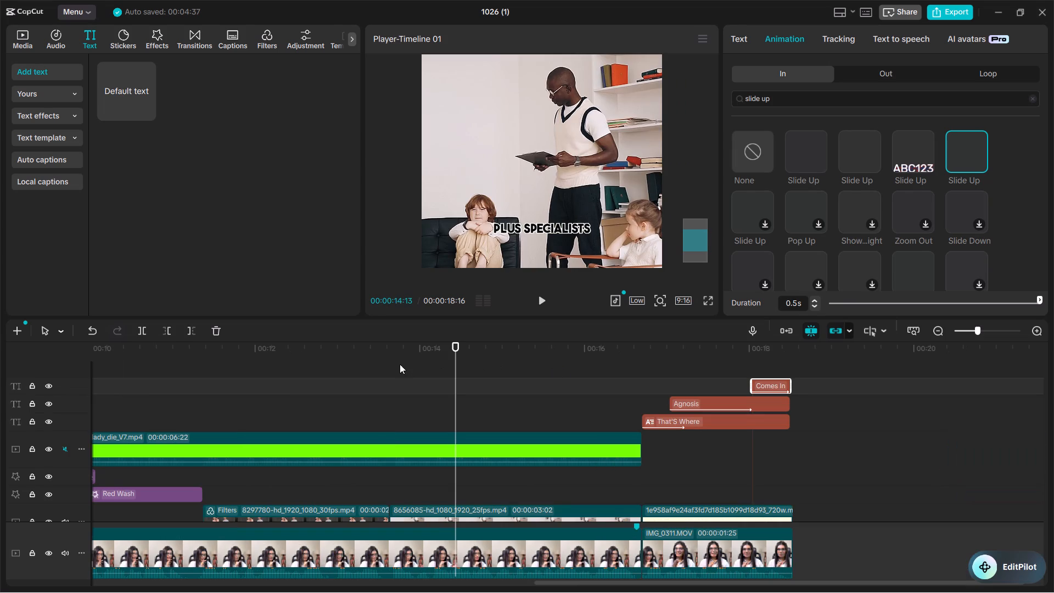
Duplicate the "Soft Blur" effect onto the cut to the family clip at 00:00:11:11, starting at about 00:00:11:08, and preview it.
{"action": "left_click_drag", "start_coordinate": [352, 349], "coordinate": [201, 356]}
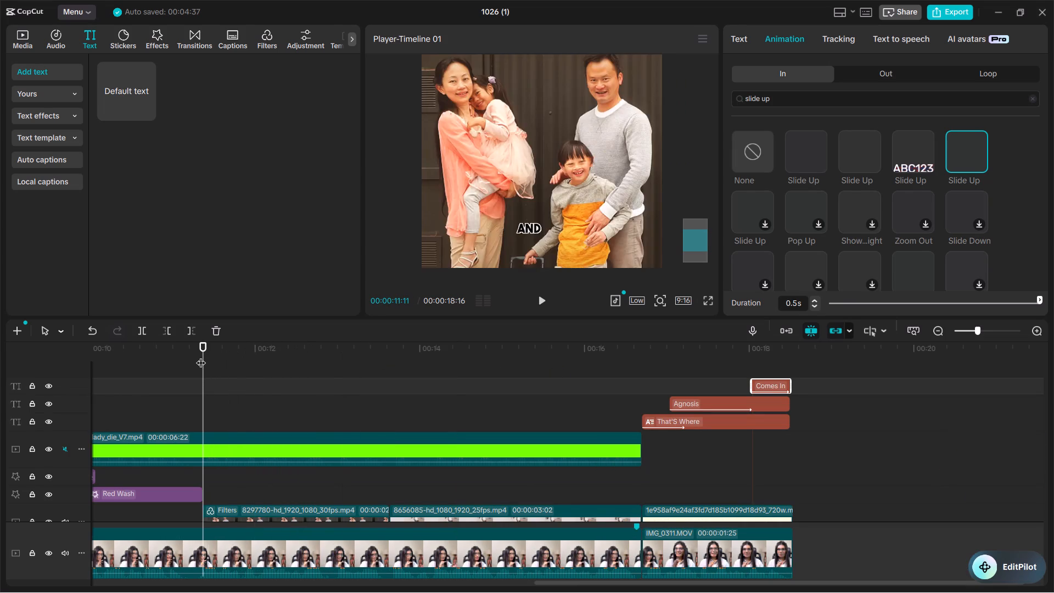
{"action": "scroll", "coordinate": [212, 483], "scroll_direction": "down", "scroll_amount": 4, "text": "ctrl"}
{"action": "scroll", "coordinate": [296, 496], "scroll_direction": "up", "scroll_amount": 6, "text": "ctrl"}
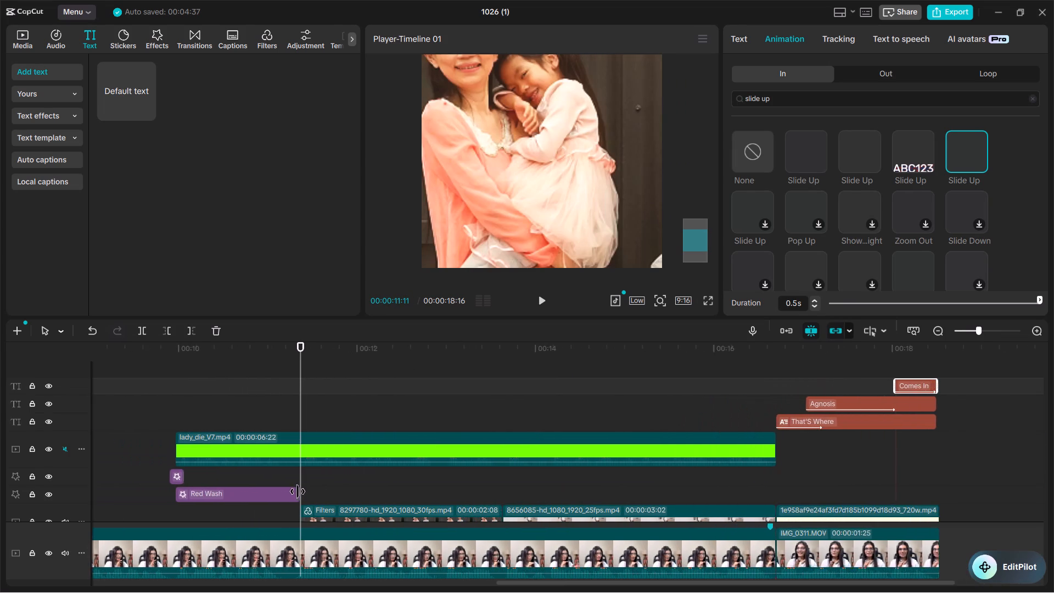
{"action": "scroll", "coordinate": [298, 491], "scroll_direction": "up", "scroll_amount": 5, "text": "ctrl"}
{"action": "scroll", "coordinate": [327, 483], "scroll_direction": "down", "scroll_amount": 2, "text": "ctrl"}
{"action": "scroll", "coordinate": [327, 483], "scroll_direction": "up", "scroll_amount": 3, "text": "ctrl"}
{"action": "scroll", "coordinate": [317, 479], "scroll_direction": "up", "scroll_amount": 2}
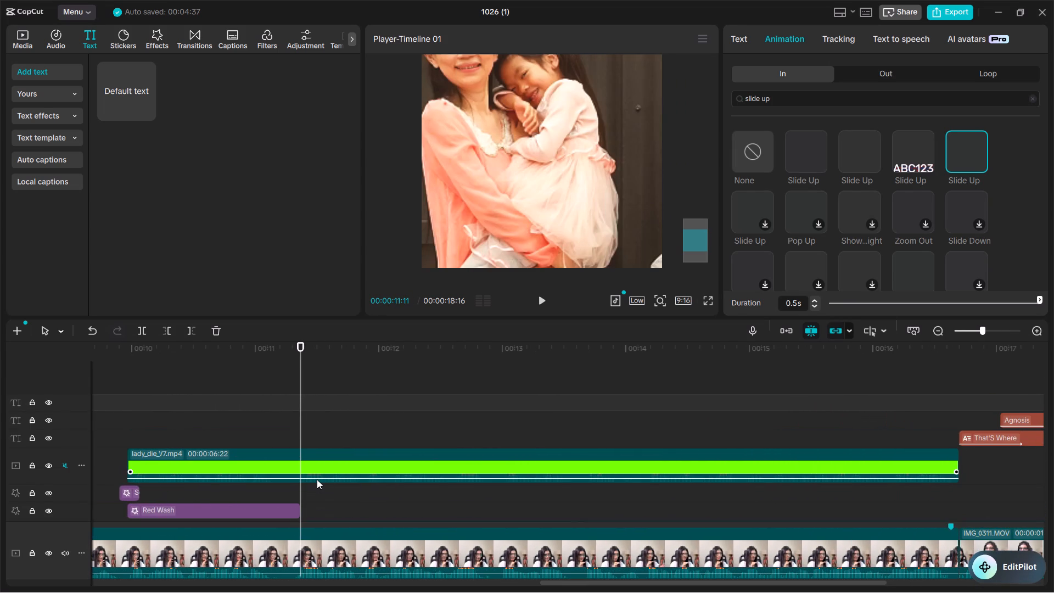
{"action": "scroll", "coordinate": [317, 479], "scroll_direction": "down", "scroll_amount": 4}
{"action": "scroll", "coordinate": [311, 445], "scroll_direction": "up", "scroll_amount": 8, "text": "ctrl"}
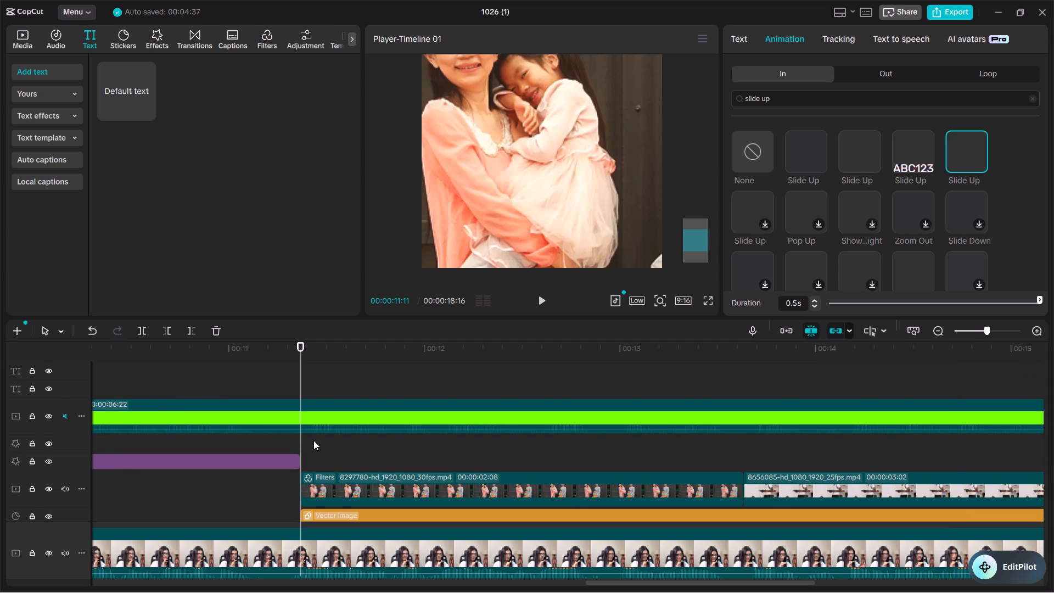
{"action": "scroll", "coordinate": [313, 440], "scroll_direction": "down", "scroll_amount": 1}
{"action": "scroll", "coordinate": [315, 440], "scroll_direction": "up", "scroll_amount": 4, "text": "ctrl"}
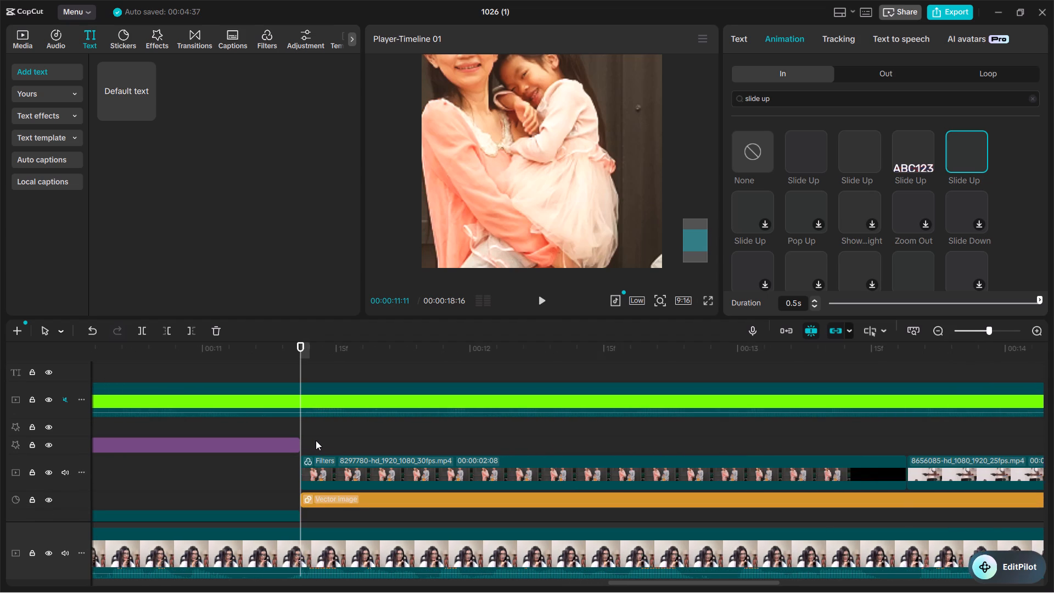
{"action": "scroll", "coordinate": [320, 439], "scroll_direction": "up", "scroll_amount": 2, "text": "ctrl"}
{"action": "scroll", "coordinate": [320, 439], "scroll_direction": "down", "scroll_amount": 3, "text": "ctrl"}
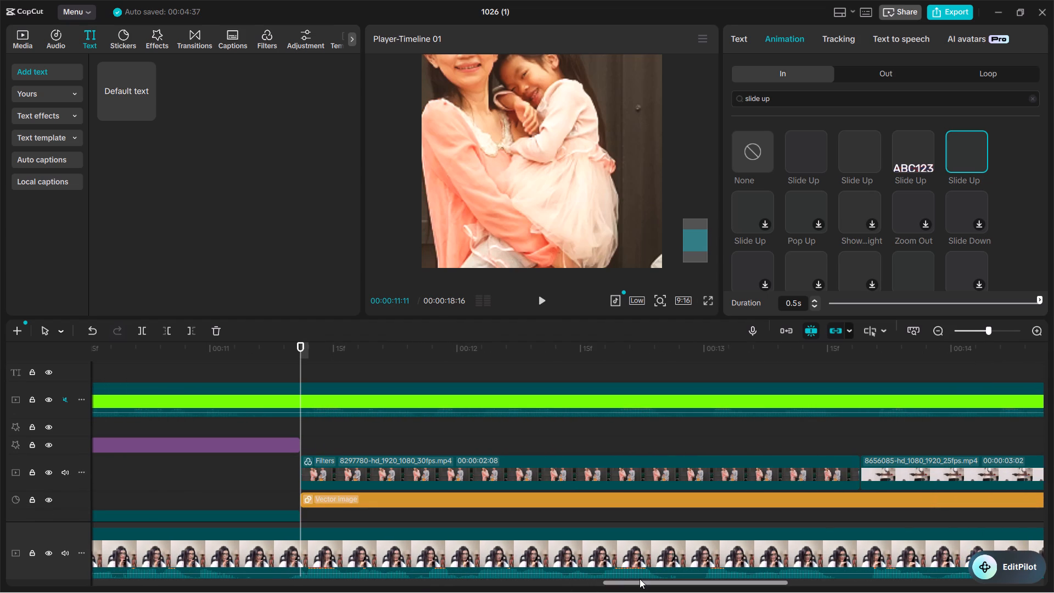
{"action": "left_click_drag", "start_coordinate": [638, 582], "coordinate": [597, 586]}
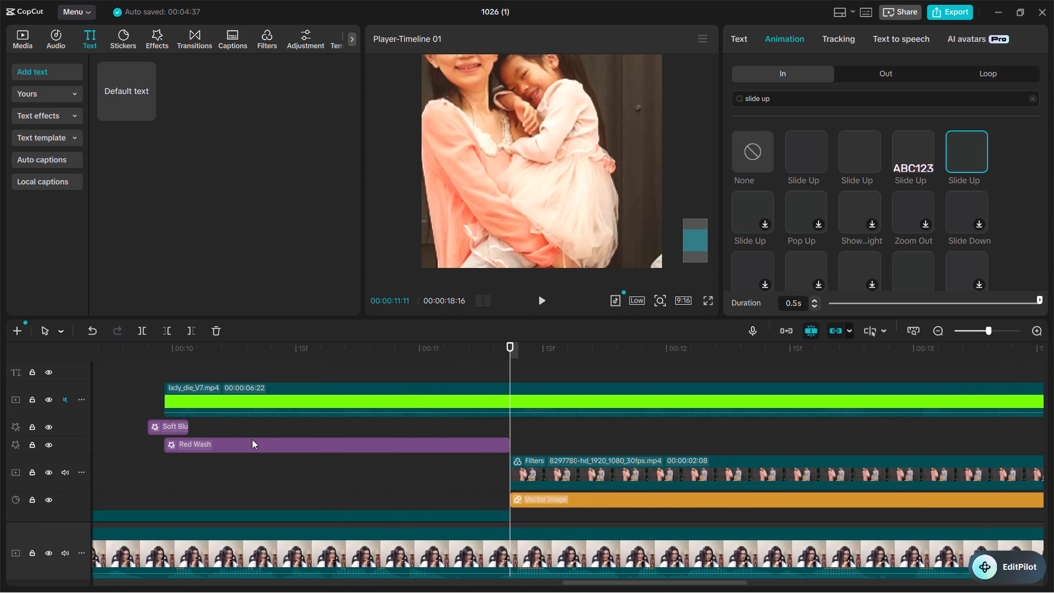
{"action": "left_click_drag", "start_coordinate": [168, 429], "coordinate": [530, 429], "text": "alt"}
{"action": "left_click_drag", "start_coordinate": [530, 429], "coordinate": [507, 424], "text": "alt"}
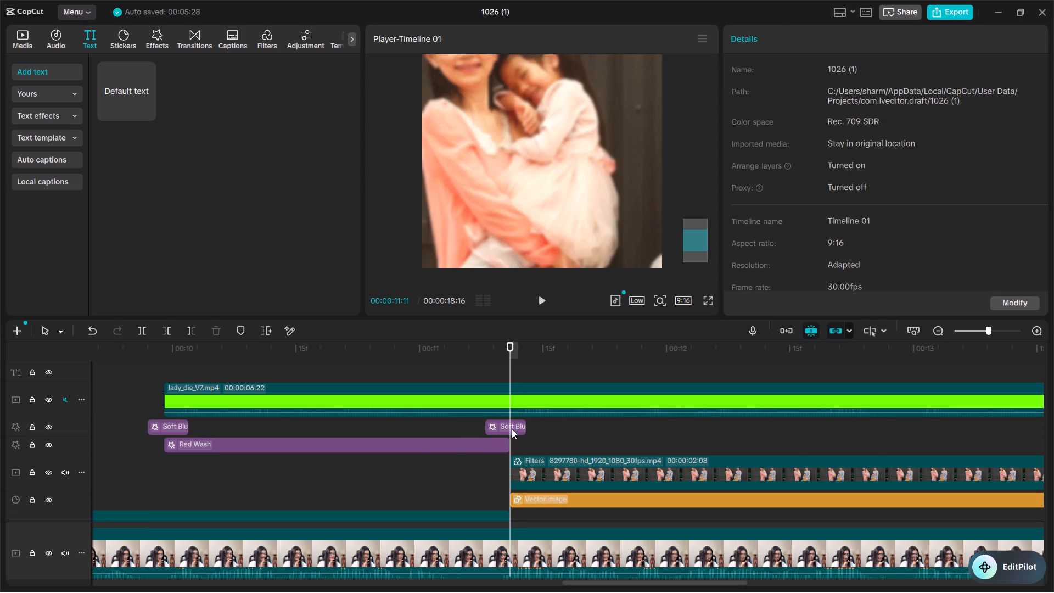
{"action": "left_click", "coordinate": [486, 342]}
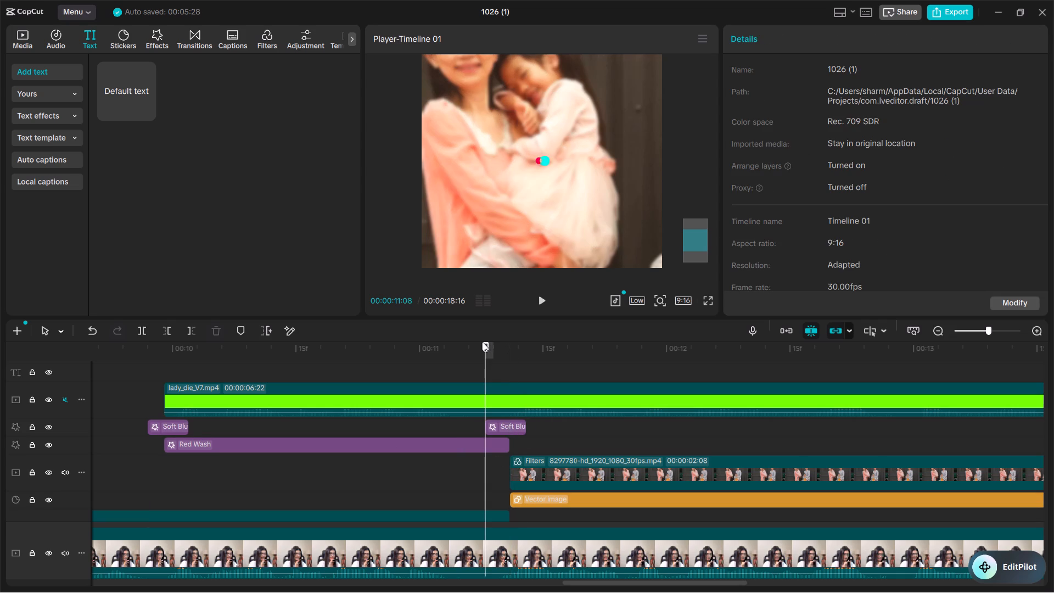
{"action": "key", "text": "space"}
{"action": "key", "text": "space"}
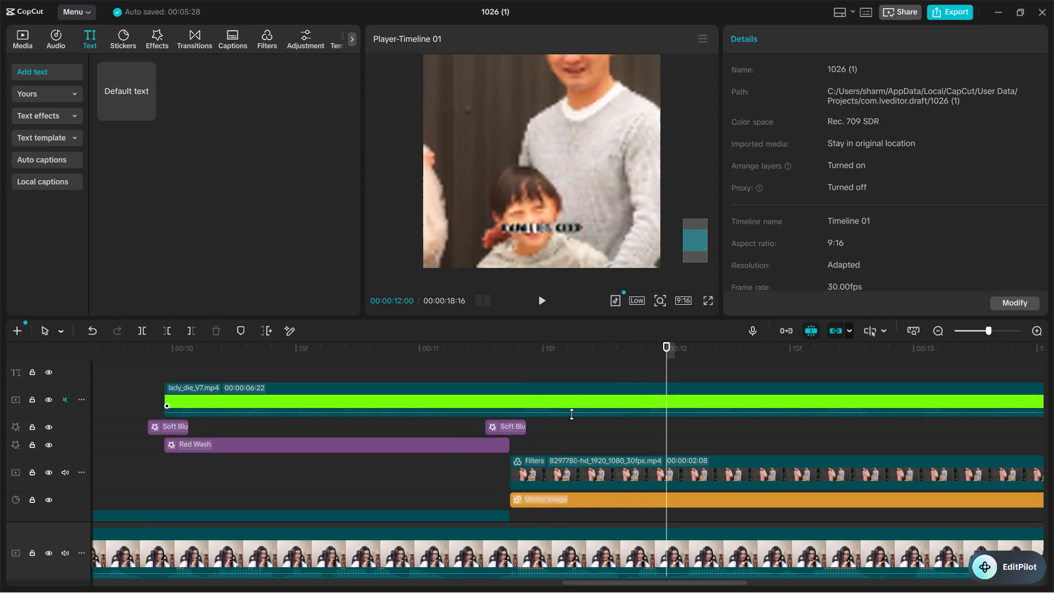
Duplicate the "Soft Blur" effect over the family clip's keyframed move around 00:00:11:27 and play it back.
{"action": "scroll", "coordinate": [612, 430], "scroll_direction": "down", "scroll_amount": 1, "text": "alt"}
{"action": "left_click", "coordinate": [549, 461]}
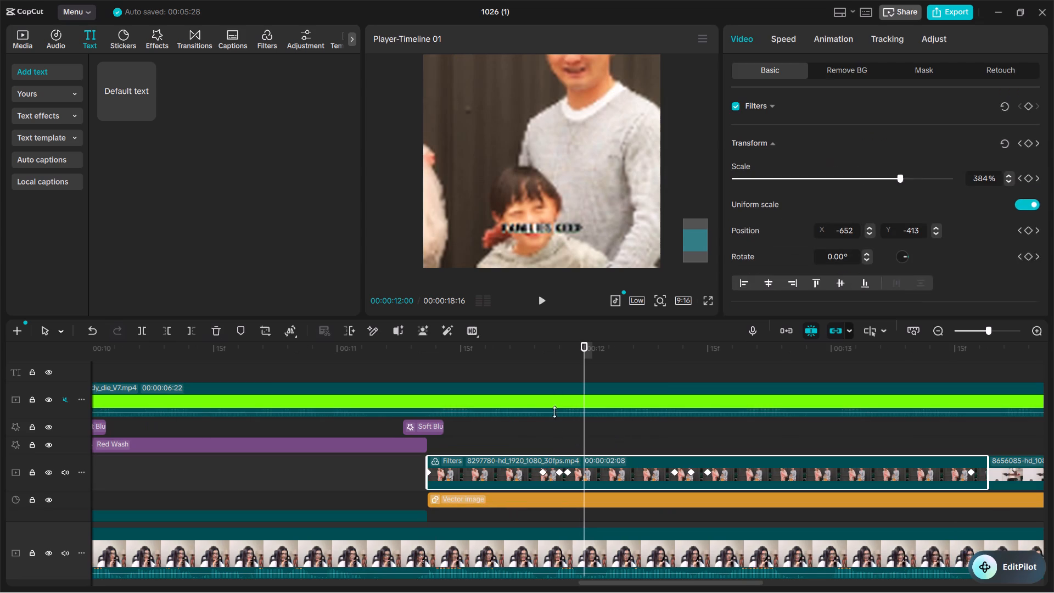
{"action": "left_click_drag", "start_coordinate": [577, 342], "coordinate": [571, 345]}
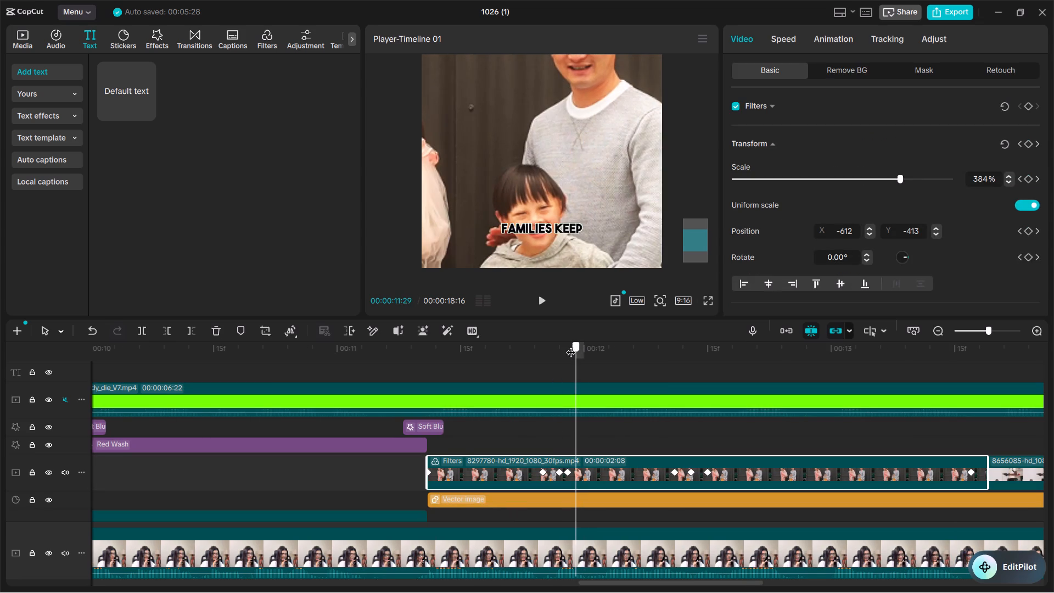
{"action": "left_click_drag", "start_coordinate": [571, 345], "coordinate": [562, 346]}
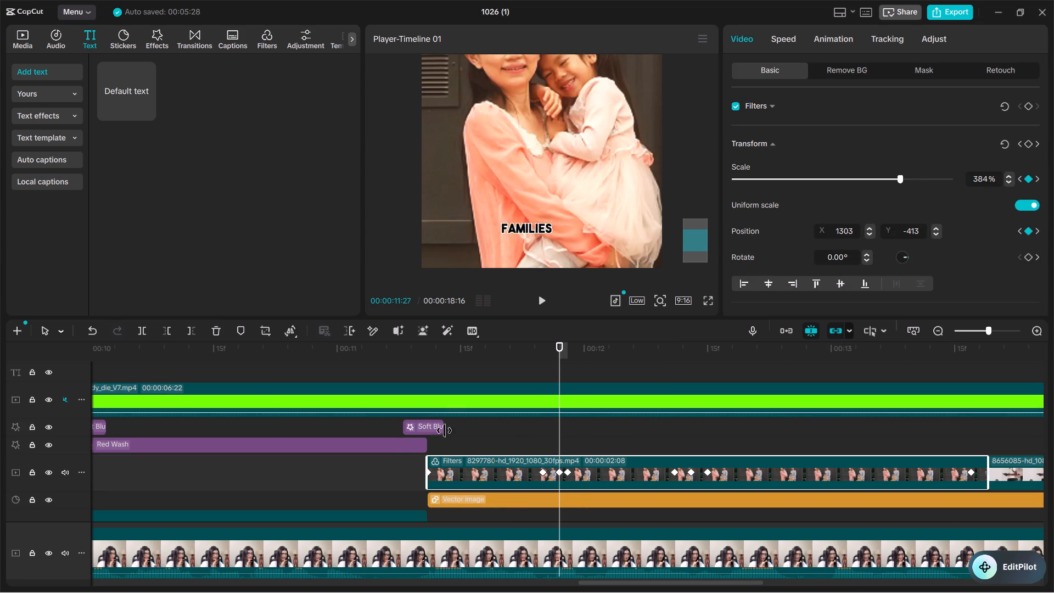
{"action": "left_click_drag", "start_coordinate": [419, 424], "coordinate": [556, 432]}
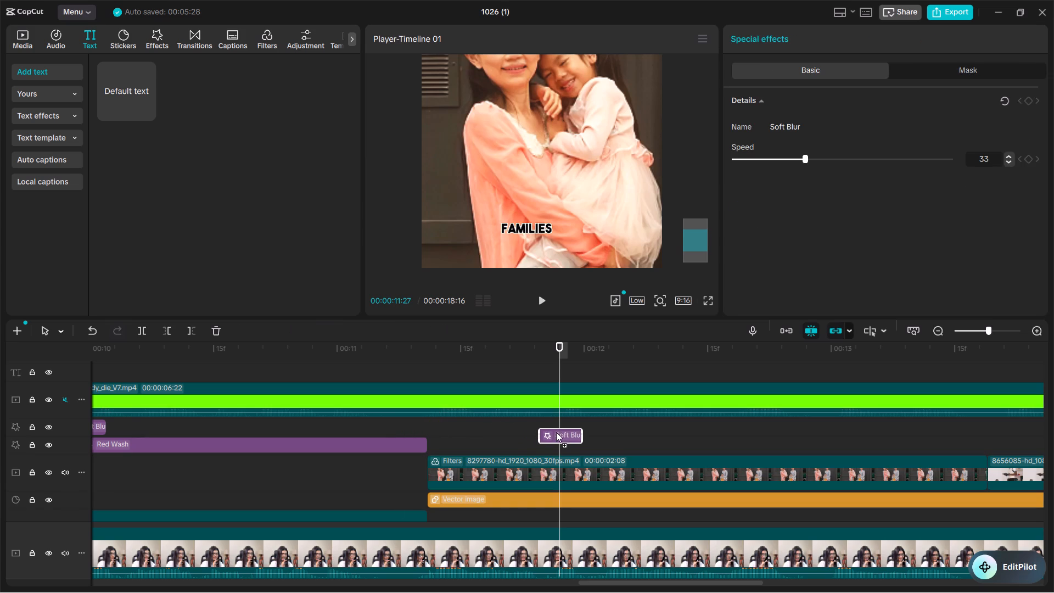
{"action": "left_click_drag", "start_coordinate": [556, 432], "coordinate": [554, 426]}
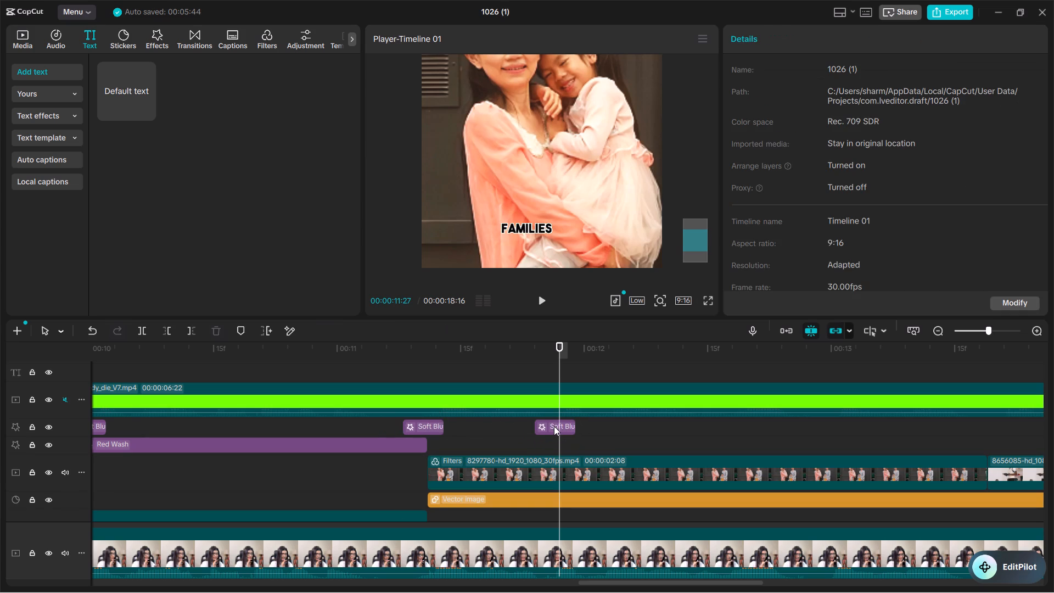
{"action": "scroll", "coordinate": [603, 429], "scroll_direction": "down", "scroll_amount": 2}
{"action": "key", "text": "space"}
{"action": "key", "text": "space"}
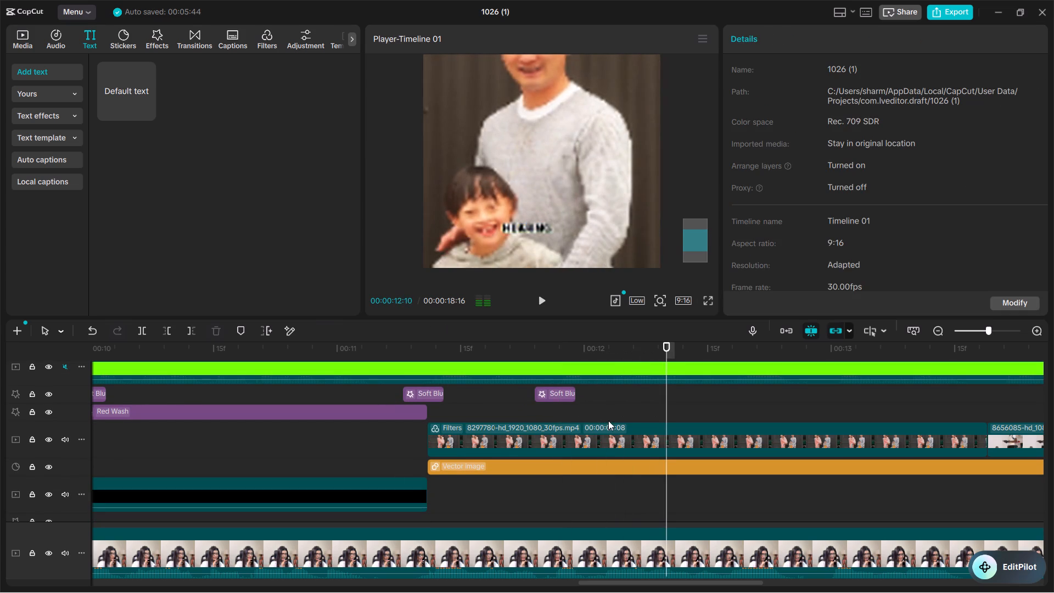
Duplicate the "Soft Blur" effect over the family clip's second keyframed move, starting at about 00:00:12:11, and play it back.
{"action": "left_click", "coordinate": [613, 439]}
{"action": "left_click_drag", "start_coordinate": [685, 346], "coordinate": [686, 346]}
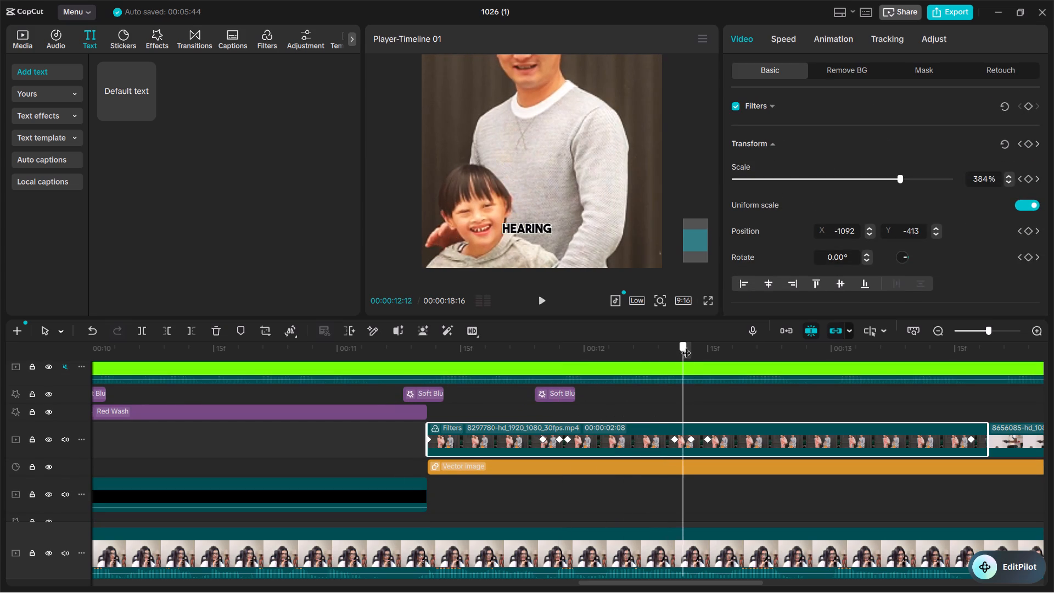
{"action": "left_click_drag", "start_coordinate": [686, 346], "coordinate": [692, 346]}
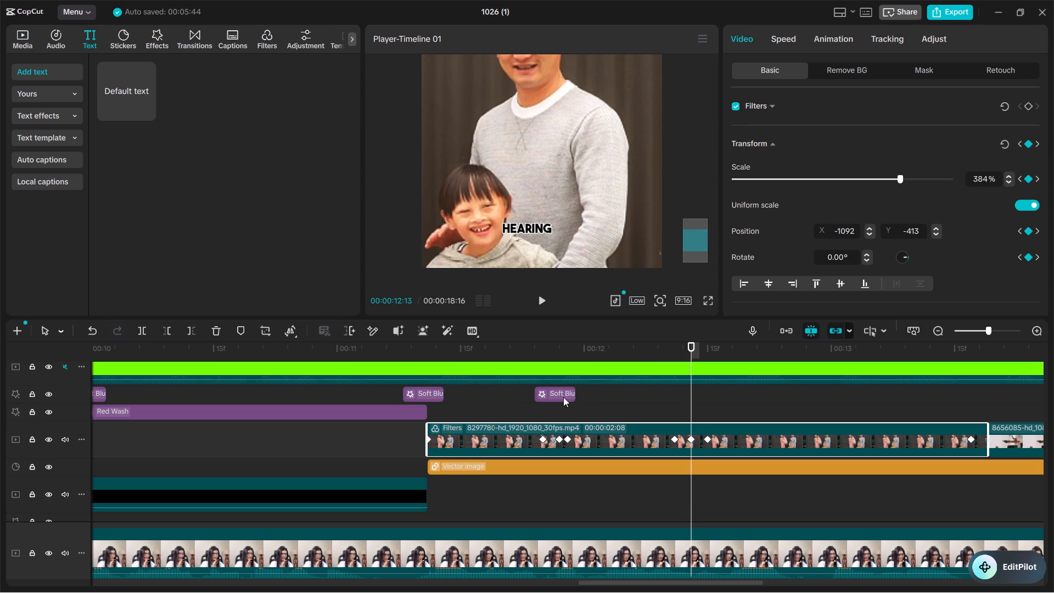
{"action": "left_click_drag", "start_coordinate": [563, 397], "coordinate": [705, 395], "text": "alt"}
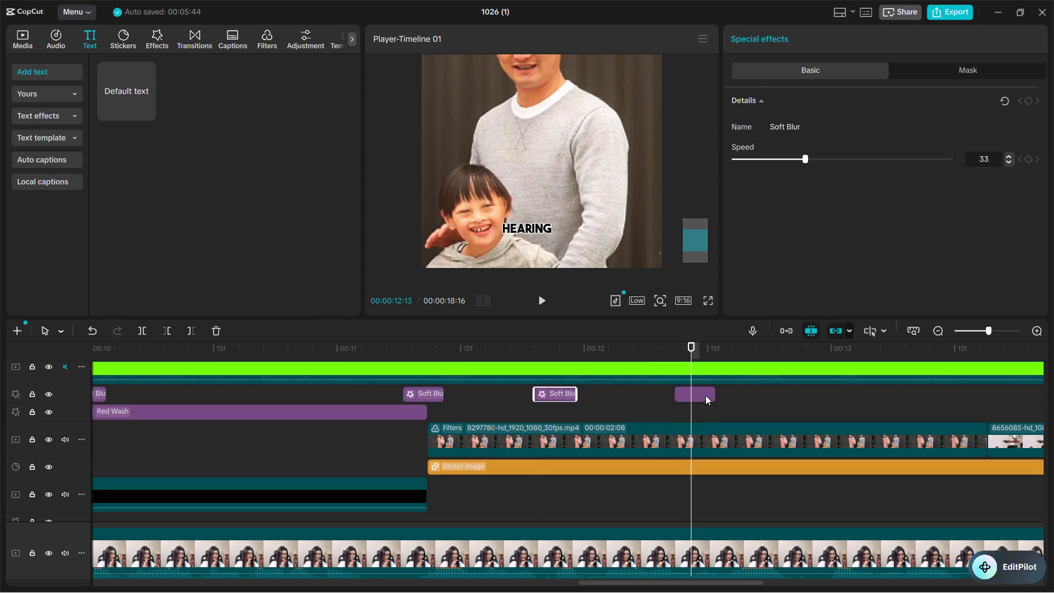
{"action": "left_click", "coordinate": [628, 338]}
{"action": "left_click", "coordinate": [629, 342]}
{"action": "key", "text": "space"}
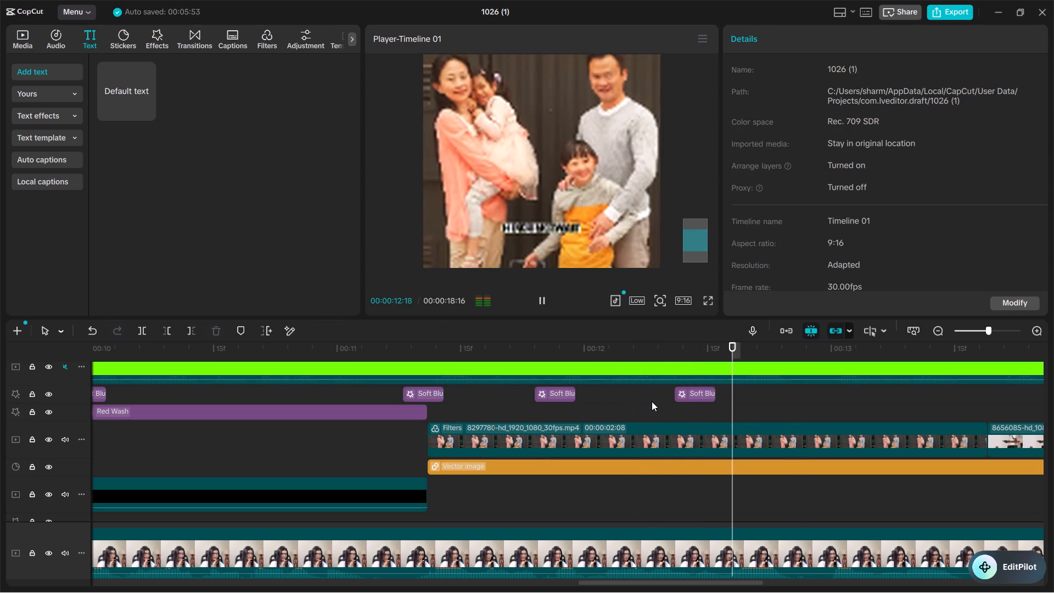
{"action": "key", "text": "space"}
Play back from 00:00:11:01 through the family clip into the following clip to check the blurred moves.
{"action": "scroll", "coordinate": [700, 422], "scroll_direction": "down", "scroll_amount": 3, "text": "alt"}
{"action": "scroll", "coordinate": [585, 425], "scroll_direction": "down", "scroll_amount": 5, "text": "ctrl"}
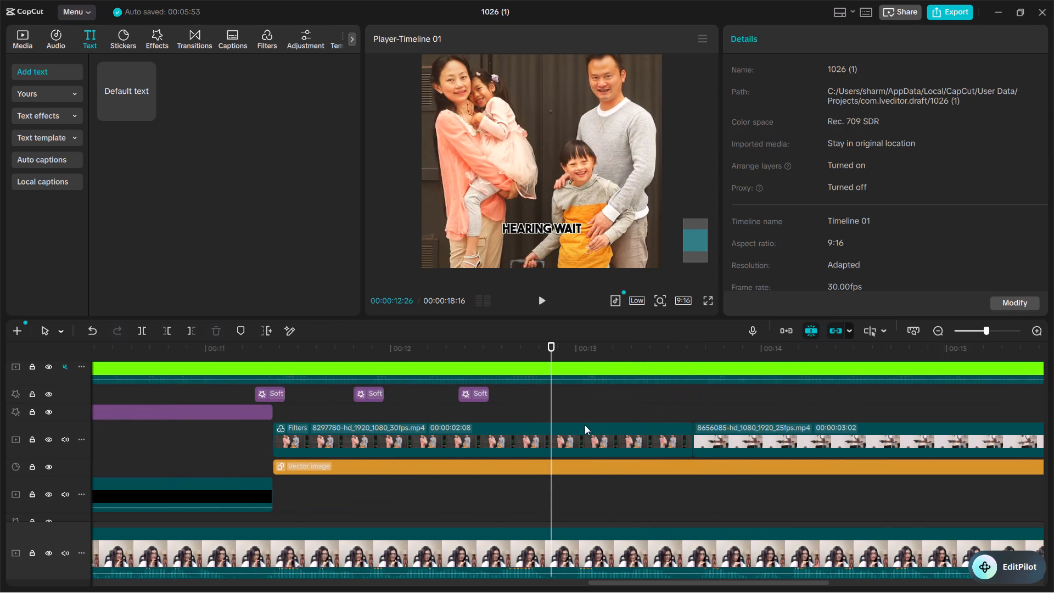
{"action": "scroll", "coordinate": [585, 425], "scroll_direction": "down", "scroll_amount": 2, "text": "ctrl"}
{"action": "left_click", "coordinate": [267, 335]}
{"action": "left_click", "coordinate": [269, 348]}
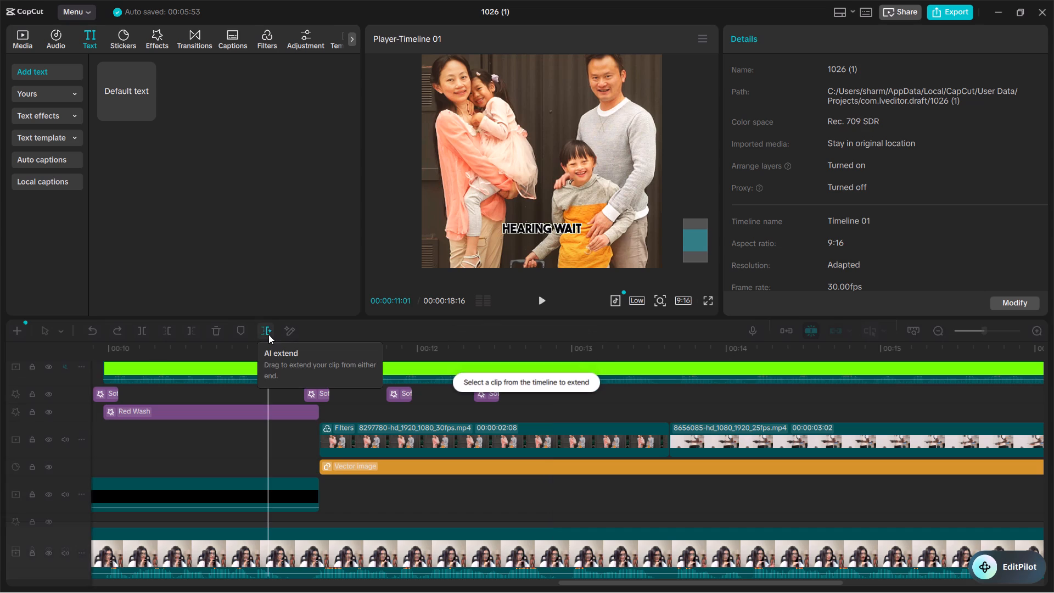
{"action": "left_click", "coordinate": [268, 333]}
{"action": "key", "text": "space"}
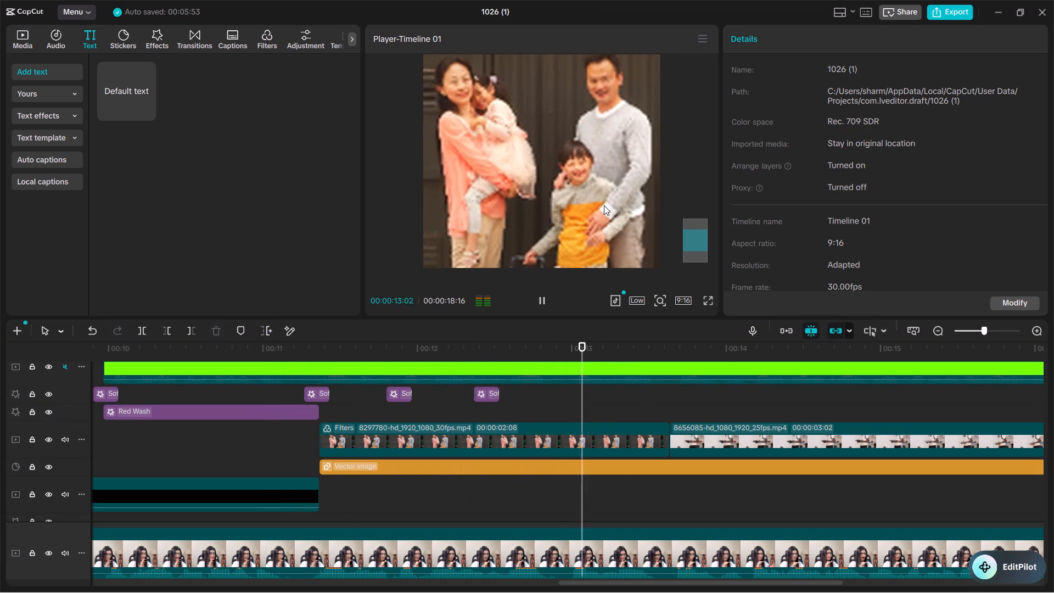
{"action": "key", "text": "space"}
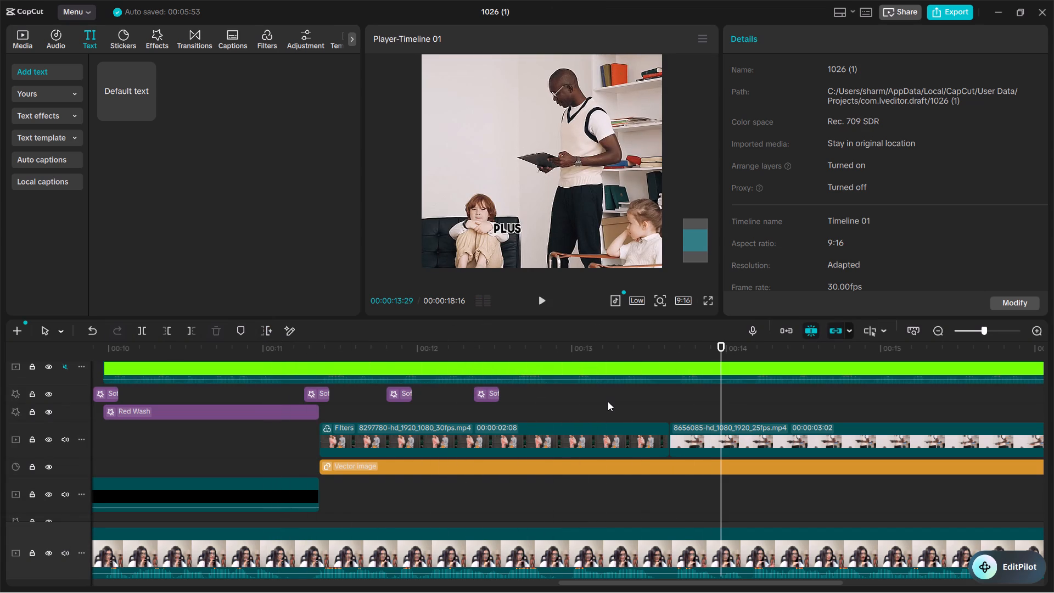
Play back the remaining part from 00:00:13:29 through the specialist clip to the "Agnosis" ending text.
{"action": "scroll", "coordinate": [608, 401], "scroll_direction": "down", "scroll_amount": 3, "text": "alt"}
{"action": "scroll", "coordinate": [539, 399], "scroll_direction": "down", "scroll_amount": 1, "text": "alt"}
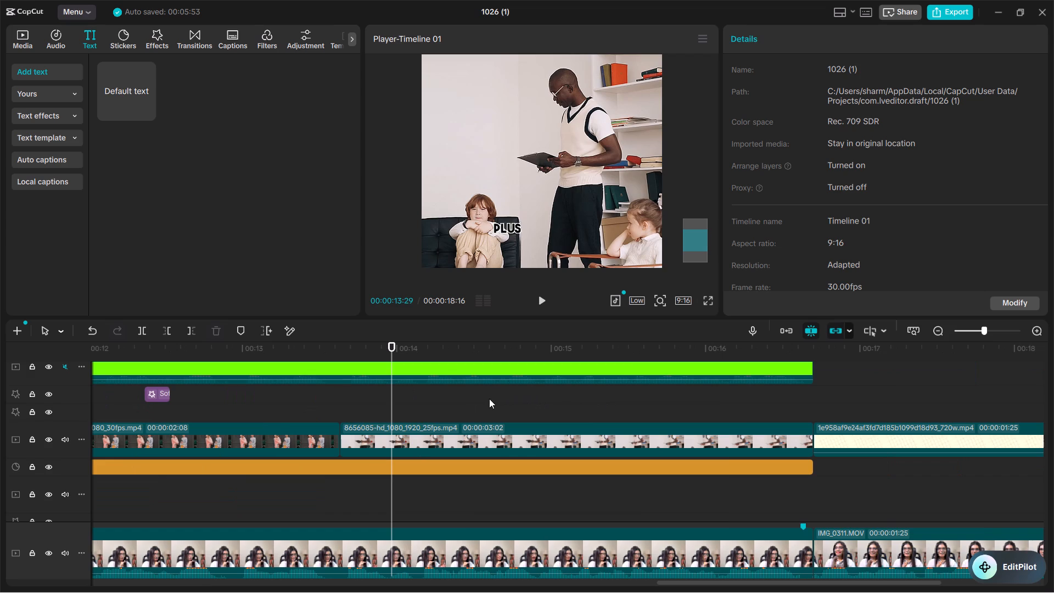
{"action": "key", "text": "space"}
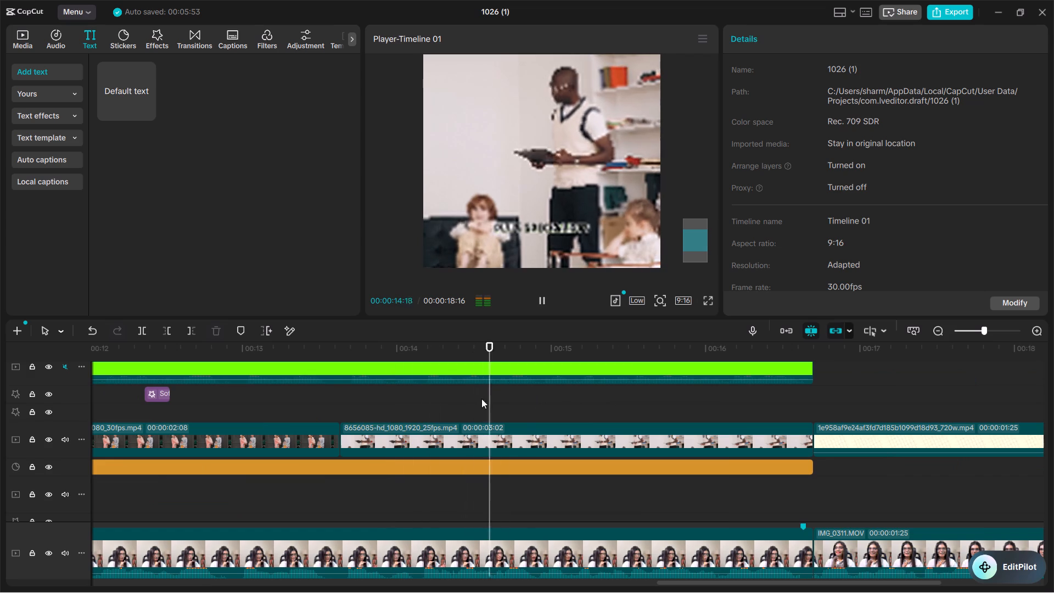
{"action": "key", "text": "space"}
{"action": "left_click", "coordinate": [520, 443]}
{"action": "scroll", "coordinate": [507, 391], "scroll_direction": "down", "scroll_amount": 3, "text": "ctrl"}
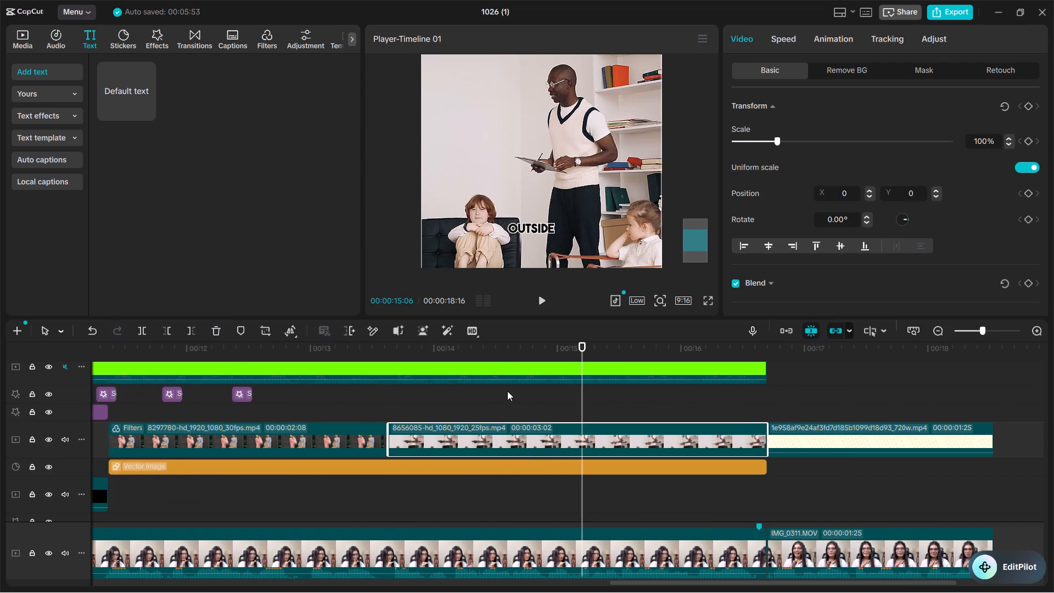
{"action": "scroll", "coordinate": [507, 391], "scroll_direction": "down", "scroll_amount": 3, "text": "ctrl"}
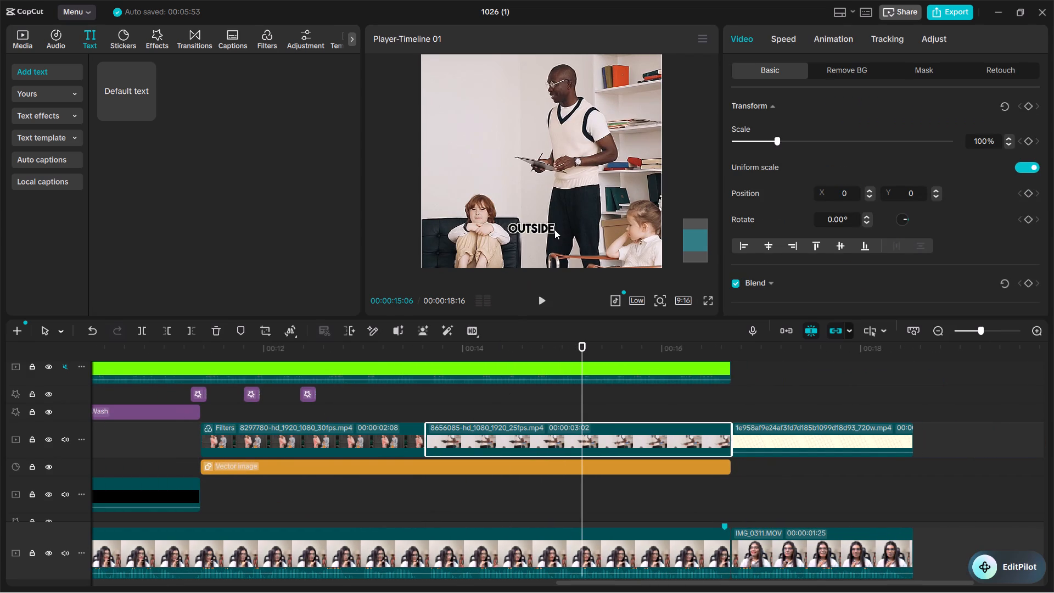
{"action": "key", "text": "space"}
{"action": "key", "text": "space"}
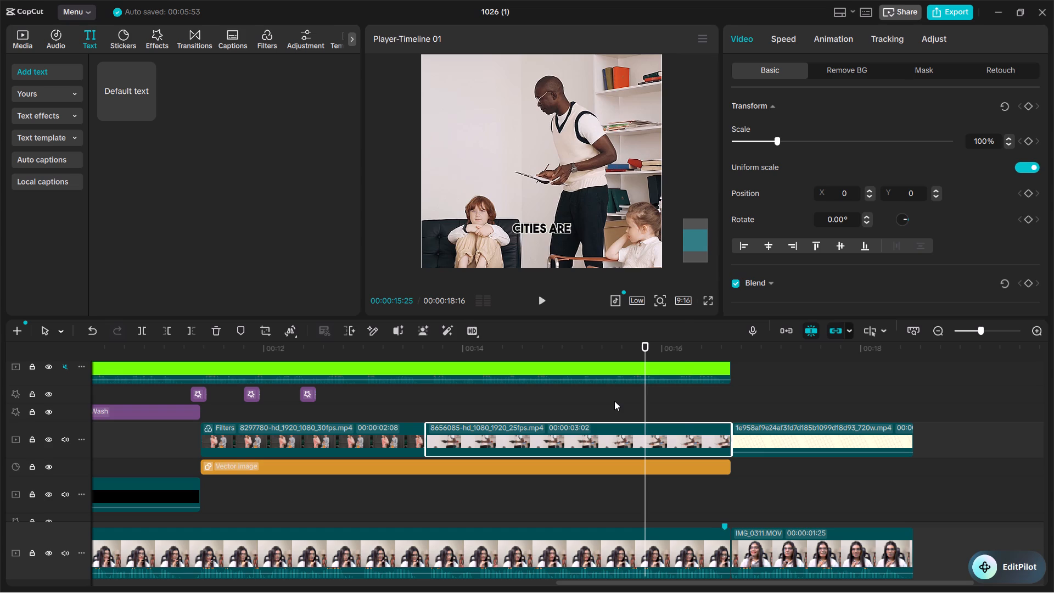
{"action": "key", "text": "alt+Tab"}
{"action": "key", "text": "space"}
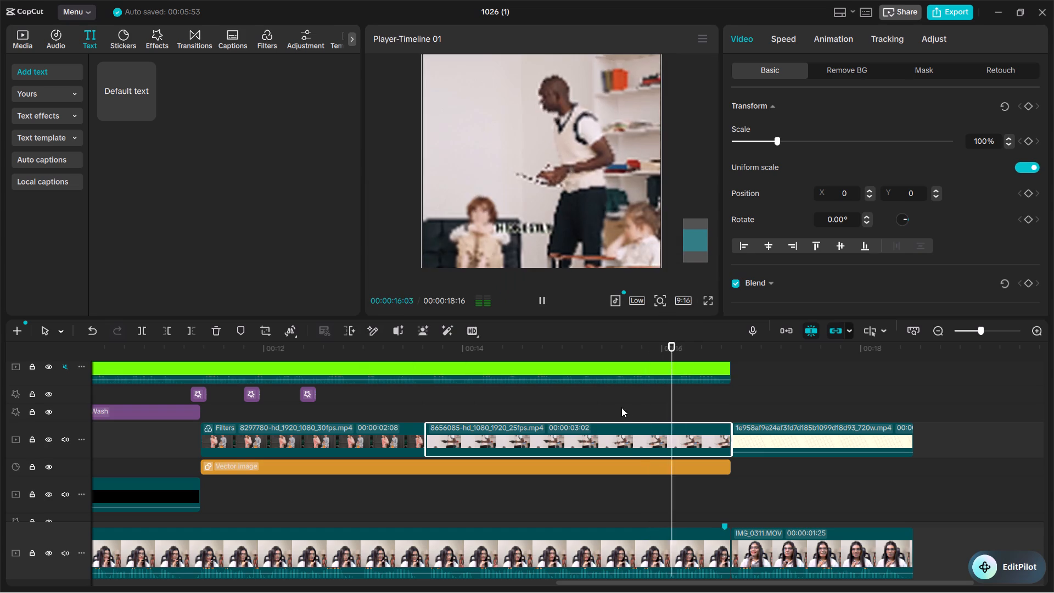
{"action": "key", "text": "space"}
{"action": "scroll", "coordinate": [680, 403], "scroll_direction": "down", "scroll_amount": 1, "text": "alt"}
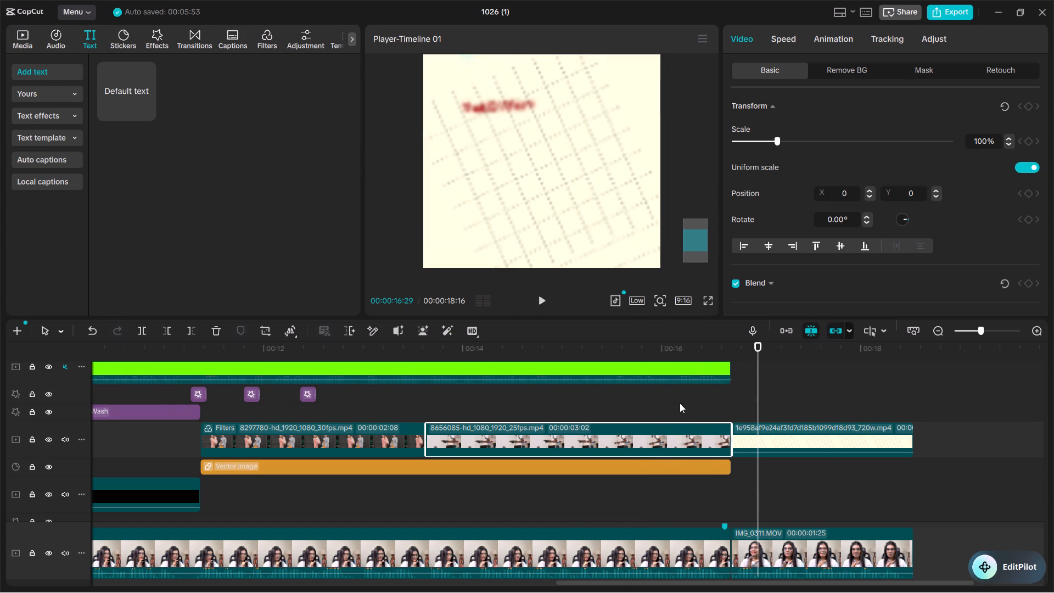
{"action": "scroll", "coordinate": [680, 403], "scroll_direction": "down", "scroll_amount": 3, "text": "alt"}
{"action": "scroll", "coordinate": [595, 399], "scroll_direction": "down", "scroll_amount": 6, "text": "ctrl"}
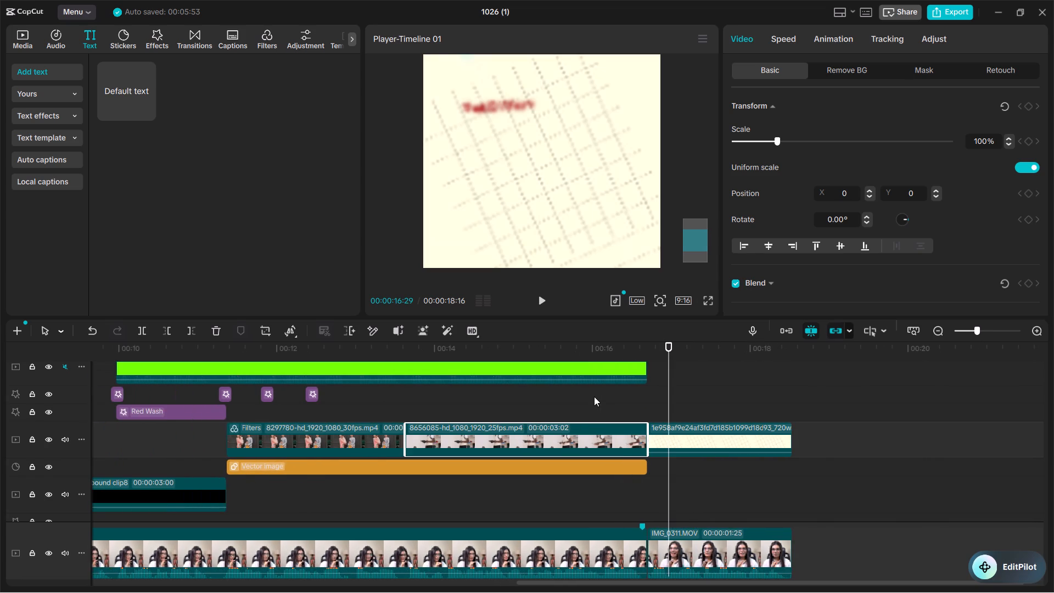
{"action": "key", "text": "space"}
{"action": "key", "text": "space"}
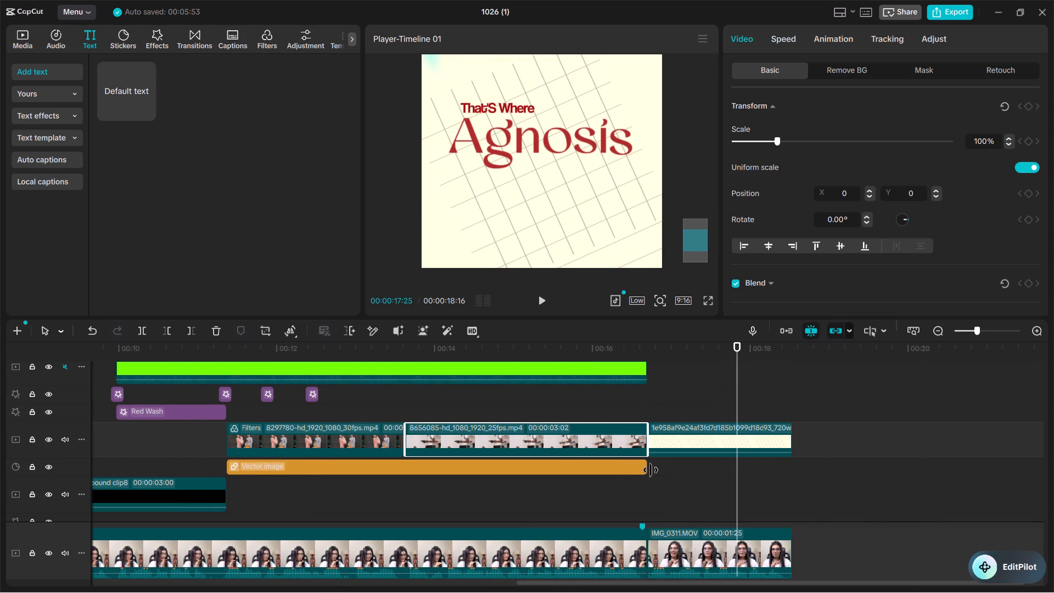
Switch to Chrome, search Google Images for "agnois logo" and look through the results for a suitable logo.
{"action": "left_click", "coordinate": [608, 577]}
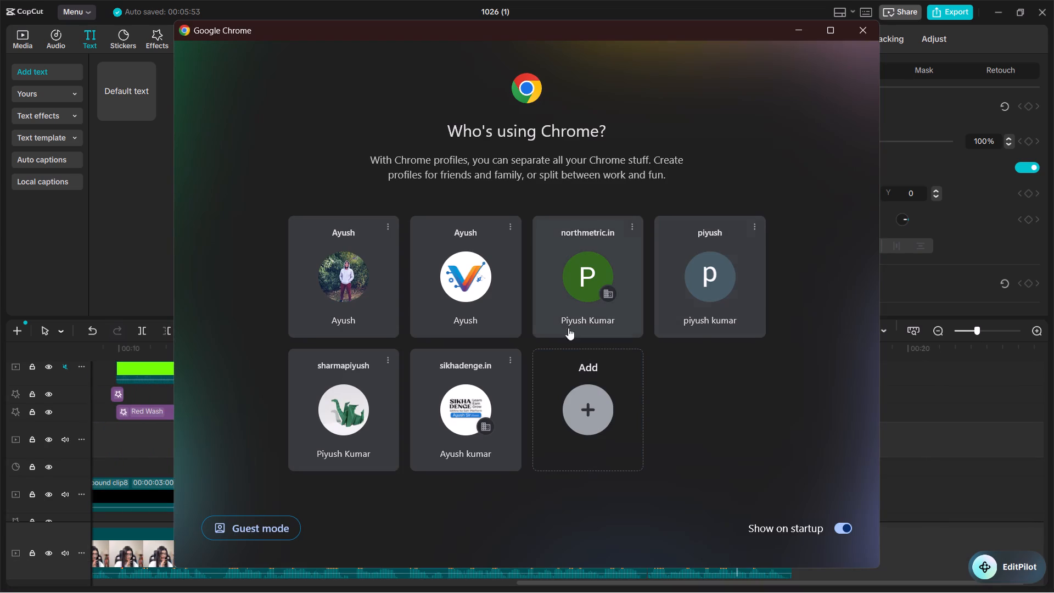
{"action": "left_click", "coordinate": [384, 318]}
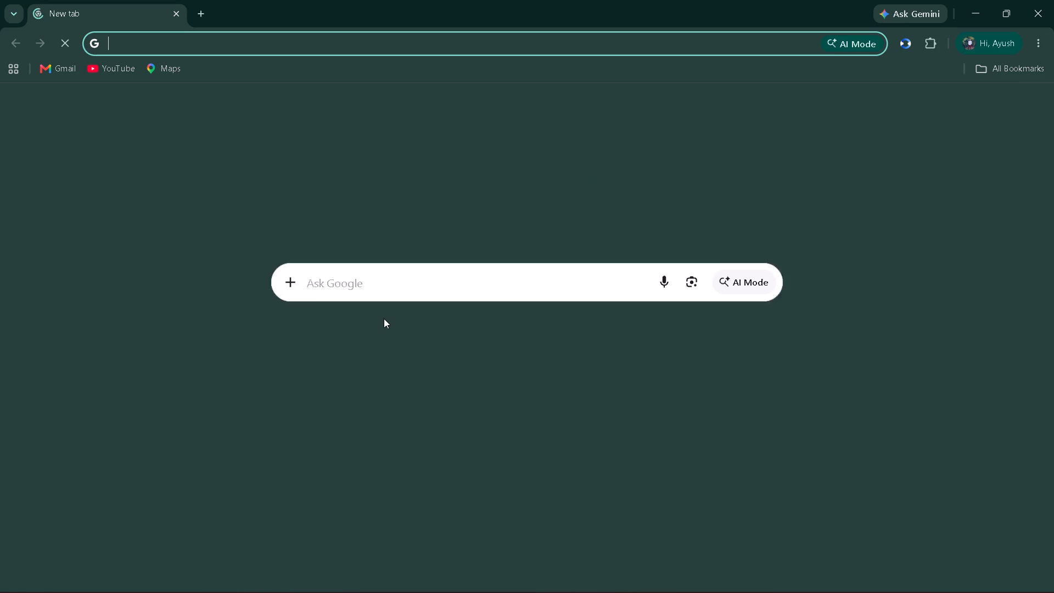
{"action": "type", "text": "ag"}
{"action": "type", "text": "no"}
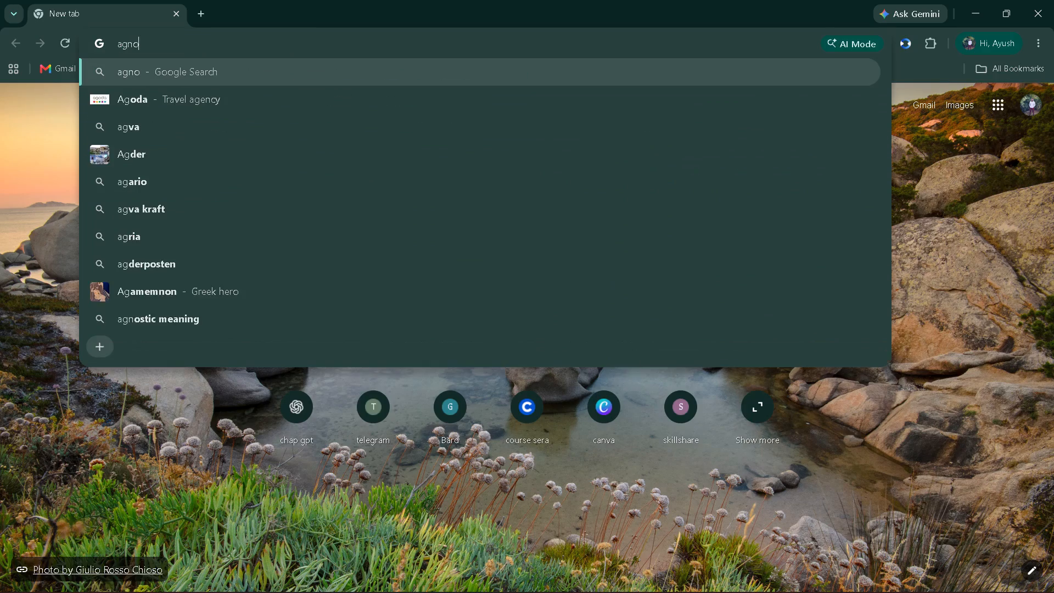
{"action": "type", "text": "is"}
{"action": "key", "text": "space"}
{"action": "type", "text": "li"}
{"action": "key", "text": "BackSpace"}
{"action": "type", "text": "ogo"}
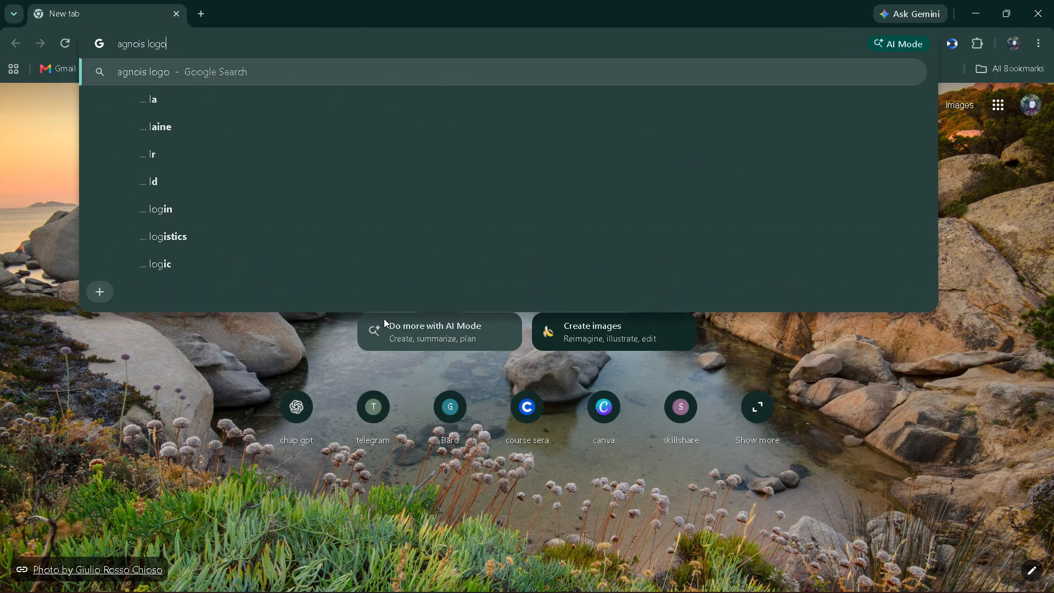
{"action": "key", "text": "Return"}
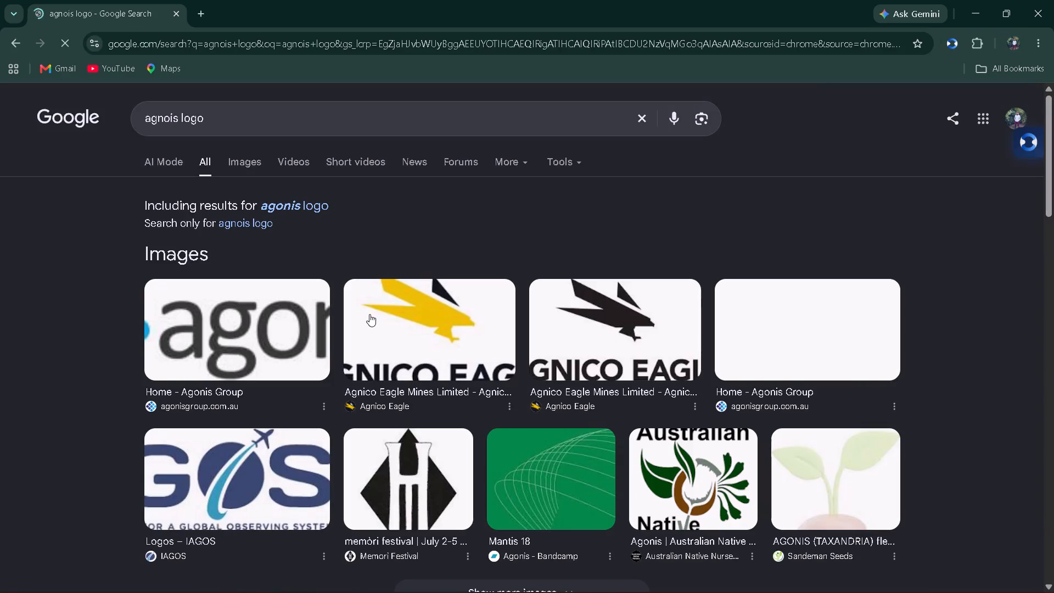
{"action": "left_click", "coordinate": [247, 160]}
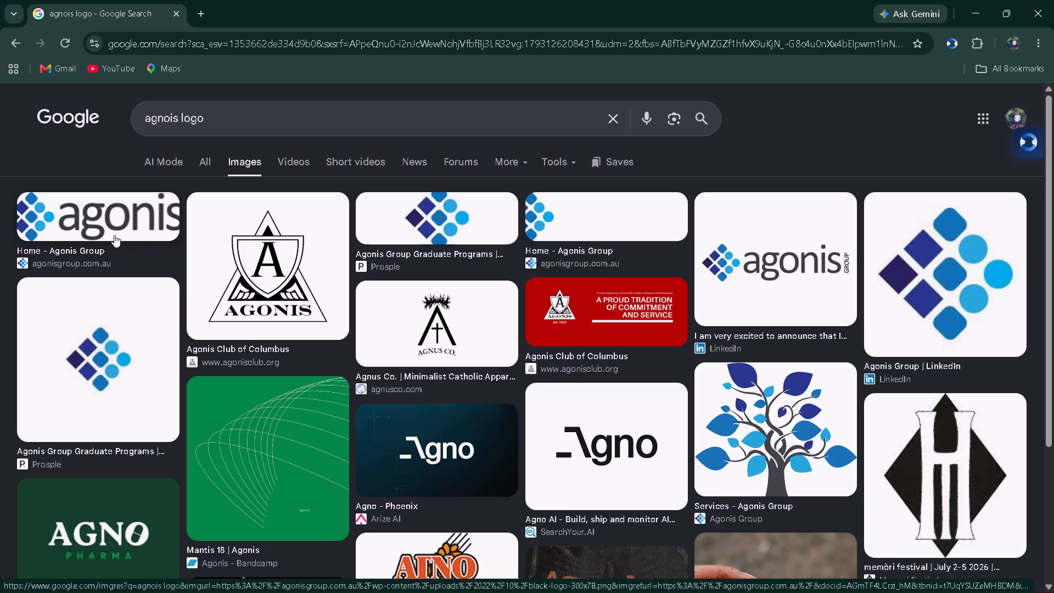
{"action": "key", "text": "alt+Tab"}
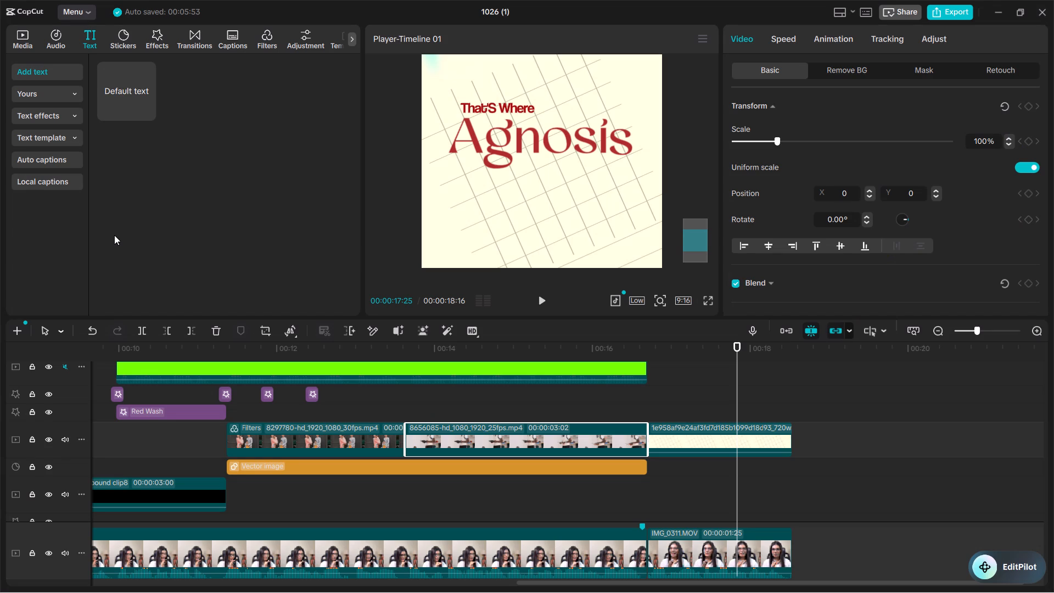
{"action": "key", "text": "alt+Tab"}
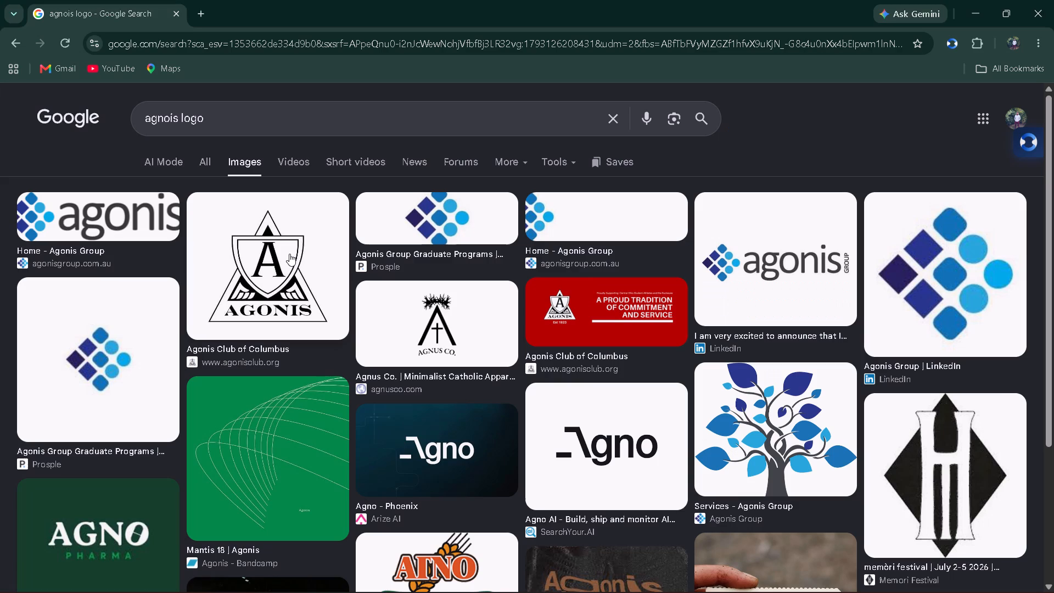
{"action": "scroll", "coordinate": [289, 254], "scroll_direction": "down", "scroll_amount": 1}
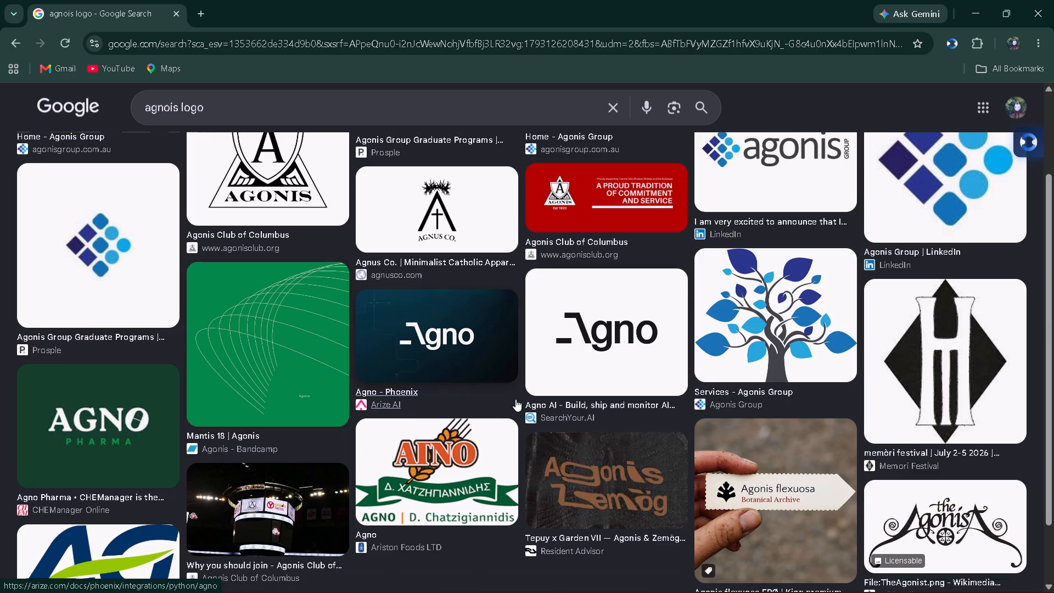
Back in CapCut, select the "That'S Where", "Agnosis" and "Comes In" texts together and move them down to about the middle of the frame.
{"action": "key", "text": "alt+Tab"}
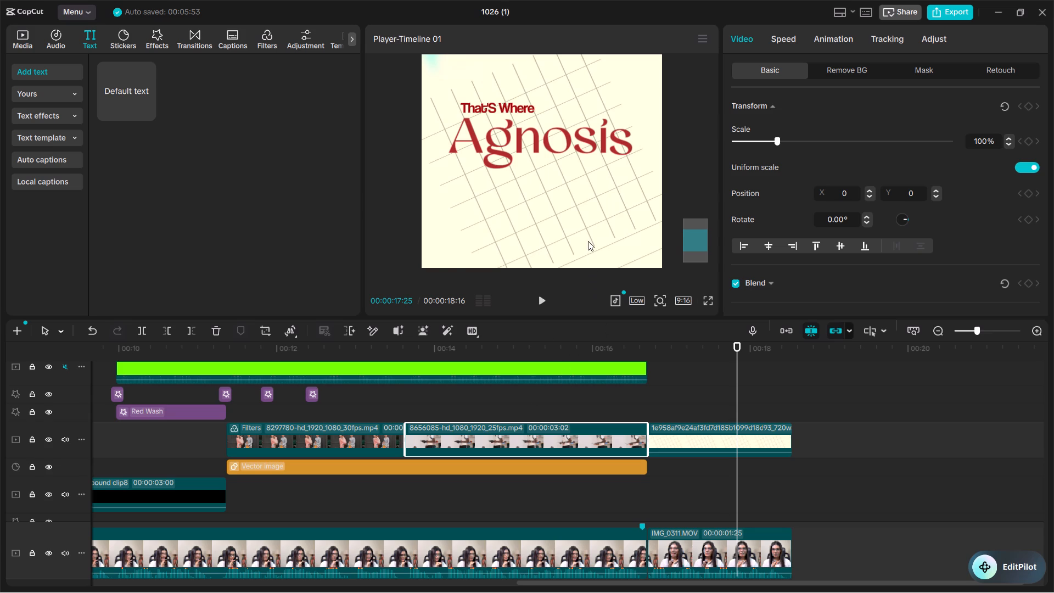
{"action": "scroll", "coordinate": [588, 241], "scroll_direction": "down", "scroll_amount": 6, "text": "ctrl"}
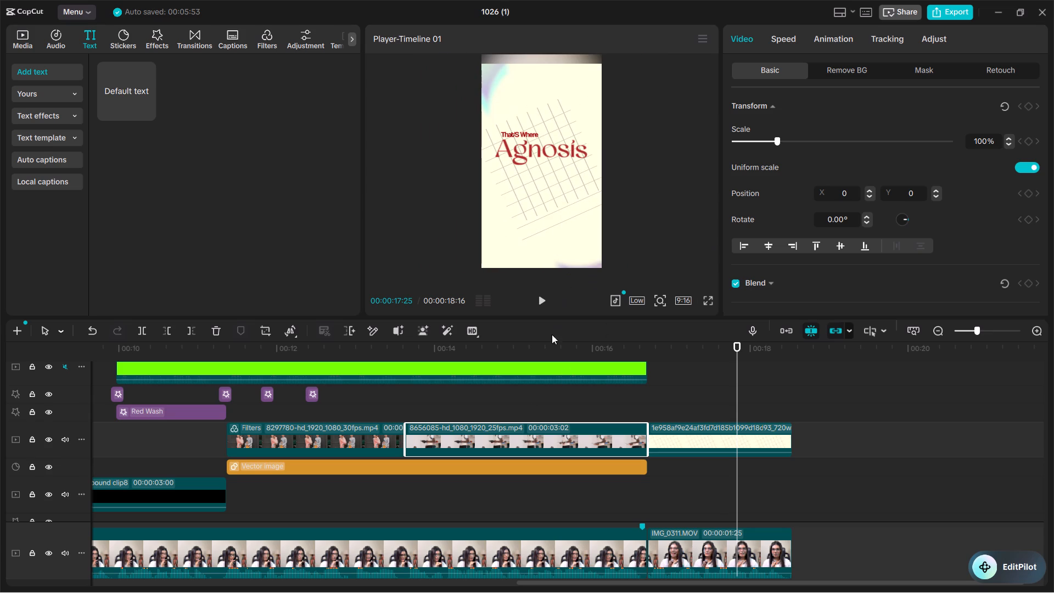
{"action": "left_click", "coordinate": [688, 441]}
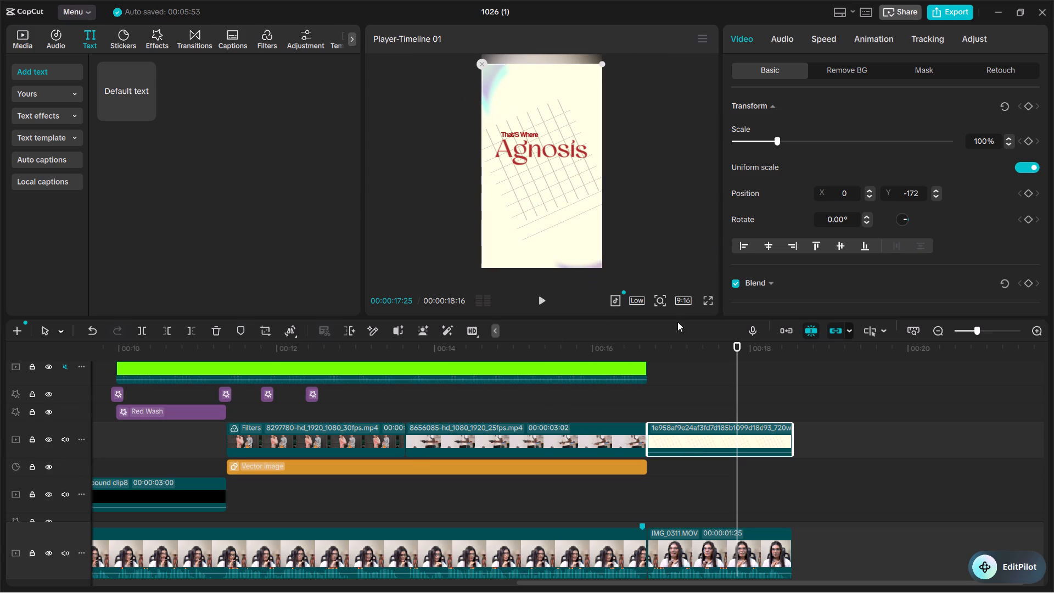
{"action": "scroll", "coordinate": [690, 402], "scroll_direction": "up", "scroll_amount": 1}
{"action": "scroll", "coordinate": [716, 399], "scroll_direction": "up", "scroll_amount": 4, "text": "ctrl"}
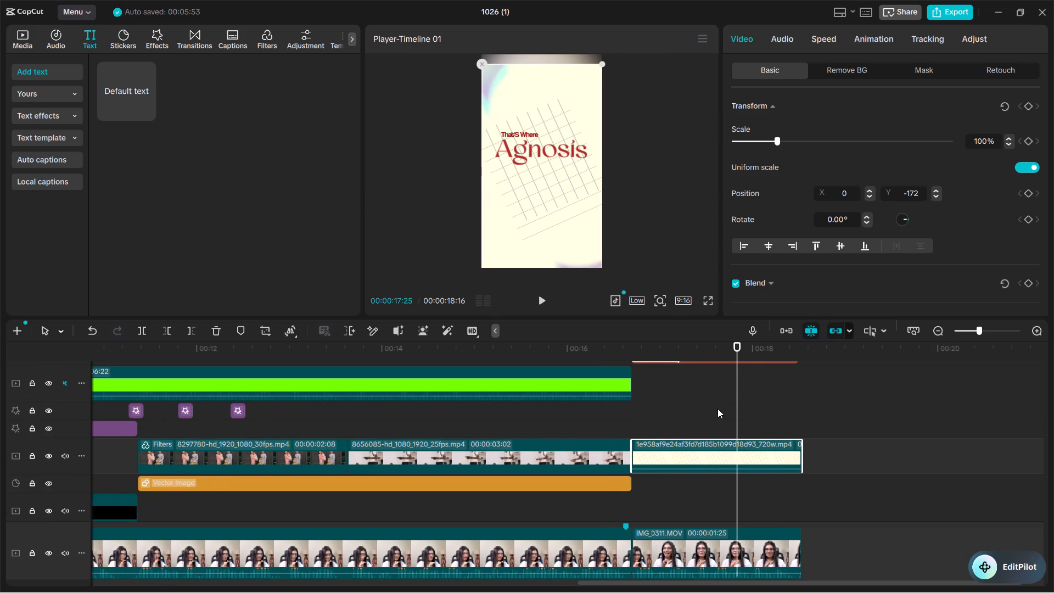
{"action": "scroll", "coordinate": [717, 409], "scroll_direction": "up", "scroll_amount": 5}
{"action": "left_click_drag", "start_coordinate": [648, 382], "coordinate": [763, 450]}
{"action": "left_click", "coordinate": [767, 442]}
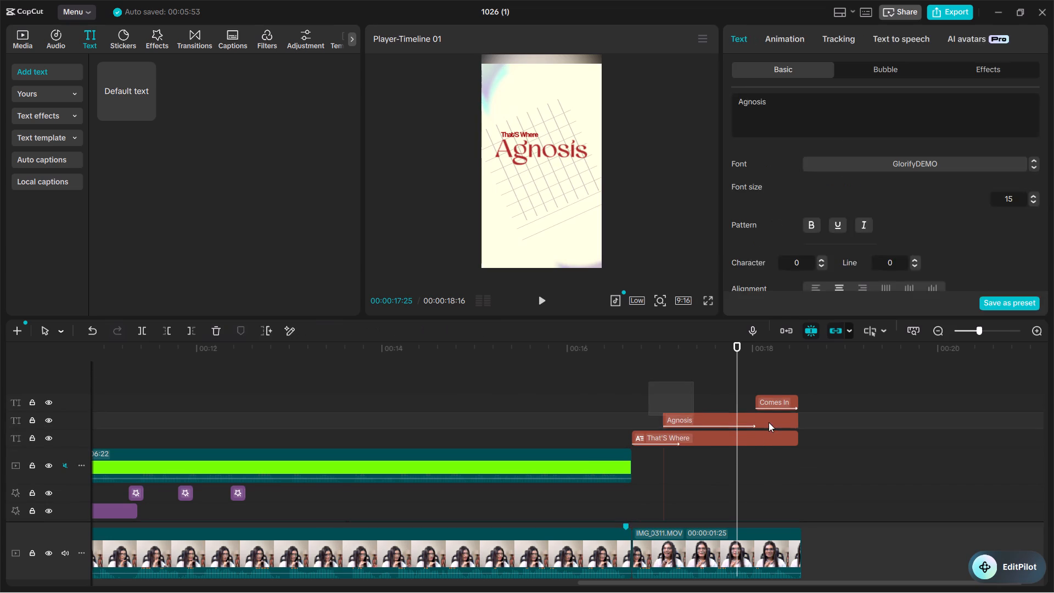
{"action": "left_click", "coordinate": [769, 422], "text": "ctrl"}
{"action": "left_click", "coordinate": [780, 402], "text": "ctrl"}
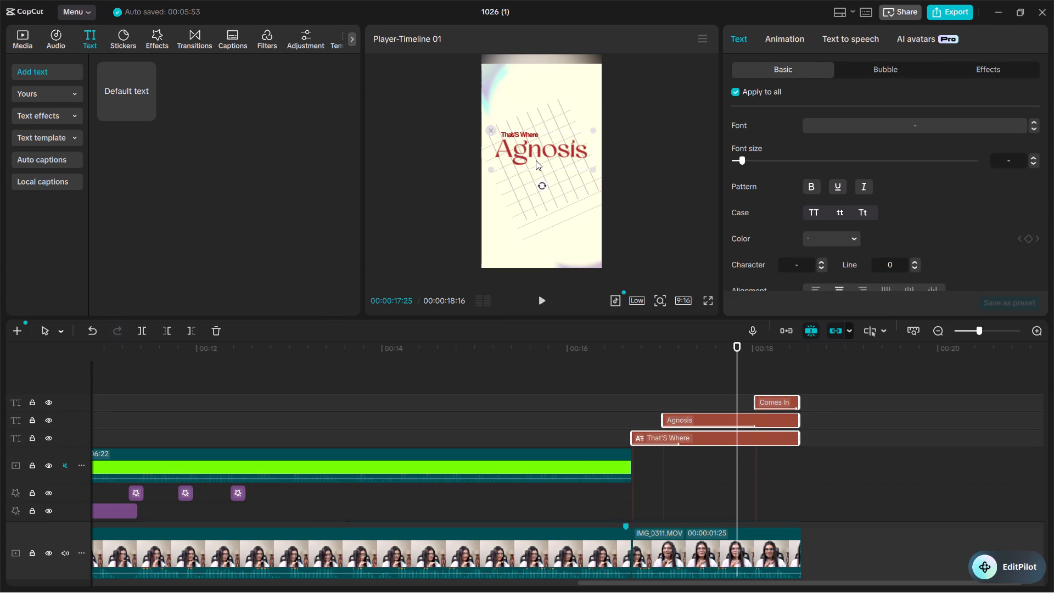
{"action": "left_click_drag", "start_coordinate": [536, 155], "coordinate": [536, 186]}
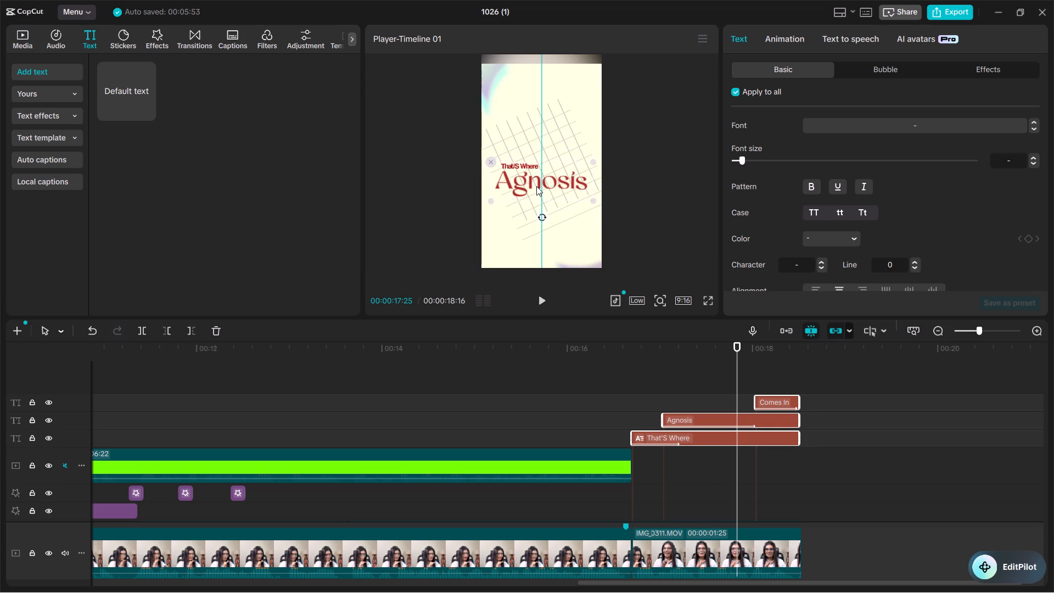
{"action": "left_click_drag", "start_coordinate": [536, 186], "coordinate": [539, 185]}
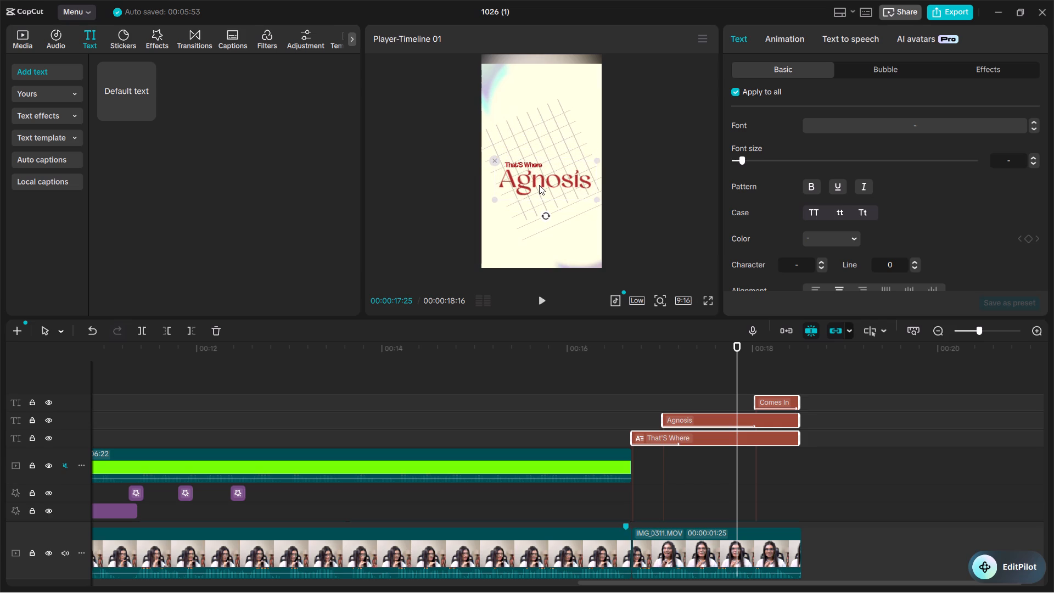
{"action": "left_click_drag", "start_coordinate": [539, 185], "coordinate": [536, 189]}
{"action": "scroll", "coordinate": [546, 156], "scroll_direction": "down", "scroll_amount": 2}
{"action": "scroll", "coordinate": [644, 189], "scroll_direction": "down", "scroll_amount": 2, "text": "ctrl"}
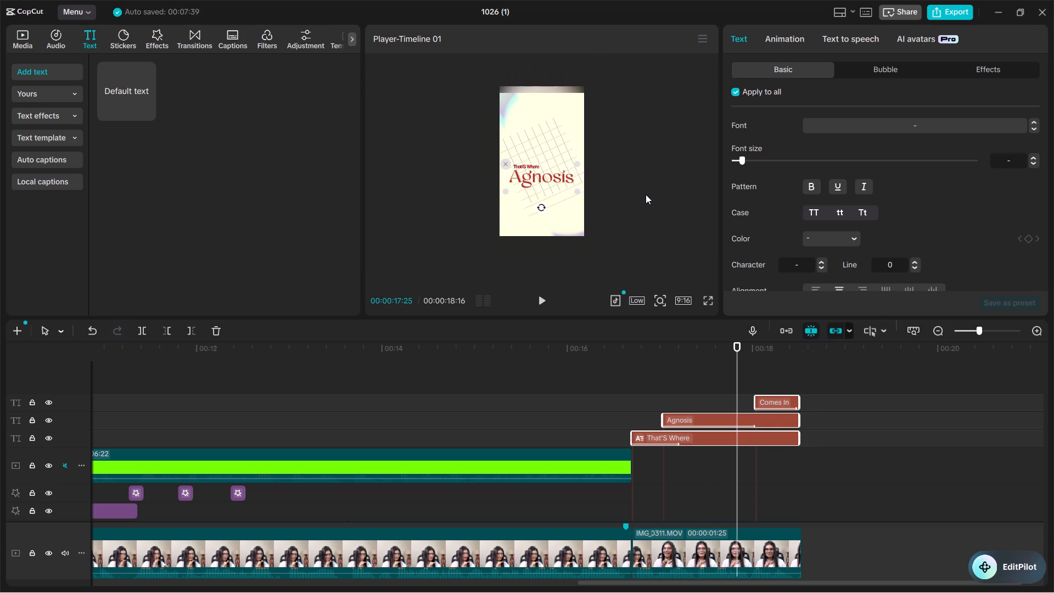
Centre the "That'S Where", "Agnosis" and "Comes In" texts together, horizontally and vertically, in the video frame.
{"action": "left_click_drag", "start_coordinate": [534, 174], "coordinate": [540, 170]}
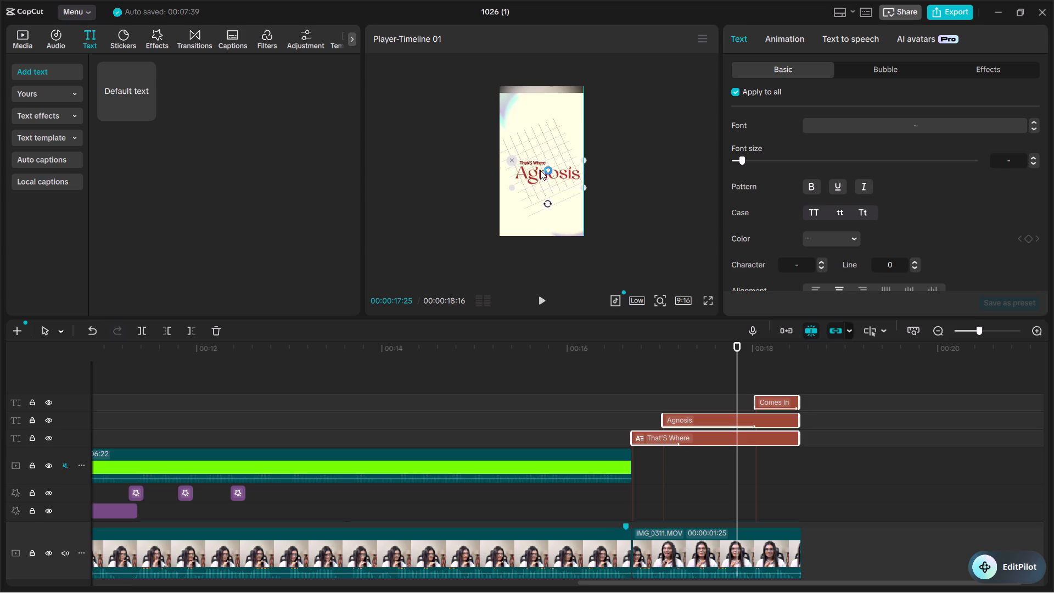
{"action": "left_click_drag", "start_coordinate": [540, 170], "coordinate": [533, 160]}
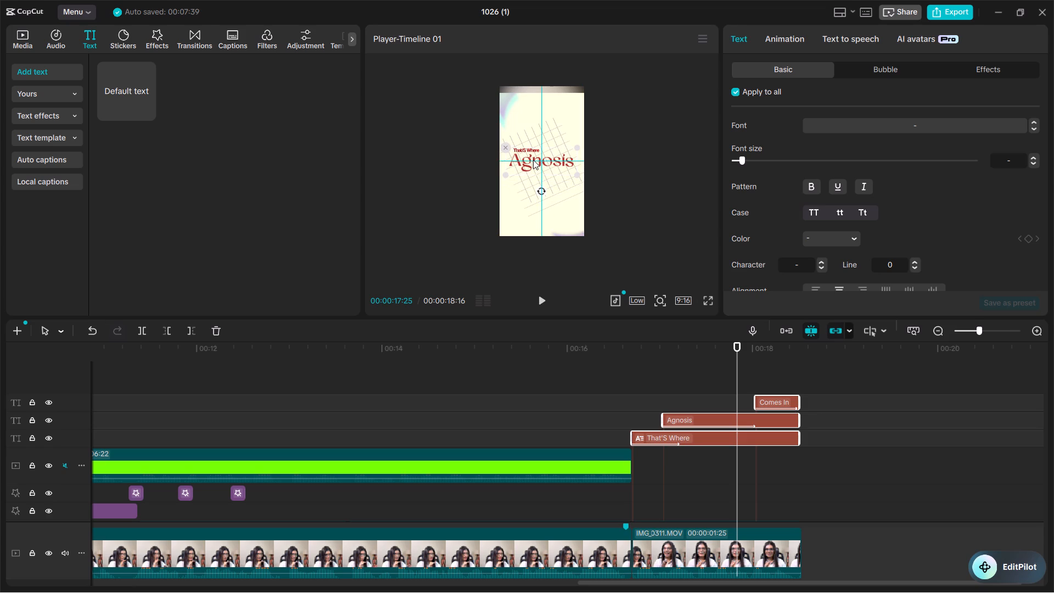
{"action": "left_click_drag", "start_coordinate": [533, 160], "coordinate": [533, 159]}
{"action": "left_click", "coordinate": [702, 491]}
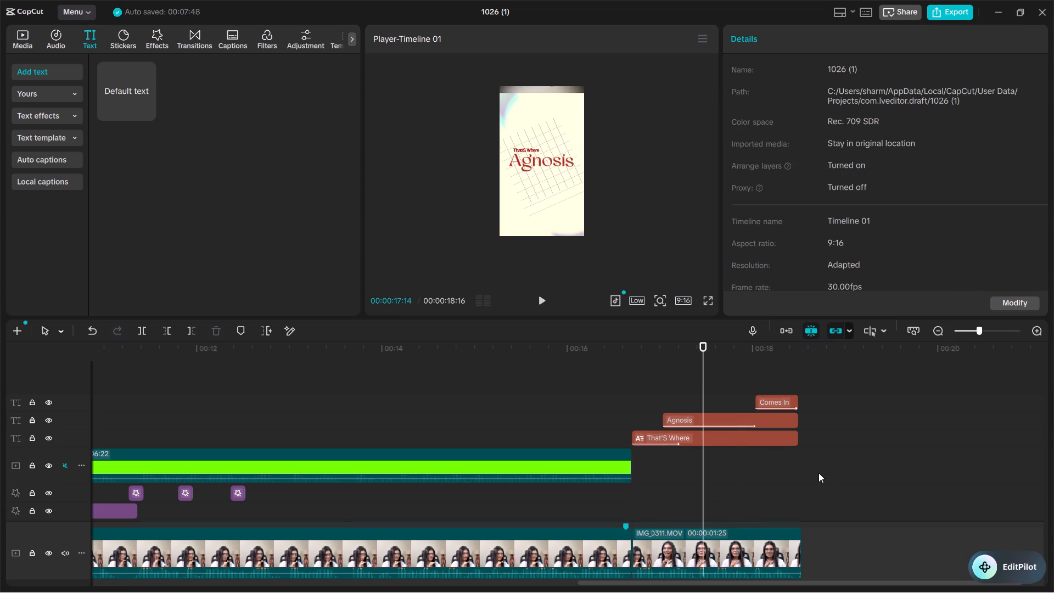
Move the cream grid background clip up to position X 0, Y 0 so it fills the whole frame.
{"action": "left_click", "coordinate": [826, 473]}
{"action": "scroll", "coordinate": [815, 471], "scroll_direction": "down", "scroll_amount": 4}
{"action": "left_click", "coordinate": [711, 471]}
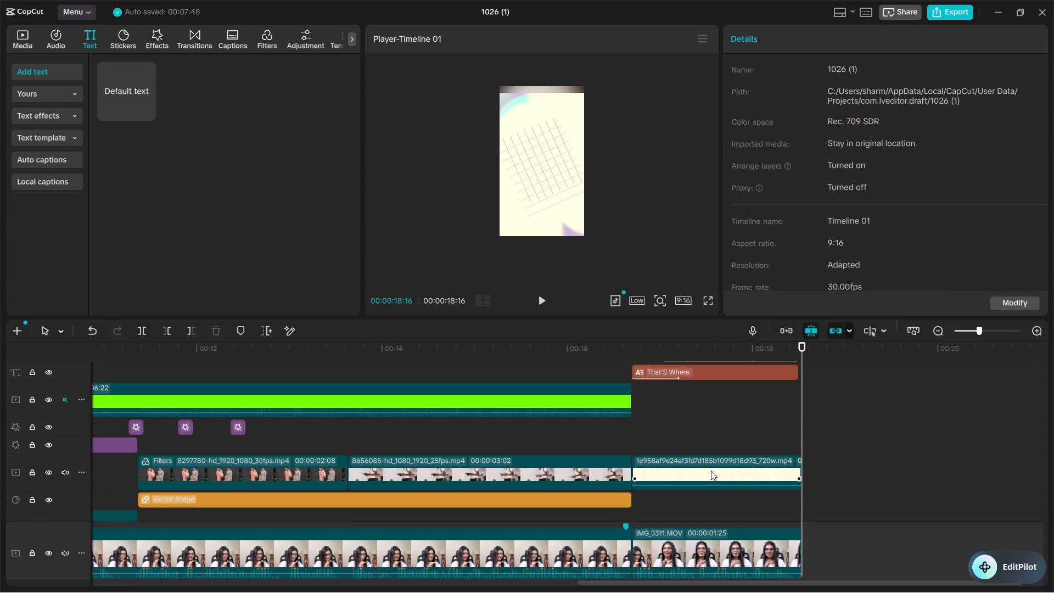
{"action": "left_click_drag", "start_coordinate": [540, 188], "coordinate": [539, 182]}
Play back the "Agnosis" ending from 00:00:16:19 to check the centred texts over the background.
{"action": "left_click", "coordinate": [627, 349]}
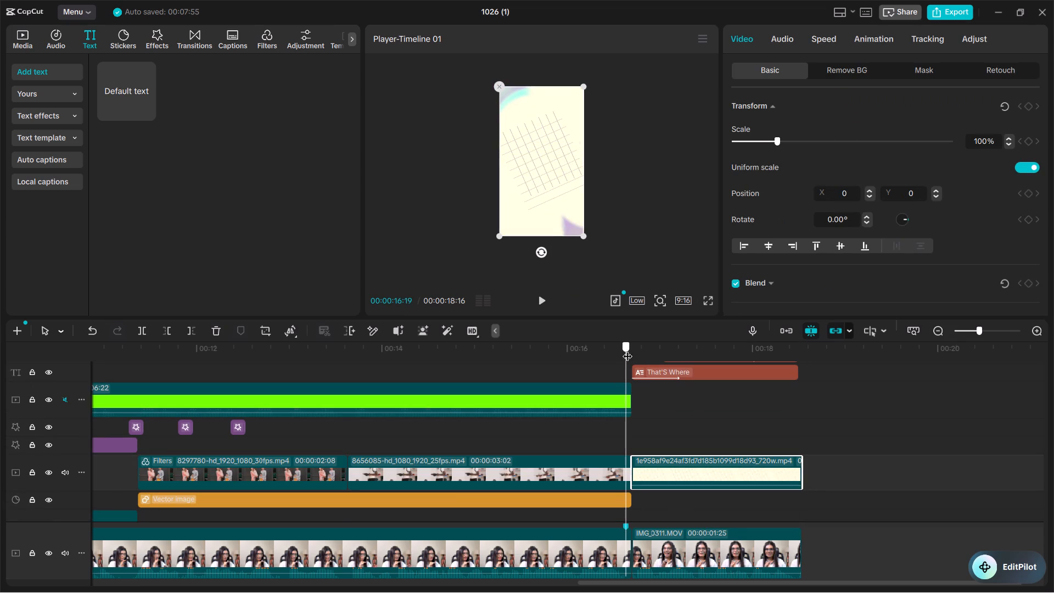
{"action": "key", "text": "space"}
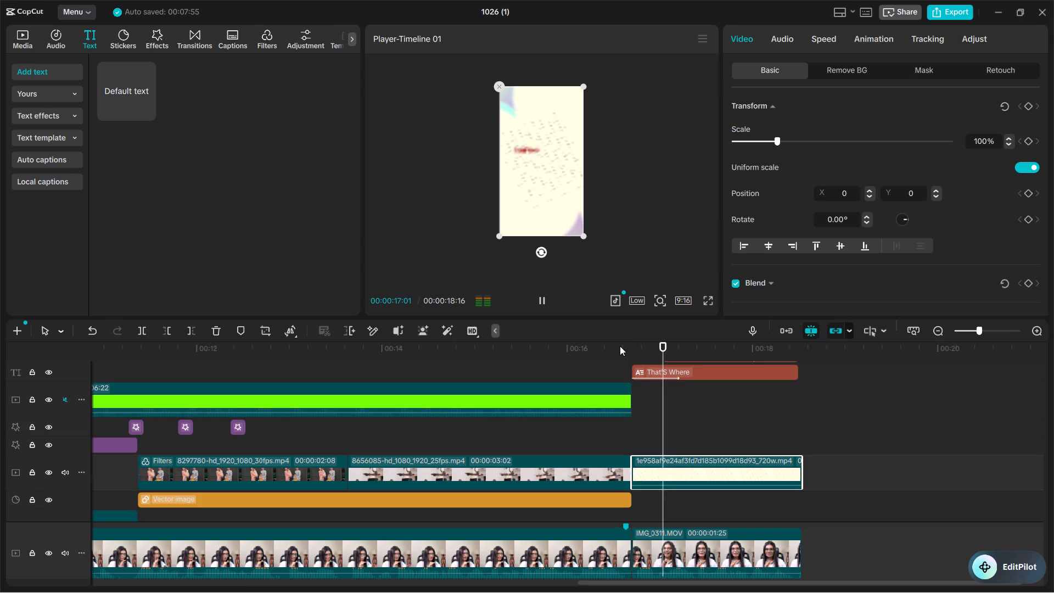
{"action": "key", "text": "space"}
{"action": "key", "text": "space"}
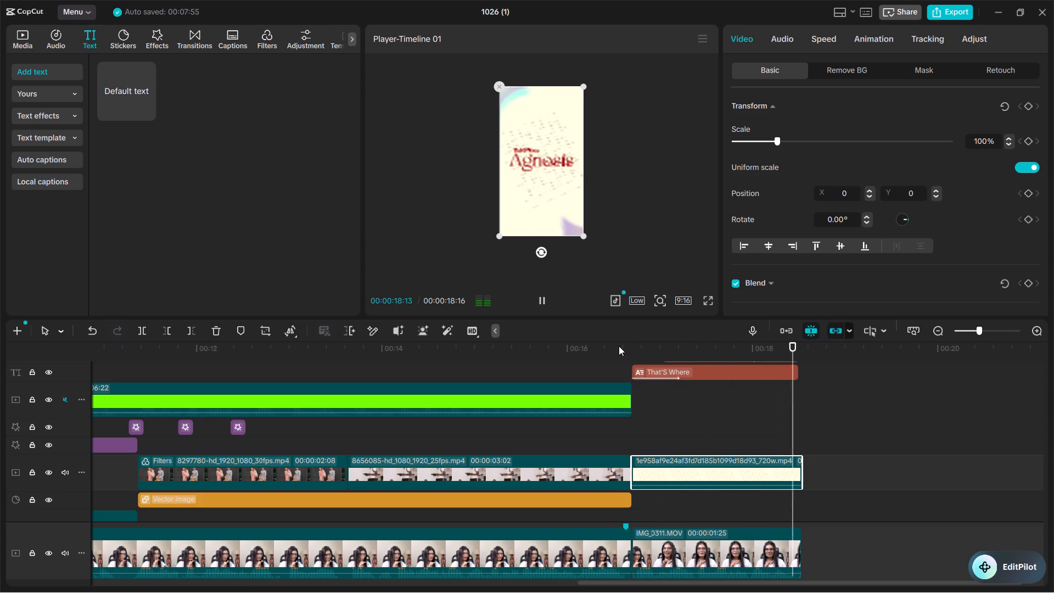
{"action": "key", "text": "space"}
Play the video full screen, through the Jaipur startup and specialist scenes to the "Agnosis" ending, to review the edit.
{"action": "left_click", "coordinate": [642, 346]}
{"action": "left_click", "coordinate": [619, 344]}
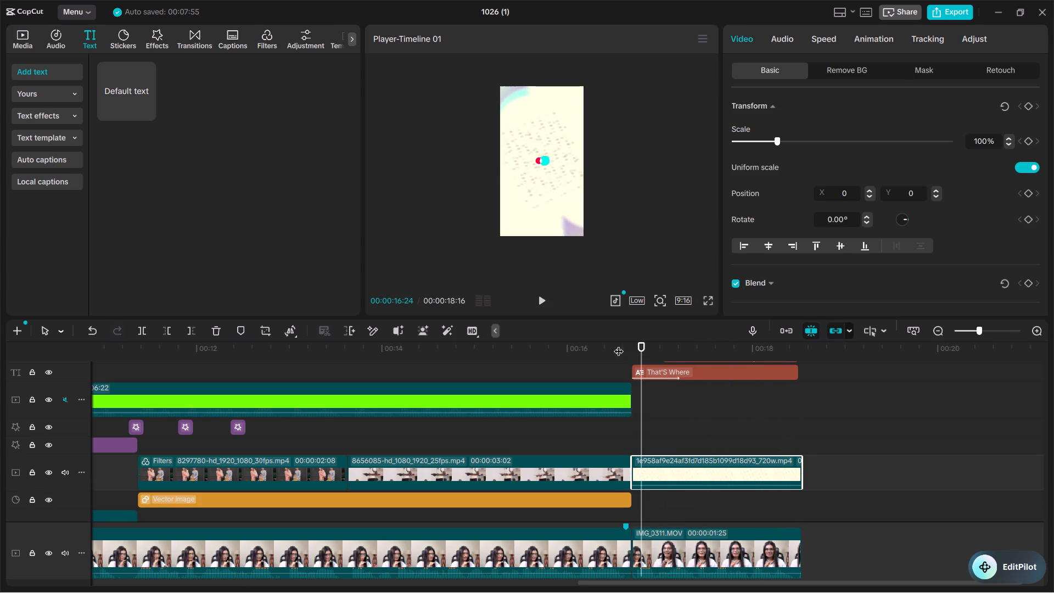
{"action": "left_click", "coordinate": [707, 298]}
{"action": "key", "text": "space"}
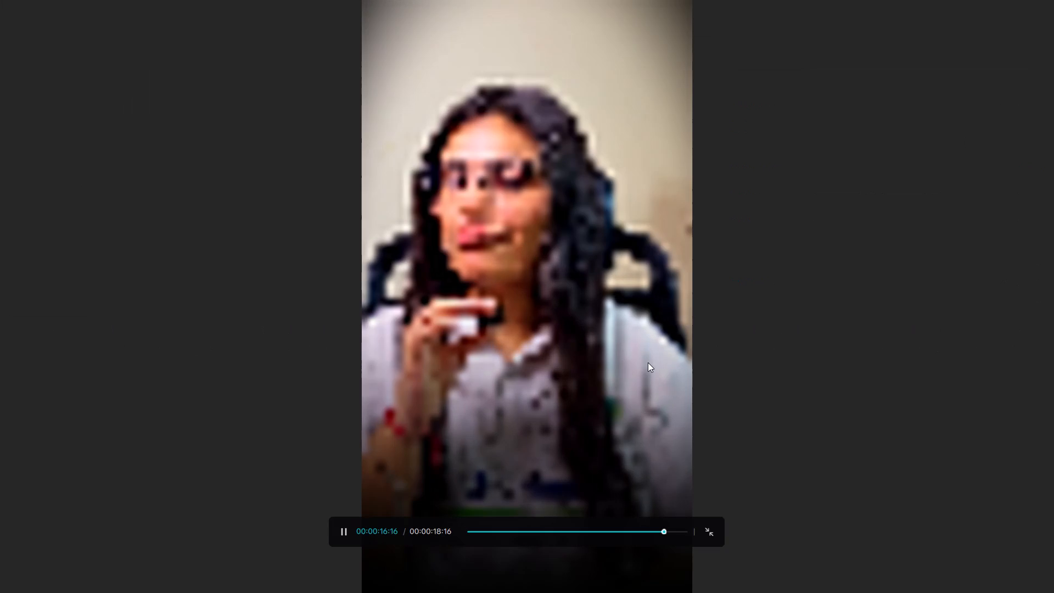
{"action": "left_click", "coordinate": [539, 409]}
{"action": "key", "text": "space"}
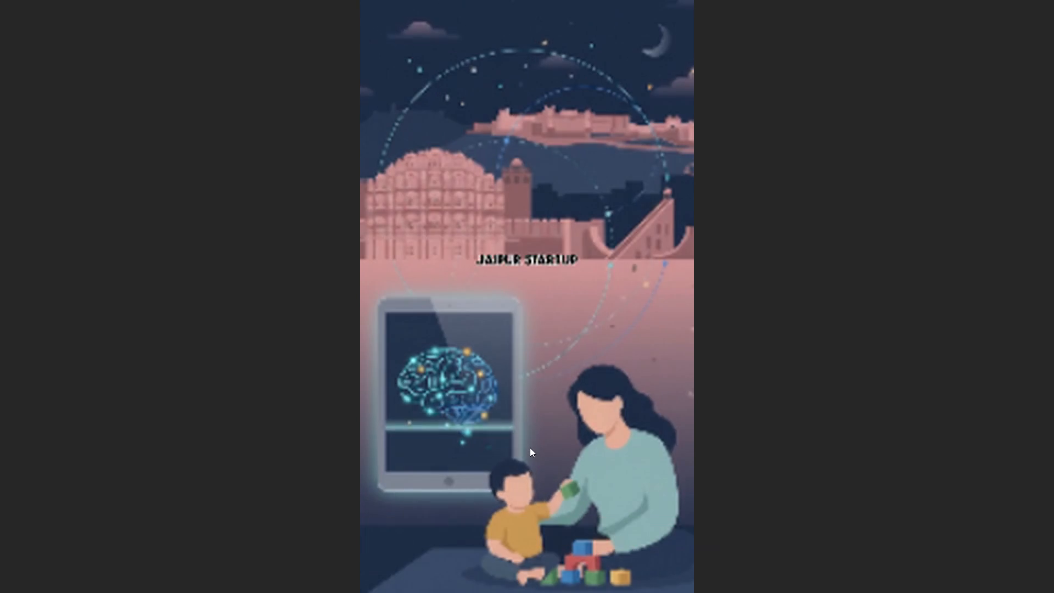
{"action": "key", "text": "space"}
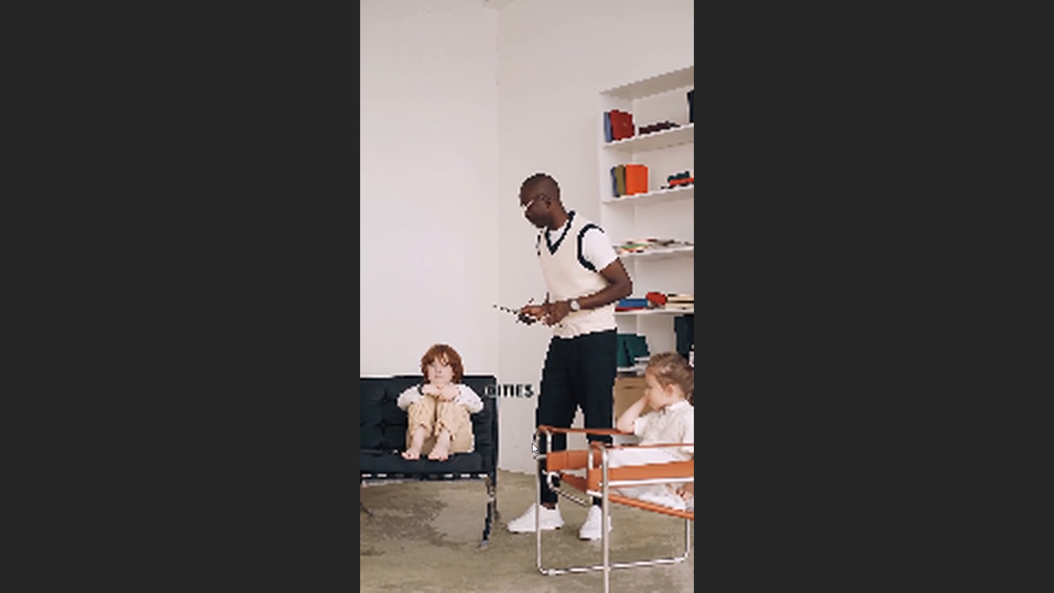
{"action": "key", "text": "space"}
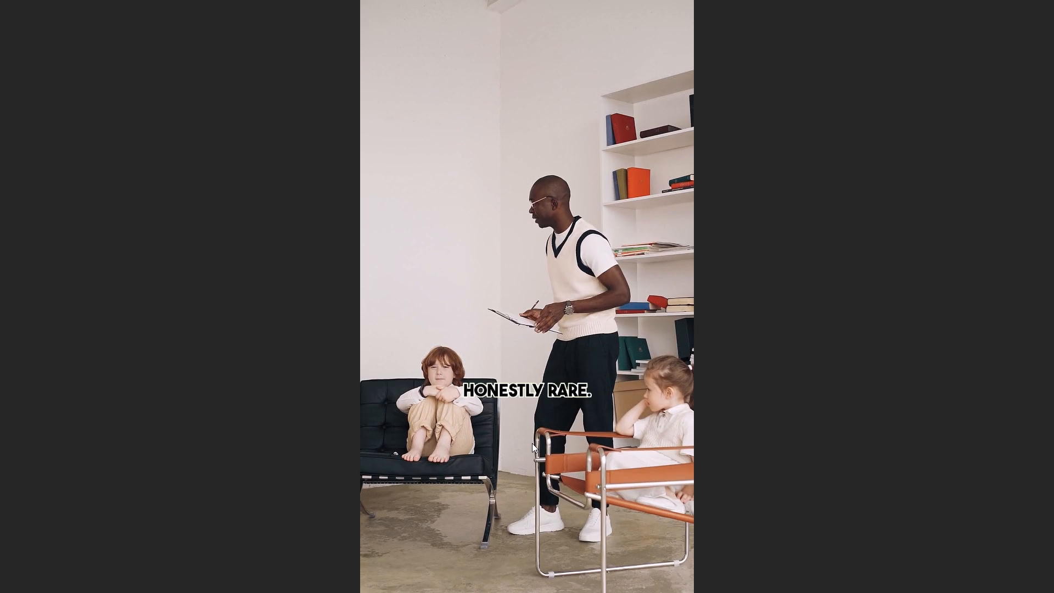
{"action": "key", "text": "space"}
{"action": "key", "text": "space"}
{"action": "key", "text": "space"}
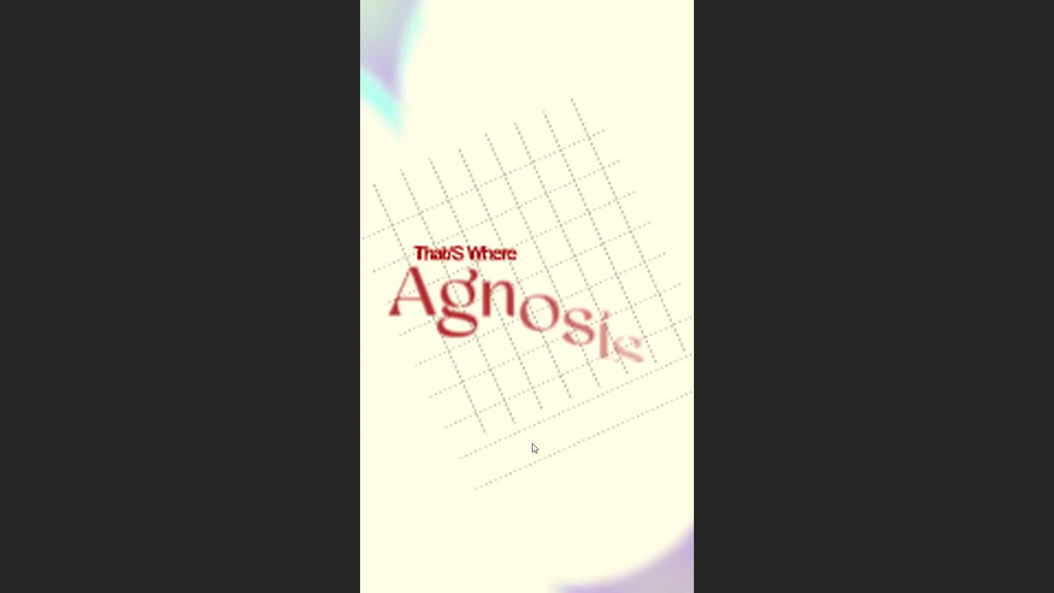
{"action": "key", "text": "space"}
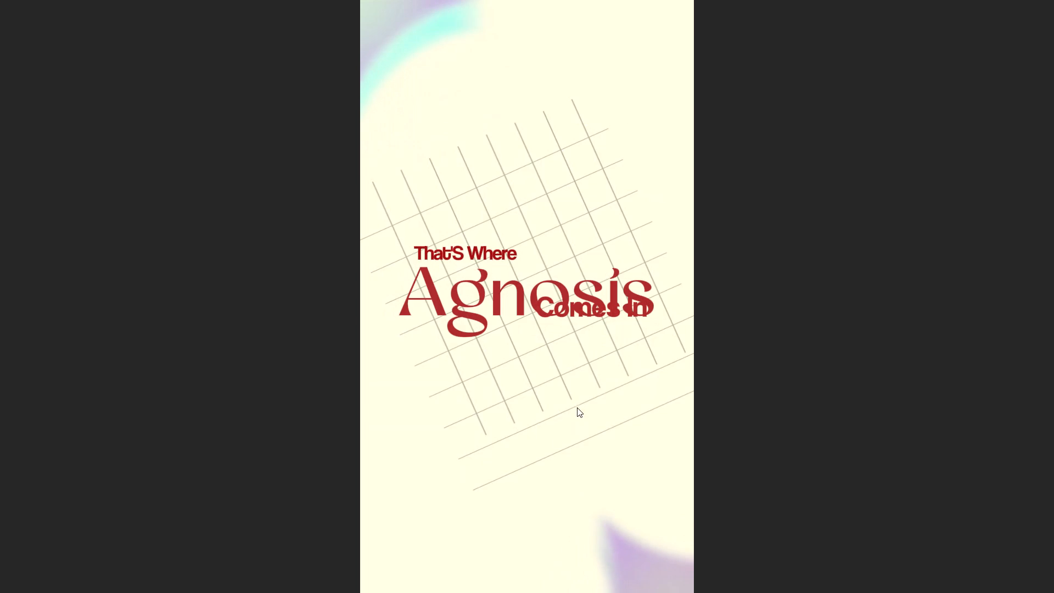
{"action": "key", "text": "Escape"}
Move the "Comes In" text down at 00:00:18:08 so it sits clear below the end of "Agnosis".
{"action": "left_click", "coordinate": [871, 429]}
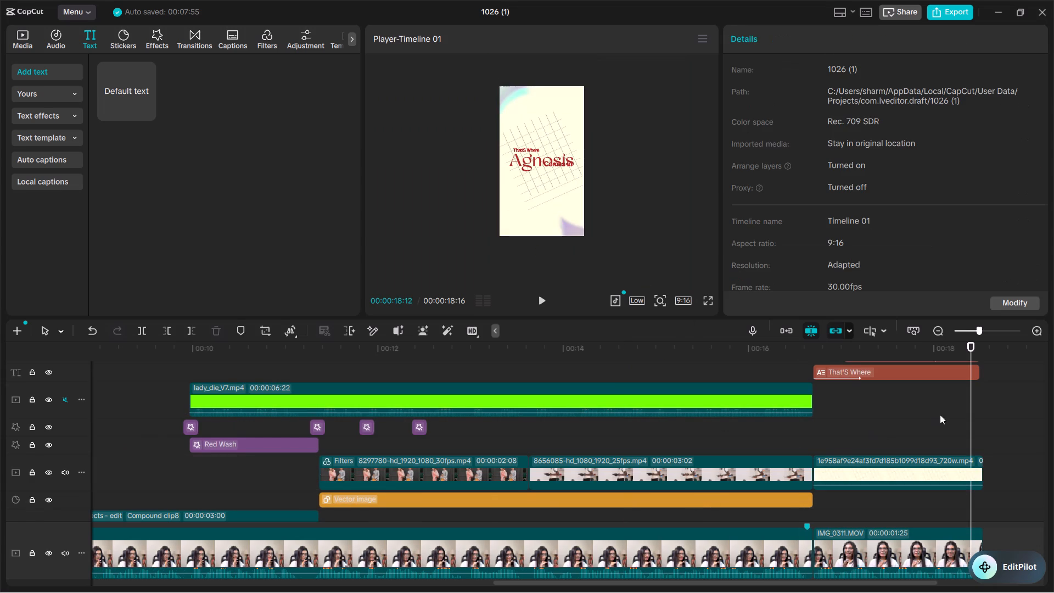
{"action": "scroll", "coordinate": [952, 412], "scroll_direction": "up", "scroll_amount": 3}
{"action": "left_click", "coordinate": [961, 382]}
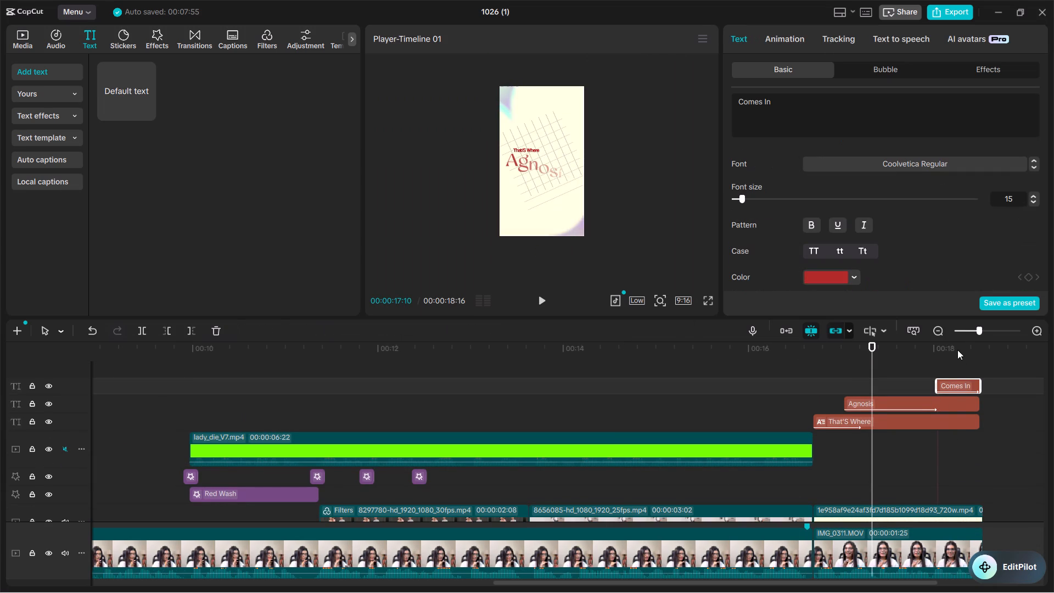
{"action": "left_click", "coordinate": [957, 350]}
{"action": "scroll", "coordinate": [576, 170], "scroll_direction": "up", "scroll_amount": 4, "text": "ctrl"}
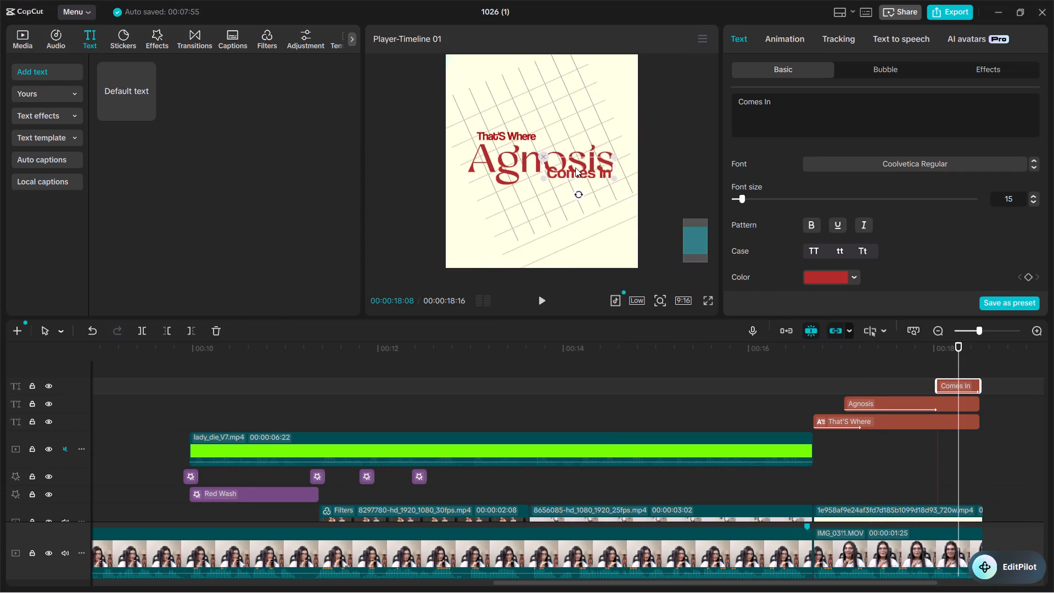
{"action": "scroll", "coordinate": [575, 167], "scroll_direction": "up", "scroll_amount": 9, "text": "ctrl"}
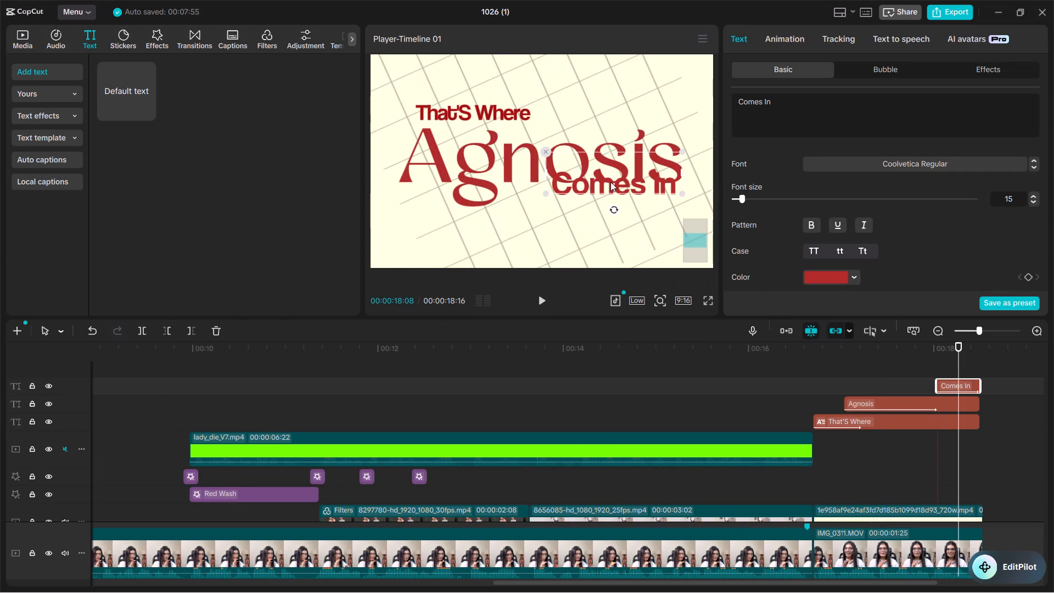
{"action": "left_click_drag", "start_coordinate": [619, 184], "coordinate": [620, 199]}
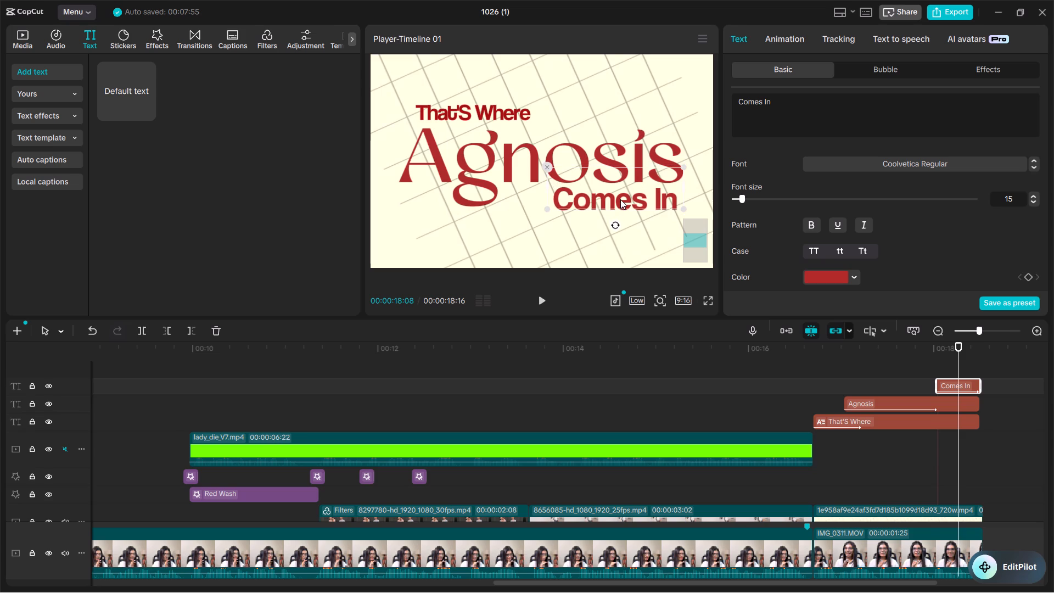
{"action": "left_click_drag", "start_coordinate": [620, 199], "coordinate": [623, 203]}
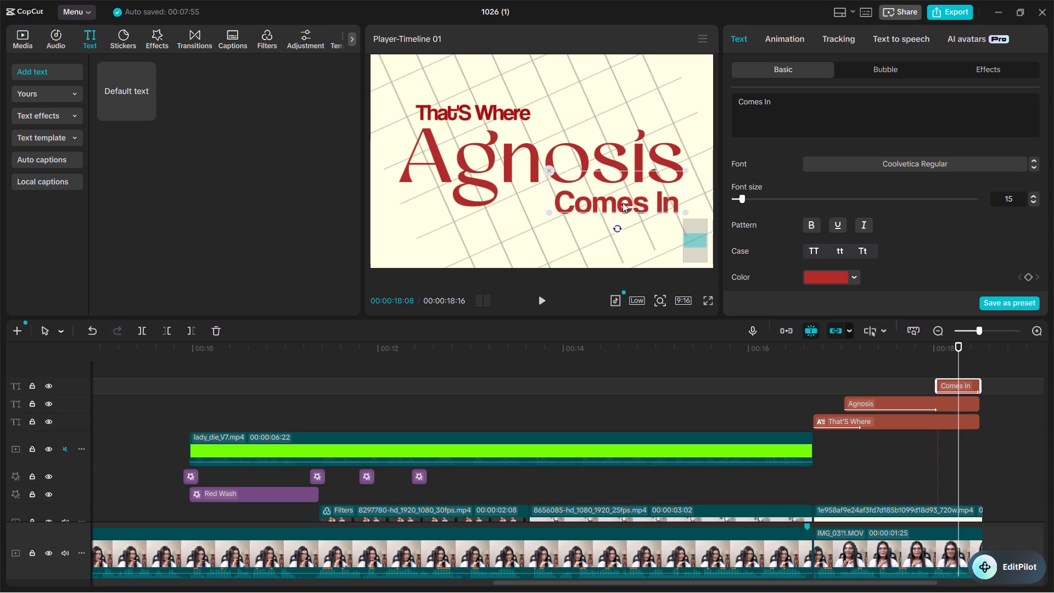
{"action": "left_click_drag", "start_coordinate": [623, 203], "coordinate": [623, 203]}
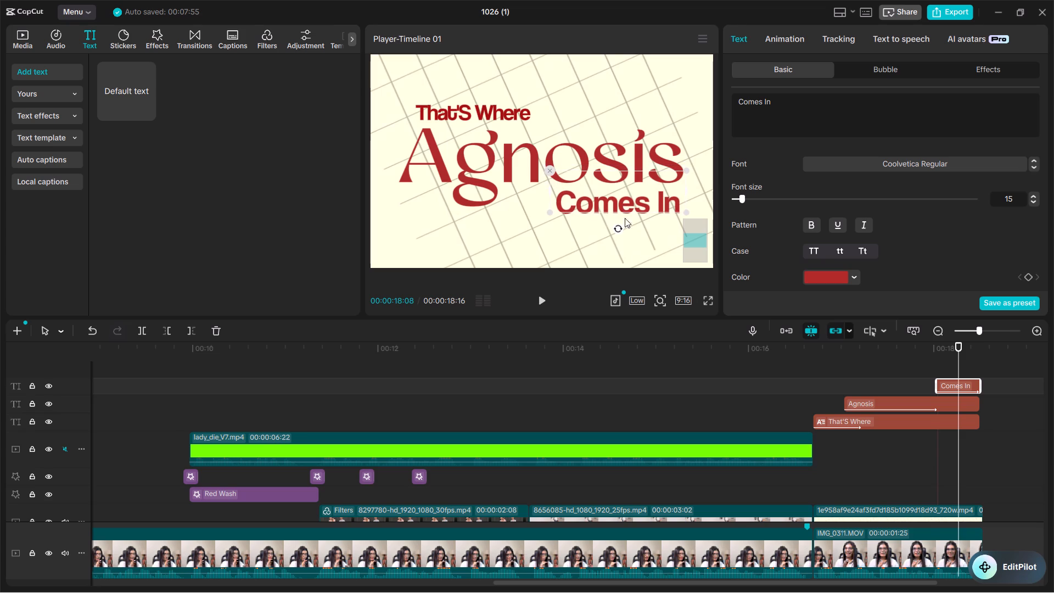
Play back the ending texts from about 00:00:17:10 to check the placement of "Comes In".
{"action": "left_click", "coordinate": [873, 355]}
{"action": "key", "text": "space"}
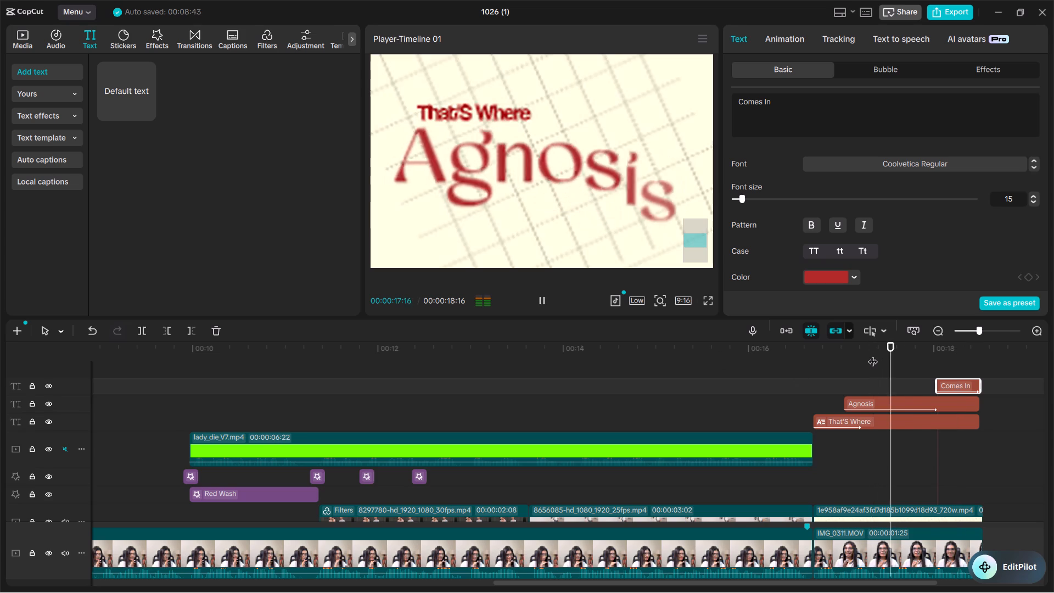
{"action": "key", "text": "space"}
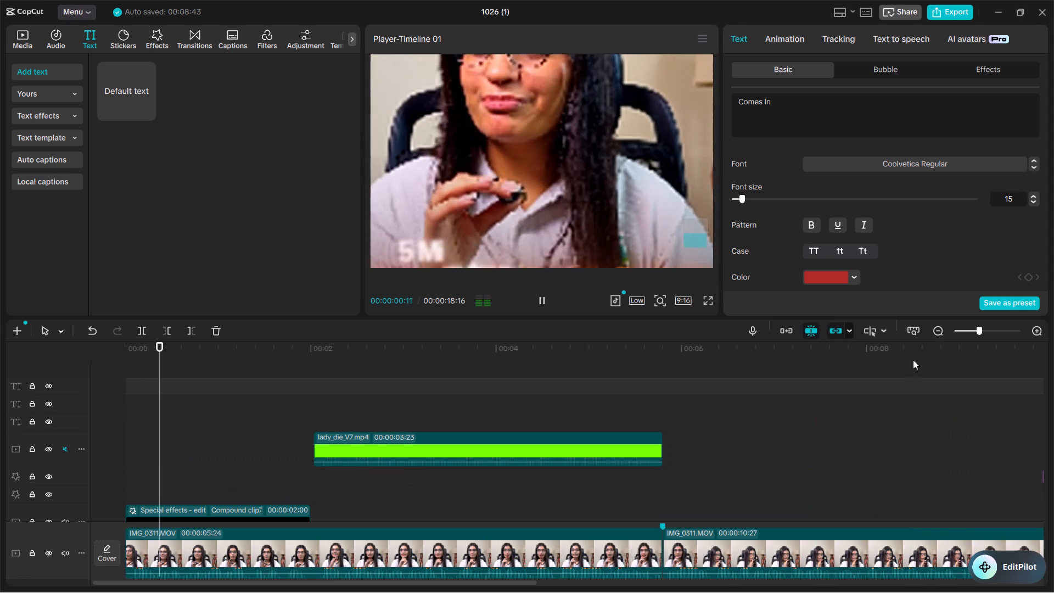
{"action": "key", "text": "space"}
Nudge the "Comes In" text slightly further down below "Agnosis", working at 00:00:18:11.
{"action": "scroll", "coordinate": [683, 397], "scroll_direction": "down", "scroll_amount": 4, "text": "ctrl"}
{"action": "scroll", "coordinate": [658, 414], "scroll_direction": "down", "scroll_amount": 5}
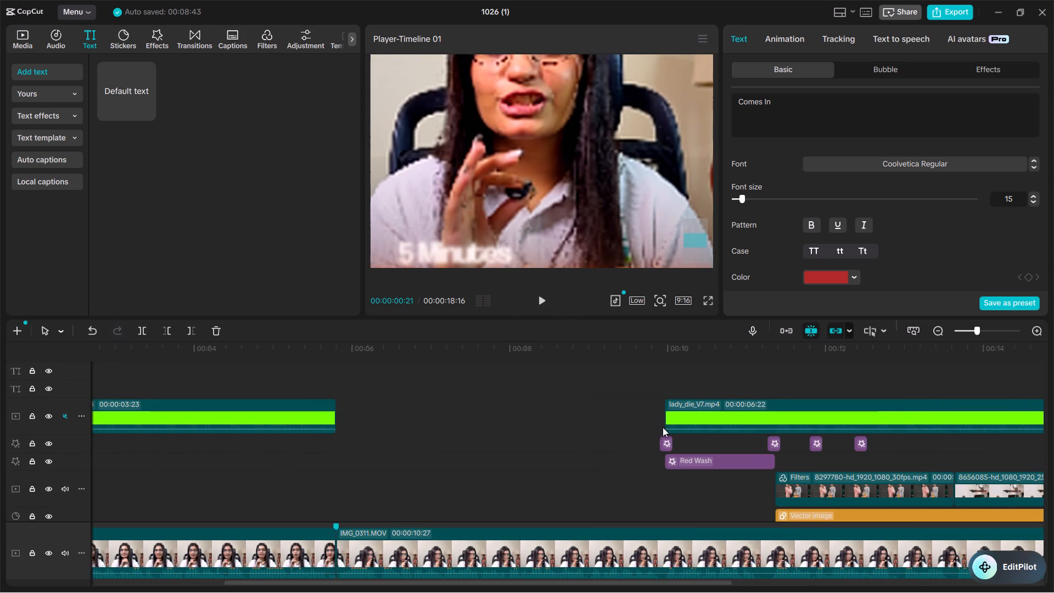
{"action": "scroll", "coordinate": [664, 423], "scroll_direction": "down", "scroll_amount": 12, "text": "ctrl"}
{"action": "scroll", "coordinate": [798, 398], "scroll_direction": "up", "scroll_amount": 4, "text": "ctrl"}
{"action": "scroll", "coordinate": [828, 399], "scroll_direction": "down", "scroll_amount": 4, "text": "ctrl"}
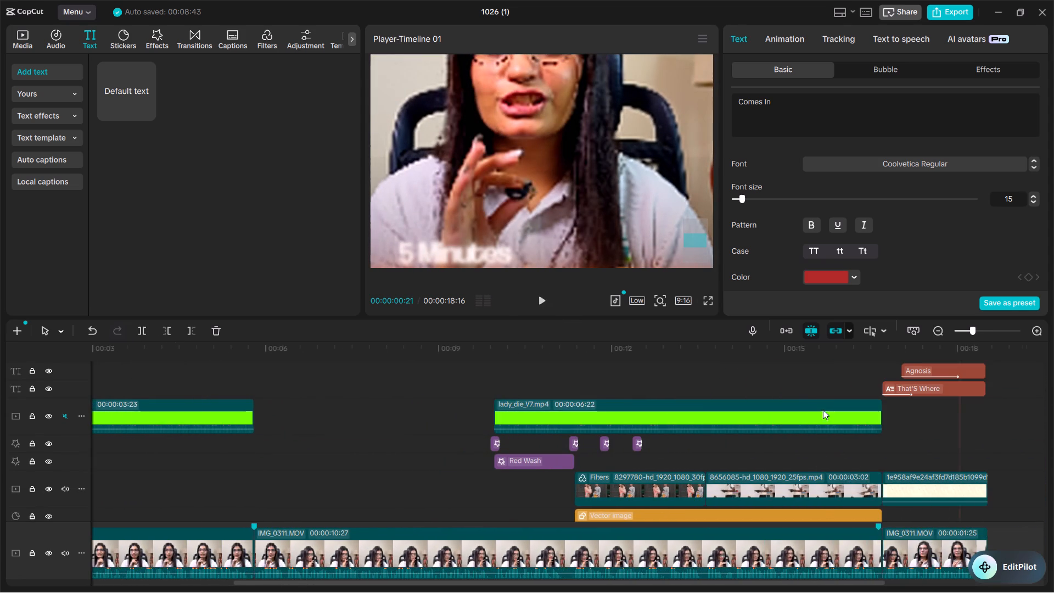
{"action": "scroll", "coordinate": [823, 410], "scroll_direction": "down", "scroll_amount": 1, "text": "ctrl"}
{"action": "key", "text": "space"}
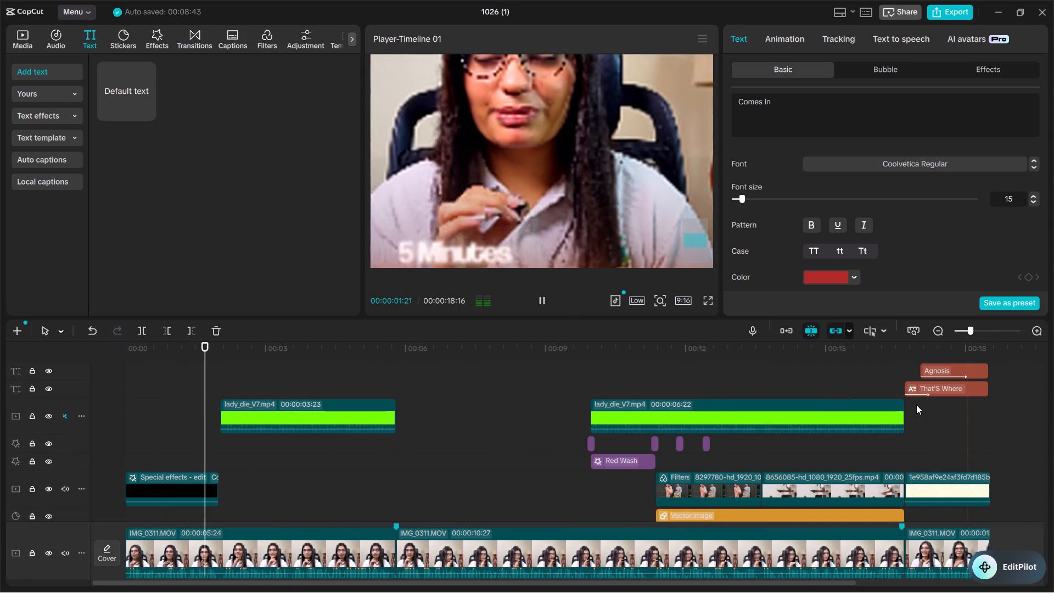
{"action": "key", "text": "space"}
{"action": "scroll", "coordinate": [984, 413], "scroll_direction": "up", "scroll_amount": 4}
{"action": "left_click", "coordinate": [991, 353]}
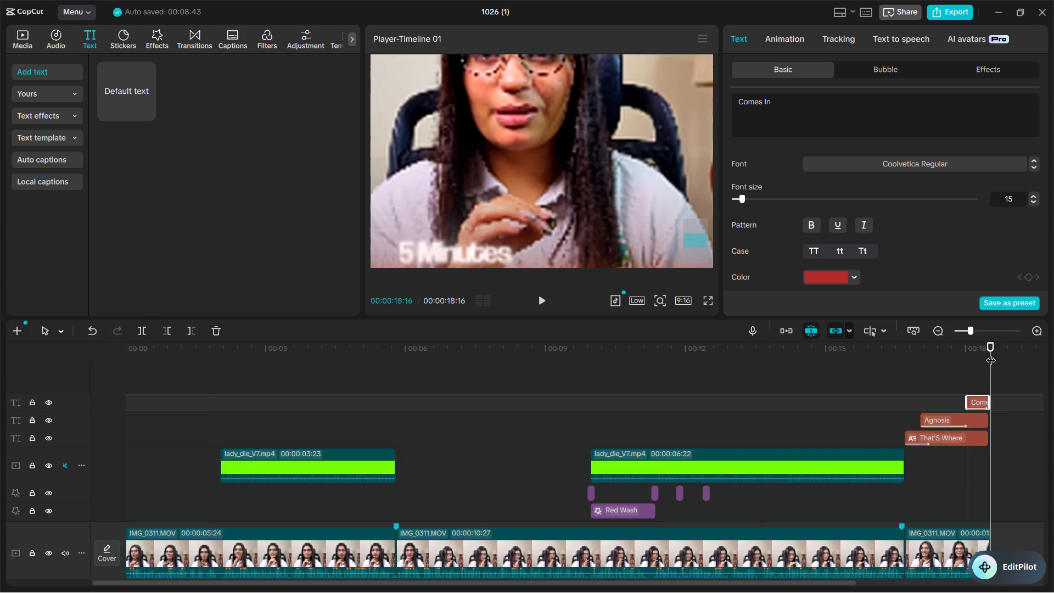
{"action": "left_click", "coordinate": [986, 345]}
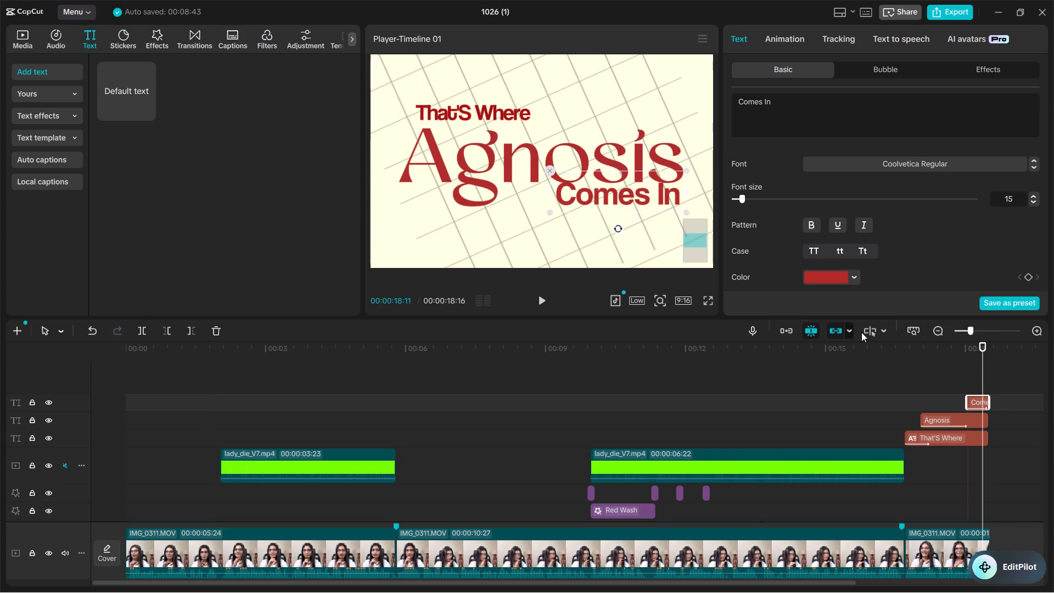
{"action": "left_click_drag", "start_coordinate": [638, 187], "coordinate": [638, 189]}
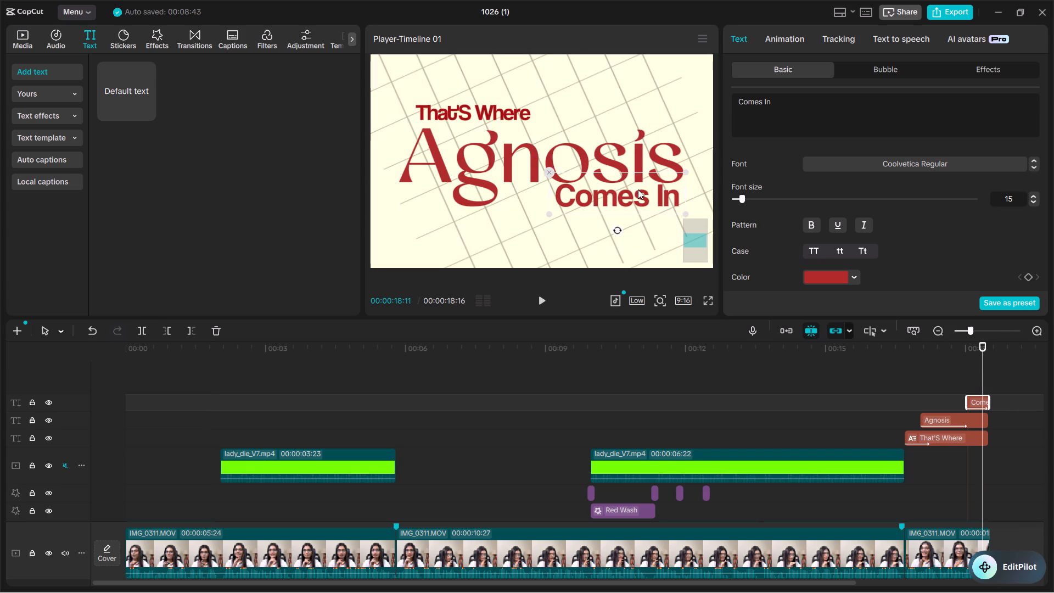
{"action": "left_click_drag", "start_coordinate": [638, 189], "coordinate": [638, 196]}
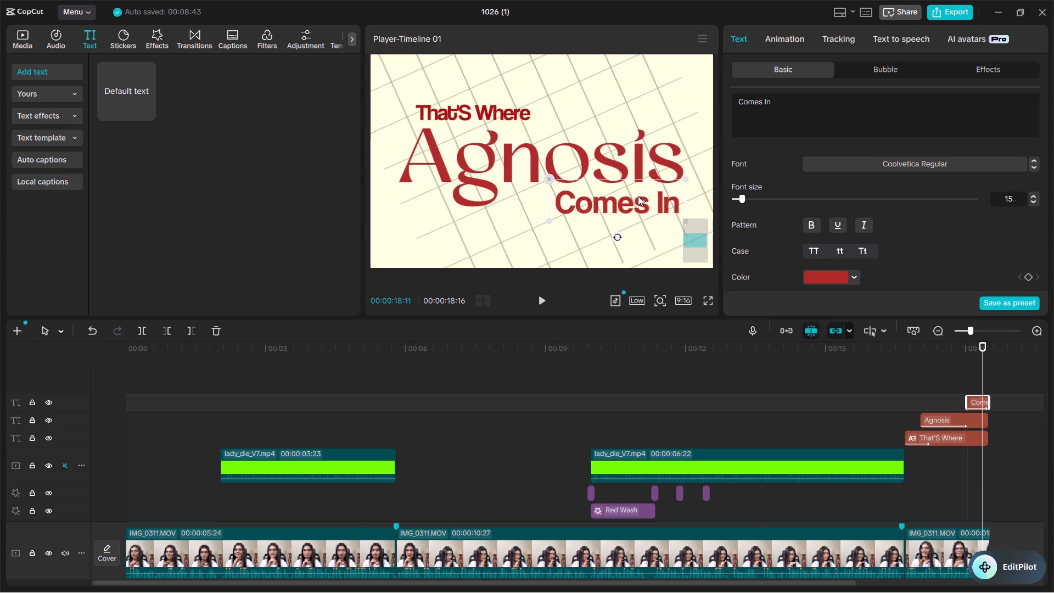
Play back the ending from about 00:00:17:21 to check the adjusted "Comes In" text.
{"action": "left_click", "coordinate": [950, 345]}
{"action": "key", "text": "space"}
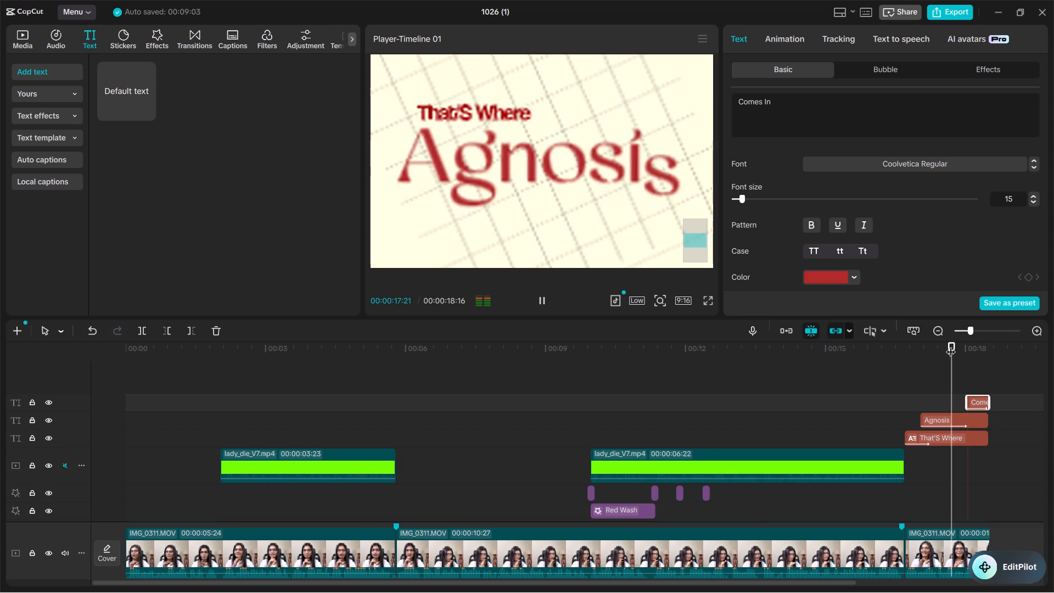
{"action": "key", "text": "space"}
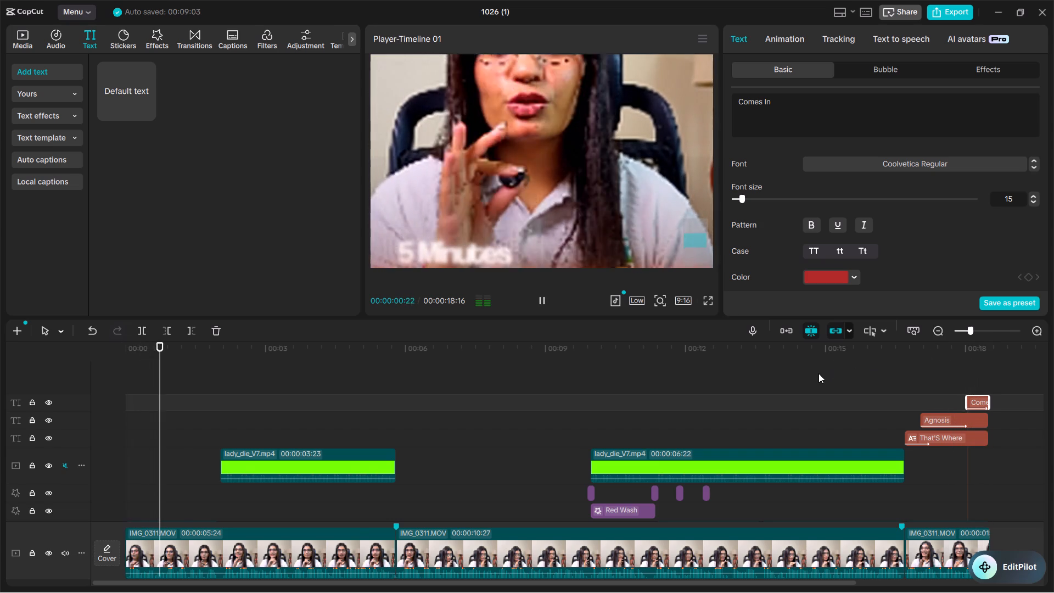
{"action": "key", "text": "space"}
{"action": "scroll", "coordinate": [509, 407], "scroll_direction": "down", "scroll_amount": 4, "text": "ctrl"}
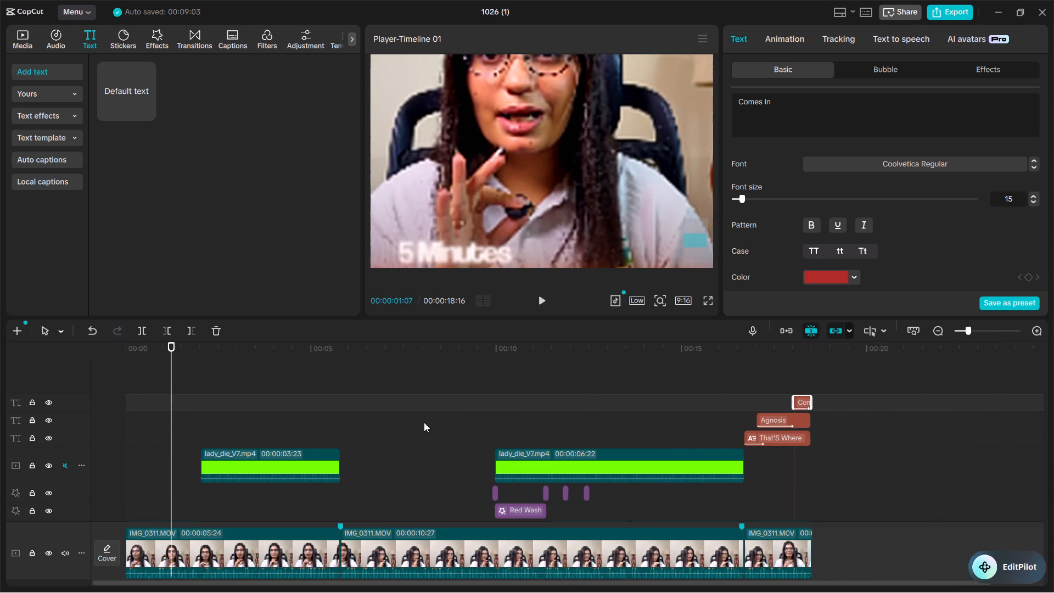
Fit the whole frame in the preview and play back the opening from 00:00:01:07 into the toddler illustration.
{"action": "scroll", "coordinate": [416, 424], "scroll_direction": "down", "scroll_amount": 4, "text": "ctrl"}
{"action": "scroll", "coordinate": [566, 169], "scroll_direction": "down", "scroll_amount": 5, "text": "alt"}
{"action": "scroll", "coordinate": [528, 150], "scroll_direction": "down", "scroll_amount": 4, "text": "ctrl"}
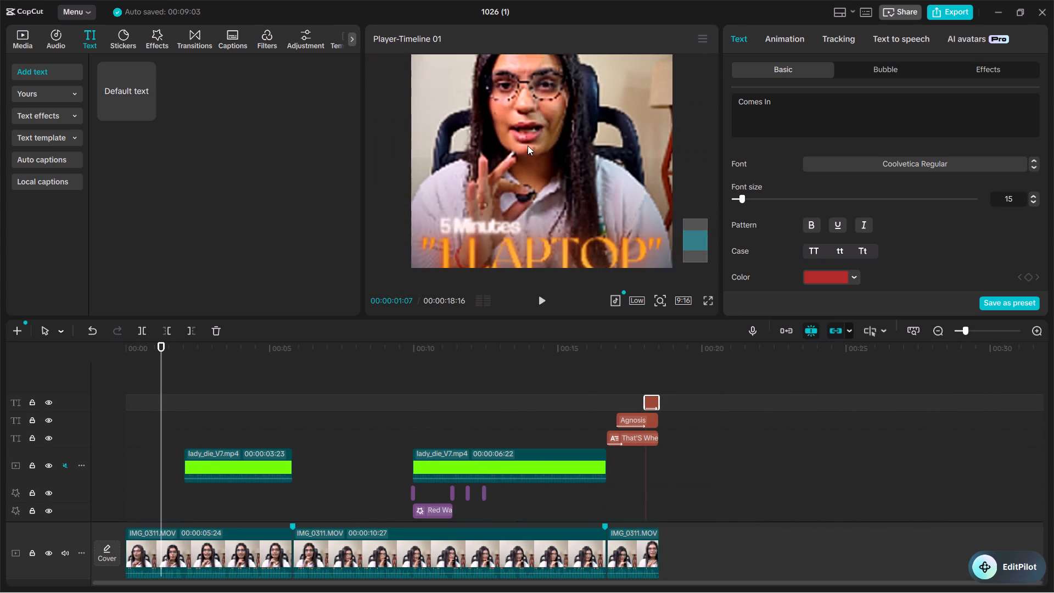
{"action": "scroll", "coordinate": [528, 146], "scroll_direction": "down", "scroll_amount": 5, "text": "ctrl"}
{"action": "key", "text": "space"}
{"action": "key", "text": "space"}
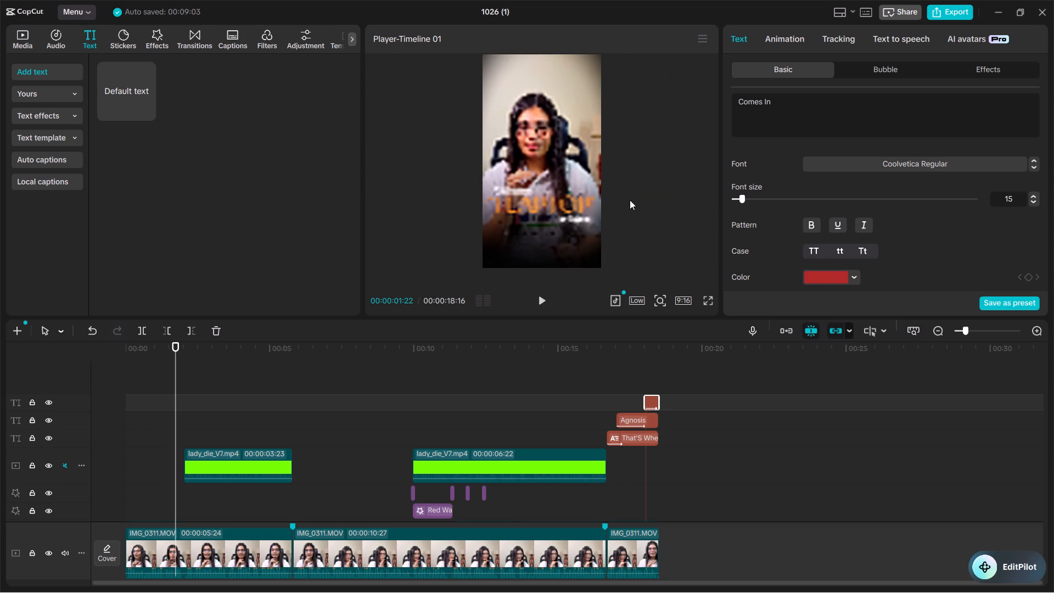
{"action": "left_click", "coordinate": [640, 217]}
{"action": "key", "text": "space"}
{"action": "key", "text": "space"}
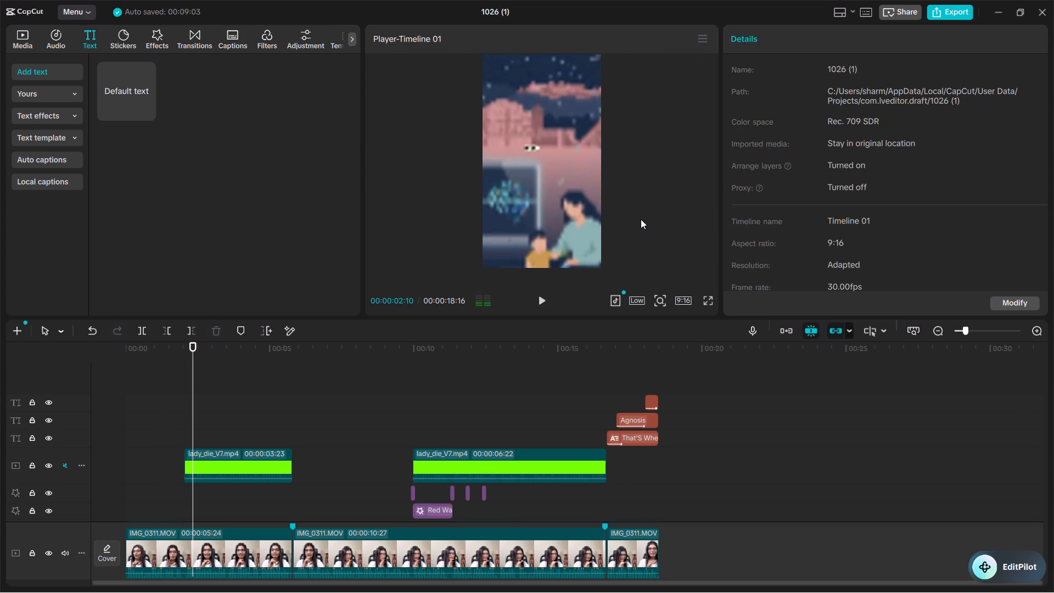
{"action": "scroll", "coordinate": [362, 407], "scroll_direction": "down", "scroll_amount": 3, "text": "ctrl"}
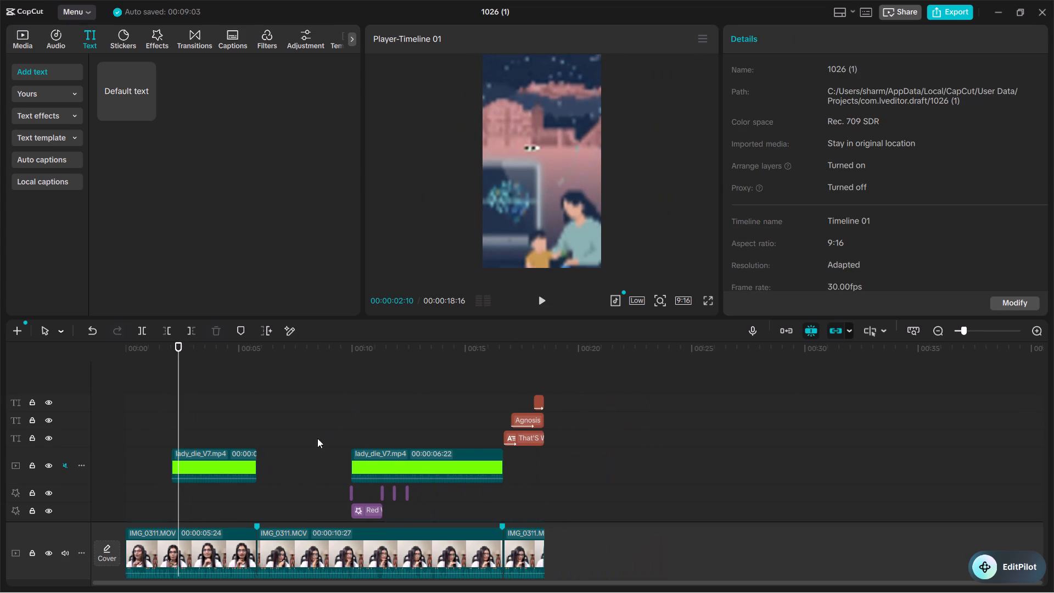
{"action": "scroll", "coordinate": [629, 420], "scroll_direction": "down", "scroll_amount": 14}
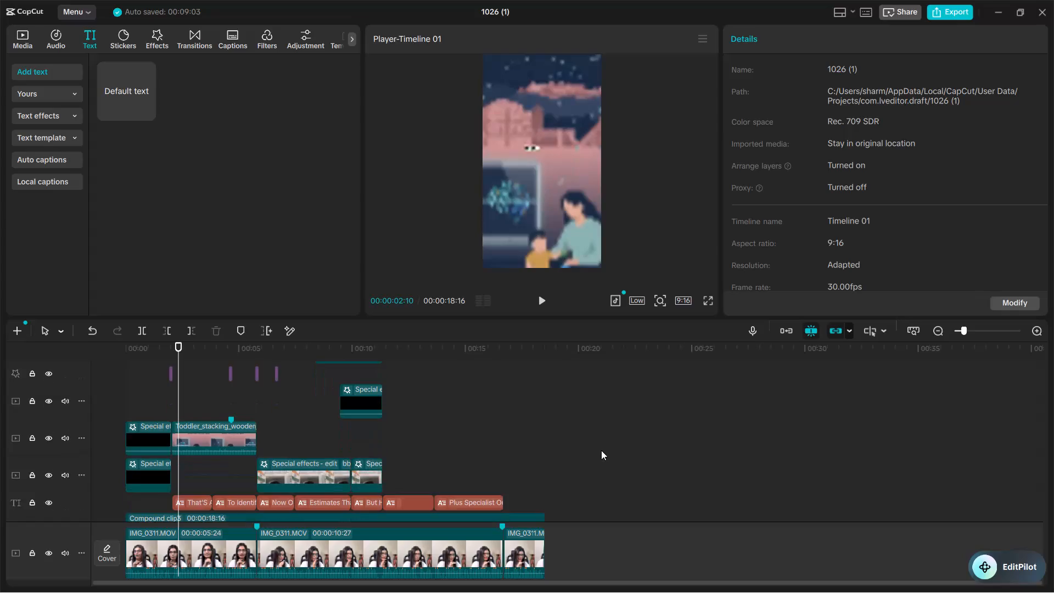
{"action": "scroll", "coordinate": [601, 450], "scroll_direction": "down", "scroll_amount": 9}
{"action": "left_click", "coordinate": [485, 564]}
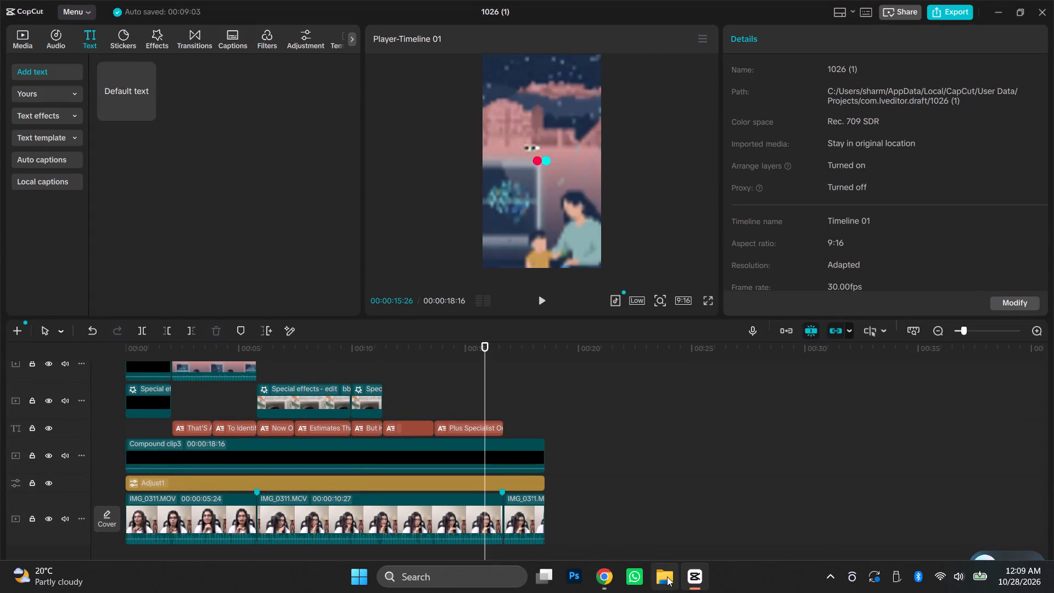
Switch to Chrome, search for "pixaya" in a new tab and open Pixabay's music section.
{"action": "left_click", "coordinate": [596, 578]}
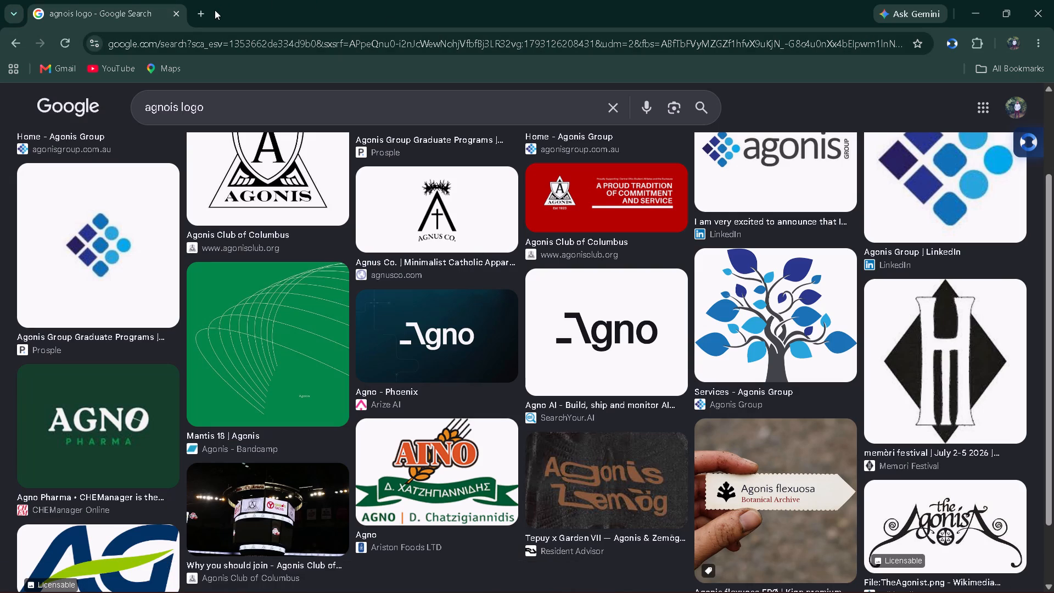
{"action": "left_click", "coordinate": [202, 14]}
{"action": "type", "text": "pixaya"}
{"action": "key", "text": "Return"}
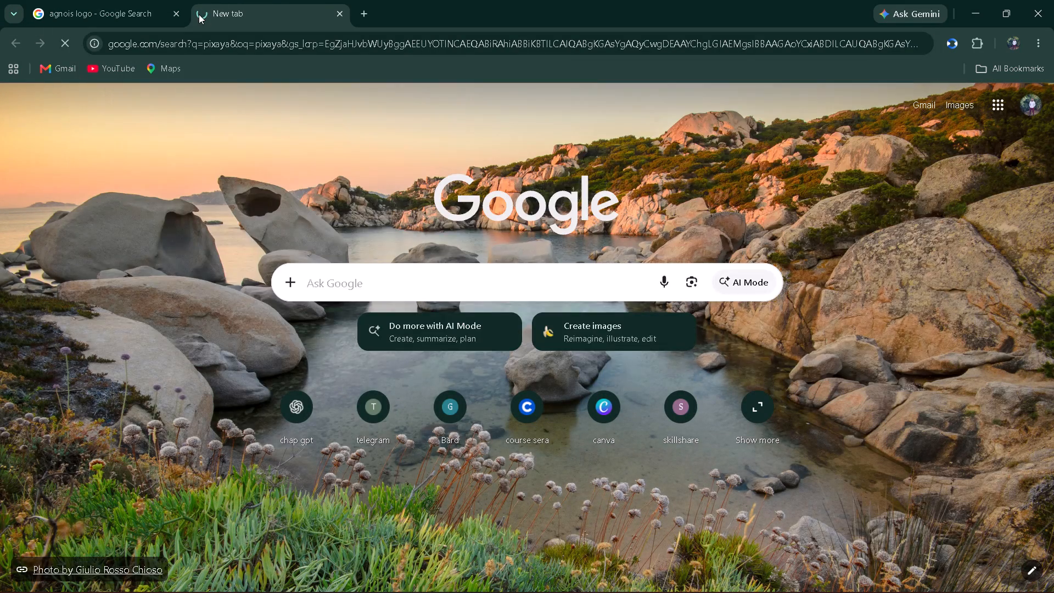
{"action": "left_click", "coordinate": [195, 287]}
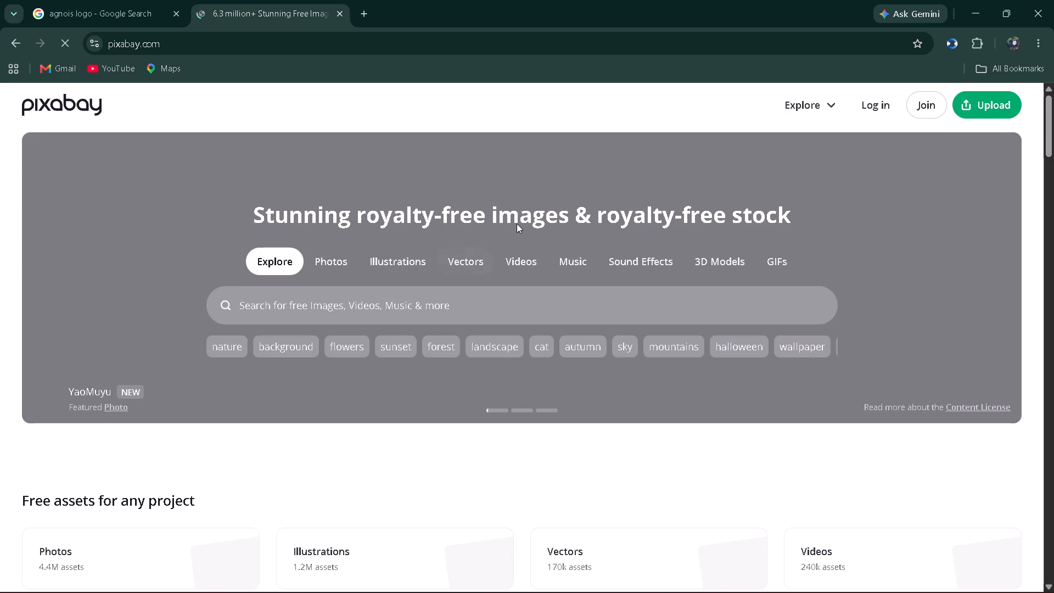
{"action": "left_click", "coordinate": [580, 261]}
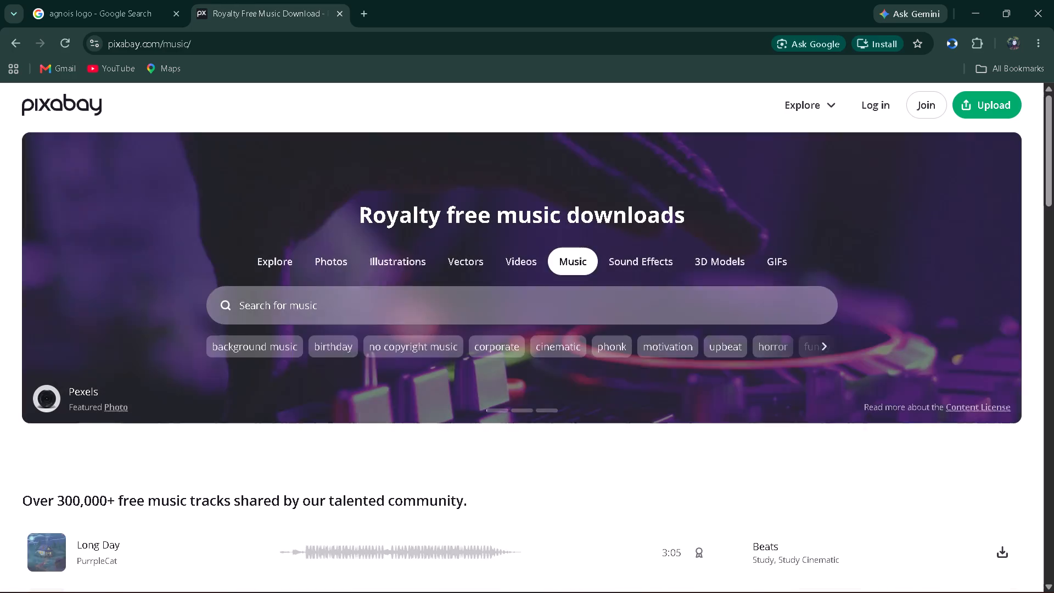
Search Pixabay's music for "info mative".
{"action": "left_click", "coordinate": [449, 301]}
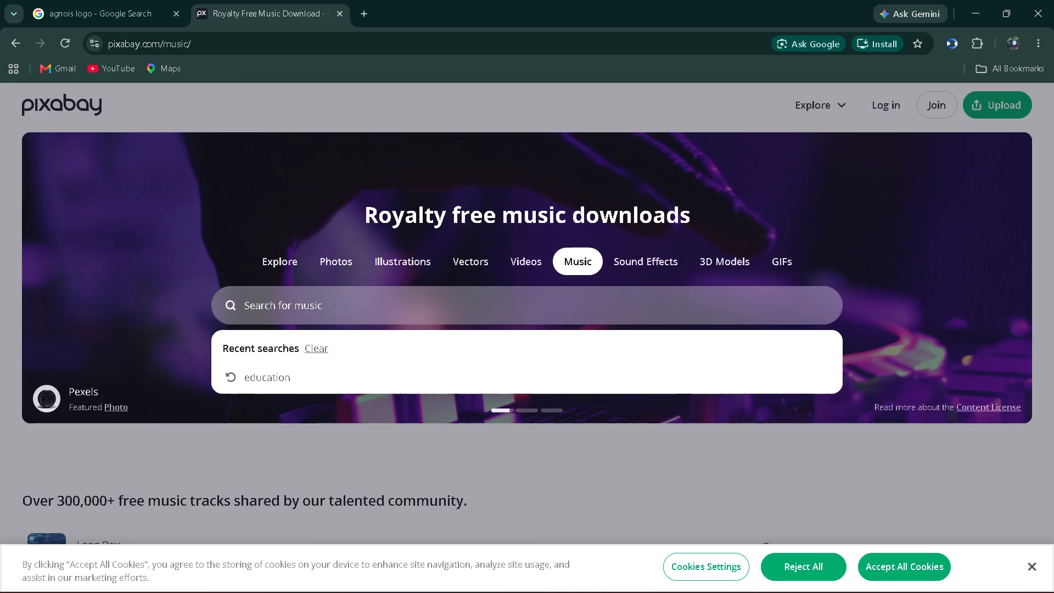
{"action": "type", "text": "info"}
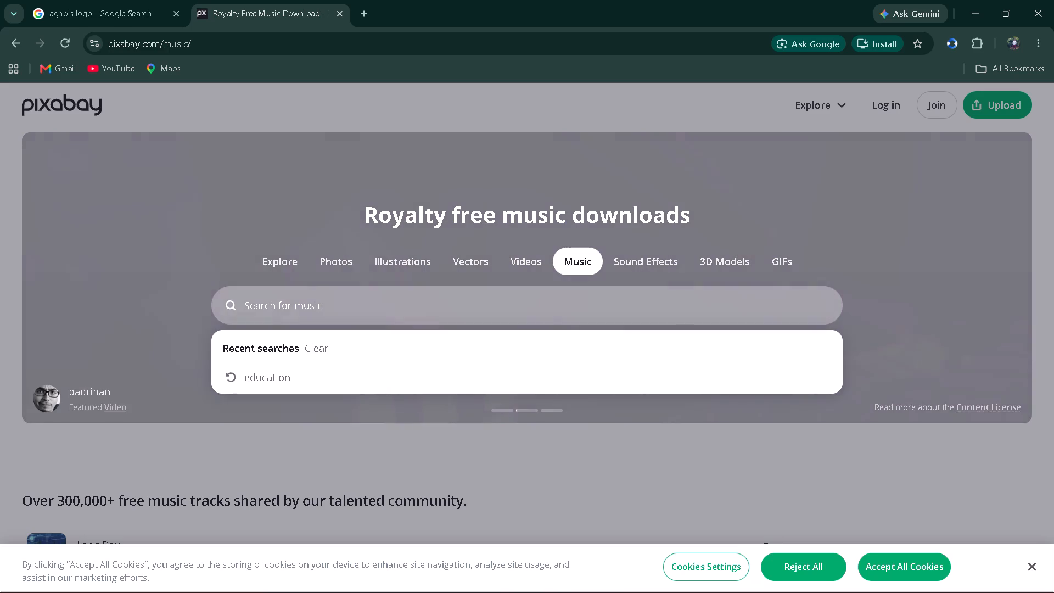
{"action": "left_click_drag", "start_coordinate": [433, 305], "coordinate": [424, 305]}
{"action": "type", "text": "info mati"}
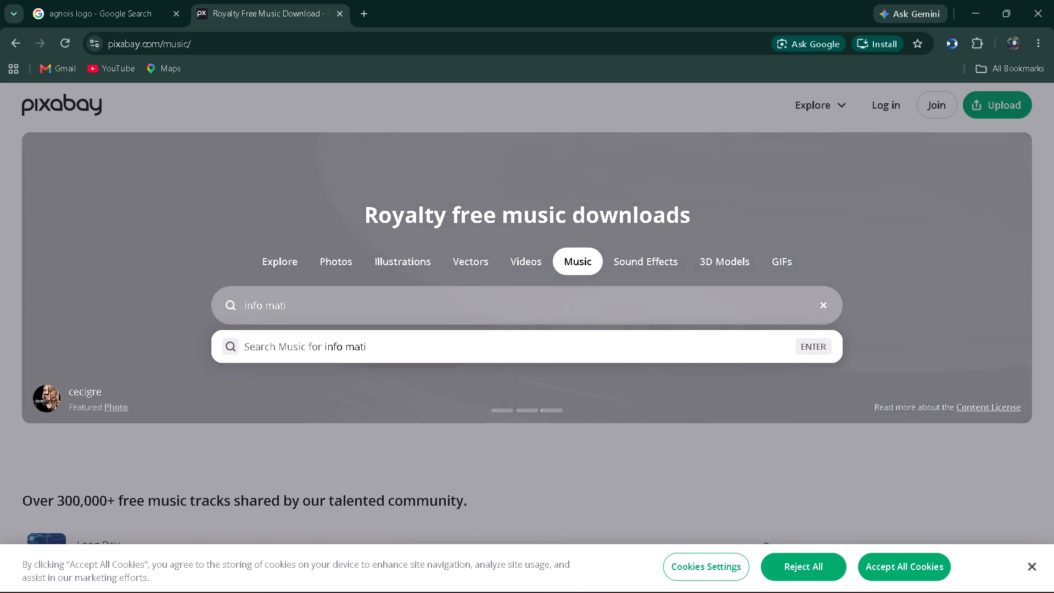
{"action": "type", "text": "ve"}
{"action": "key", "text": "Return"}
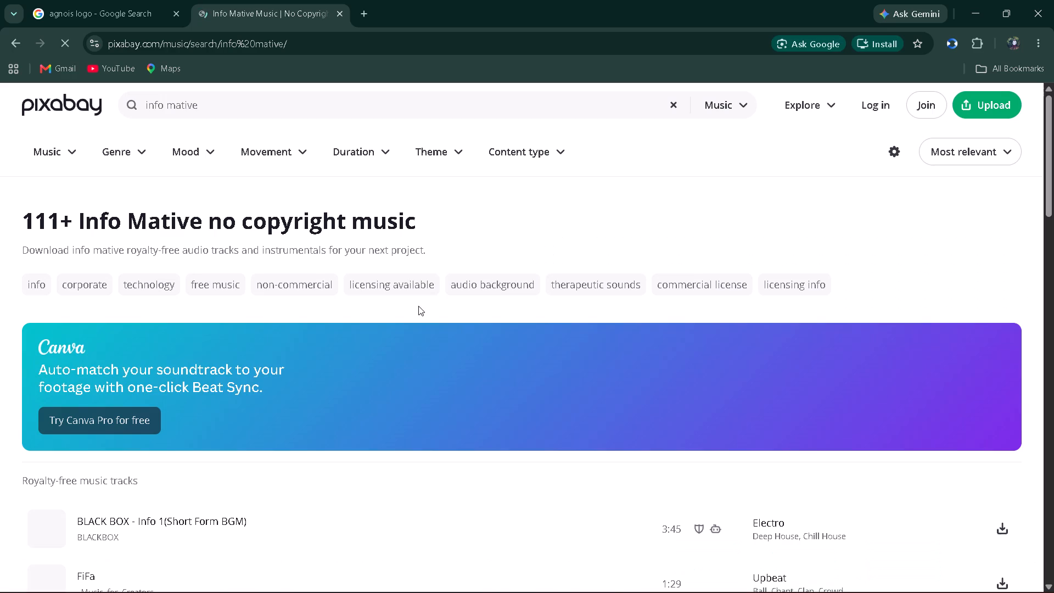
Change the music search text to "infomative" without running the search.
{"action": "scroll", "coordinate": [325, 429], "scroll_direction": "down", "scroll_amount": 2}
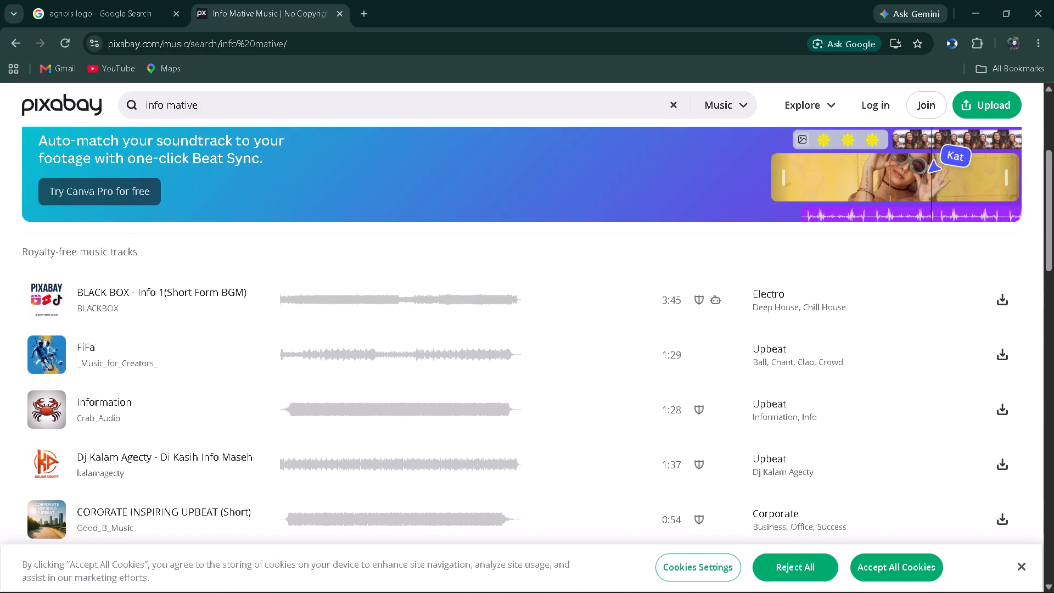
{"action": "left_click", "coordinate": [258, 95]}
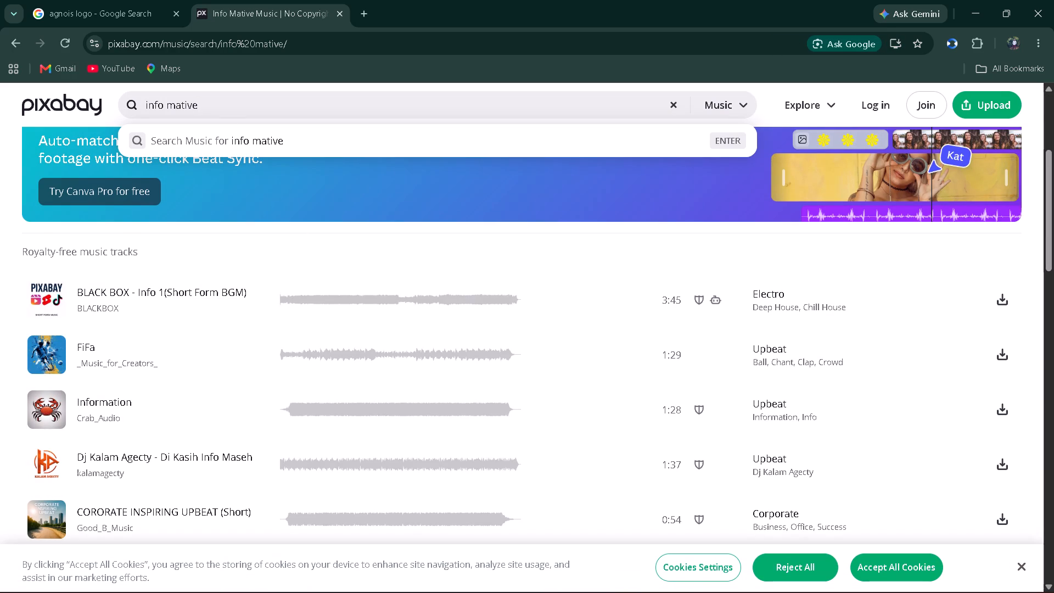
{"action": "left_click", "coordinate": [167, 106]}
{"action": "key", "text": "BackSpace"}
Preview the first music results in turn, from "BLACK BOX - Info 1" through "BLACK BOX - Info 2".
{"action": "left_click", "coordinate": [44, 303]}
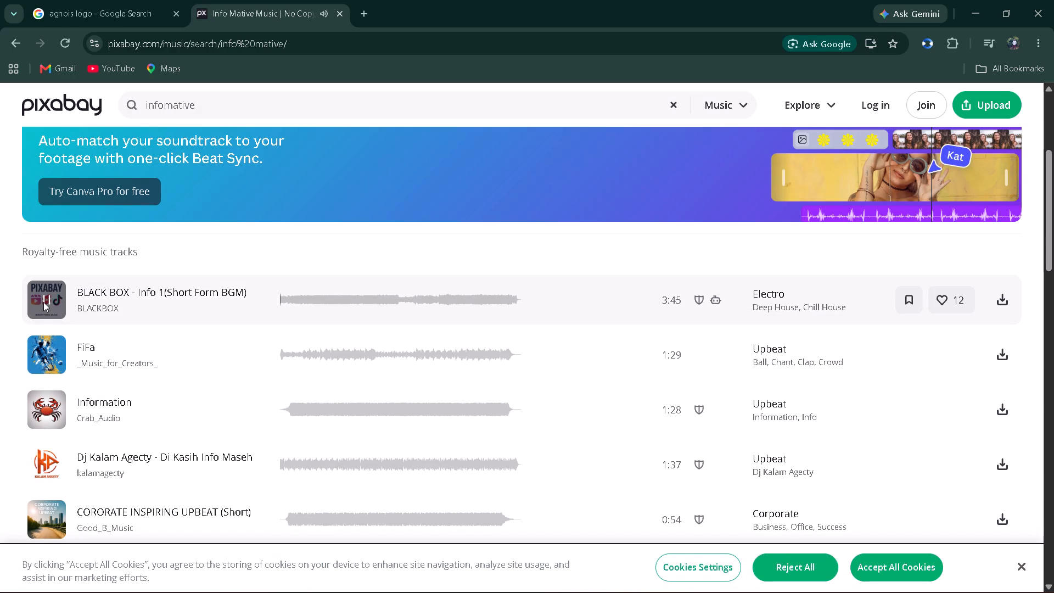
{"action": "left_click", "coordinate": [37, 344]}
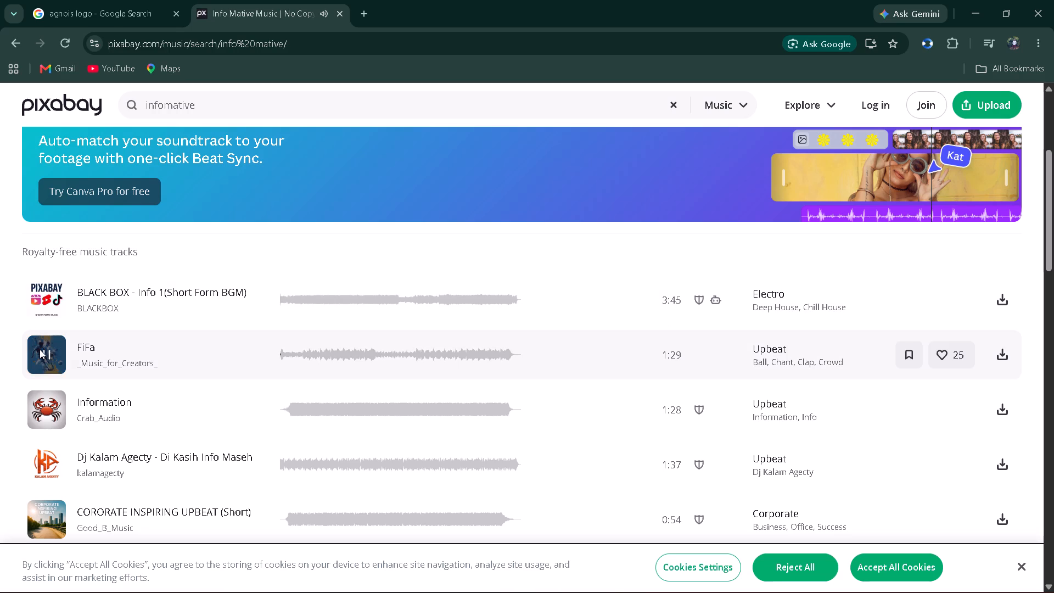
{"action": "left_click", "coordinate": [42, 409]}
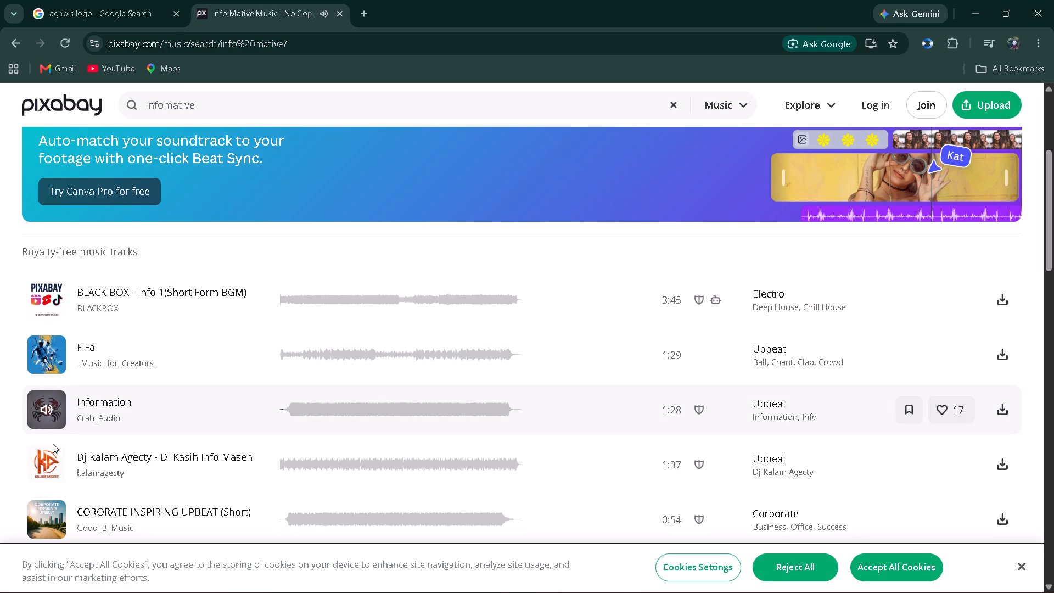
{"action": "left_click", "coordinate": [43, 472]}
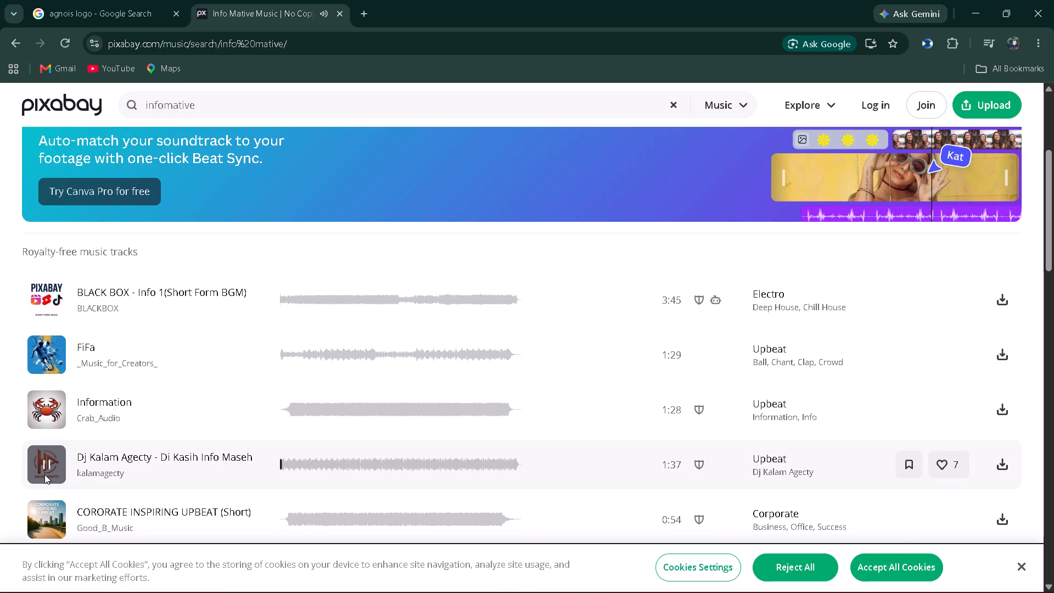
{"action": "left_click", "coordinate": [45, 514]}
{"action": "scroll", "coordinate": [141, 464], "scroll_direction": "down", "scroll_amount": 1}
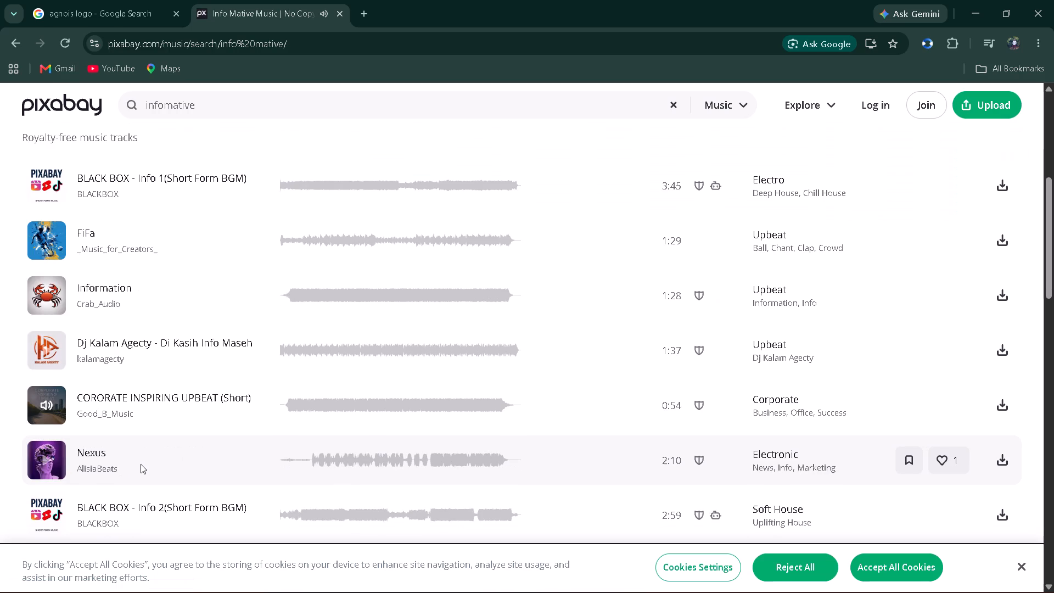
{"action": "left_click", "coordinate": [47, 461]}
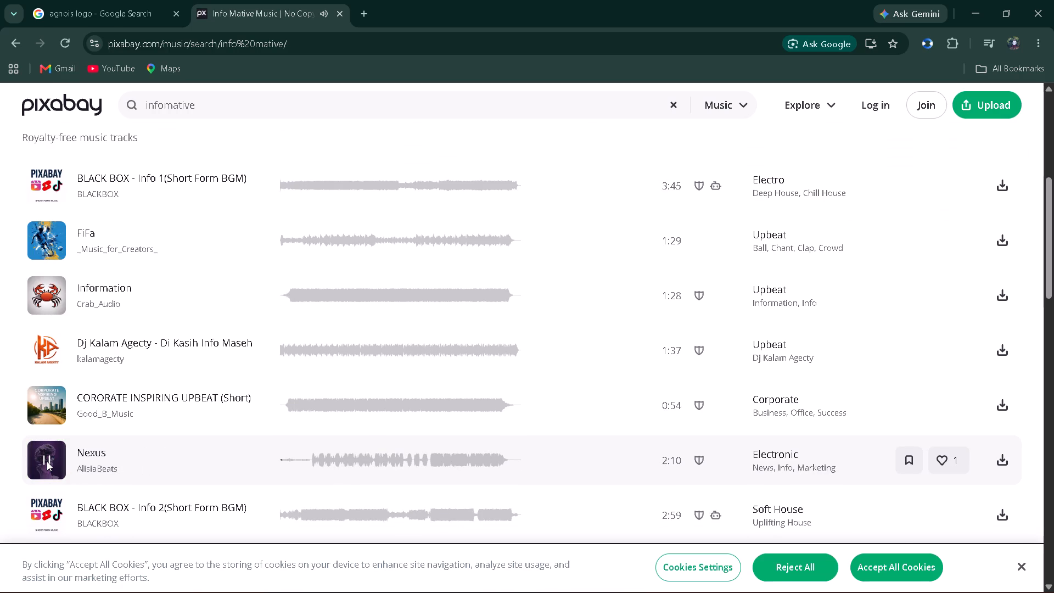
{"action": "left_click", "coordinate": [48, 510]}
{"action": "scroll", "coordinate": [132, 461], "scroll_direction": "down", "scroll_amount": 1}
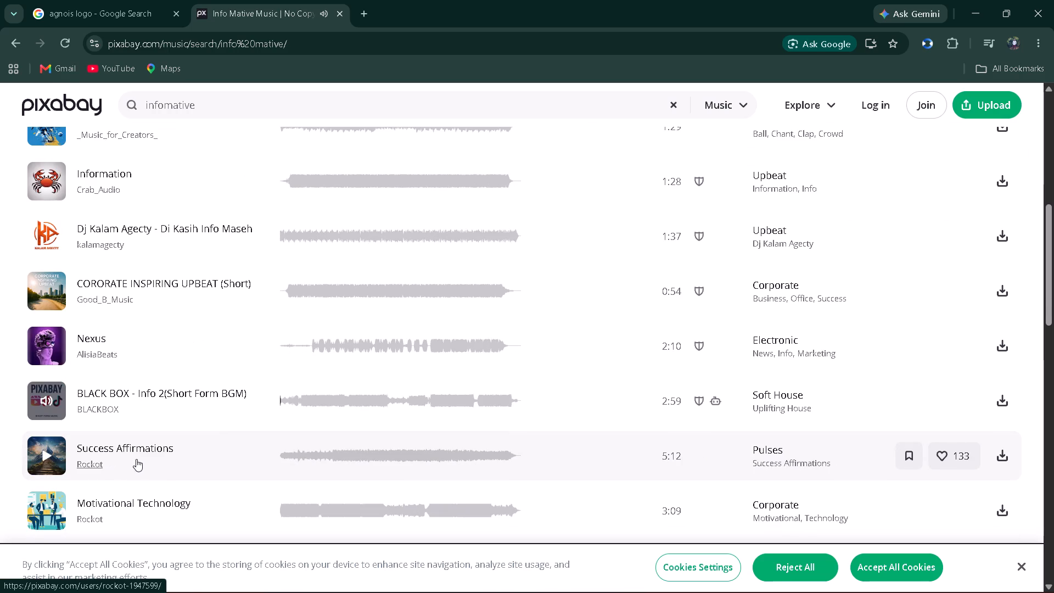
{"action": "left_click", "coordinate": [46, 400]}
Preview further tracks from "Success Affirmations" down to "Infographic Tech Corporate" to choose background music.
{"action": "left_click", "coordinate": [49, 458]}
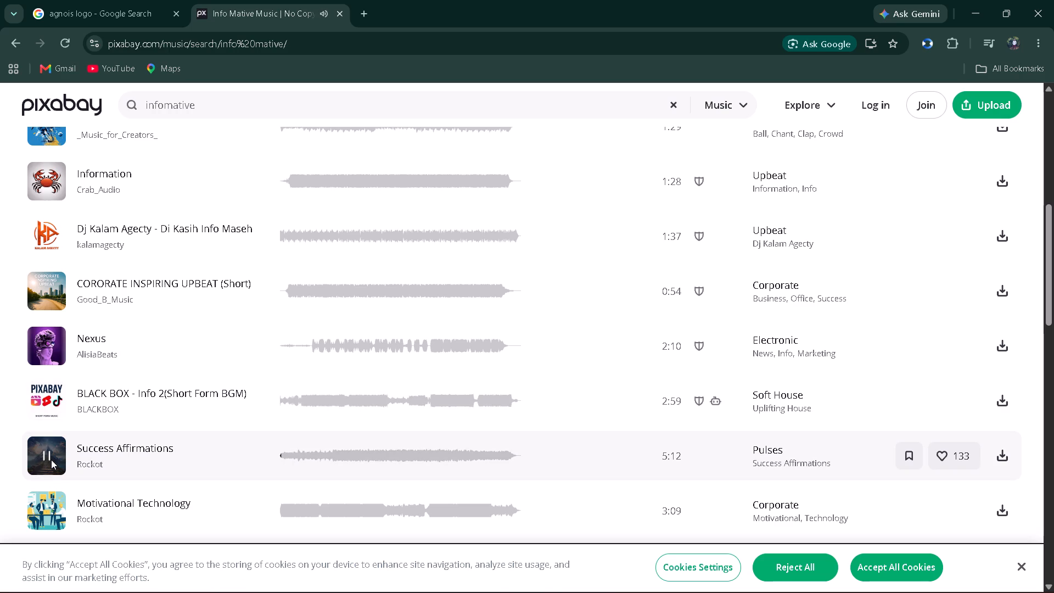
{"action": "left_click", "coordinate": [52, 460]}
{"action": "left_click", "coordinate": [49, 503]}
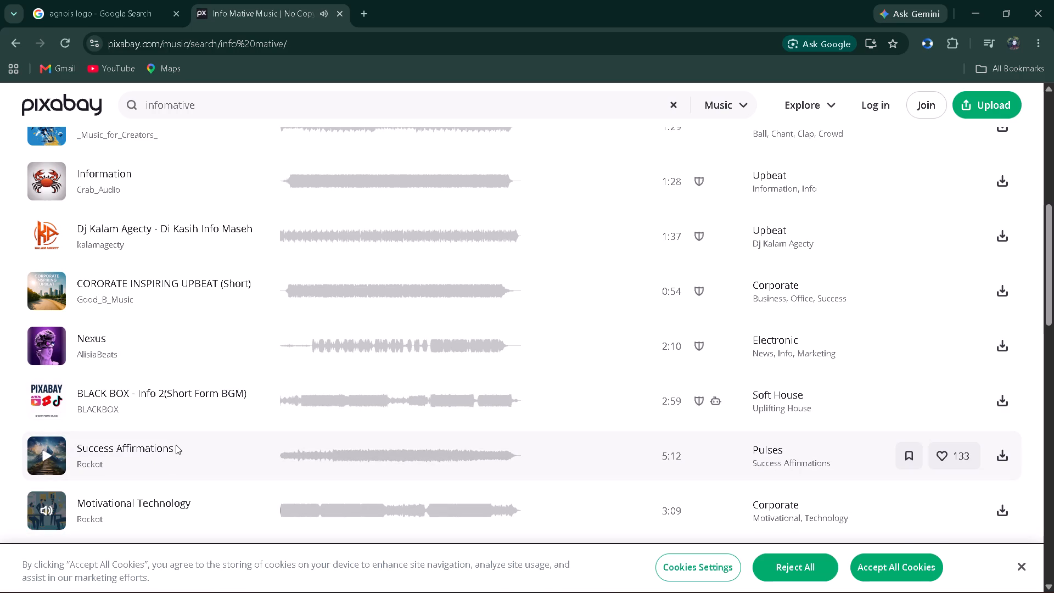
{"action": "left_click", "coordinate": [44, 509]}
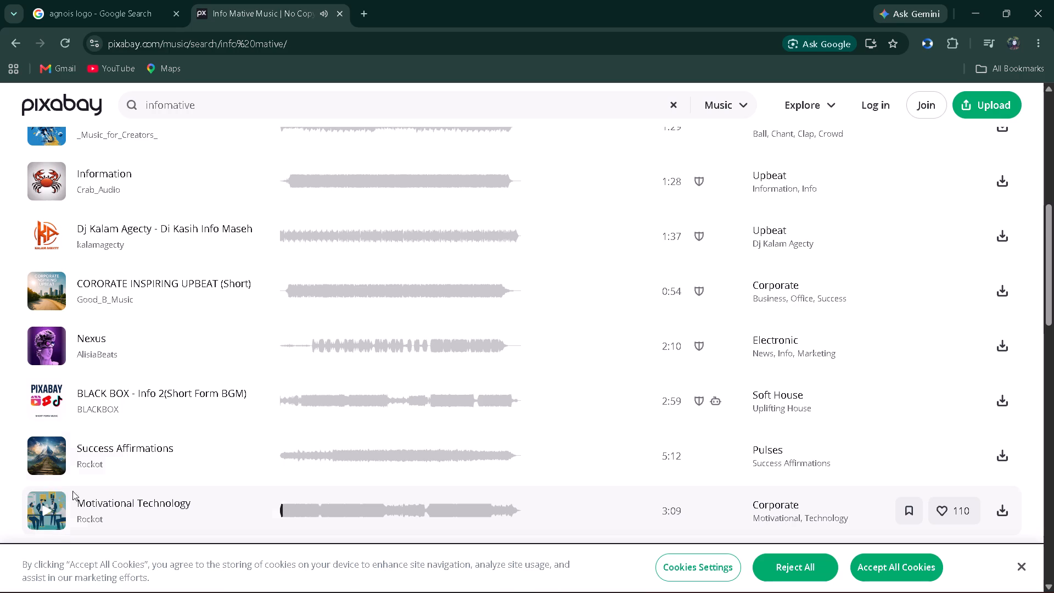
{"action": "scroll", "coordinate": [142, 443], "scroll_direction": "down", "scroll_amount": 1}
{"action": "left_click", "coordinate": [53, 455]}
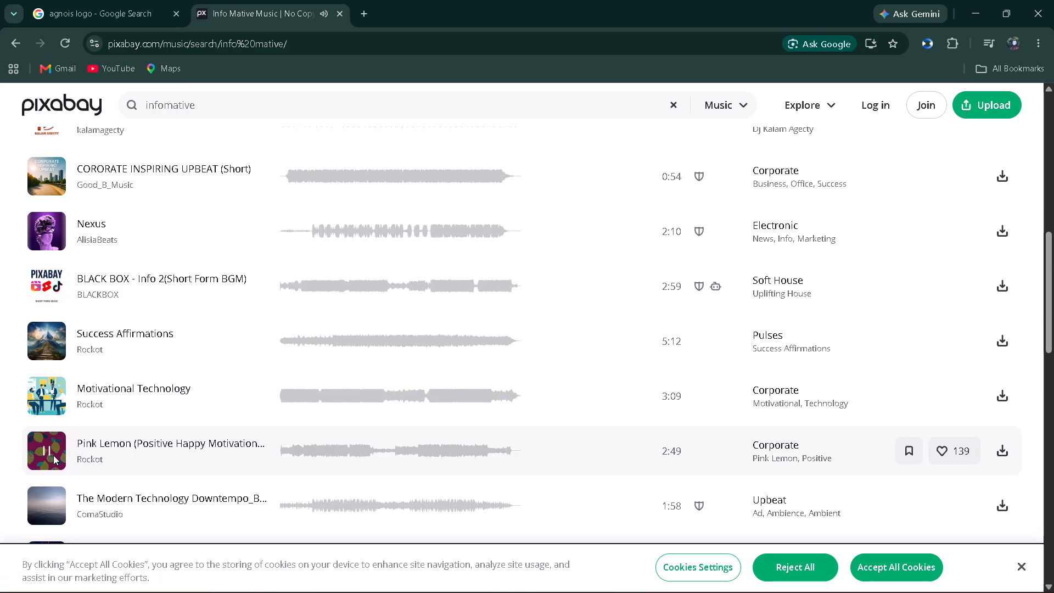
{"action": "left_click", "coordinate": [52, 506]}
{"action": "left_click", "coordinate": [48, 508]}
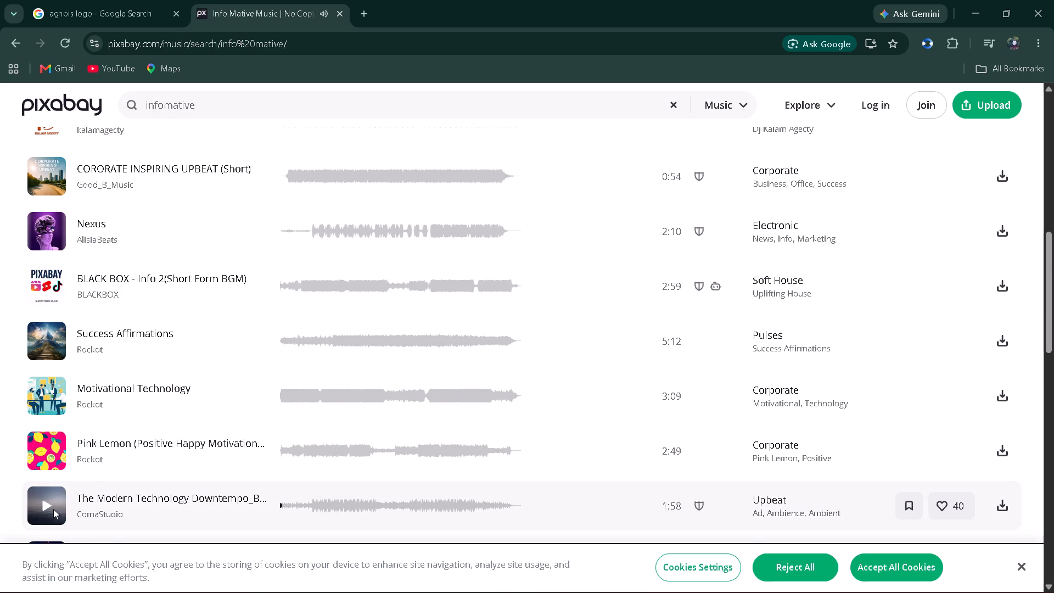
{"action": "scroll", "coordinate": [112, 480], "scroll_direction": "down", "scroll_amount": 2}
{"action": "left_click", "coordinate": [52, 448]}
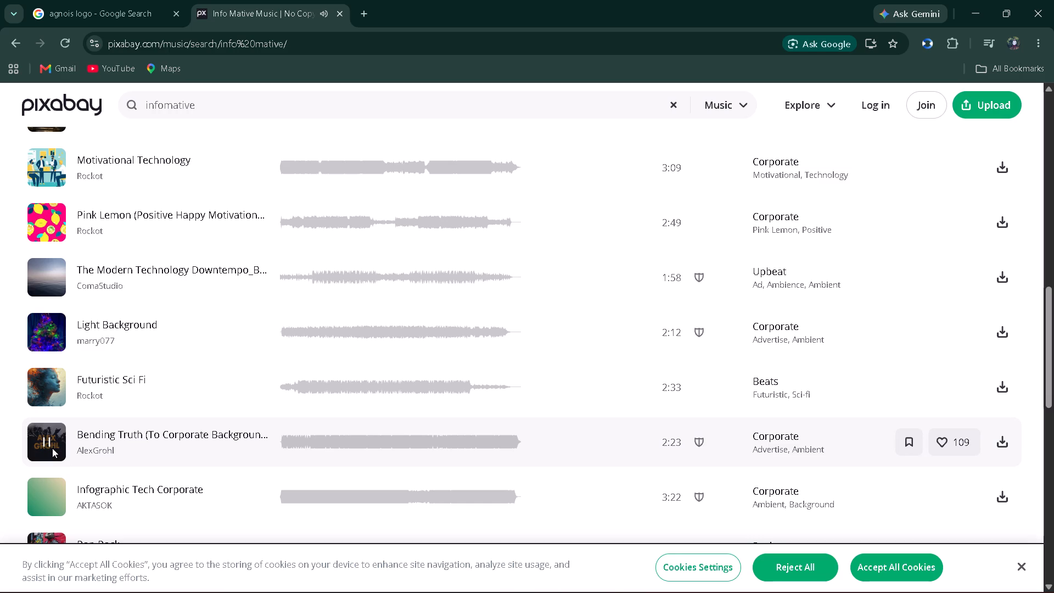
{"action": "left_click", "coordinate": [47, 500]}
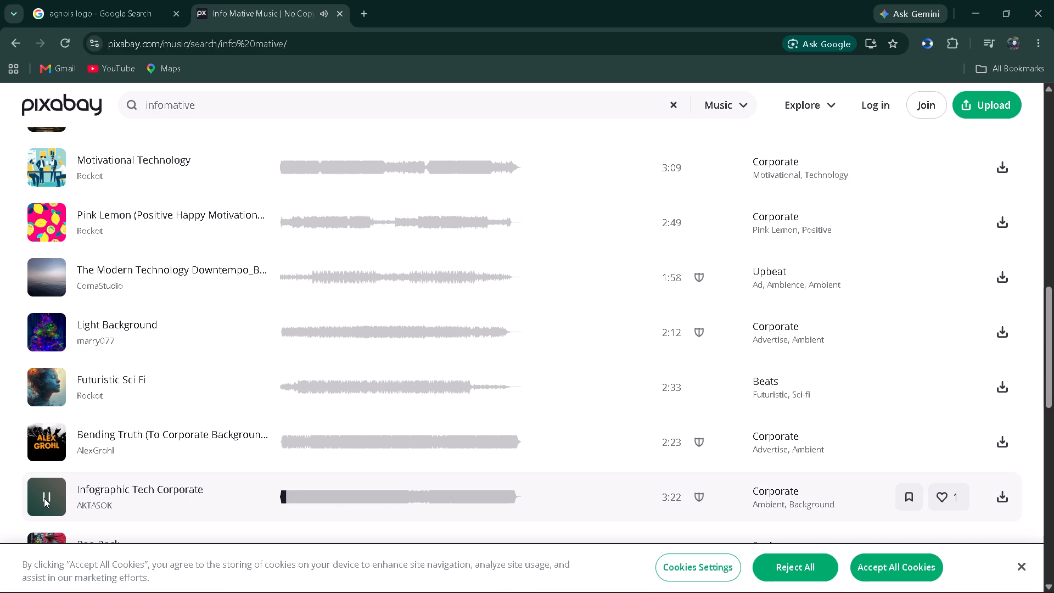
{"action": "left_click", "coordinate": [44, 498]}
Download the "Infographic Tech Corporate" track by AKTASOK and save the MP3 in the dreamstaris folder.
{"action": "left_click", "coordinate": [1023, 500]}
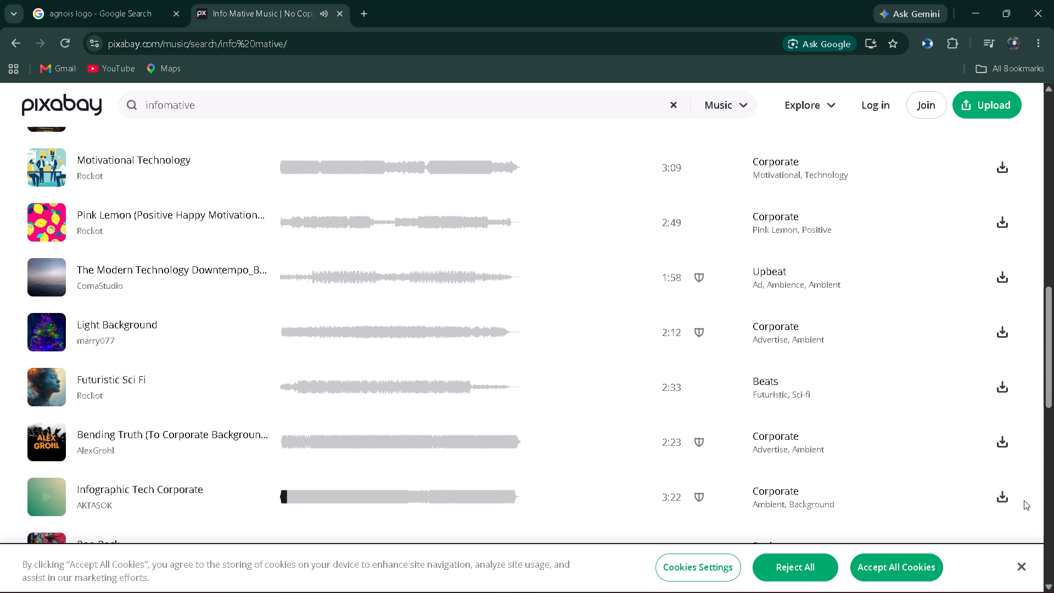
{"action": "left_click", "coordinate": [1005, 499]}
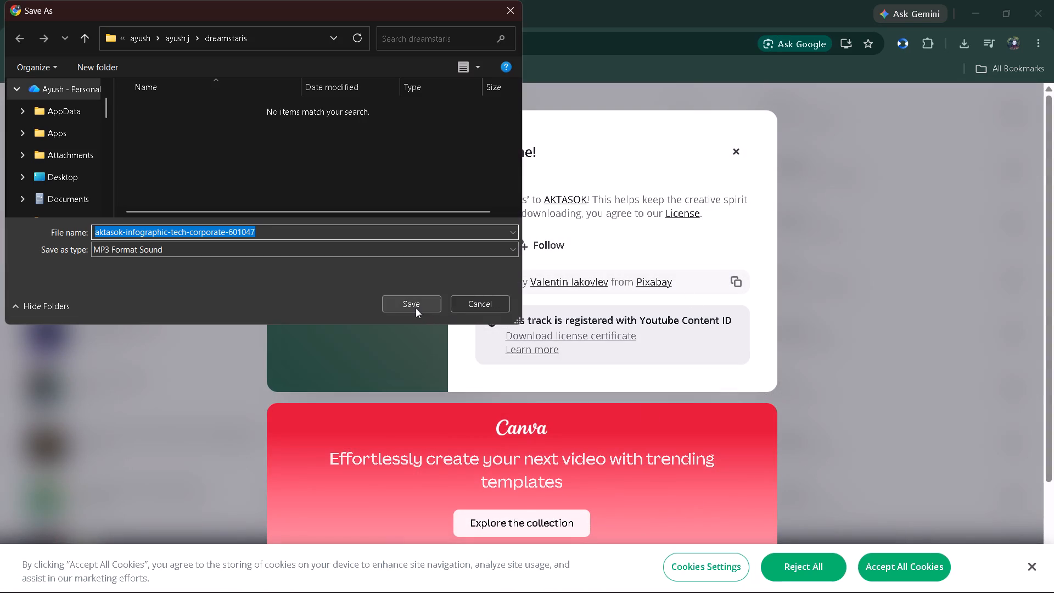
{"action": "left_click", "coordinate": [410, 301]}
Bring the downloaded aktasok-infographic-tech-corporate MP3 into the CapCut timeline as an audio clip below the main video, starting at 00:00:00:00.
{"action": "left_click_drag", "start_coordinate": [795, 86], "coordinate": [663, 171]}
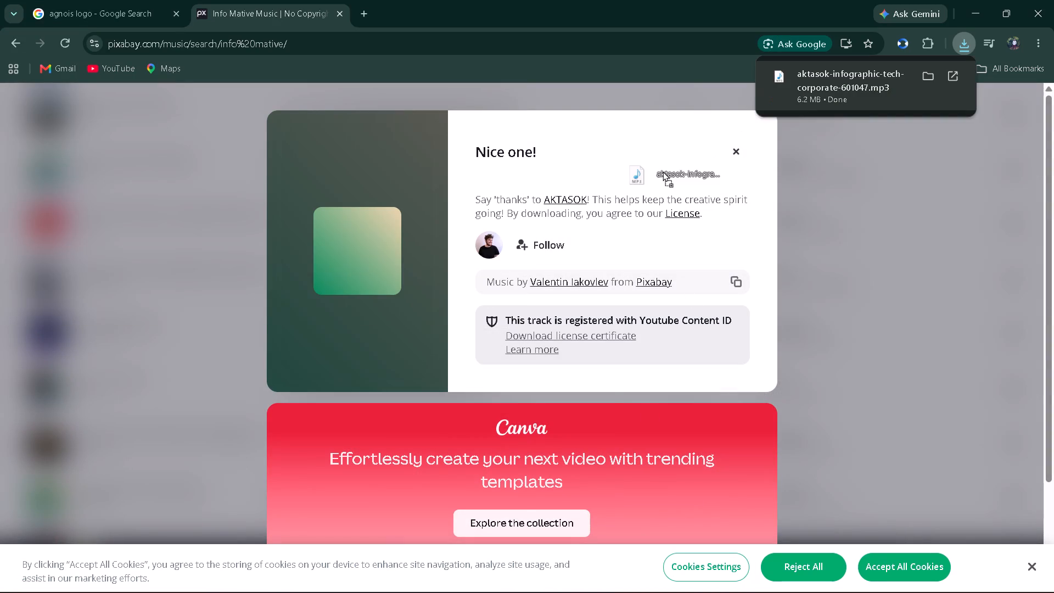
{"action": "left_click_drag", "start_coordinate": [663, 171], "coordinate": [197, 240]}
{"action": "key", "text": "alt+Tab"}
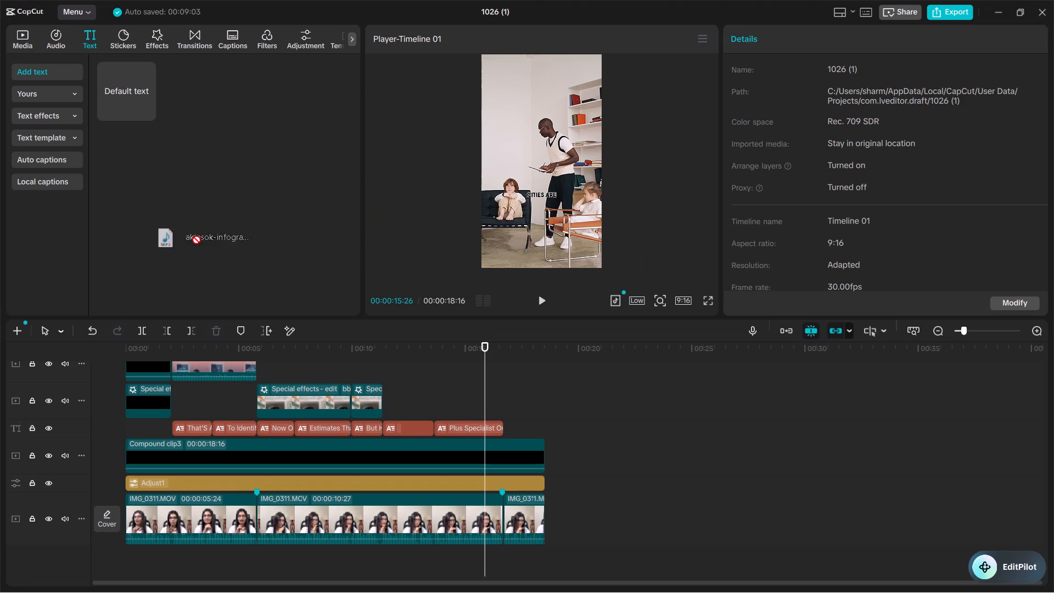
{"action": "left_click_drag", "start_coordinate": [197, 240], "coordinate": [556, 555]}
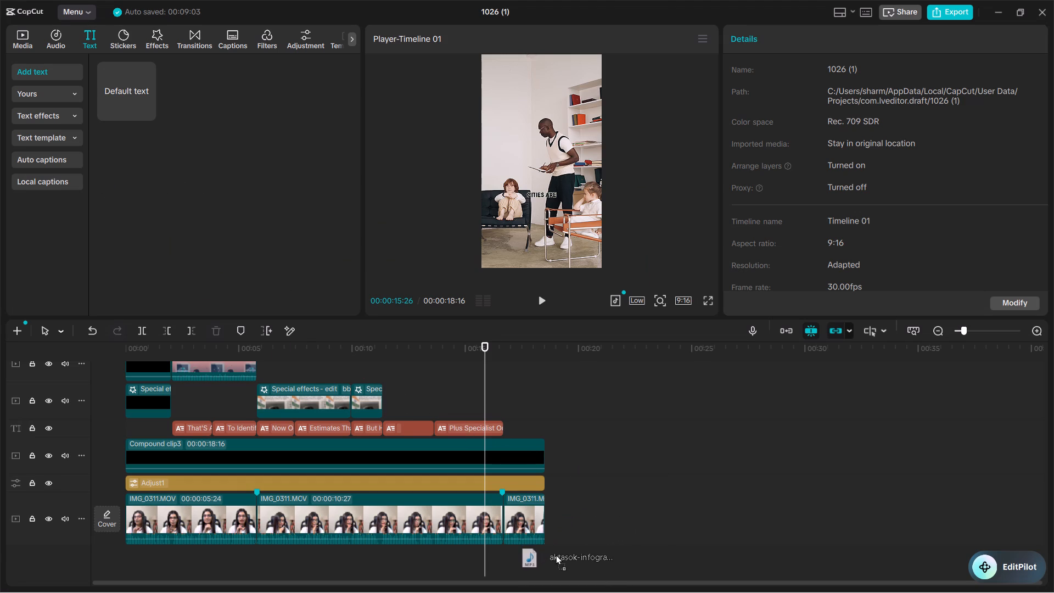
{"action": "left_click_drag", "start_coordinate": [556, 555], "coordinate": [567, 561]}
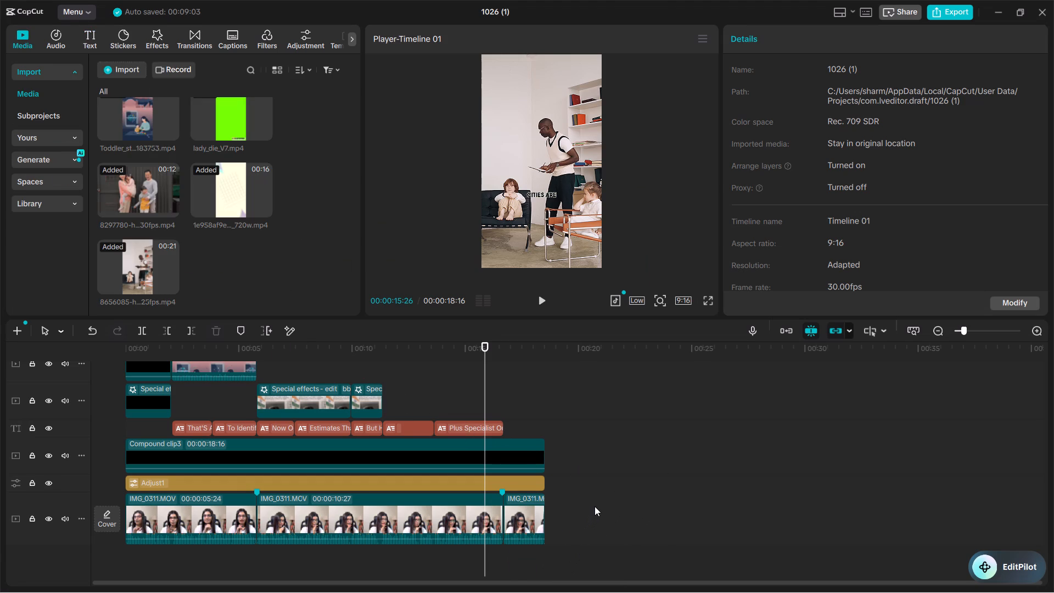
{"action": "scroll", "coordinate": [598, 501], "scroll_direction": "down", "scroll_amount": 7}
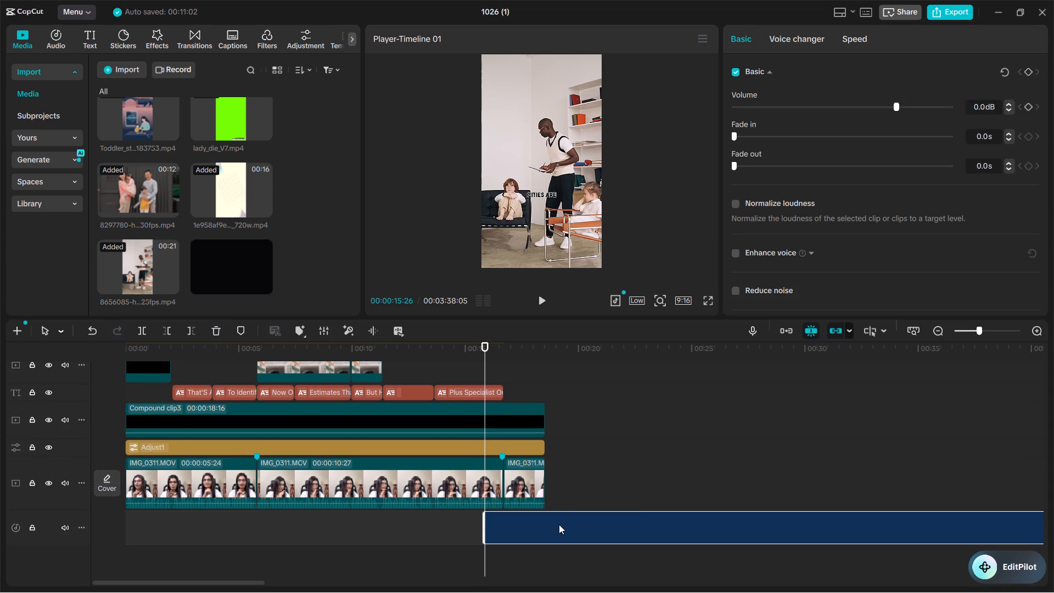
{"action": "left_click", "coordinate": [559, 524]}
{"action": "left_click_drag", "start_coordinate": [696, 513], "coordinate": [368, 513]}
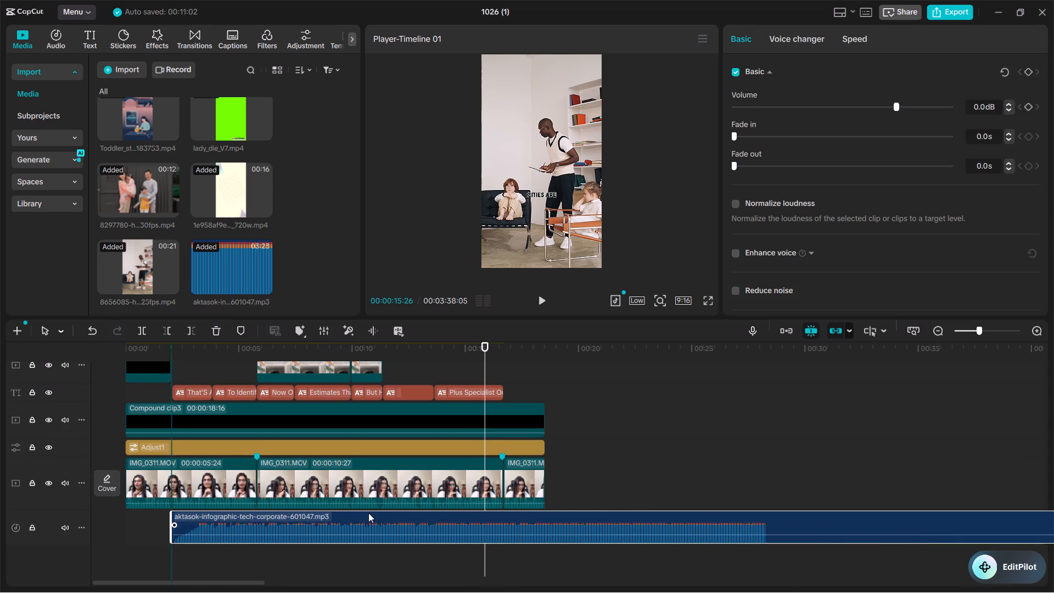
{"action": "left_click_drag", "start_coordinate": [368, 513], "coordinate": [317, 513]}
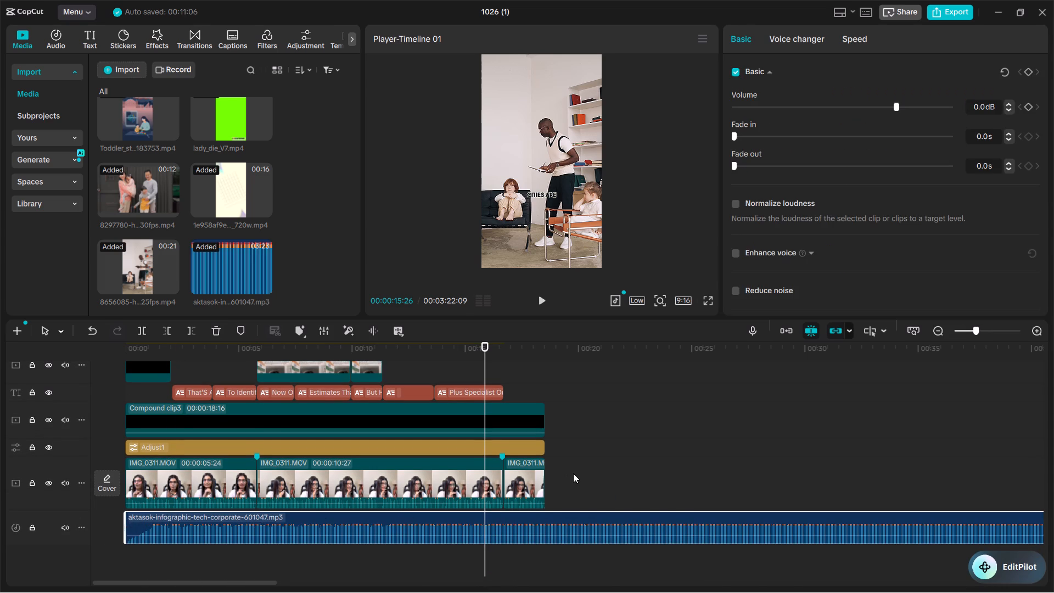
Play the video's opening and part of the toddler block-stacking clip to check how the new music balances with the voice.
{"action": "left_click_drag", "start_coordinate": [159, 349], "coordinate": [129, 350]}
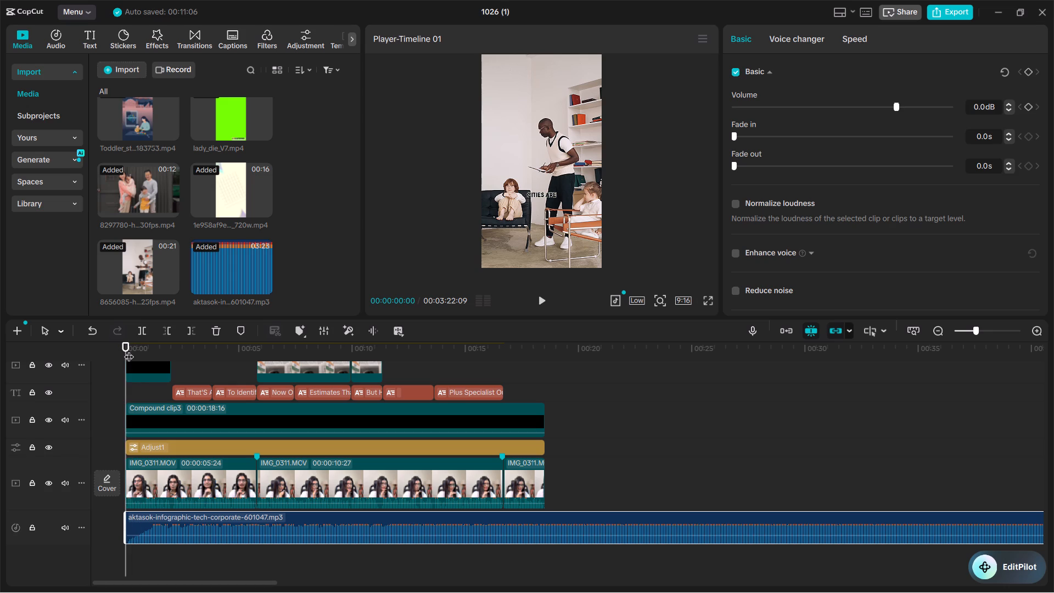
{"action": "key", "text": "space"}
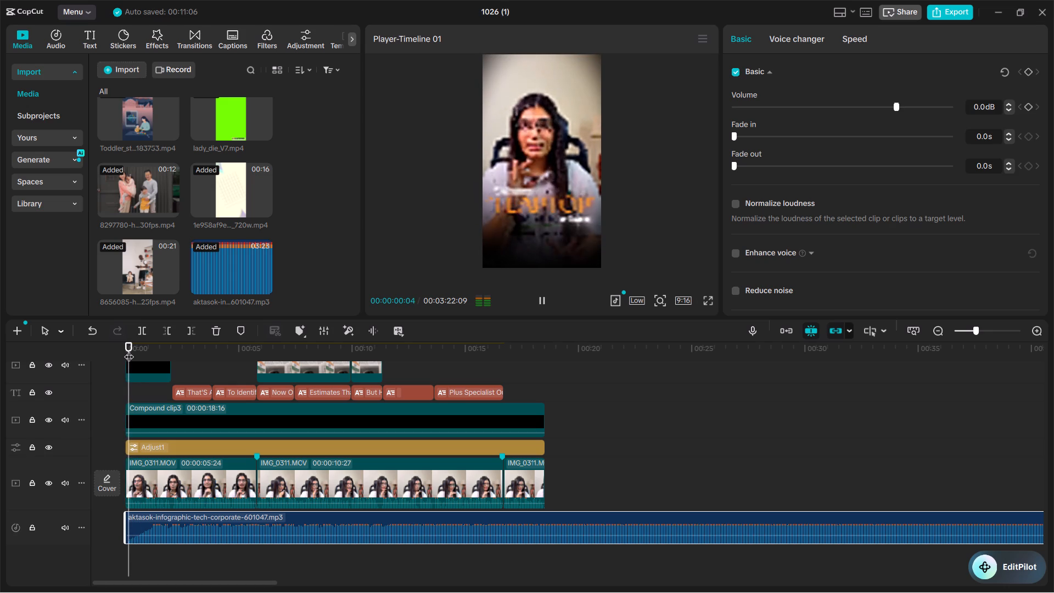
{"action": "key", "text": "space"}
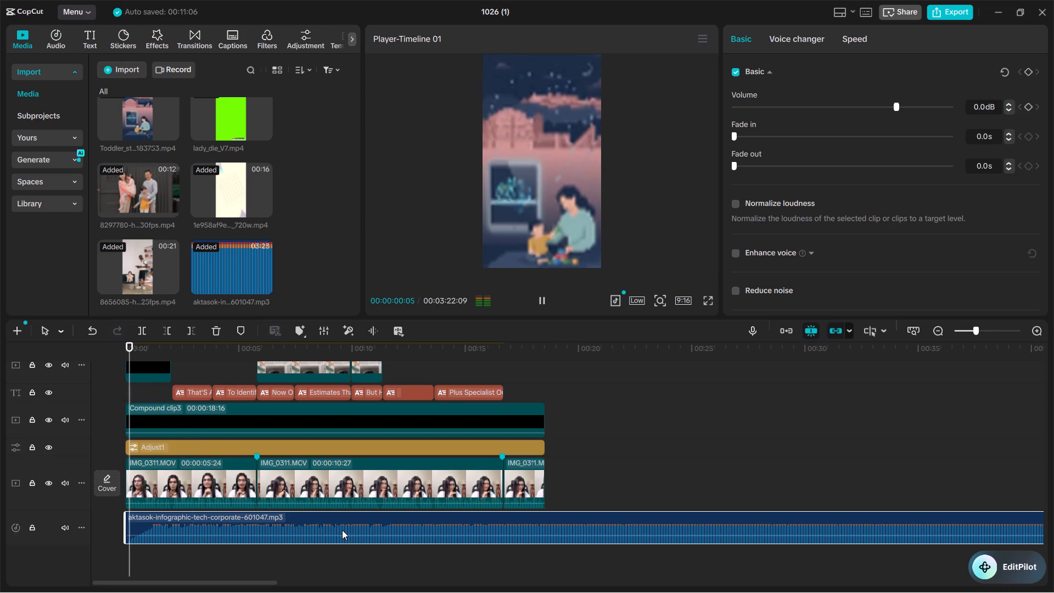
{"action": "left_click", "coordinate": [346, 519]}
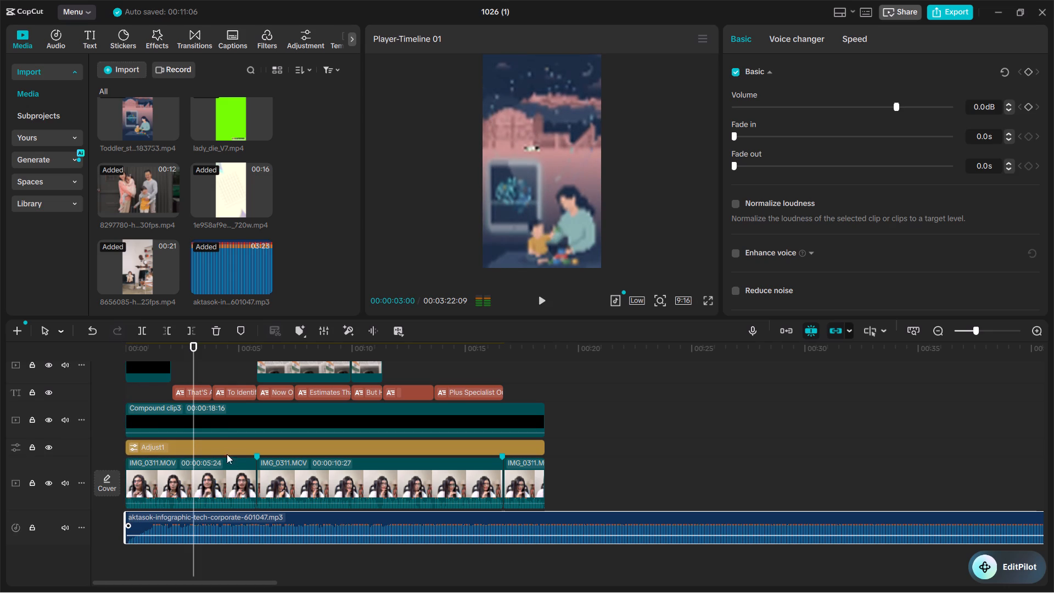
{"action": "scroll", "coordinate": [216, 424], "scroll_direction": "down", "scroll_amount": 2, "text": "ctrl"}
{"action": "scroll", "coordinate": [215, 450], "scroll_direction": "up", "scroll_amount": 3, "text": "ctrl"}
{"action": "scroll", "coordinate": [198, 402], "scroll_direction": "up", "scroll_amount": 6, "text": "ctrl"}
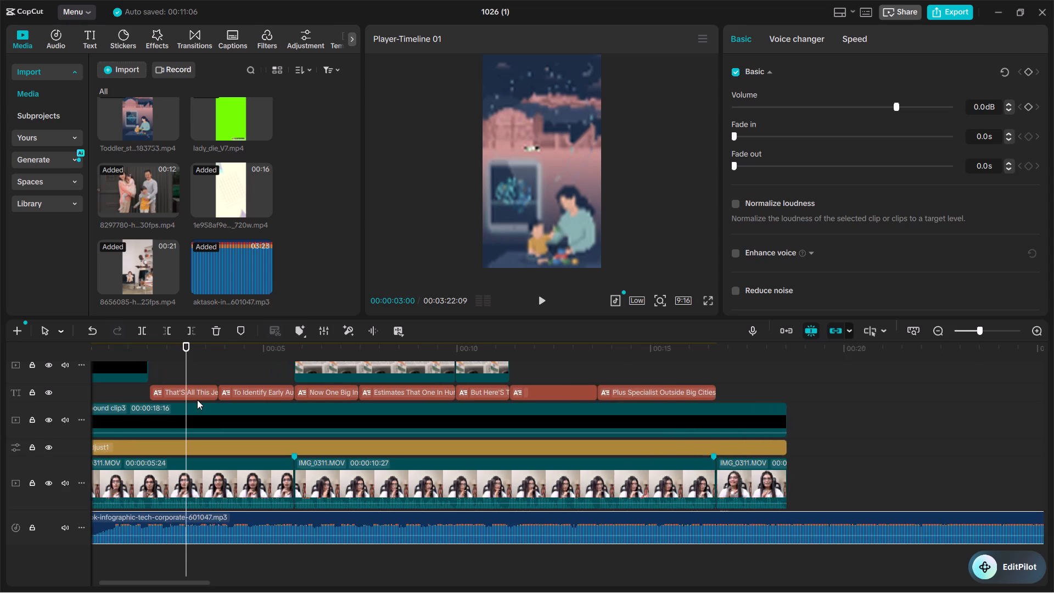
{"action": "scroll", "coordinate": [197, 400], "scroll_direction": "up", "scroll_amount": 2, "text": "ctrl"}
{"action": "scroll", "coordinate": [211, 418], "scroll_direction": "up", "scroll_amount": 7}
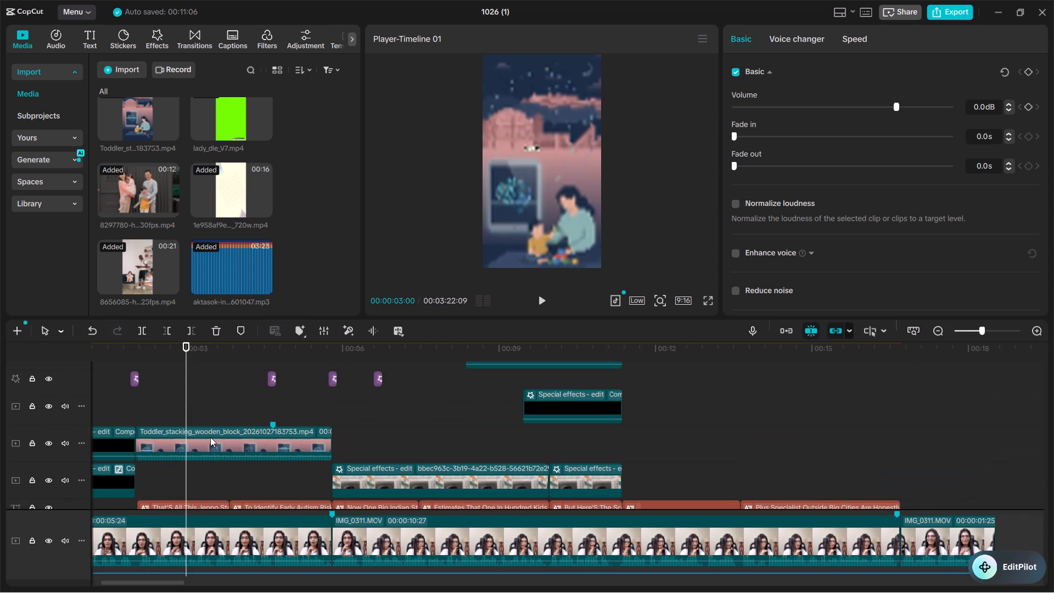
{"action": "left_click_drag", "start_coordinate": [216, 455], "coordinate": [217, 479]}
{"action": "left_click_drag", "start_coordinate": [217, 479], "coordinate": [217, 482]}
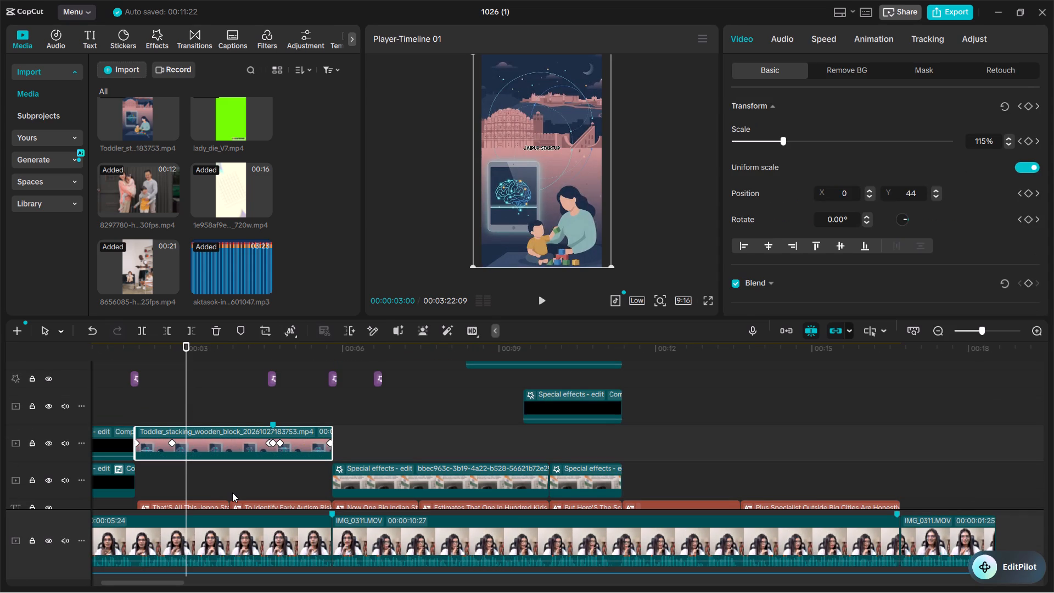
{"action": "key", "text": "space"}
{"action": "key", "text": "space"}
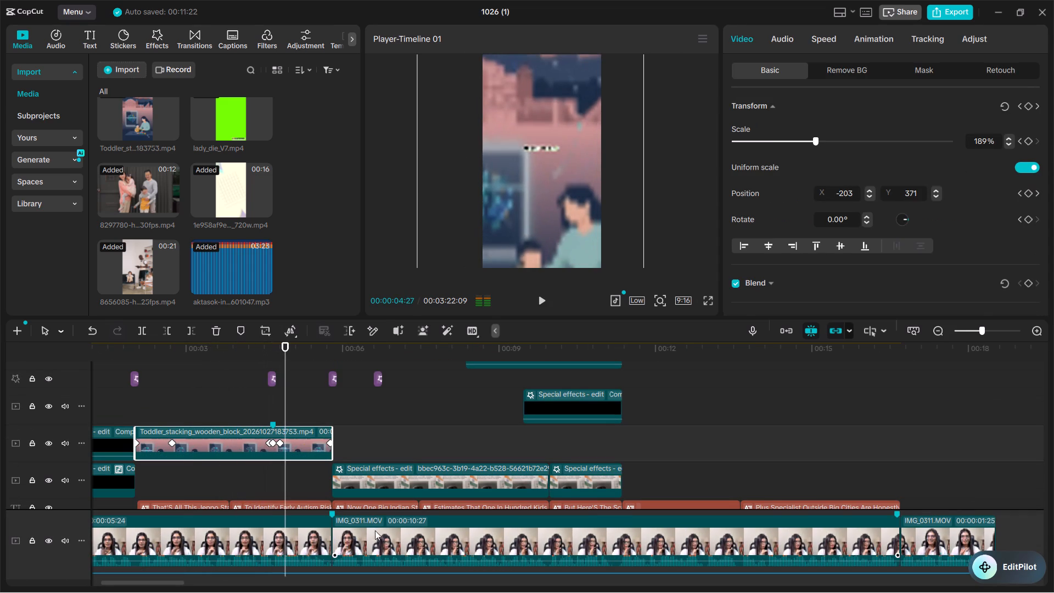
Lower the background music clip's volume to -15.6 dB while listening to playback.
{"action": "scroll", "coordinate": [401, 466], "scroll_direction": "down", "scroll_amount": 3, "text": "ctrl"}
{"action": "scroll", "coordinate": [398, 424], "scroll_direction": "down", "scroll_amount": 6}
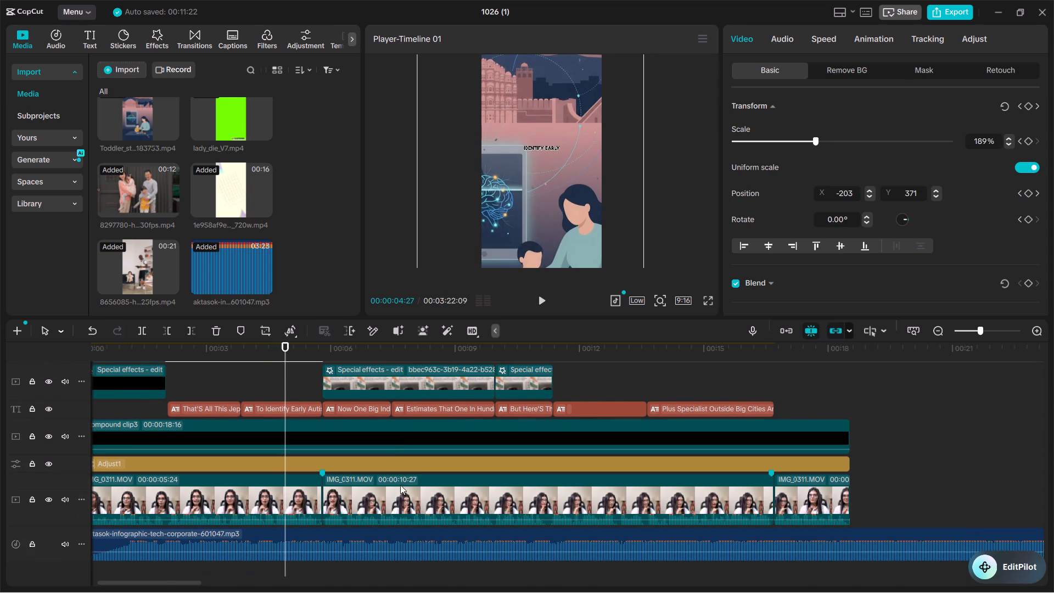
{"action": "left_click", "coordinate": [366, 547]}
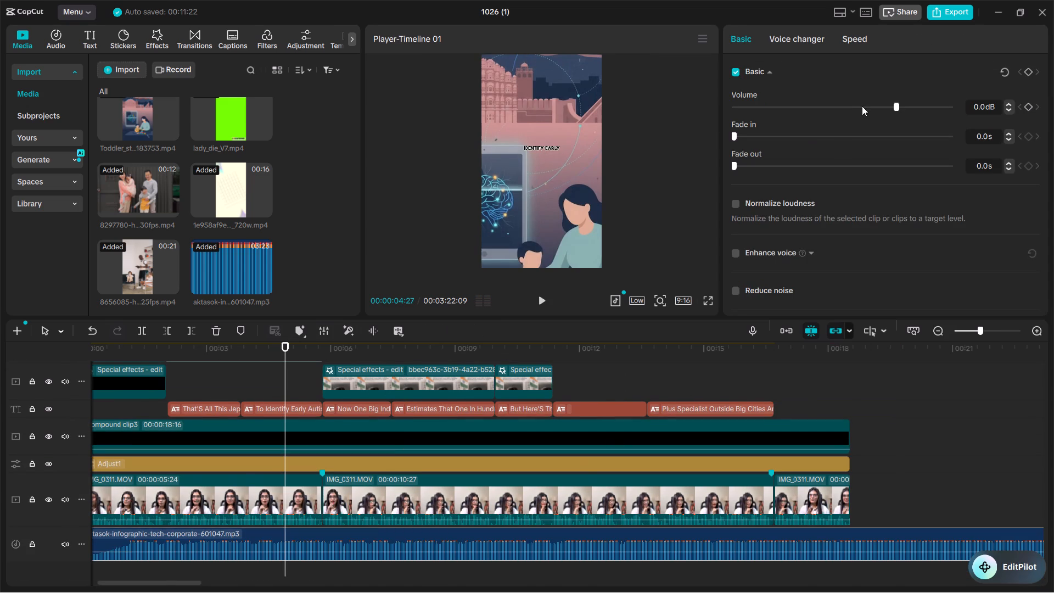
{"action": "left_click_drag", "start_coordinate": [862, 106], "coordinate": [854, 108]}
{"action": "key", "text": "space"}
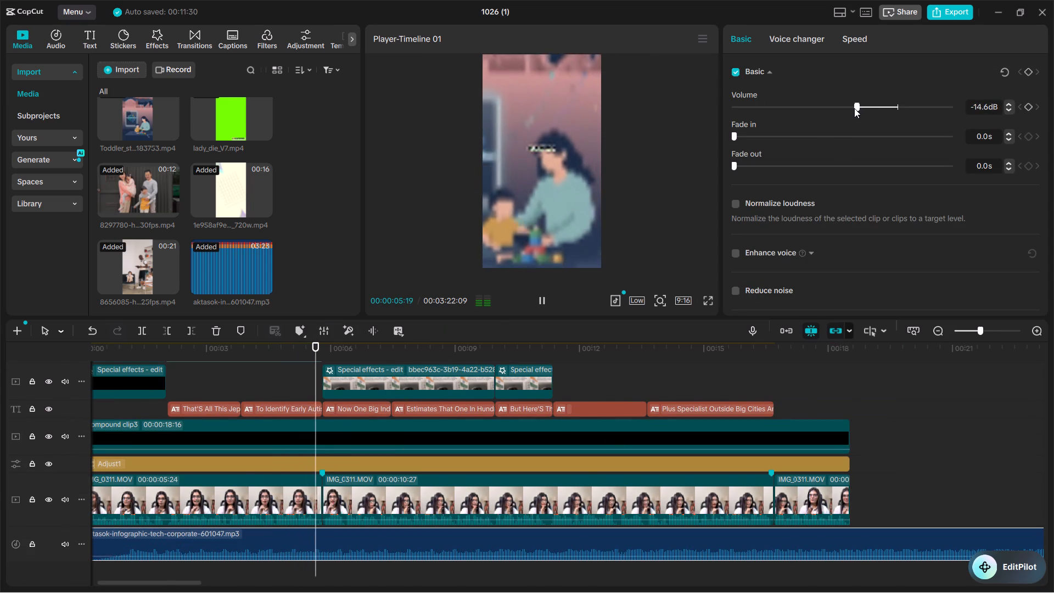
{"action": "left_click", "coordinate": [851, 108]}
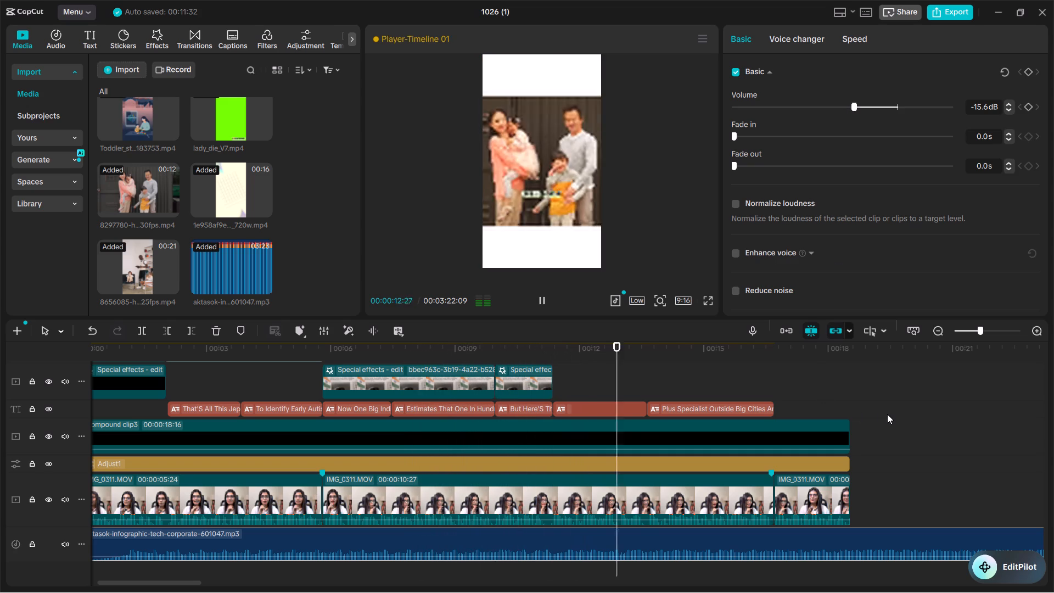
Trim the background music clip to finish with the video at 00:00:18:16.
{"action": "left_click_drag", "start_coordinate": [842, 350], "coordinate": [850, 349]}
{"action": "left_click", "coordinate": [853, 538]}
{"action": "key", "text": "w"}
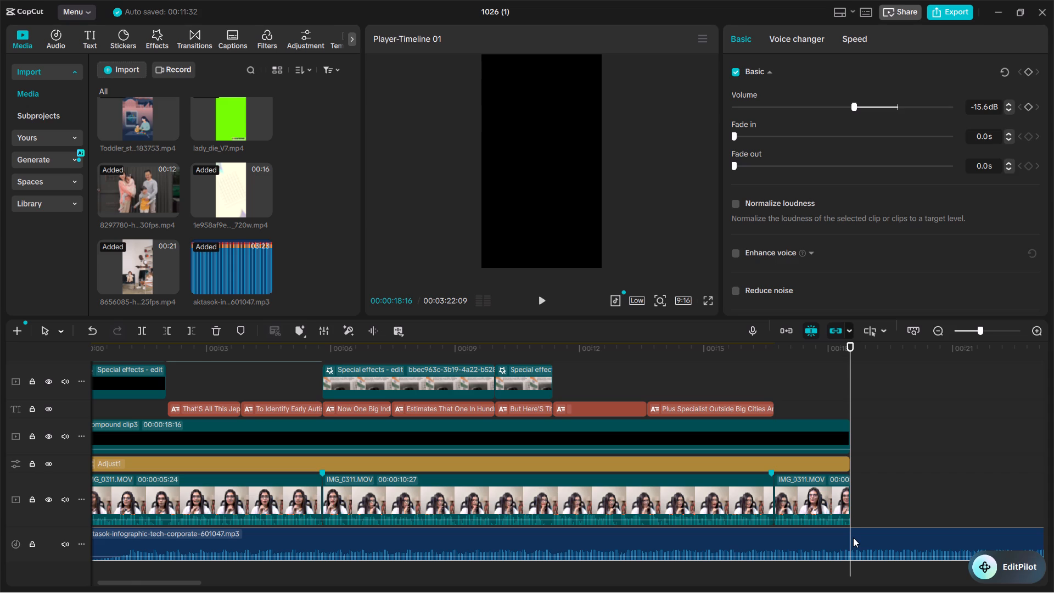
Set the background music clip's volume to -18.2 dB and replay the opening to check the mix.
{"action": "left_click", "coordinate": [844, 108]}
{"action": "key", "text": "space"}
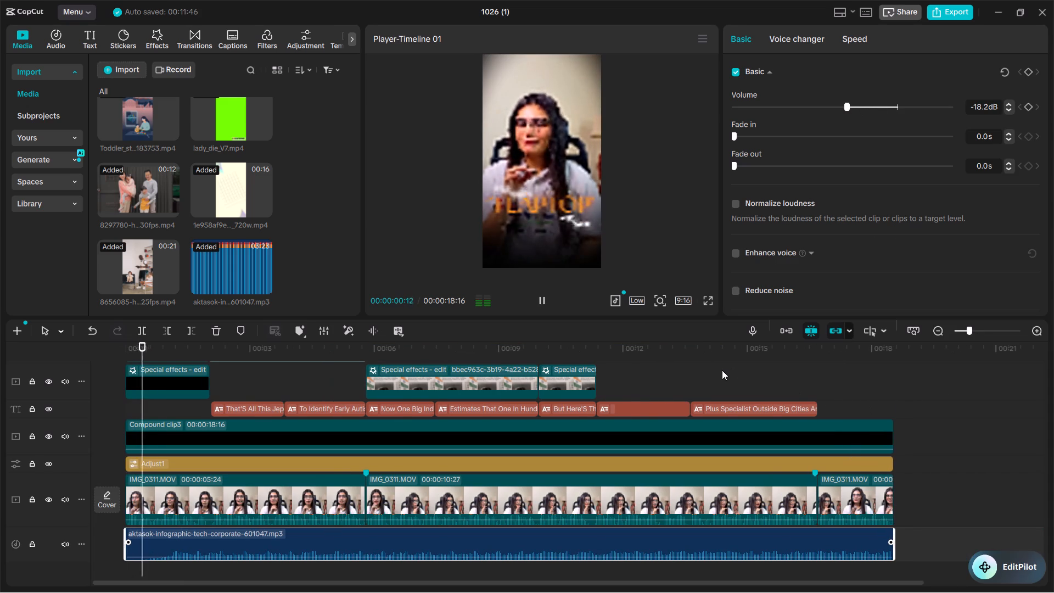
{"action": "key", "text": "space"}
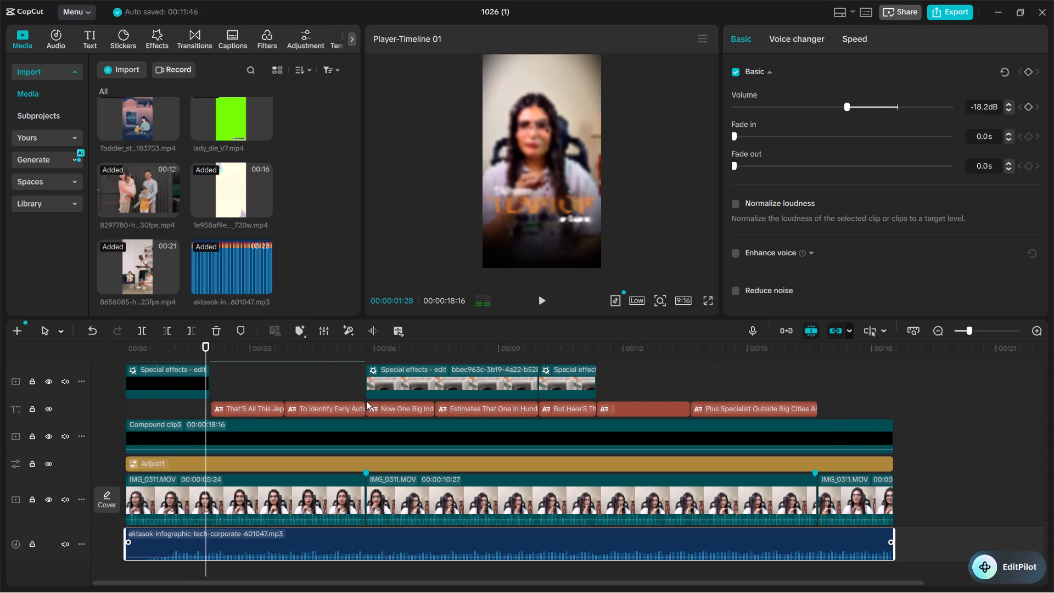
{"action": "left_click_drag", "start_coordinate": [172, 346], "coordinate": [124, 355]}
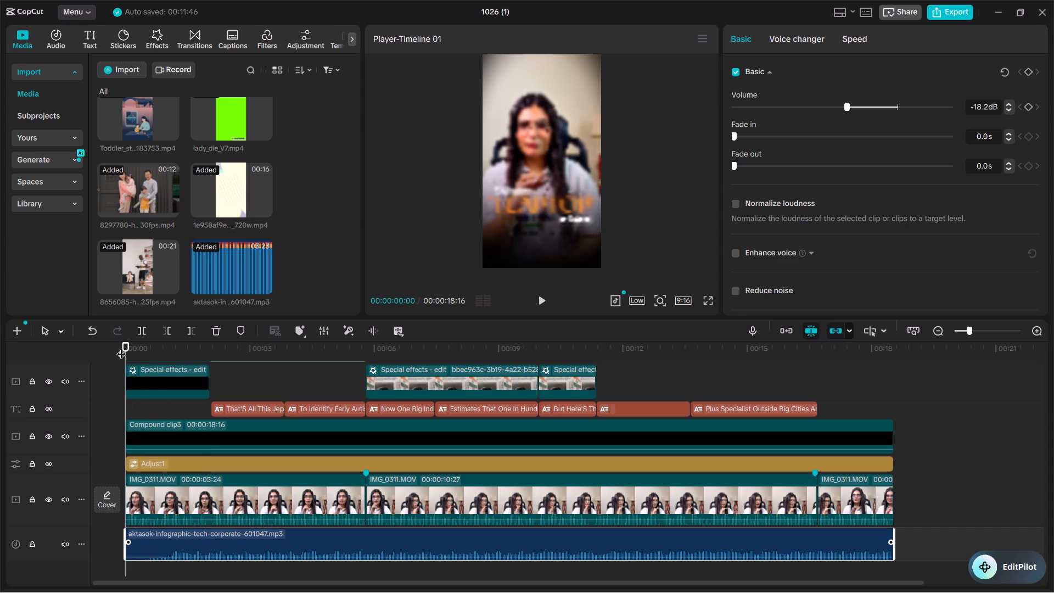
Search the audio library for "raiser" with the playhead at the start of the video.
{"action": "left_click", "coordinate": [64, 45]}
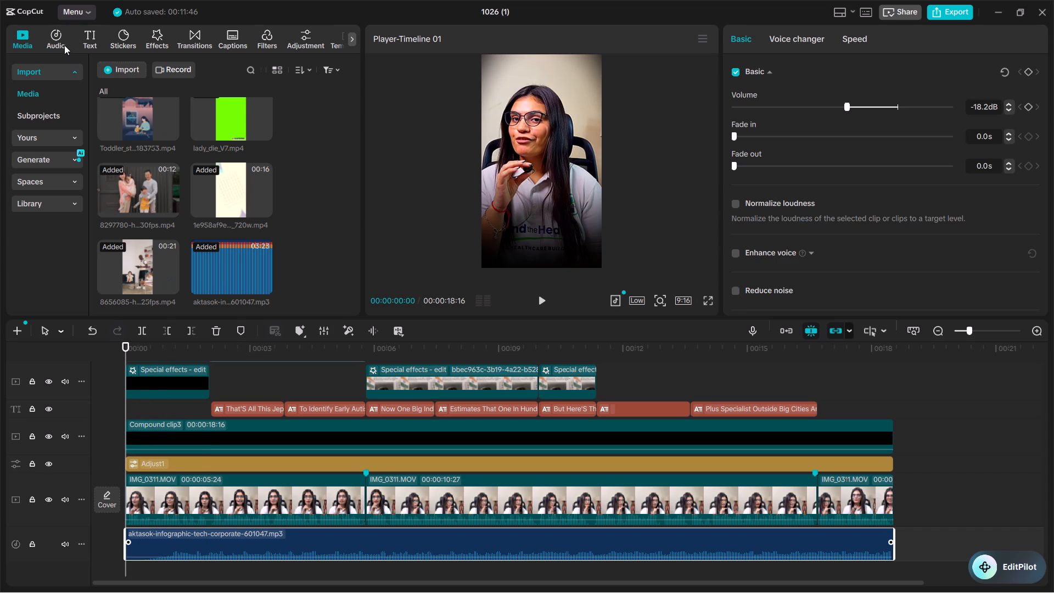
{"action": "left_click", "coordinate": [60, 43]}
{"action": "left_click", "coordinate": [59, 44]}
{"action": "left_click", "coordinate": [41, 137]}
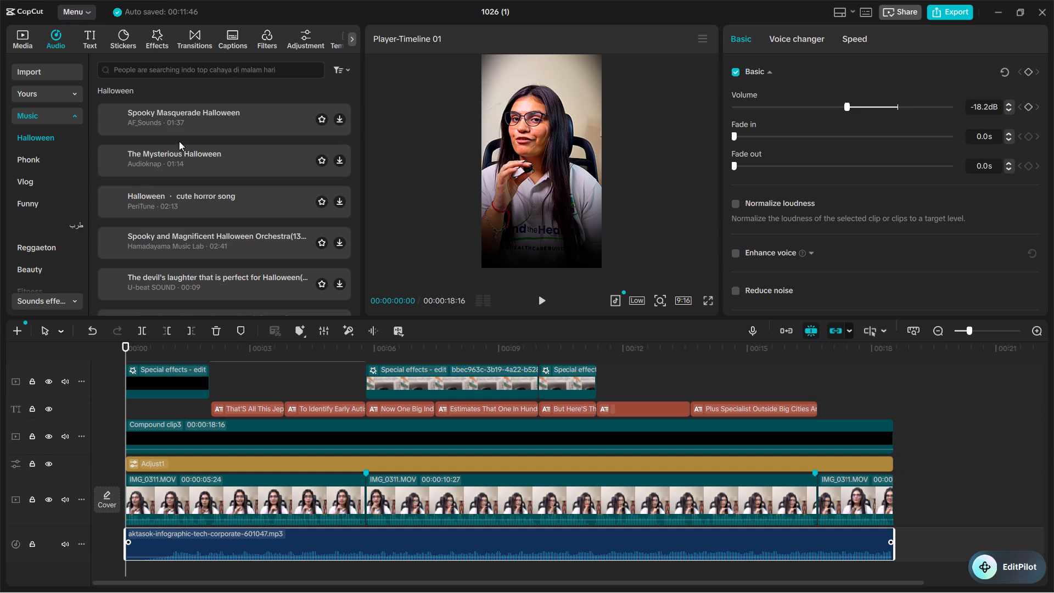
{"action": "left_click", "coordinate": [250, 66]}
{"action": "type", "text": "raiser"}
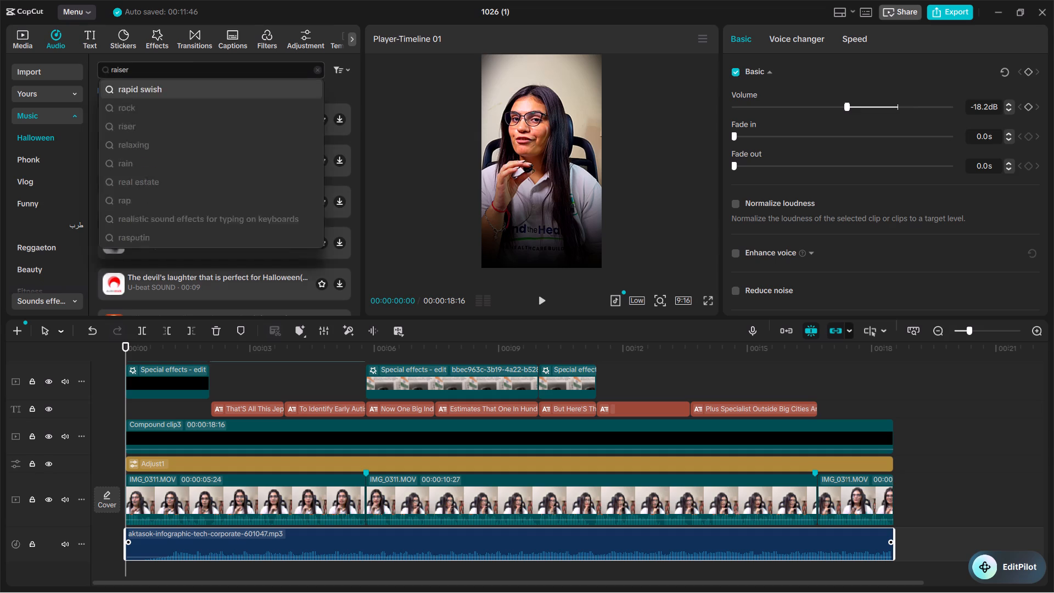
{"action": "key", "text": "Return"}
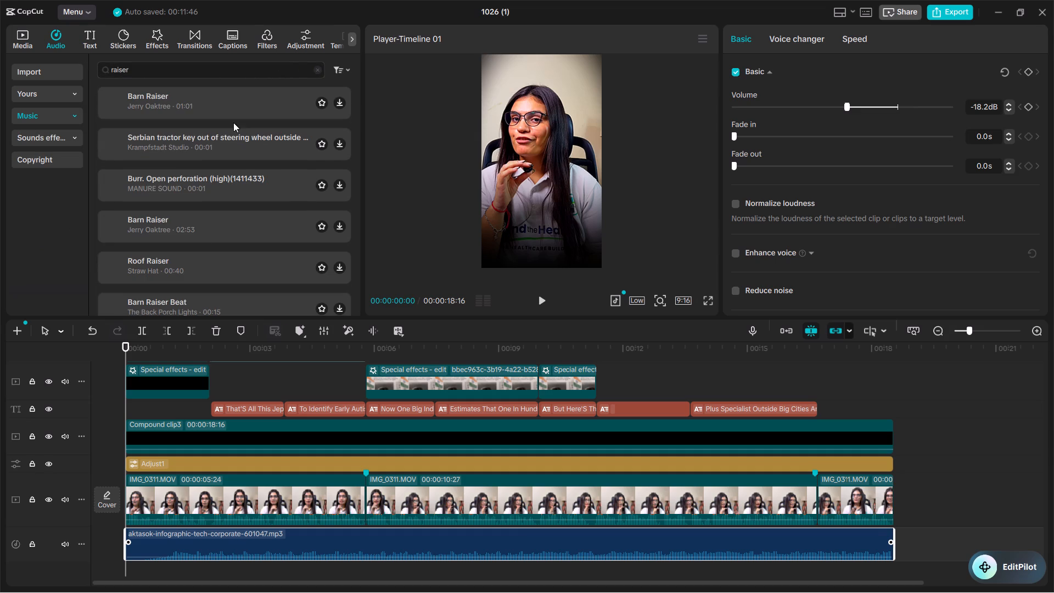
Audition the "raiser" music results, including Barn Raiser, Burr. Open perforation and Roof Raiser, for a suitable opening sound.
{"action": "left_click", "coordinate": [169, 107]}
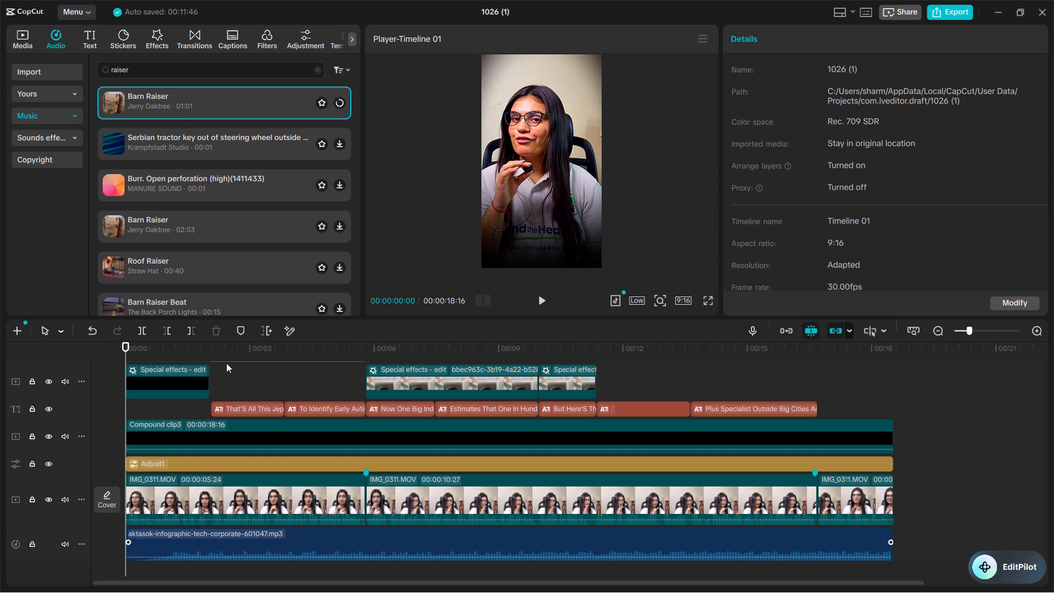
{"action": "scroll", "coordinate": [242, 536], "scroll_direction": "down", "scroll_amount": 2}
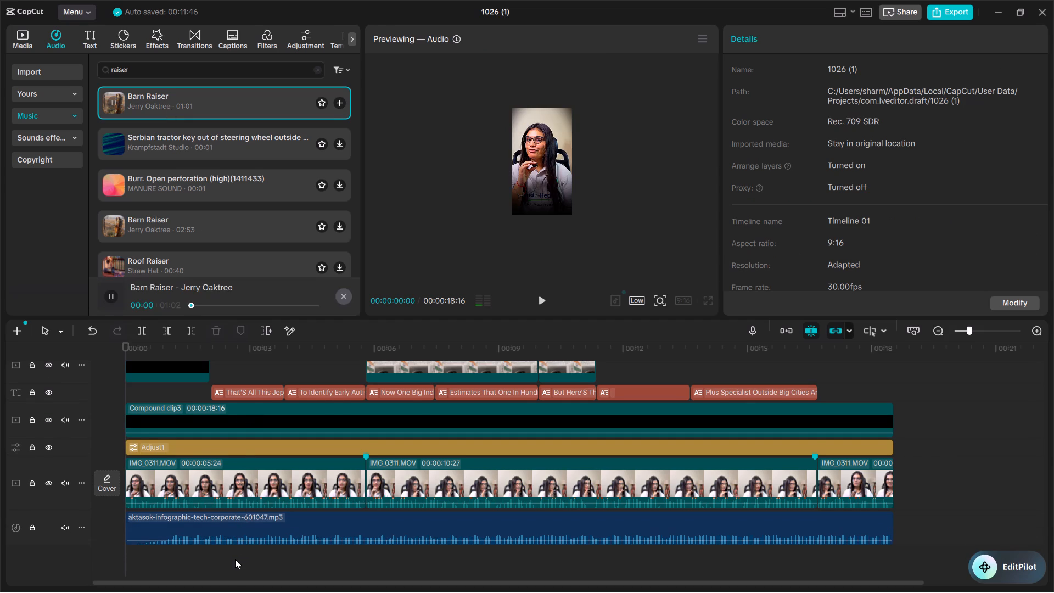
{"action": "left_click", "coordinate": [250, 107]}
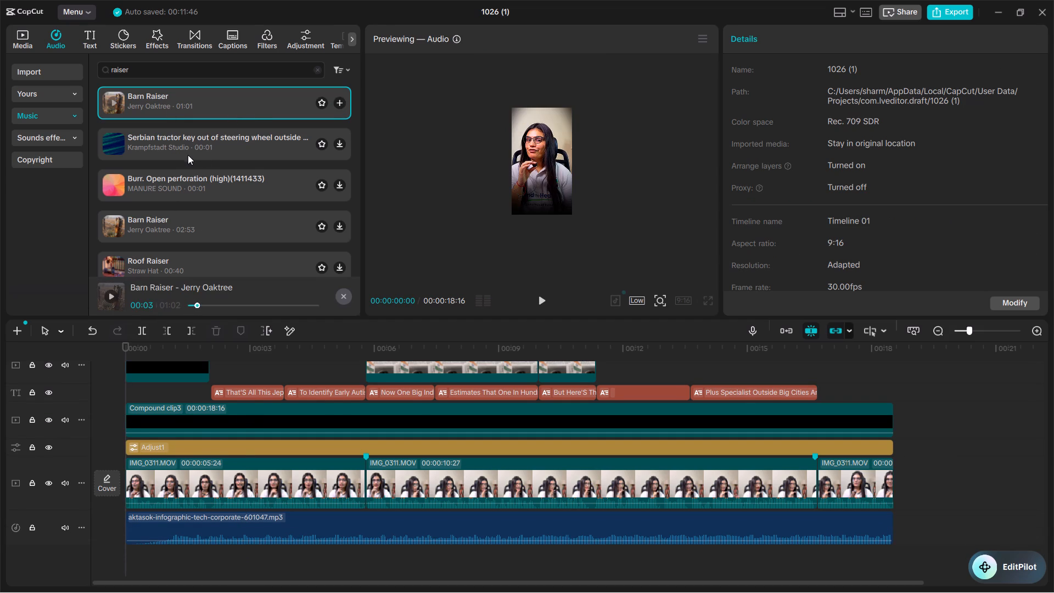
{"action": "left_click", "coordinate": [188, 152]}
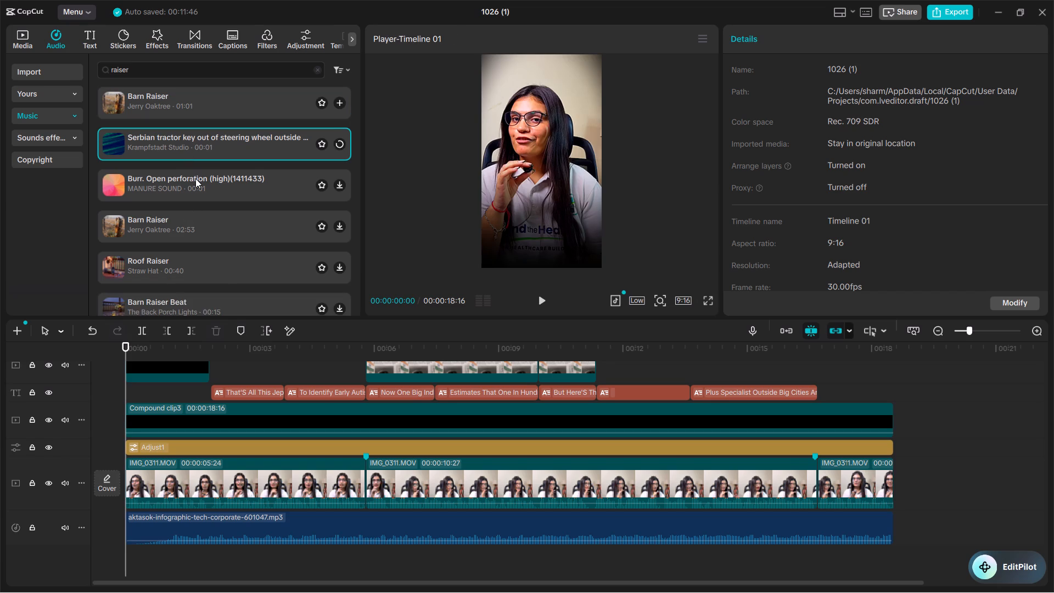
{"action": "left_click", "coordinate": [201, 193]}
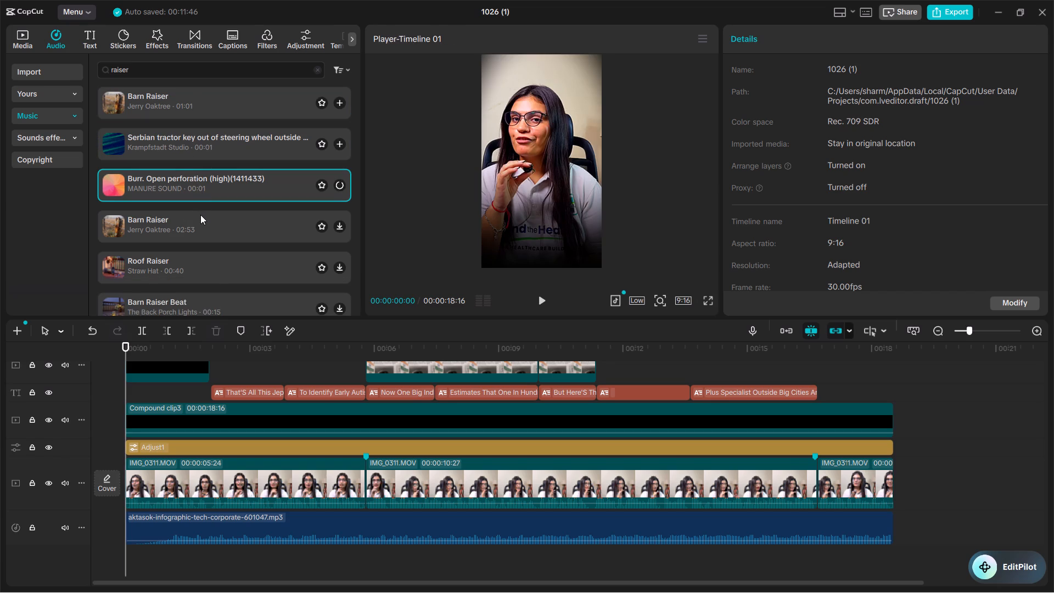
{"action": "left_click", "coordinate": [199, 217]}
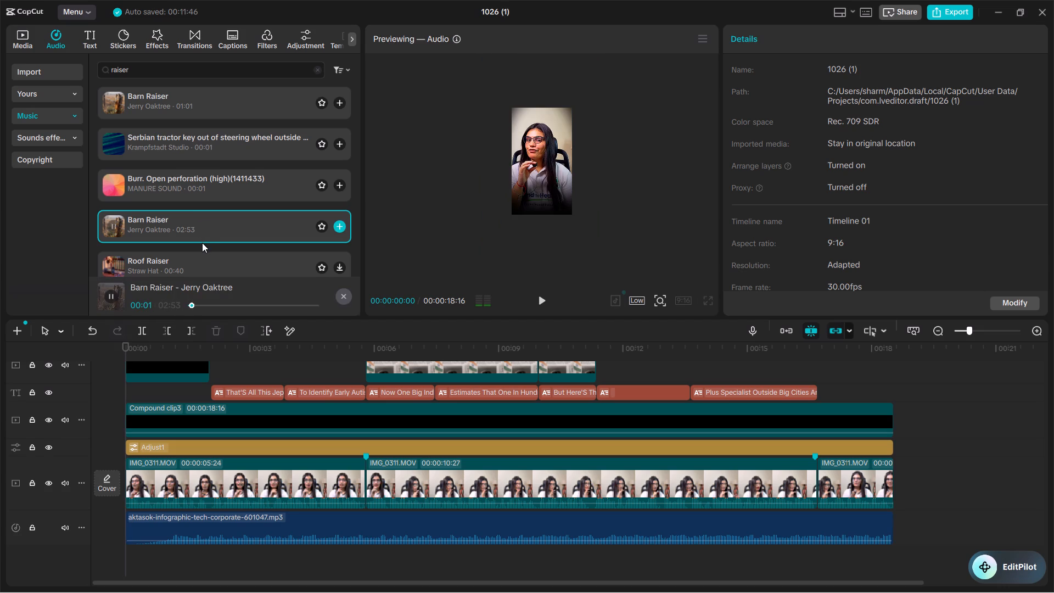
{"action": "left_click", "coordinate": [200, 266]}
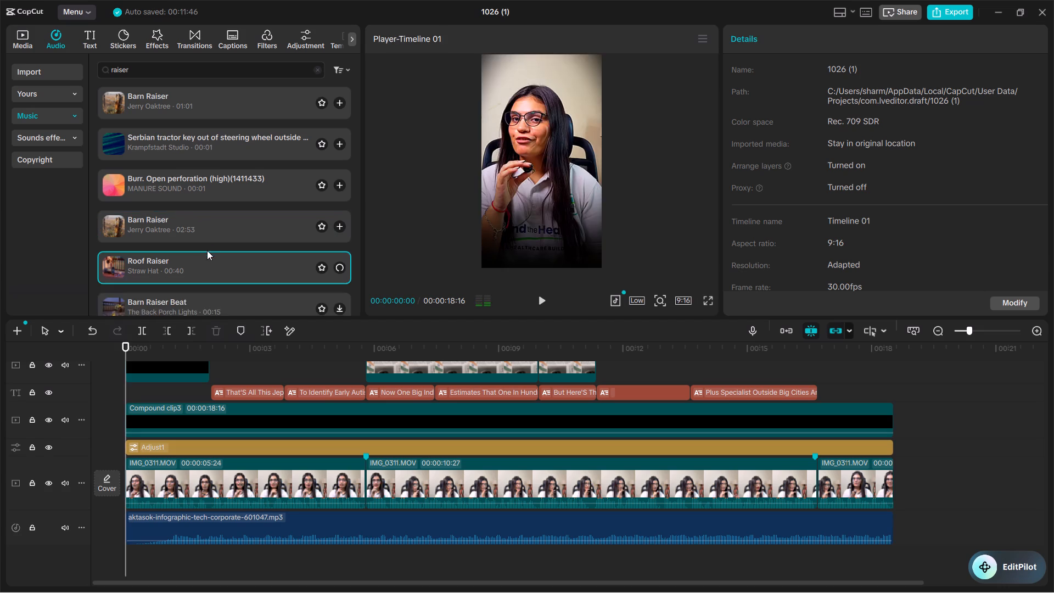
{"action": "scroll", "coordinate": [214, 244], "scroll_direction": "down", "scroll_amount": 1}
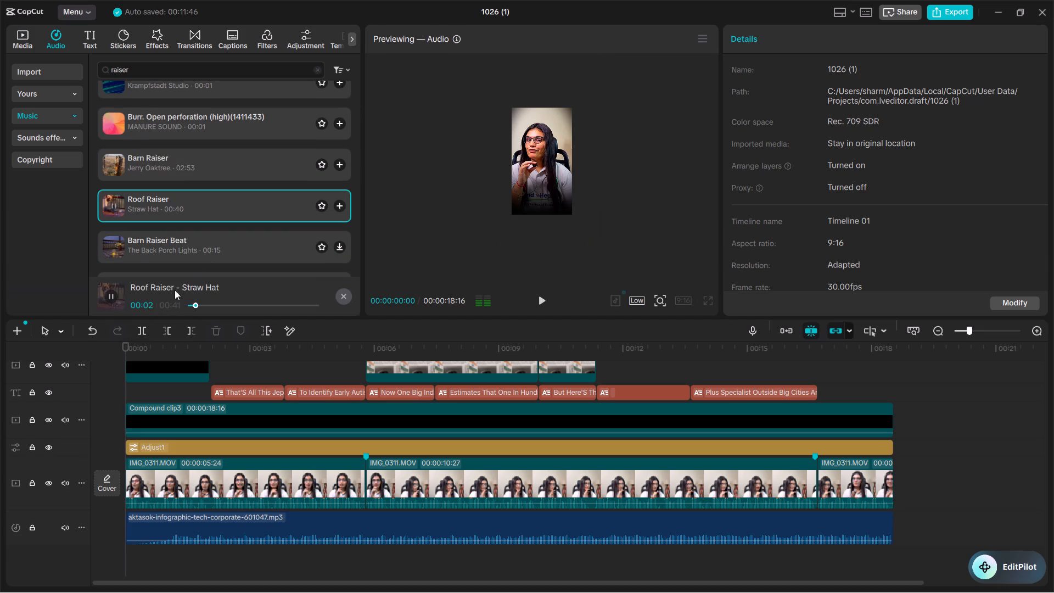
{"action": "left_click", "coordinate": [114, 294]}
Search the sound effects for "swoosh", audition several, and place Gentle Swoosh on a new audio track at the video's start.
{"action": "left_click", "coordinate": [43, 140]}
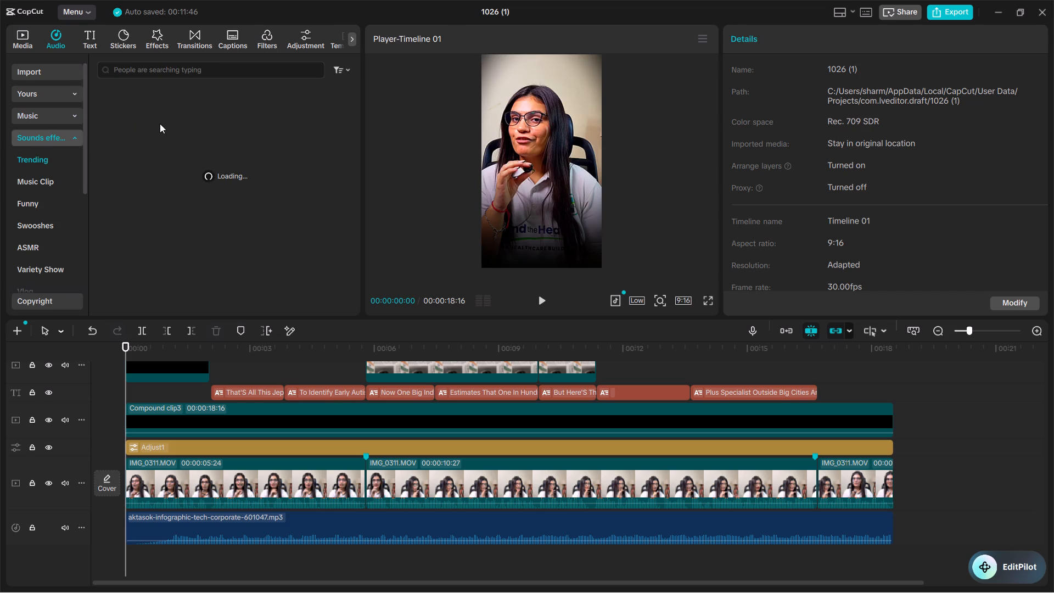
{"action": "left_click", "coordinate": [194, 77]}
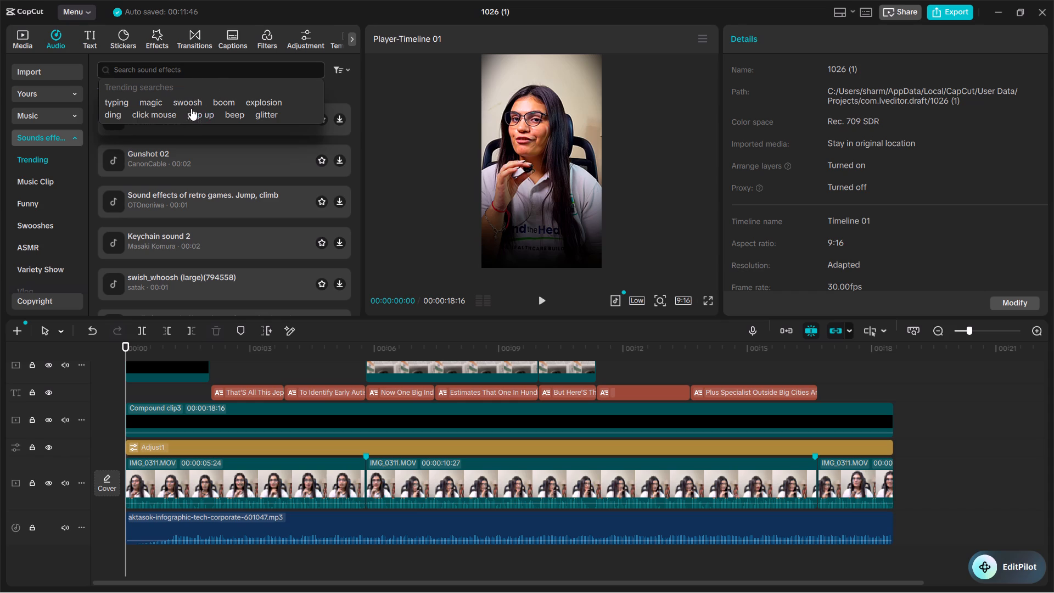
{"action": "left_click", "coordinate": [191, 99]}
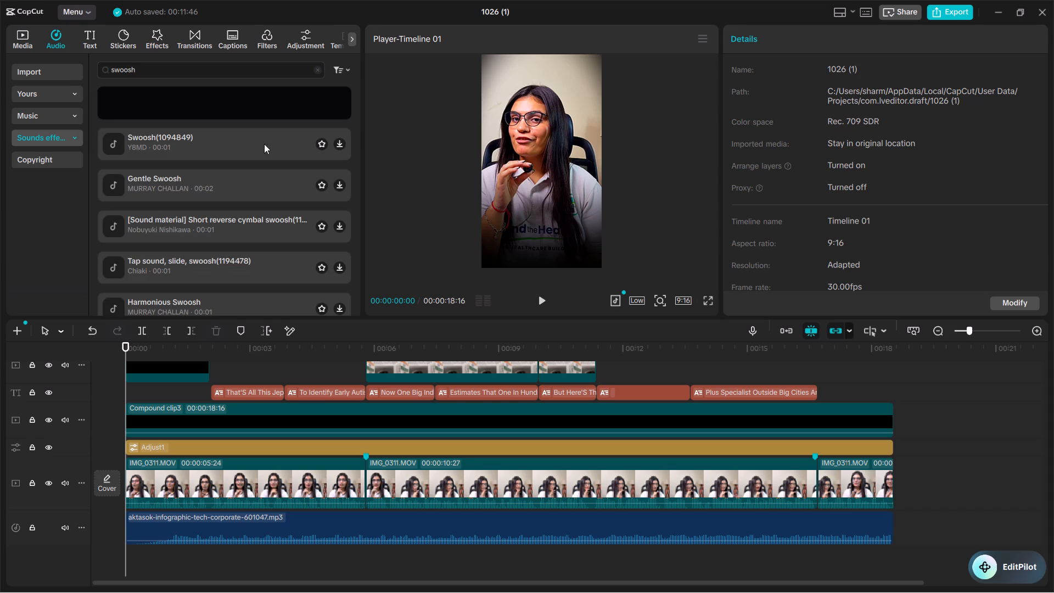
{"action": "left_click", "coordinate": [284, 96]}
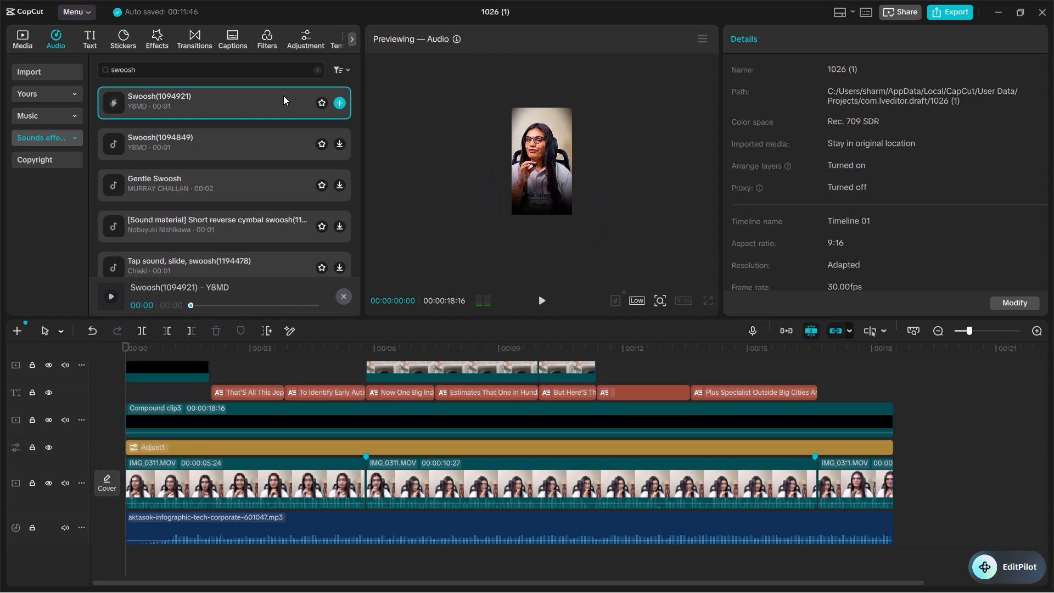
{"action": "left_click", "coordinate": [244, 137]}
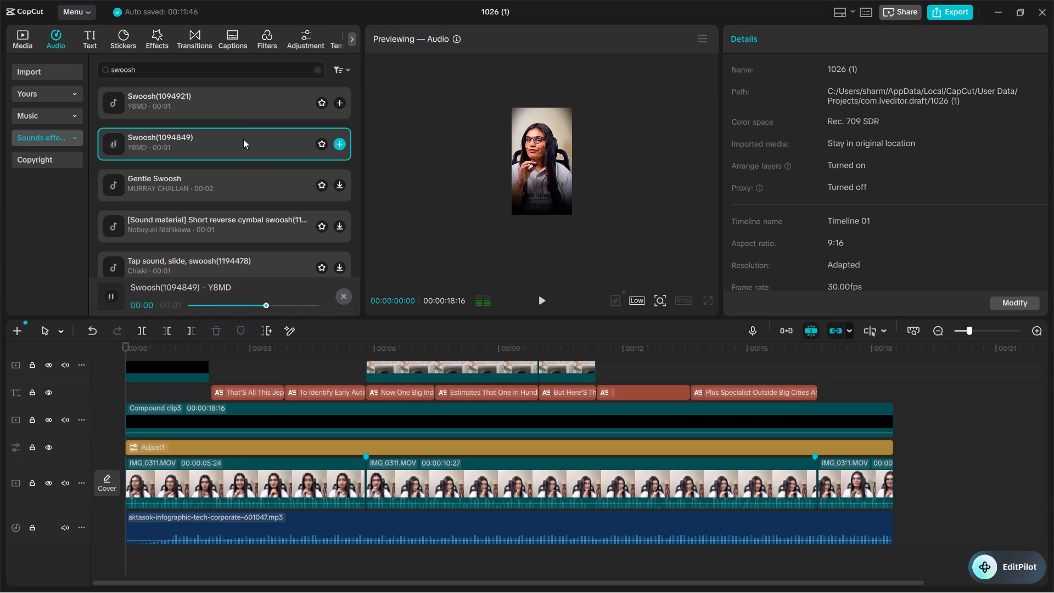
{"action": "left_click", "coordinate": [253, 171]}
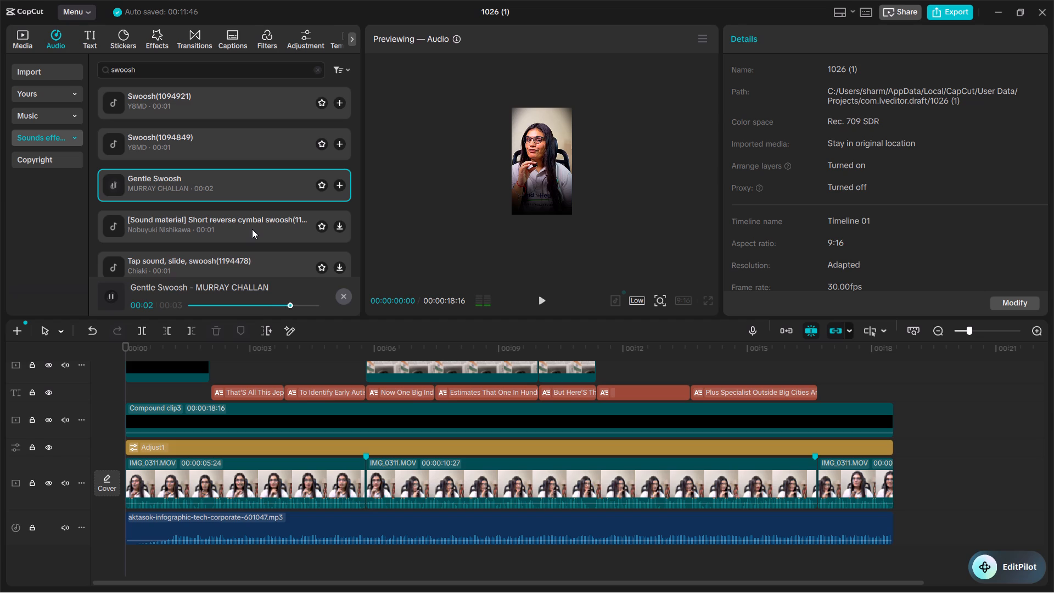
{"action": "left_click_drag", "start_coordinate": [255, 194], "coordinate": [181, 543]}
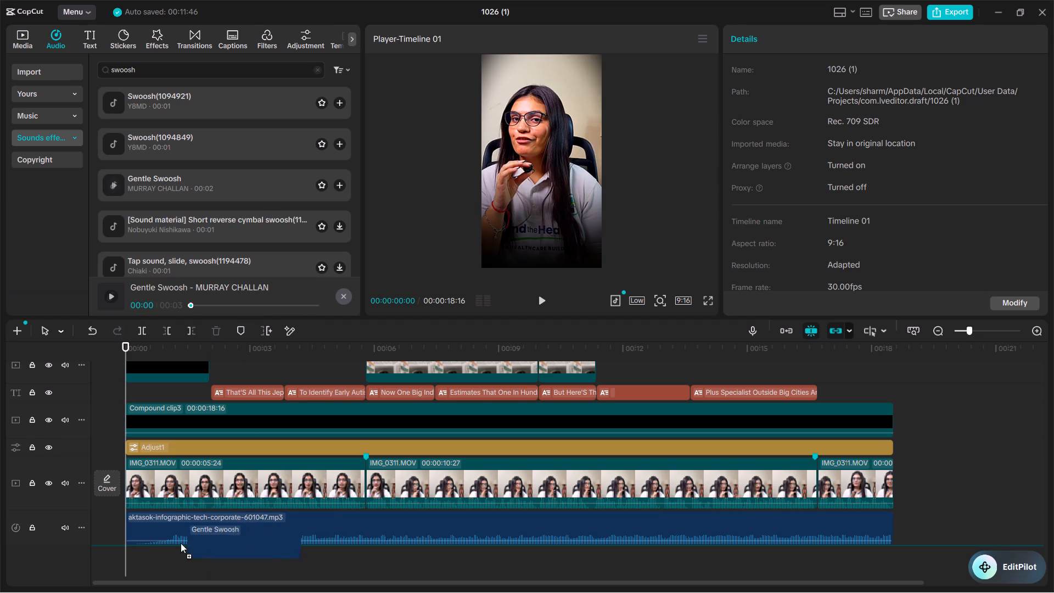
{"action": "left_click_drag", "start_coordinate": [181, 543], "coordinate": [123, 560]}
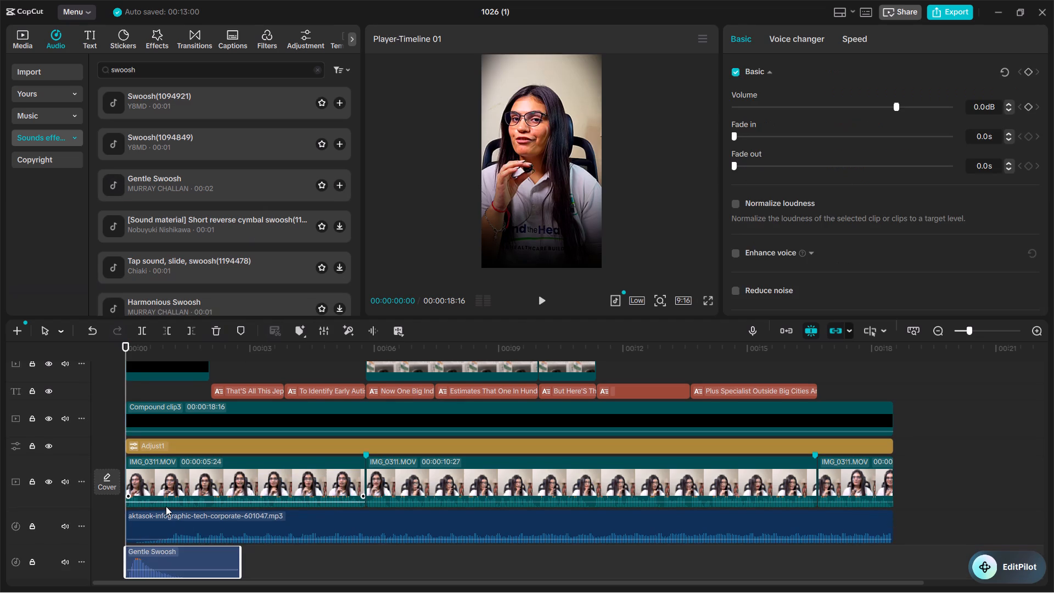
{"action": "key", "text": "space"}
{"action": "key", "text": "space"}
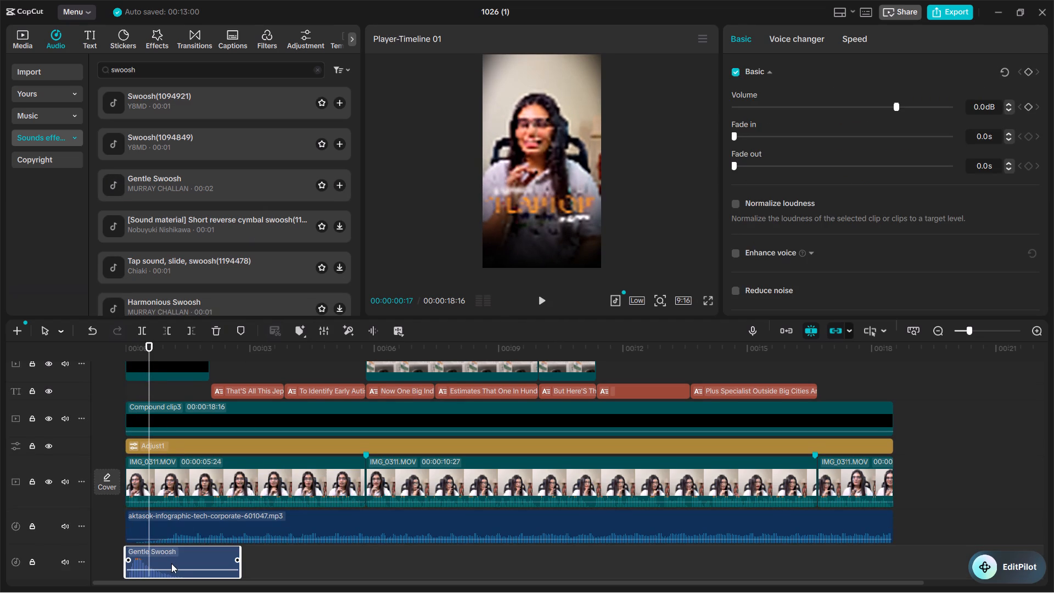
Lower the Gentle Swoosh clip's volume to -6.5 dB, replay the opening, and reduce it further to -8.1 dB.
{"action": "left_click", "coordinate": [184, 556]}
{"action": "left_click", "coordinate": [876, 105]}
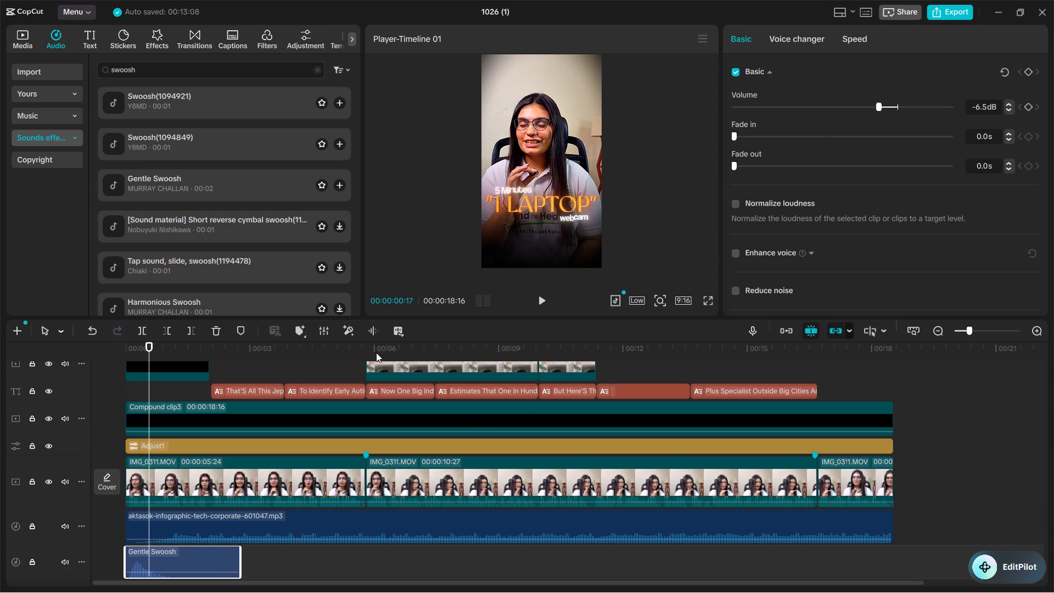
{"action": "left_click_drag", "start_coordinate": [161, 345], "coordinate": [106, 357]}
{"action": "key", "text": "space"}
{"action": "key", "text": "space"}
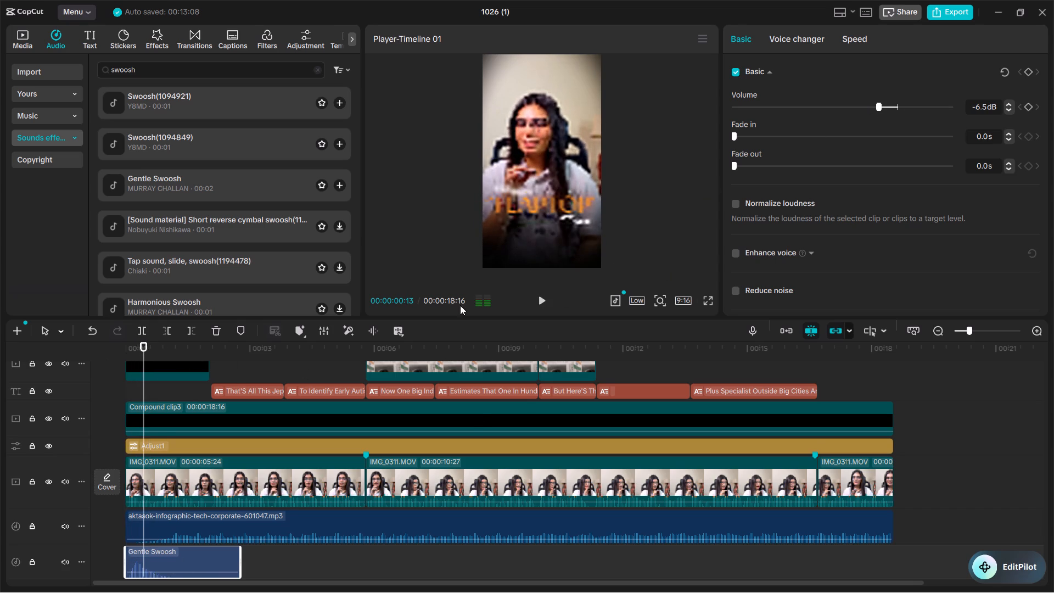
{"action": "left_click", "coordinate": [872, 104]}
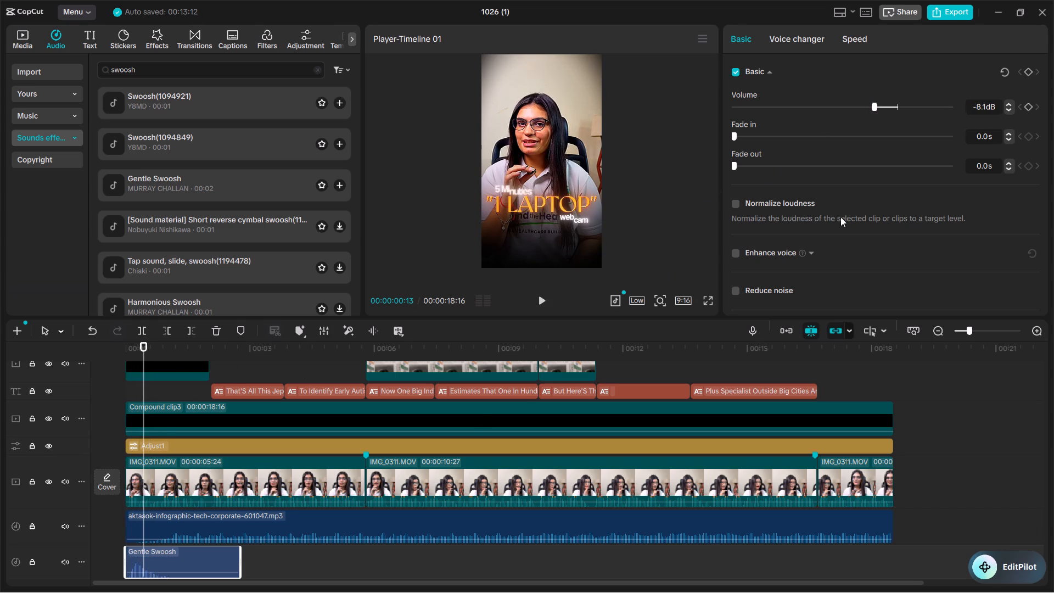
Enable Fill channel on the Gentle Swoosh clip and replay the opening from the start.
{"action": "scroll", "coordinate": [866, 268], "scroll_direction": "down", "scroll_amount": 1}
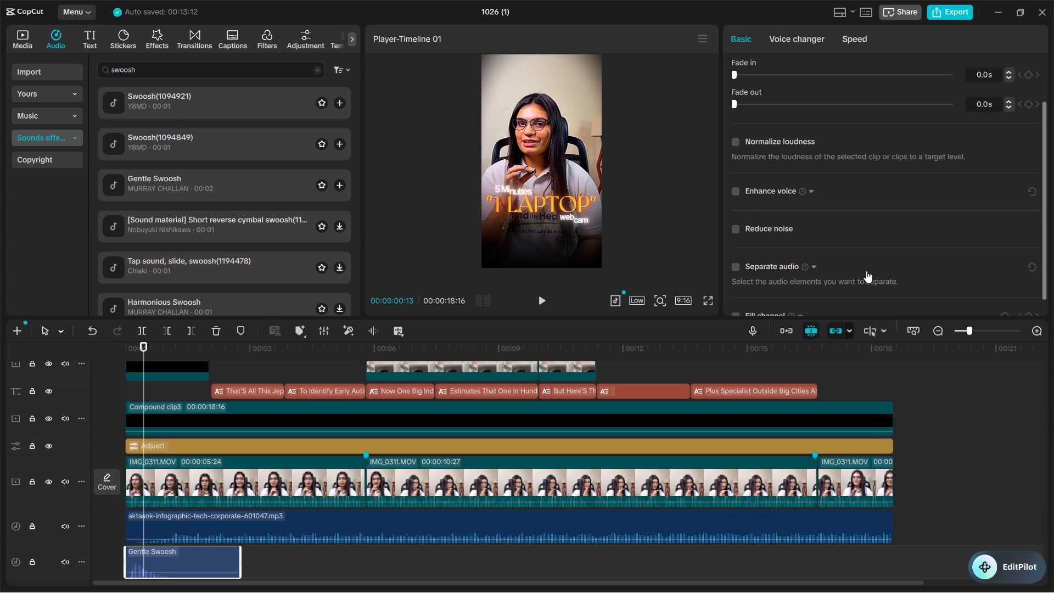
{"action": "scroll", "coordinate": [865, 274], "scroll_direction": "down", "scroll_amount": 2}
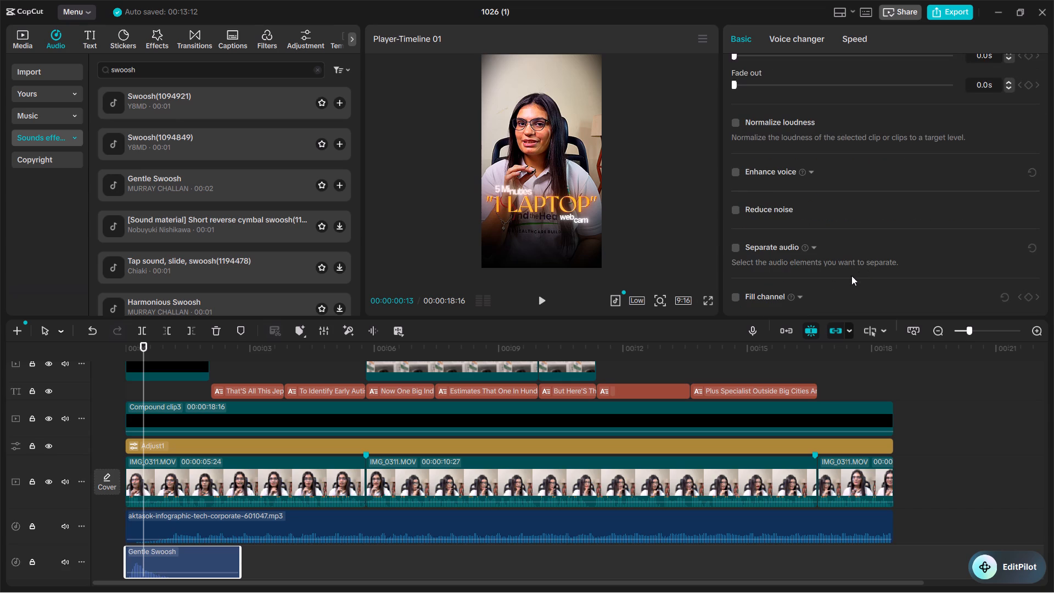
{"action": "left_click", "coordinate": [738, 299]}
{"action": "key", "text": "space"}
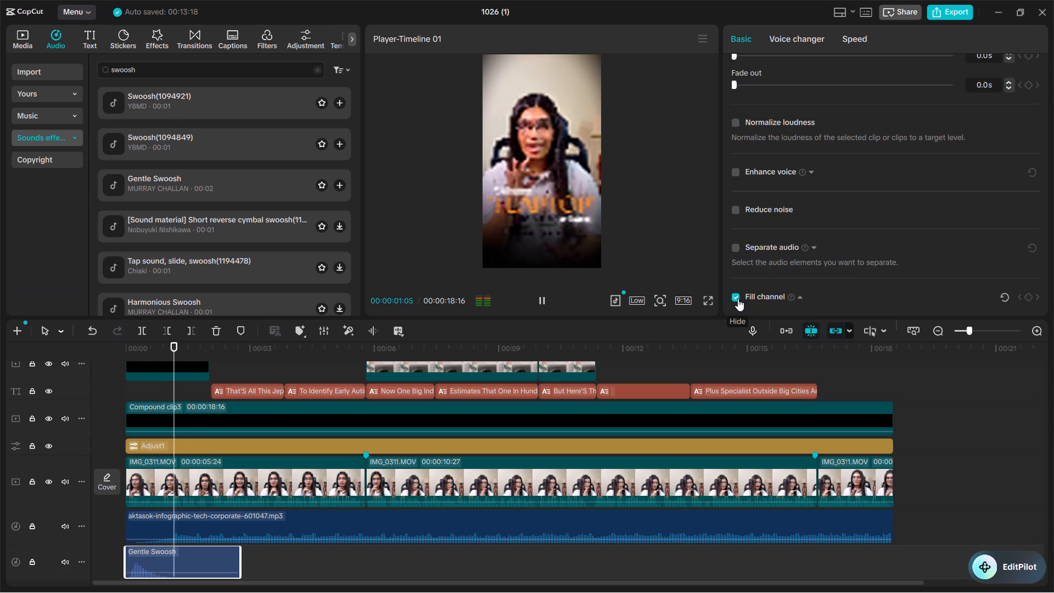
{"action": "left_click_drag", "start_coordinate": [142, 346], "coordinate": [116, 351]}
{"action": "key", "text": "space"}
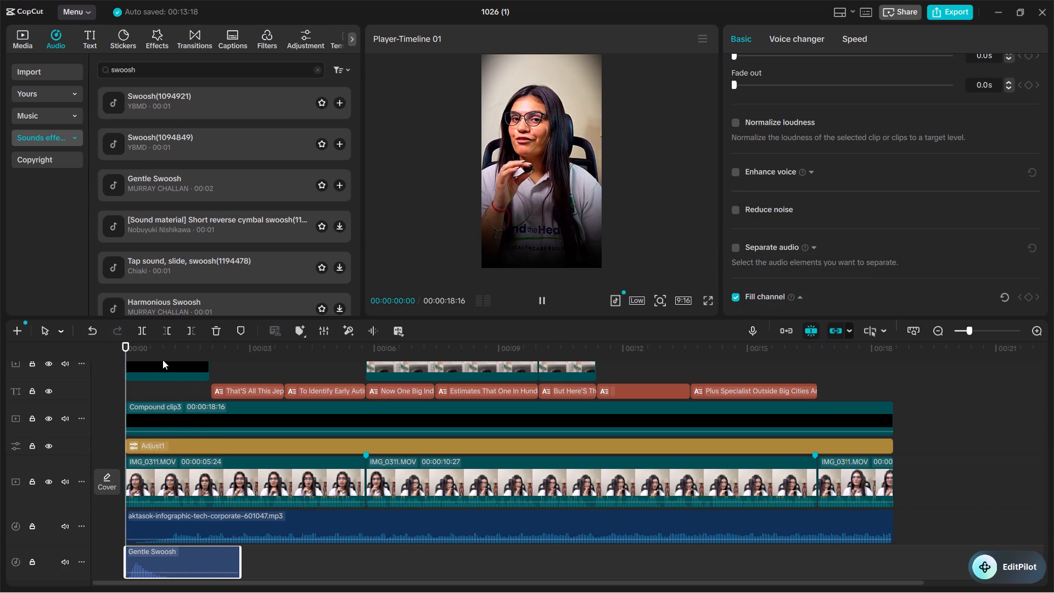
{"action": "key", "text": "space"}
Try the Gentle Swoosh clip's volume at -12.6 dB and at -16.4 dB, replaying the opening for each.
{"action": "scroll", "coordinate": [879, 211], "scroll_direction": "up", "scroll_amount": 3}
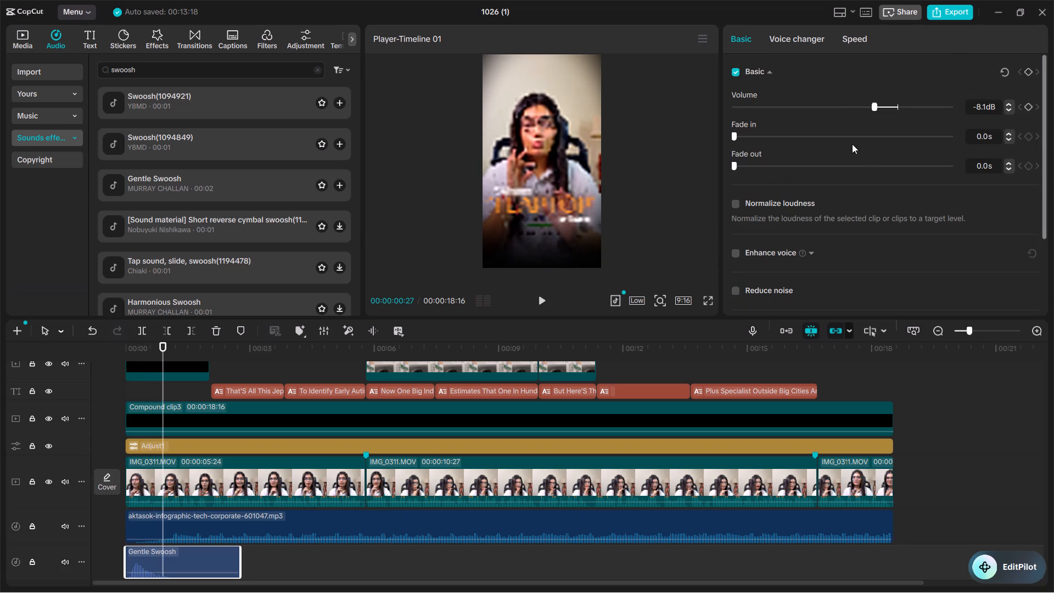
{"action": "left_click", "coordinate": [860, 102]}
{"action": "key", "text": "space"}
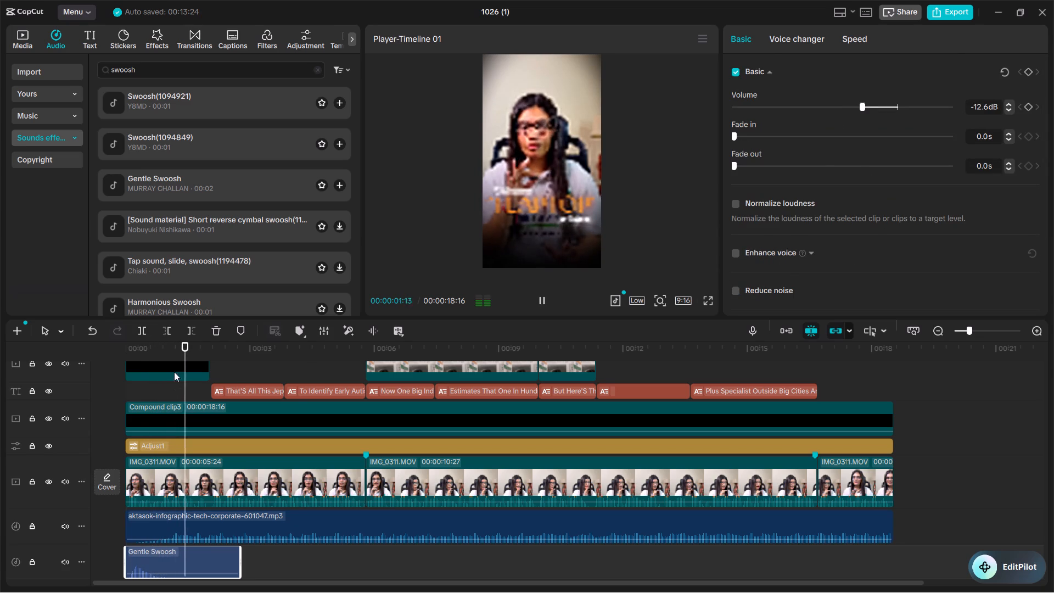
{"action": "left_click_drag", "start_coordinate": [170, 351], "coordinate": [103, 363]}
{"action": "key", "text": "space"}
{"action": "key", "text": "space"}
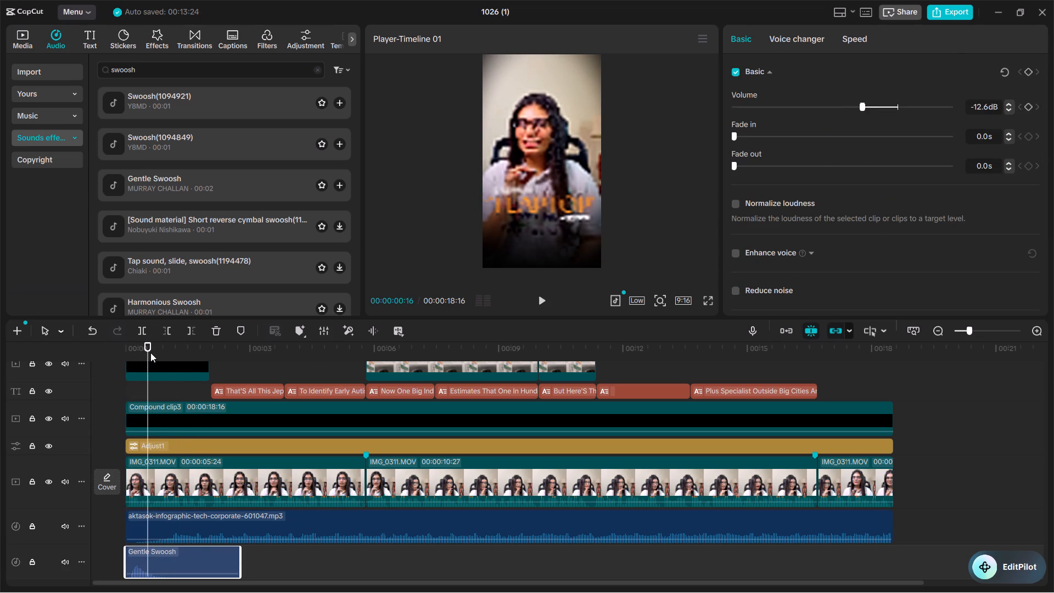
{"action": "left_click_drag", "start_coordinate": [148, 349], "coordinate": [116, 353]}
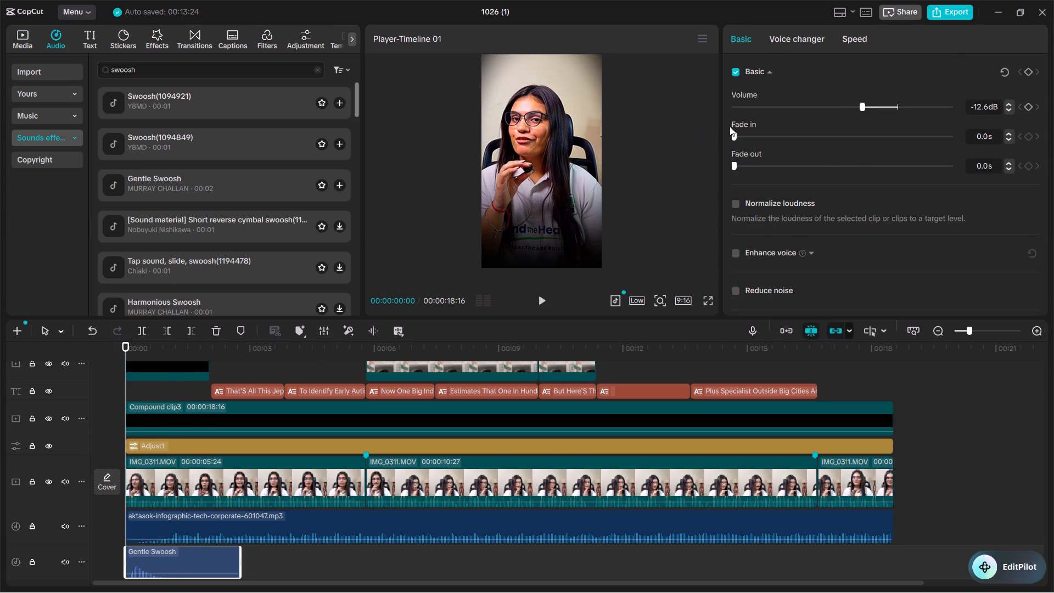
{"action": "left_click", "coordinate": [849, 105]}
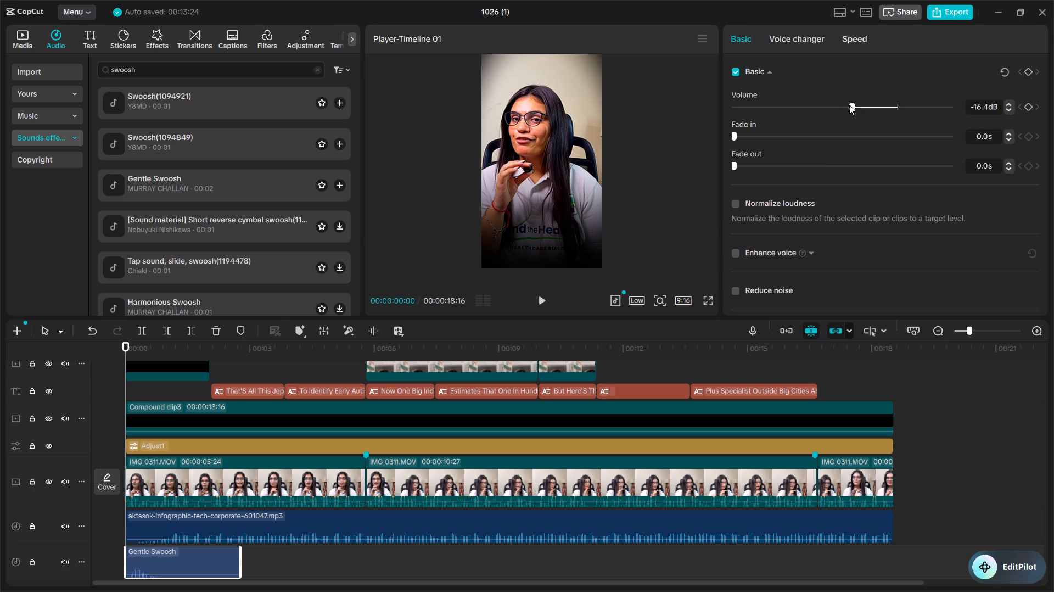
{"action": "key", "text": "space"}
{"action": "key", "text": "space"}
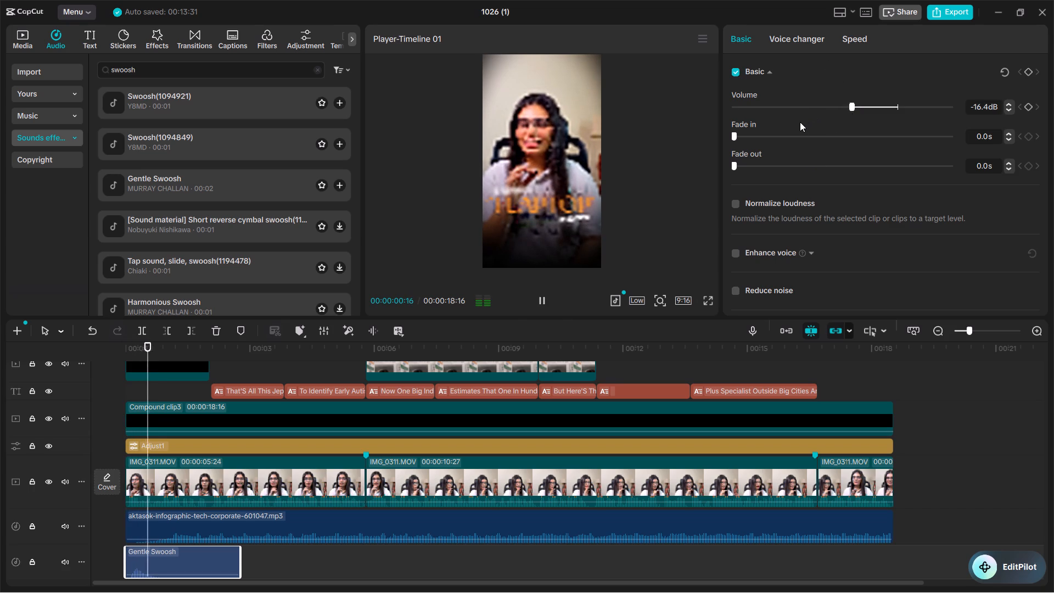
Try the Gentle Swoosh clip's volume at -24.3 dB, settle on -21.7 dB, and return to the opening for another listen.
{"action": "left_click", "coordinate": [828, 102]}
{"action": "key", "text": "space"}
{"action": "key", "text": "space"}
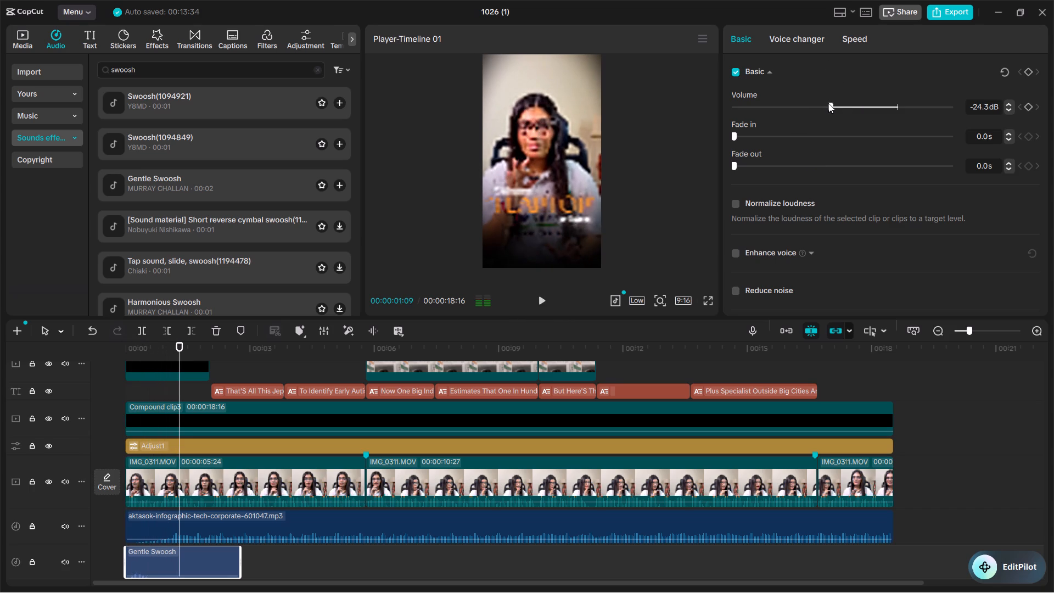
{"action": "left_click", "coordinate": [840, 104]}
{"action": "key", "text": "space"}
{"action": "left_click", "coordinate": [835, 104]}
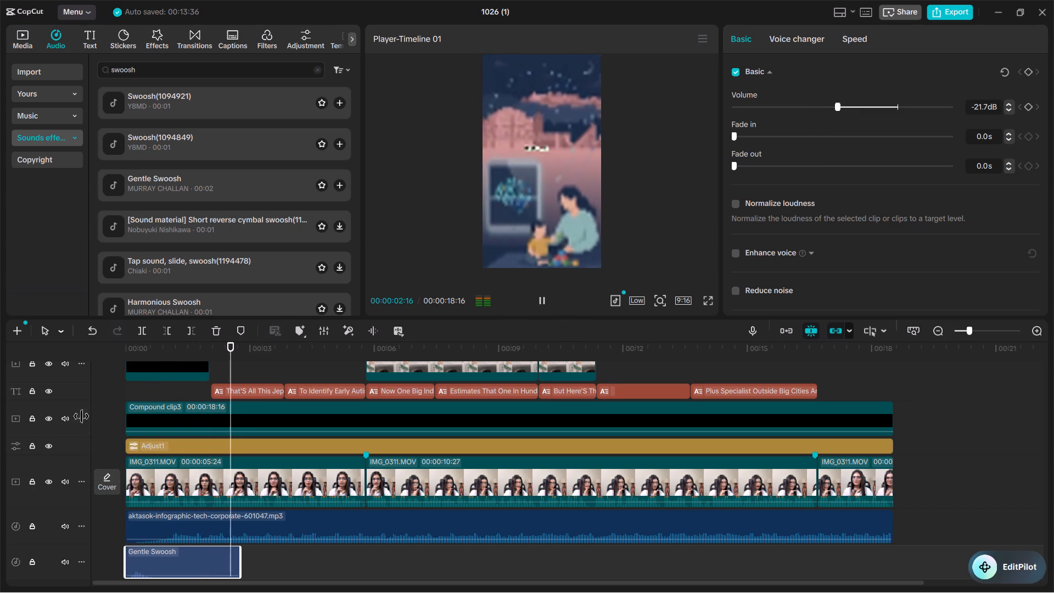
{"action": "left_click_drag", "start_coordinate": [150, 348], "coordinate": [114, 361]}
{"action": "left_click_drag", "start_coordinate": [143, 352], "coordinate": [136, 352]}
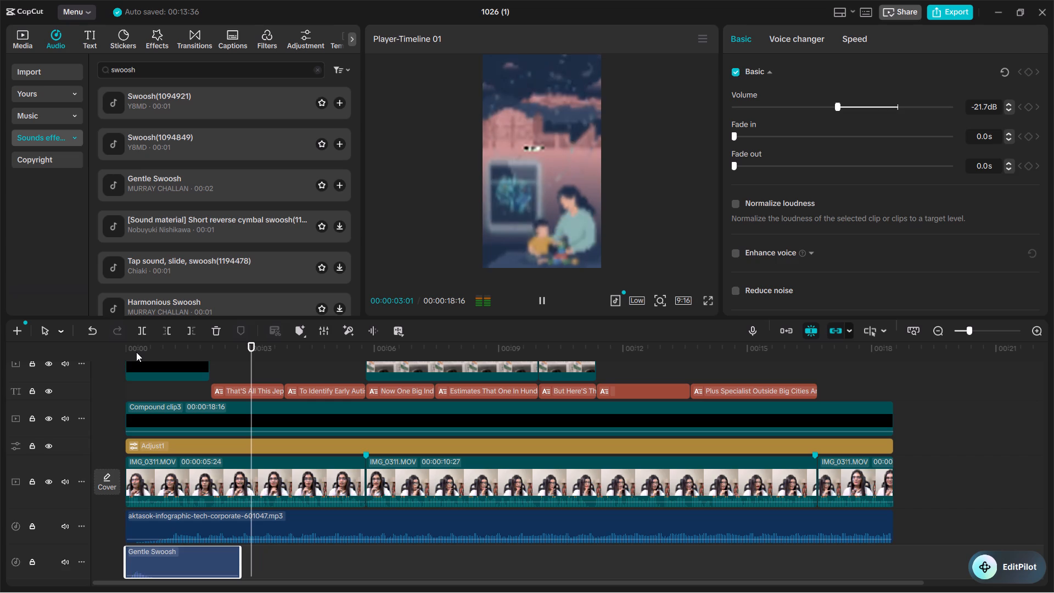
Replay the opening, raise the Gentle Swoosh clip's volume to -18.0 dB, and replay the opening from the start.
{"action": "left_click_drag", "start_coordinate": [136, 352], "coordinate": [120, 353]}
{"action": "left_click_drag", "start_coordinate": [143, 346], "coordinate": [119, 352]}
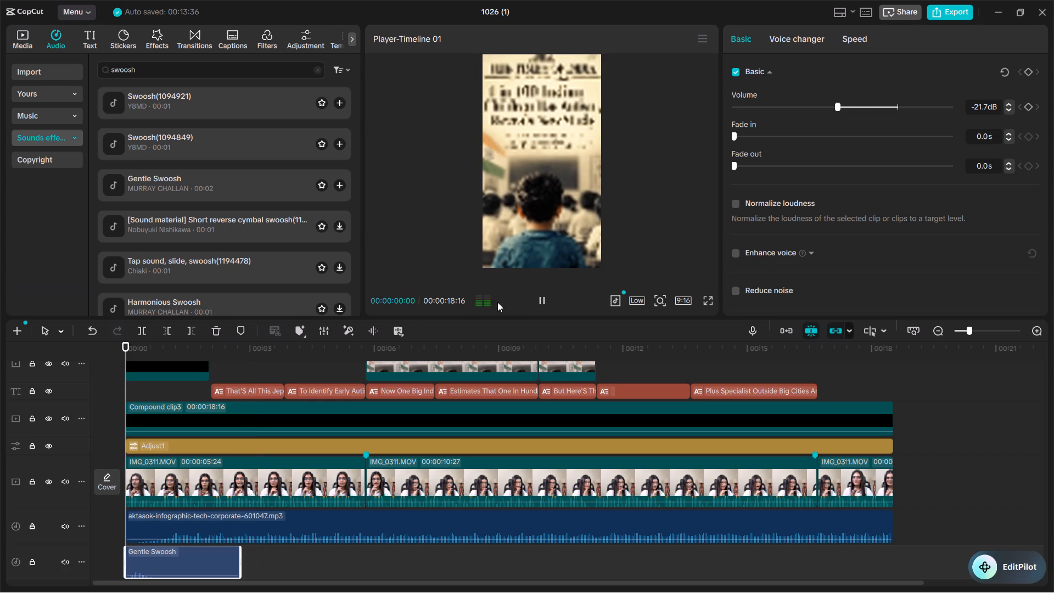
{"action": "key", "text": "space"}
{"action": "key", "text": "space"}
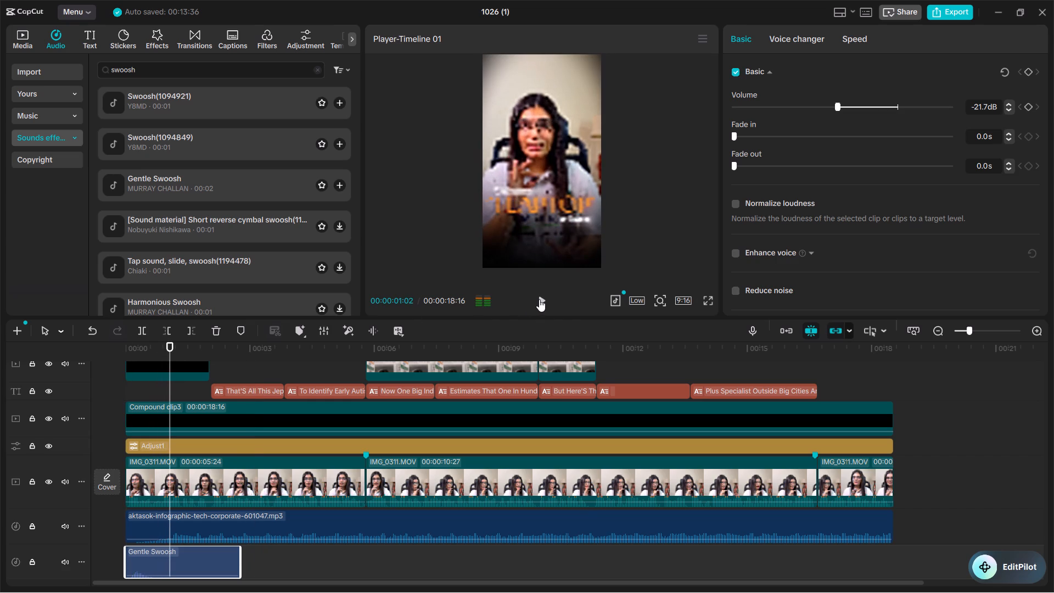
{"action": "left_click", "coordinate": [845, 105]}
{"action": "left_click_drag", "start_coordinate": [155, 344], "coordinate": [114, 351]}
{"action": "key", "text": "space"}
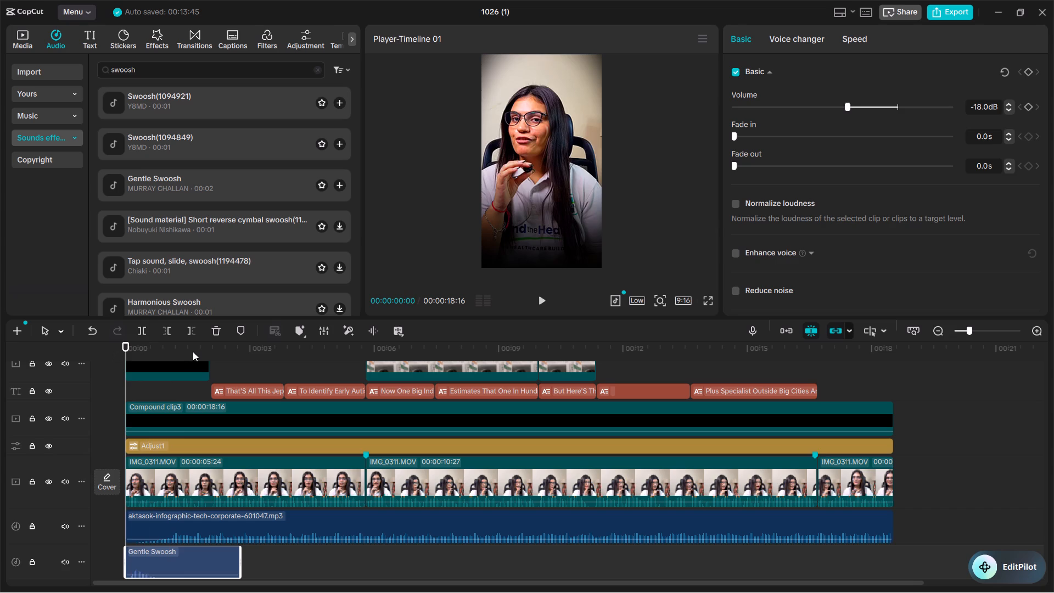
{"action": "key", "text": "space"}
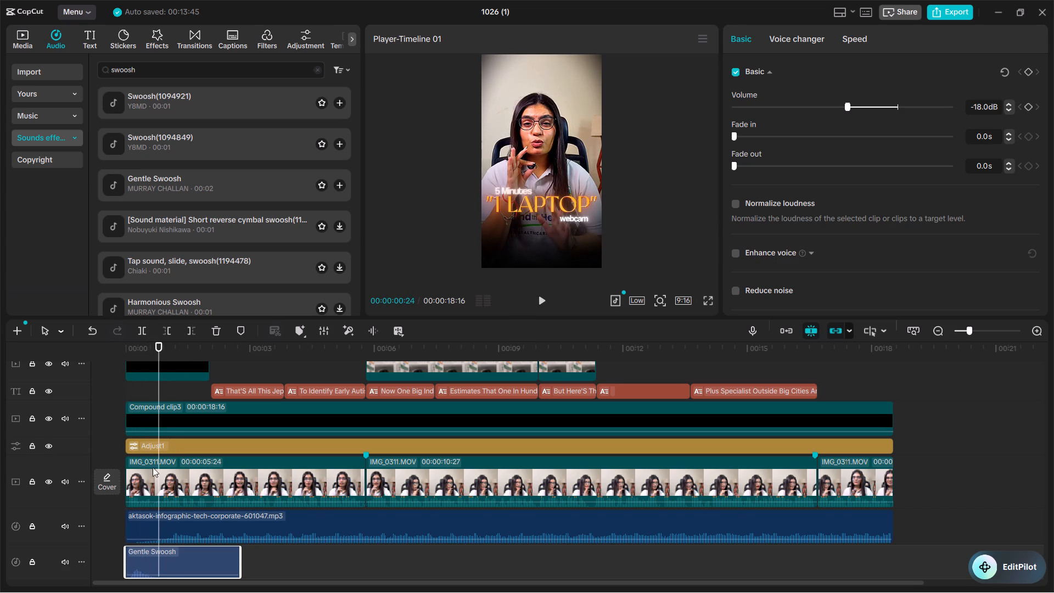
Delete the Gentle Swoosh clip from the timeline.
{"action": "key", "text": "Delete"}
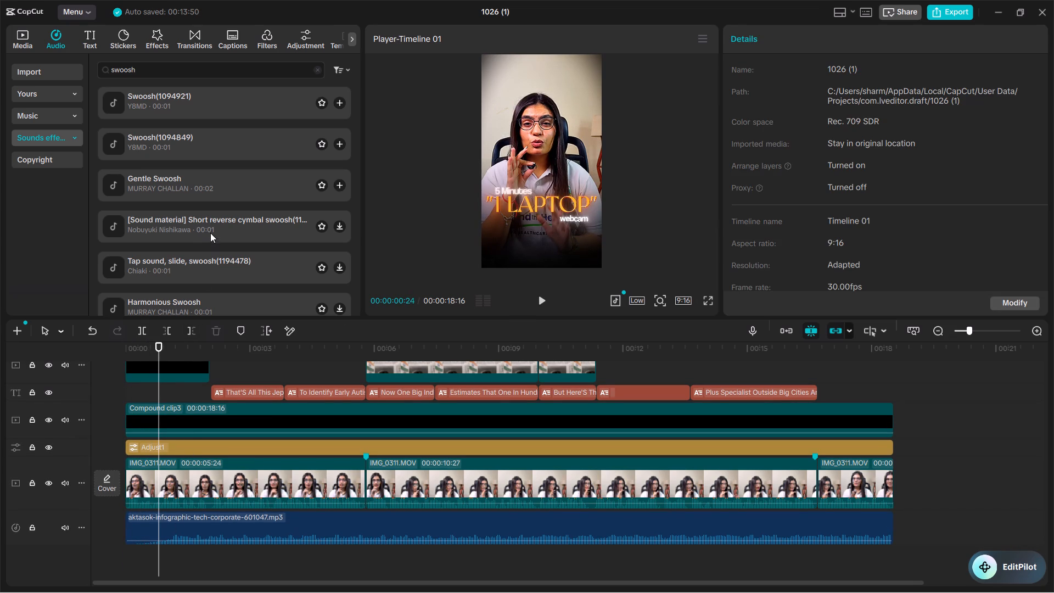
Search the sound effects for "hit" and audition the first results, including Cinematic hit impact! 13 and Hit sound_06.
{"action": "left_click_drag", "start_coordinate": [164, 70], "coordinate": [94, 81]}
{"action": "type", "text": "hit"}
{"action": "key", "text": "Return"}
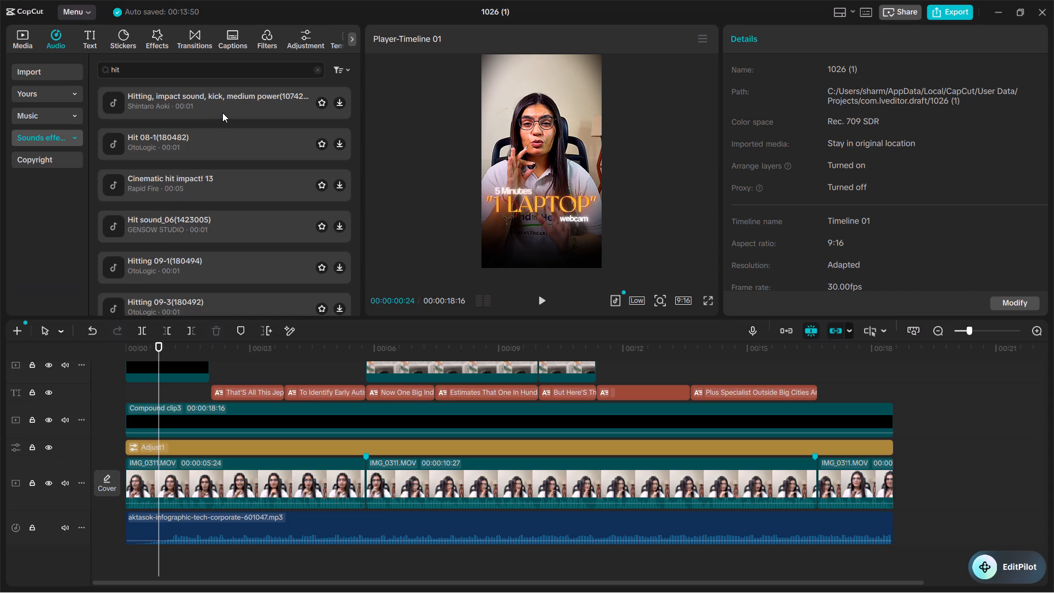
{"action": "left_click", "coordinate": [223, 111]}
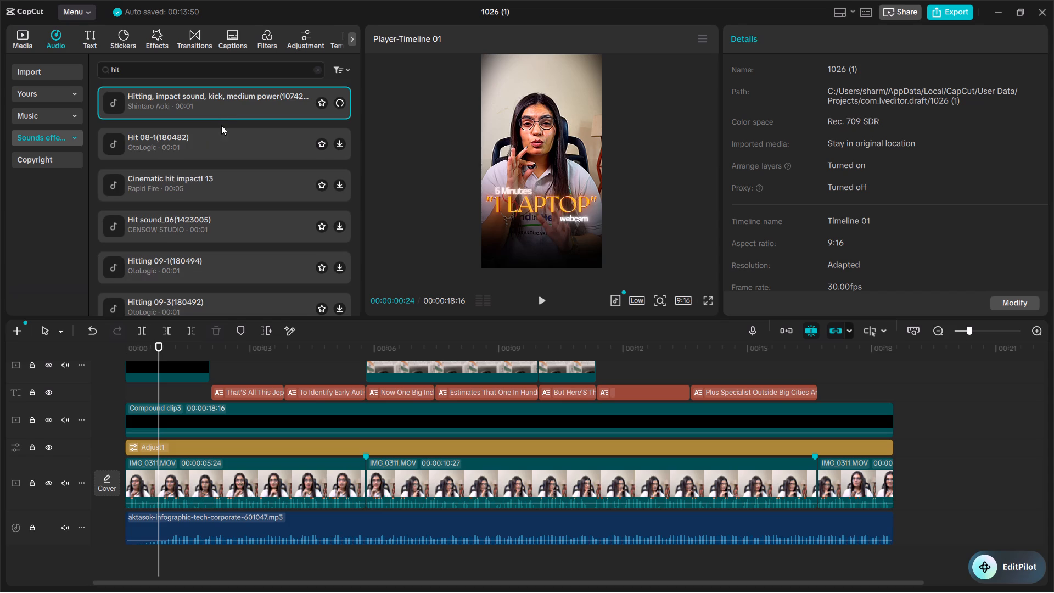
{"action": "left_click", "coordinate": [217, 144]}
{"action": "left_click", "coordinate": [212, 179]}
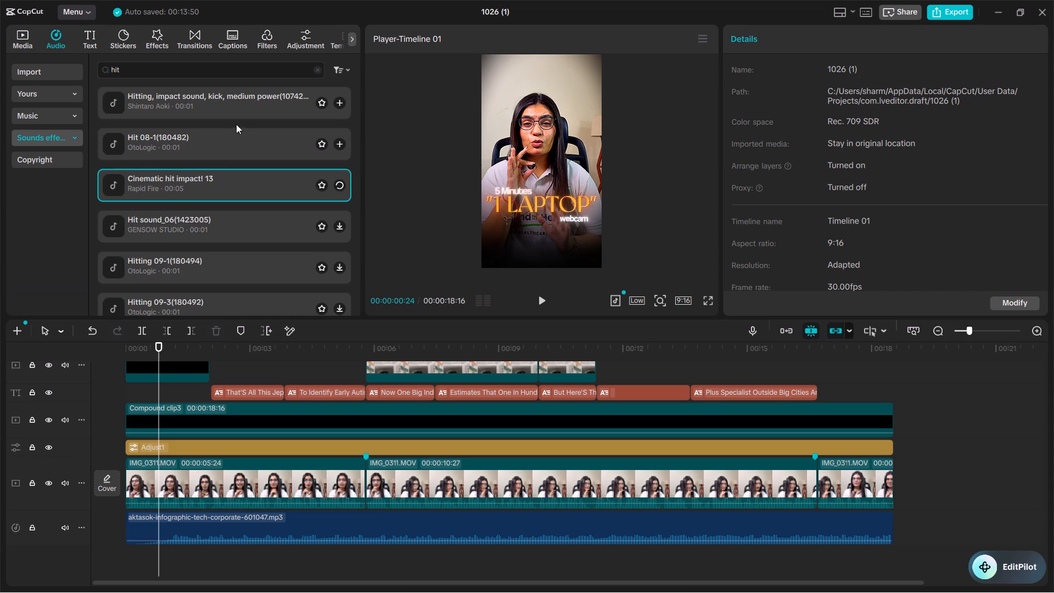
{"action": "left_click", "coordinate": [232, 135]}
{"action": "left_click", "coordinate": [216, 198]}
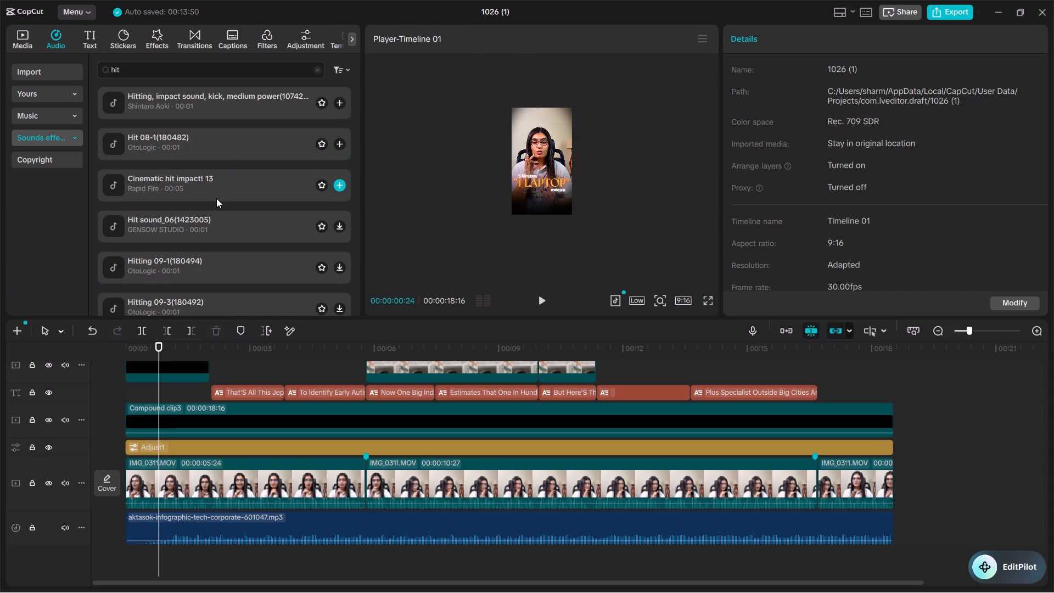
{"action": "left_click", "coordinate": [243, 118]}
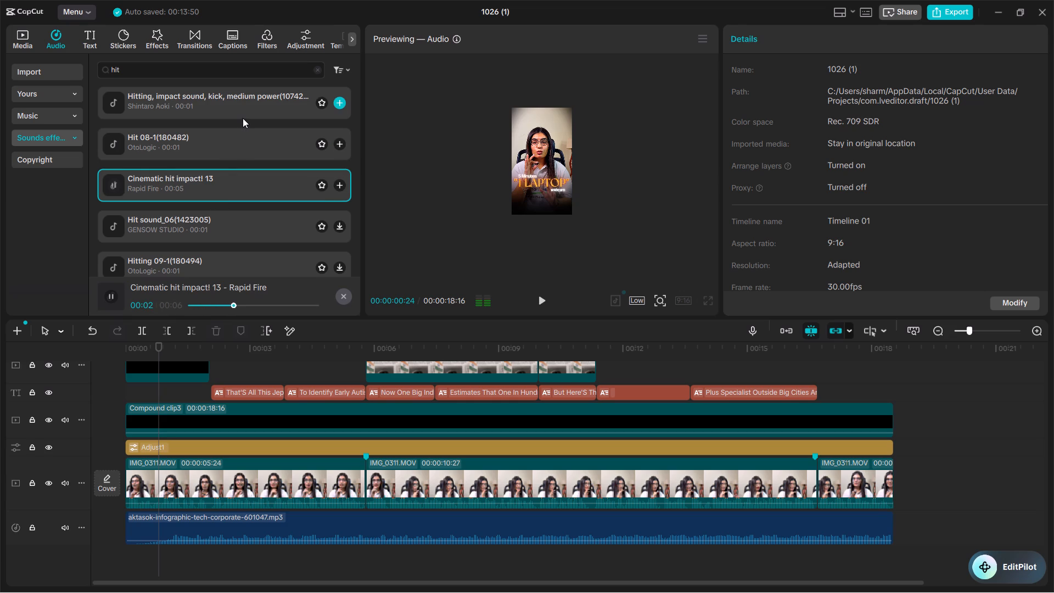
{"action": "left_click", "coordinate": [227, 222]}
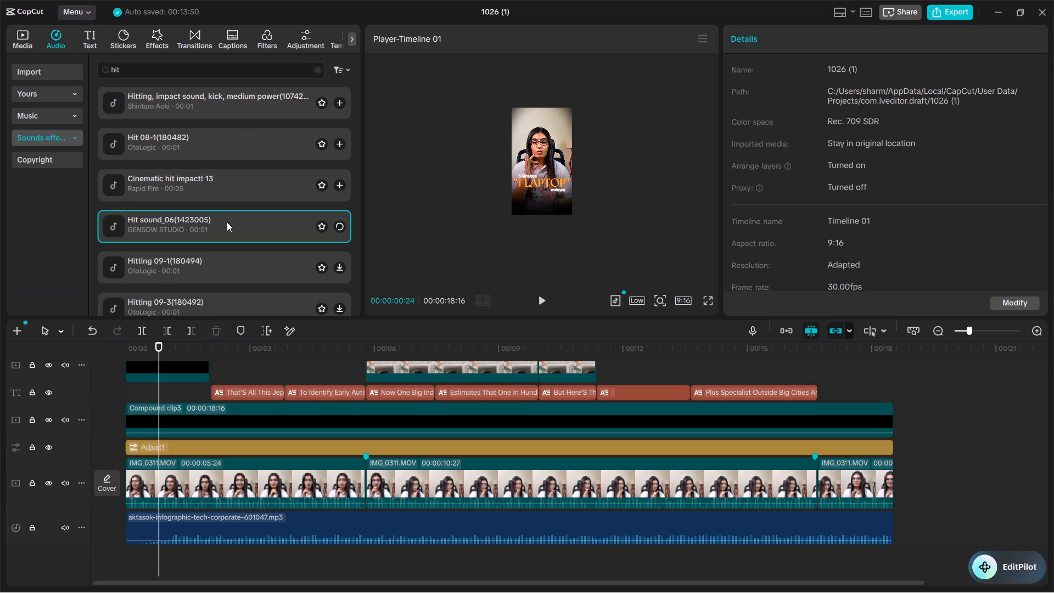
Audition further hit sounds in the results, from Hitting 09-1 through Cinematic hit impact! 02.
{"action": "scroll", "coordinate": [227, 217], "scroll_direction": "down", "scroll_amount": 1}
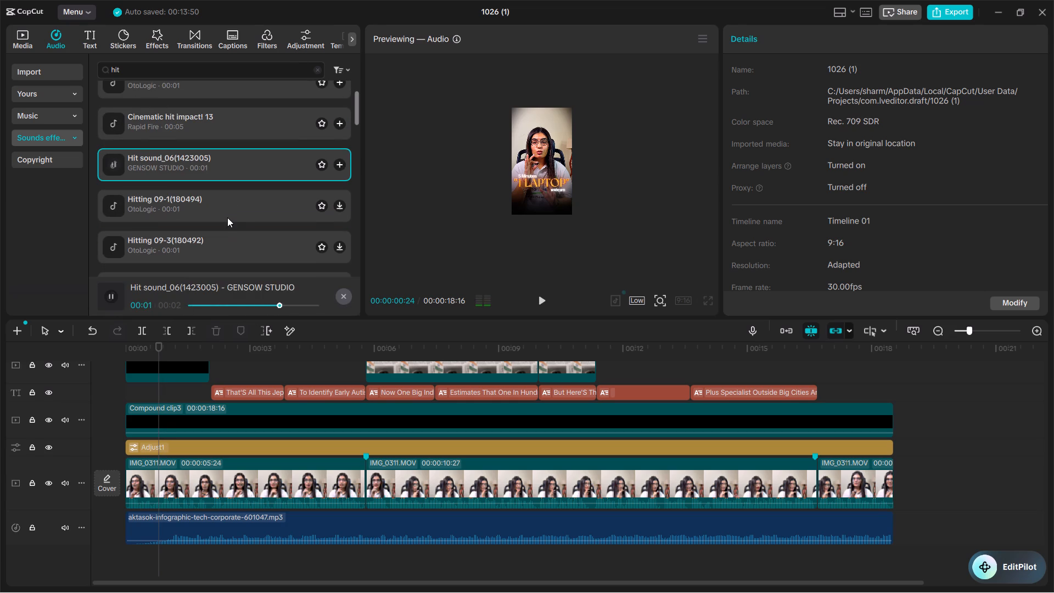
{"action": "left_click", "coordinate": [227, 205]}
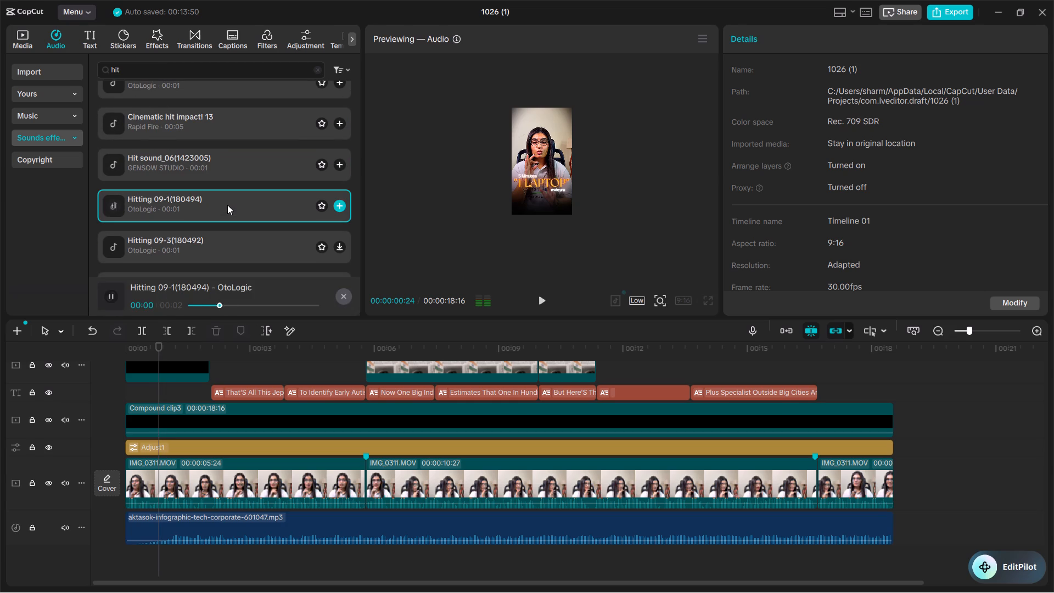
{"action": "left_click", "coordinate": [224, 253]}
{"action": "scroll", "coordinate": [240, 223], "scroll_direction": "down", "scroll_amount": 1}
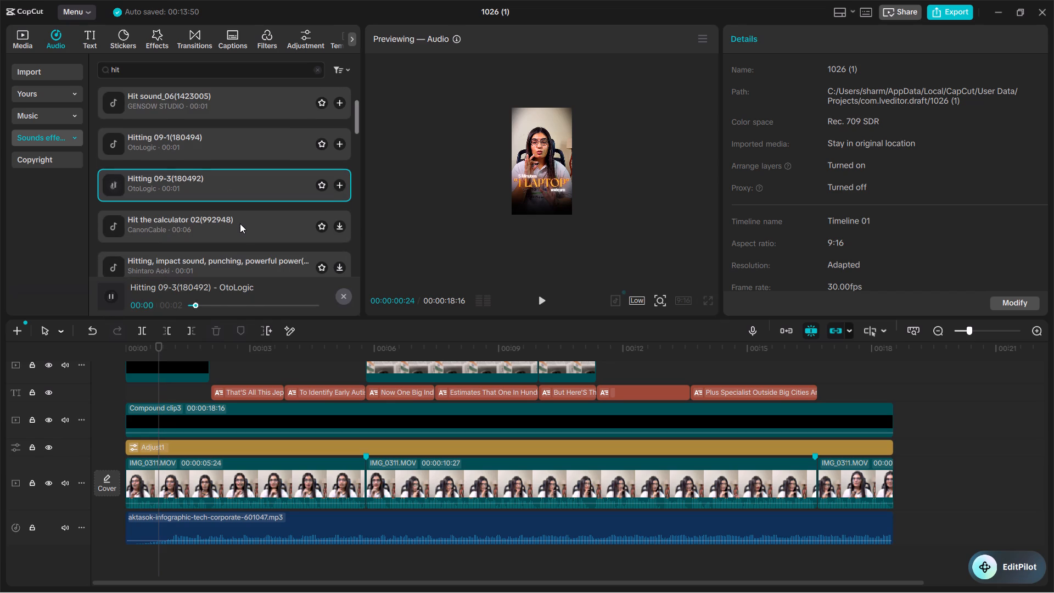
{"action": "left_click", "coordinate": [239, 233]}
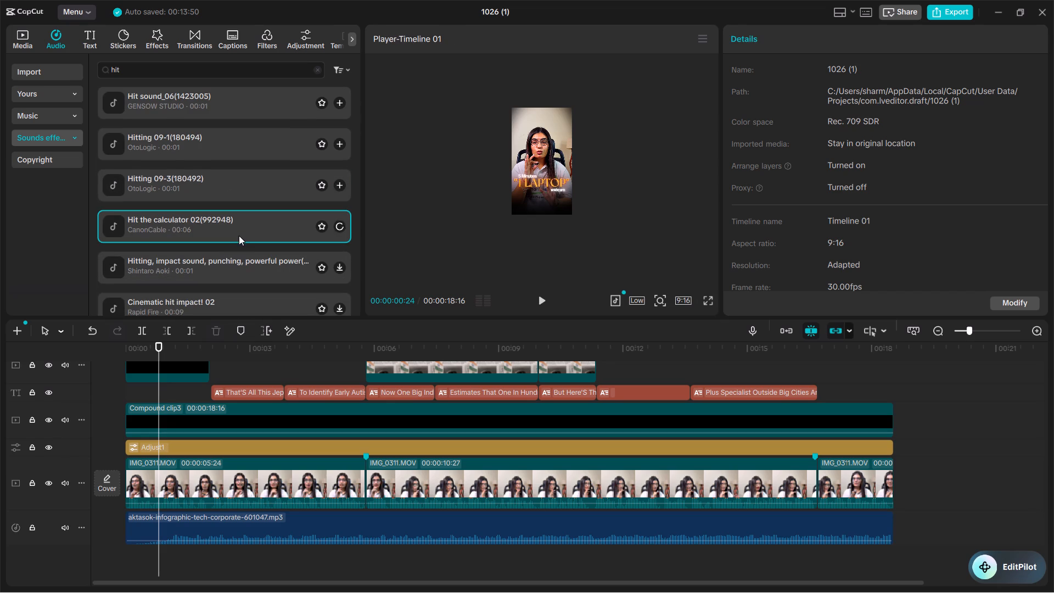
{"action": "left_click", "coordinate": [239, 259]}
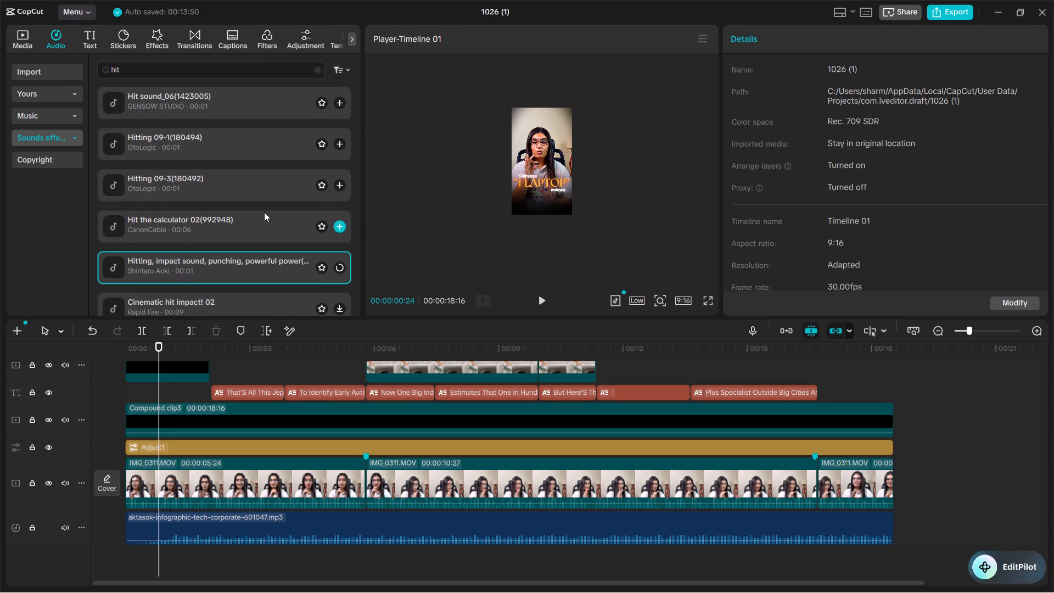
{"action": "scroll", "coordinate": [265, 212], "scroll_direction": "down", "scroll_amount": 1}
{"action": "left_click", "coordinate": [240, 243]}
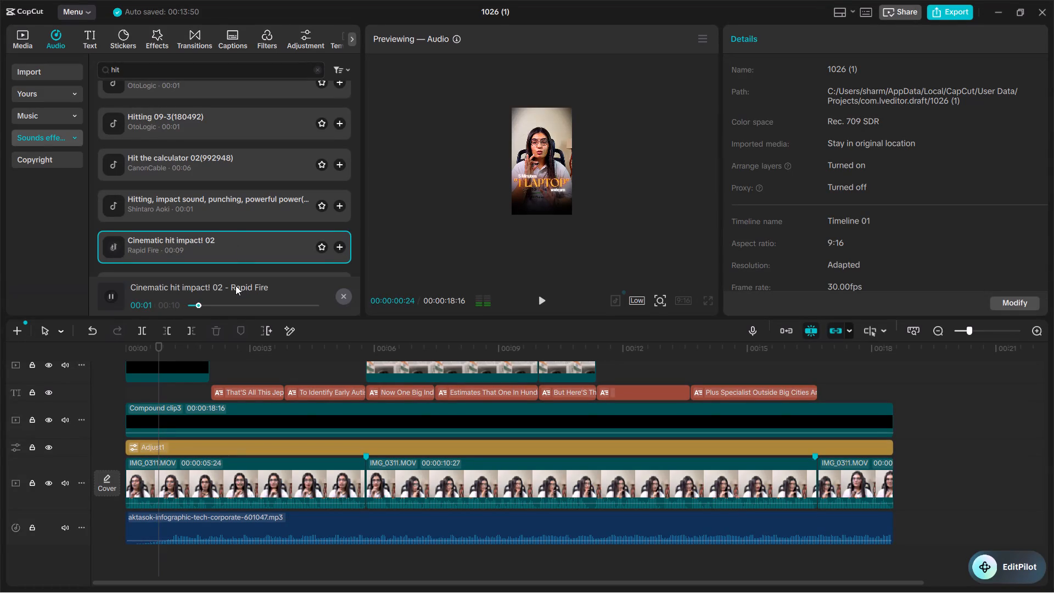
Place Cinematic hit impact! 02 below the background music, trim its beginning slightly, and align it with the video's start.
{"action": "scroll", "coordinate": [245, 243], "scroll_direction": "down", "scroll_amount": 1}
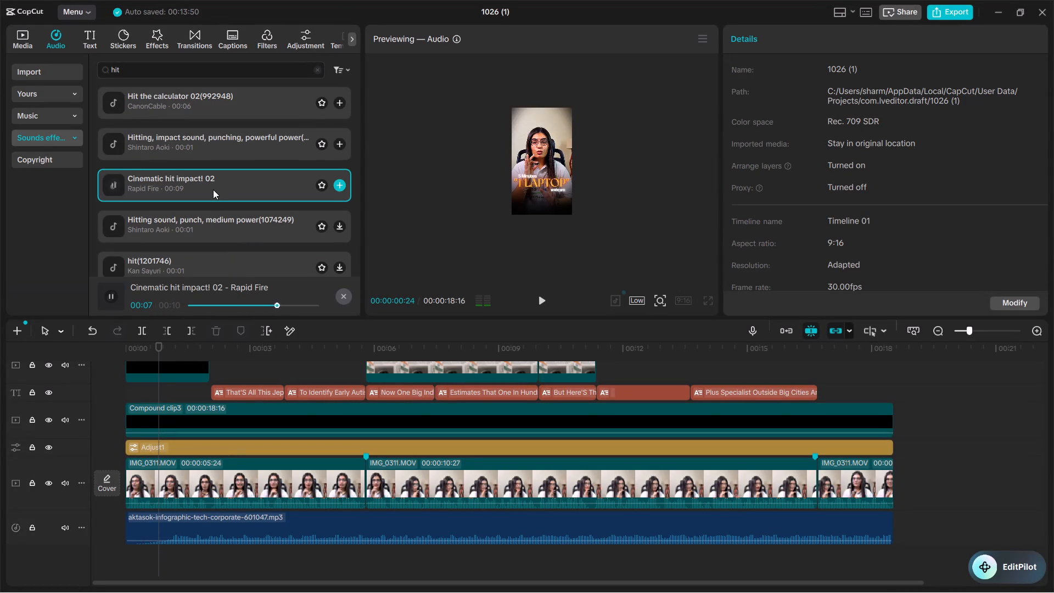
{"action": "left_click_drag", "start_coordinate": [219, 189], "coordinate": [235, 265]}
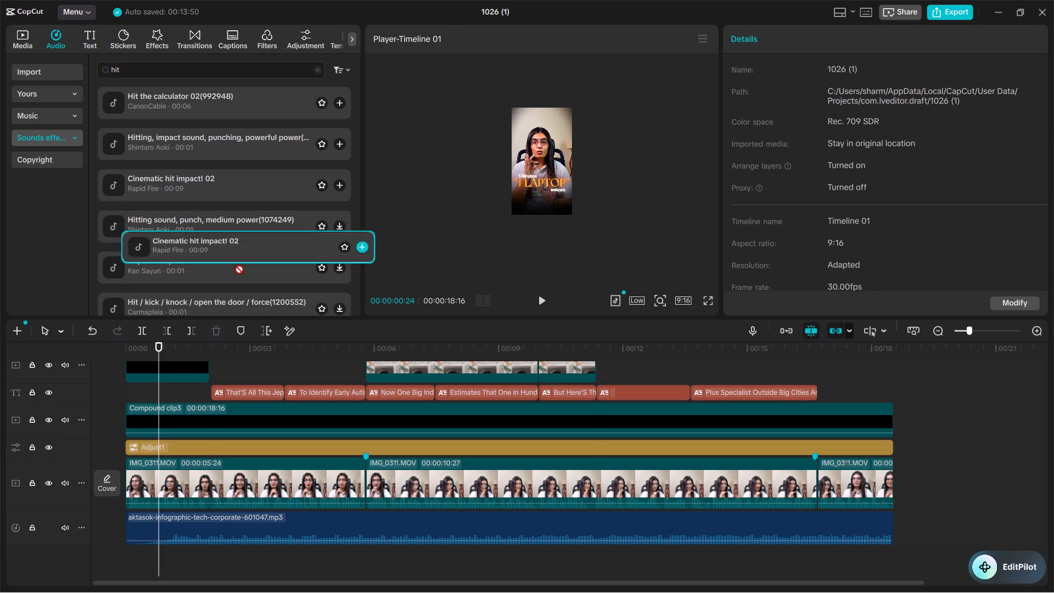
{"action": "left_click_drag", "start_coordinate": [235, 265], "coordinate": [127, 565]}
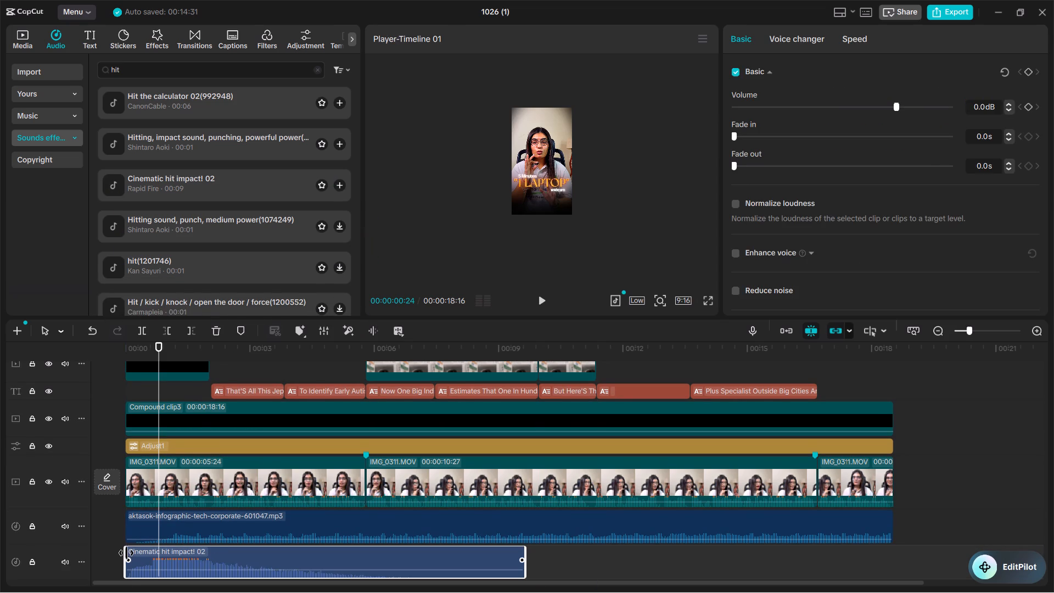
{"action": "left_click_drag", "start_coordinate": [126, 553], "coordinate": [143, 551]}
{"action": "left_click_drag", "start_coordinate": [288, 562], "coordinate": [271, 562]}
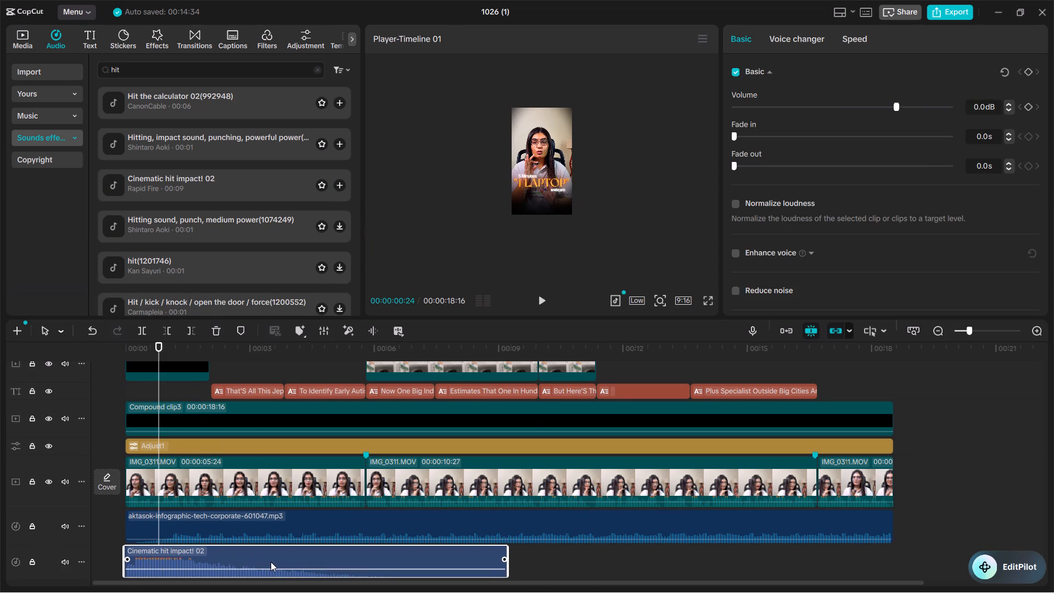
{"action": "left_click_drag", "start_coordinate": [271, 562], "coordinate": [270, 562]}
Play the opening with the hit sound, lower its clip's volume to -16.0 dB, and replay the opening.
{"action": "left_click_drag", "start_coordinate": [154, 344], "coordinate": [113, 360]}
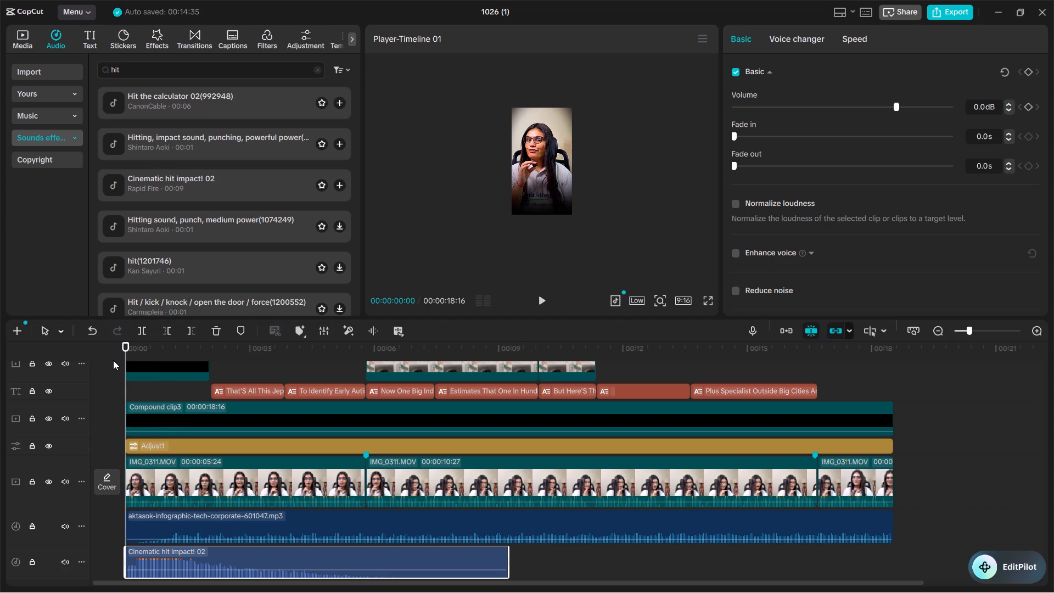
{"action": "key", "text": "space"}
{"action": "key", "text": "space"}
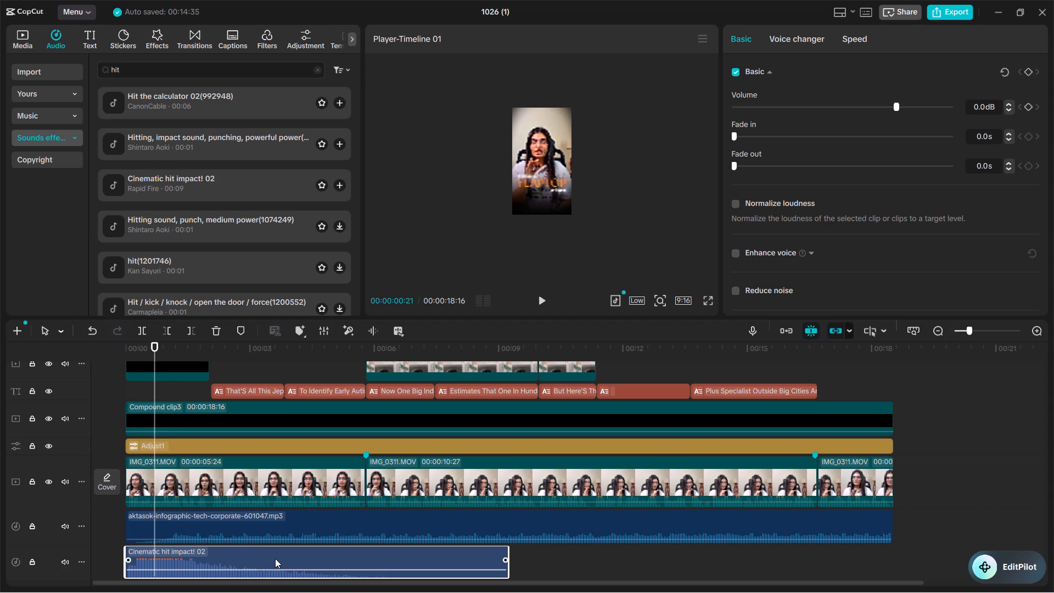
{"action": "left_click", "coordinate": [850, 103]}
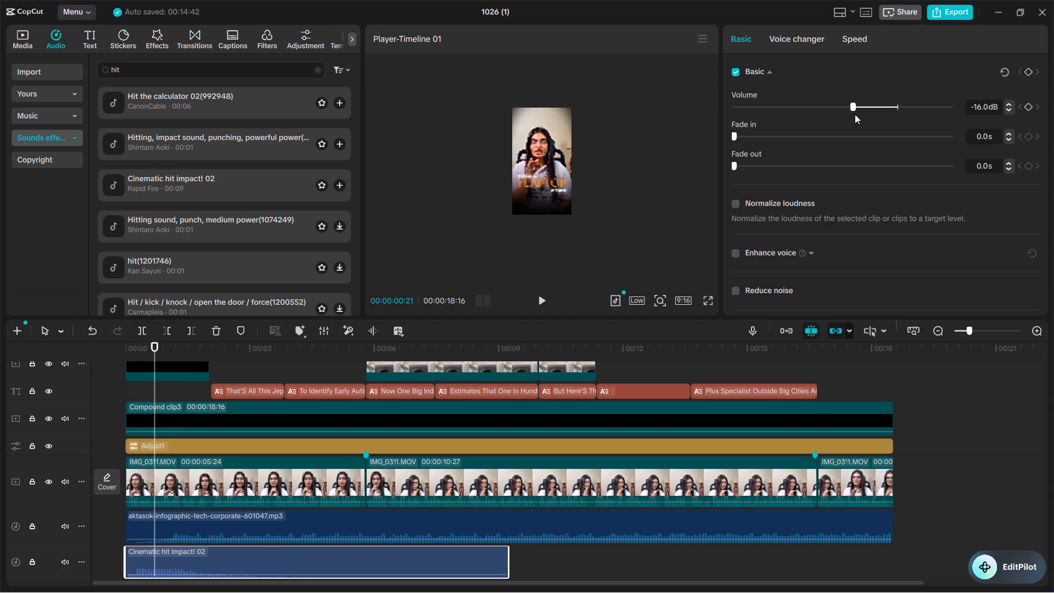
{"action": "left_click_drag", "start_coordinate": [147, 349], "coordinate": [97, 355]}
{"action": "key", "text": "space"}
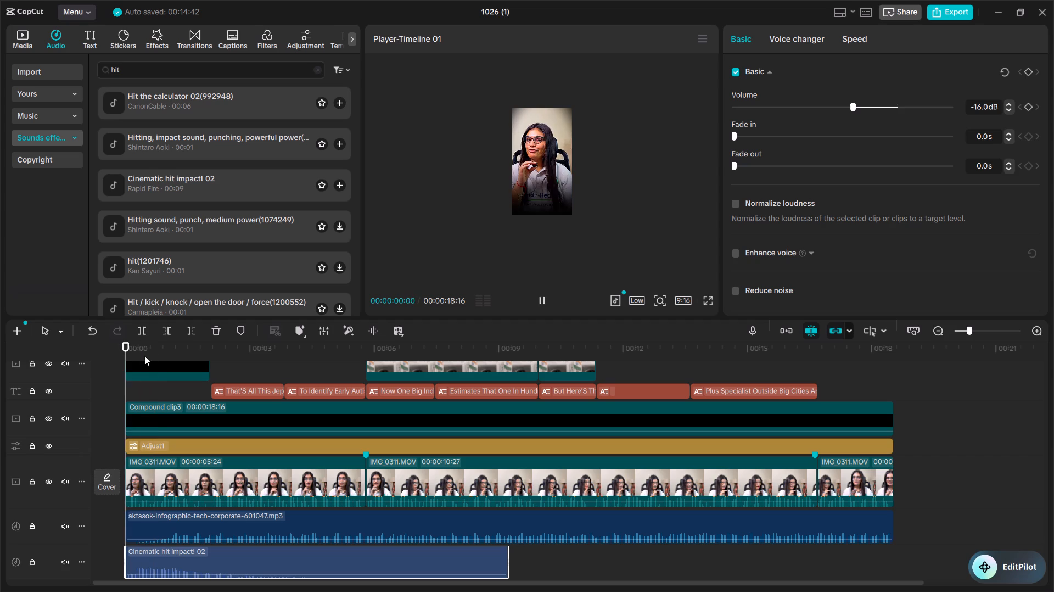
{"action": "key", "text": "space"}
Replay the opening from the start in full screen to judge the hit sound, and return to the editor.
{"action": "left_click_drag", "start_coordinate": [146, 343], "coordinate": [107, 353]}
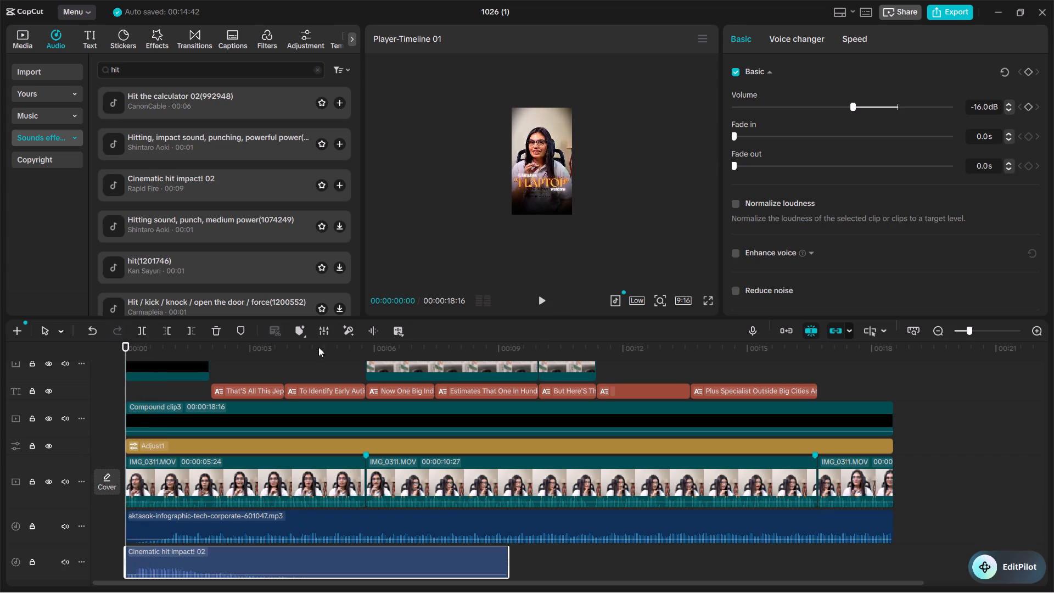
{"action": "left_click", "coordinate": [705, 294]}
{"action": "left_click", "coordinate": [707, 297]}
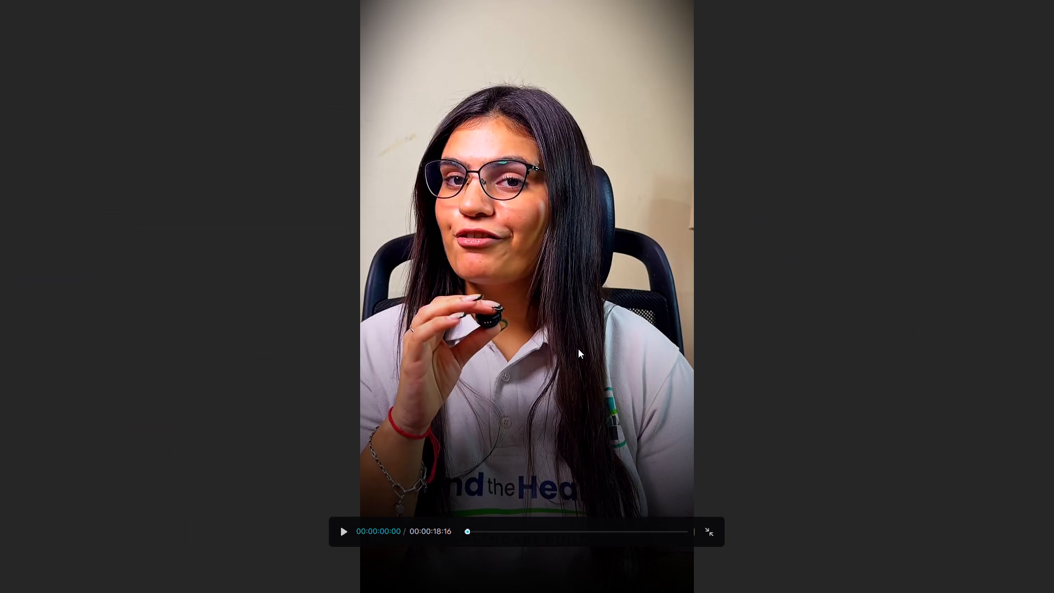
{"action": "key", "text": "space"}
{"action": "key", "text": "space"}
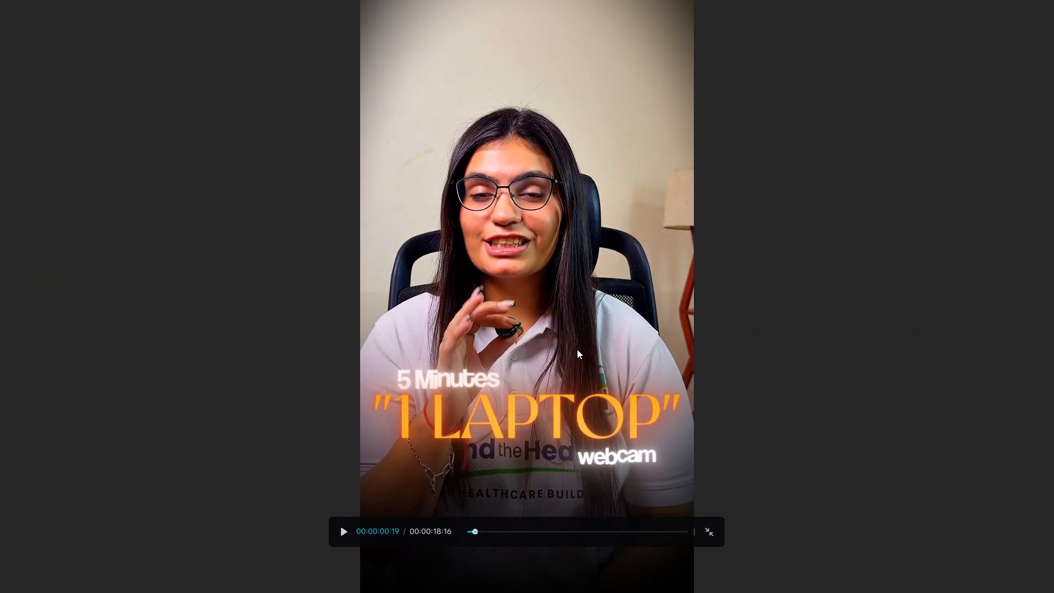
{"action": "key", "text": "Escape"}
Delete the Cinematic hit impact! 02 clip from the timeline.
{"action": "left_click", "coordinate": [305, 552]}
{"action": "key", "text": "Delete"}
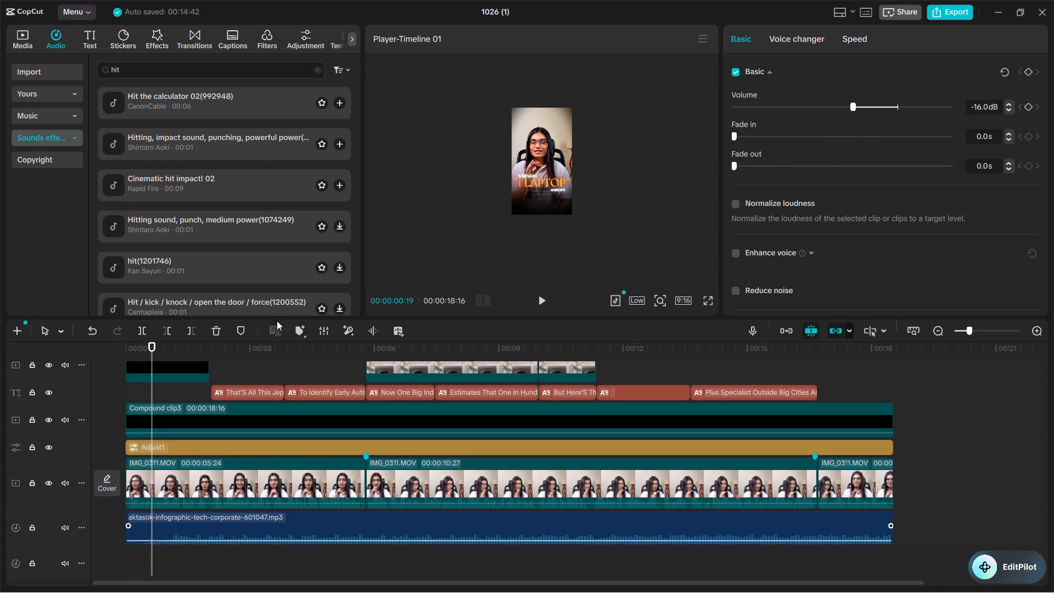
Search the sound effects for swoosh and audition the results from Swoosh(1094921) to A swoosh to add impact.(1318705).
{"action": "left_click", "coordinate": [316, 71]}
{"action": "left_click", "coordinate": [269, 81]}
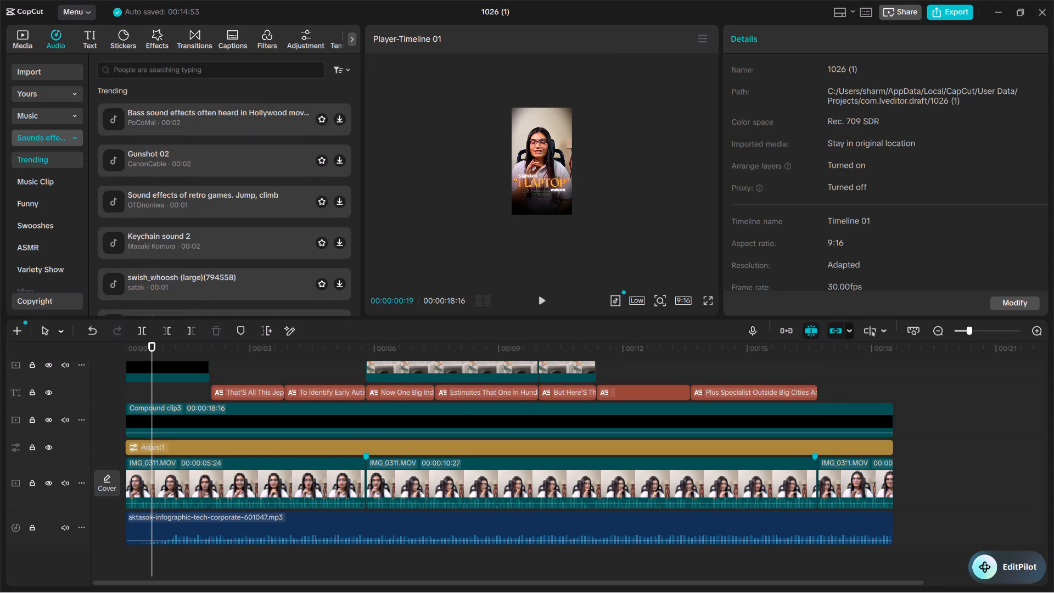
{"action": "left_click", "coordinate": [270, 74]}
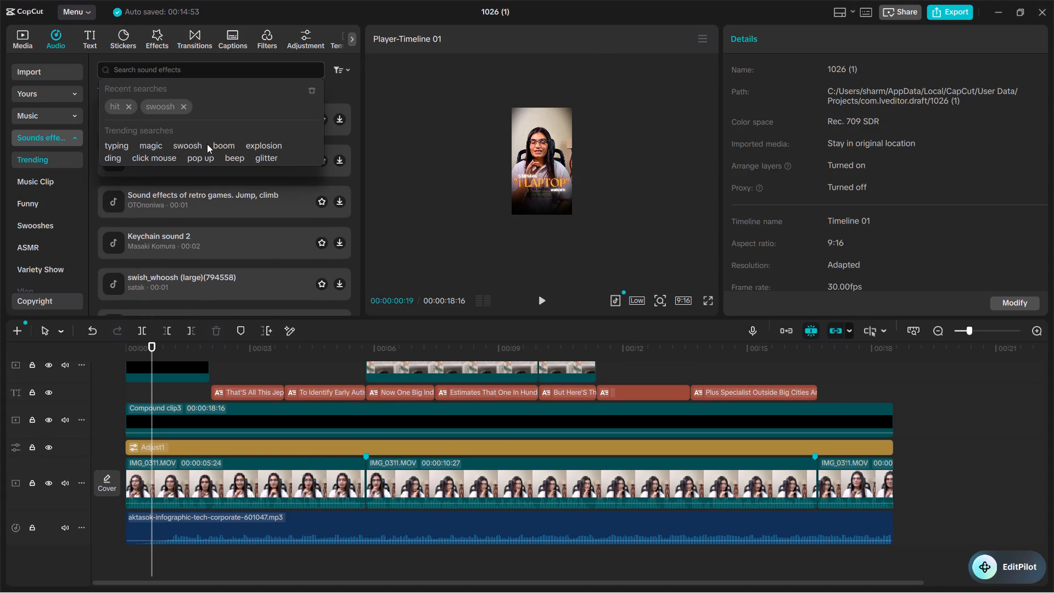
{"action": "left_click", "coordinate": [196, 144]}
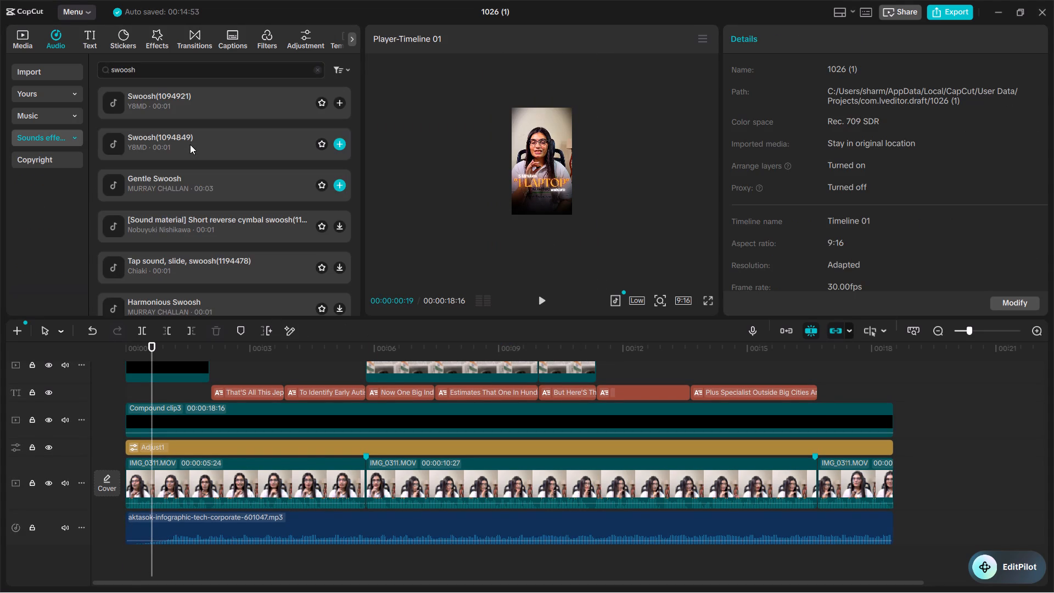
{"action": "left_click", "coordinate": [208, 102]}
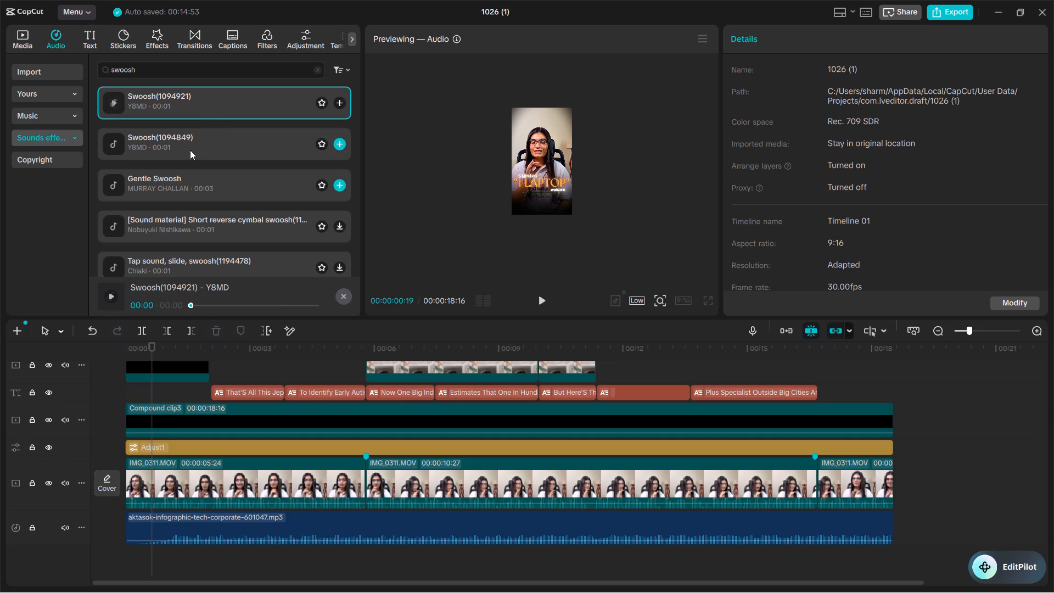
{"action": "left_click", "coordinate": [190, 150]}
{"action": "left_click", "coordinate": [190, 178]}
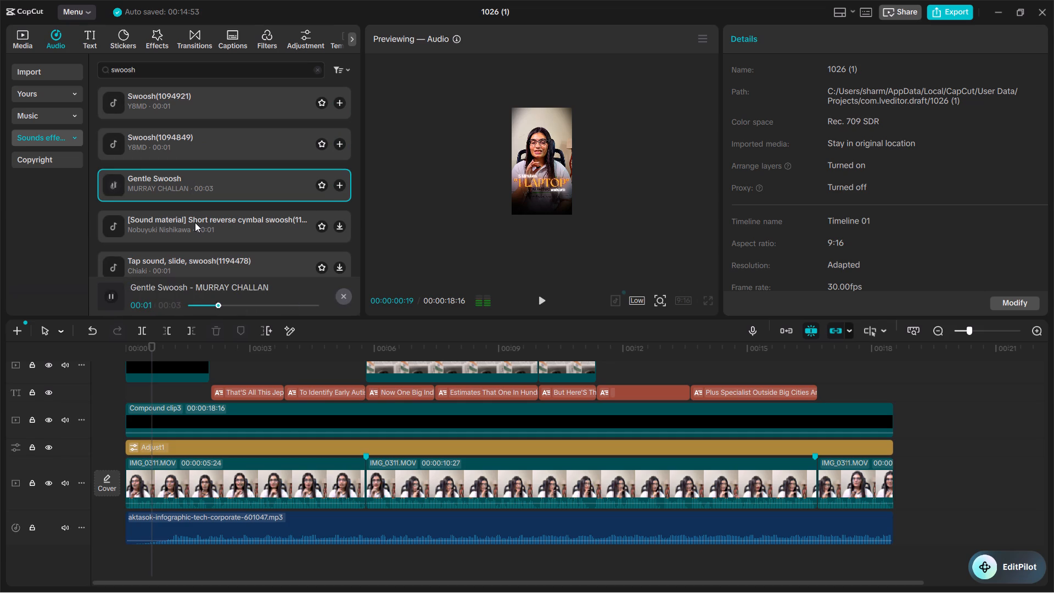
{"action": "left_click", "coordinate": [195, 223]}
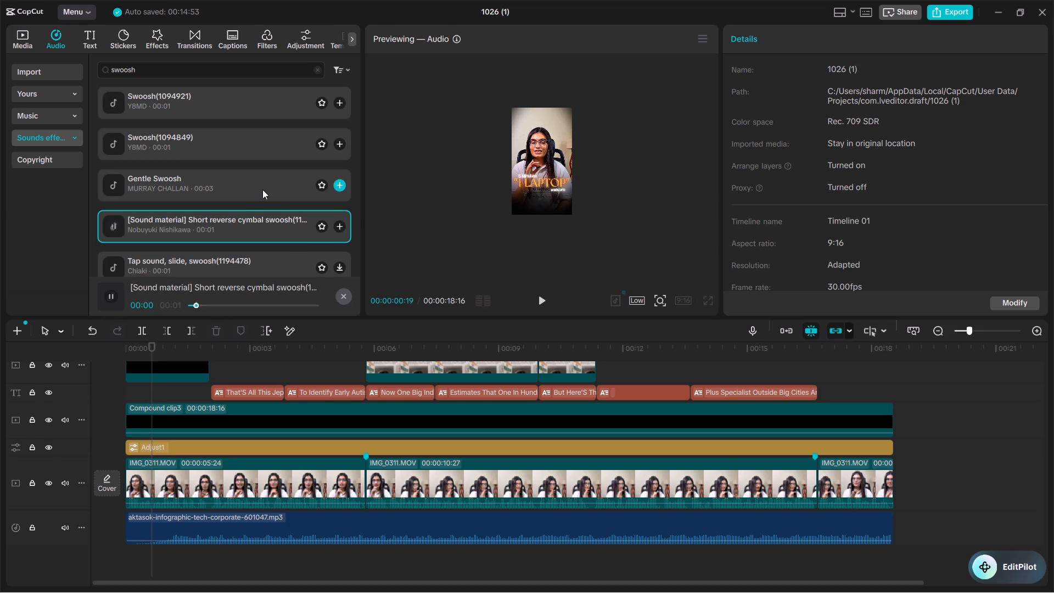
{"action": "scroll", "coordinate": [257, 202], "scroll_direction": "down", "scroll_amount": 1}
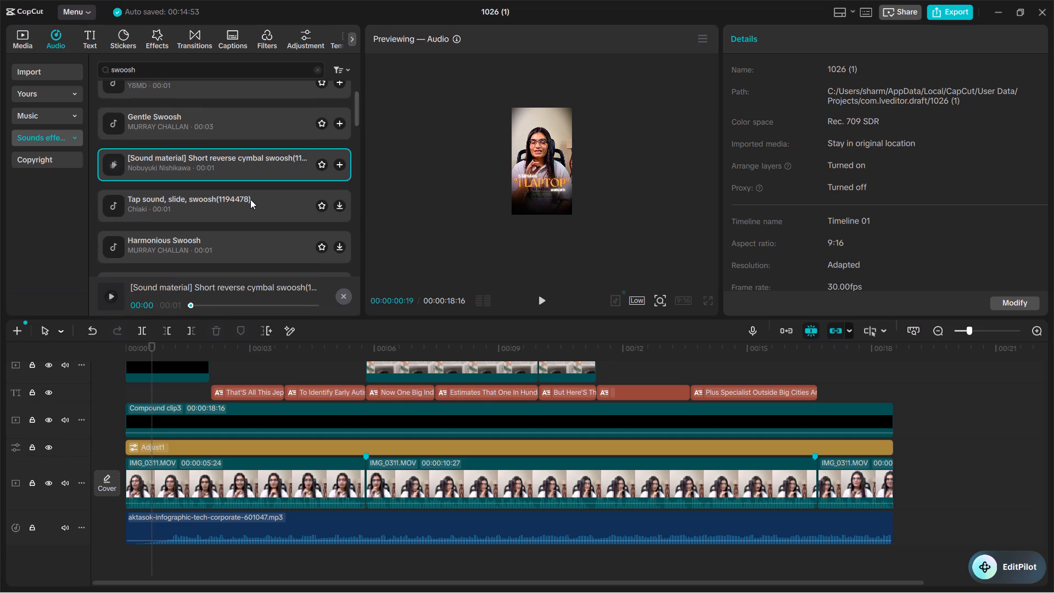
{"action": "left_click", "coordinate": [240, 209]}
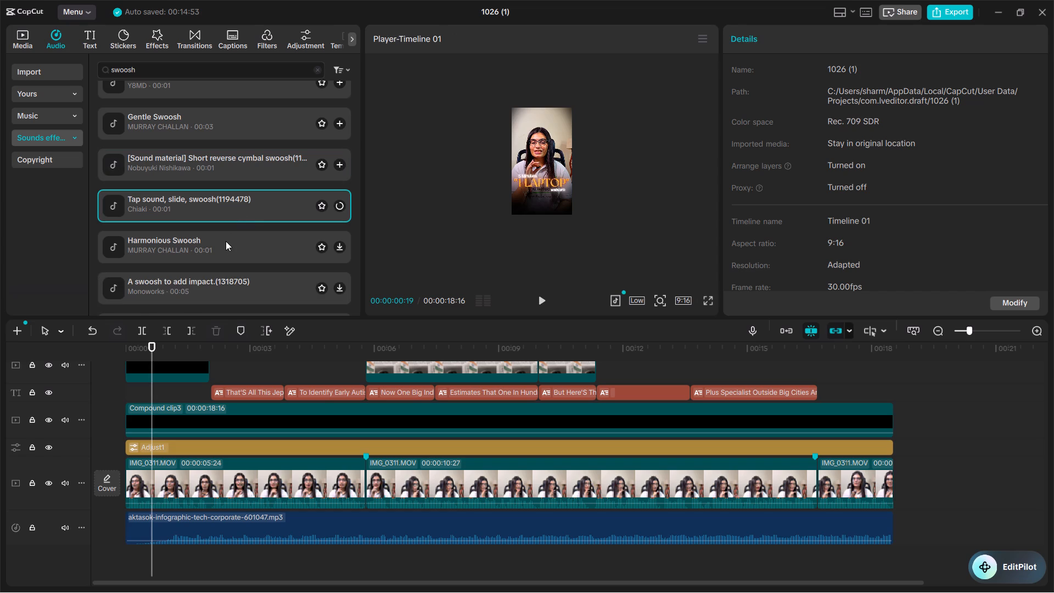
{"action": "left_click", "coordinate": [225, 244]}
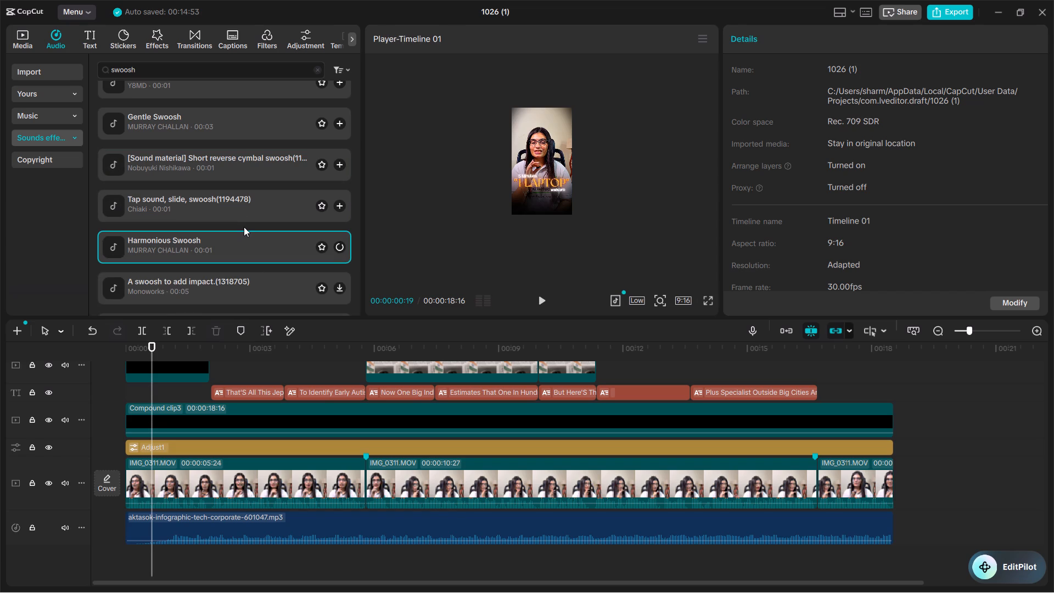
{"action": "scroll", "coordinate": [245, 227], "scroll_direction": "down", "scroll_amount": 1}
{"action": "left_click", "coordinate": [245, 227]}
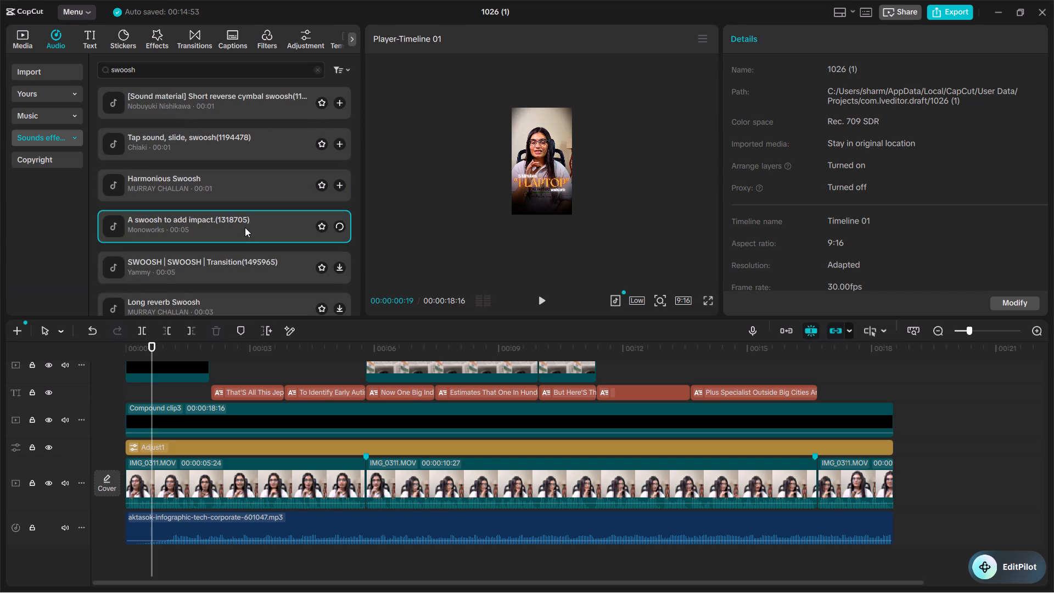
{"action": "scroll", "coordinate": [255, 235], "scroll_direction": "down", "scroll_amount": 1}
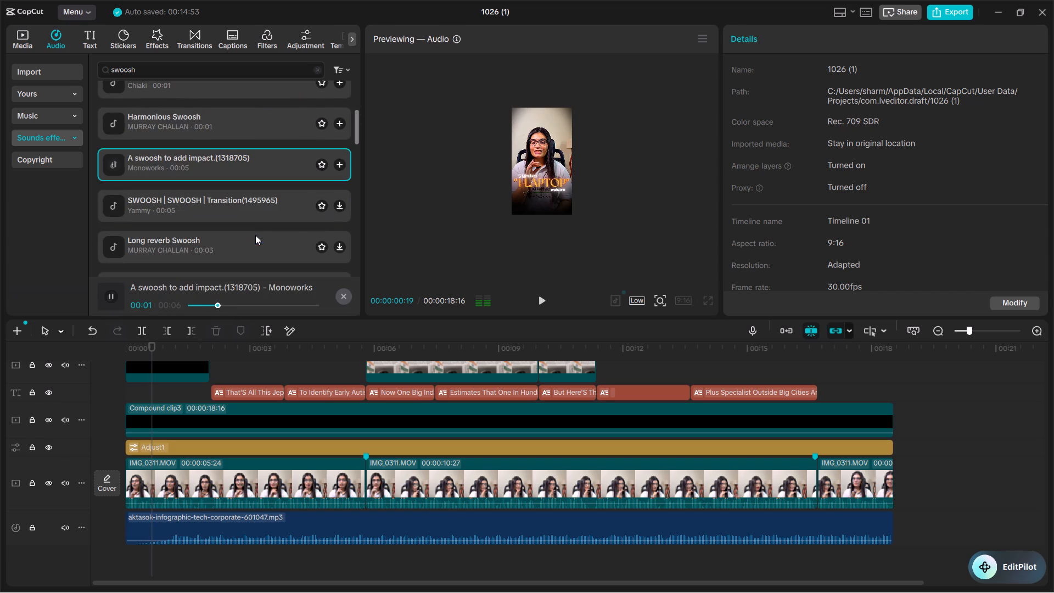
Audition further swoosh results, from SWOOSH | SWOOSH | Transition(1495965) through Long release Swoosh to SWOOSH | SWOOSH | Transition(1495958).
{"action": "left_click", "coordinate": [251, 219]}
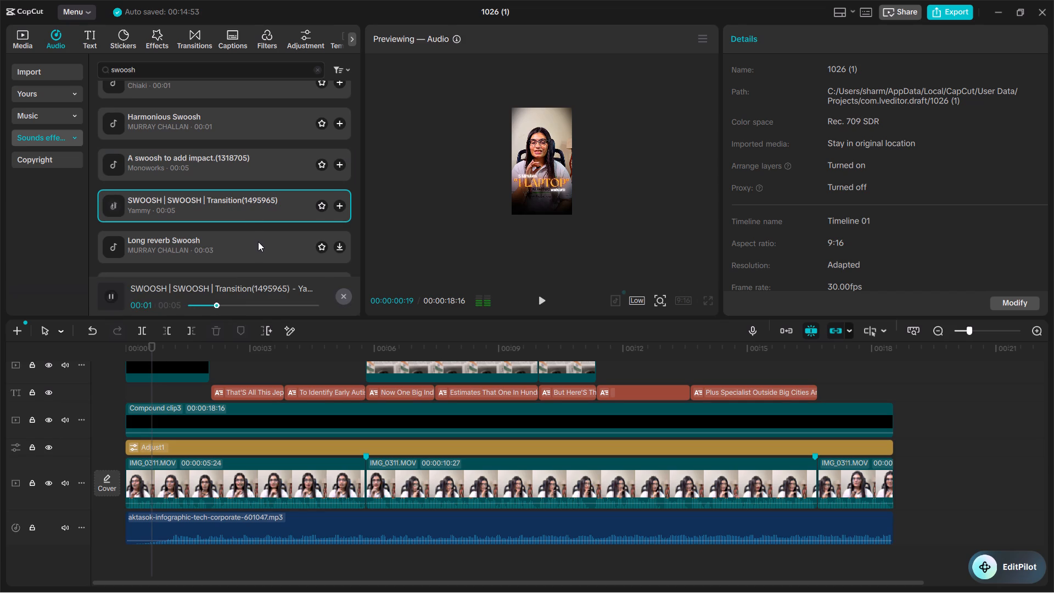
{"action": "scroll", "coordinate": [258, 242], "scroll_direction": "down", "scroll_amount": 1}
{"action": "left_click", "coordinate": [260, 197]}
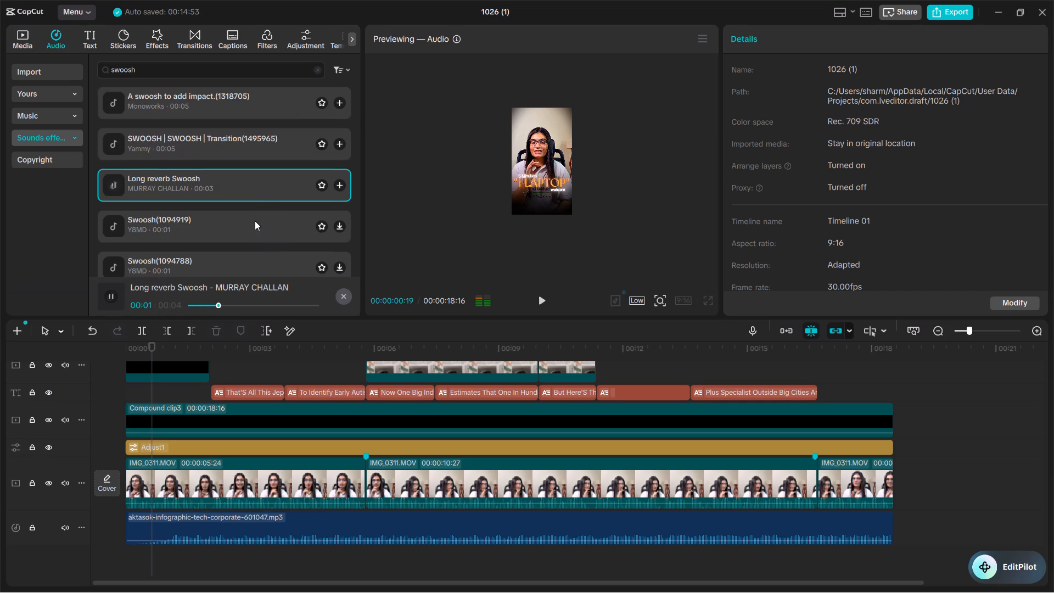
{"action": "left_click", "coordinate": [255, 221]}
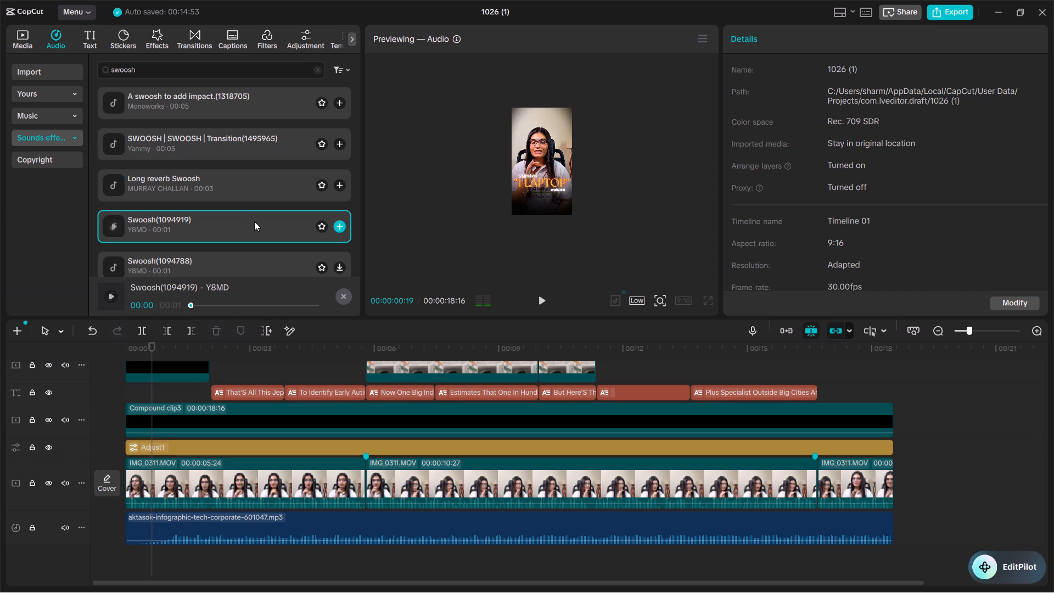
{"action": "scroll", "coordinate": [254, 221], "scroll_direction": "down", "scroll_amount": 1}
{"action": "left_click", "coordinate": [254, 216]}
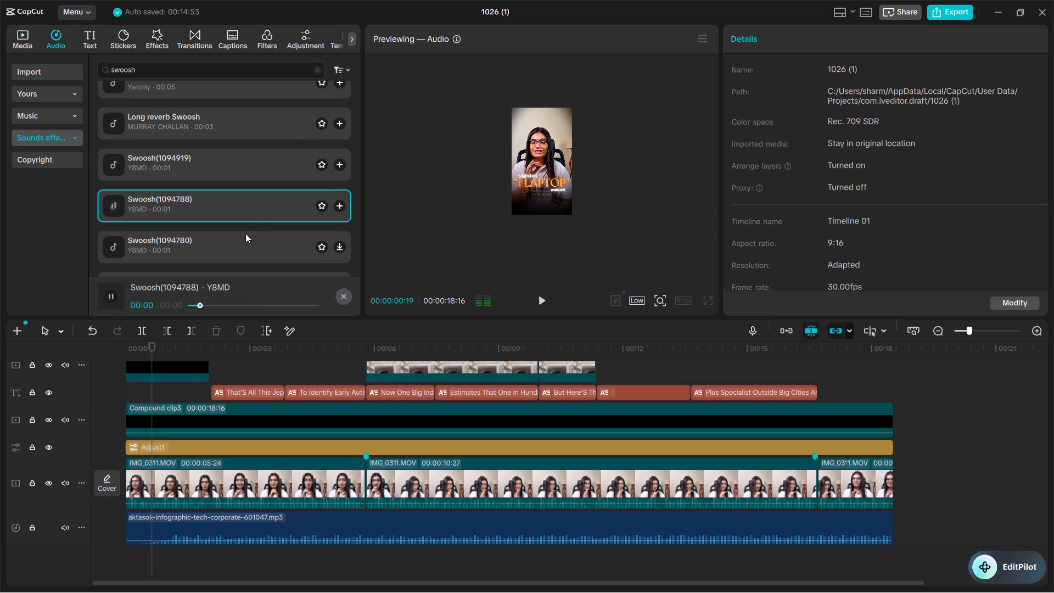
{"action": "left_click", "coordinate": [241, 249]}
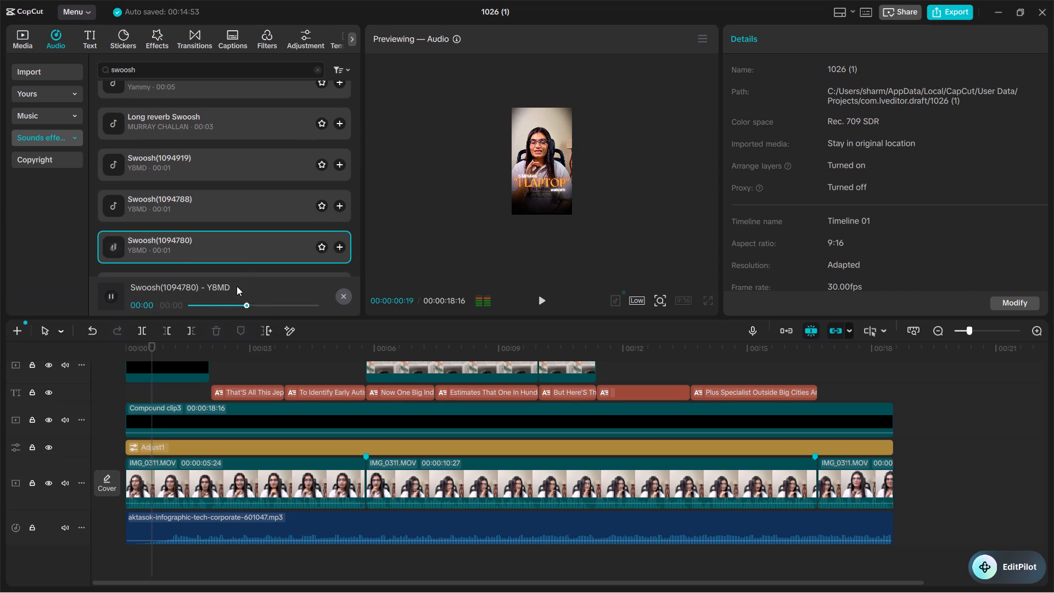
{"action": "left_click", "coordinate": [237, 286]}
{"action": "scroll", "coordinate": [256, 245], "scroll_direction": "down", "scroll_amount": 1}
{"action": "left_click", "coordinate": [255, 231]}
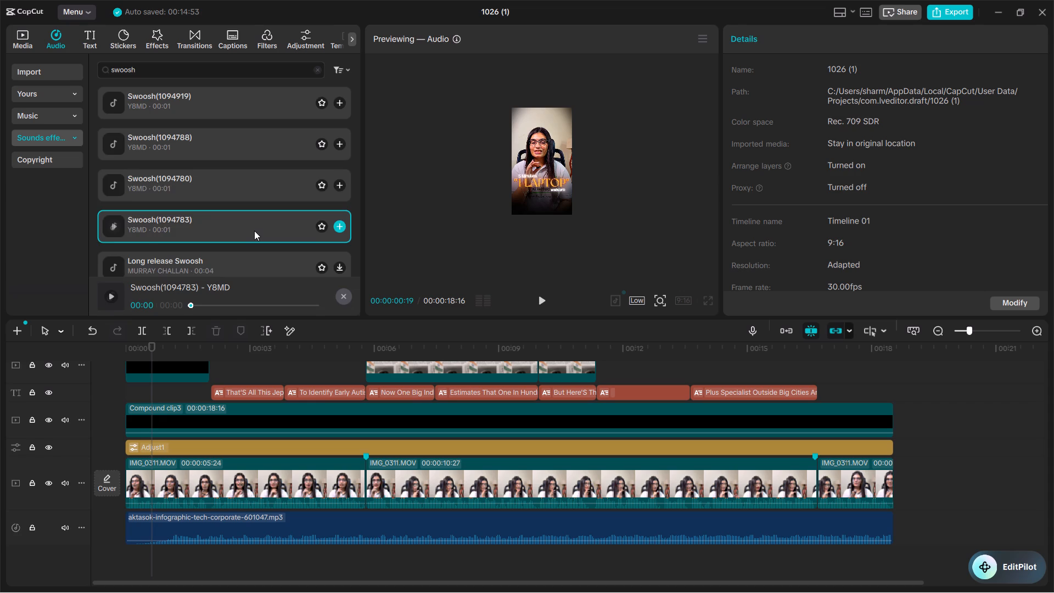
{"action": "scroll", "coordinate": [254, 231], "scroll_direction": "down", "scroll_amount": 1}
{"action": "left_click", "coordinate": [262, 211]}
{"action": "scroll", "coordinate": [257, 247], "scroll_direction": "down", "scroll_amount": 1}
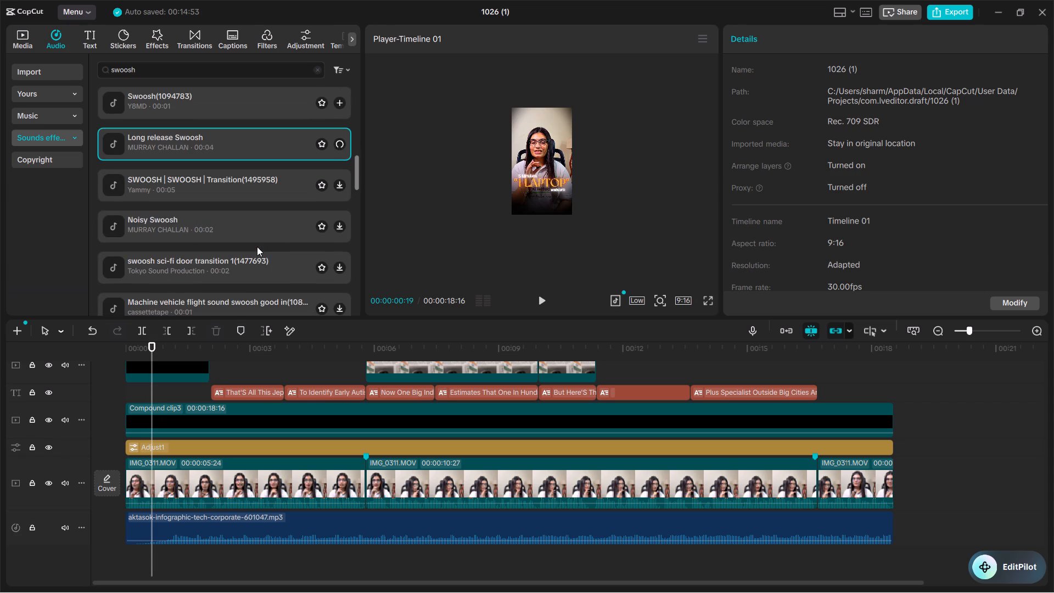
{"action": "left_click", "coordinate": [266, 199]}
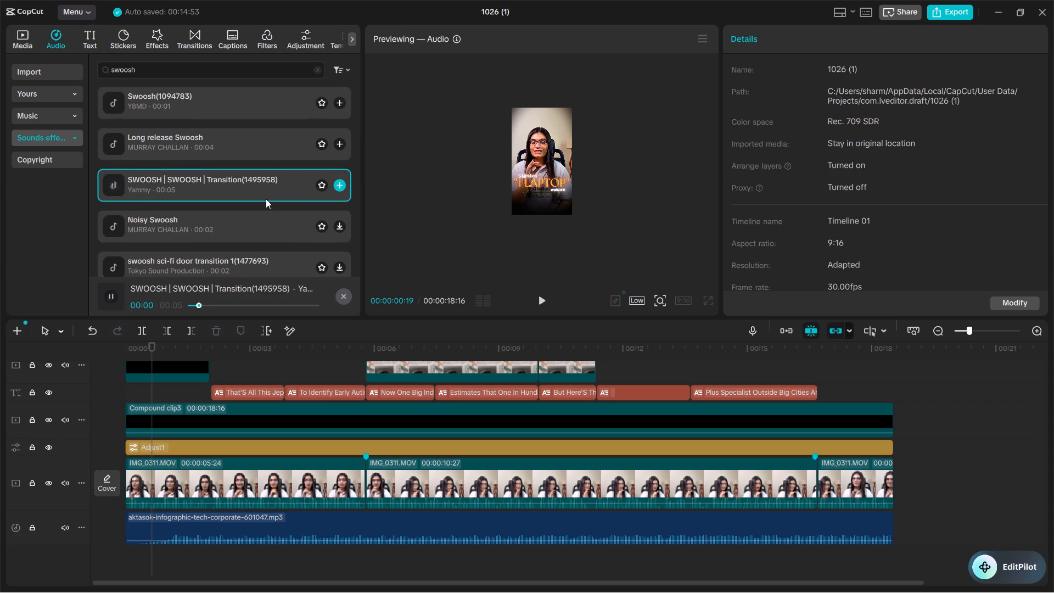
Audition Gentle Swoosh, the short reverse cymbal swoosh, the tap slide swoosh and Harmonious Swoosh again for comparison.
{"action": "scroll", "coordinate": [268, 192], "scroll_direction": "up", "scroll_amount": 4}
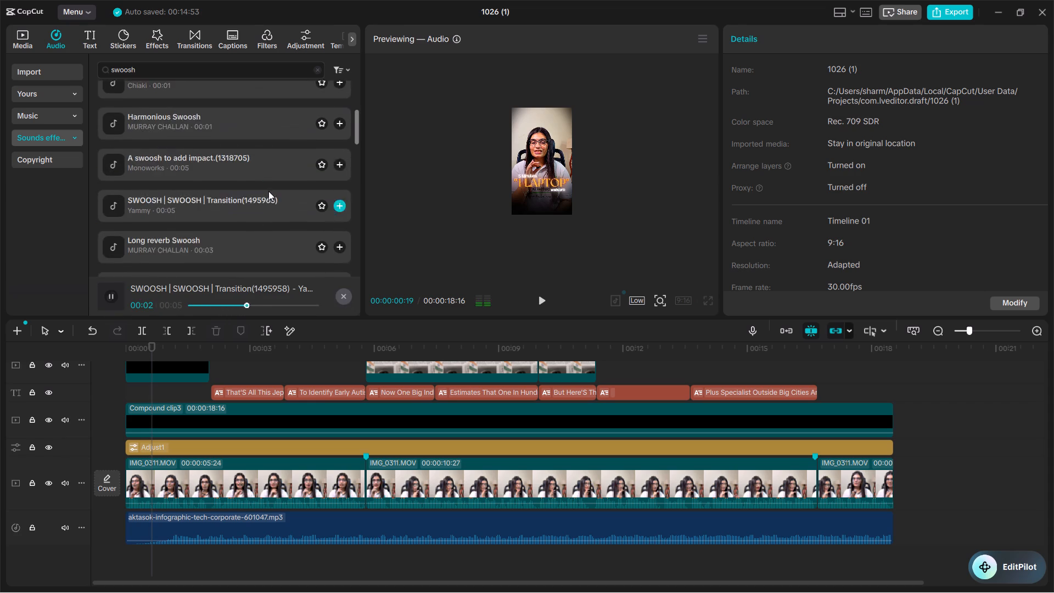
{"action": "scroll", "coordinate": [268, 191], "scroll_direction": "up", "scroll_amount": 7}
{"action": "left_click", "coordinate": [262, 170]}
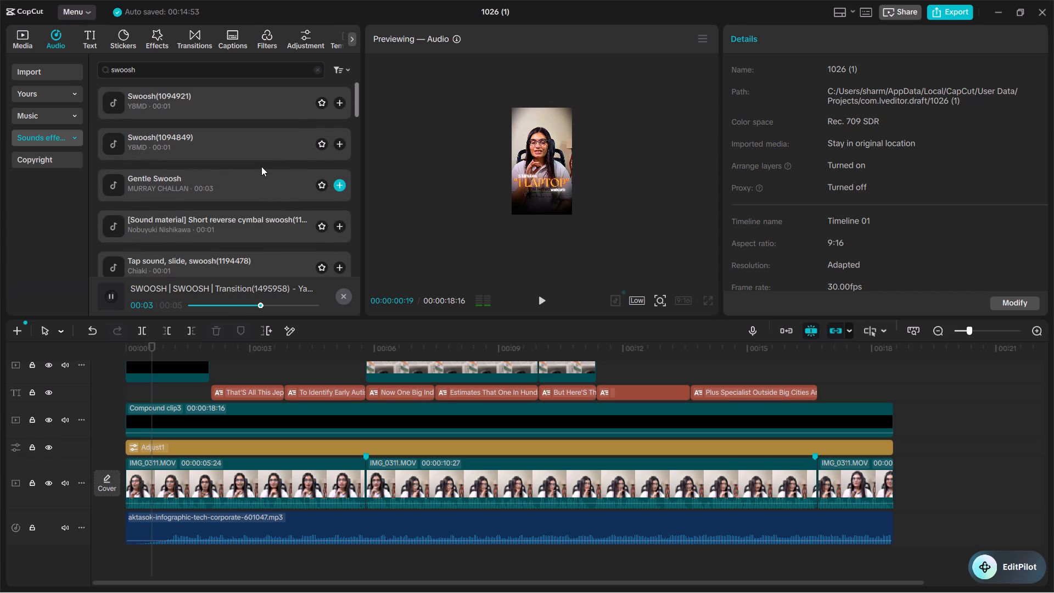
{"action": "left_click", "coordinate": [243, 184]}
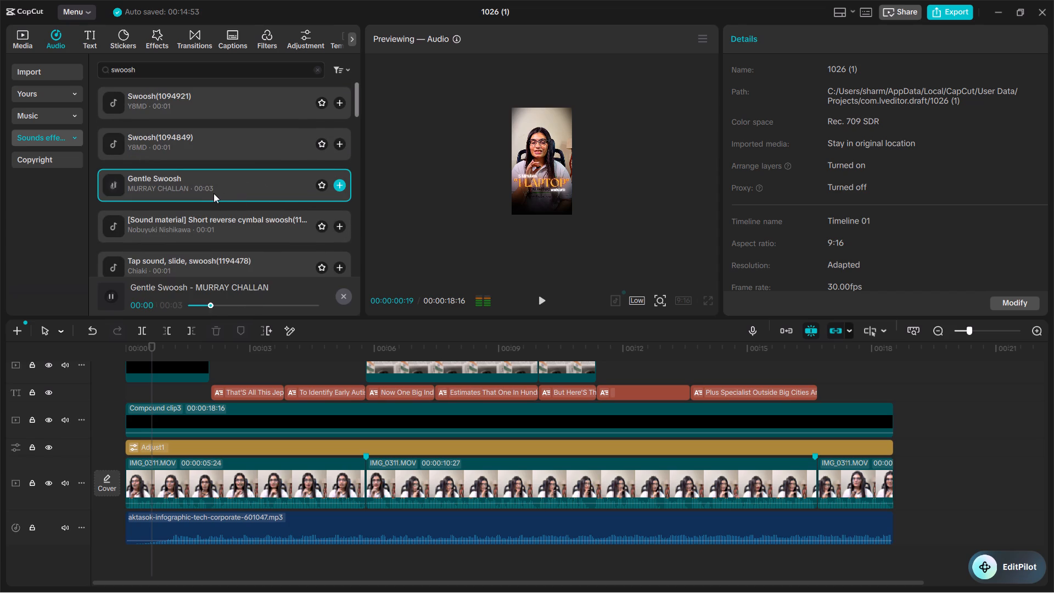
{"action": "left_click", "coordinate": [220, 219]}
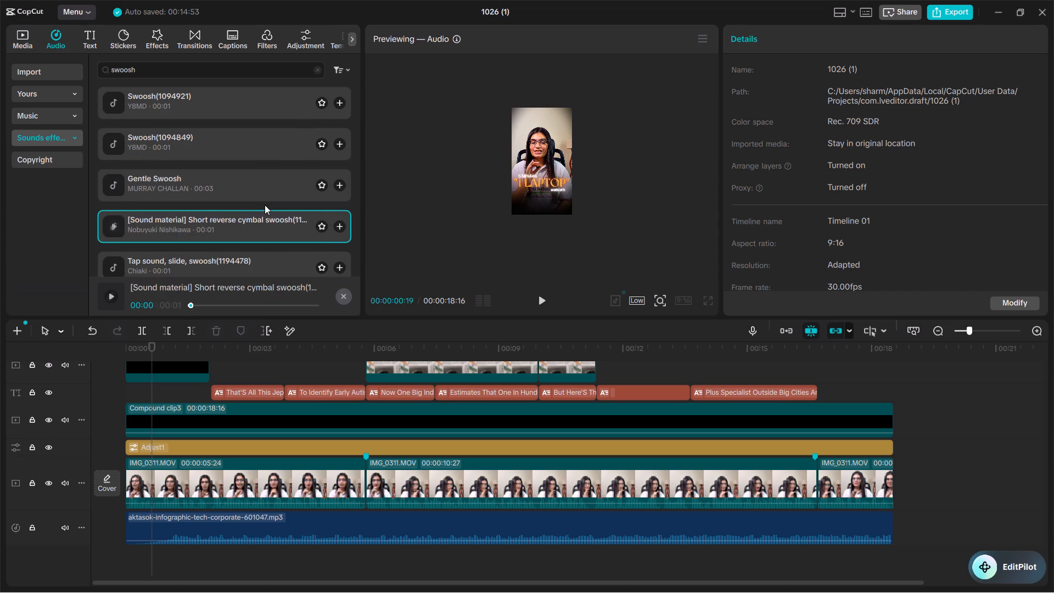
{"action": "scroll", "coordinate": [265, 205], "scroll_direction": "down", "scroll_amount": 1}
{"action": "left_click", "coordinate": [265, 203]}
{"action": "left_click", "coordinate": [243, 236]}
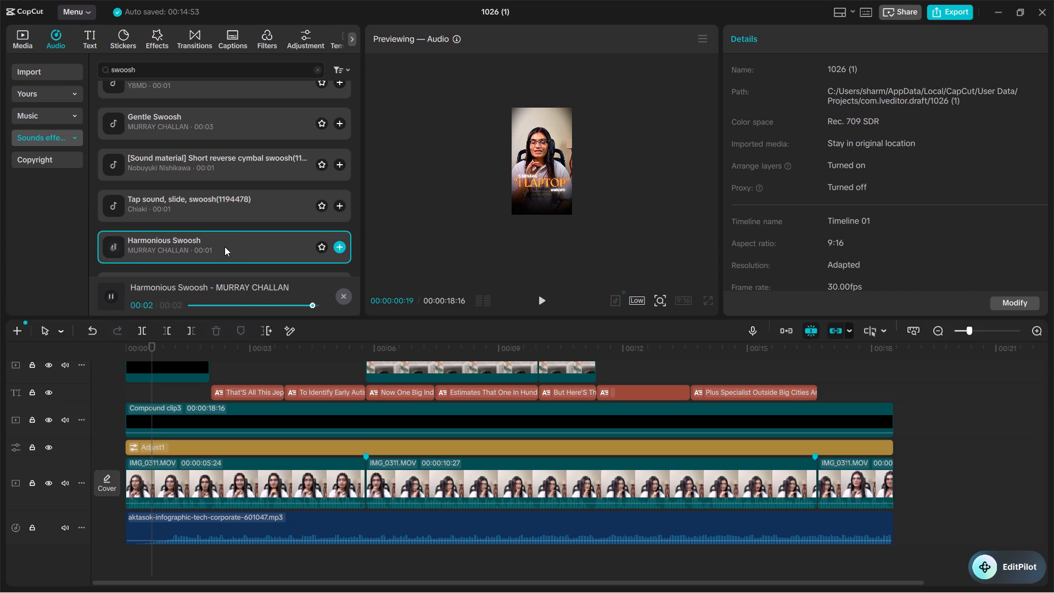
Place Harmonious Swoosh on a new track below the background music, aligned with the video's start.
{"action": "left_click_drag", "start_coordinate": [232, 248], "coordinate": [131, 564]}
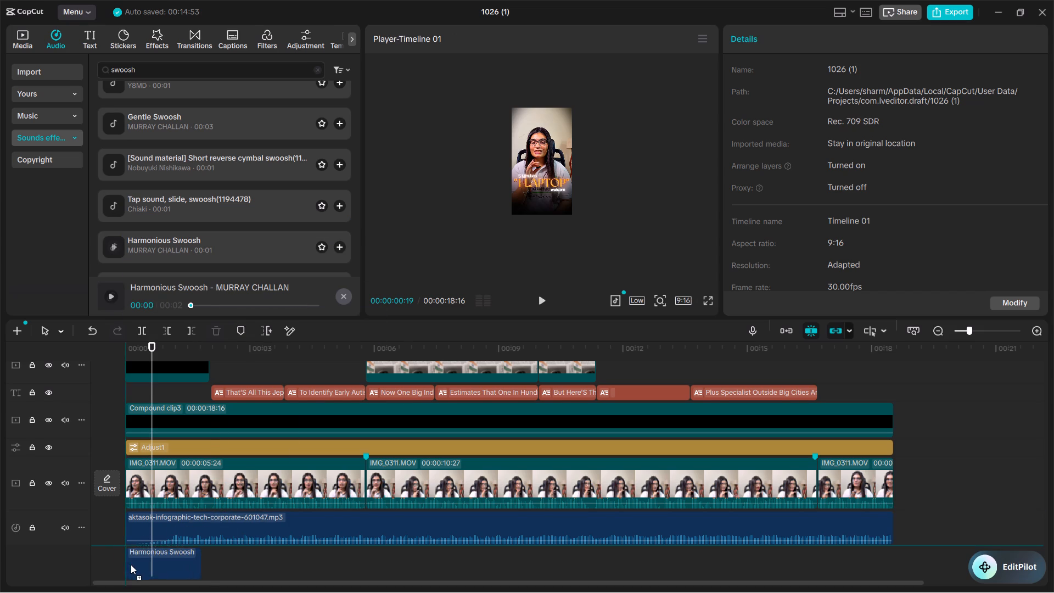
{"action": "left_click_drag", "start_coordinate": [131, 564], "coordinate": [132, 564]}
{"action": "left_click_drag", "start_coordinate": [176, 559], "coordinate": [169, 559]}
{"action": "left_click", "coordinate": [169, 559]}
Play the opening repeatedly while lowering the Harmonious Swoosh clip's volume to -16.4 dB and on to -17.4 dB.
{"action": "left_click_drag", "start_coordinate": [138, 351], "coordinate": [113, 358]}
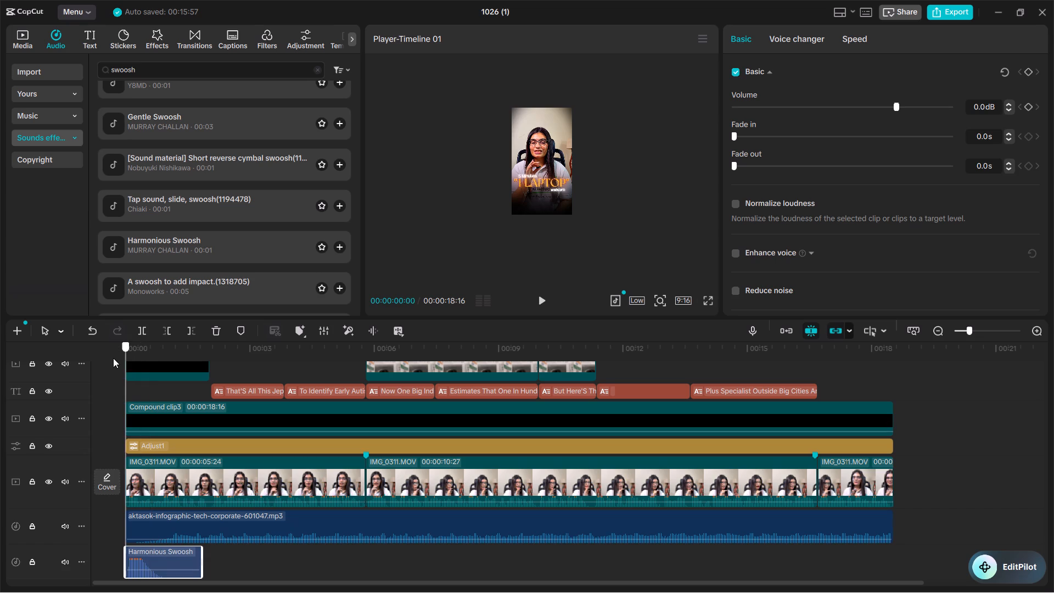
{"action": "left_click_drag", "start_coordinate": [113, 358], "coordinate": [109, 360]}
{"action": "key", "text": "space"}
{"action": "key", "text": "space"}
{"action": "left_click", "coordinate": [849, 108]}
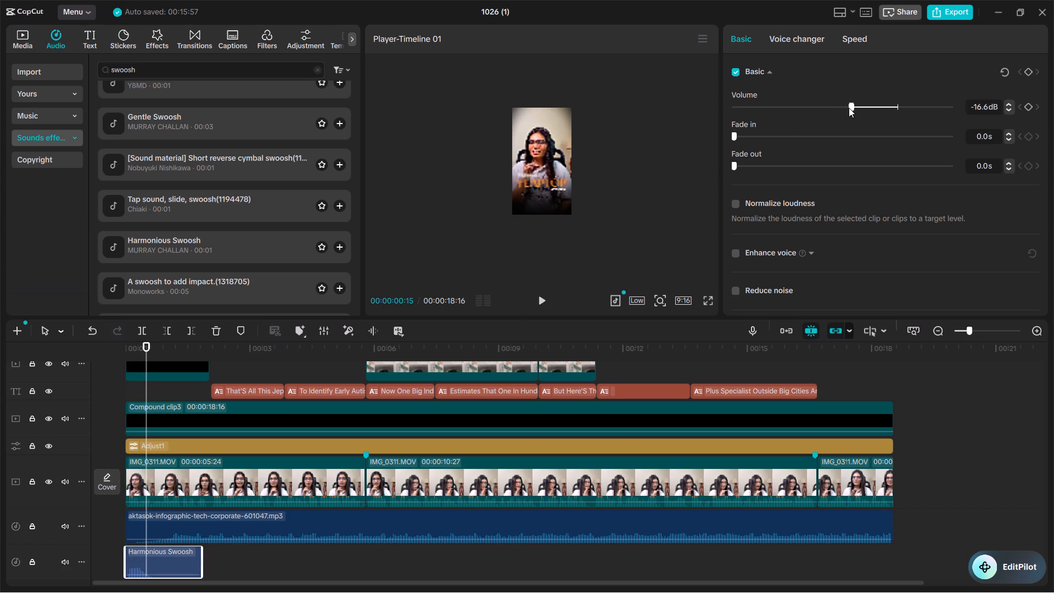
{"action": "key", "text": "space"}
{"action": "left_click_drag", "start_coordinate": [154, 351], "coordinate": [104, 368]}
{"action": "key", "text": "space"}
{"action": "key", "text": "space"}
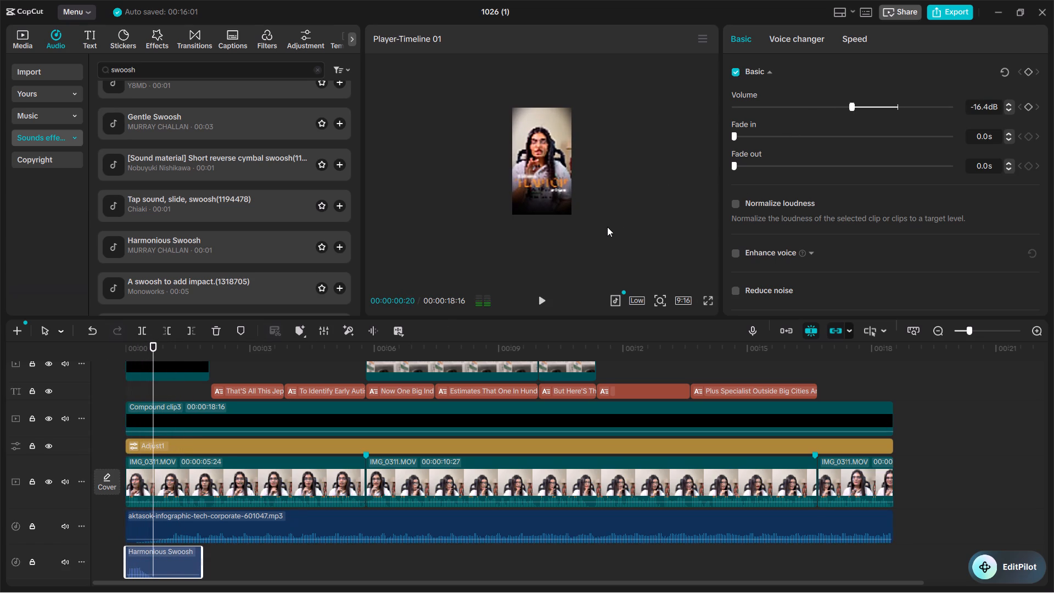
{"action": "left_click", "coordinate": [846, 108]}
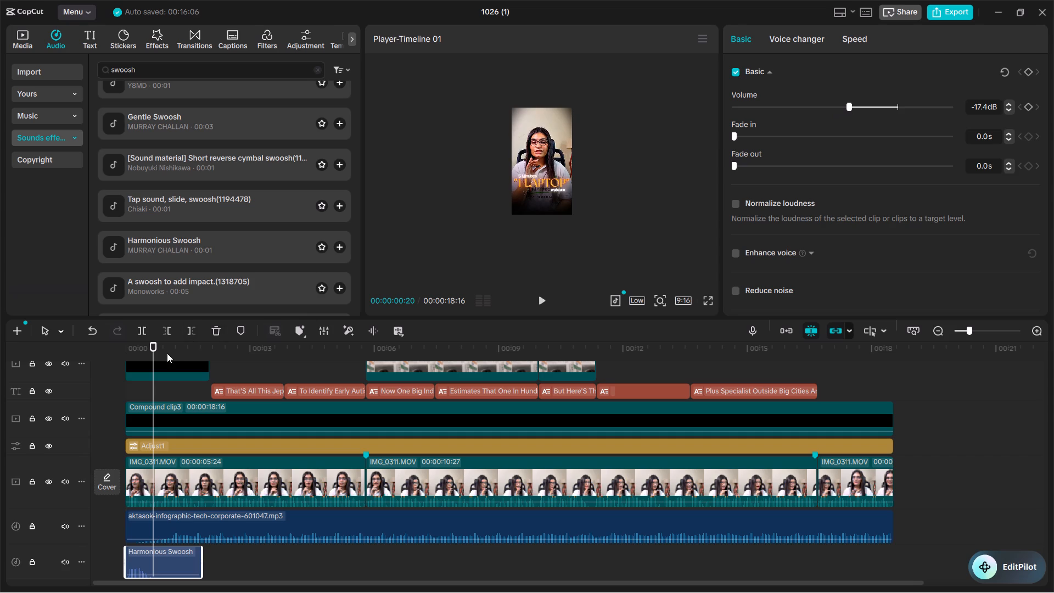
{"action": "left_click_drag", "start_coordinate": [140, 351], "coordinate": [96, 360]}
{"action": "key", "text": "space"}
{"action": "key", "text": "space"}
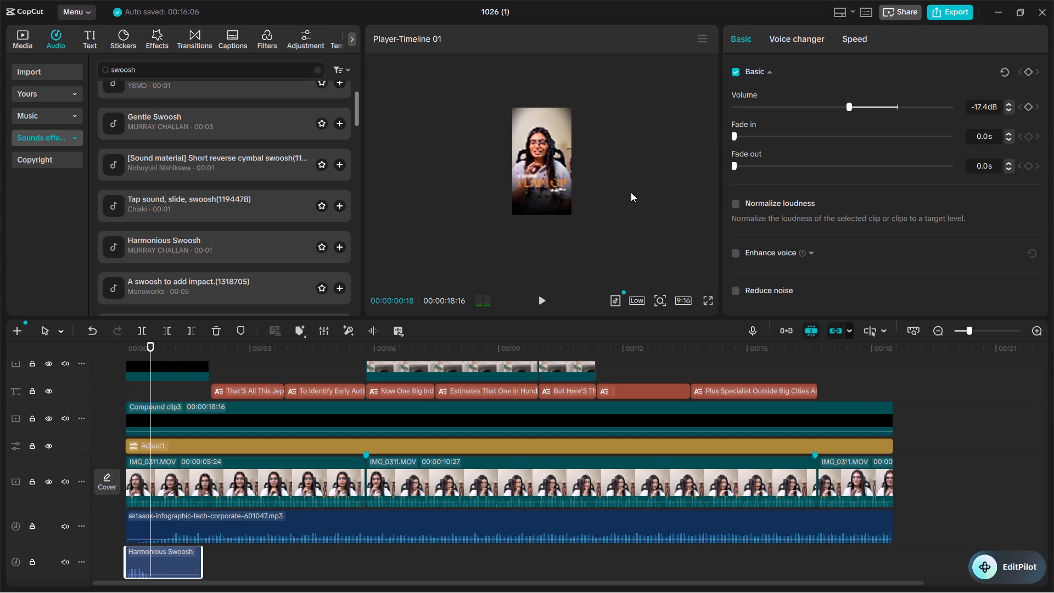
Lower the Harmonious Swoosh clip's volume to -18.5 dB and replay the opening from the start.
{"action": "left_click", "coordinate": [845, 107]}
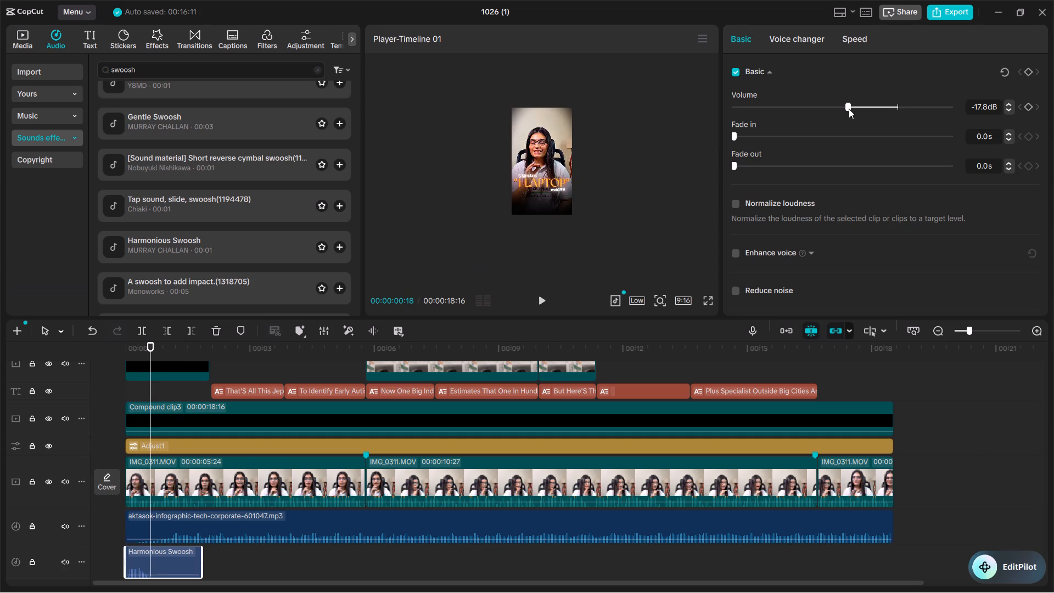
{"action": "double_click", "coordinate": [846, 105]}
{"action": "left_click_drag", "start_coordinate": [179, 344], "coordinate": [116, 356]}
{"action": "key", "text": "space"}
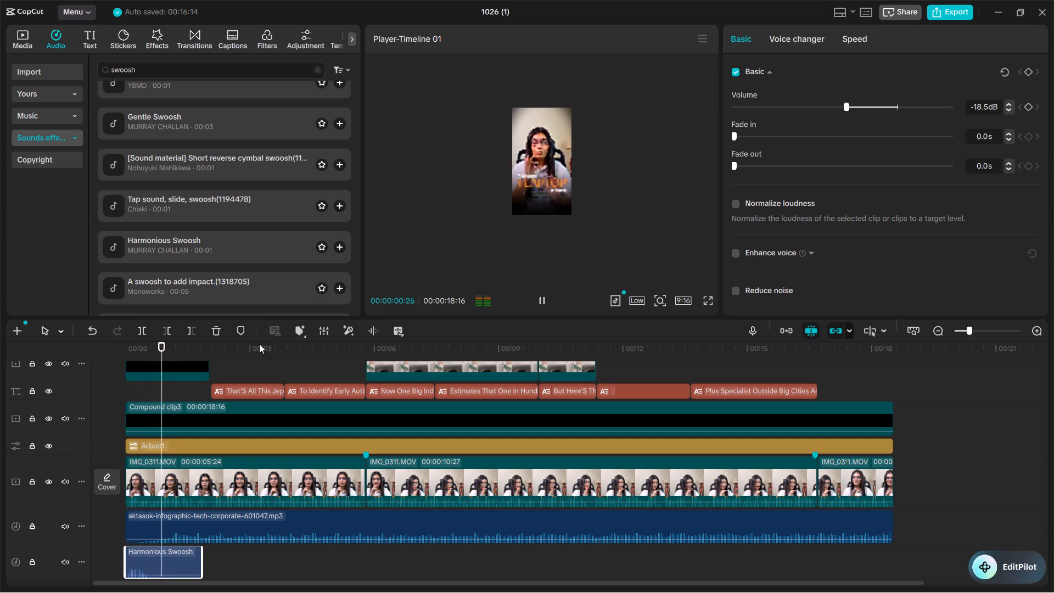
{"action": "key", "text": "space"}
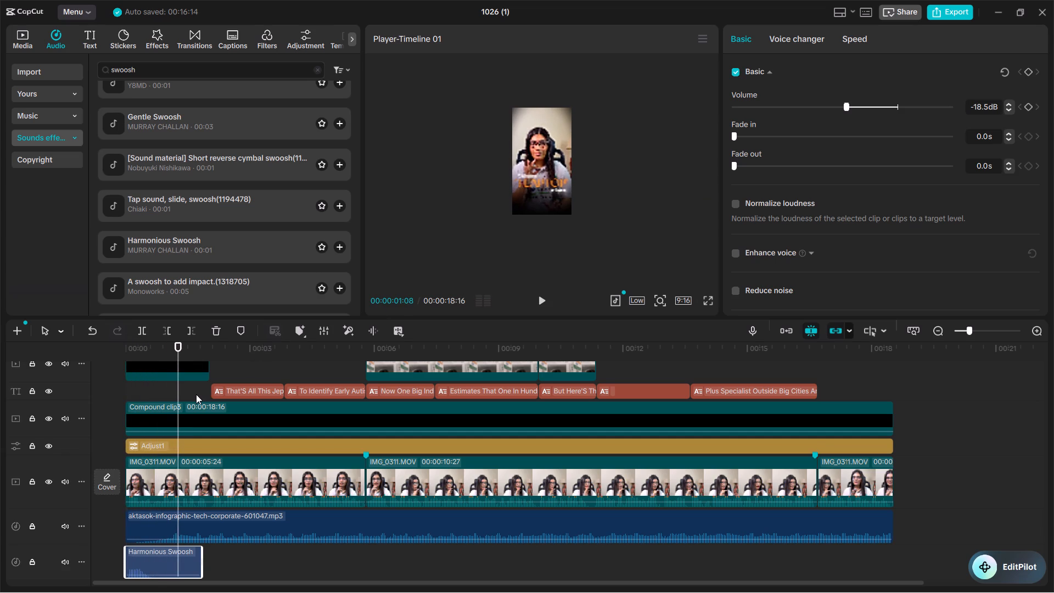
Search the sound effects library for "click sound" and audition the first camera shutter click and Mouse click sound.
{"action": "left_click", "coordinate": [319, 74]}
{"action": "left_click", "coordinate": [299, 75]}
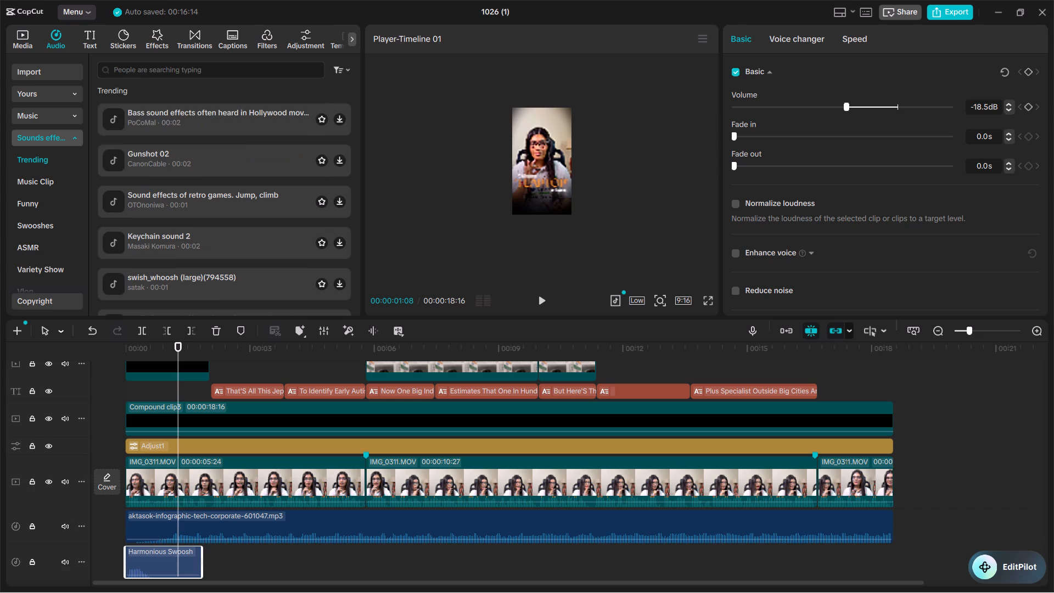
{"action": "type", "text": "clik"}
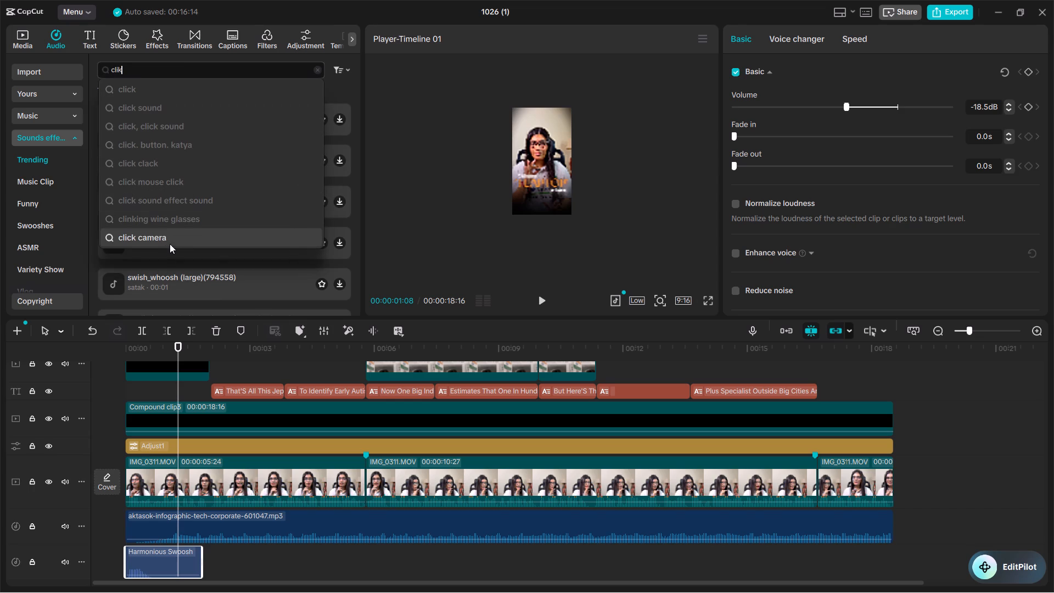
{"action": "left_click", "coordinate": [162, 104]}
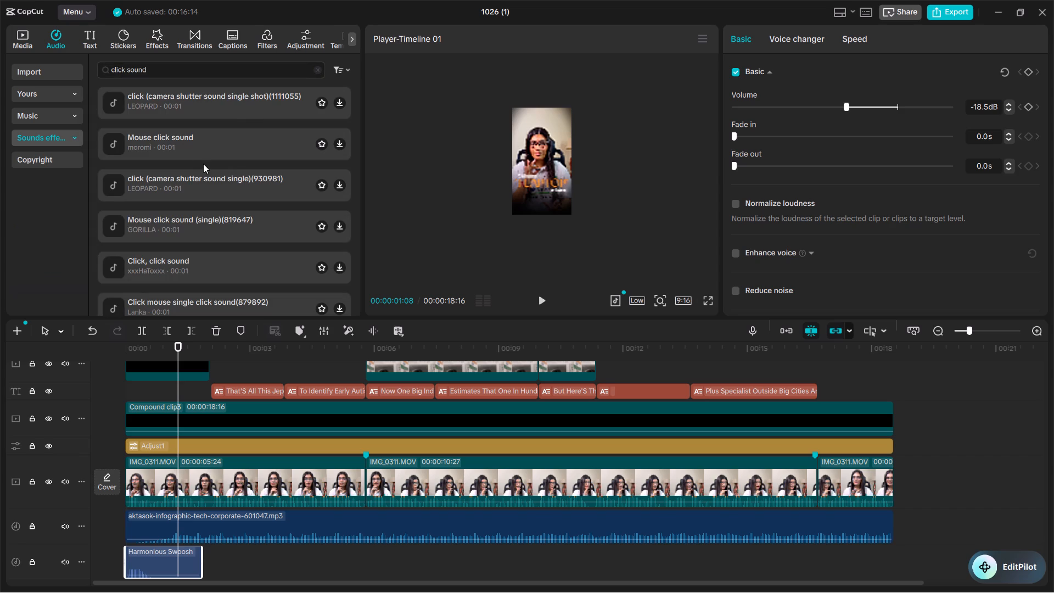
{"action": "left_click", "coordinate": [242, 110]}
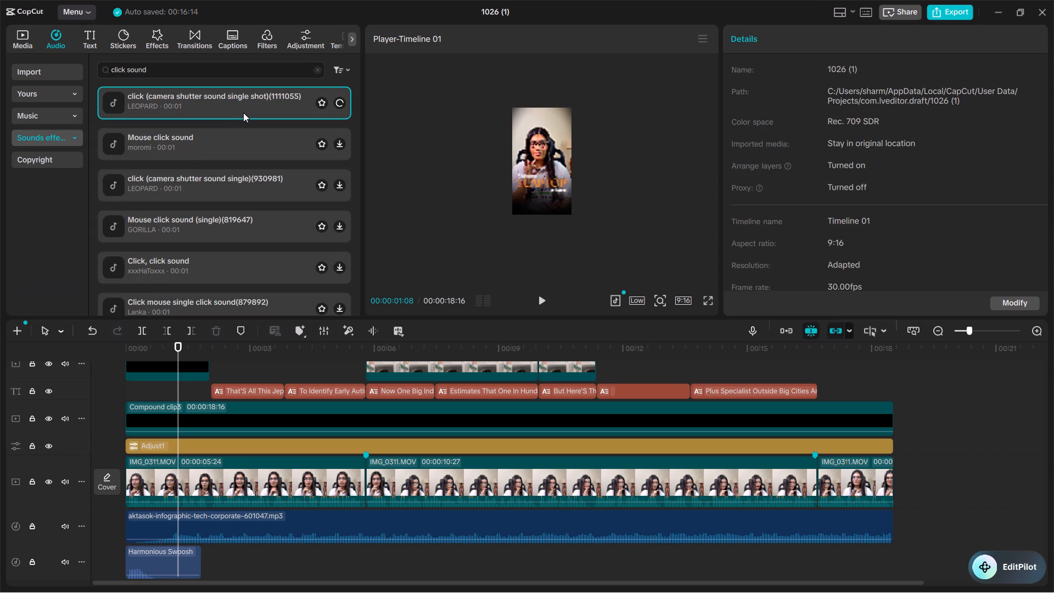
{"action": "left_click", "coordinate": [243, 133]}
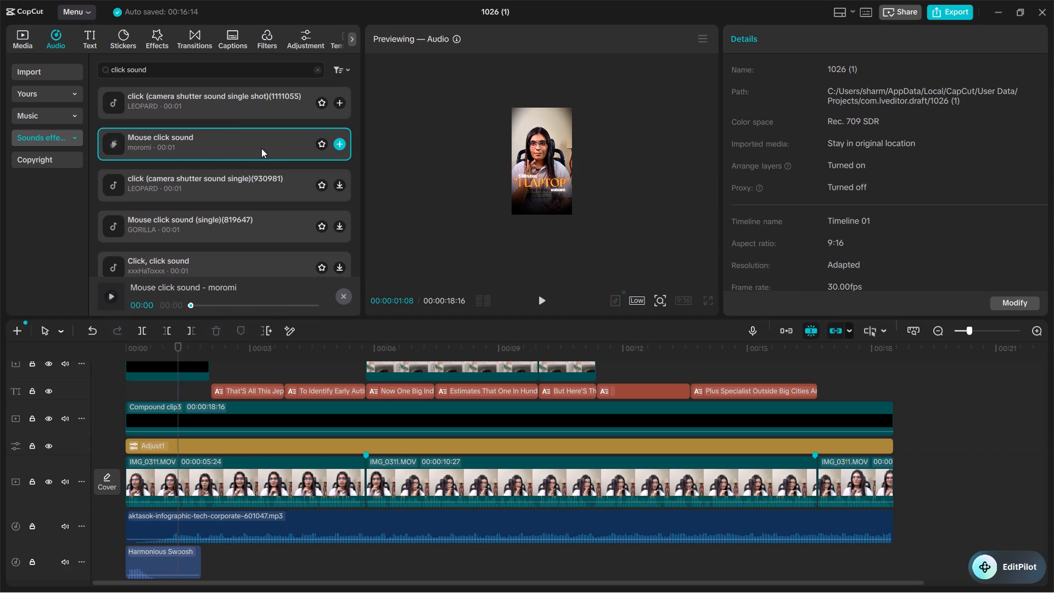
Switch to Chrome, open Pinterest in a new tab and search it for "viral cliking sound effect".
{"action": "key", "text": "alt+Tab"}
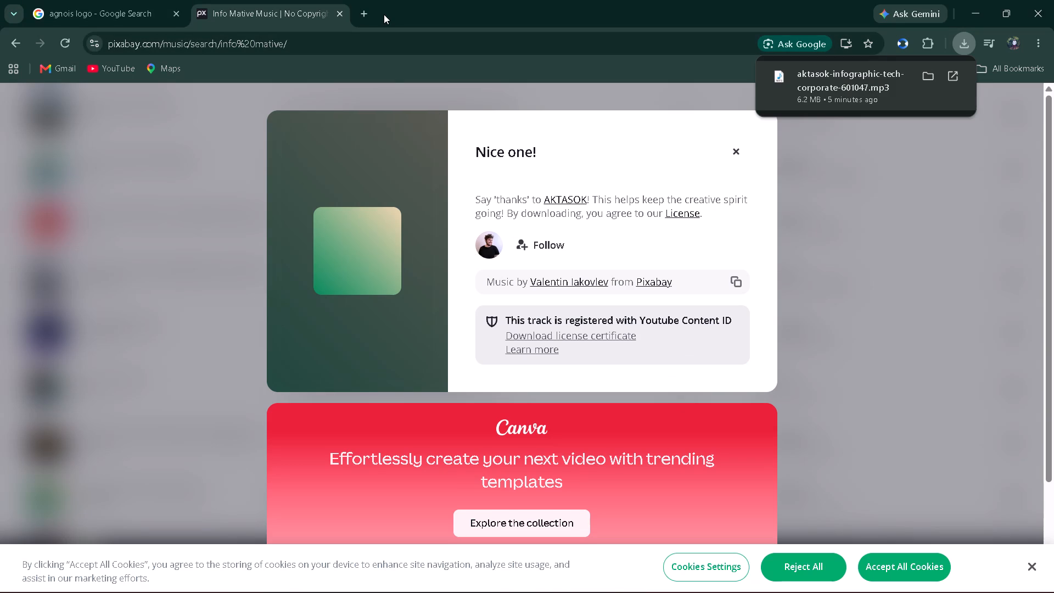
{"action": "left_click", "coordinate": [369, 14]}
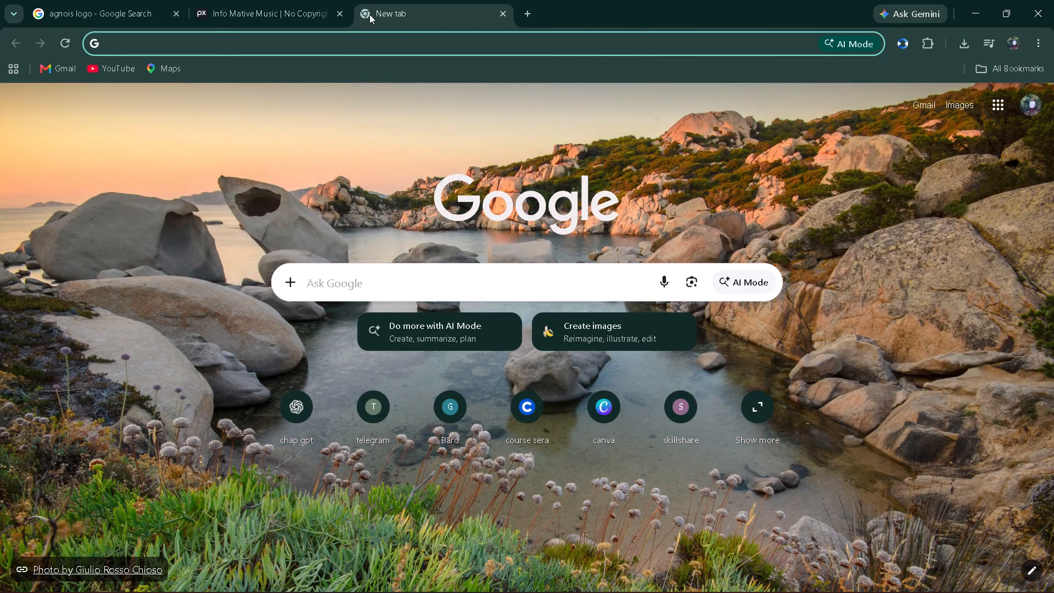
{"action": "type", "text": "pinter"}
{"action": "key", "text": "Return"}
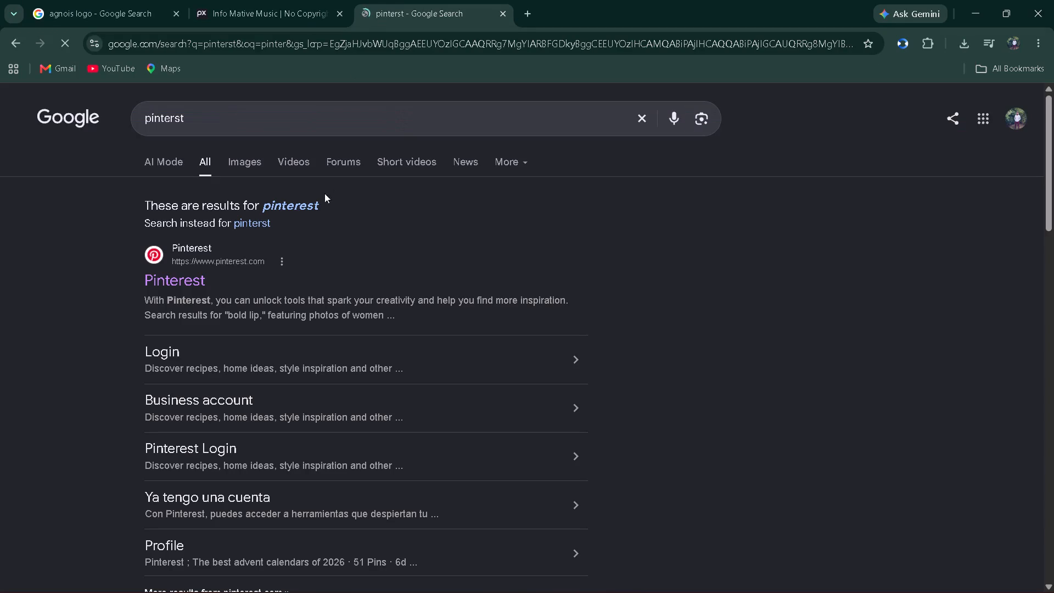
{"action": "left_click", "coordinate": [172, 278]}
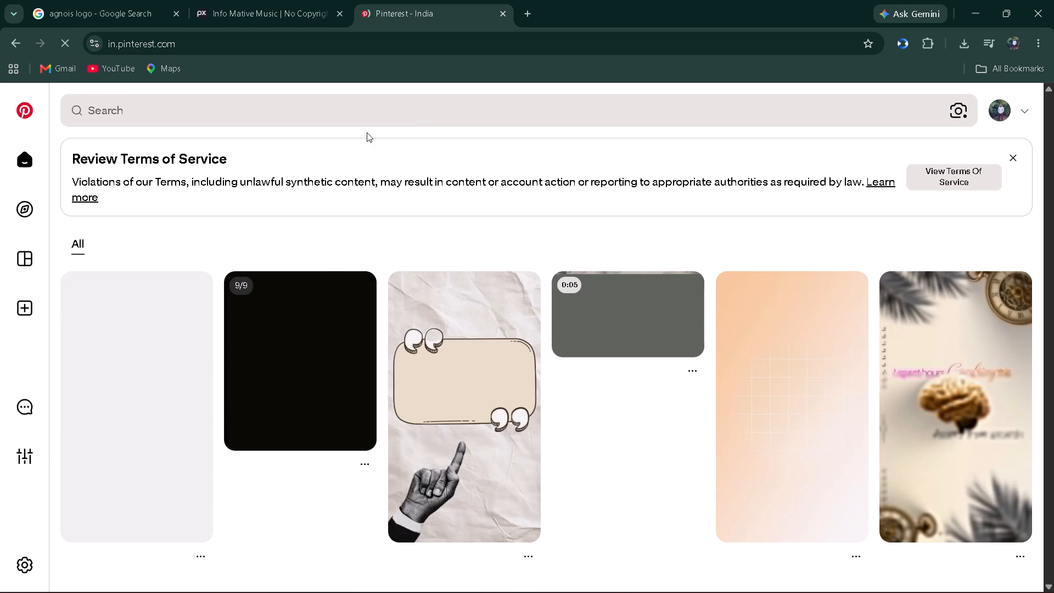
{"action": "left_click", "coordinate": [421, 112]}
{"action": "type", "text": "viral cli"}
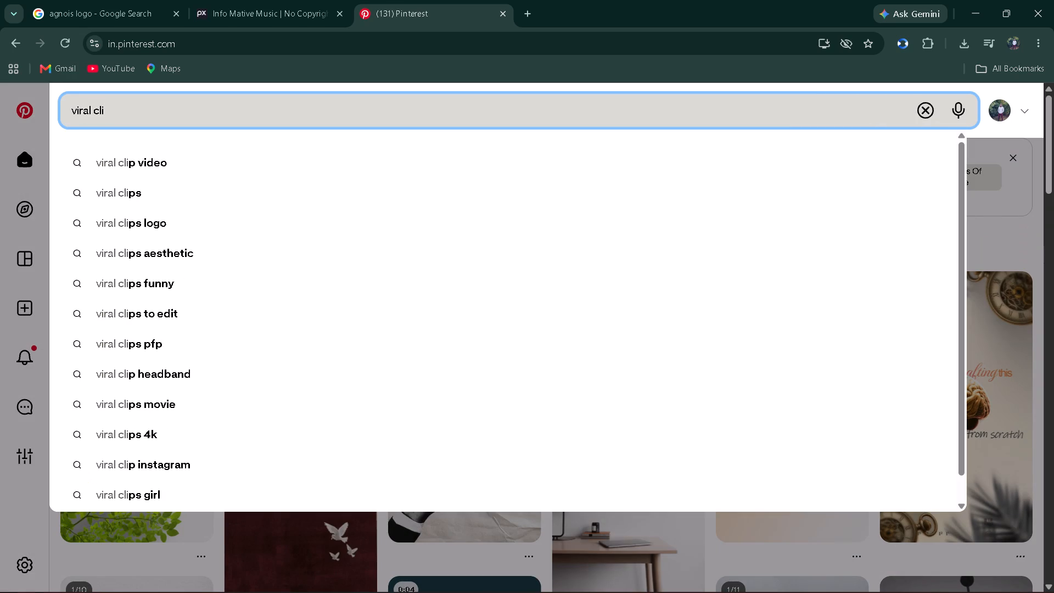
{"action": "type", "text": "king sound e"}
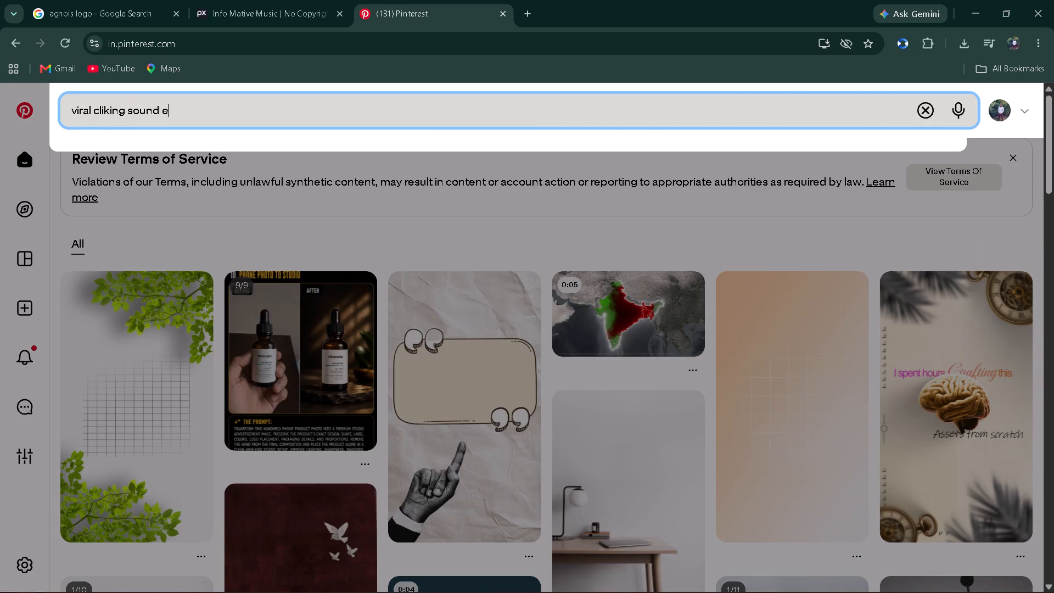
{"action": "type", "text": "ffect"}
{"action": "key", "text": "Return"}
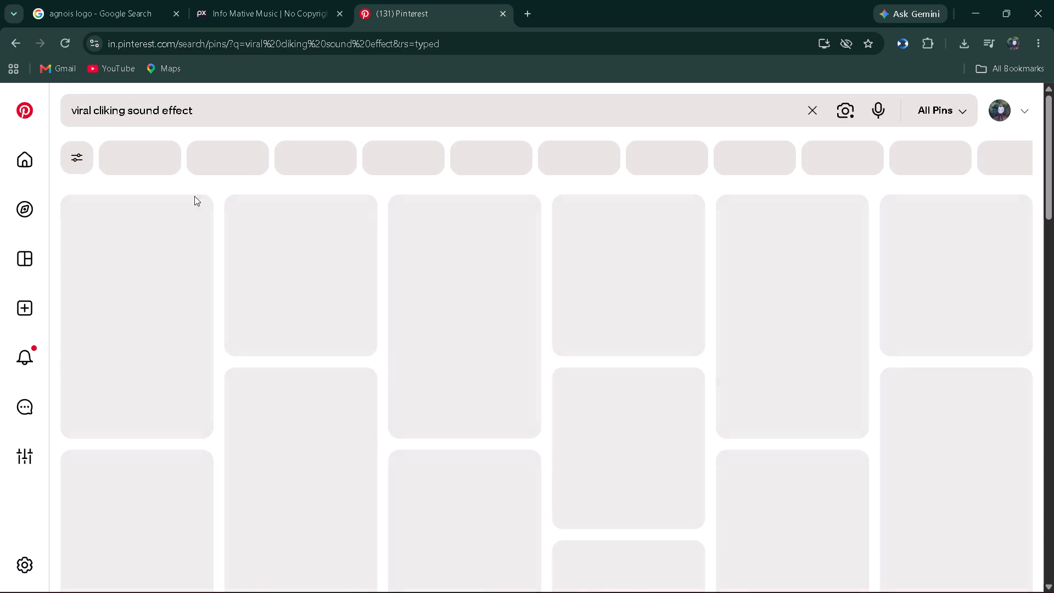
Listen to the Premium Video Editing, Trendy sfx and "1 million views" sound effect pins, and return to the search results.
{"action": "left_click", "coordinate": [167, 359]}
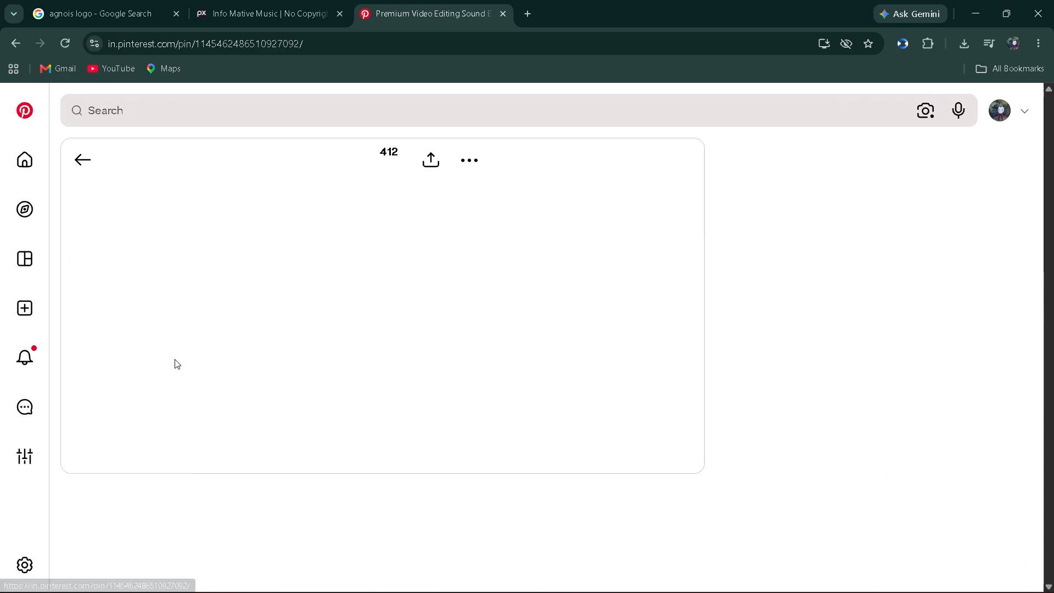
{"action": "left_click", "coordinate": [345, 491]}
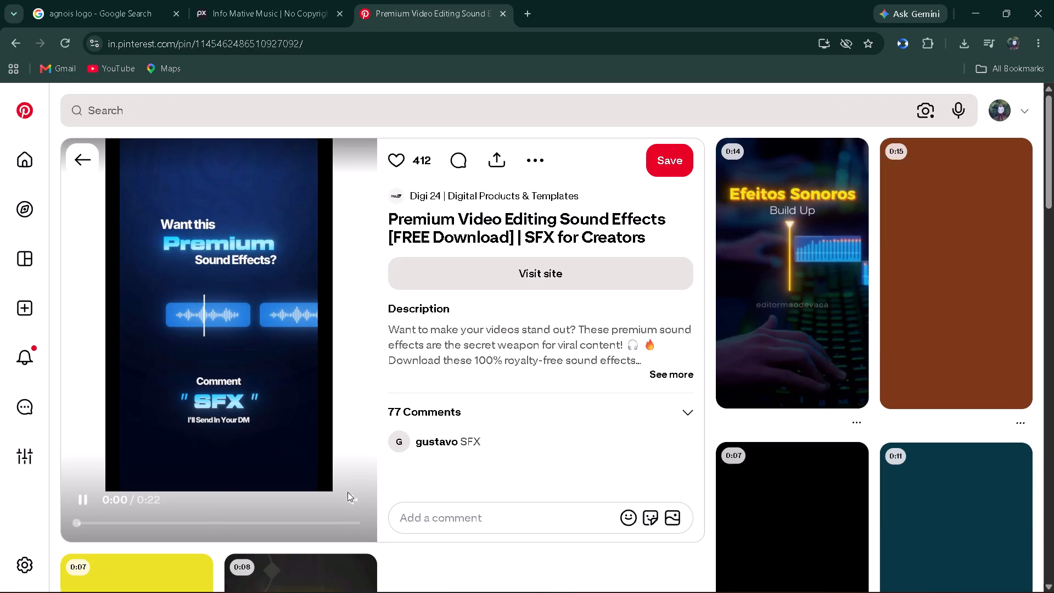
{"action": "left_click", "coordinate": [354, 500]}
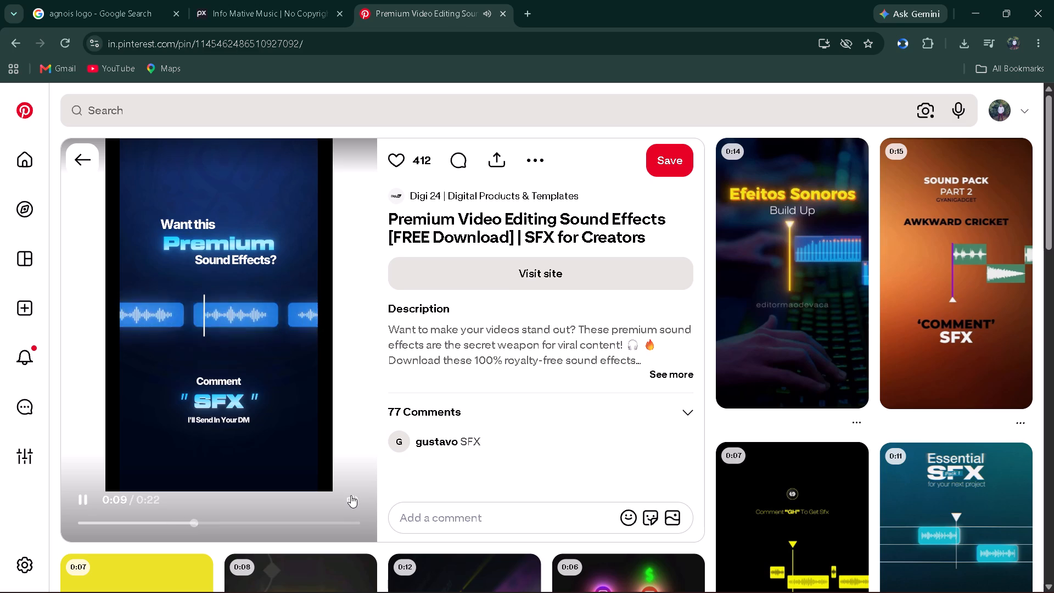
{"action": "scroll", "coordinate": [329, 463], "scroll_direction": "down", "scroll_amount": 1}
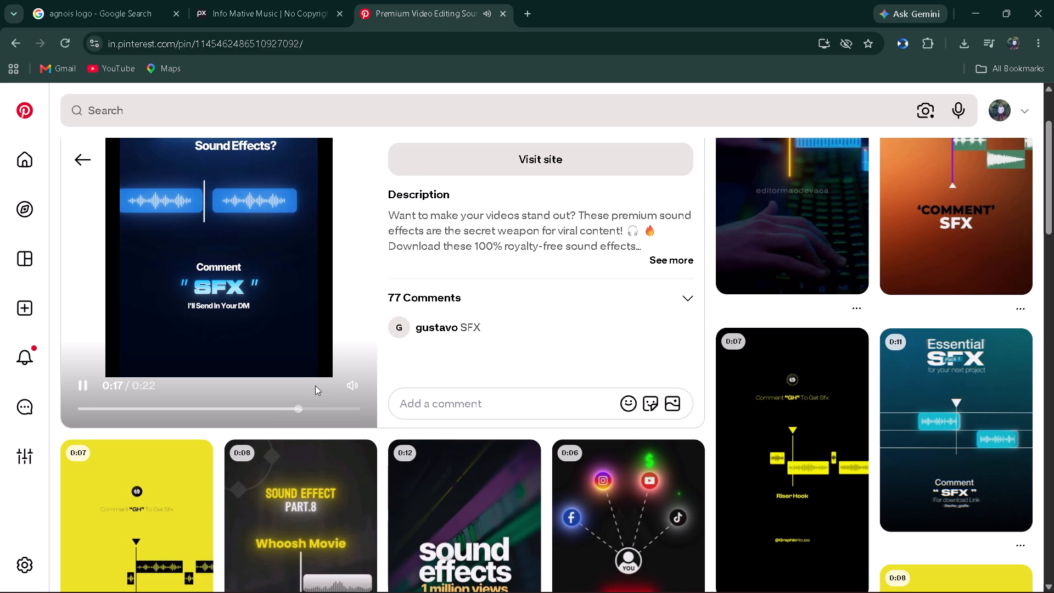
{"action": "scroll", "coordinate": [315, 385], "scroll_direction": "down", "scroll_amount": 2}
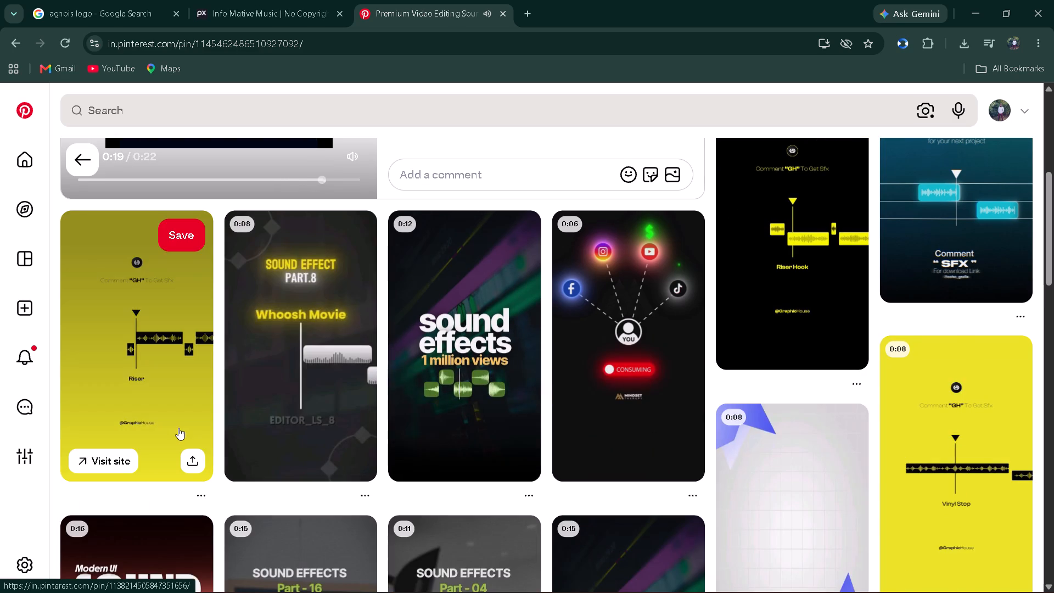
{"action": "left_click", "coordinate": [178, 428]}
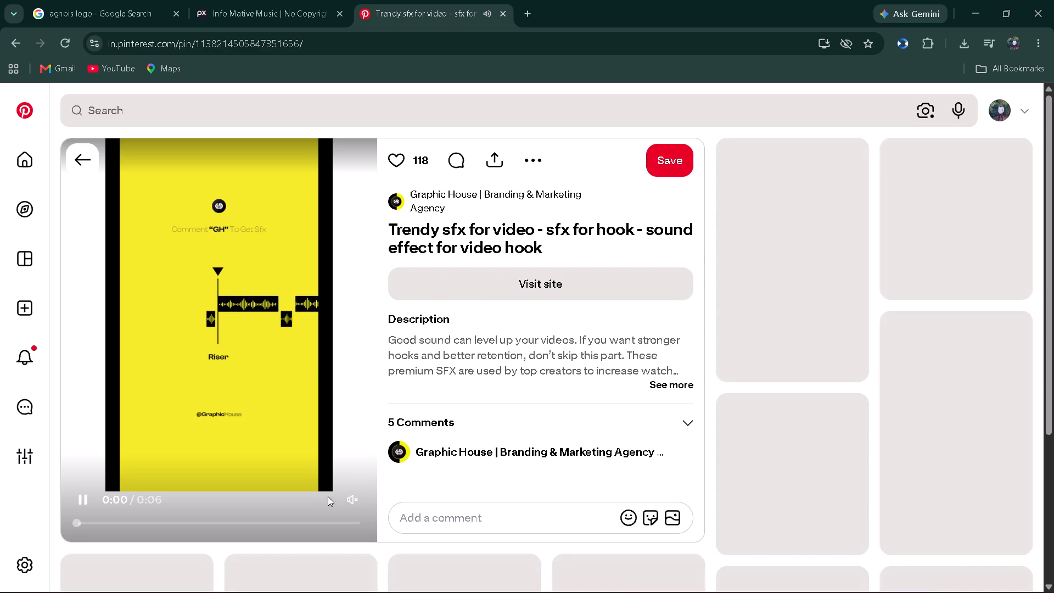
{"action": "left_click", "coordinate": [347, 500]}
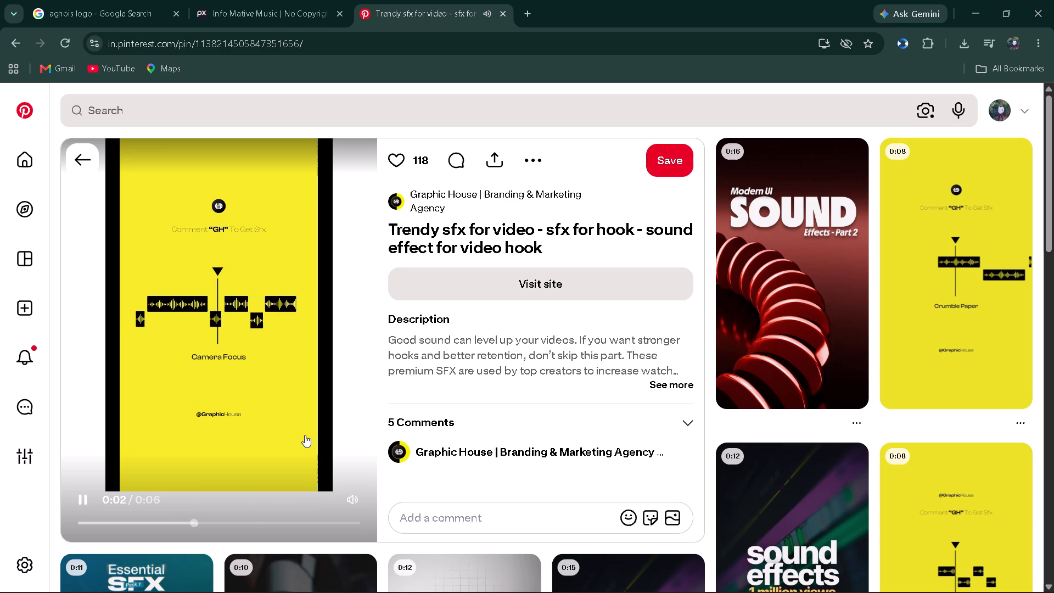
{"action": "scroll", "coordinate": [304, 435], "scroll_direction": "down", "scroll_amount": 1}
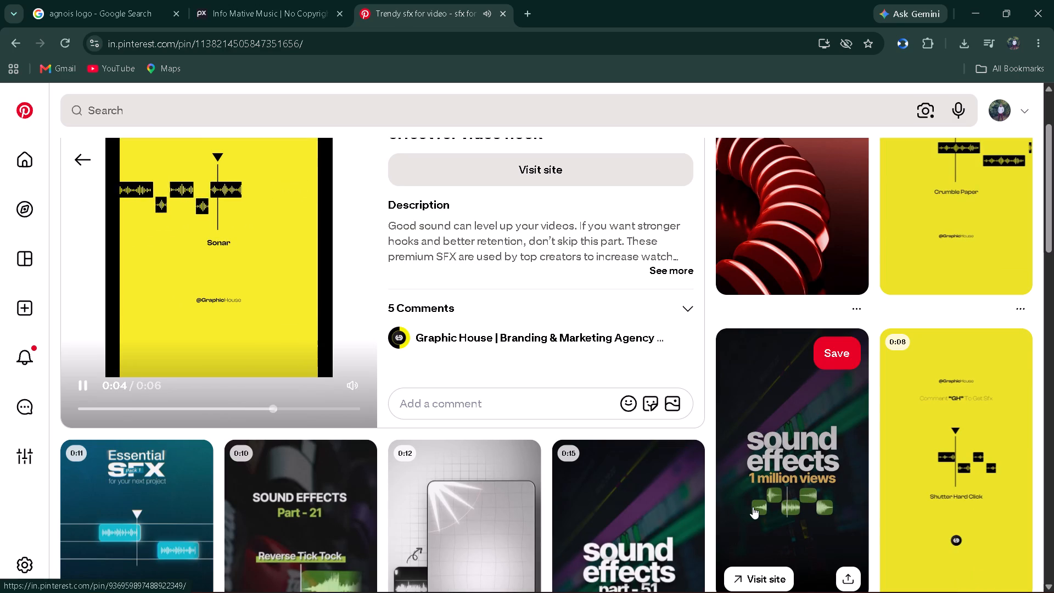
{"action": "left_click", "coordinate": [741, 509]}
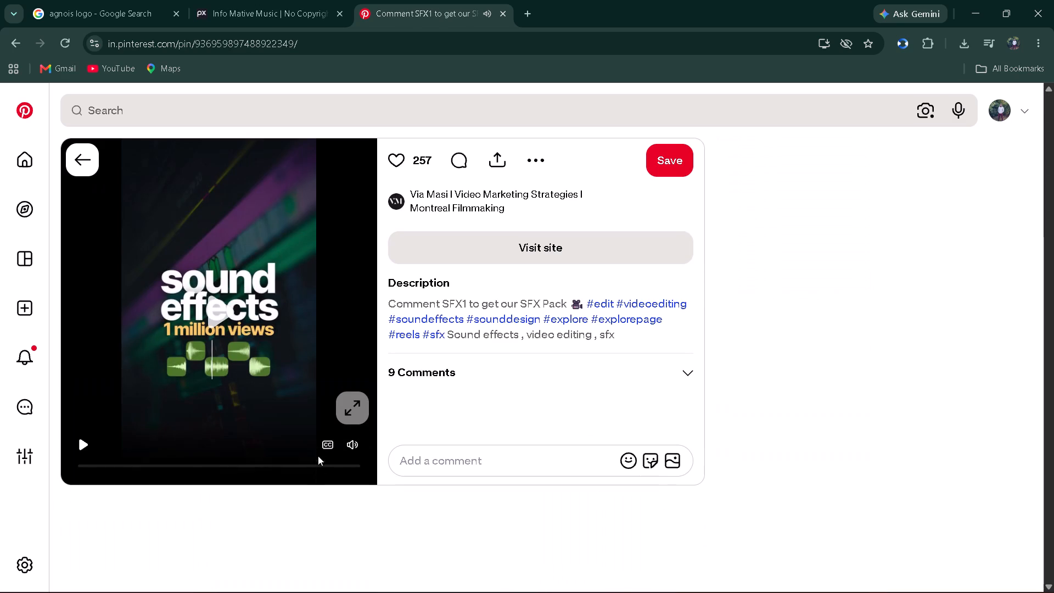
{"action": "left_click", "coordinate": [209, 317]}
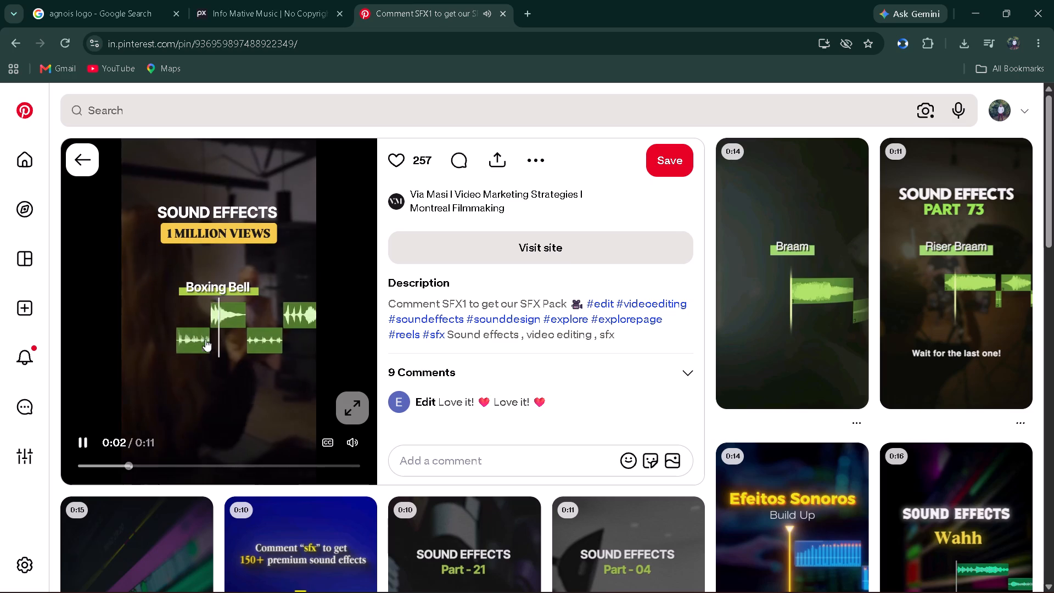
{"action": "left_click", "coordinate": [232, 364]}
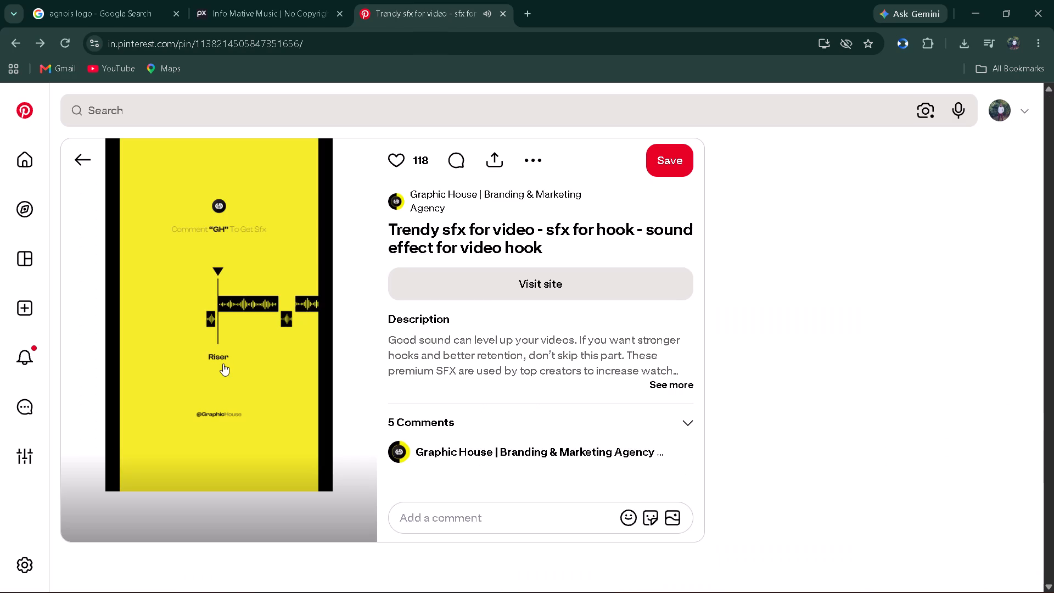
{"action": "left_click", "coordinate": [81, 171]}
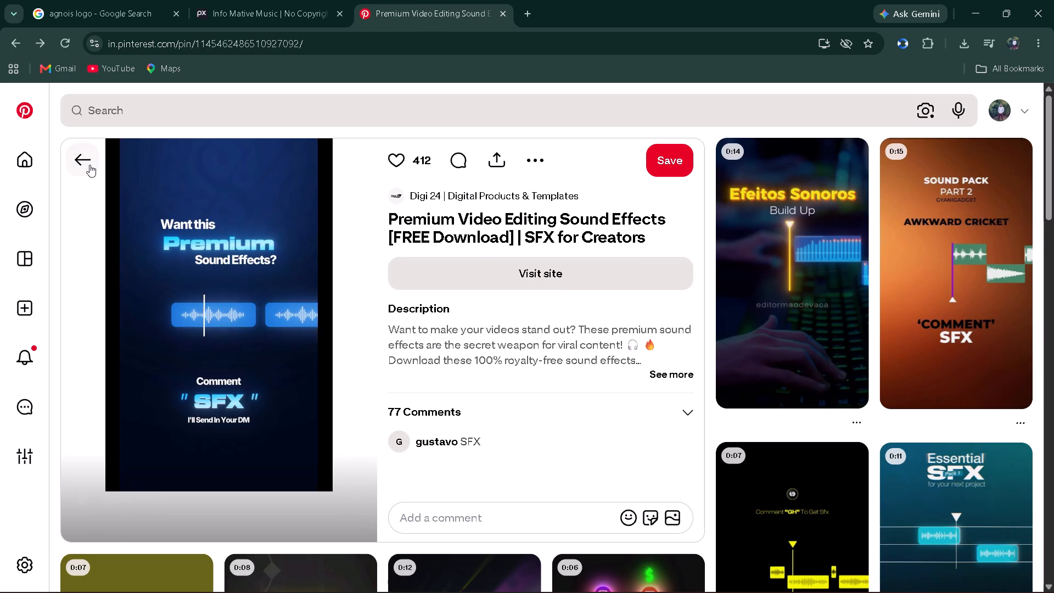
{"action": "left_click", "coordinate": [89, 165]}
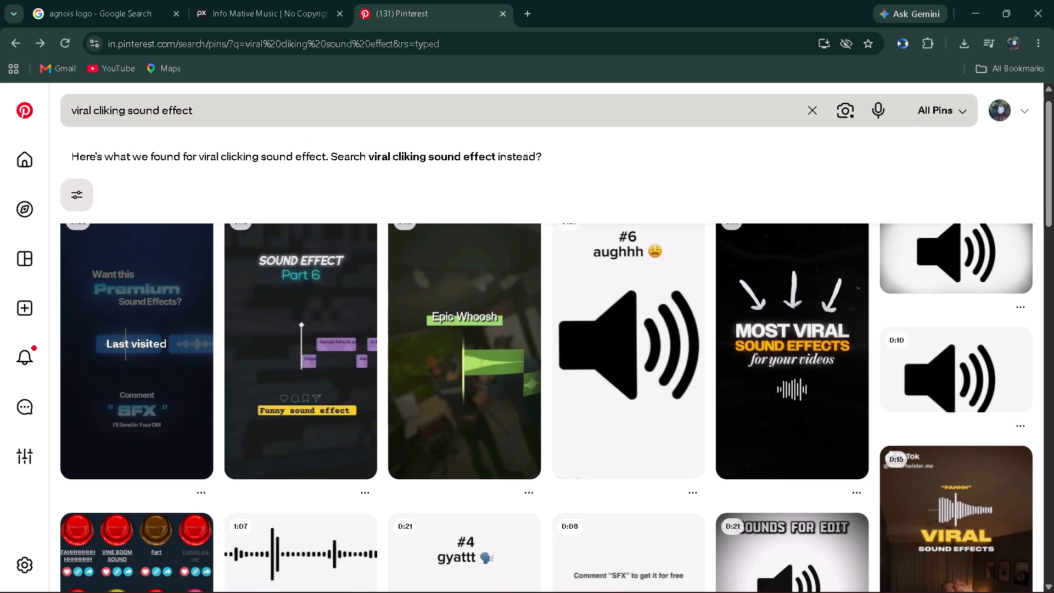
Refine the Pinterest search to "viral cliking sound effect for text".
{"action": "left_click", "coordinate": [219, 118]}
{"action": "key", "text": "space"}
{"action": "type", "text": "for text"}
{"action": "key", "text": "space"}
{"action": "key", "text": "Return"}
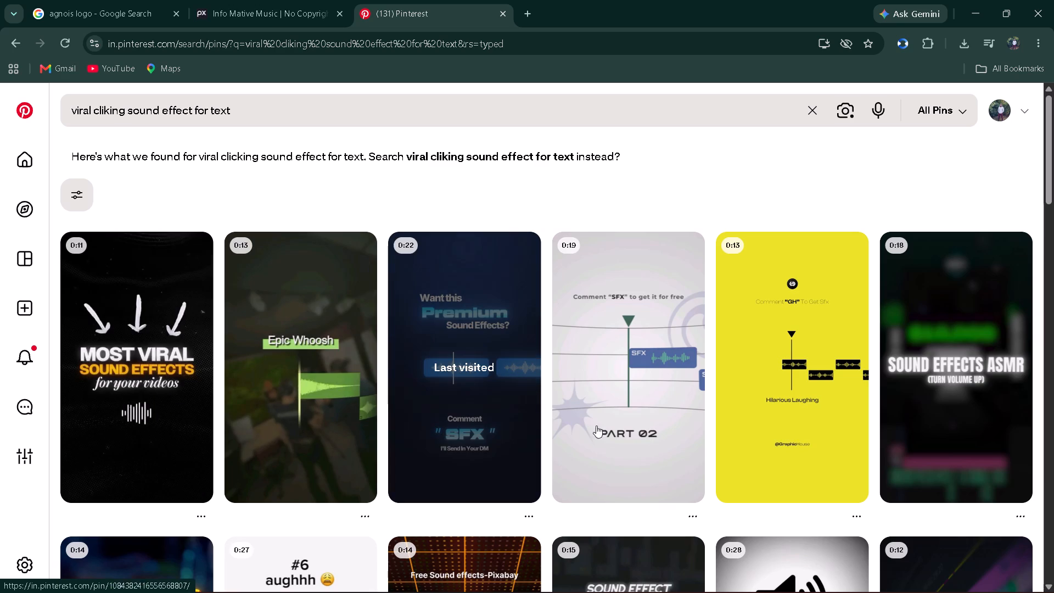
Listen to the Sound Effect ASMR pin and the Sound Effects Part - 54 pin, and return to the results.
{"action": "left_click", "coordinate": [917, 412]}
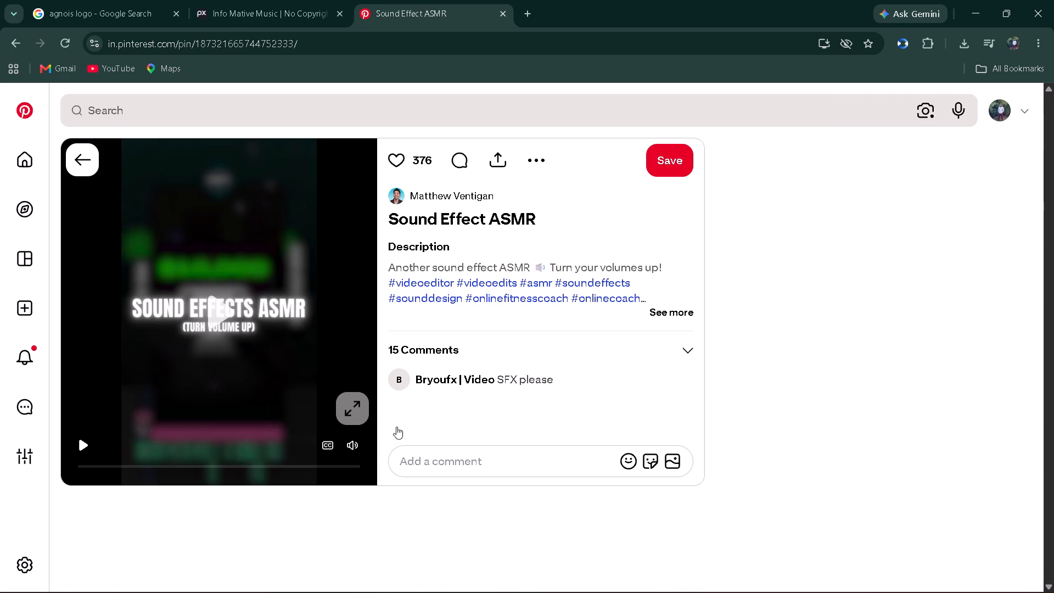
{"action": "left_click", "coordinate": [239, 320]}
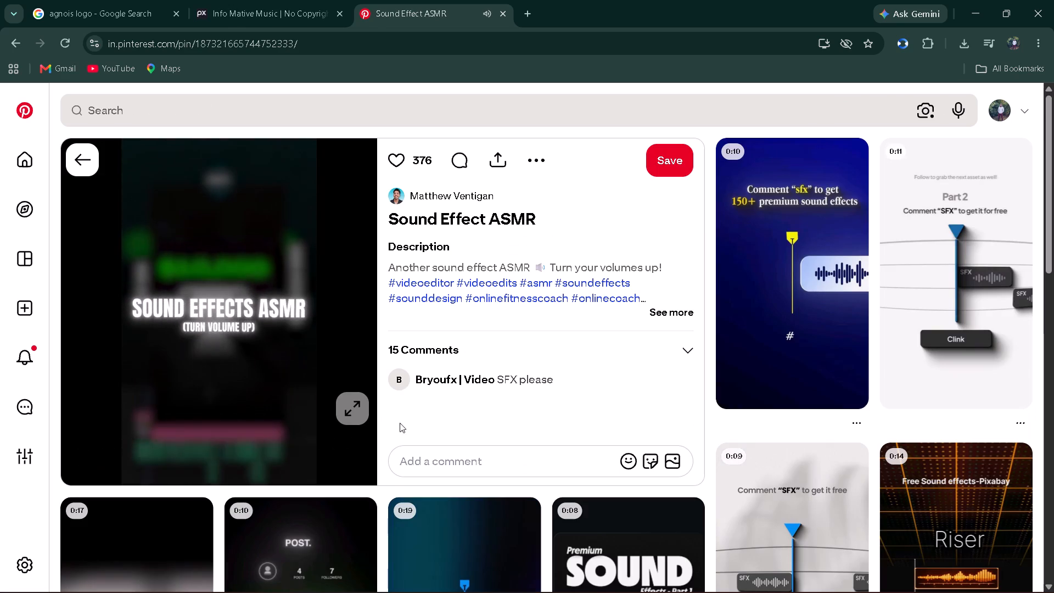
{"action": "left_click", "coordinate": [264, 365]}
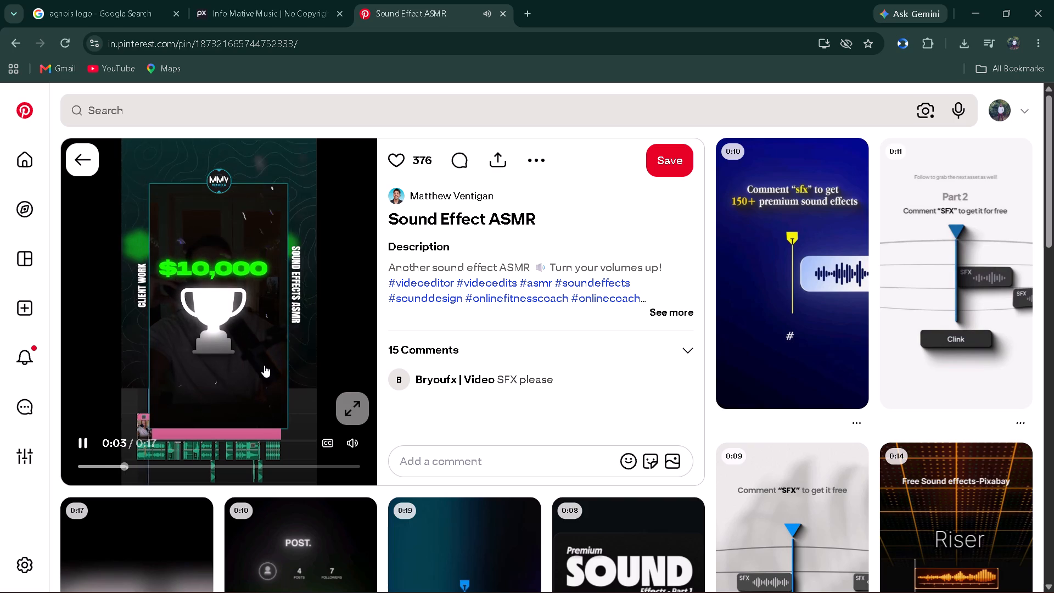
{"action": "left_click", "coordinate": [307, 379]}
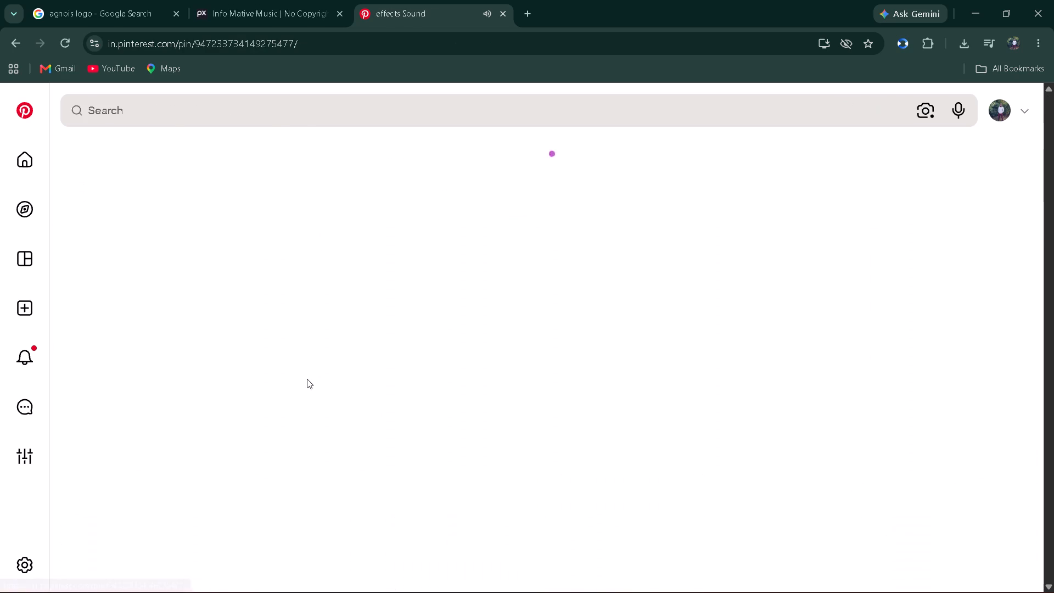
{"action": "left_click", "coordinate": [360, 499]}
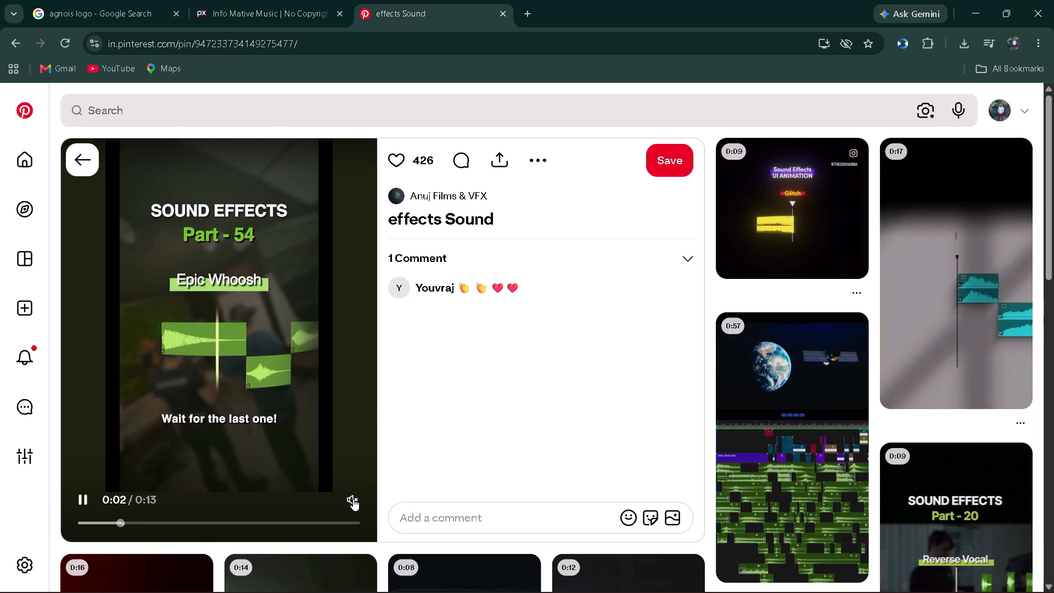
{"action": "left_click", "coordinate": [352, 501]}
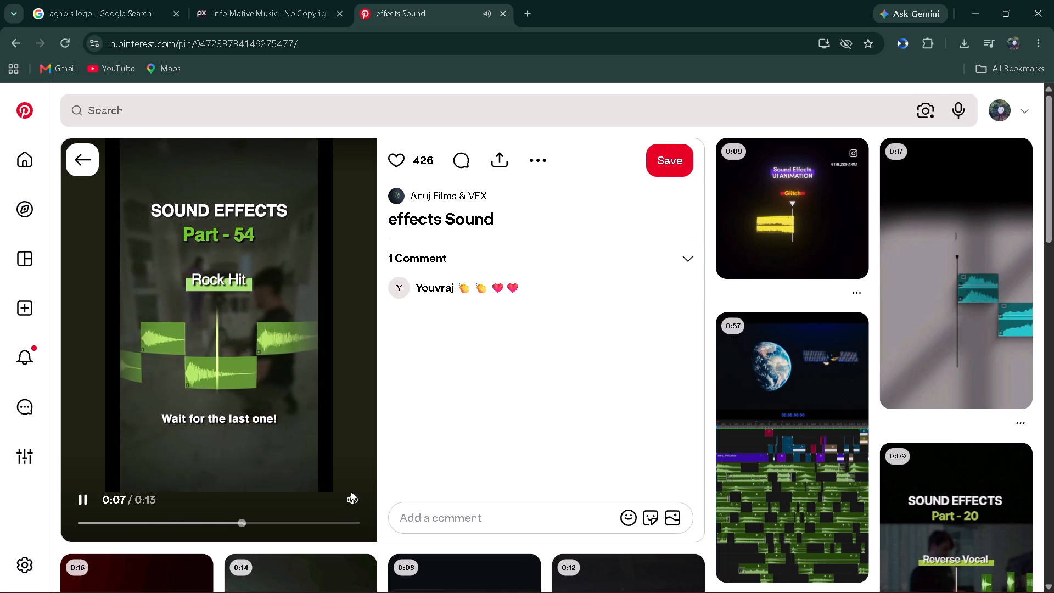
{"action": "left_click", "coordinate": [85, 166]}
Browse further through the Pinterest results for a viral clicking sound effect for text.
{"action": "scroll", "coordinate": [291, 355], "scroll_direction": "down", "scroll_amount": 2}
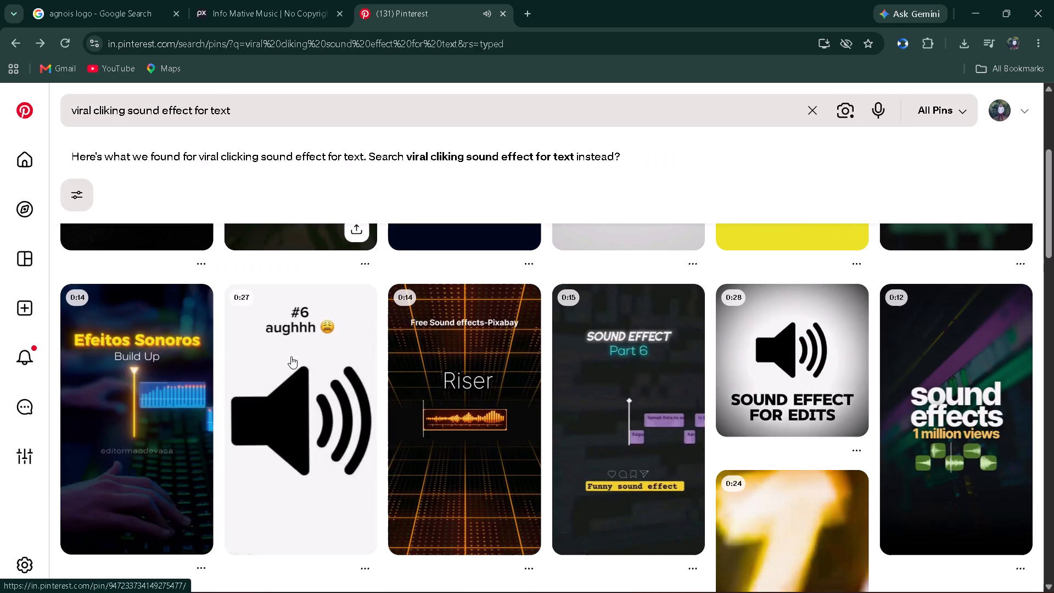
{"action": "scroll", "coordinate": [484, 432], "scroll_direction": "down", "scroll_amount": 2}
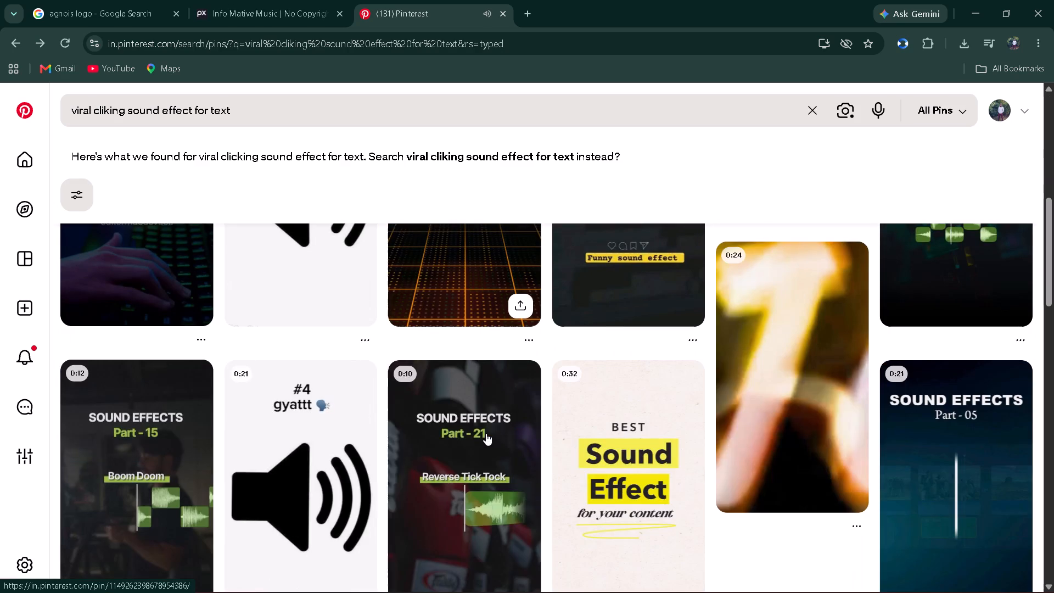
{"action": "scroll", "coordinate": [474, 434], "scroll_direction": "down", "scroll_amount": 1}
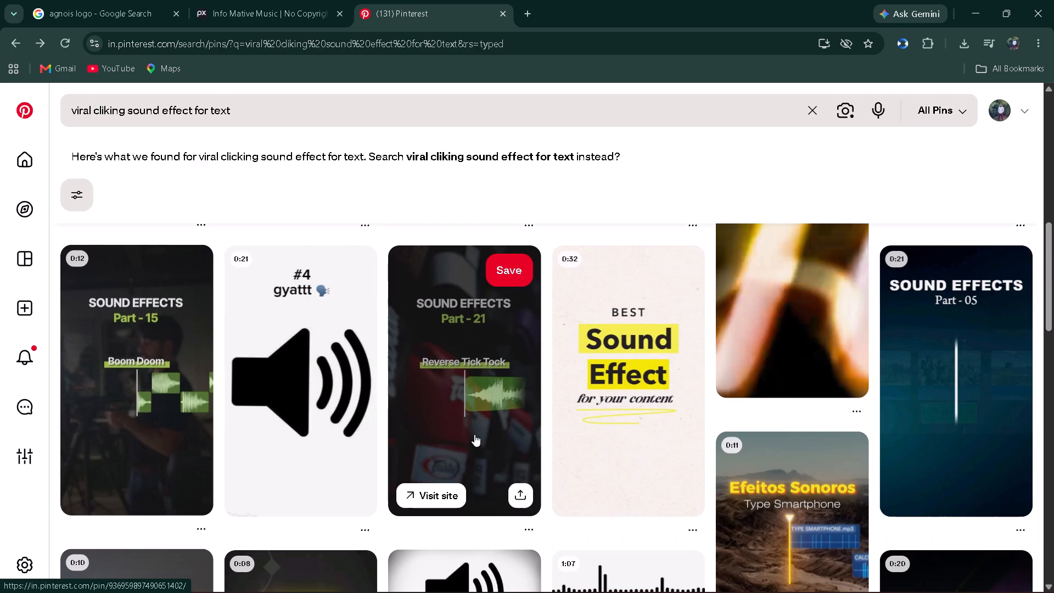
{"action": "scroll", "coordinate": [580, 461], "scroll_direction": "down", "scroll_amount": 2}
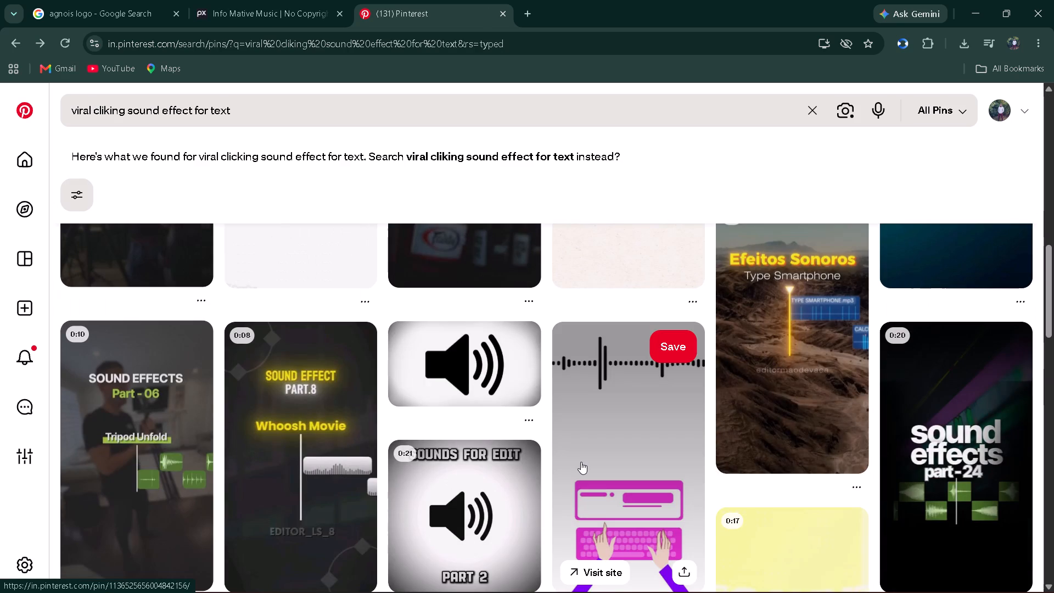
Switch back to CapCut and audition more "click sound" results, from the camera shutter single to Mouse single click sound(1094140).
{"action": "key", "text": "alt+Tab"}
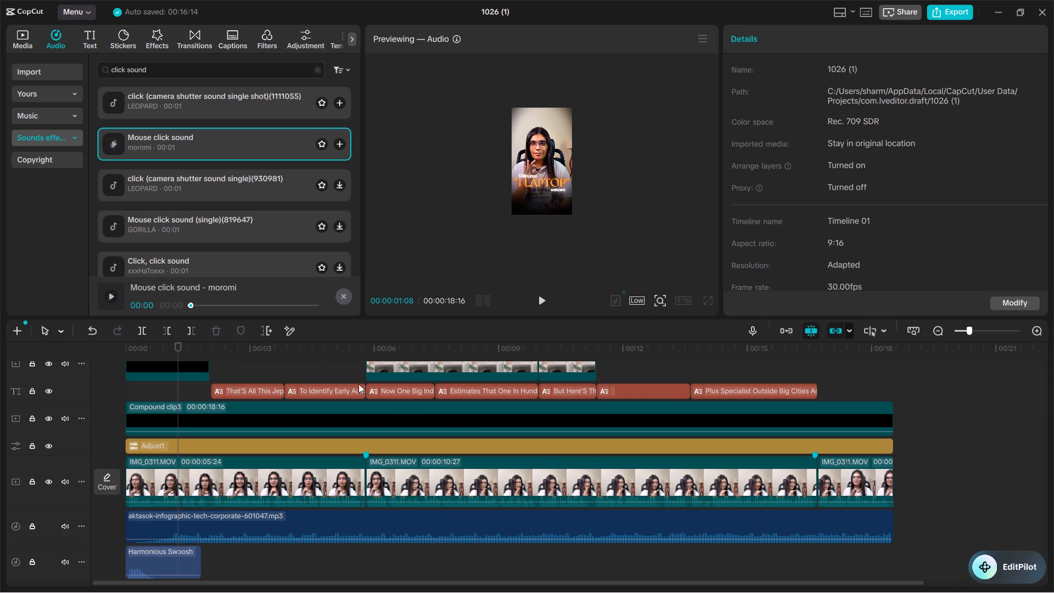
{"action": "left_click", "coordinate": [199, 193]}
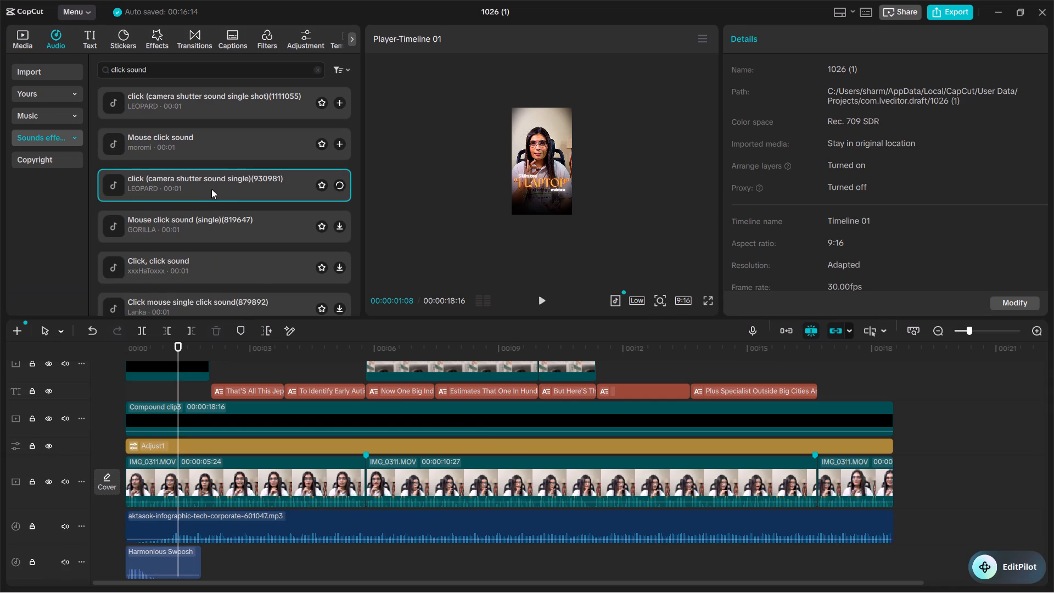
{"action": "left_click", "coordinate": [215, 211]}
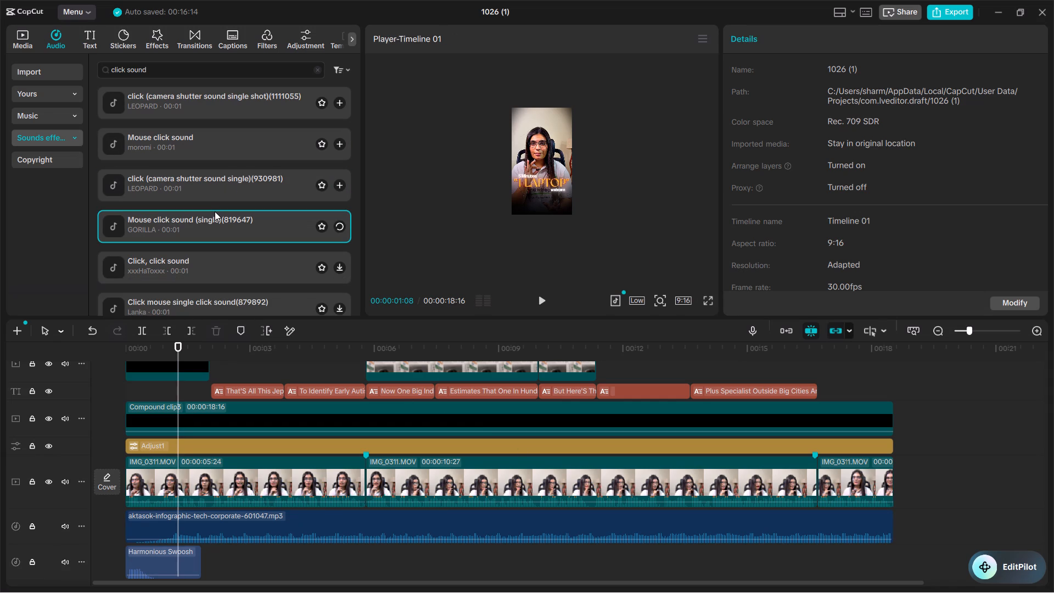
{"action": "left_click", "coordinate": [208, 267]}
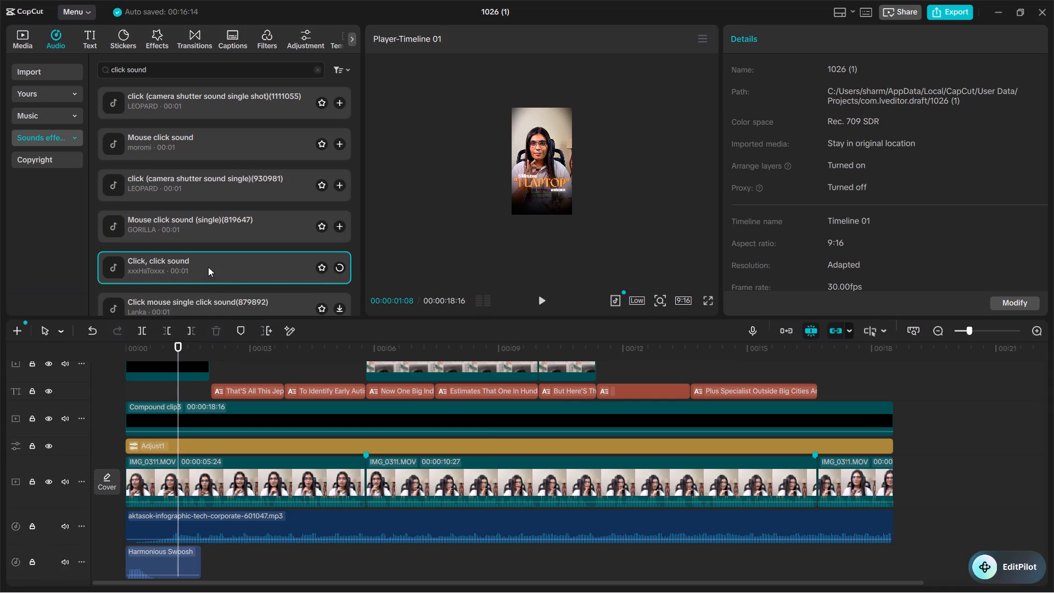
{"action": "scroll", "coordinate": [233, 262], "scroll_direction": "down", "scroll_amount": 1}
{"action": "left_click", "coordinate": [217, 258]}
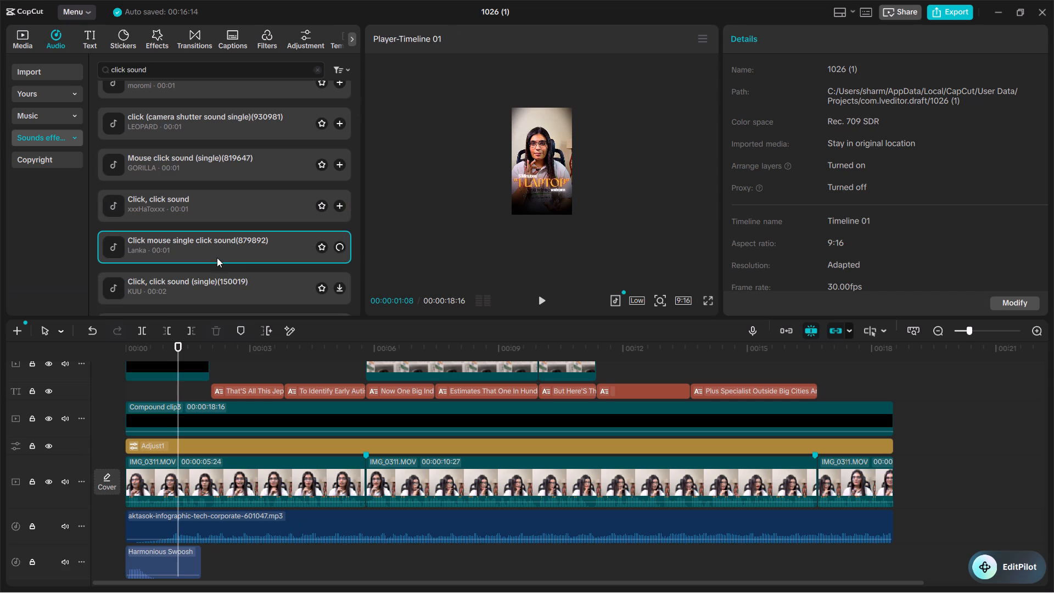
{"action": "scroll", "coordinate": [228, 264], "scroll_direction": "down", "scroll_amount": 1}
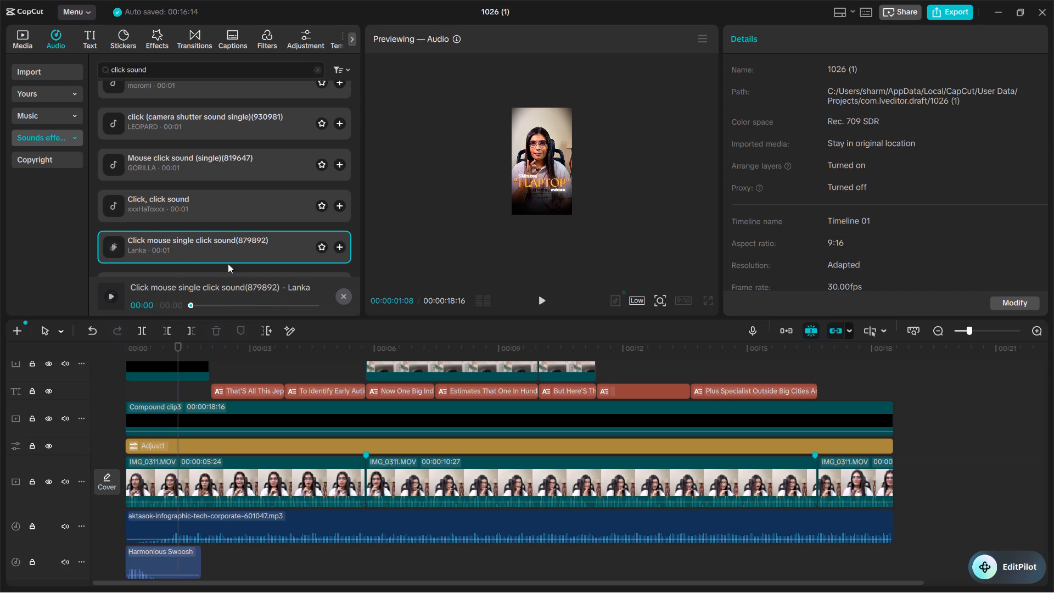
{"action": "left_click", "coordinate": [220, 238]}
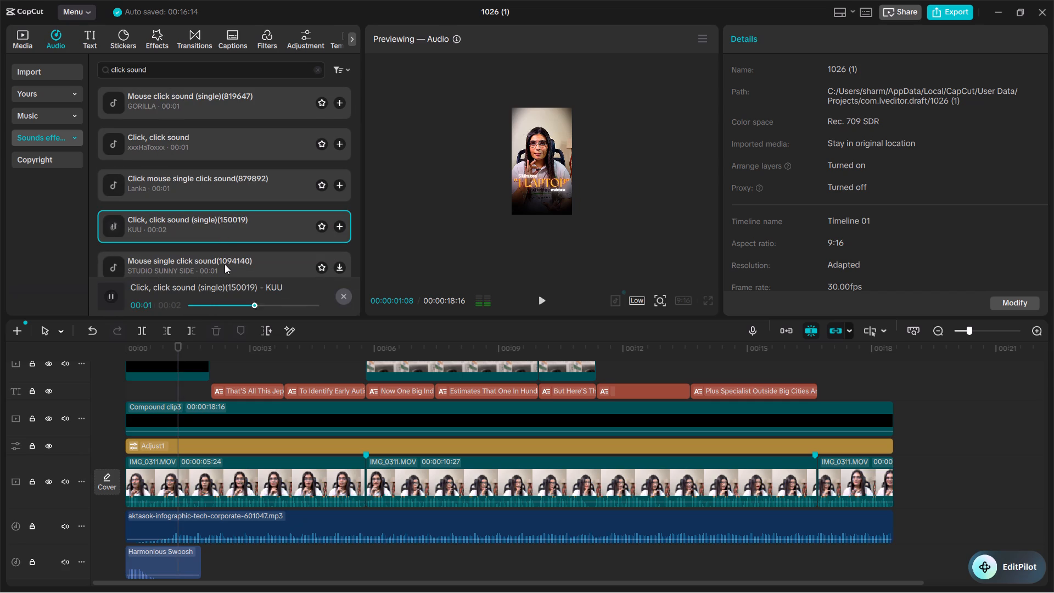
{"action": "left_click", "coordinate": [225, 264]}
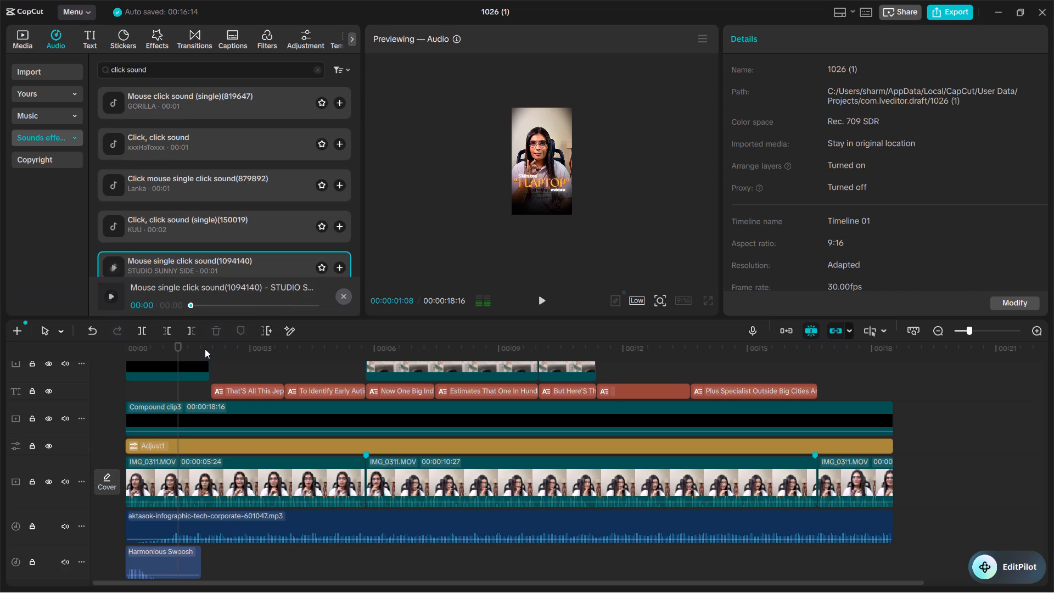
Play the timeline from about 00:00:01:28 and lower the aktasok-infographic-tech-corporate music clip's volume to -21.5 dB.
{"action": "left_click", "coordinate": [204, 347]}
{"action": "key", "text": "space"}
{"action": "left_click", "coordinate": [203, 345]}
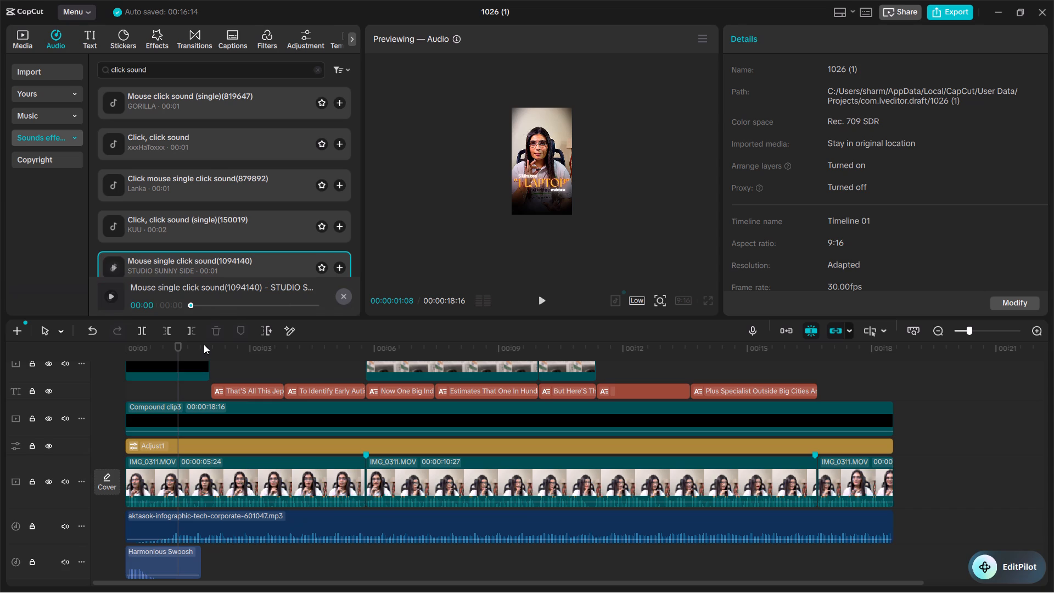
{"action": "left_click", "coordinate": [204, 344]}
{"action": "key", "text": "space"}
{"action": "left_click", "coordinate": [546, 301]}
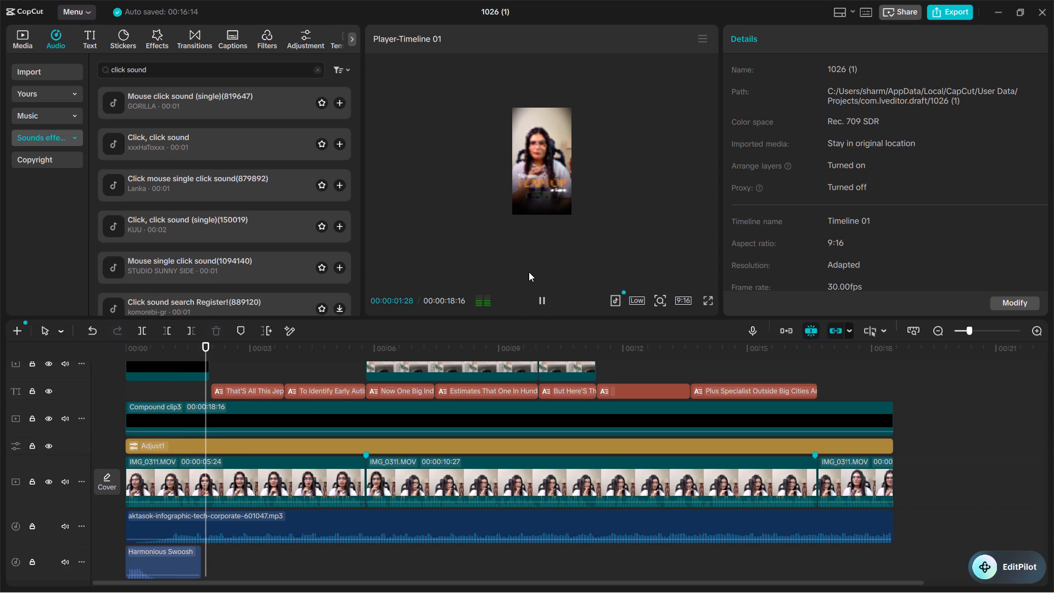
{"action": "key", "text": "space"}
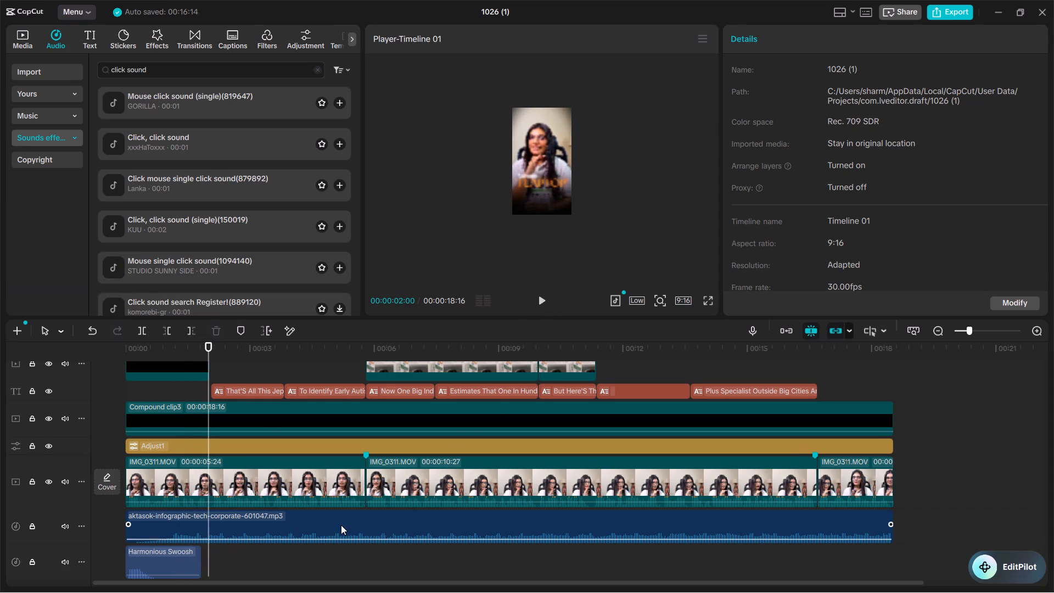
{"action": "left_click", "coordinate": [341, 525]}
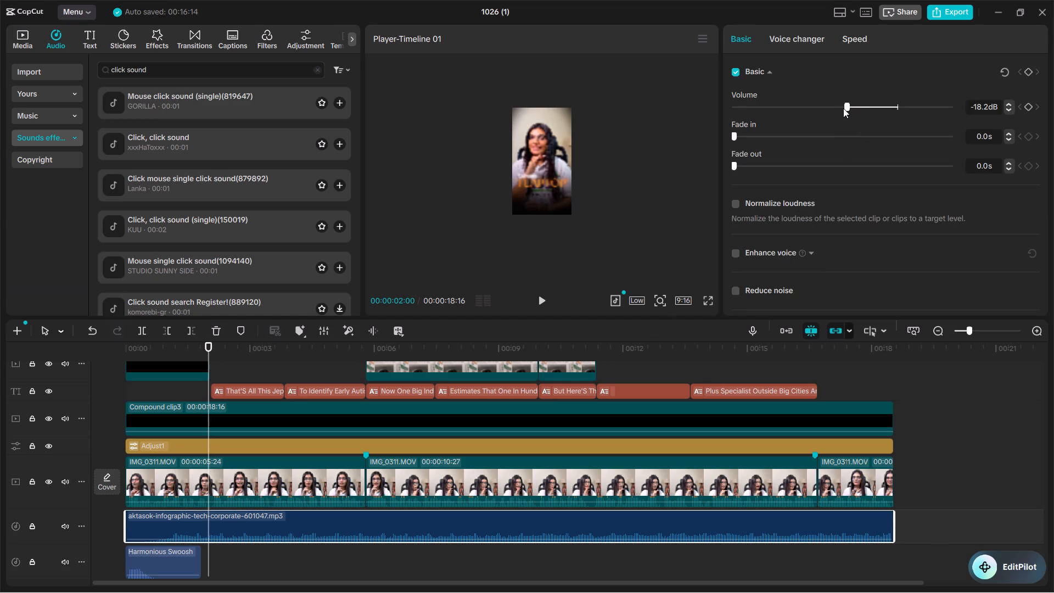
{"action": "left_click", "coordinate": [842, 108]}
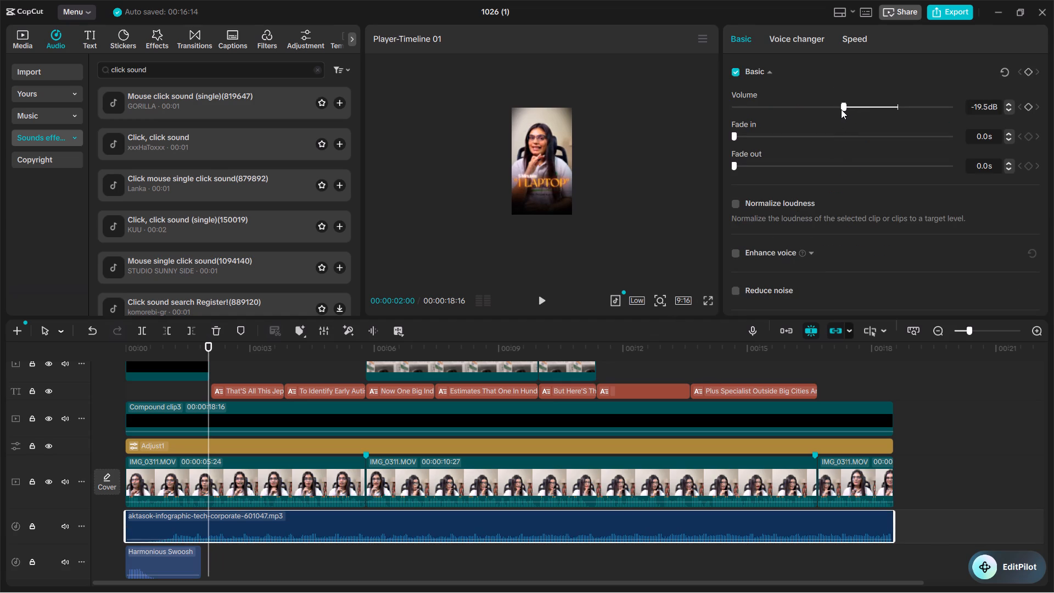
{"action": "key", "text": "space"}
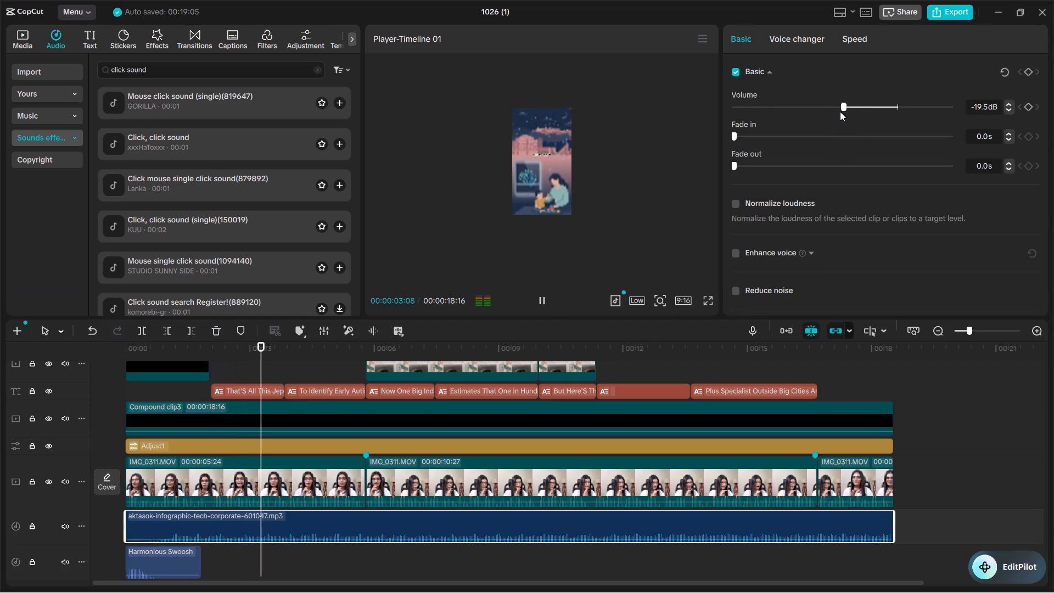
{"action": "left_click", "coordinate": [840, 111]}
{"action": "left_click", "coordinate": [839, 108]}
{"action": "left_click", "coordinate": [838, 107]}
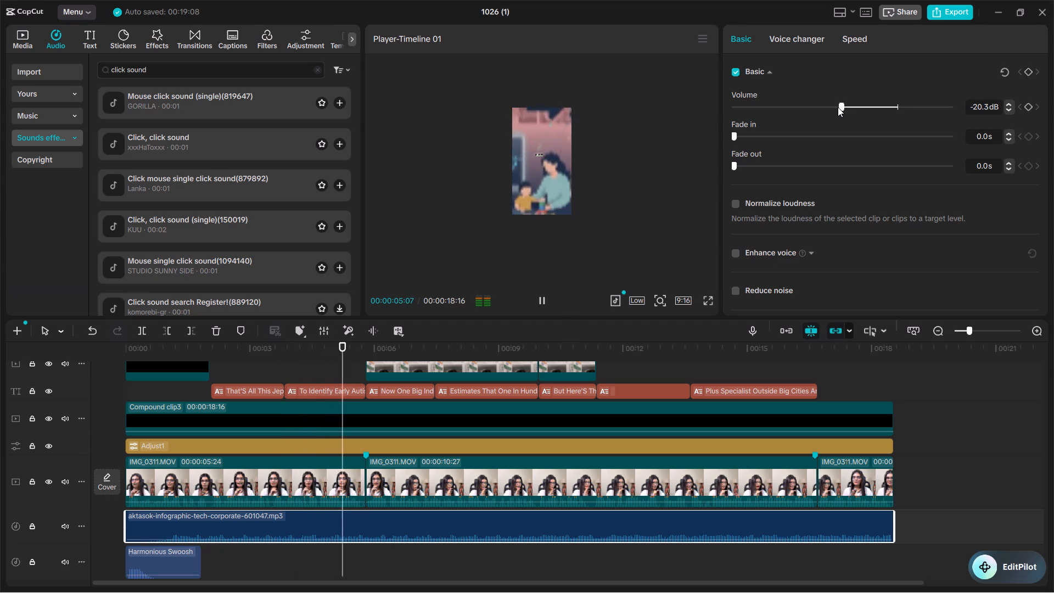
{"action": "left_click", "coordinate": [836, 106]}
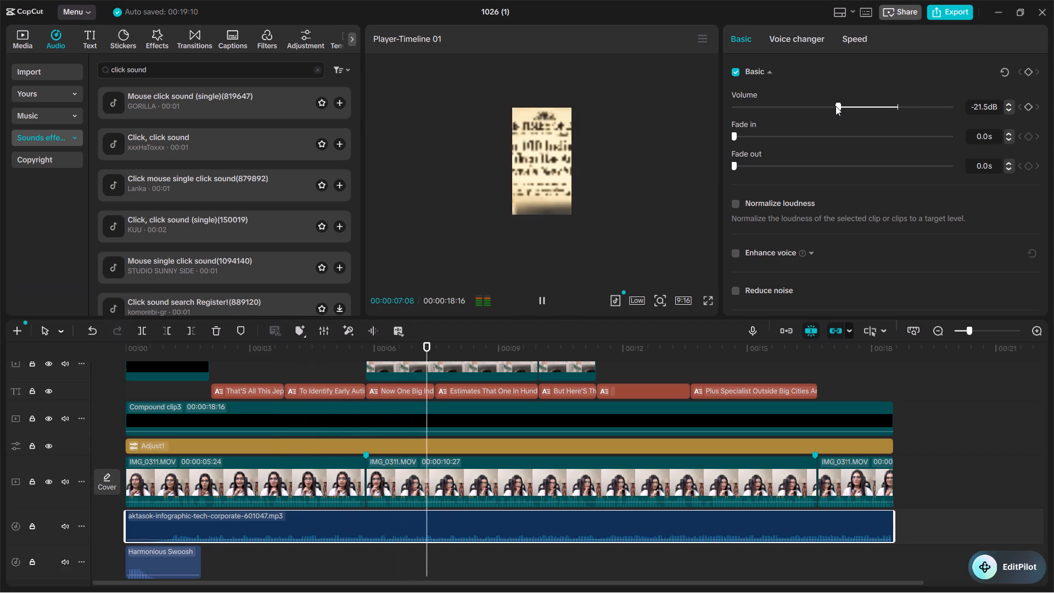
{"action": "key", "text": "space"}
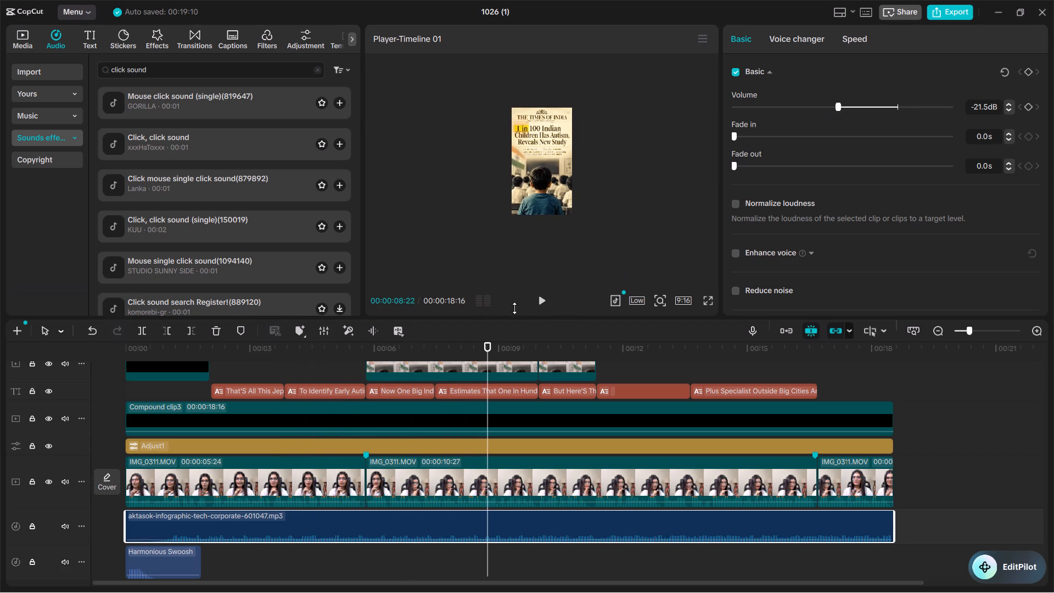
Audition effects in the Swooshes category and add "cinematic/scene change/wind noise 30d(1391393)" to the Harmonious Swoosh track, starting shortly before 00:00:07:14.
{"action": "left_click", "coordinate": [436, 345]}
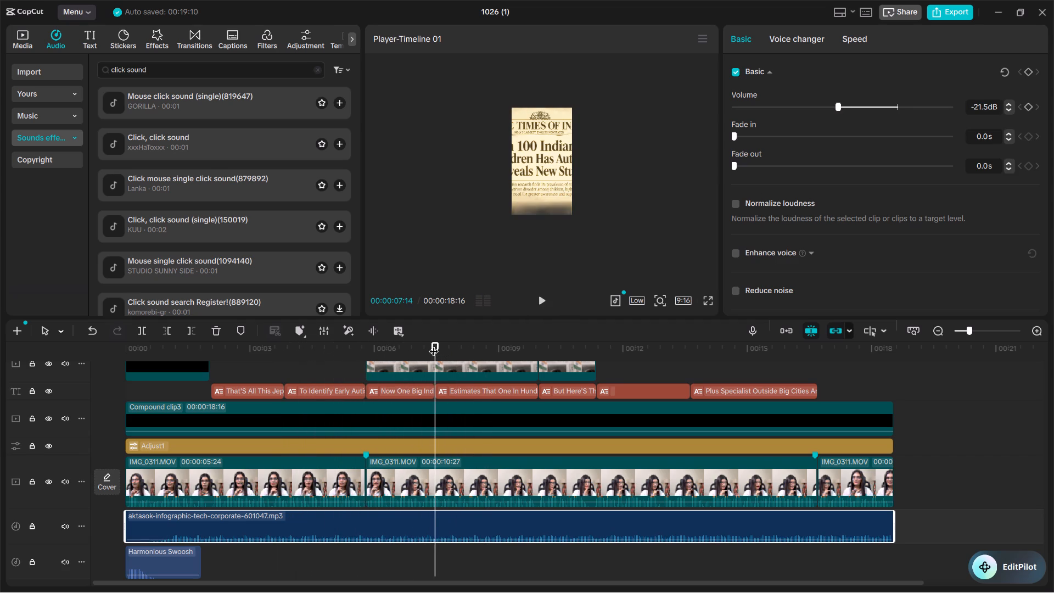
{"action": "left_click", "coordinate": [319, 69]}
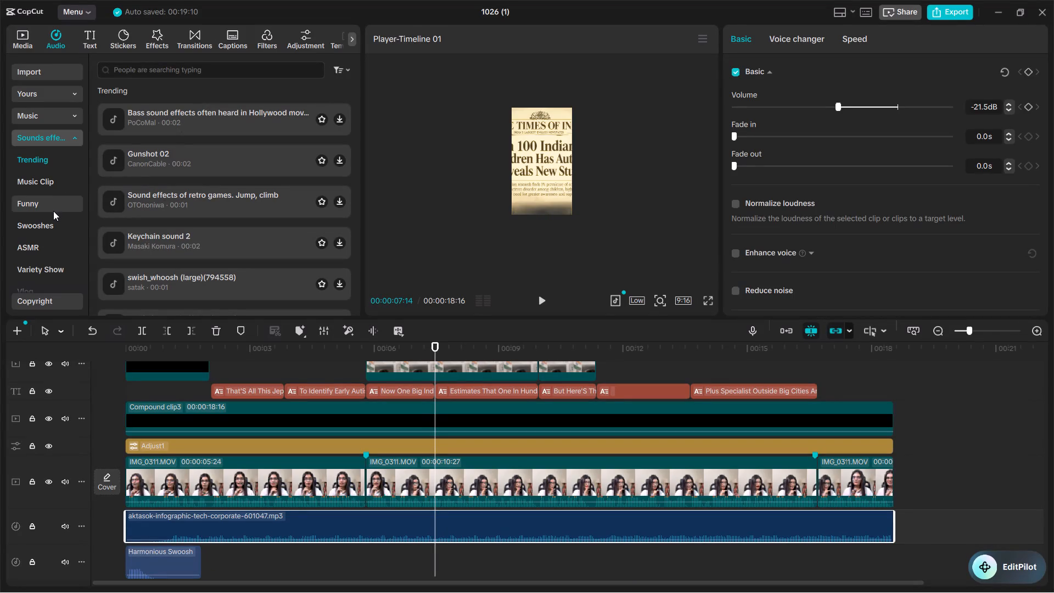
{"action": "left_click", "coordinate": [53, 226]}
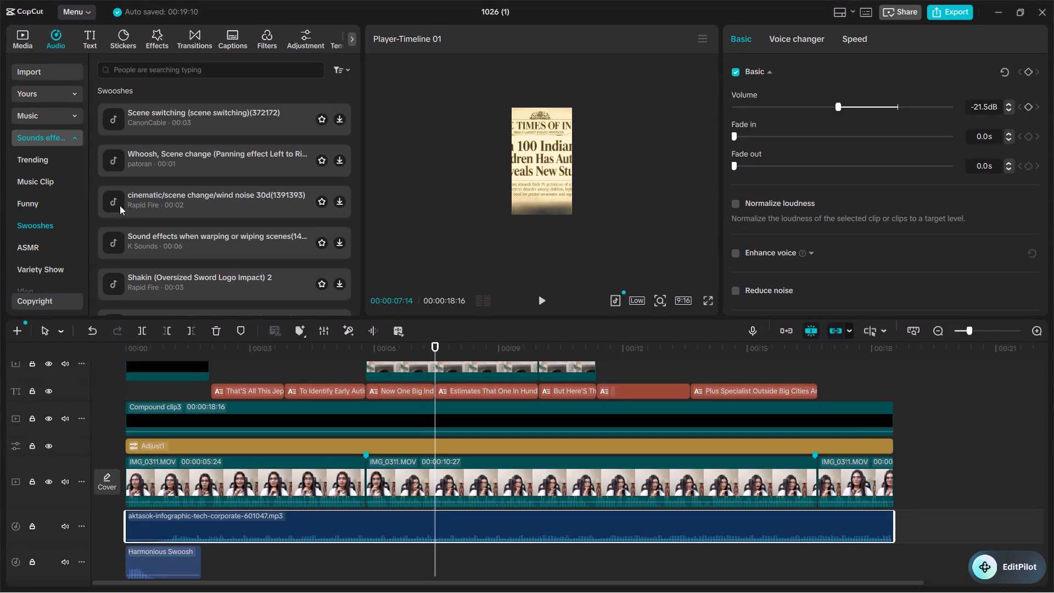
{"action": "scroll", "coordinate": [60, 248], "scroll_direction": "down", "scroll_amount": 2}
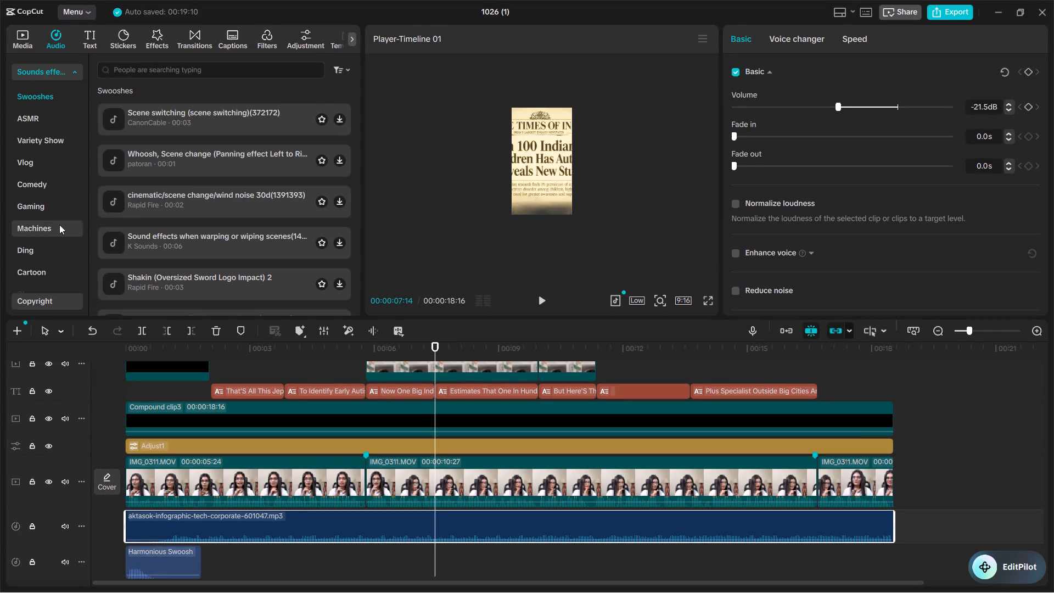
{"action": "scroll", "coordinate": [57, 212], "scroll_direction": "down", "scroll_amount": 1}
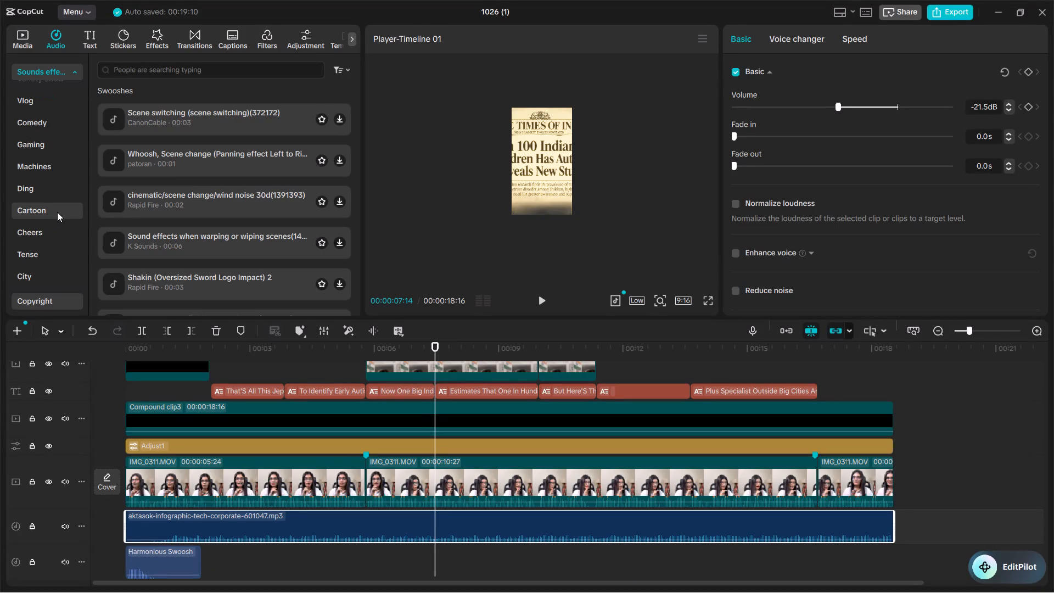
{"action": "scroll", "coordinate": [47, 239], "scroll_direction": "down", "scroll_amount": 1}
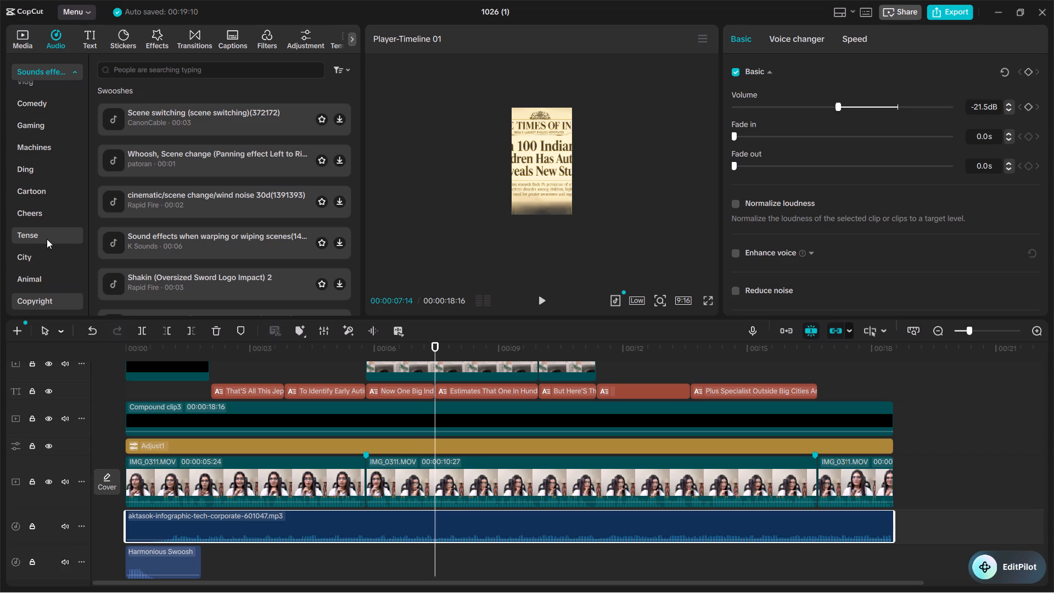
{"action": "scroll", "coordinate": [47, 239], "scroll_direction": "down", "scroll_amount": 1}
{"action": "left_click", "coordinate": [190, 130]}
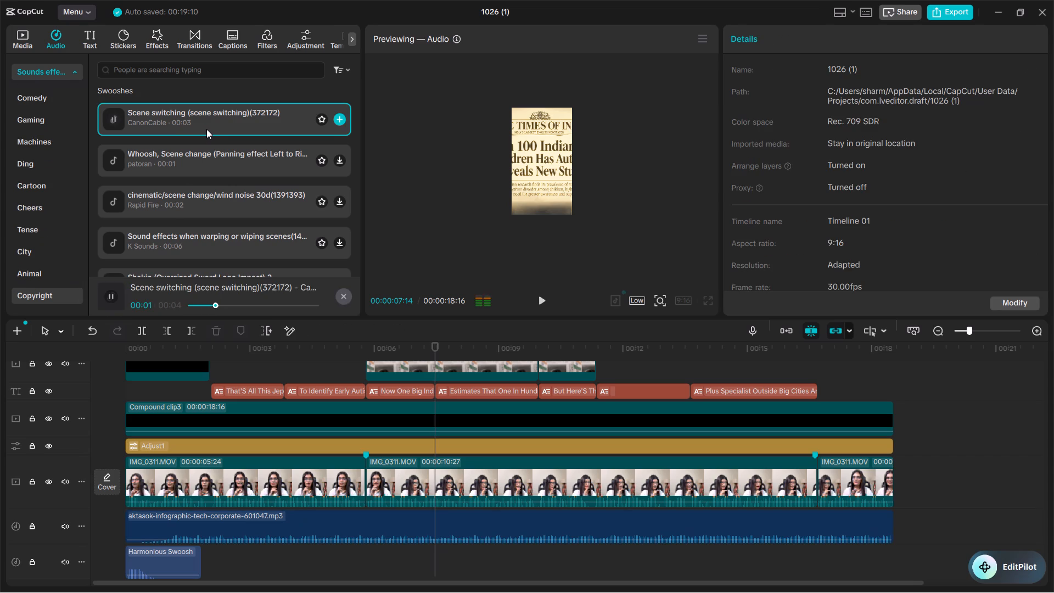
{"action": "left_click", "coordinate": [220, 156]}
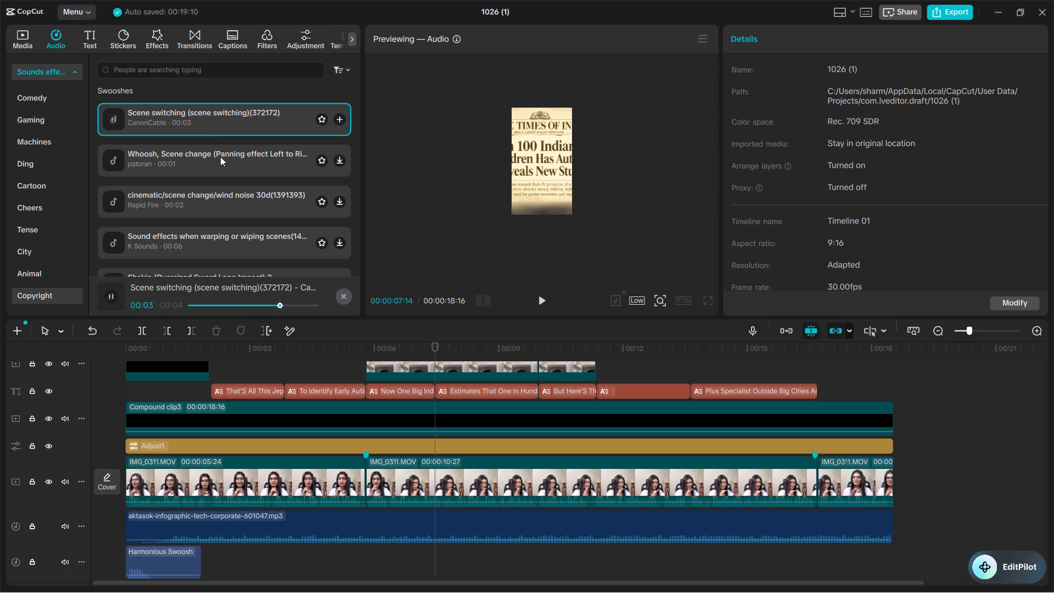
{"action": "left_click", "coordinate": [211, 204]}
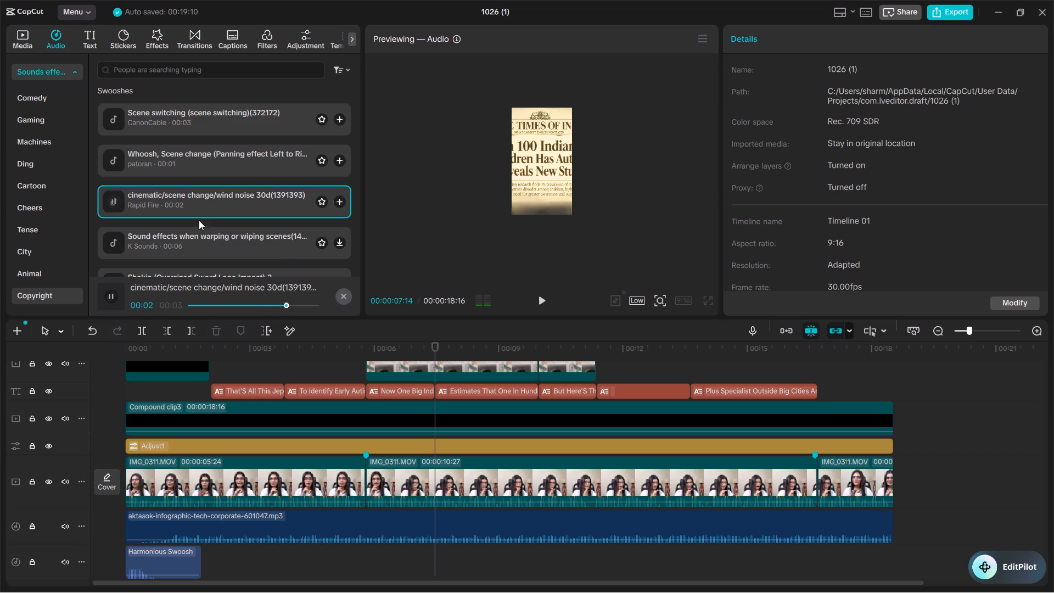
{"action": "left_click_drag", "start_coordinate": [189, 194], "coordinate": [406, 561]}
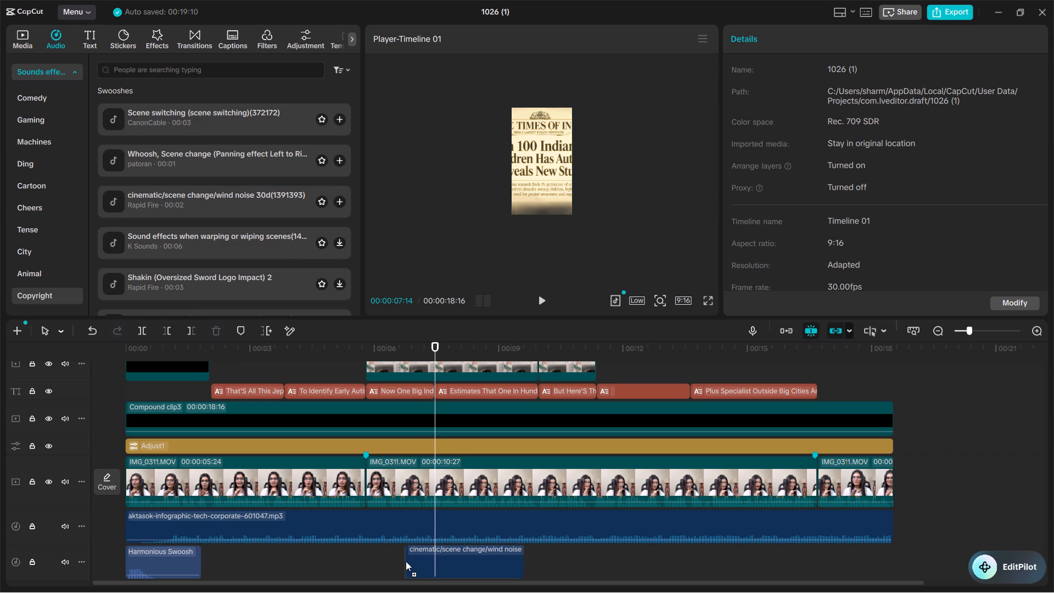
{"action": "left_click_drag", "start_coordinate": [406, 561], "coordinate": [402, 562]}
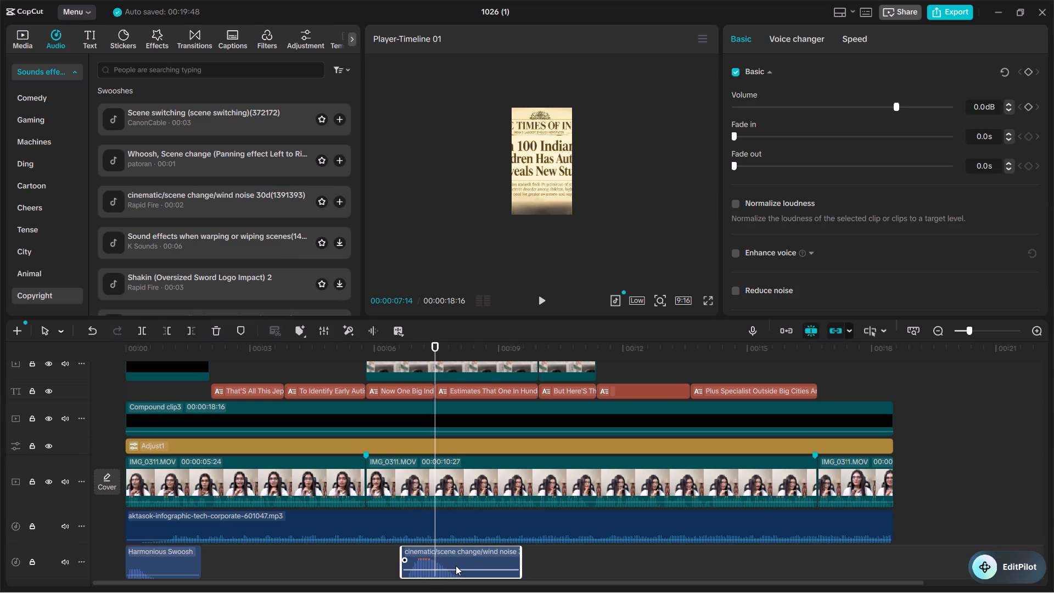
Move the cinematic/scene change/wind noise clip earlier on its track, starting shortly before the video cut at 00:00:05:24.
{"action": "scroll", "coordinate": [433, 432], "scroll_direction": "down", "scroll_amount": 1}
{"action": "scroll", "coordinate": [438, 423], "scroll_direction": "up", "scroll_amount": 7}
{"action": "scroll", "coordinate": [435, 422], "scroll_direction": "down", "scroll_amount": 2}
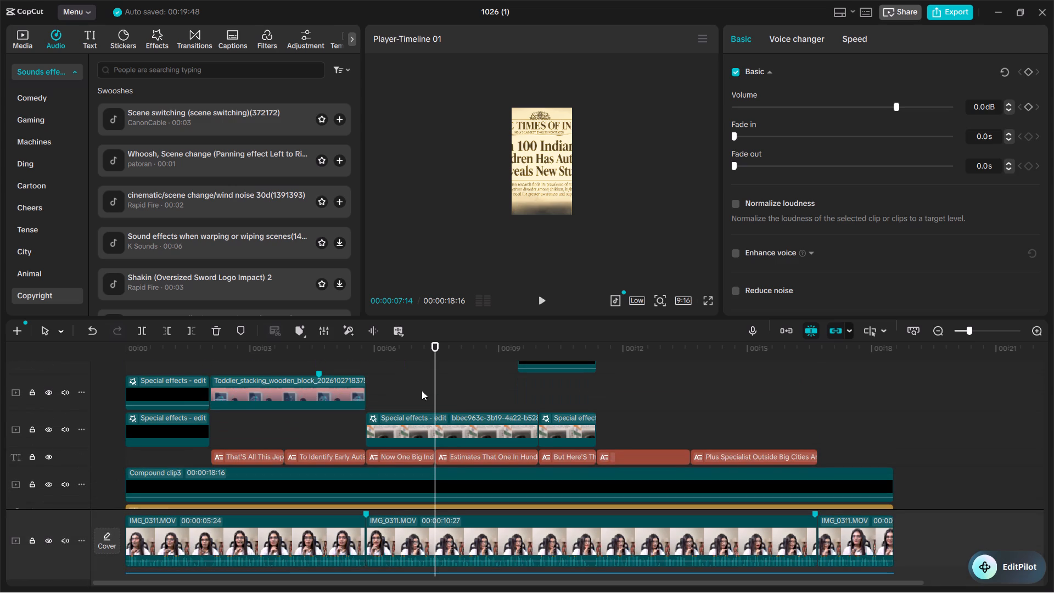
{"action": "left_click", "coordinate": [367, 351]}
{"action": "scroll", "coordinate": [403, 438], "scroll_direction": "down", "scroll_amount": 3}
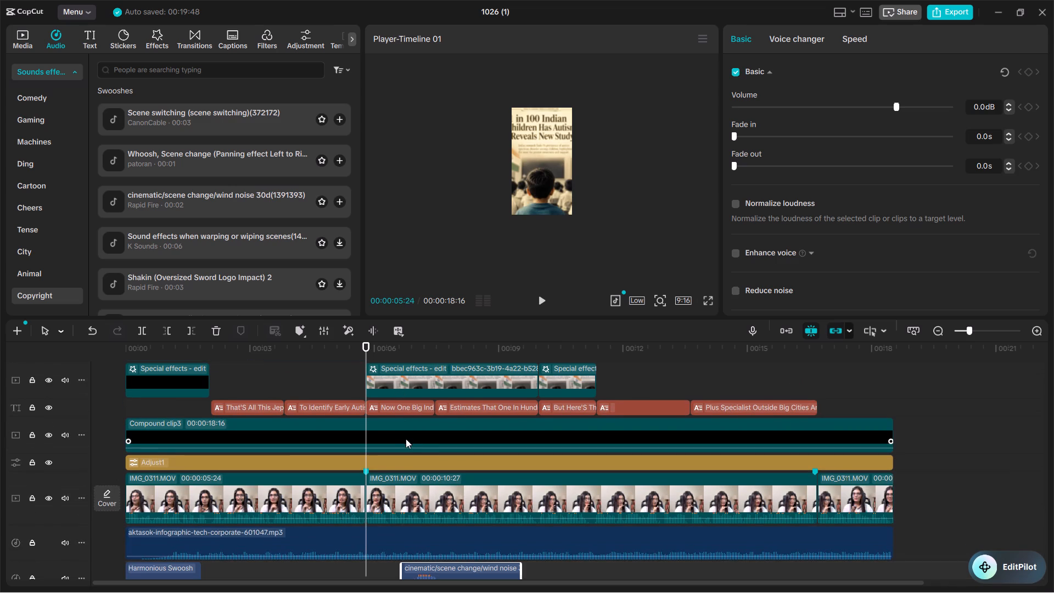
{"action": "scroll", "coordinate": [414, 457], "scroll_direction": "down", "scroll_amount": 1}
{"action": "left_click_drag", "start_coordinate": [456, 560], "coordinate": [407, 561]}
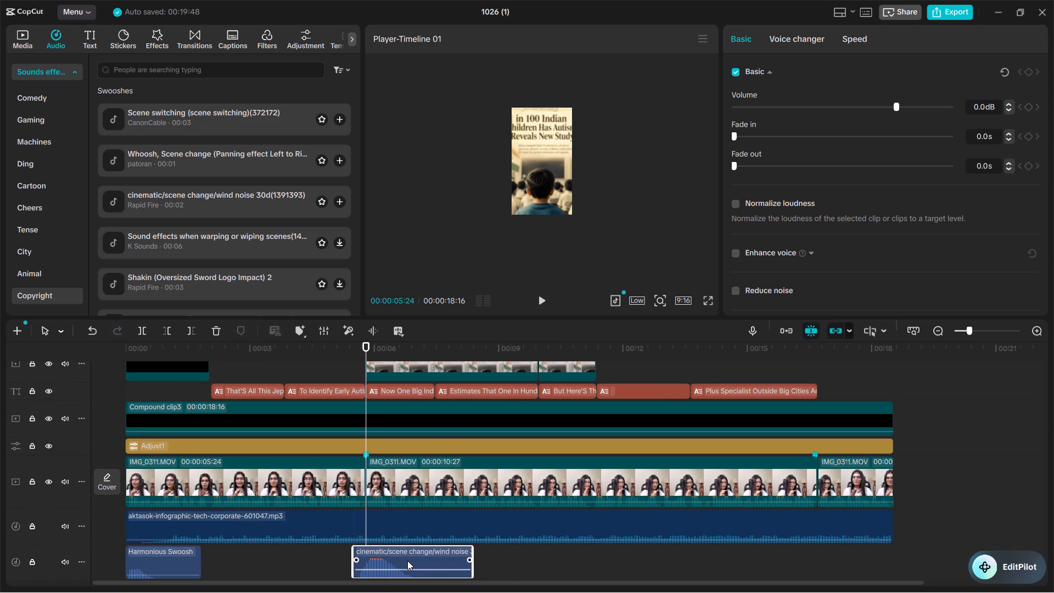
{"action": "left_click_drag", "start_coordinate": [407, 561], "coordinate": [399, 560]}
Play from about 00:00:04:28 and lower the cinematic/scene change/wind noise clip's volume to -16.2 dB.
{"action": "left_click", "coordinate": [329, 346]}
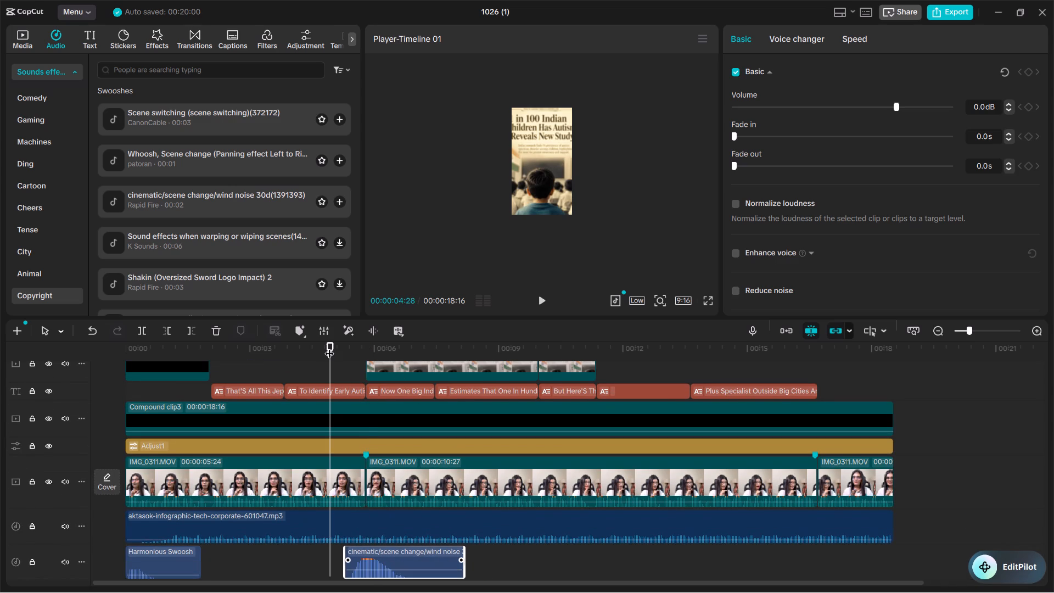
{"action": "key", "text": "space"}
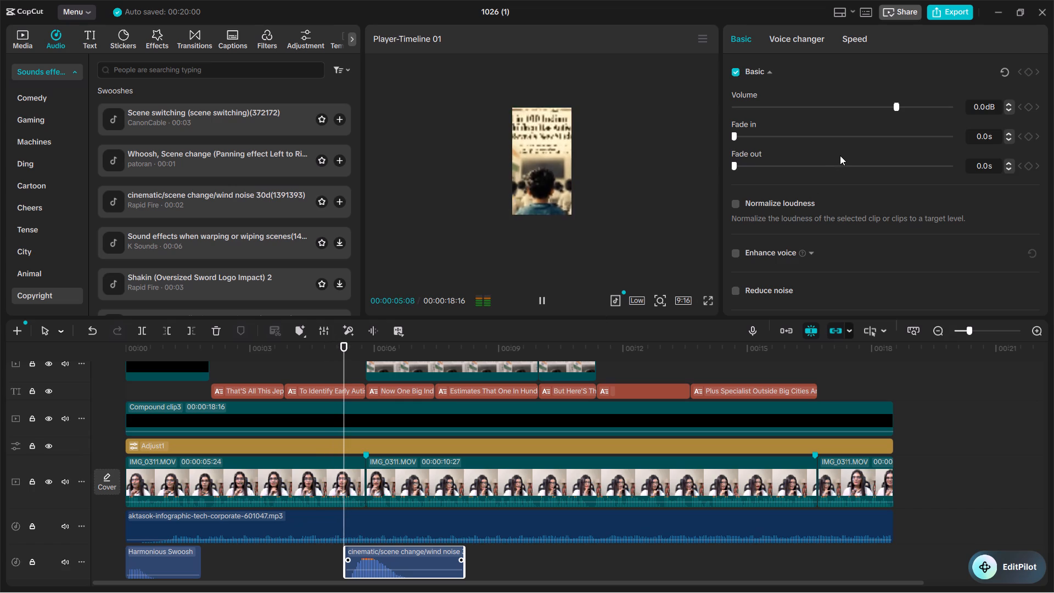
{"action": "key", "text": "space"}
{"action": "left_click_drag", "start_coordinate": [877, 108], "coordinate": [851, 107]}
{"action": "left_click", "coordinate": [864, 104]}
{"action": "left_click", "coordinate": [859, 105]}
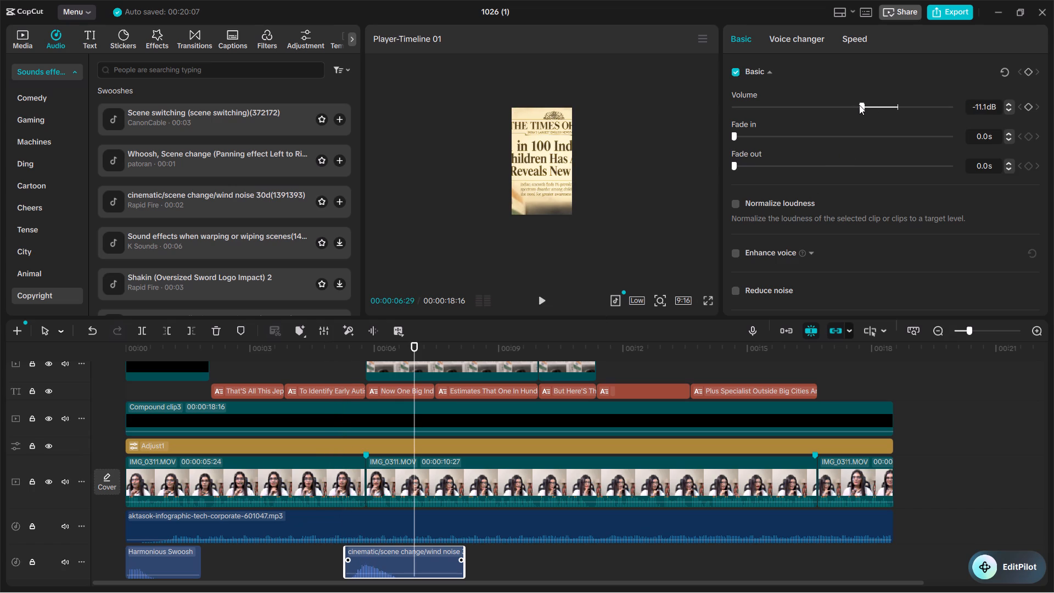
{"action": "left_click", "coordinate": [851, 107]}
{"action": "left_click", "coordinate": [850, 107]}
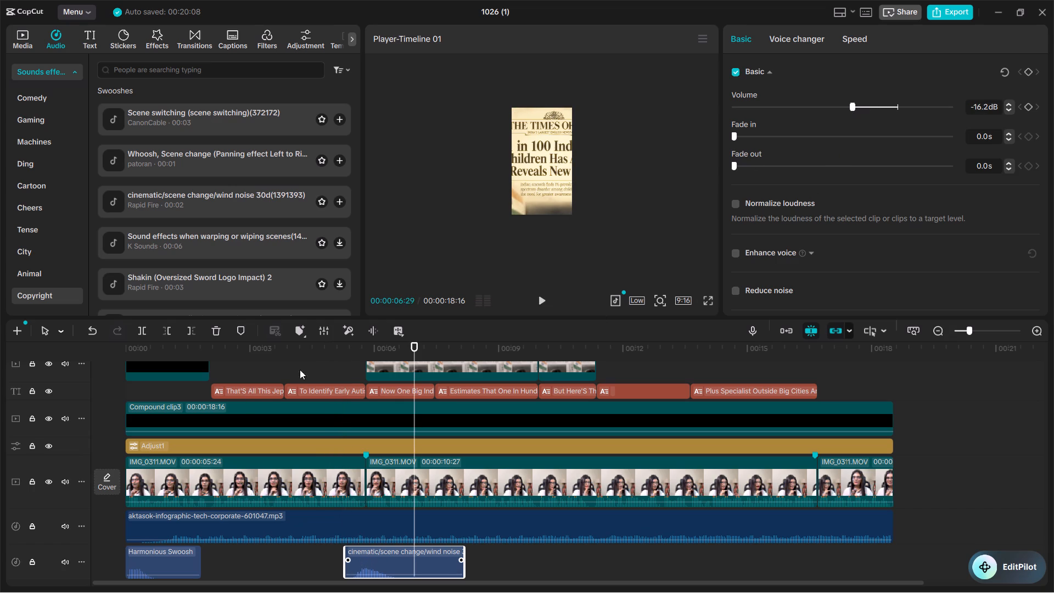
{"action": "left_click", "coordinate": [329, 344]}
{"action": "key", "text": "space"}
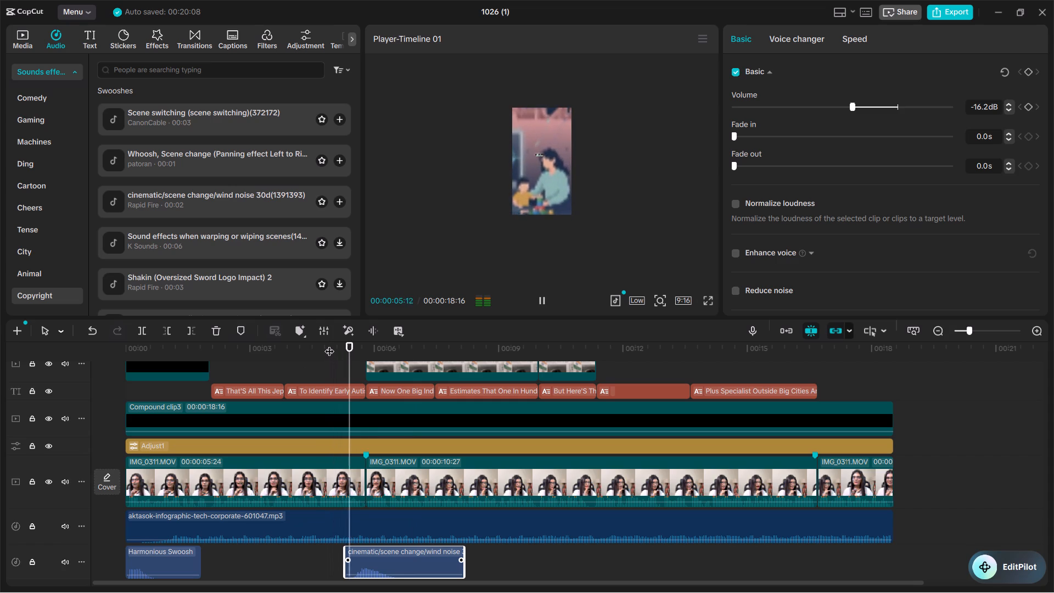
{"action": "key", "text": "space"}
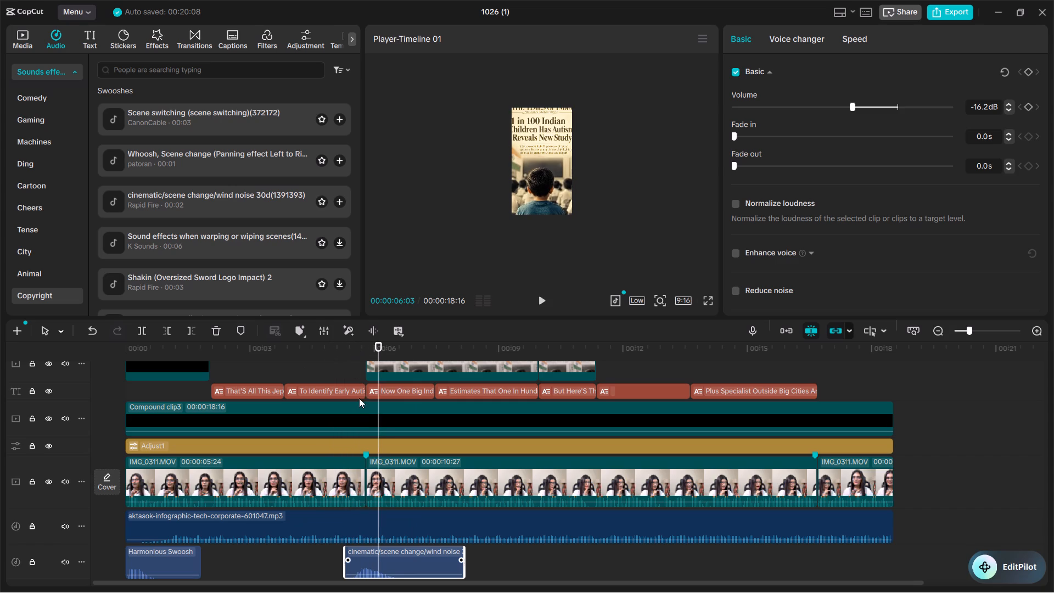
Speed up the wind noise clip to 1.63x and shift it slightly later against the 00:00:05:24 cut, checking it in playback.
{"action": "left_click", "coordinate": [843, 37]}
{"action": "left_click", "coordinate": [812, 94]}
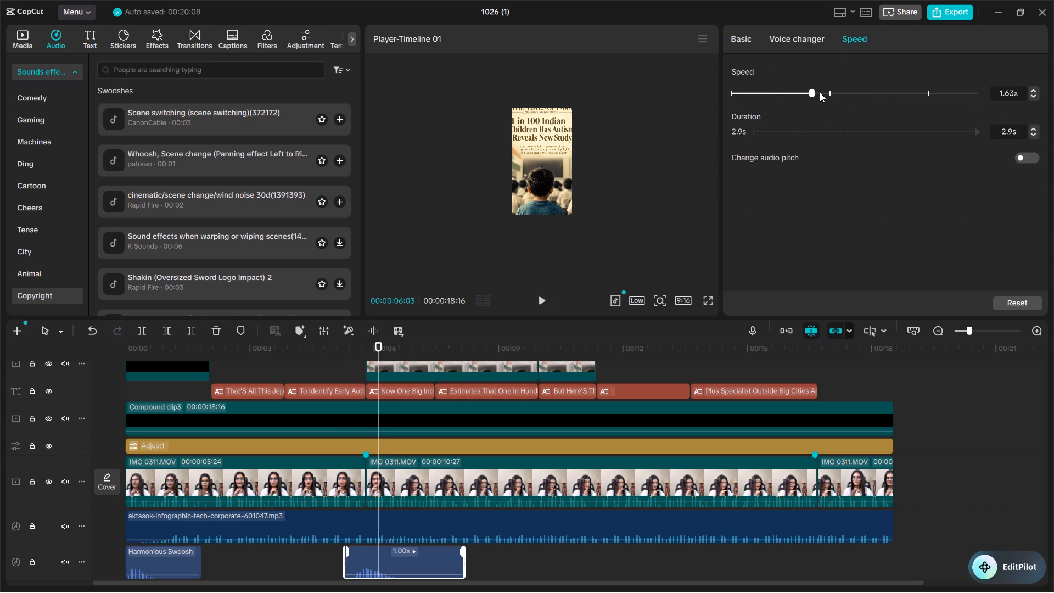
{"action": "left_click_drag", "start_coordinate": [397, 567], "coordinate": [398, 565]}
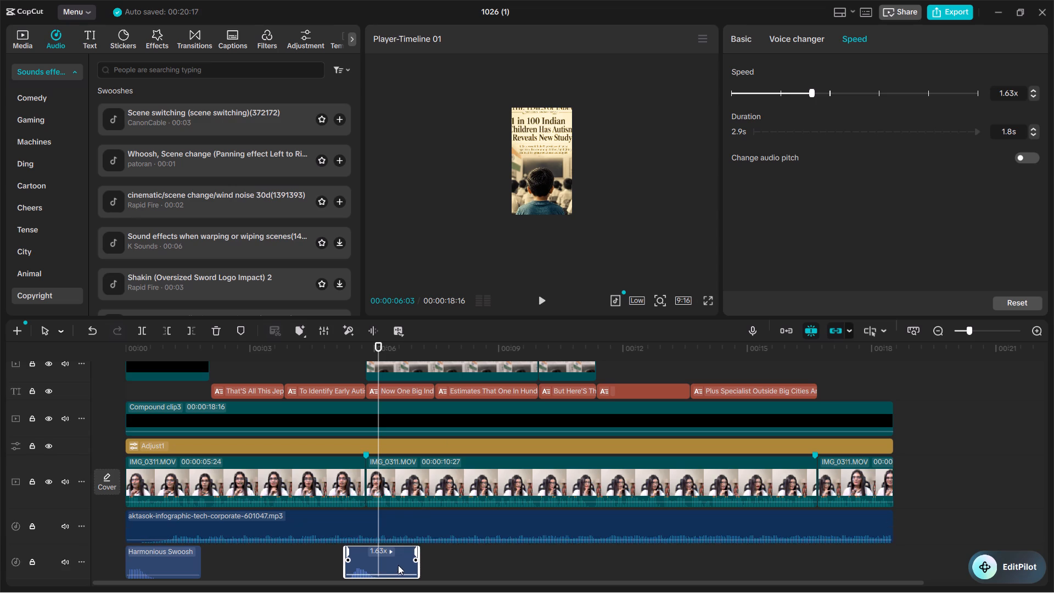
{"action": "left_click_drag", "start_coordinate": [398, 565], "coordinate": [408, 565]}
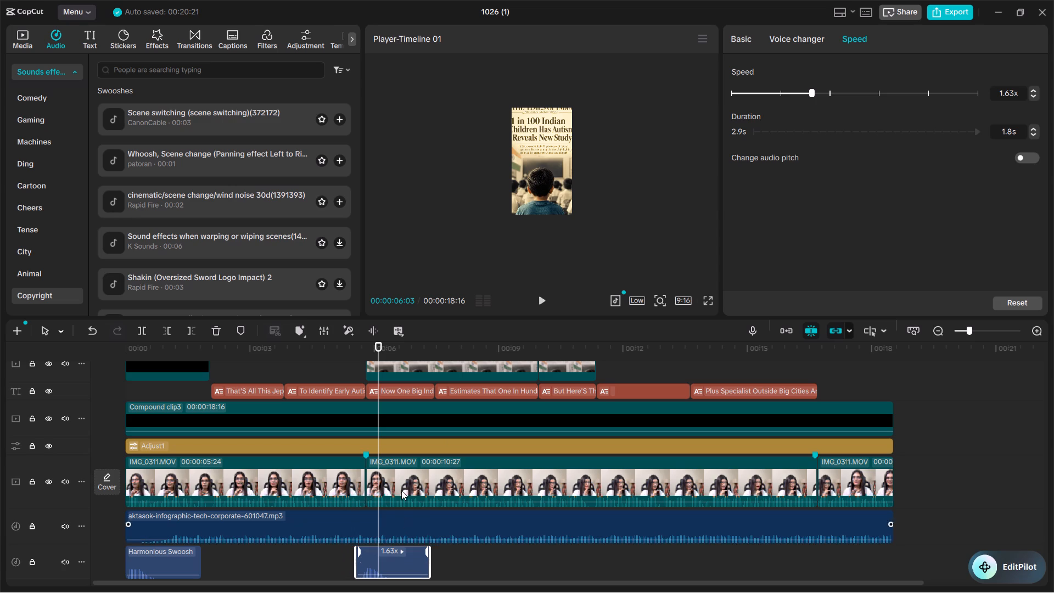
{"action": "left_click", "coordinate": [365, 349]}
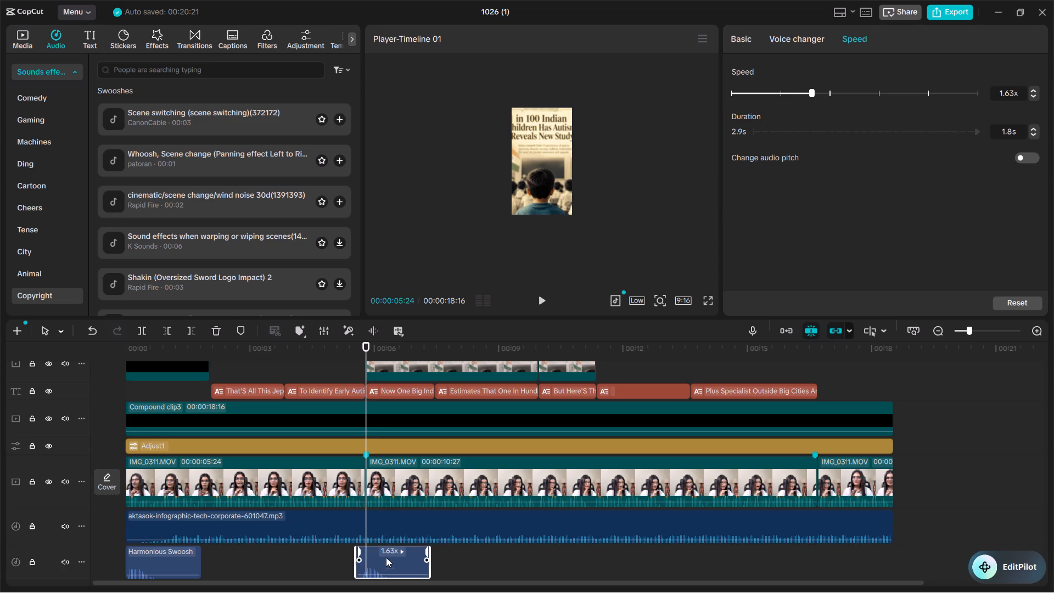
{"action": "left_click", "coordinate": [338, 349]}
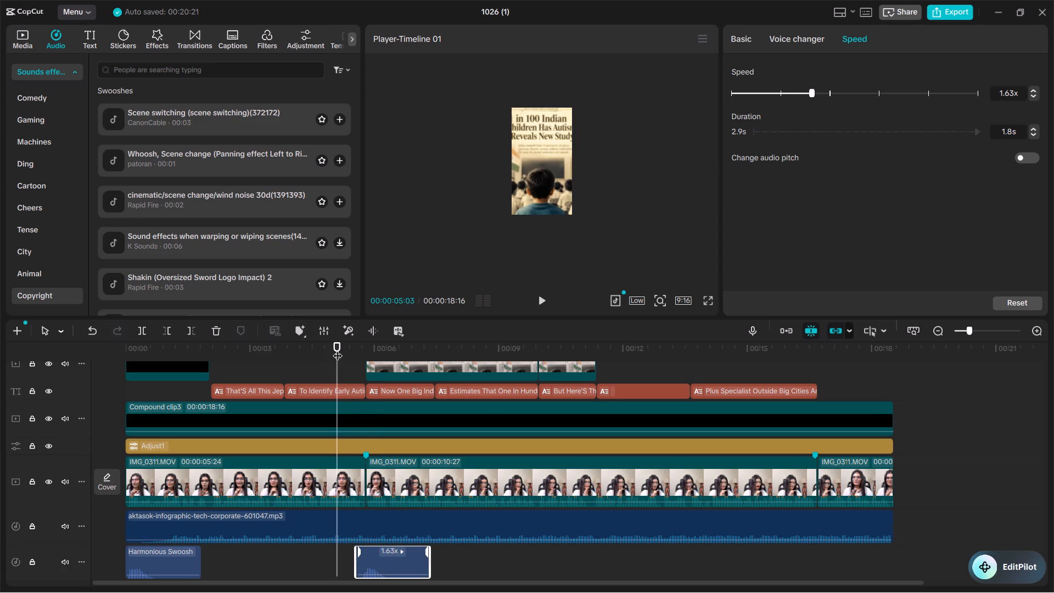
{"action": "key", "text": "space"}
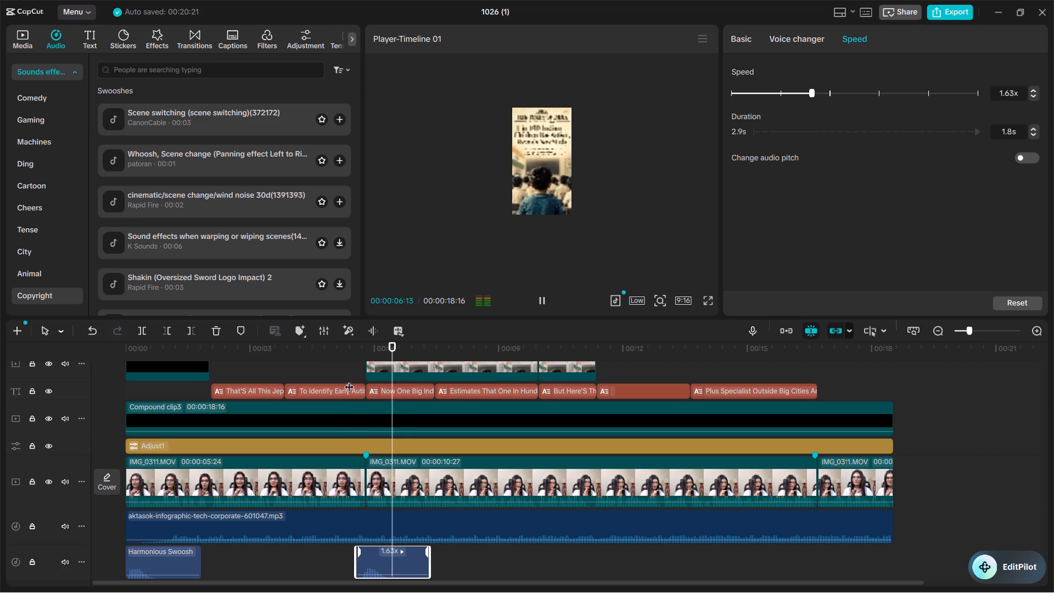
{"action": "key", "text": "space"}
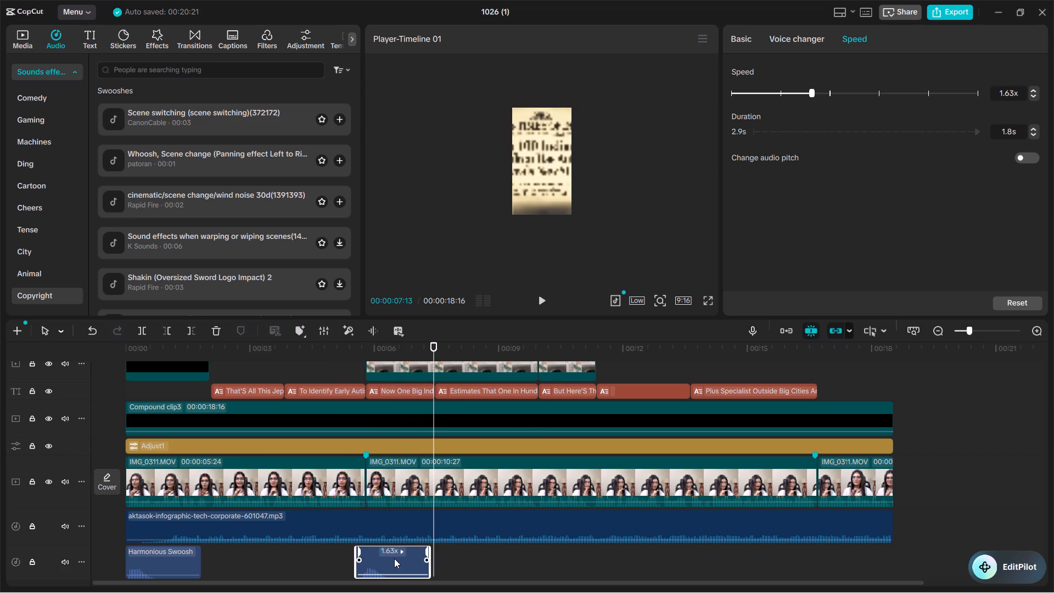
Duplicate the 1.63x wind noise clip onto a new audio track below, starting shortly before 00:00:06:24, and play the section.
{"action": "scroll", "coordinate": [406, 552], "scroll_direction": "down", "scroll_amount": 2}
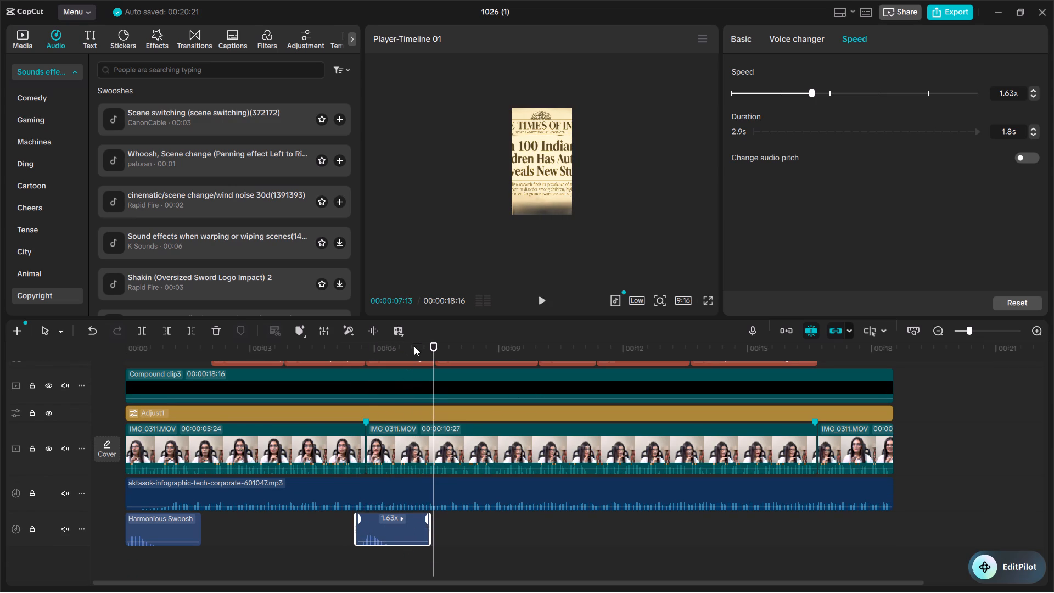
{"action": "left_click_drag", "start_coordinate": [414, 346], "coordinate": [411, 347]}
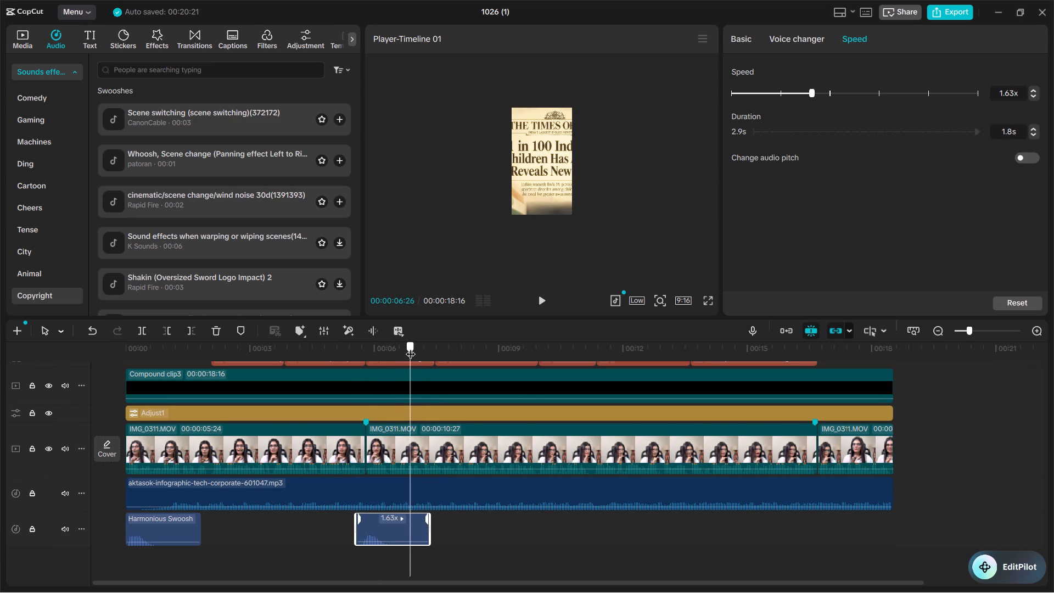
{"action": "left_click_drag", "start_coordinate": [411, 347], "coordinate": [397, 347]}
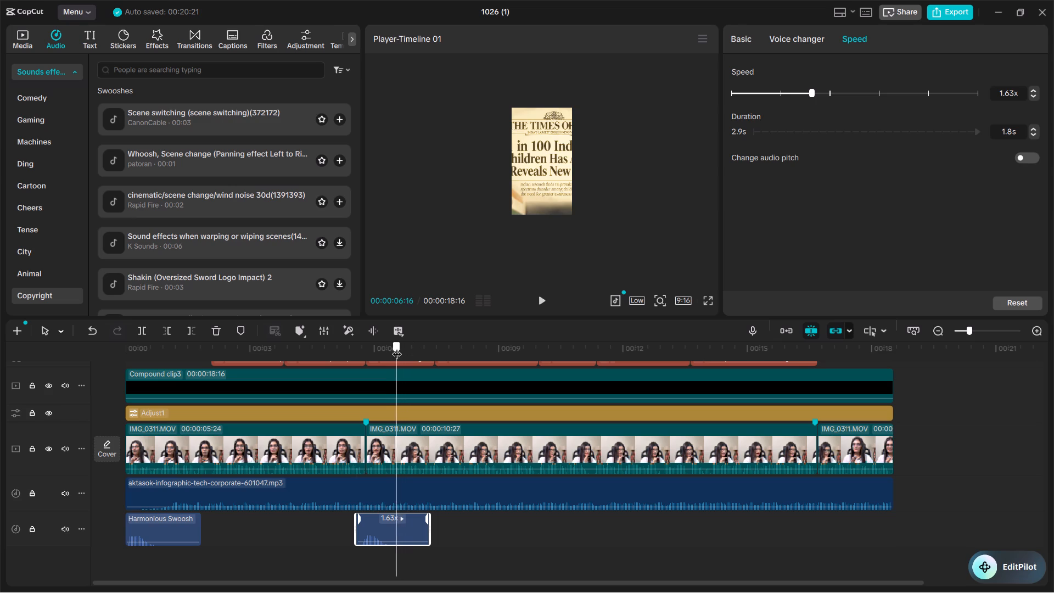
{"action": "left_click_drag", "start_coordinate": [397, 347], "coordinate": [404, 348]}
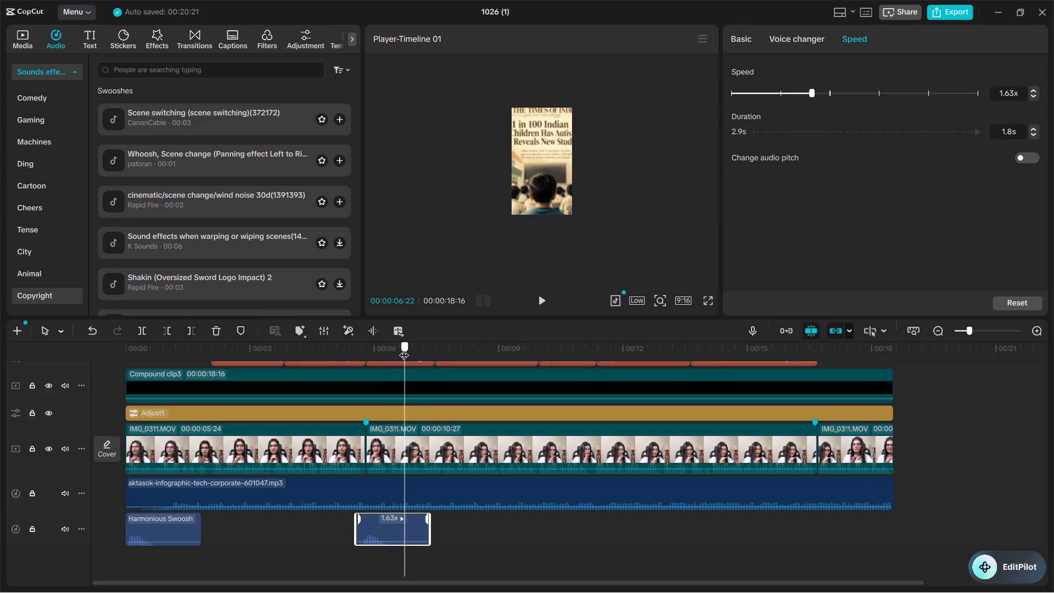
{"action": "left_click_drag", "start_coordinate": [404, 348], "coordinate": [407, 348]}
{"action": "left_click_drag", "start_coordinate": [393, 536], "coordinate": [400, 542], "text": "alt"}
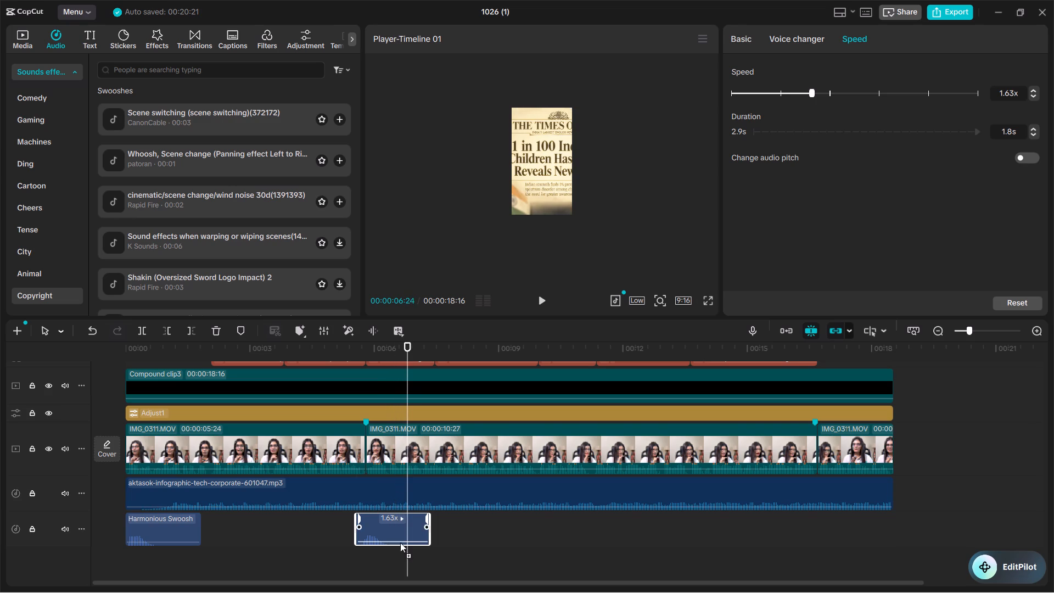
{"action": "left_click_drag", "start_coordinate": [400, 542], "coordinate": [433, 562], "text": "alt"}
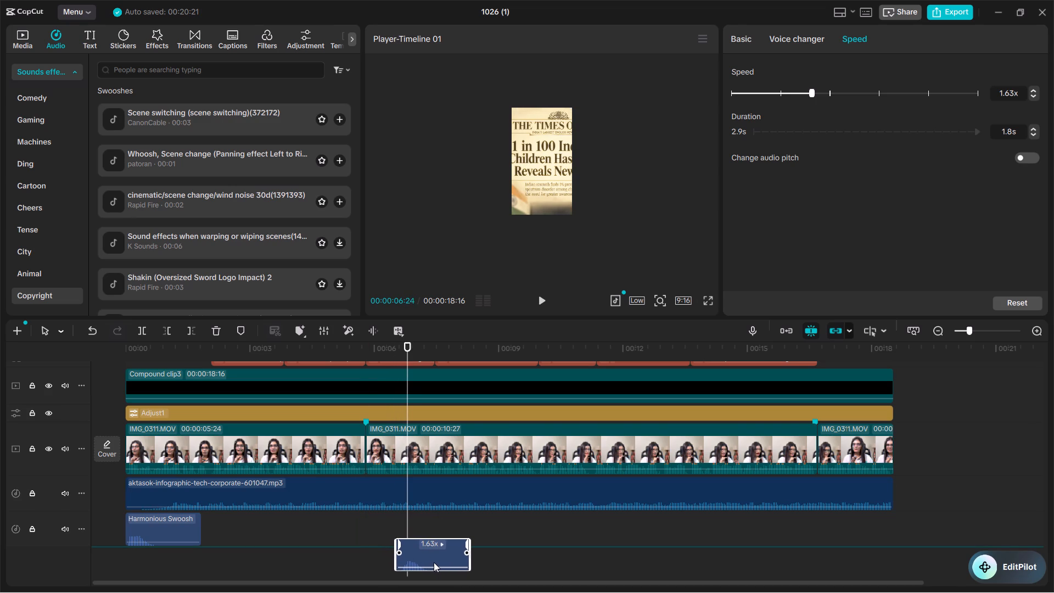
{"action": "left_click", "coordinate": [361, 342]}
{"action": "key", "text": "space"}
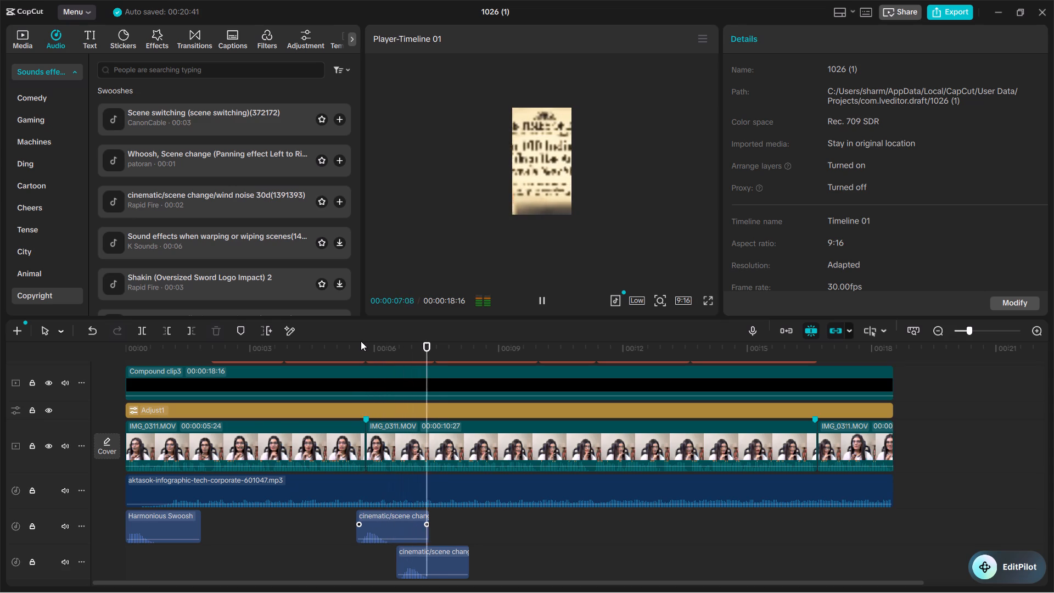
{"action": "key", "text": "space"}
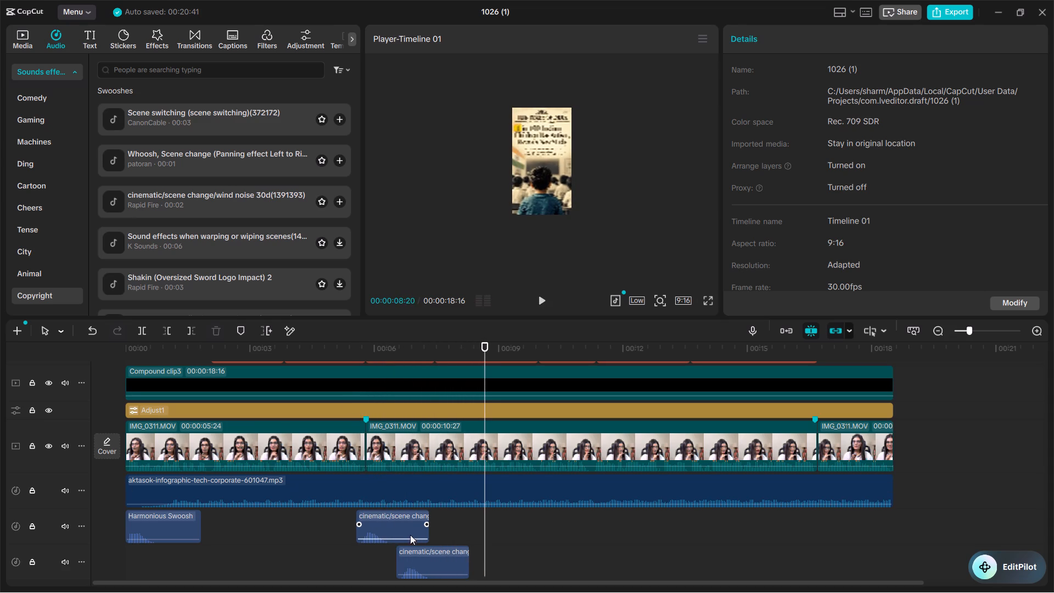
Copy the duplicated wind noise clip onto the Harmonious Swoosh track, starting slightly before 00:00:08:11.
{"action": "left_click_drag", "start_coordinate": [455, 343], "coordinate": [474, 343]}
{"action": "key", "text": "Left"}
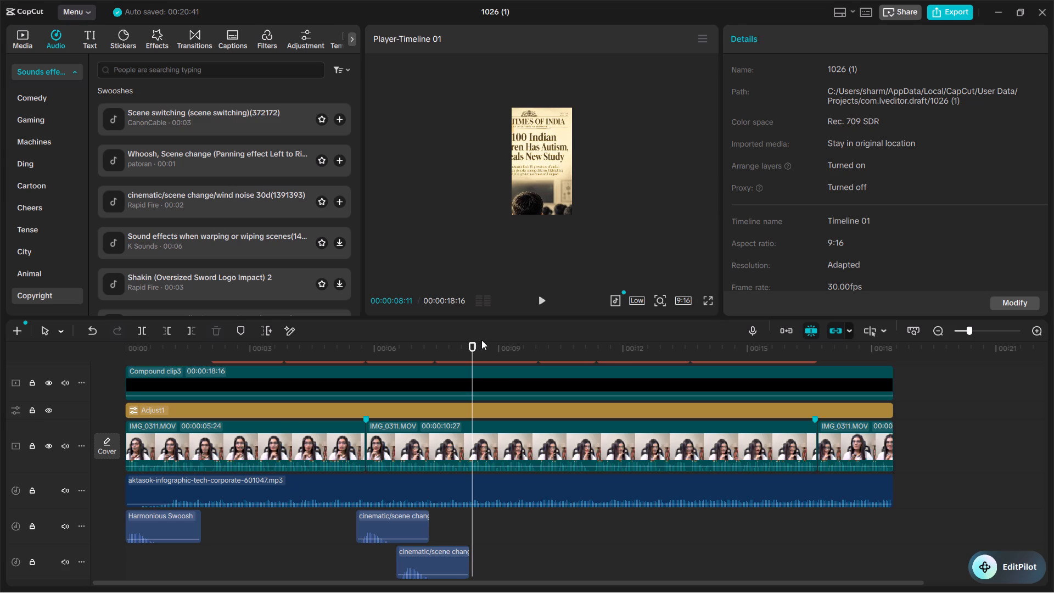
{"action": "left_click_drag", "start_coordinate": [442, 560], "coordinate": [486, 563], "text": "alt"}
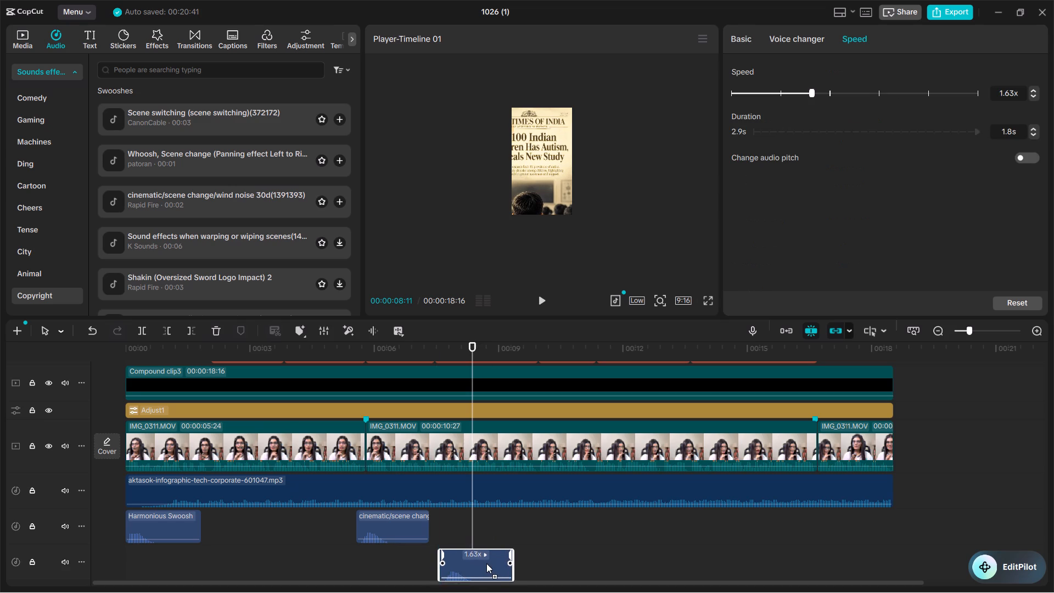
{"action": "left_click_drag", "start_coordinate": [486, 563], "coordinate": [506, 528], "text": "alt"}
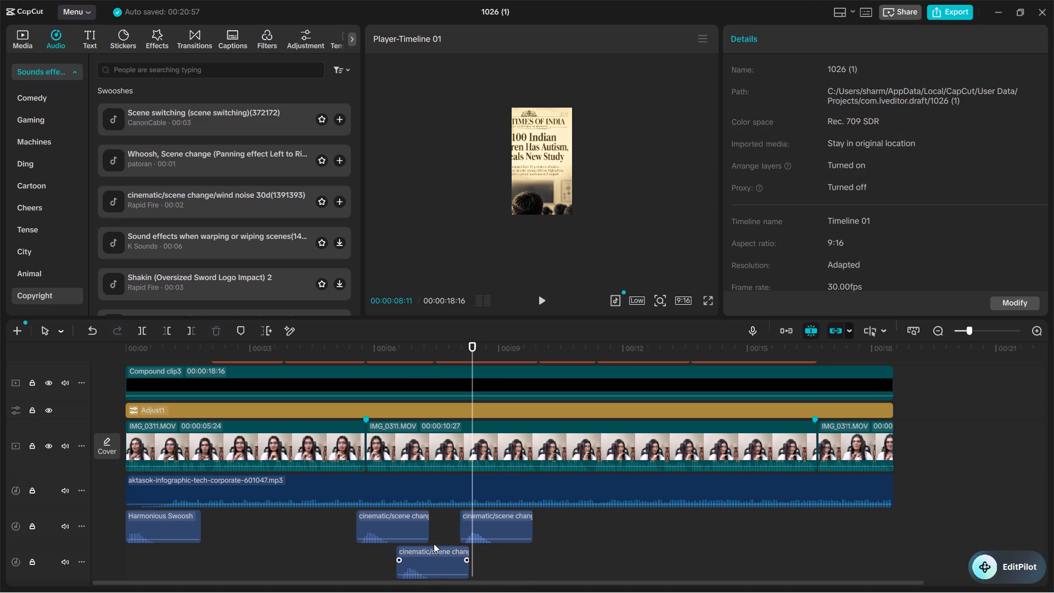
Nudge the lower-track wind noise clip slightly earlier, using 00:00:06:20 as reference, and play through all the swooshes.
{"action": "left_click", "coordinate": [405, 345]}
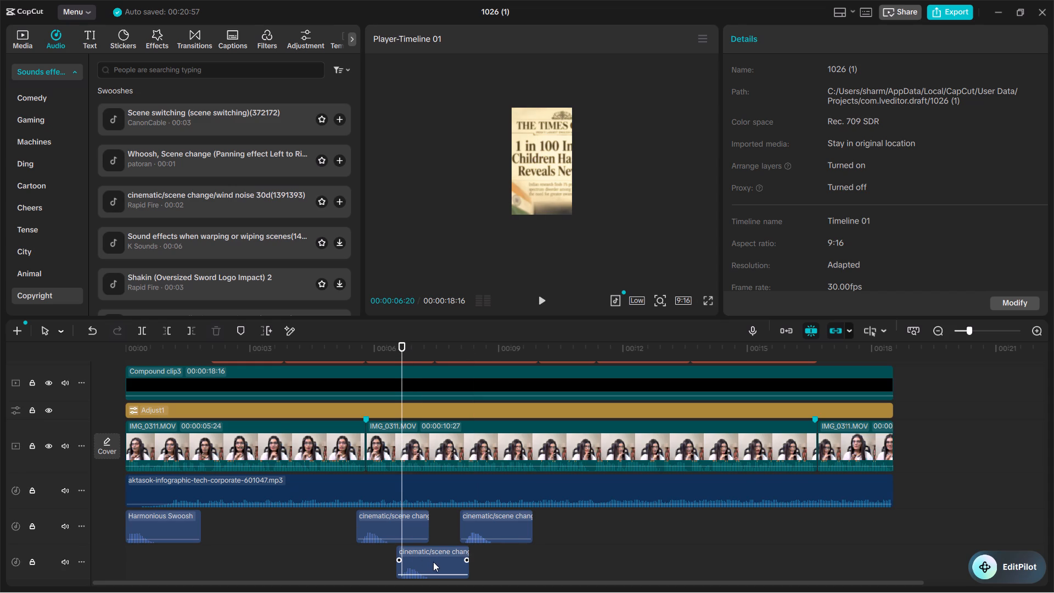
{"action": "left_click_drag", "start_coordinate": [433, 562], "coordinate": [428, 566]}
{"action": "left_click", "coordinate": [356, 351]}
{"action": "key", "text": "space"}
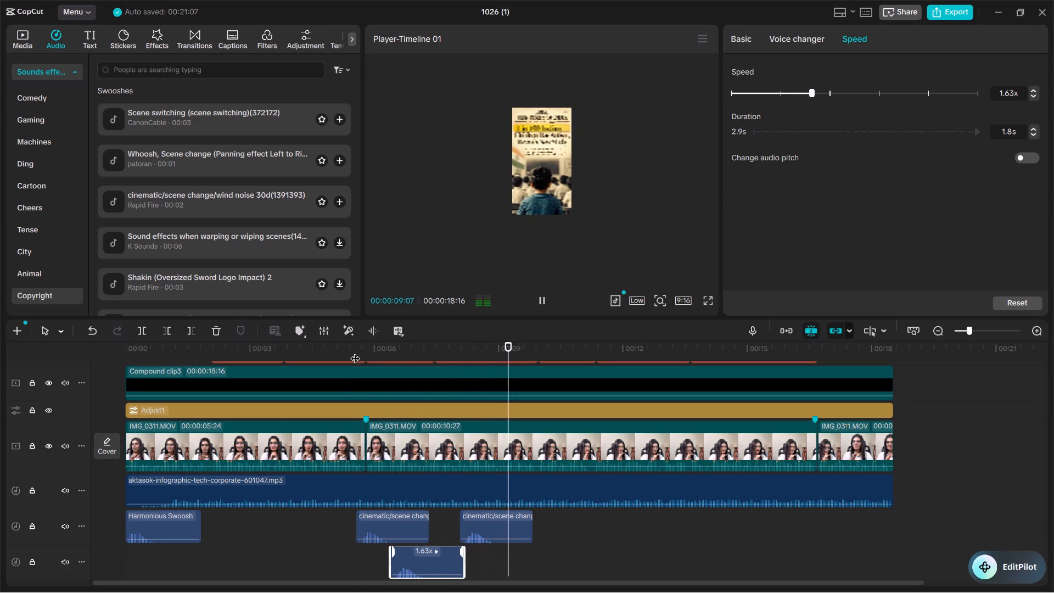
{"action": "key", "text": "space"}
{"action": "key", "text": "space"}
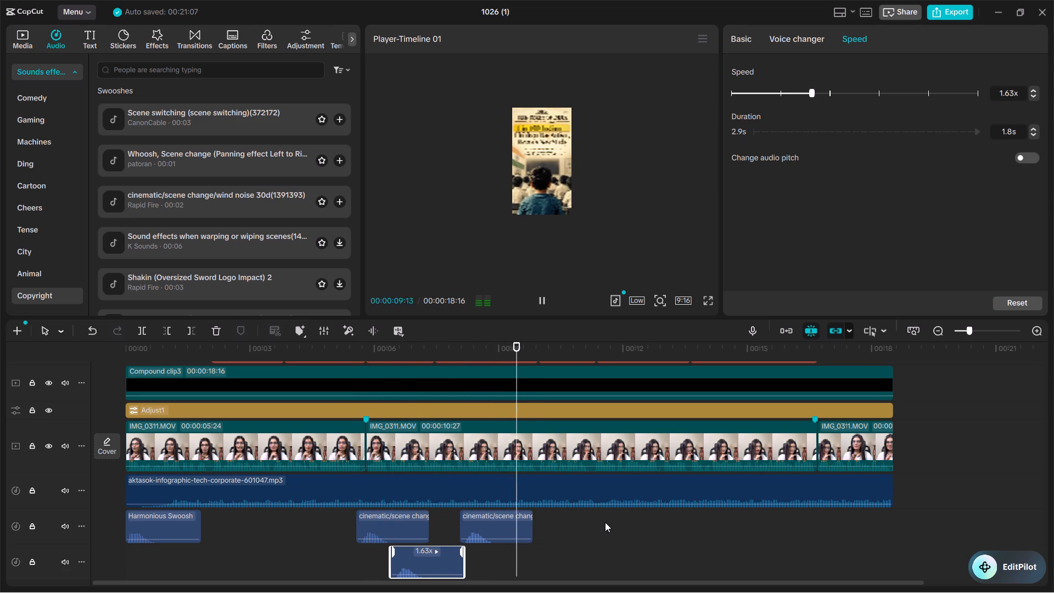
{"action": "key", "text": "space"}
{"action": "key", "text": "space"}
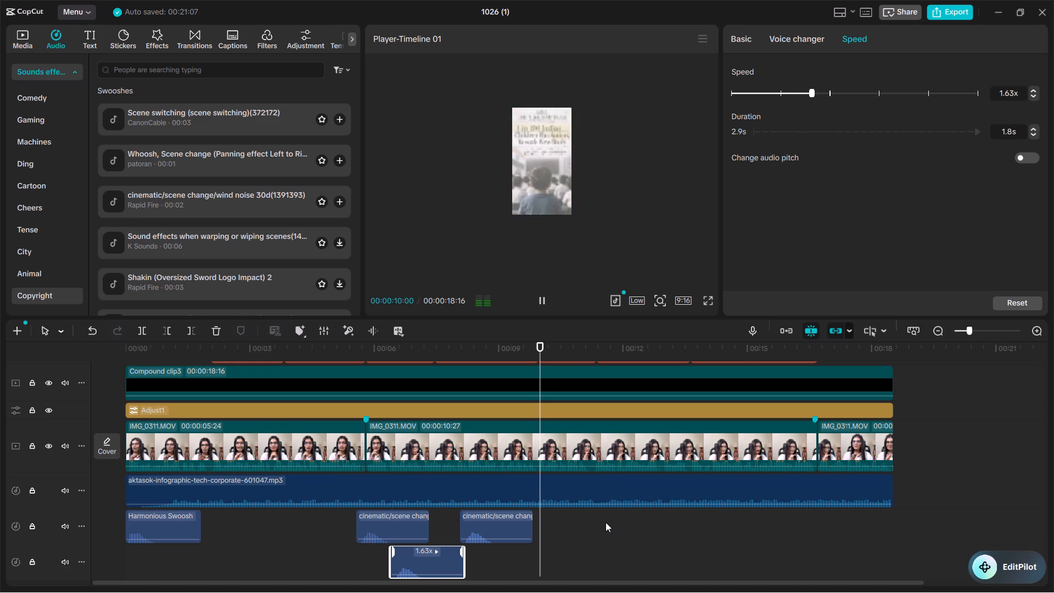
{"action": "key", "text": "space"}
Add the trending "Bass sound effects often heard in Hollywood mov..." clip to the lowest audio track, starting slightly before 00:00:09:29.
{"action": "left_click", "coordinate": [532, 348]}
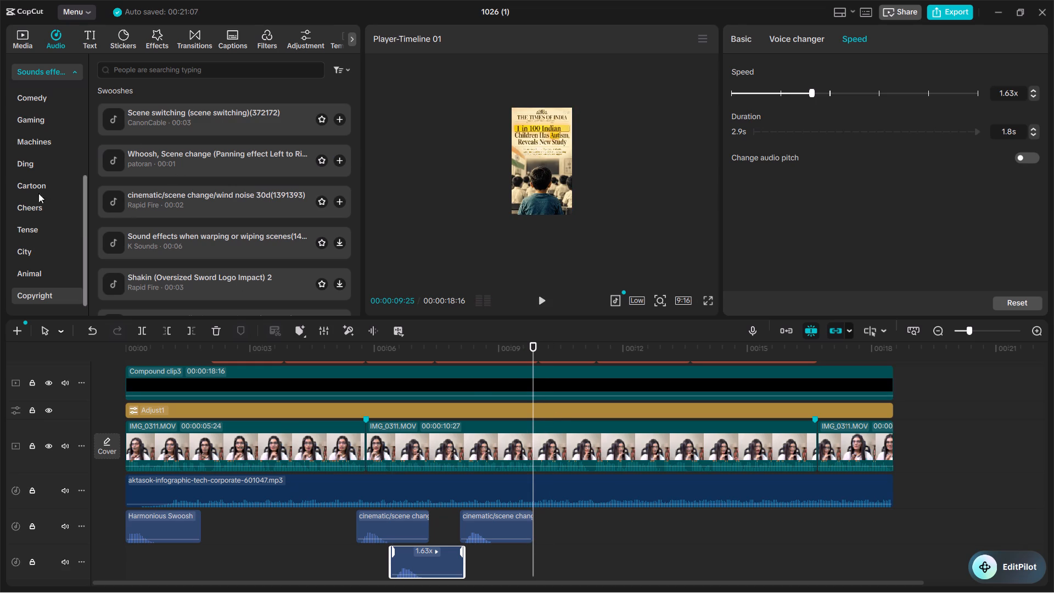
{"action": "scroll", "coordinate": [46, 149], "scroll_direction": "up", "scroll_amount": 4}
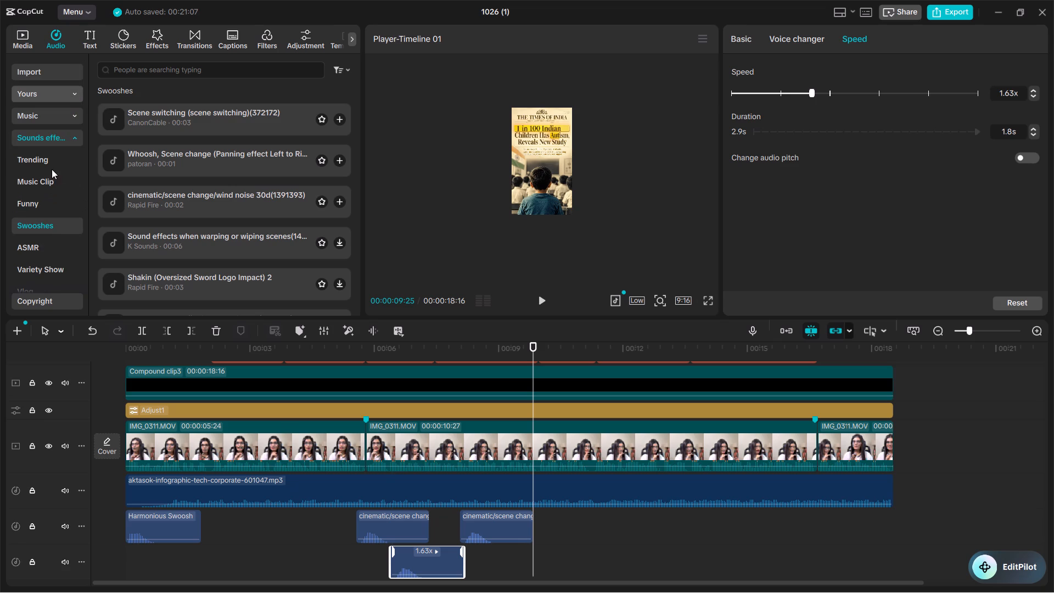
{"action": "left_click", "coordinate": [53, 164]}
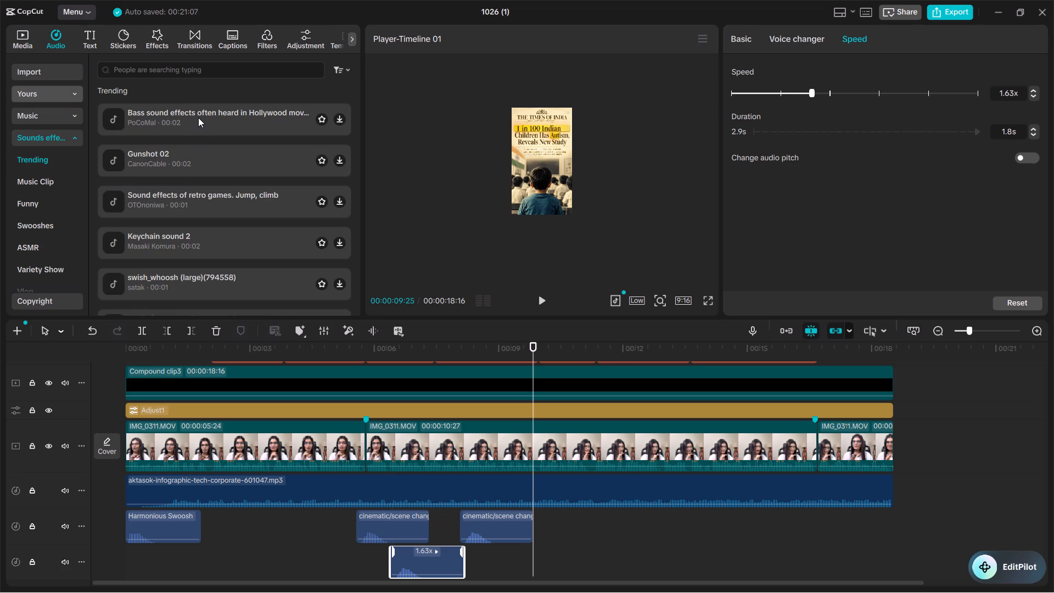
{"action": "left_click", "coordinate": [198, 118]}
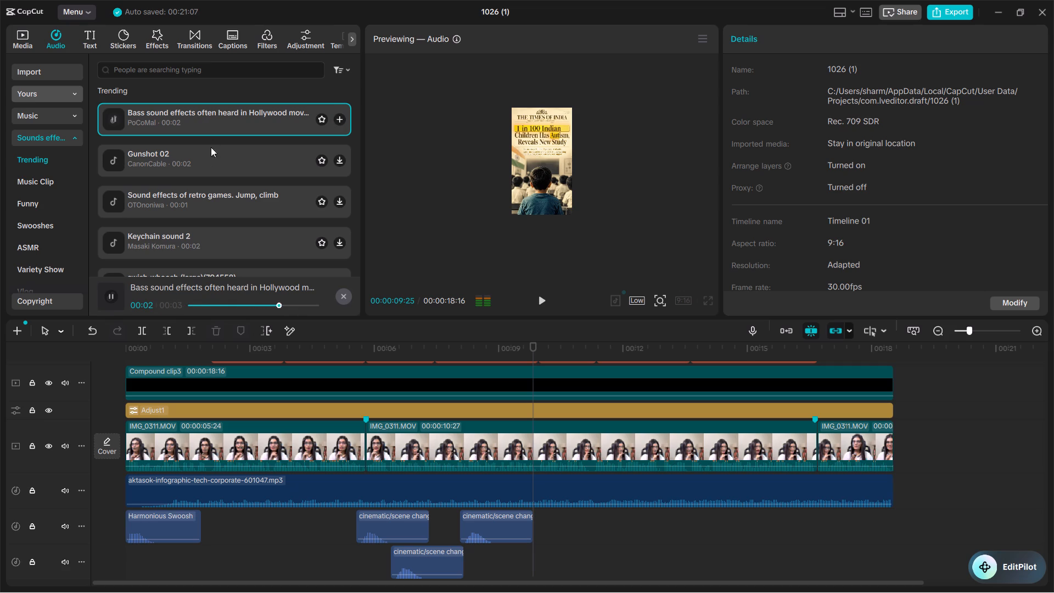
{"action": "left_click_drag", "start_coordinate": [210, 122], "coordinate": [506, 562]}
{"action": "left_click", "coordinate": [496, 349]}
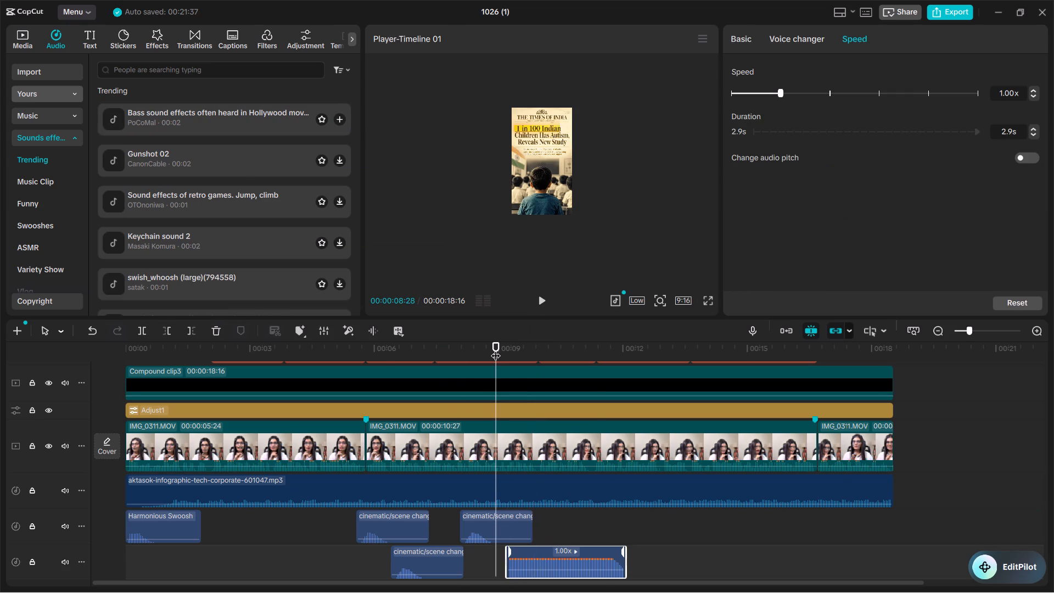
{"action": "key", "text": "space"}
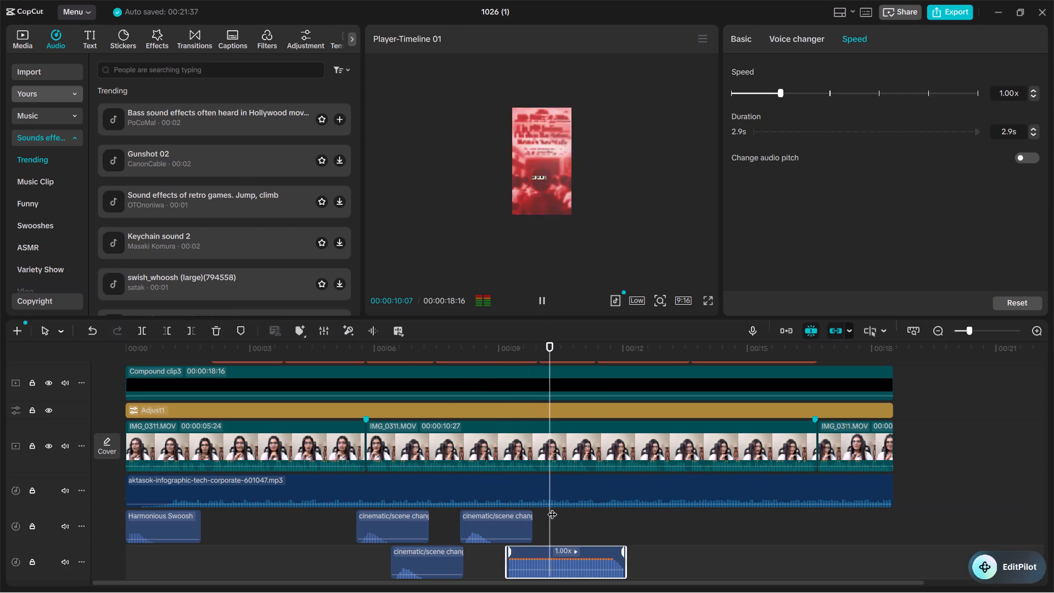
{"action": "key", "text": "space"}
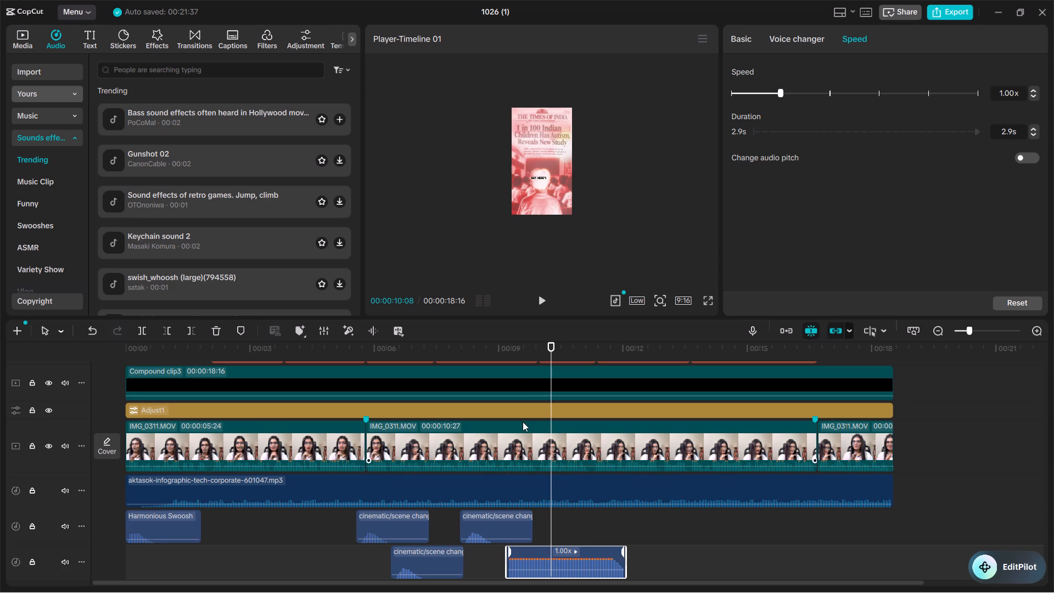
{"action": "left_click_drag", "start_coordinate": [530, 351], "coordinate": [538, 351]}
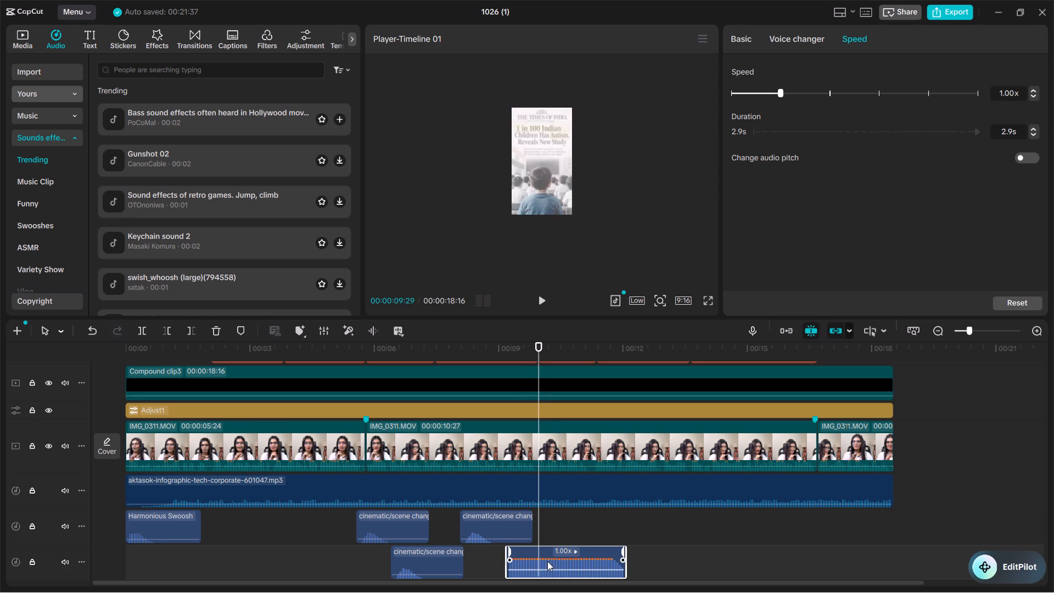
{"action": "left_click_drag", "start_coordinate": [532, 551], "coordinate": [557, 550]}
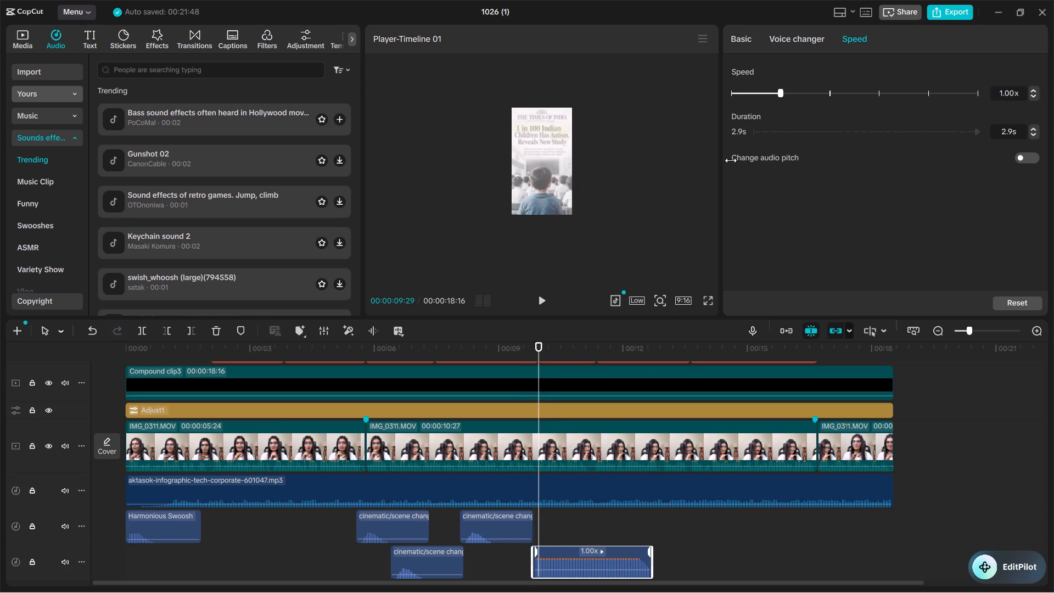
Give the bass sound effect clip a 0.6 s fade in and a 1.4 s fade out.
{"action": "left_click", "coordinate": [735, 40]}
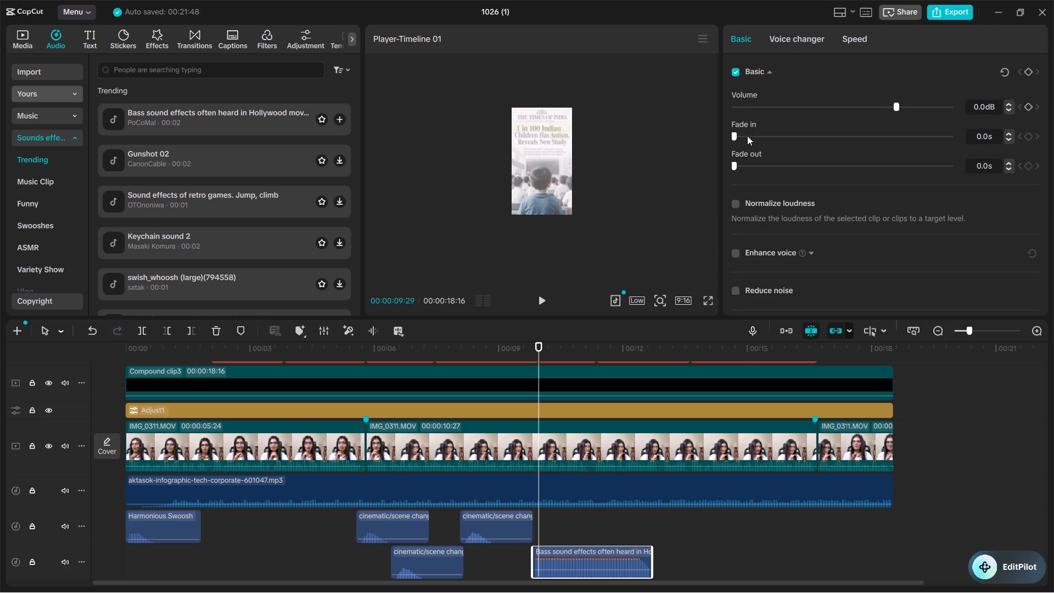
{"action": "left_click_drag", "start_coordinate": [747, 136], "coordinate": [778, 138]}
{"action": "left_click_drag", "start_coordinate": [771, 161], "coordinate": [773, 163]}
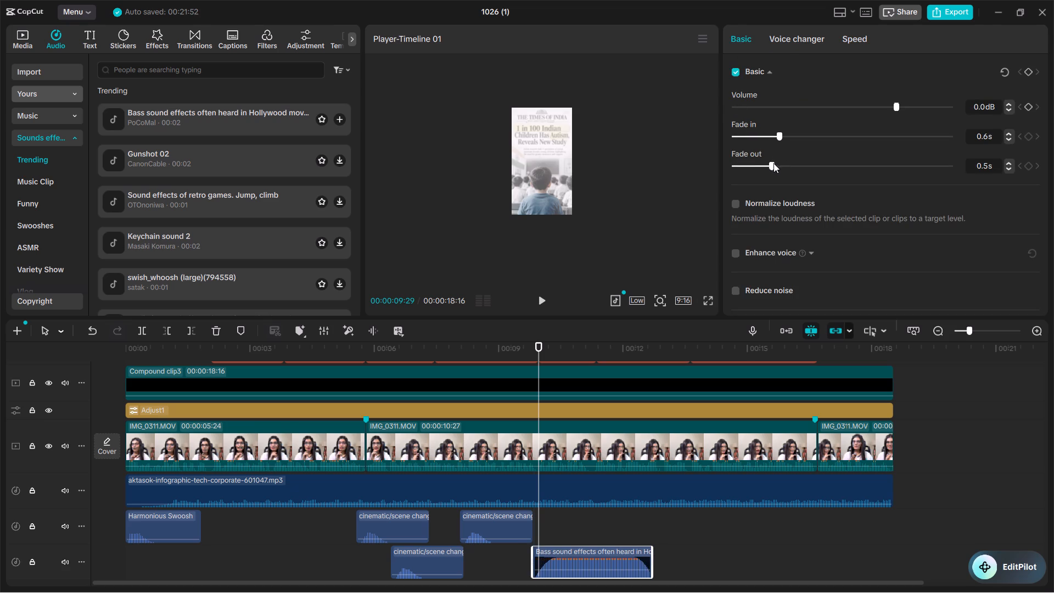
{"action": "left_click_drag", "start_coordinate": [773, 163], "coordinate": [837, 155]}
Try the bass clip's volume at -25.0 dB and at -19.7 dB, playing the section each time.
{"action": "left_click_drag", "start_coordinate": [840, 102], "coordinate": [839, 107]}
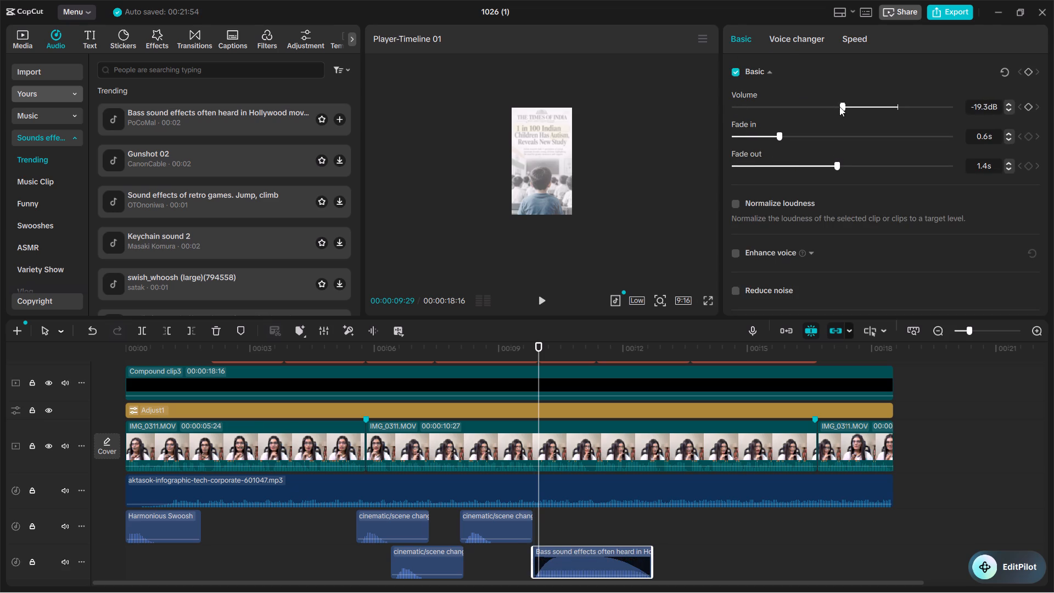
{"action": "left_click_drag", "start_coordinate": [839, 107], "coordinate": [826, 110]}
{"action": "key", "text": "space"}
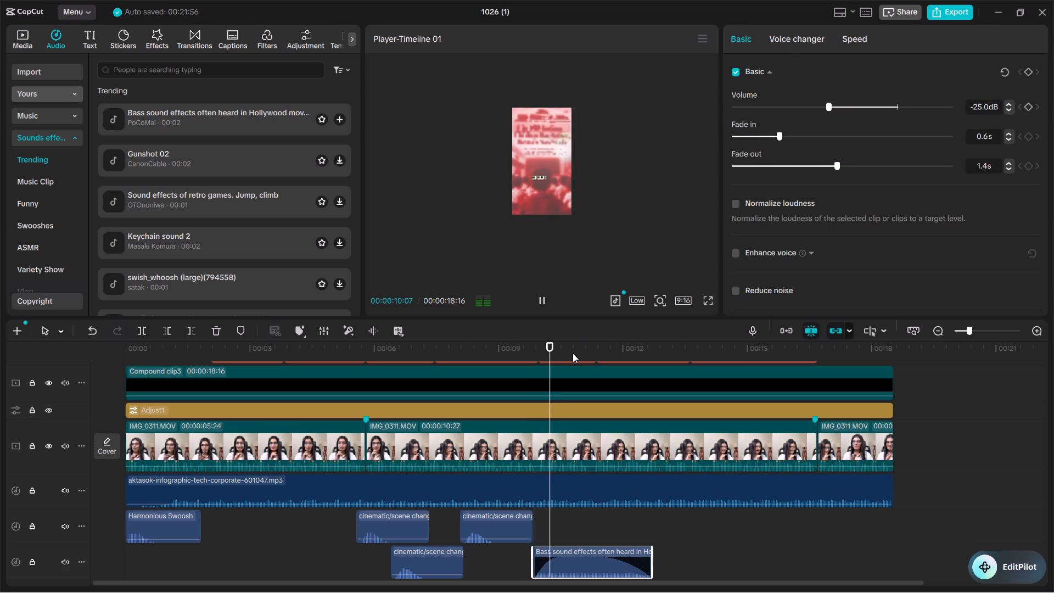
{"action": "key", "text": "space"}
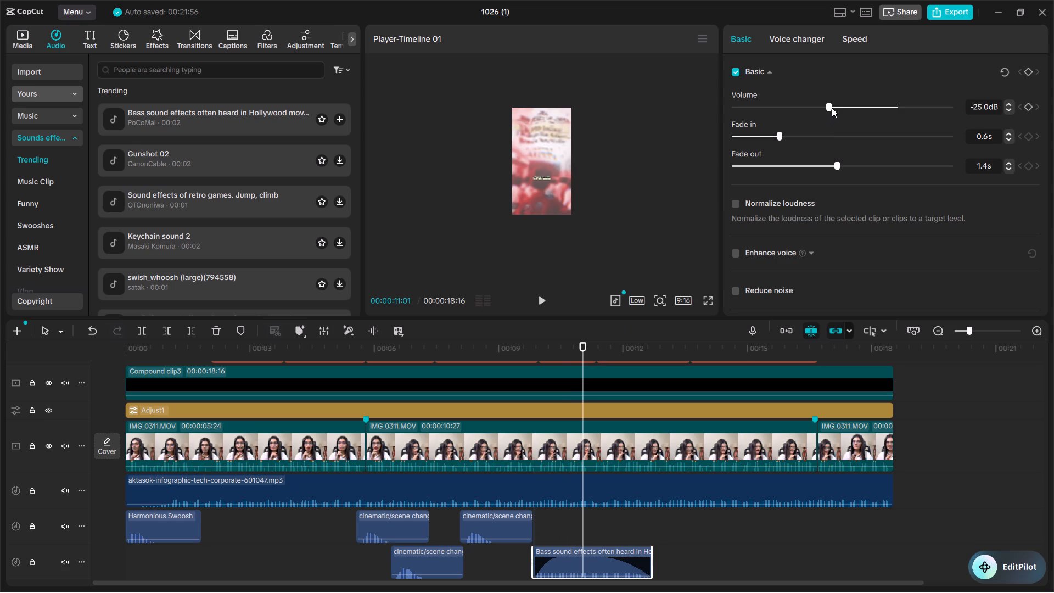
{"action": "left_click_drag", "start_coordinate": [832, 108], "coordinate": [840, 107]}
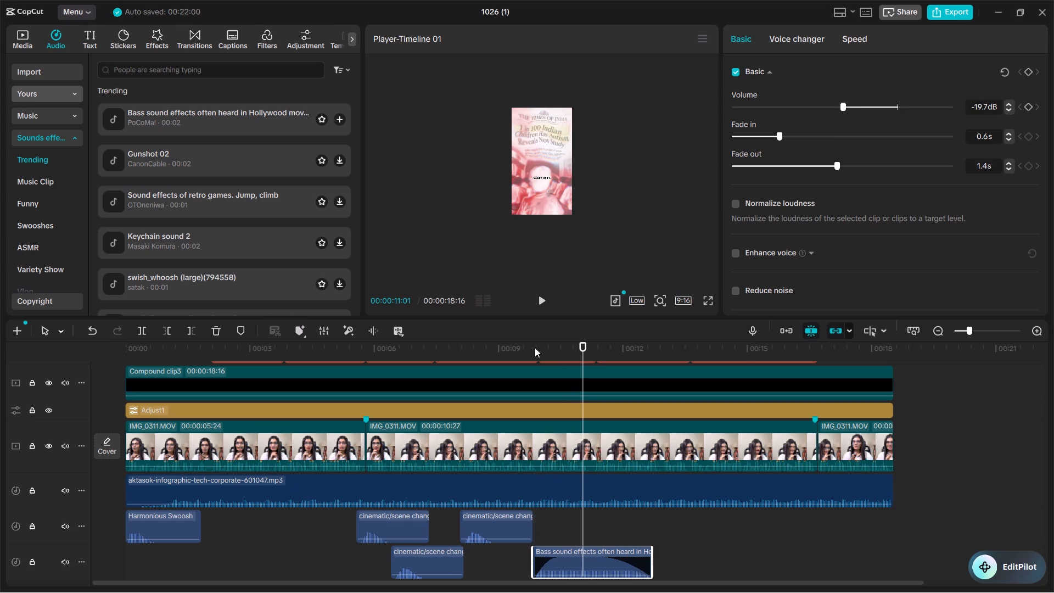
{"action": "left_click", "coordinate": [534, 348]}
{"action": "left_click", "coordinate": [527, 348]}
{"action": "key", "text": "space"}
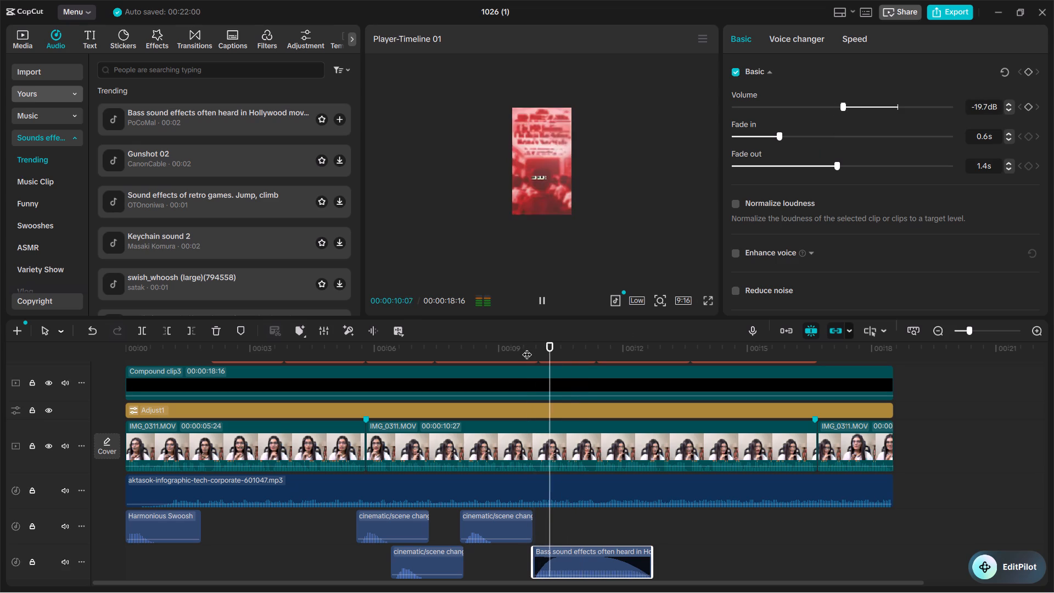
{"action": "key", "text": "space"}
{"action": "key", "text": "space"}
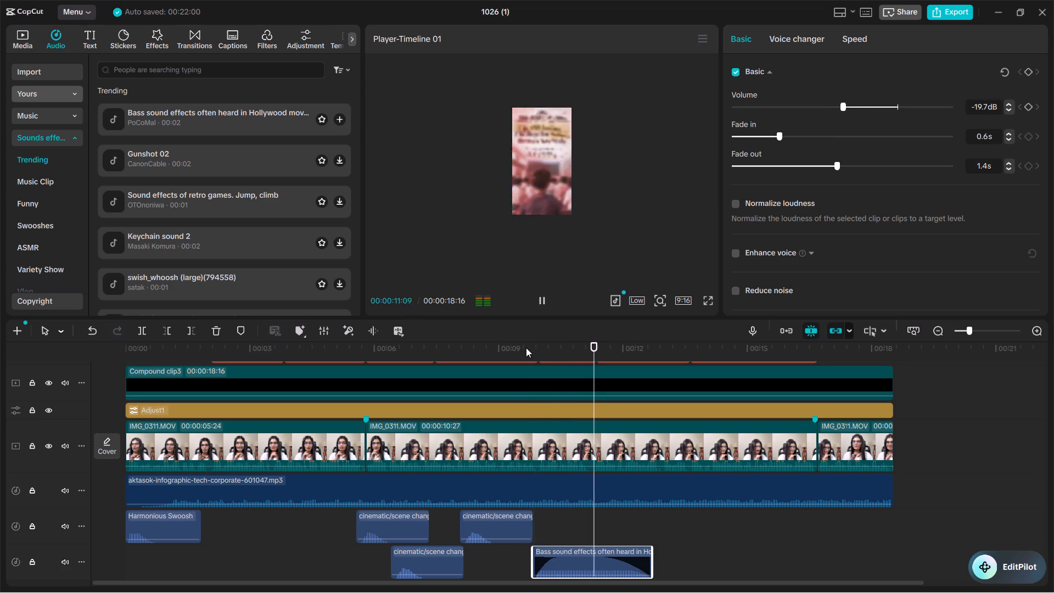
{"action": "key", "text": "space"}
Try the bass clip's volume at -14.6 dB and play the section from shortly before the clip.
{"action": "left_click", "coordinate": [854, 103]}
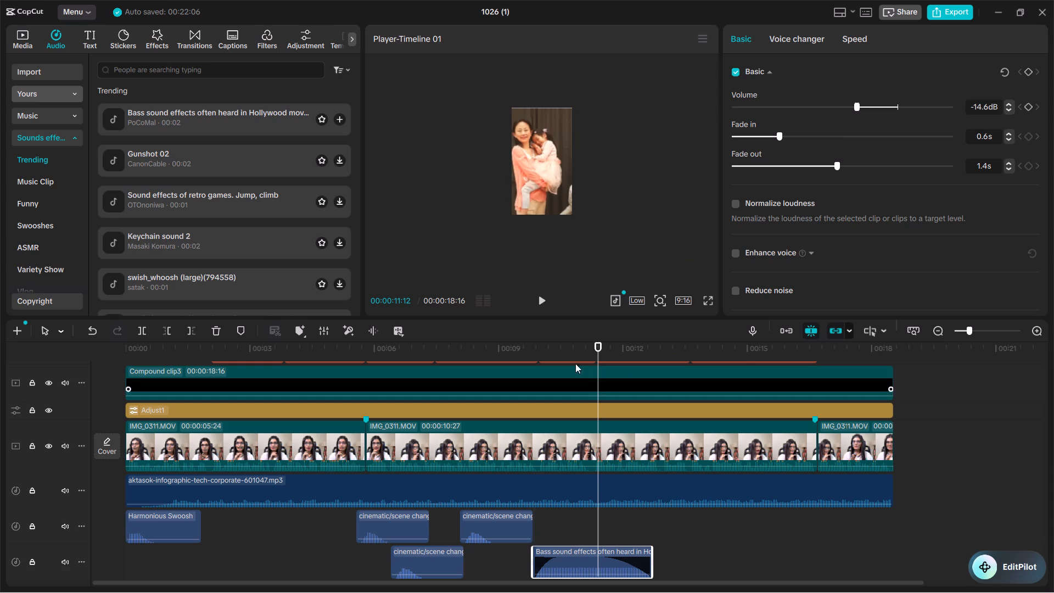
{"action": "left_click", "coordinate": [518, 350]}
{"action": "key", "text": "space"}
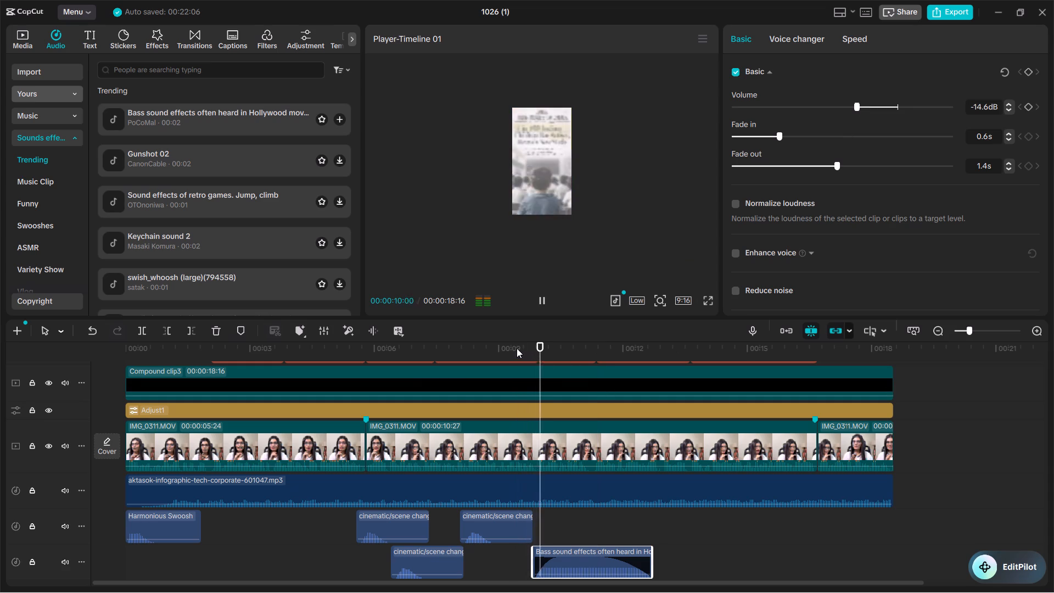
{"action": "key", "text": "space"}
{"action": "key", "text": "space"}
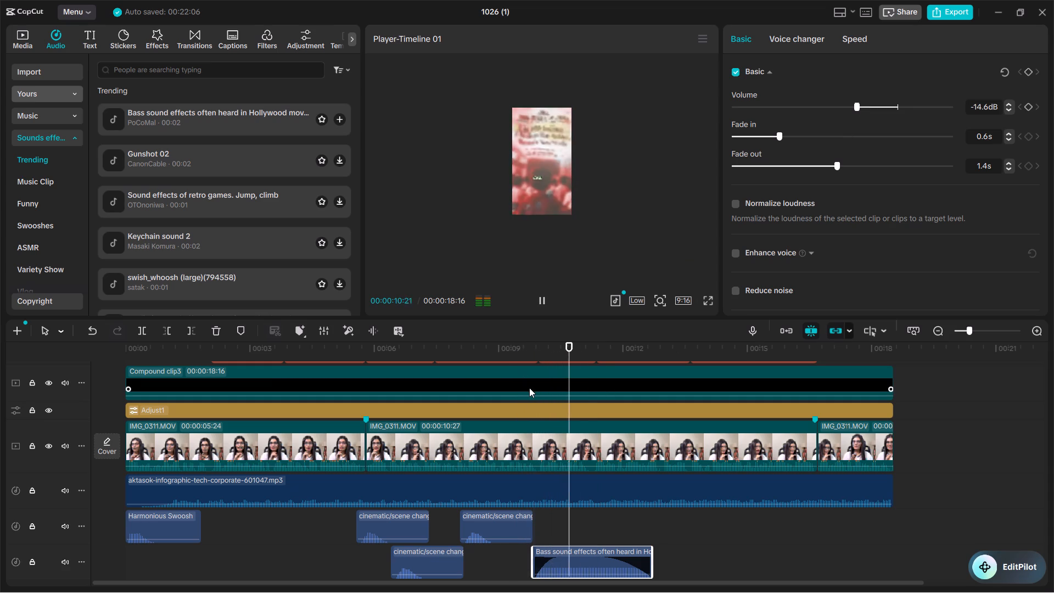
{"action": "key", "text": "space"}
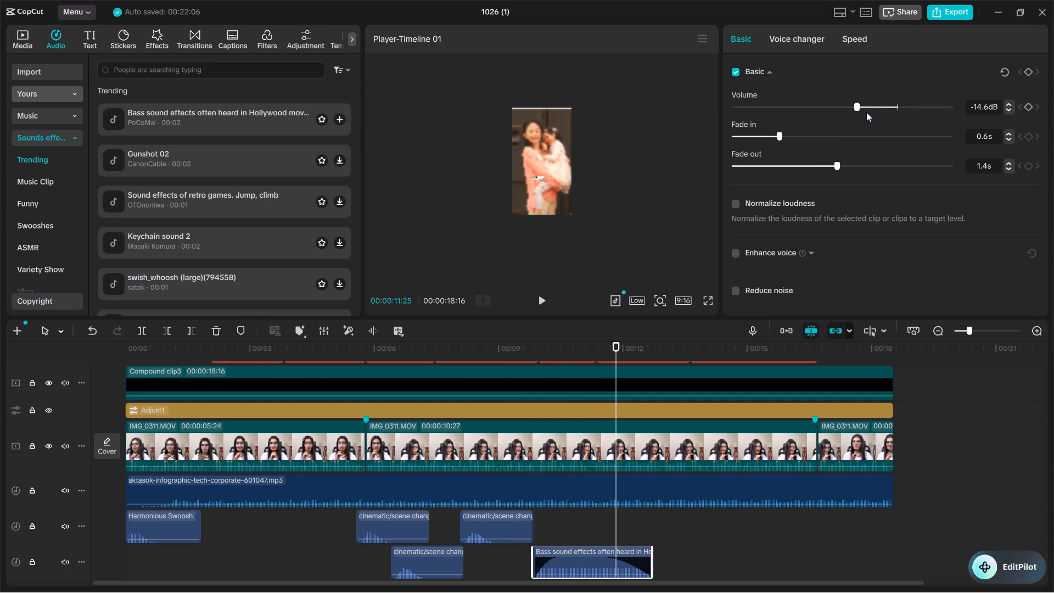
Try the bass clip at -11.7 dB in playback, and settle its volume at -12.2 dB.
{"action": "left_click", "coordinate": [862, 108]}
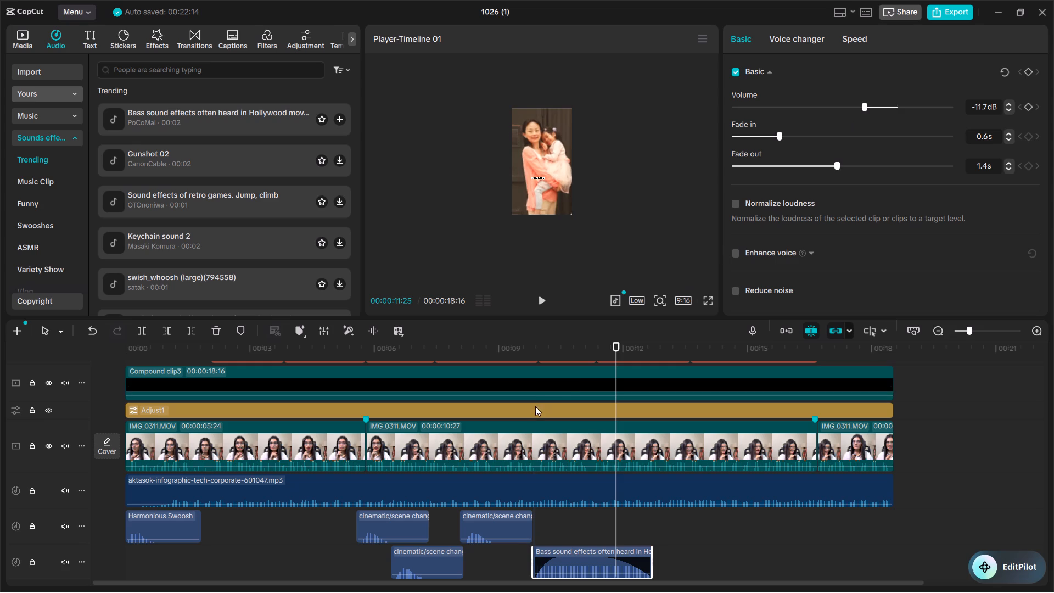
{"action": "left_click", "coordinate": [529, 353]}
{"action": "key", "text": "space"}
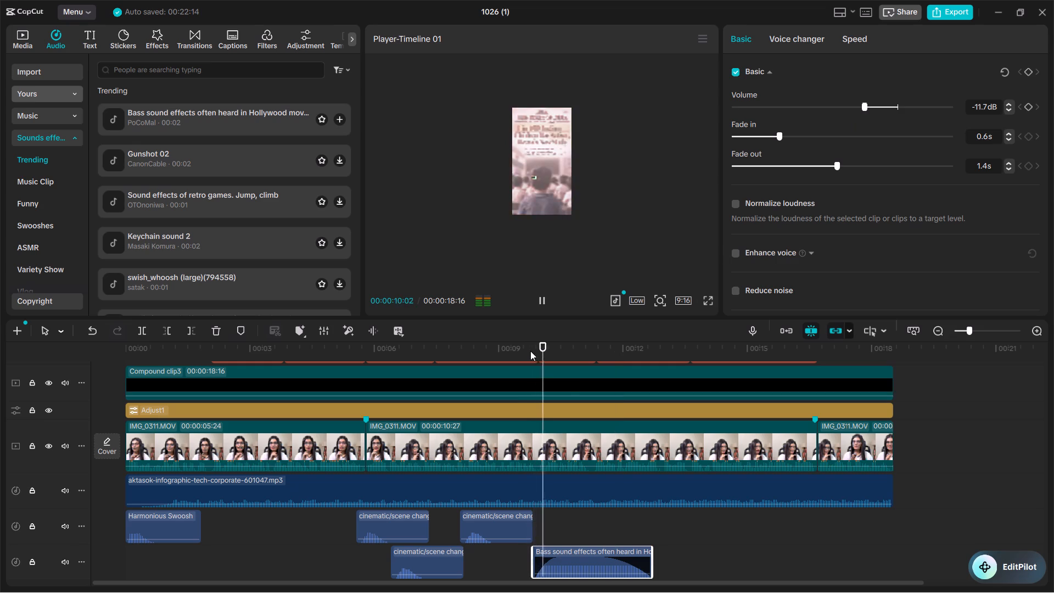
{"action": "key", "text": "space"}
{"action": "key", "text": "space"}
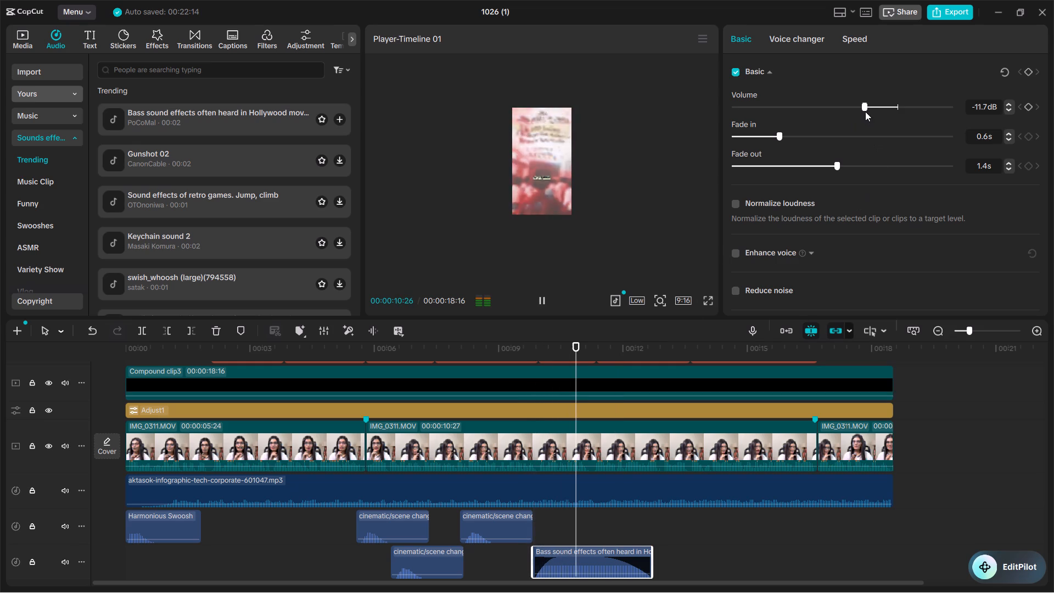
{"action": "left_click", "coordinate": [862, 107]}
{"action": "left_click", "coordinate": [862, 107]}
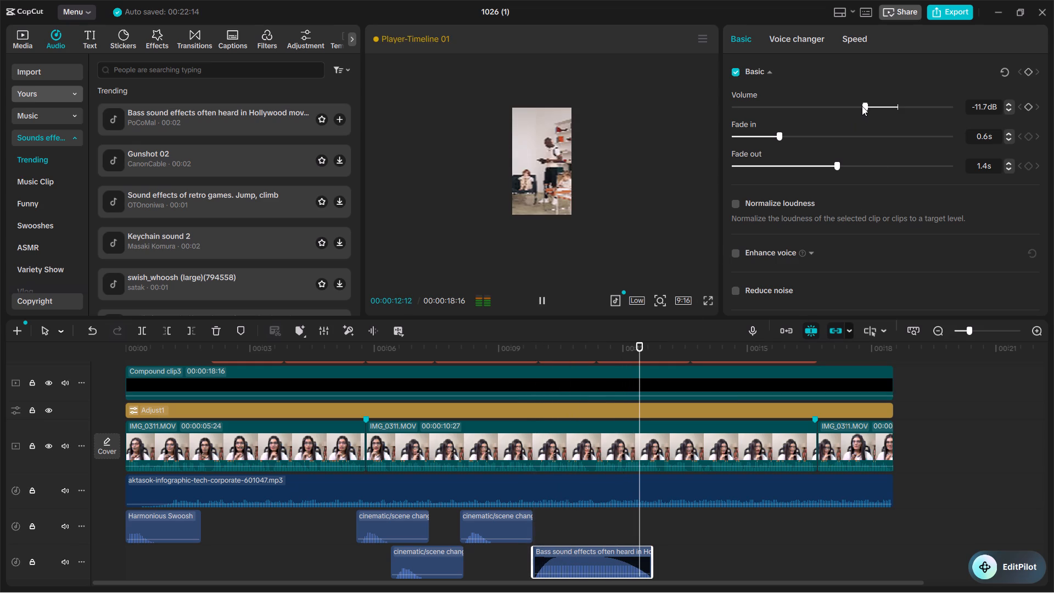
{"action": "left_click", "coordinate": [861, 107]}
{"action": "left_click", "coordinate": [861, 107]}
{"action": "left_click", "coordinate": [861, 108]}
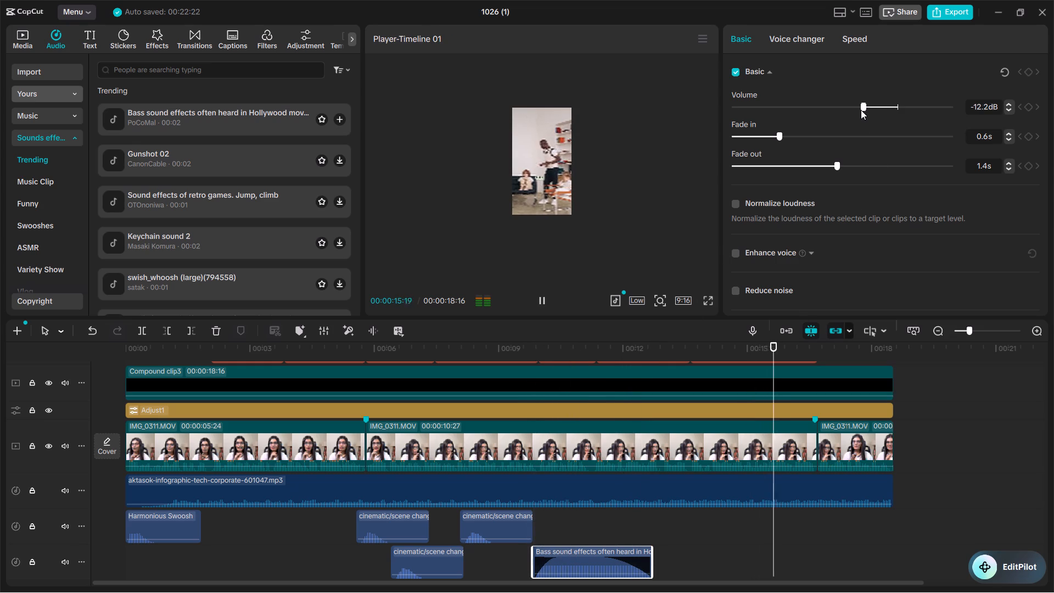
{"action": "key", "text": "space"}
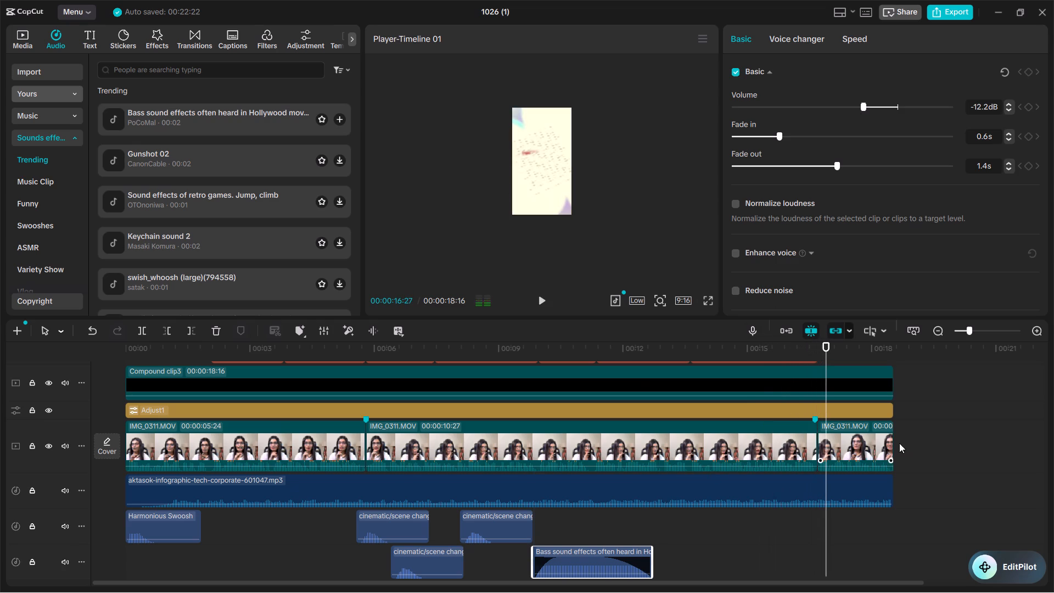
Copy the first wind noise clip along the Harmonious Swoosh track to the start of the last IMG_0311.MOV clip, and play the transition.
{"action": "scroll", "coordinate": [913, 437], "scroll_direction": "down", "scroll_amount": 3}
{"action": "scroll", "coordinate": [912, 438], "scroll_direction": "up", "scroll_amount": 2}
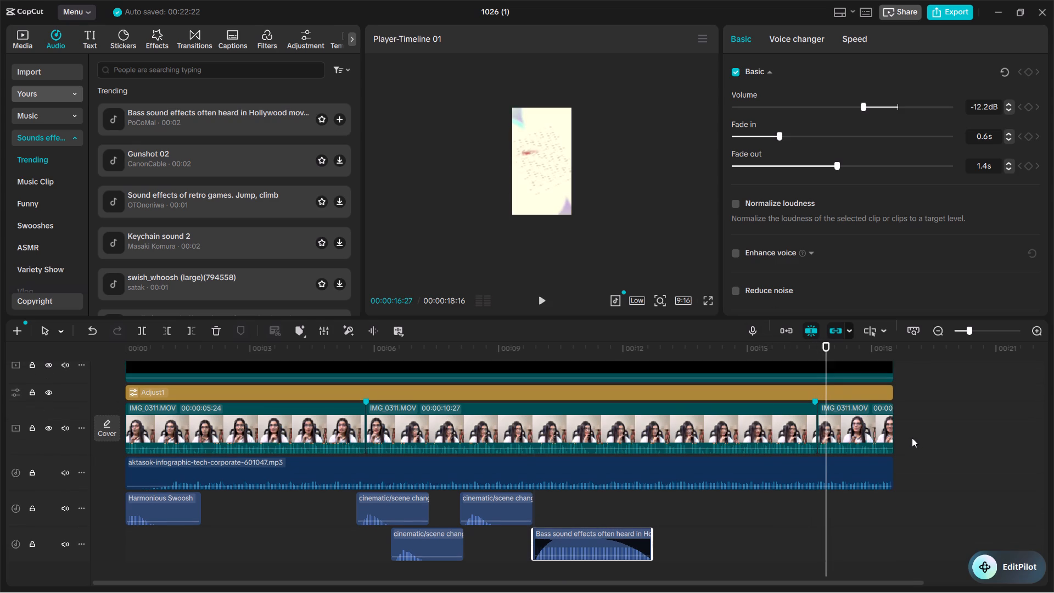
{"action": "left_click_drag", "start_coordinate": [403, 529], "coordinate": [832, 534], "text": "alt"}
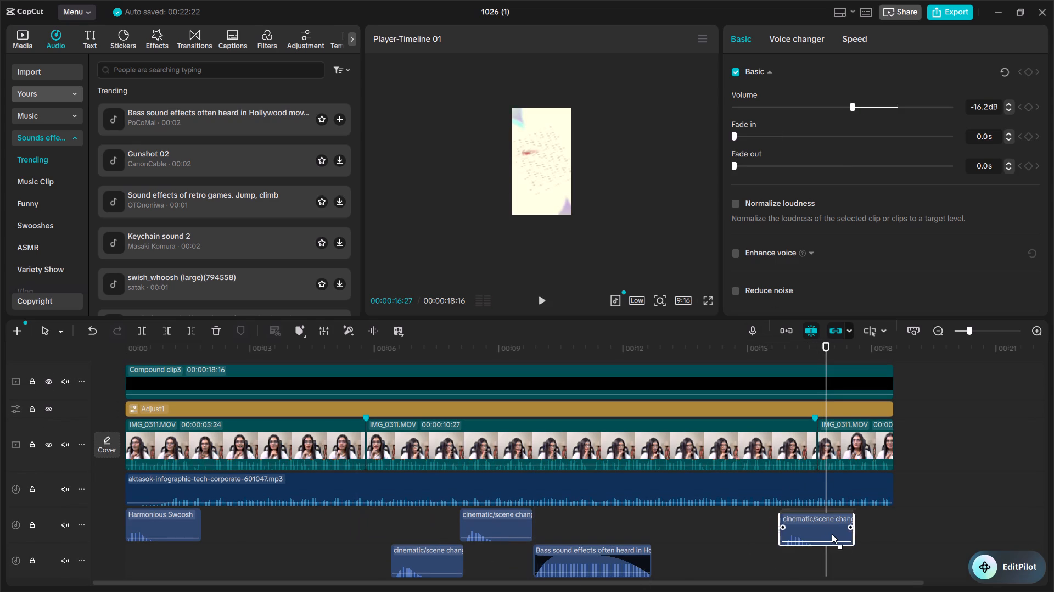
{"action": "left_click_drag", "start_coordinate": [832, 534], "coordinate": [861, 529], "text": "alt"}
{"action": "scroll", "coordinate": [921, 486], "scroll_direction": "down", "scroll_amount": 2}
{"action": "scroll", "coordinate": [924, 477], "scroll_direction": "up", "scroll_amount": 2}
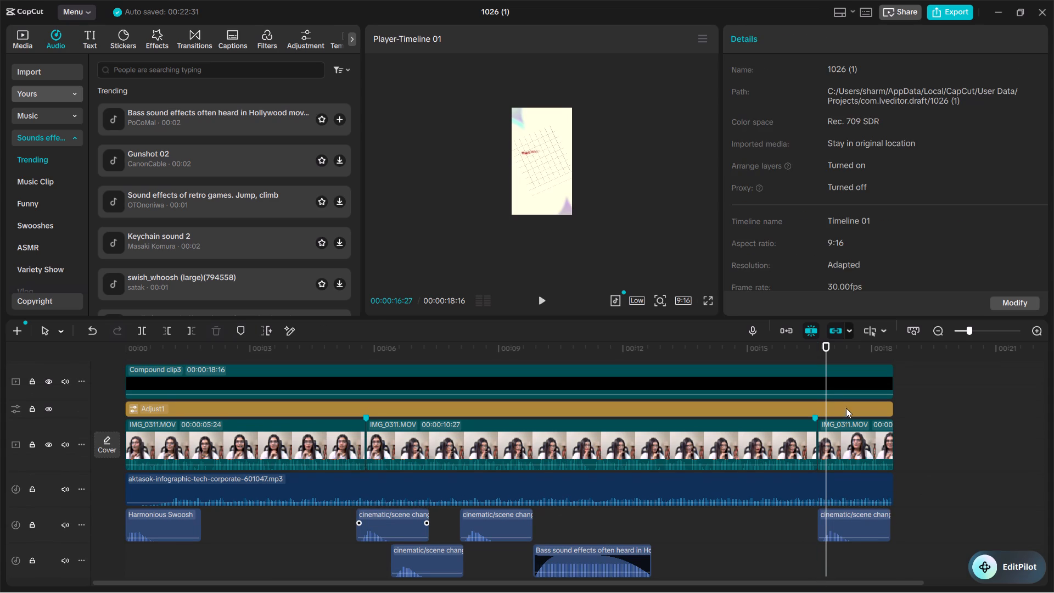
{"action": "left_click", "coordinate": [801, 351]}
{"action": "key", "text": "space"}
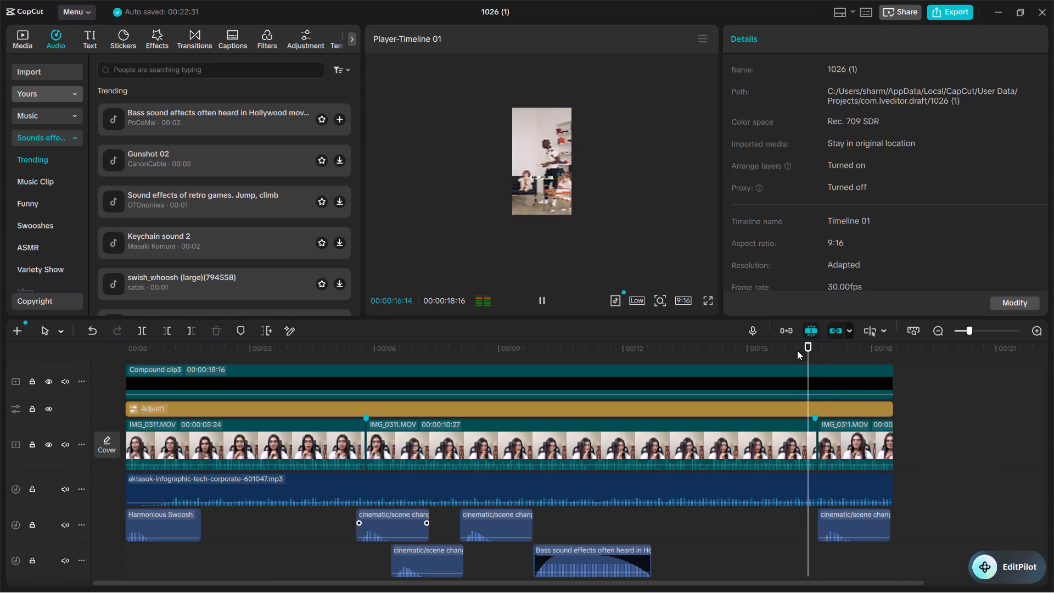
{"action": "key", "text": "space"}
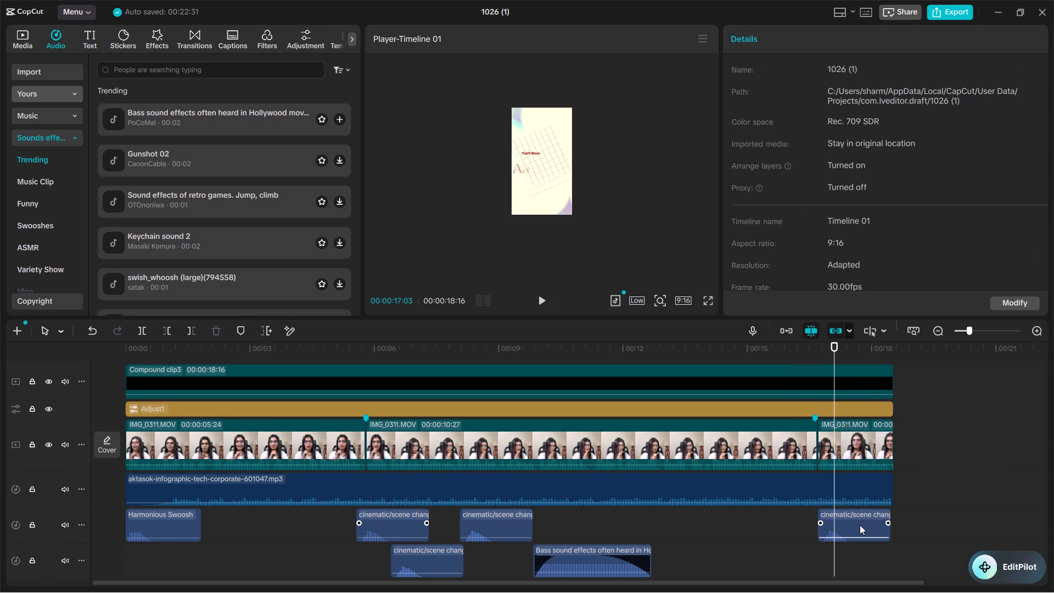
Shift the last wind noise clip slightly earlier than the final IMG_0311.MOV cut, and play from 00:00:16:06 to the end.
{"action": "left_click_drag", "start_coordinate": [860, 525], "coordinate": [854, 524]}
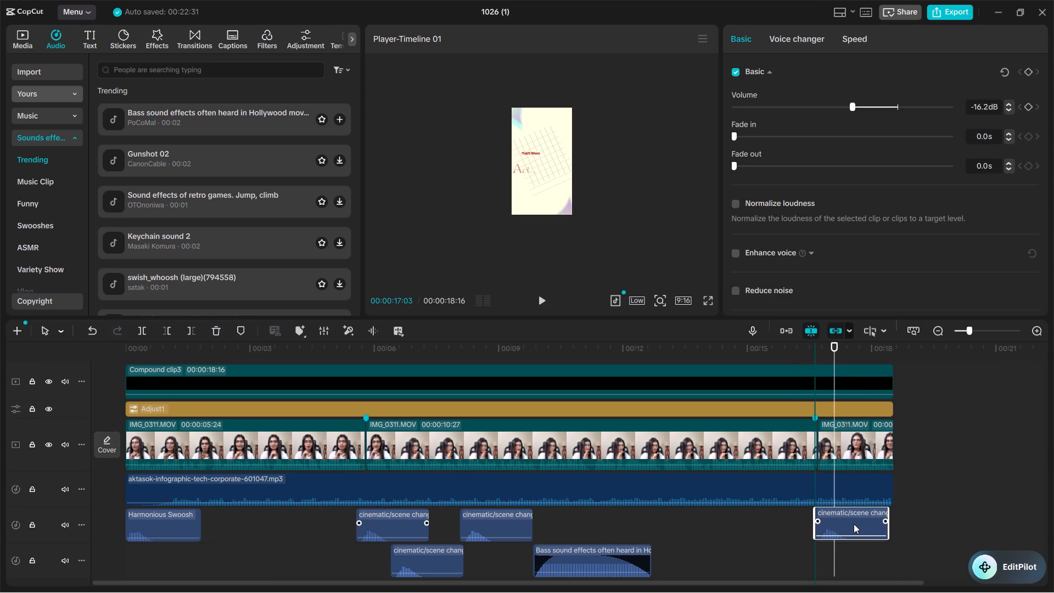
{"action": "left_click_drag", "start_coordinate": [854, 524], "coordinate": [851, 524]}
{"action": "left_click", "coordinate": [797, 351]}
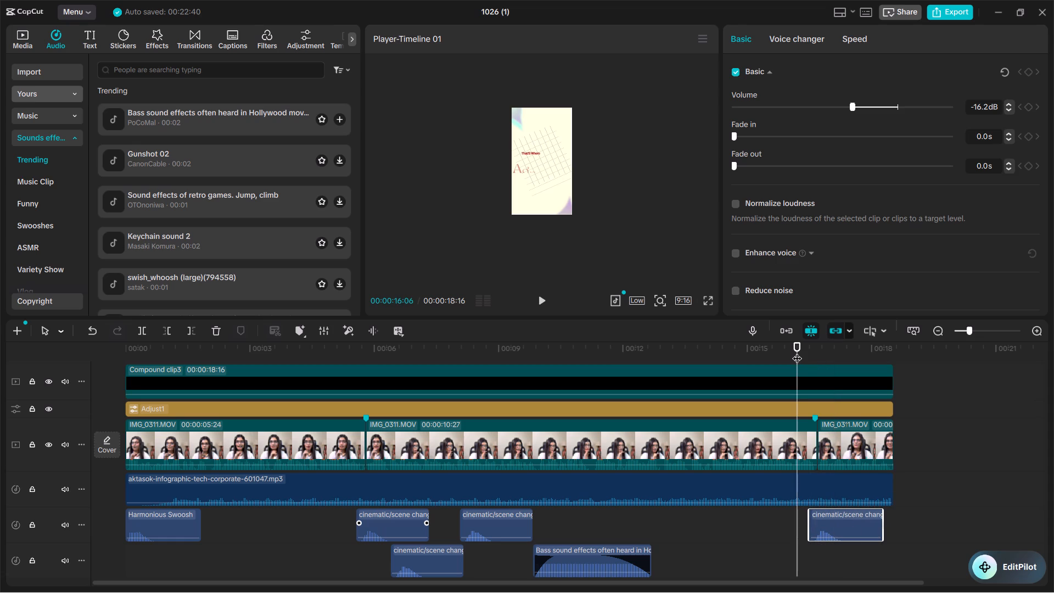
{"action": "key", "text": "space"}
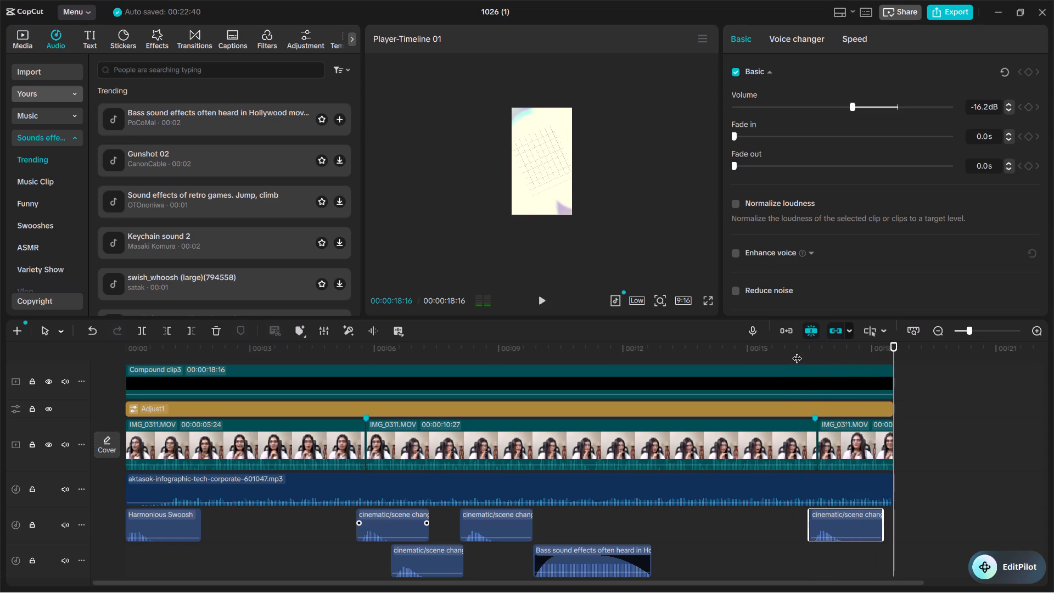
Play the whole video full screen from the beginning to check the transitions, text and sound effects.
{"action": "left_click_drag", "start_coordinate": [542, 349], "coordinate": [152, 419]}
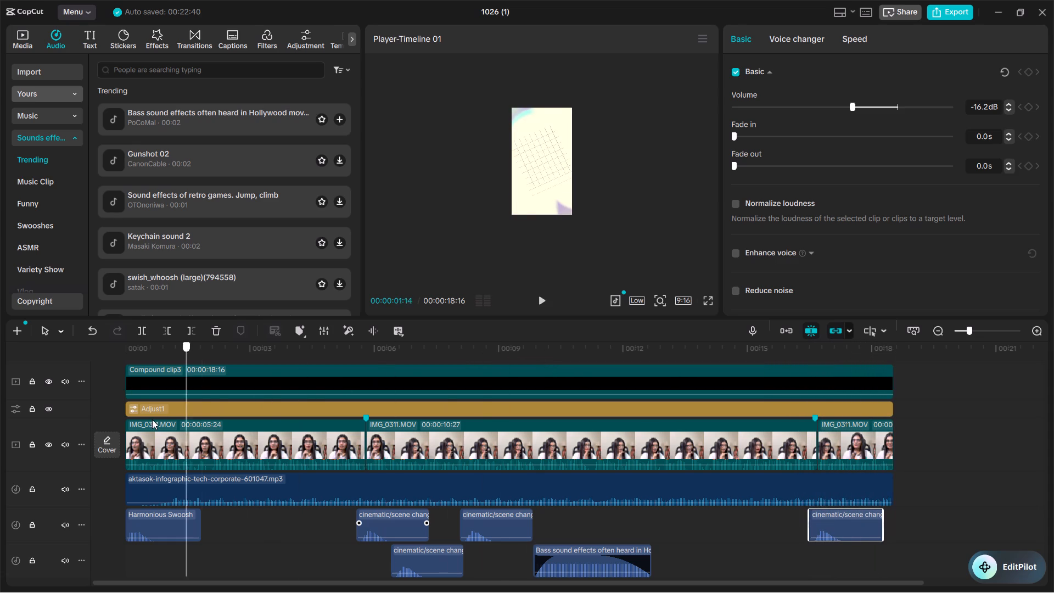
{"action": "left_click_drag", "start_coordinate": [152, 419], "coordinate": [79, 434]}
{"action": "left_click", "coordinate": [710, 298]}
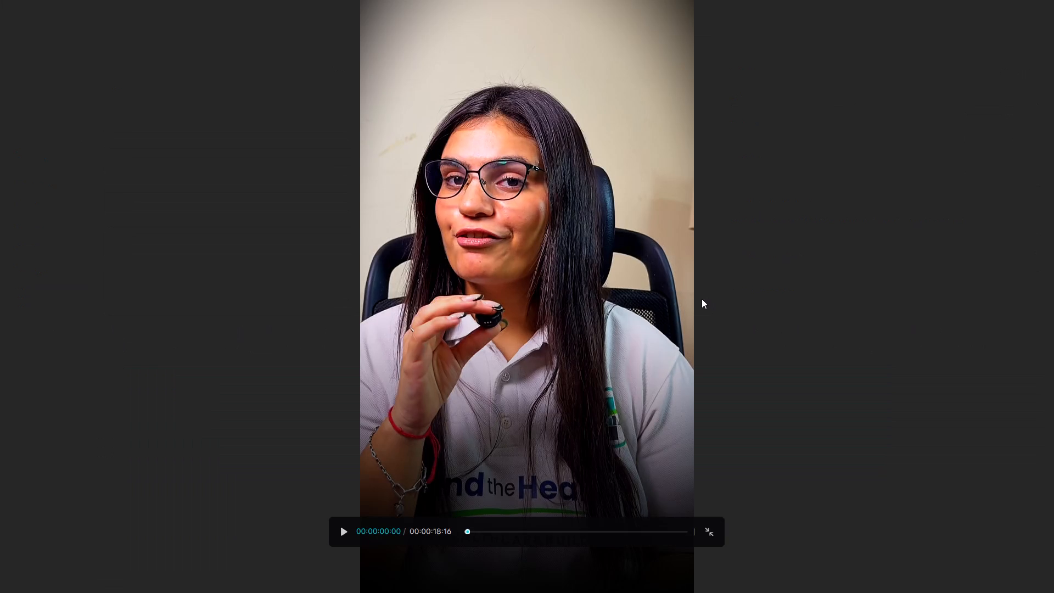
{"action": "key", "text": "space"}
{"action": "key", "text": "space"}
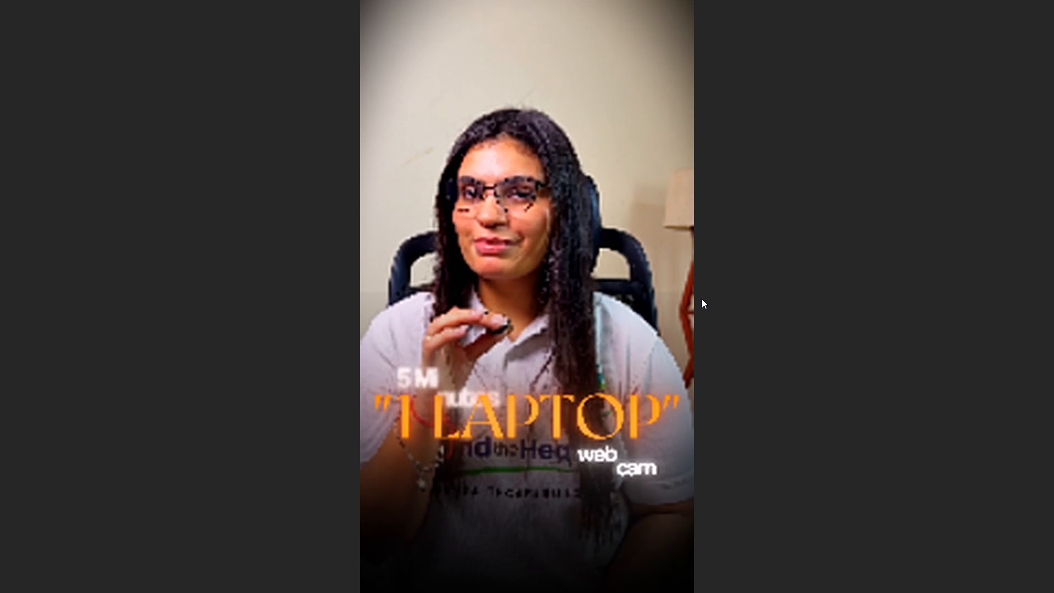
{"action": "key", "text": "space"}
{"action": "key", "text": "space"}
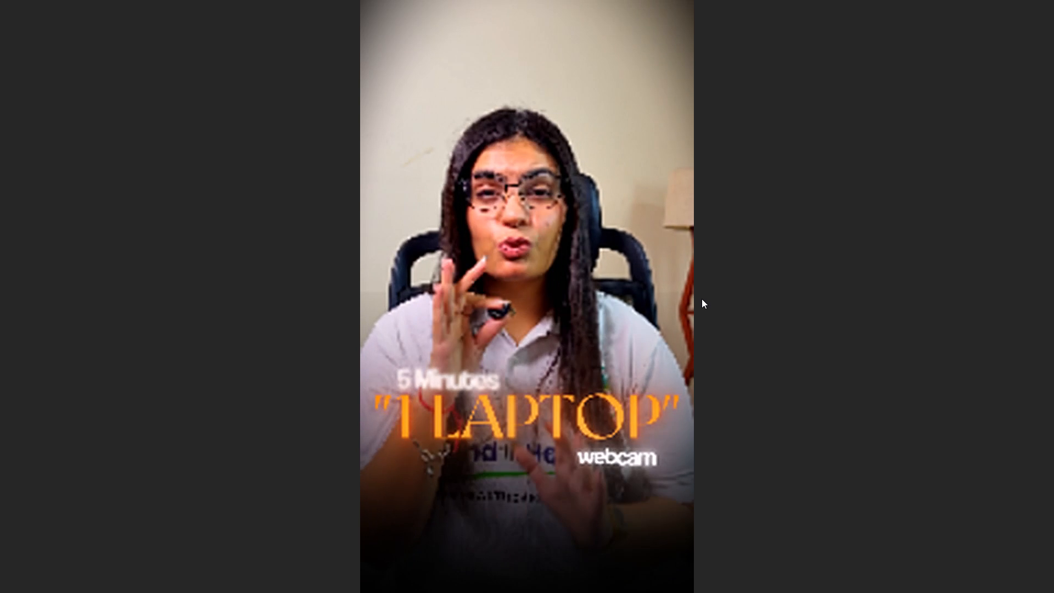
{"action": "key", "text": "space"}
{"action": "key", "text": "space"}
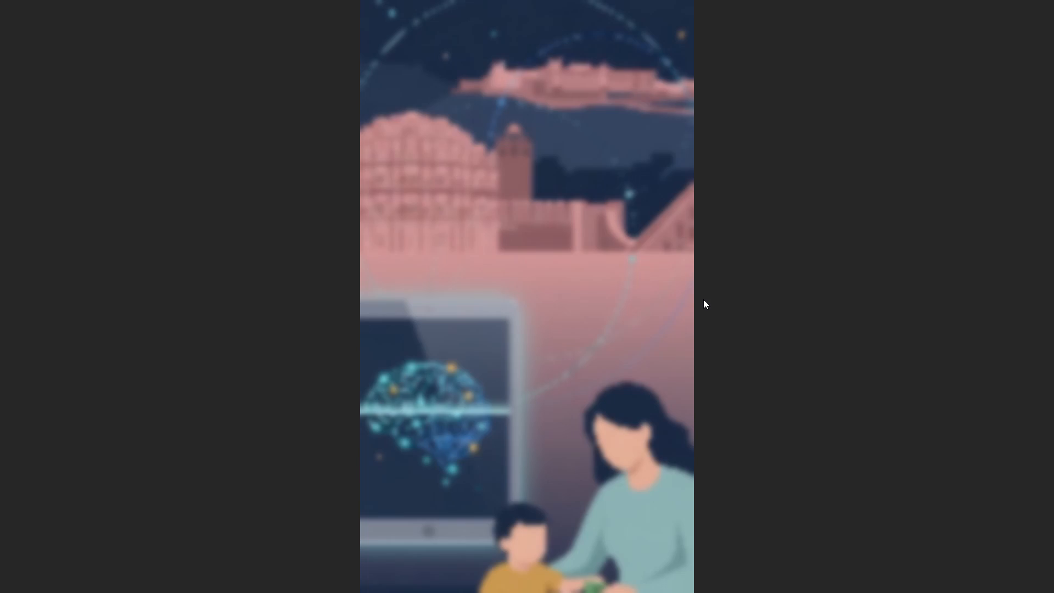
{"action": "key", "text": "space"}
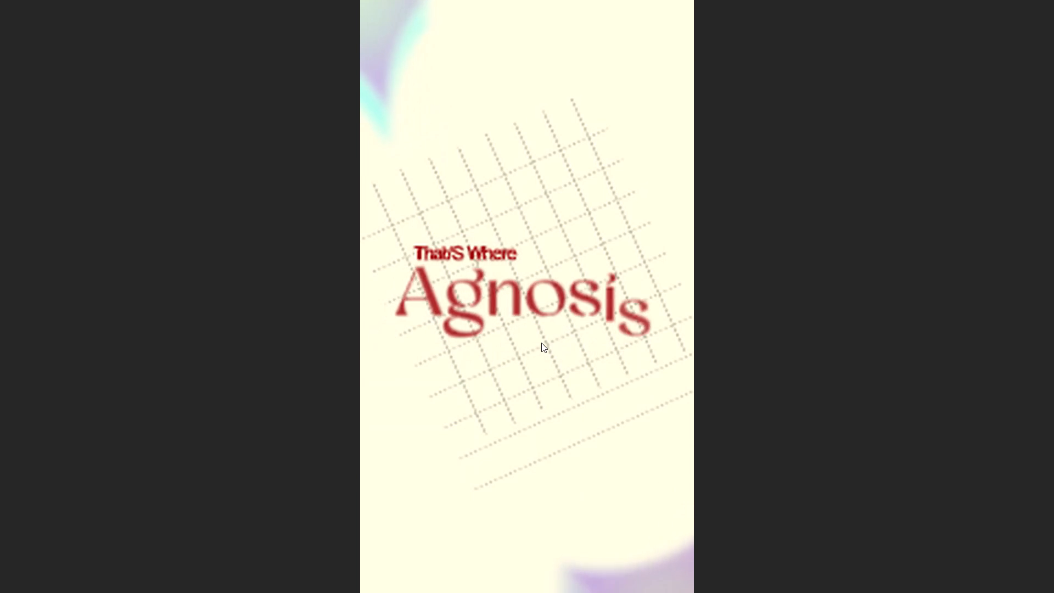
{"action": "key", "text": "Escape"}
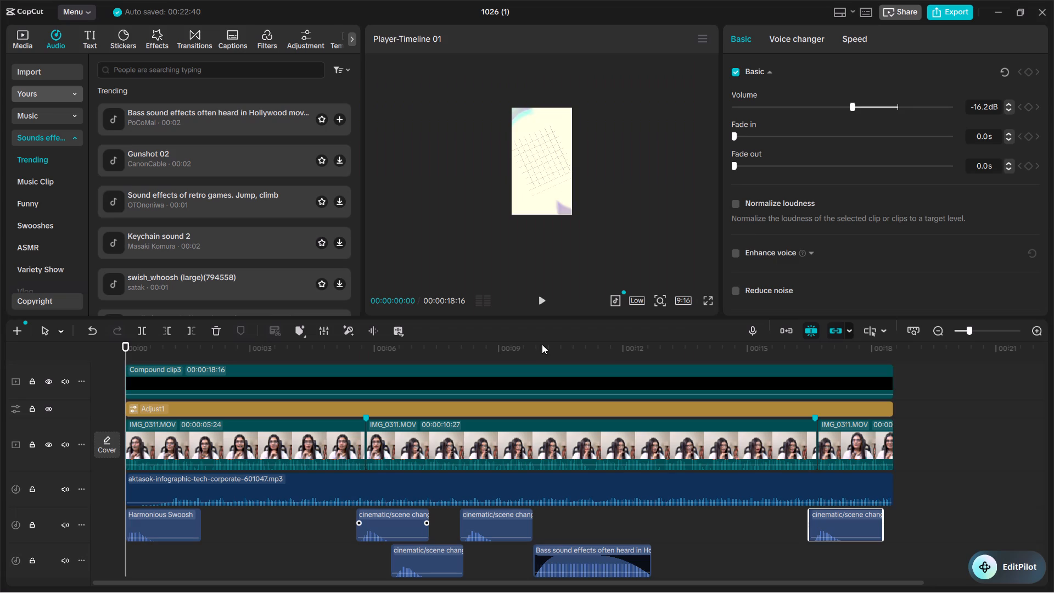
Open the export settings for the timeline, include video in the export and exclude audio.
{"action": "left_click", "coordinate": [939, 14]}
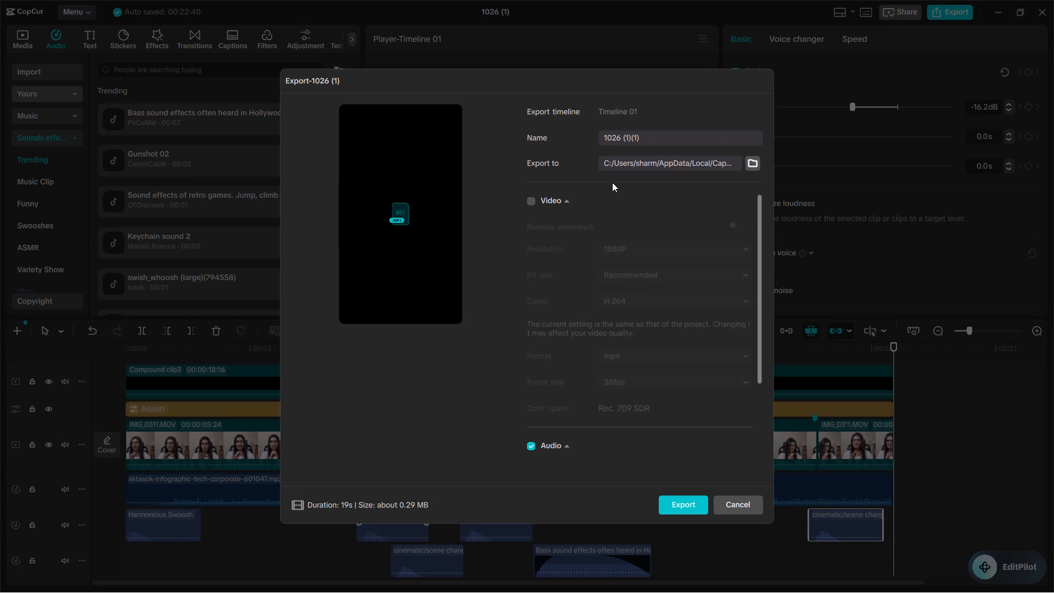
{"action": "left_click", "coordinate": [530, 201]}
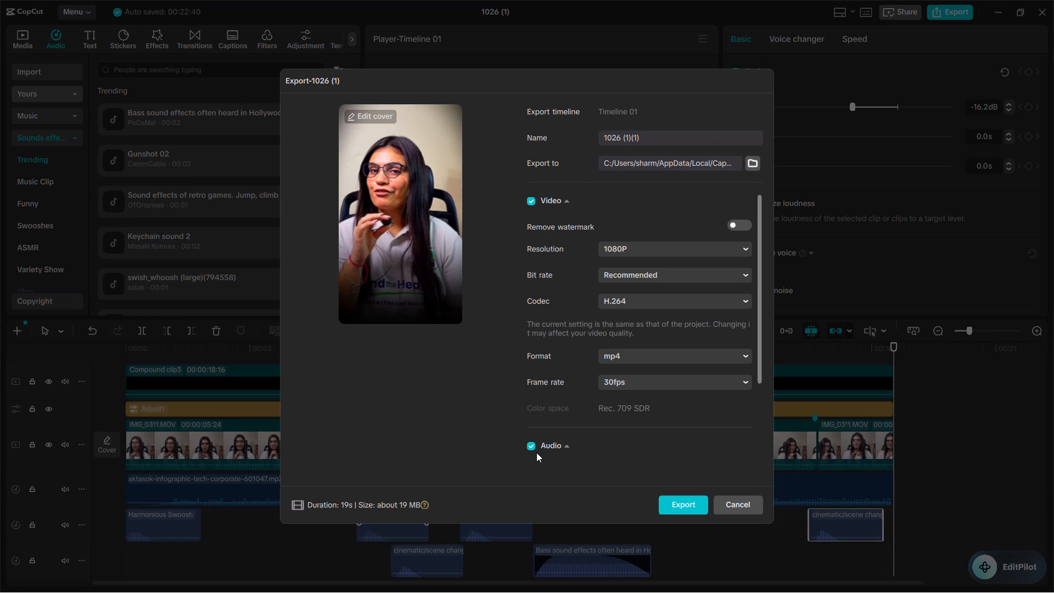
{"action": "left_click", "coordinate": [534, 446]}
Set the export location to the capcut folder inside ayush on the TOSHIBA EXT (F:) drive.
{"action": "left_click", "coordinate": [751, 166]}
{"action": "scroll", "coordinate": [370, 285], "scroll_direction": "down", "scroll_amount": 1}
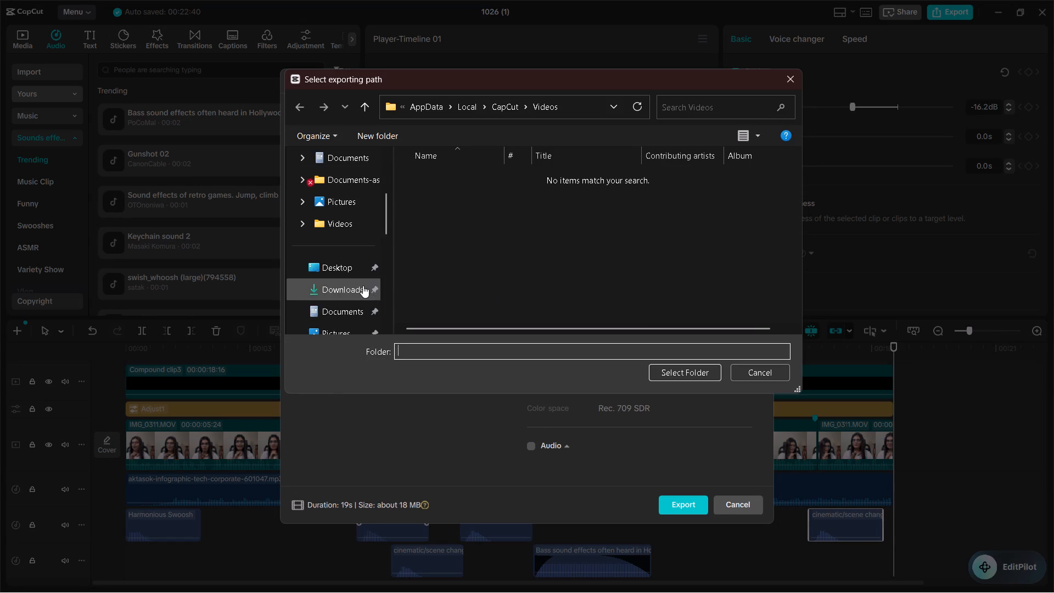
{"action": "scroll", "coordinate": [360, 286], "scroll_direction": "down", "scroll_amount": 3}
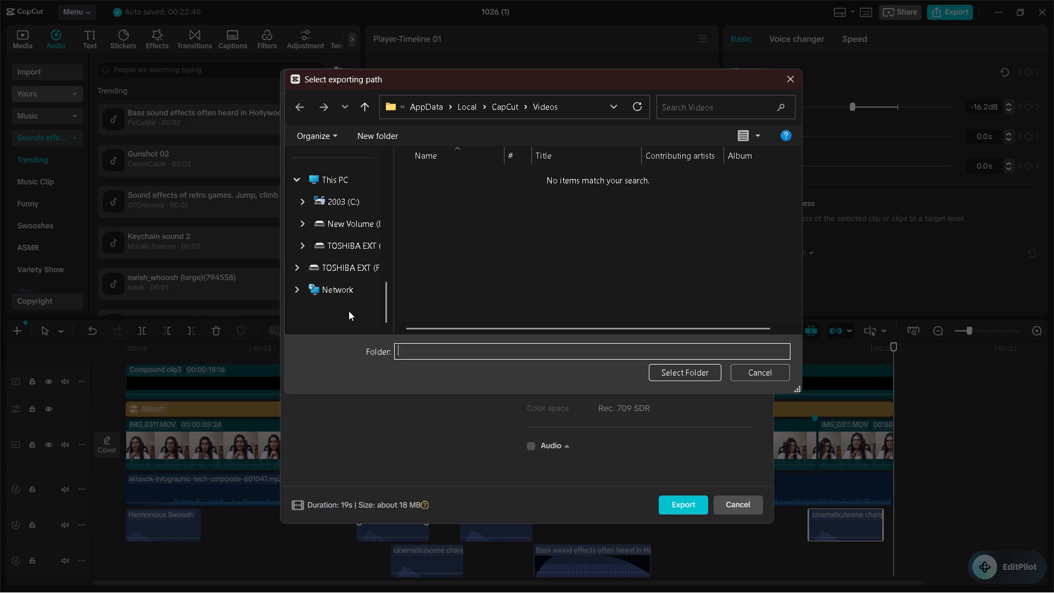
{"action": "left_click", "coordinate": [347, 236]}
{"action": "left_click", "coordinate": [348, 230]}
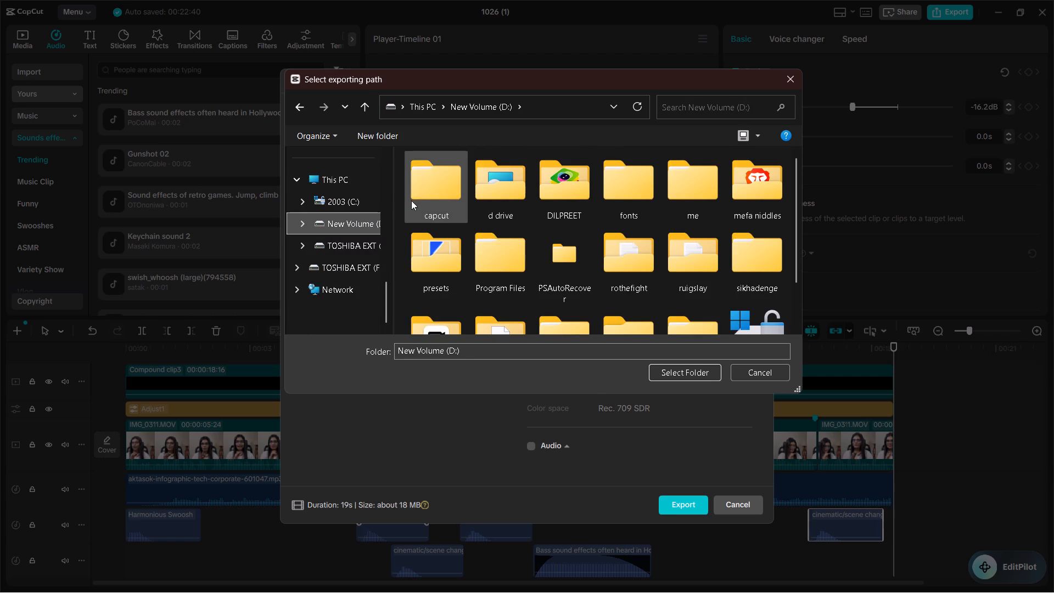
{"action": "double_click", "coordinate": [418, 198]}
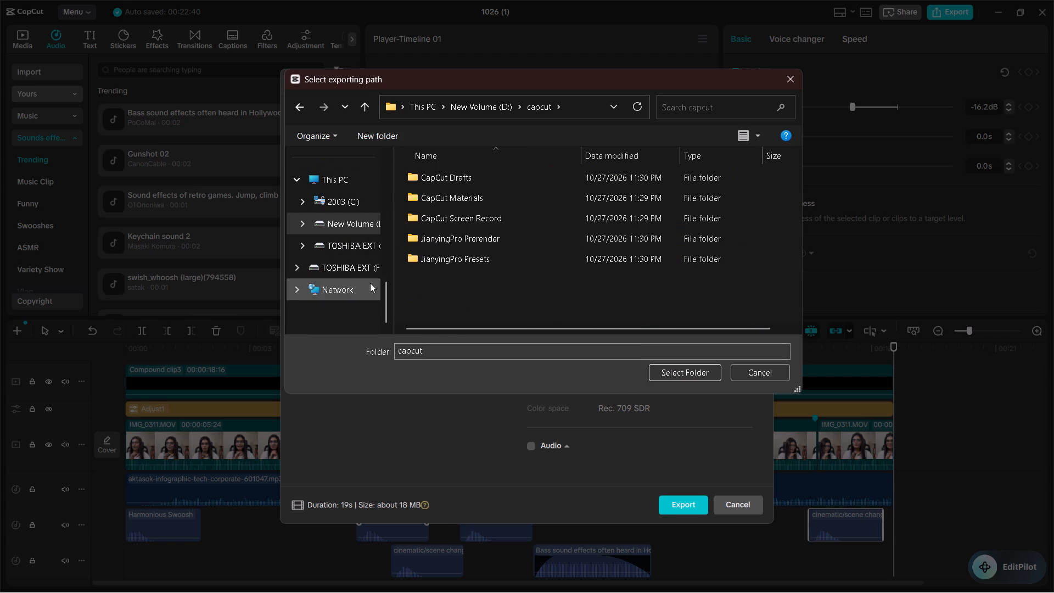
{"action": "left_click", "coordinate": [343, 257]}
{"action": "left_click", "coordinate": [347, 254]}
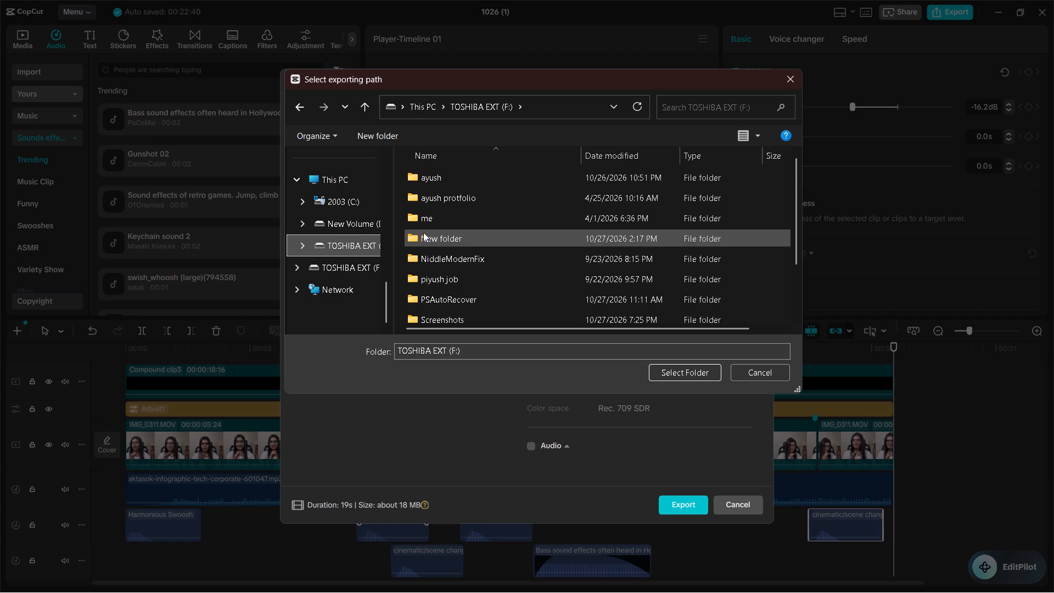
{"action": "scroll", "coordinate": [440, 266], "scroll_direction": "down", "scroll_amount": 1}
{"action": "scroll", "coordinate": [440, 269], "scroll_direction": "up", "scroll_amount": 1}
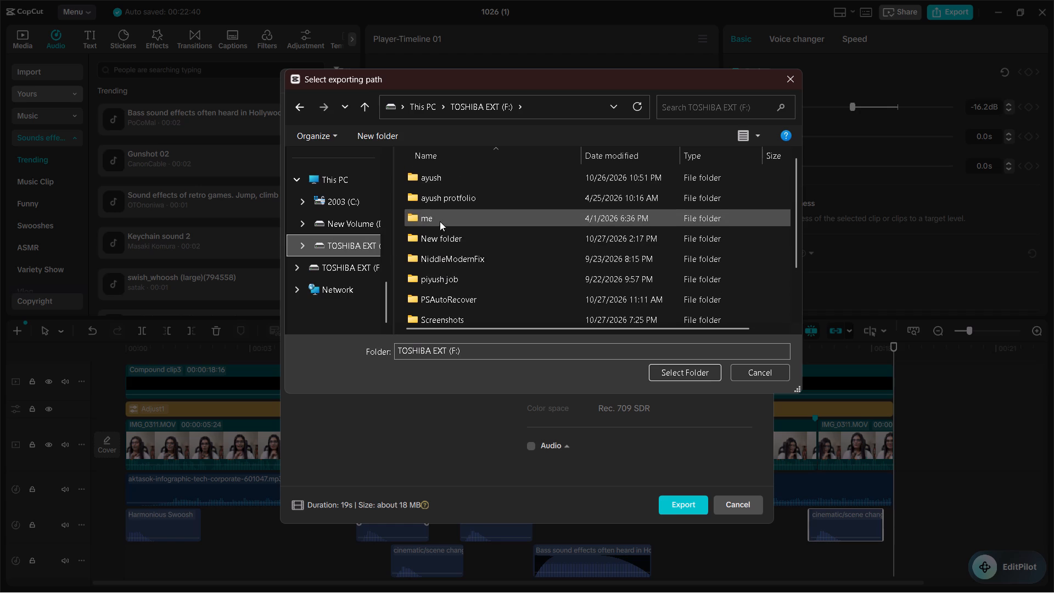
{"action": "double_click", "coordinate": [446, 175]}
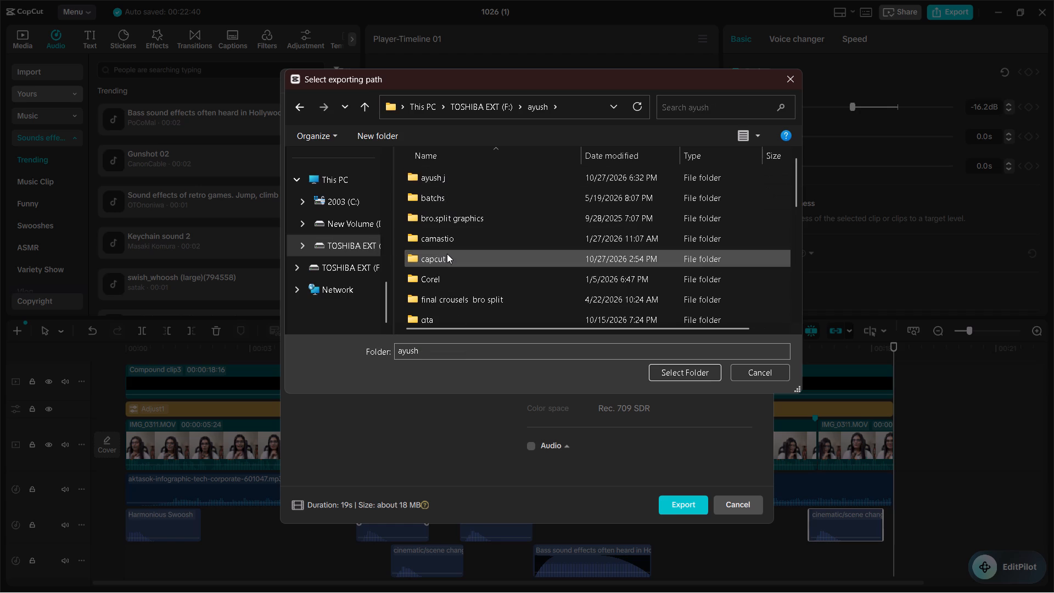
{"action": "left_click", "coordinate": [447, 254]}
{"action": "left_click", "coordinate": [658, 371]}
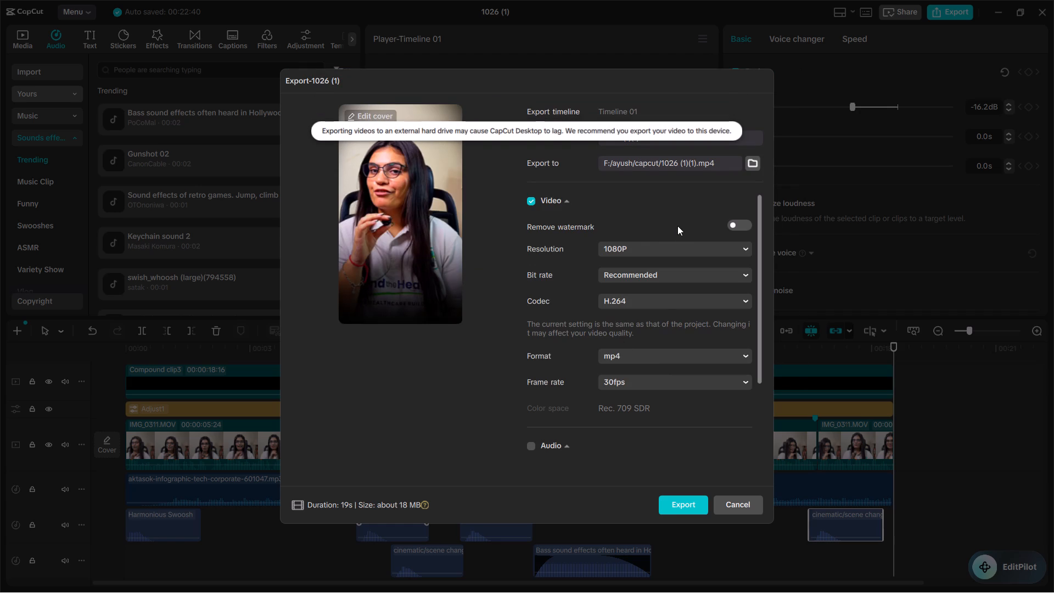
Create a folder named export inside the capcut folder on New Volume (D:) and choose it as the export location.
{"action": "left_click", "coordinate": [754, 165]}
{"action": "left_click", "coordinate": [361, 250]}
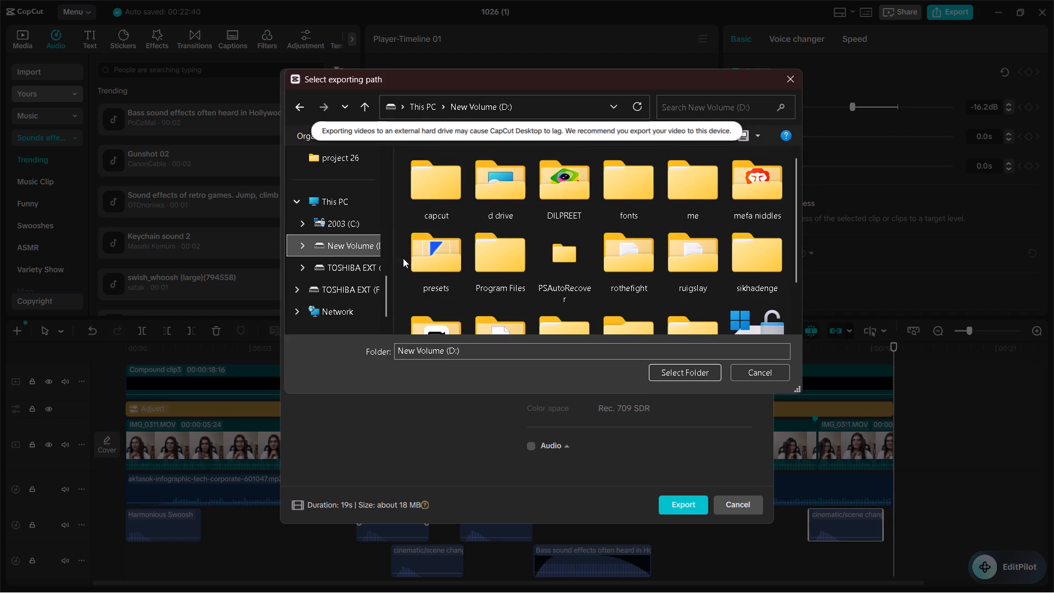
{"action": "double_click", "coordinate": [452, 199]}
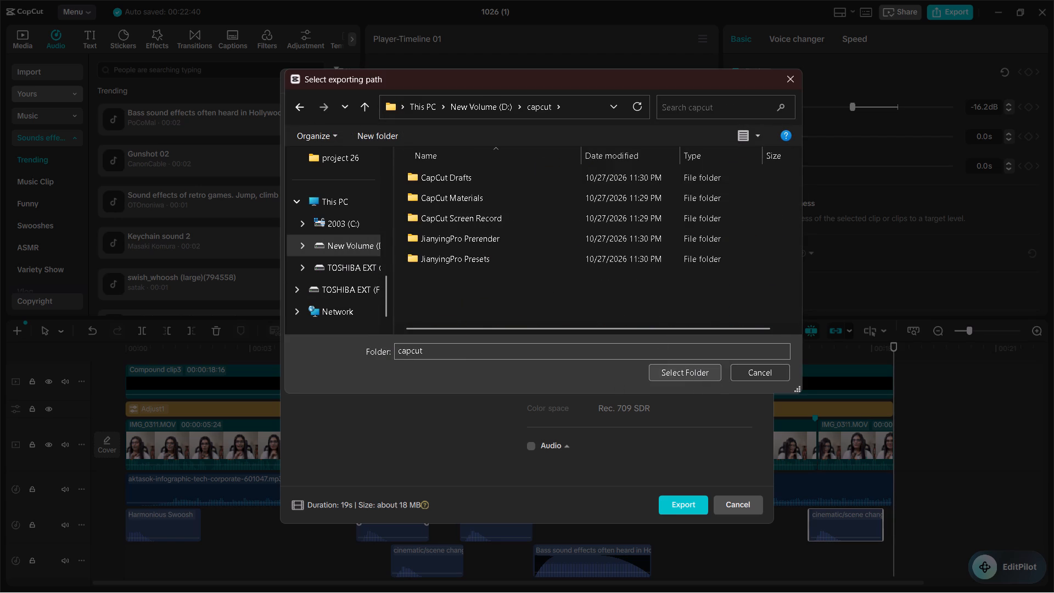
{"action": "right_click", "coordinate": [653, 314]}
{"action": "left_click", "coordinate": [675, 467]}
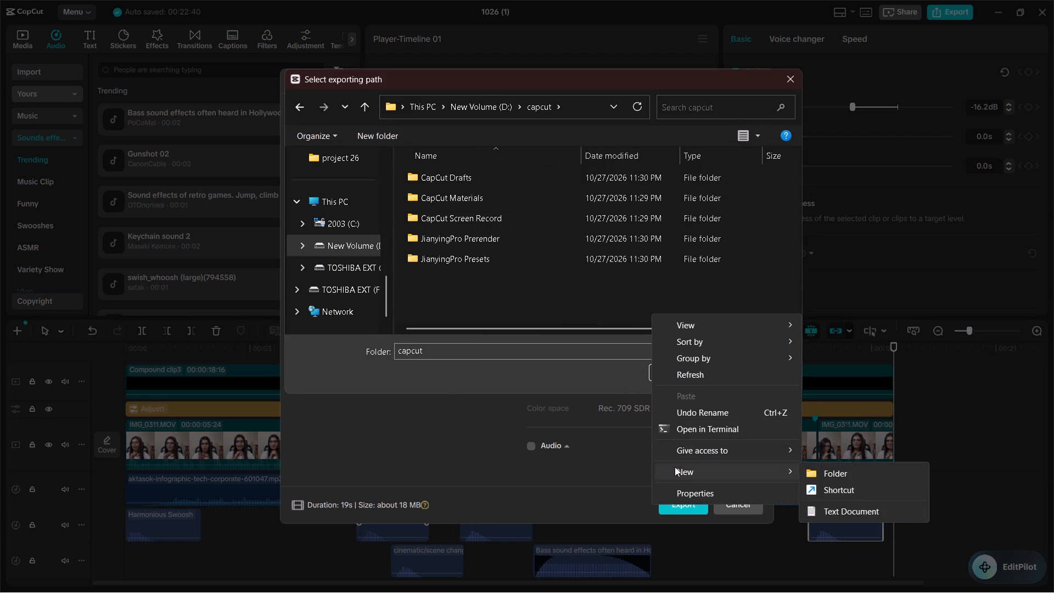
{"action": "left_click", "coordinate": [775, 466]}
{"action": "left_click", "coordinate": [831, 478]}
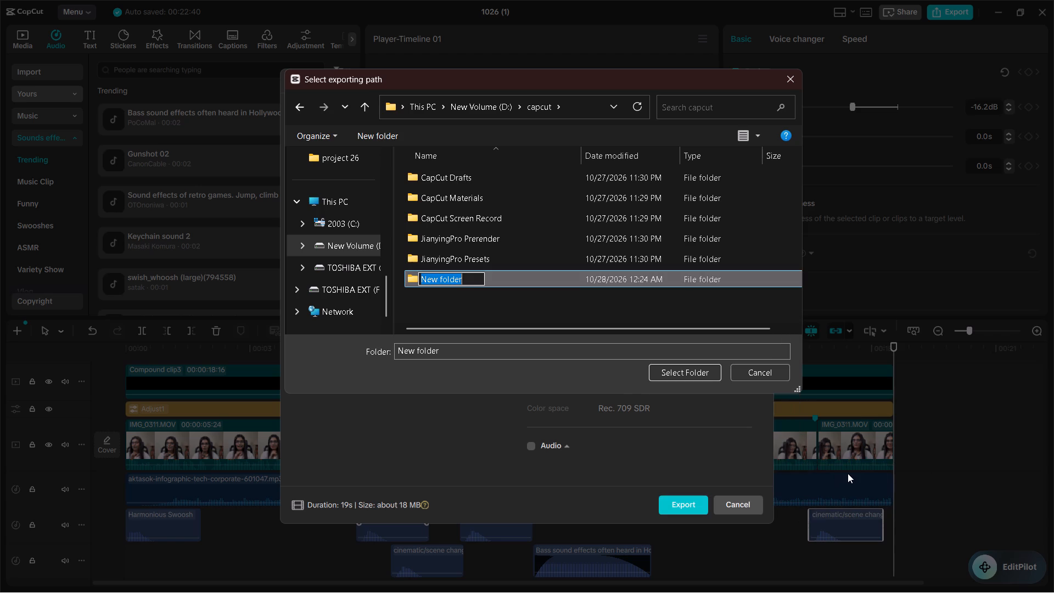
{"action": "type", "text": "expiort"}
{"action": "key", "text": "BackSpace"}
{"action": "key", "text": "BackSpace"}
{"action": "key", "text": "BackSpace"}
{"action": "key", "text": "BackSpace"}
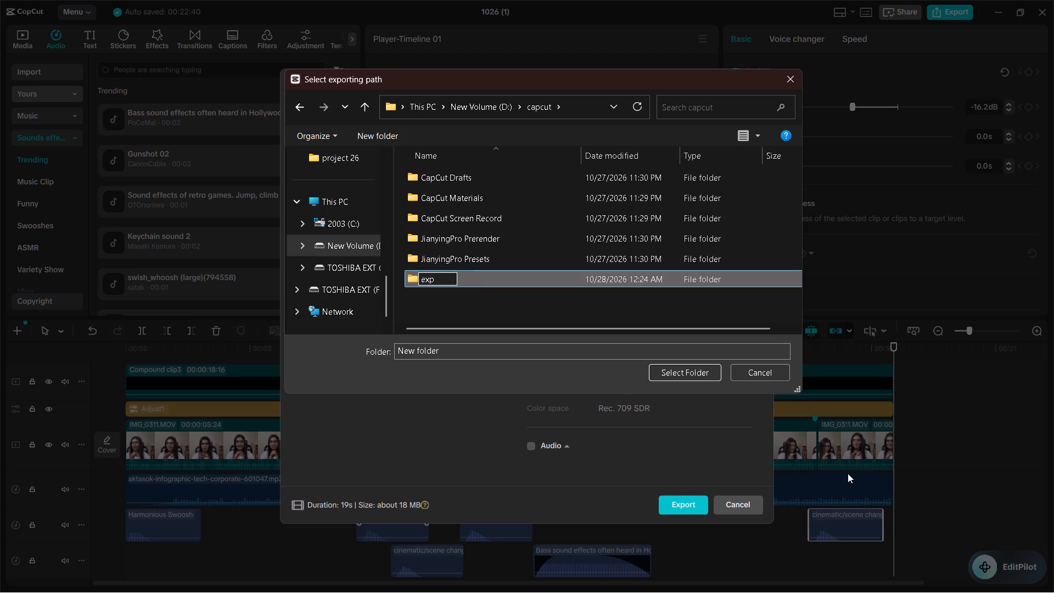
{"action": "type", "text": "ort"}
{"action": "key", "text": "Return"}
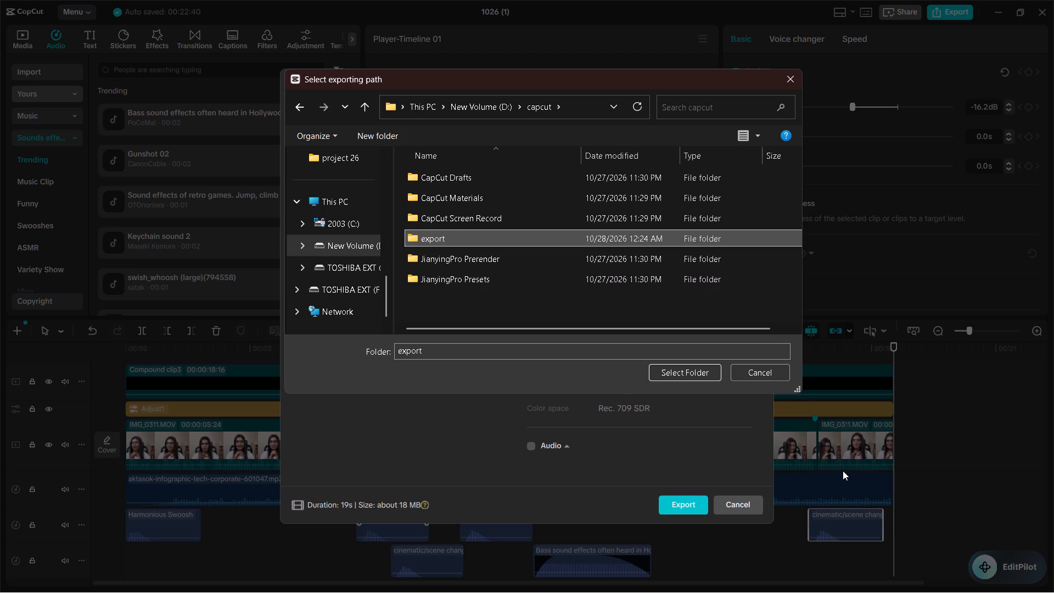
{"action": "left_click", "coordinate": [710, 373]}
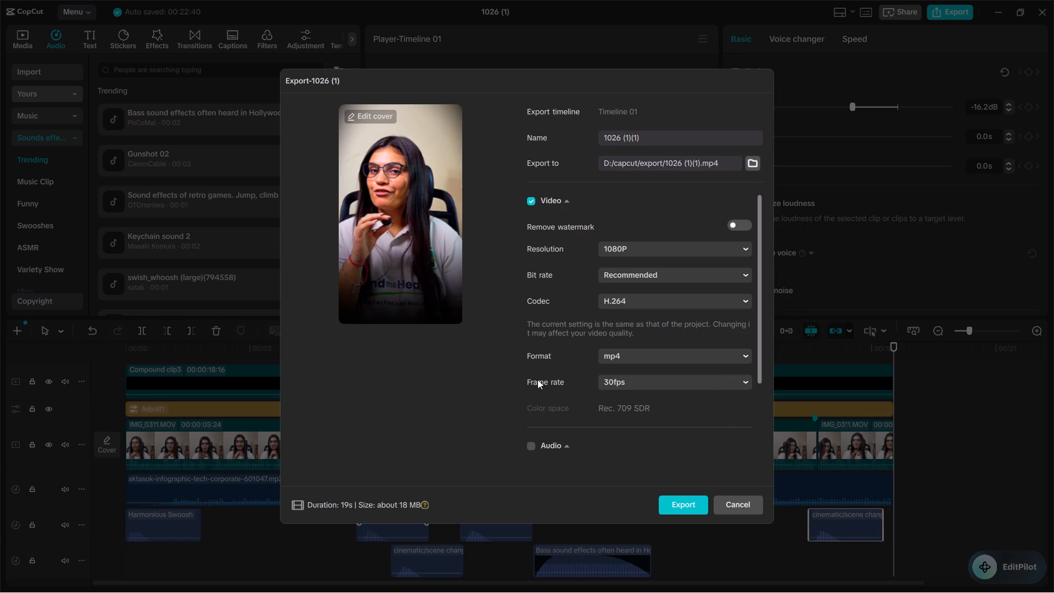
Review the export's resolution, frame rate and bit rate options, keeping 1080P, 30fps and Recommended.
{"action": "left_click", "coordinate": [664, 248]}
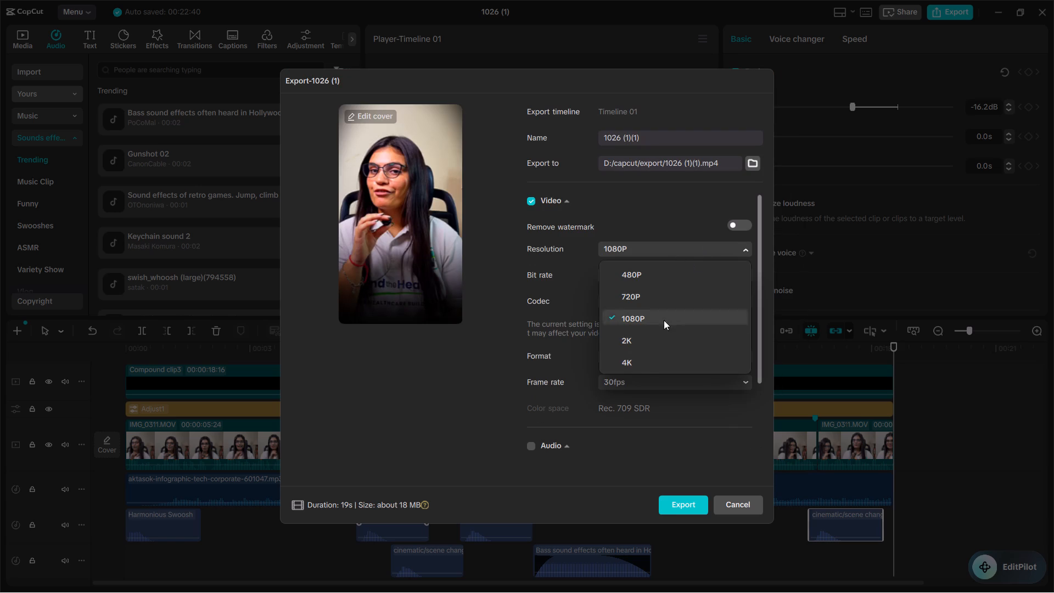
{"action": "left_click", "coordinate": [633, 321]}
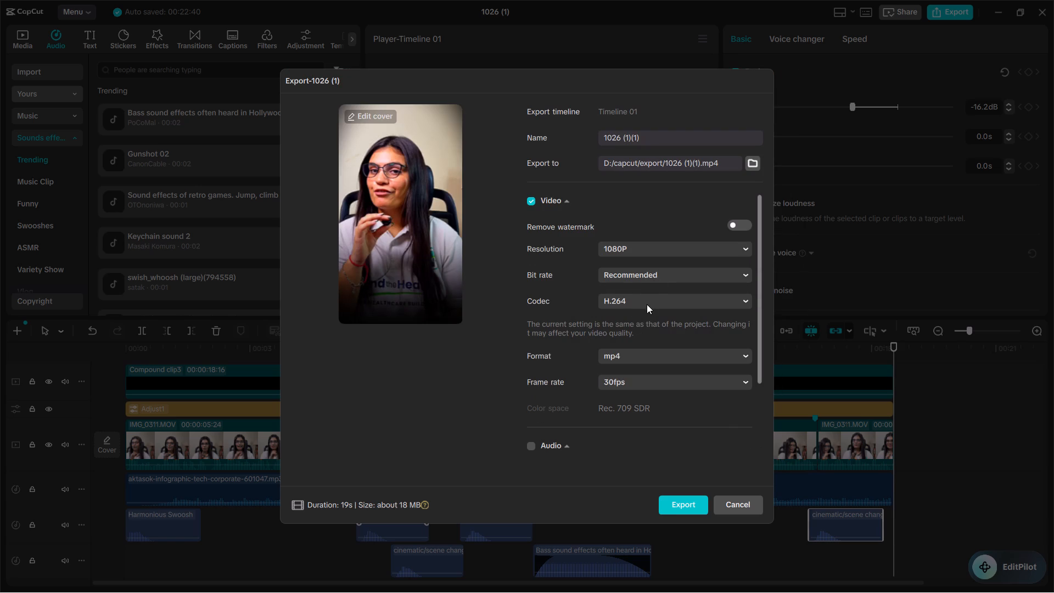
{"action": "left_click", "coordinate": [626, 383]}
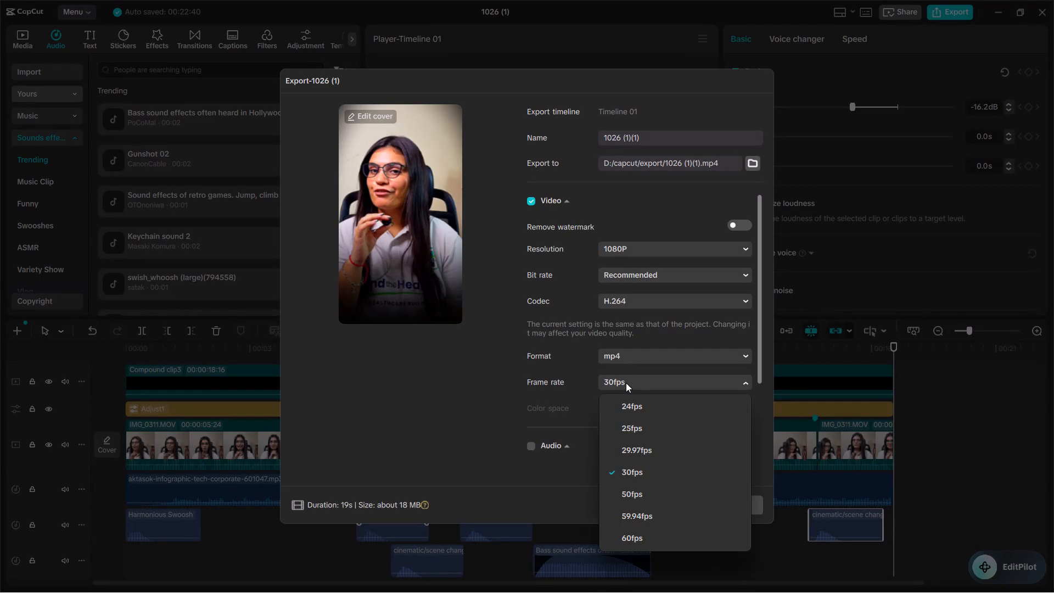
{"action": "left_click", "coordinate": [626, 383]}
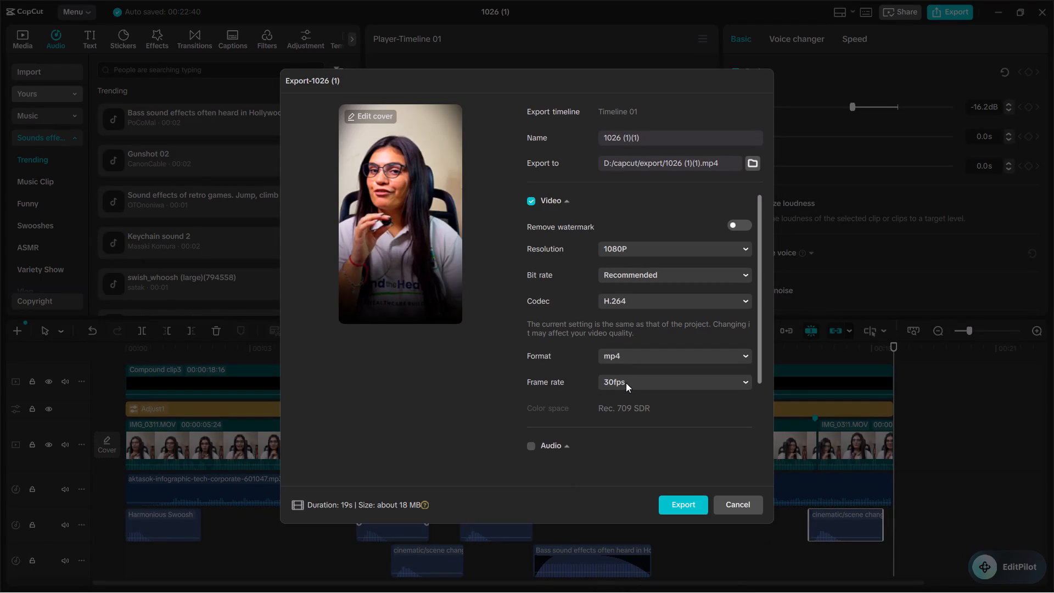
{"action": "left_click", "coordinate": [668, 276]}
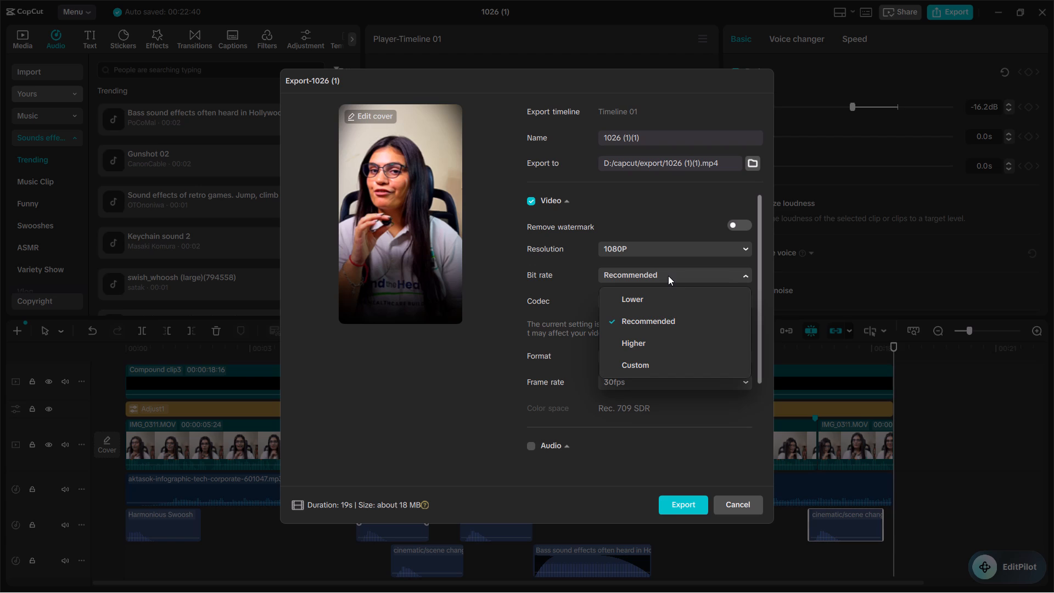
{"action": "left_click", "coordinate": [668, 276]}
{"action": "left_click", "coordinate": [668, 276]}
{"action": "left_click", "coordinate": [661, 278]}
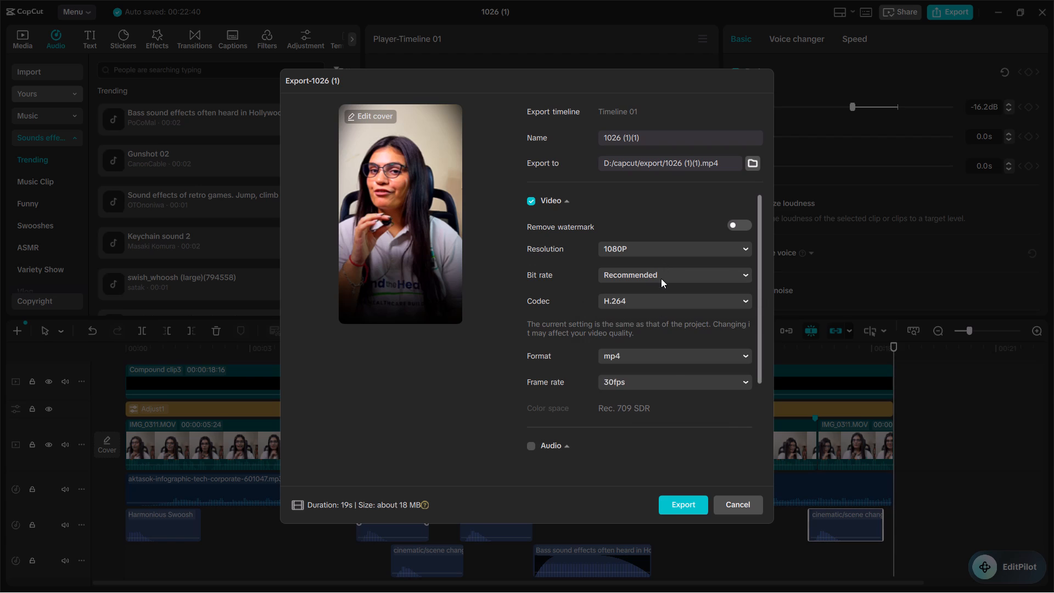
Start the export and choose Google as the sign-in method.
{"action": "left_click", "coordinate": [692, 505]}
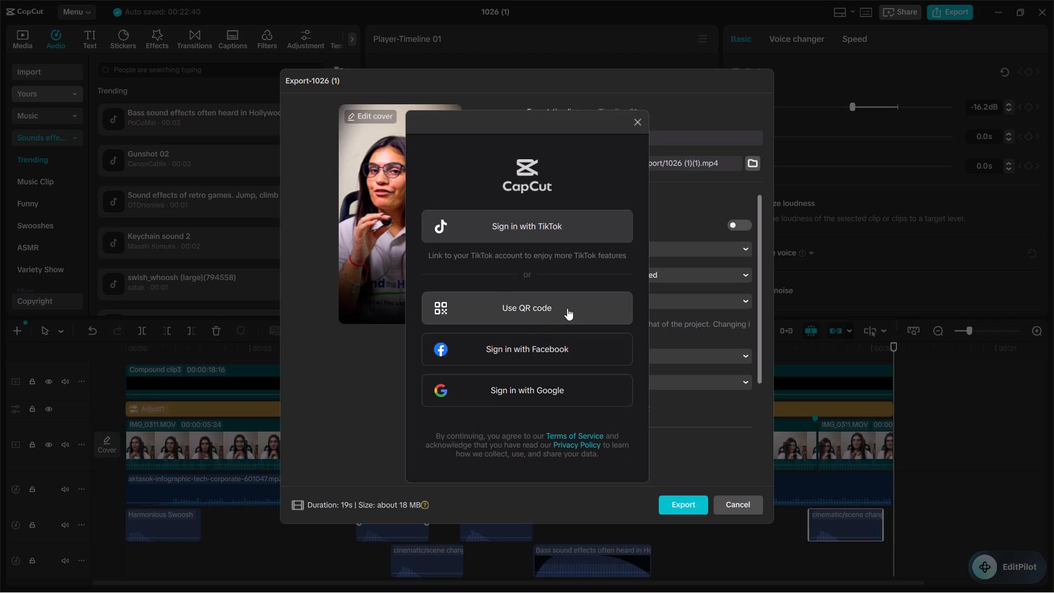
{"action": "left_click", "coordinate": [470, 401]}
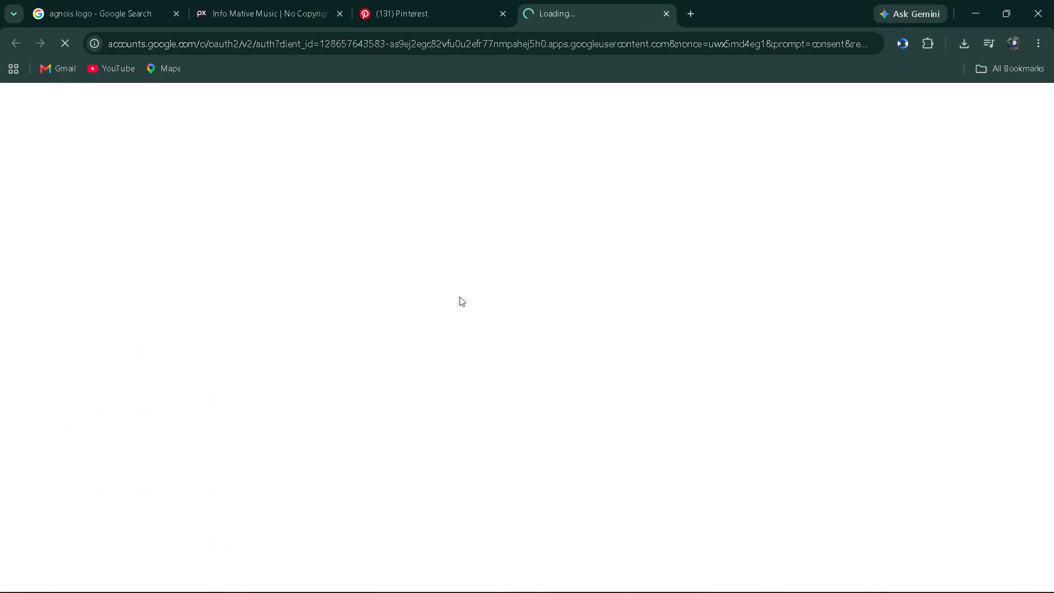